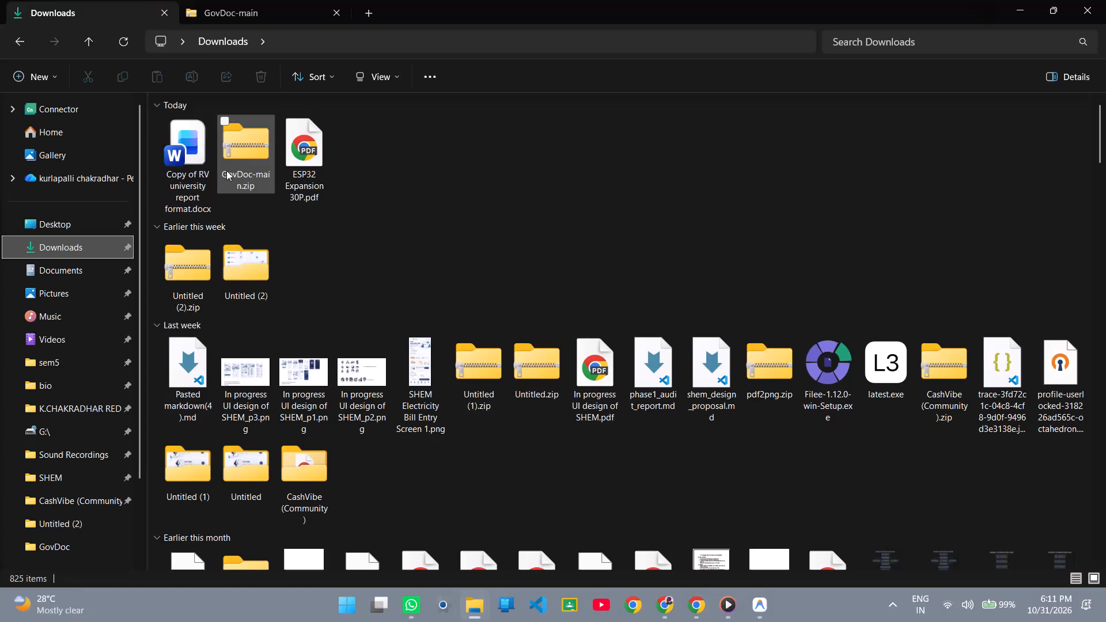
# Open the Word document "Copy of RV university report format.docx" from Downloads, agreeing to recover its contents.
pyautogui.doubleClick(200, 150)
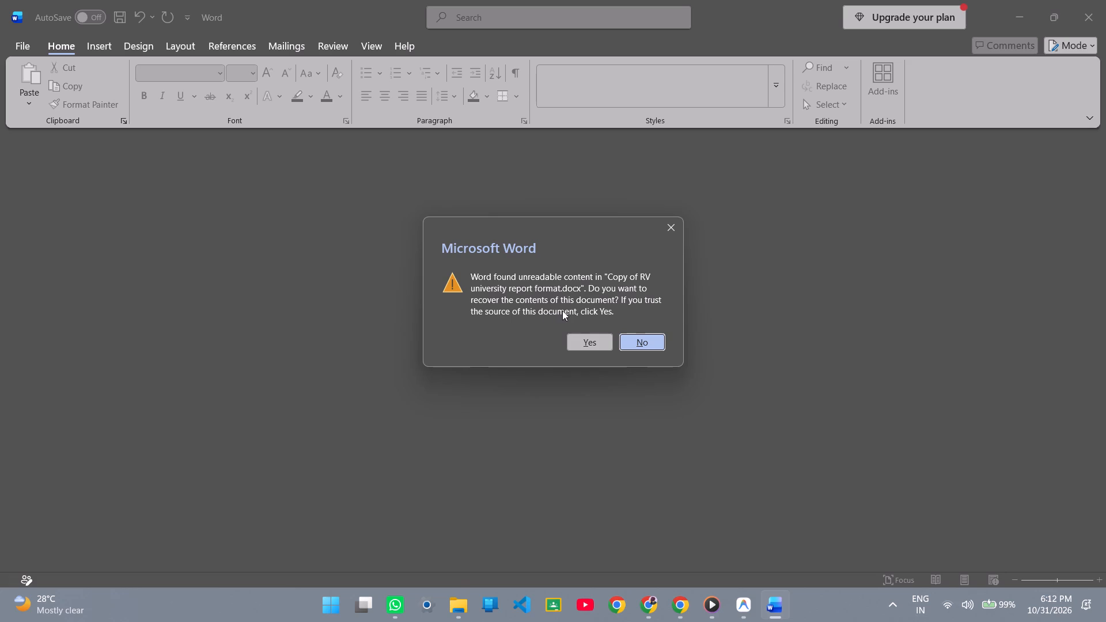
pyautogui.click(608, 343)
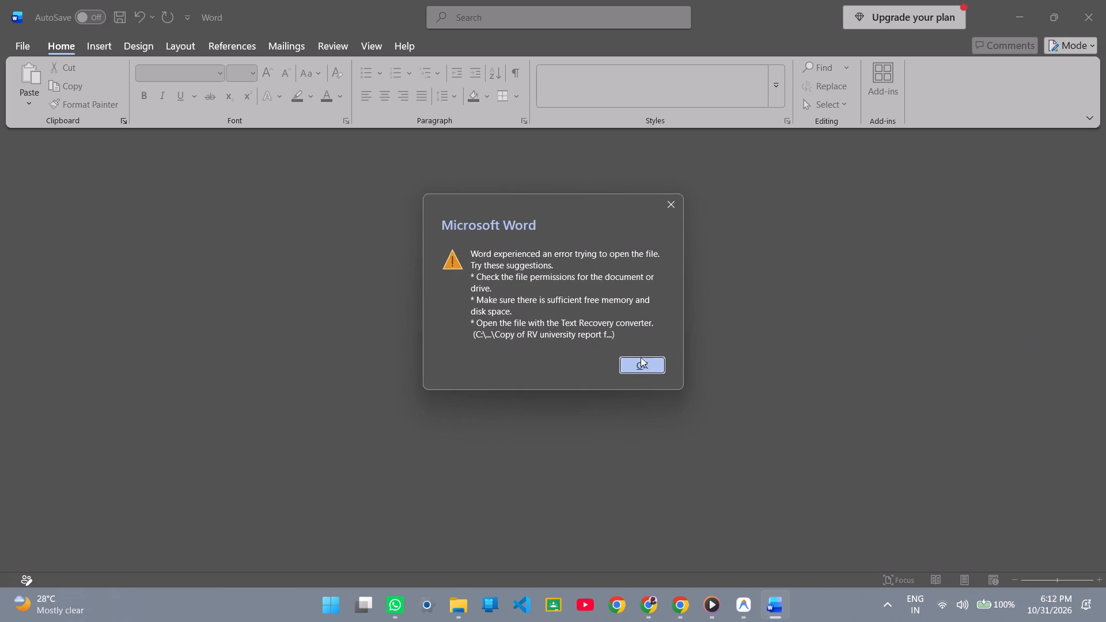
pyautogui.click(645, 361)
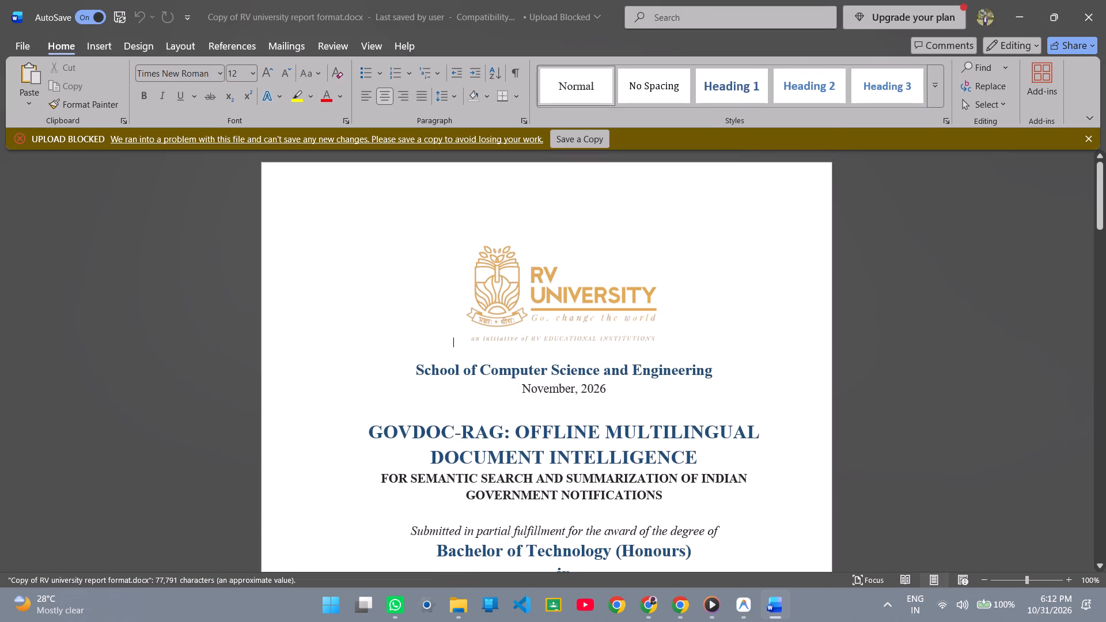
# Look through the report's opening pages, from the title page and certificate to the abstract and acknowledgement.
pyautogui.scroll(-4, 685, 325)
pyautogui.scroll(1, 685, 325)
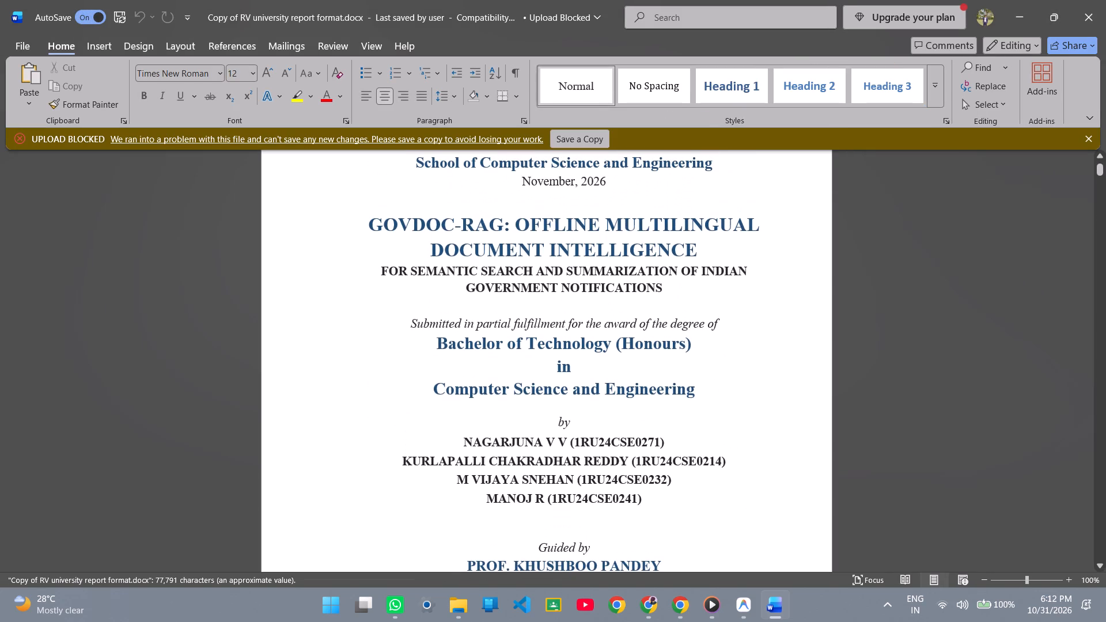
pyautogui.scroll(-12, 685, 325)
pyautogui.scroll(1, 685, 325)
pyautogui.scroll(-1, 685, 325)
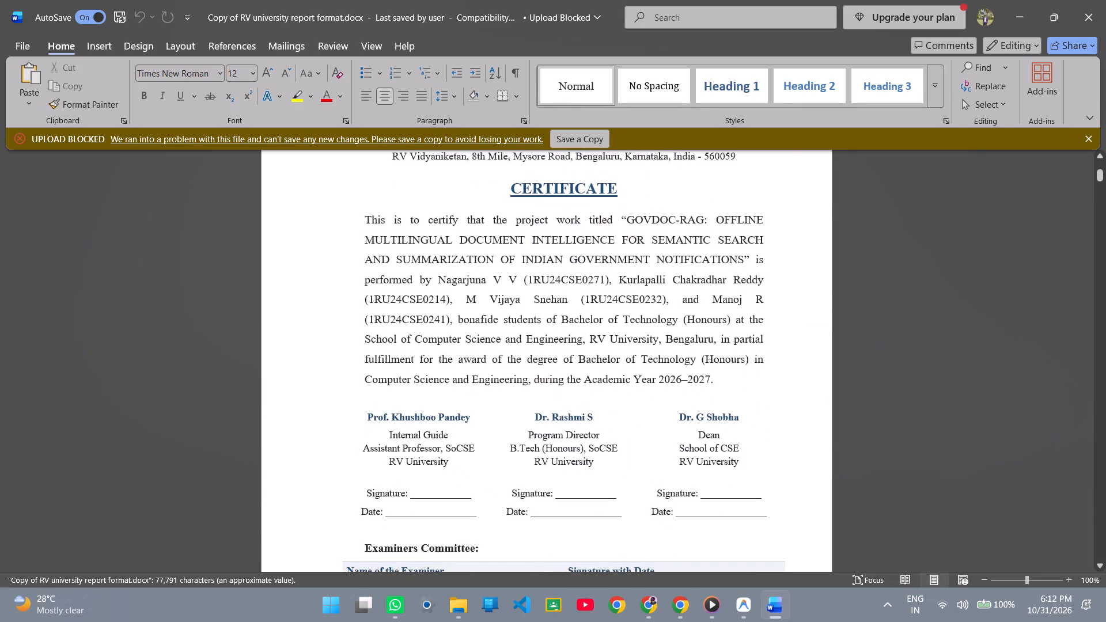
pyautogui.scroll(-15, 685, 325)
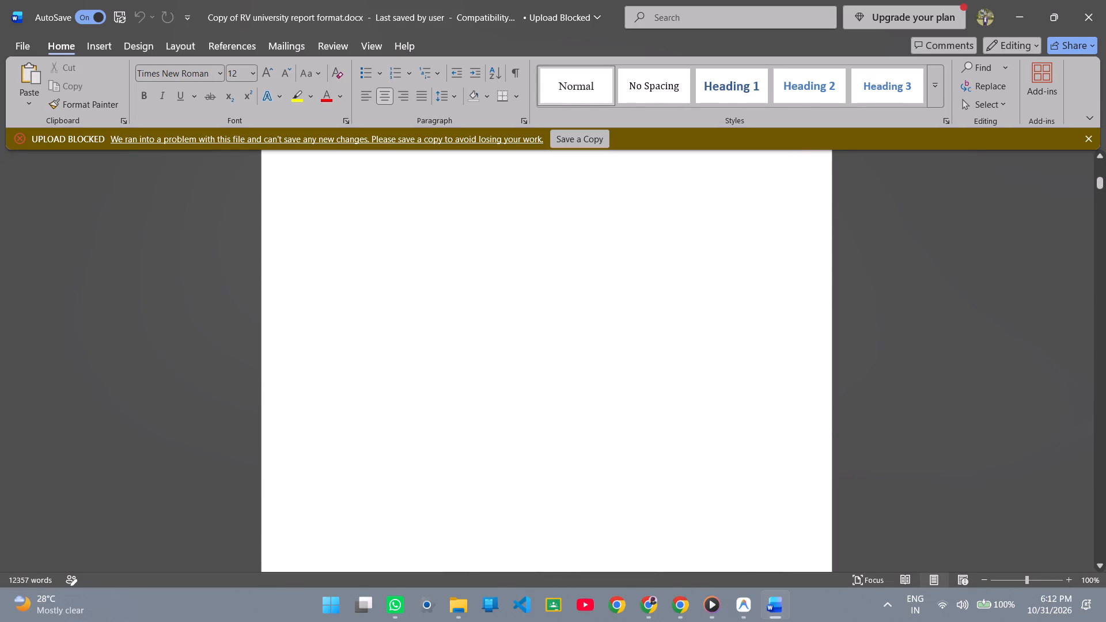
pyautogui.scroll(-13, 685, 325)
pyautogui.scroll(1, 685, 325)
pyautogui.scroll(-1, 685, 325)
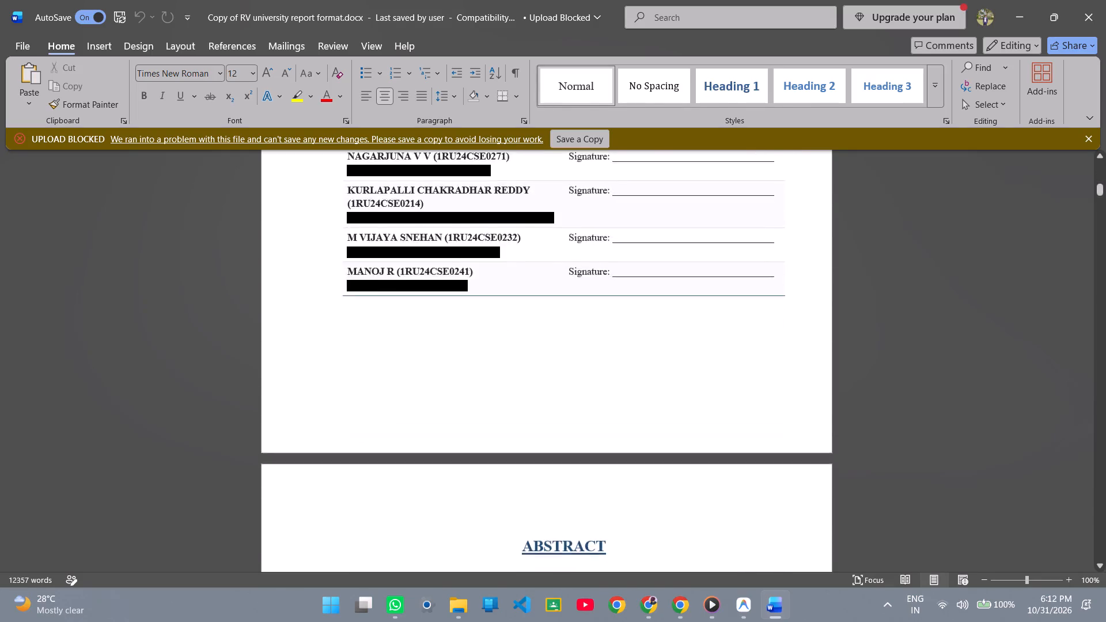
pyautogui.scroll(-14, 685, 325)
pyautogui.scroll(1, 685, 325)
pyautogui.scroll(-7, 685, 325)
pyautogui.scroll(1, 685, 325)
pyautogui.scroll(-3, 685, 325)
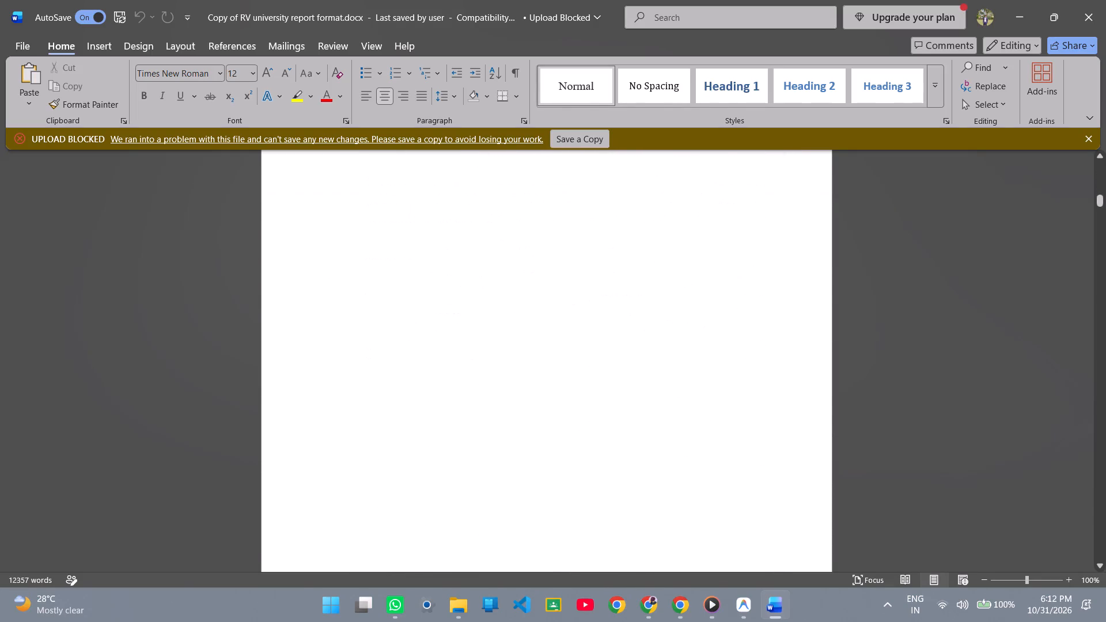
pyautogui.scroll(-12, 685, 325)
pyautogui.scroll(1, 685, 325)
pyautogui.scroll(-3, 685, 325)
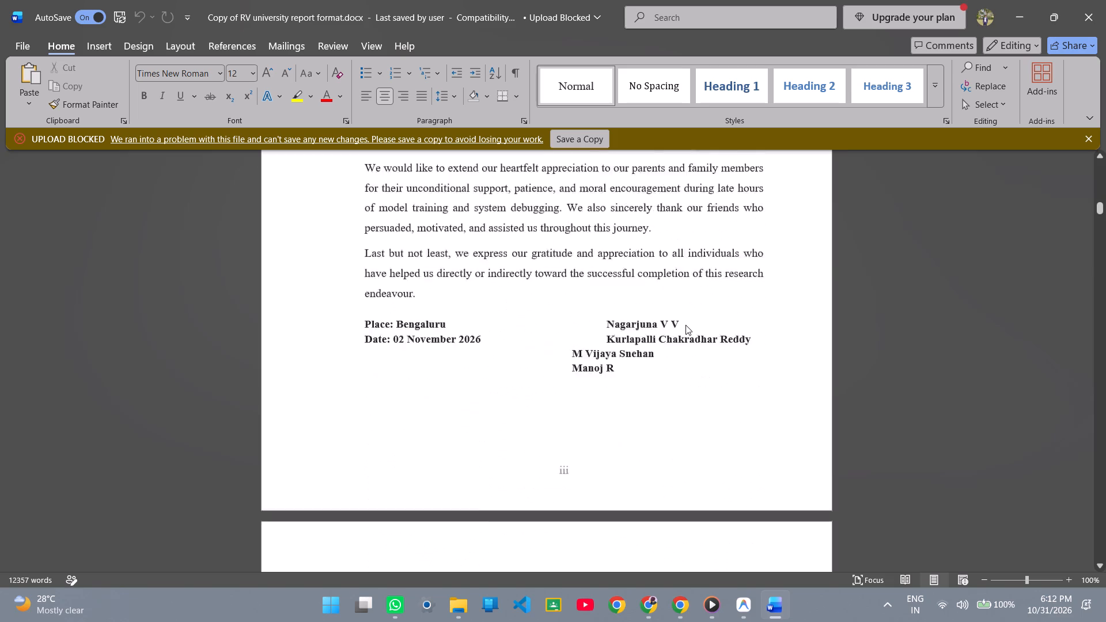
# Look over the table of contents and the lists of tables, figures and abbreviations up to Chapter 1.
pyautogui.scroll(-9, 685, 325)
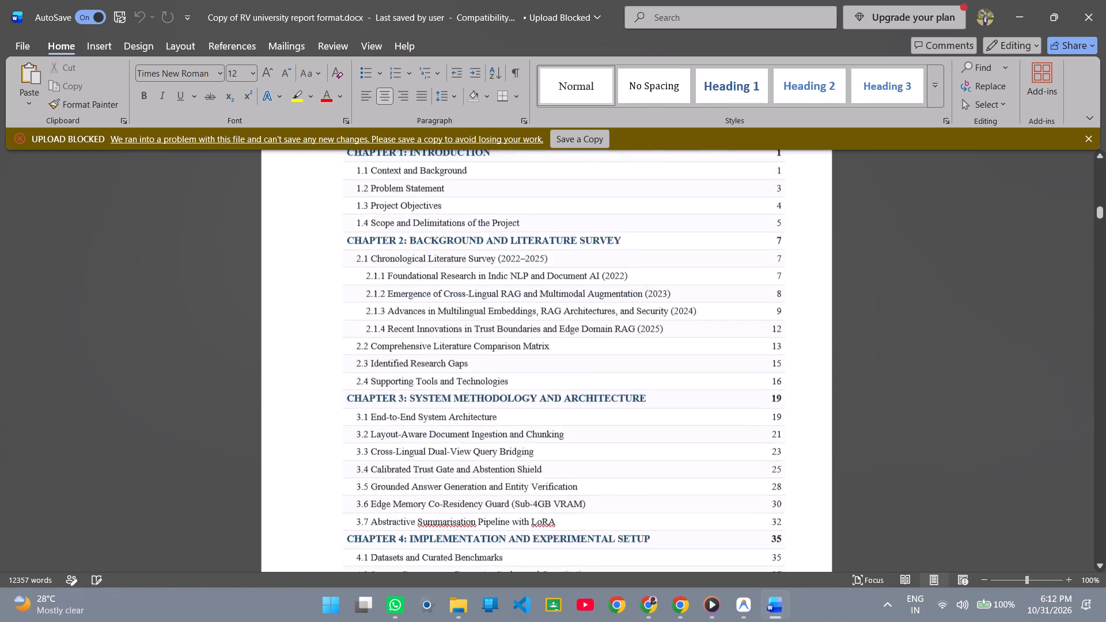
pyautogui.scroll(-3, 685, 325)
pyautogui.scroll(1, 685, 325)
pyautogui.scroll(-15, 685, 325)
pyautogui.scroll(1, 685, 325)
pyautogui.scroll(-1, 685, 325)
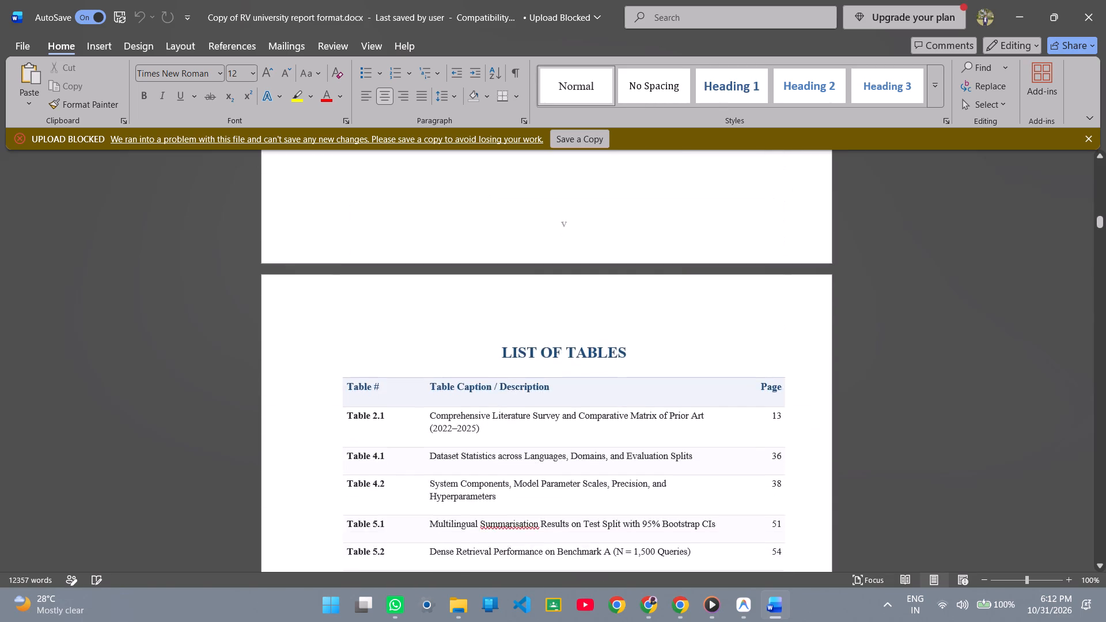
pyautogui.scroll(-17, 685, 325)
pyautogui.scroll(-4, 685, 325)
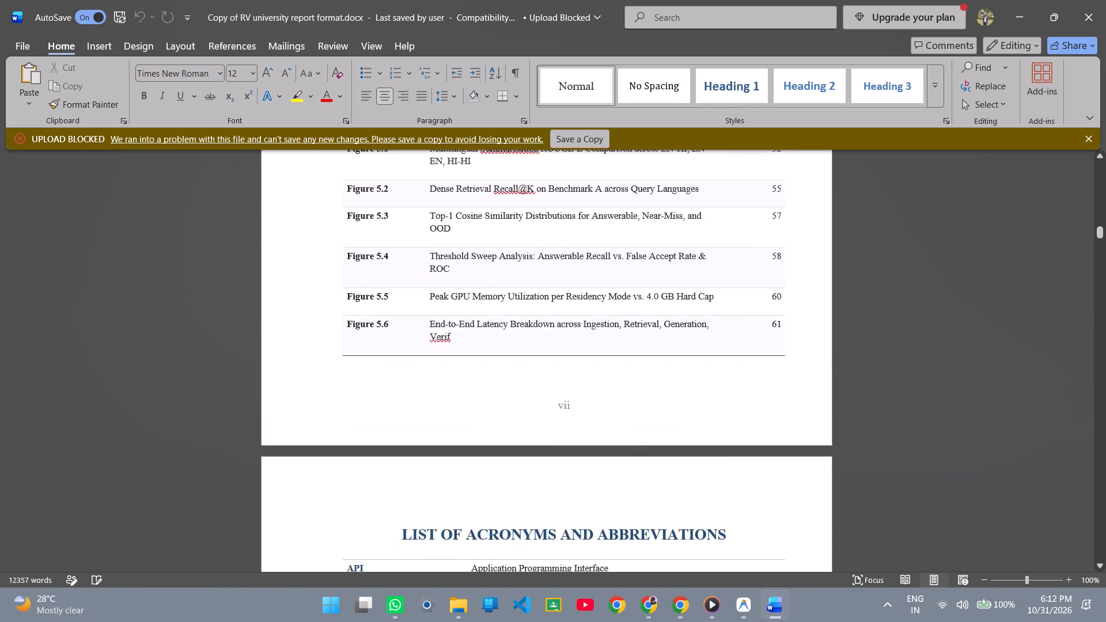
pyautogui.scroll(-11, 685, 325)
pyautogui.scroll(-14, 685, 325)
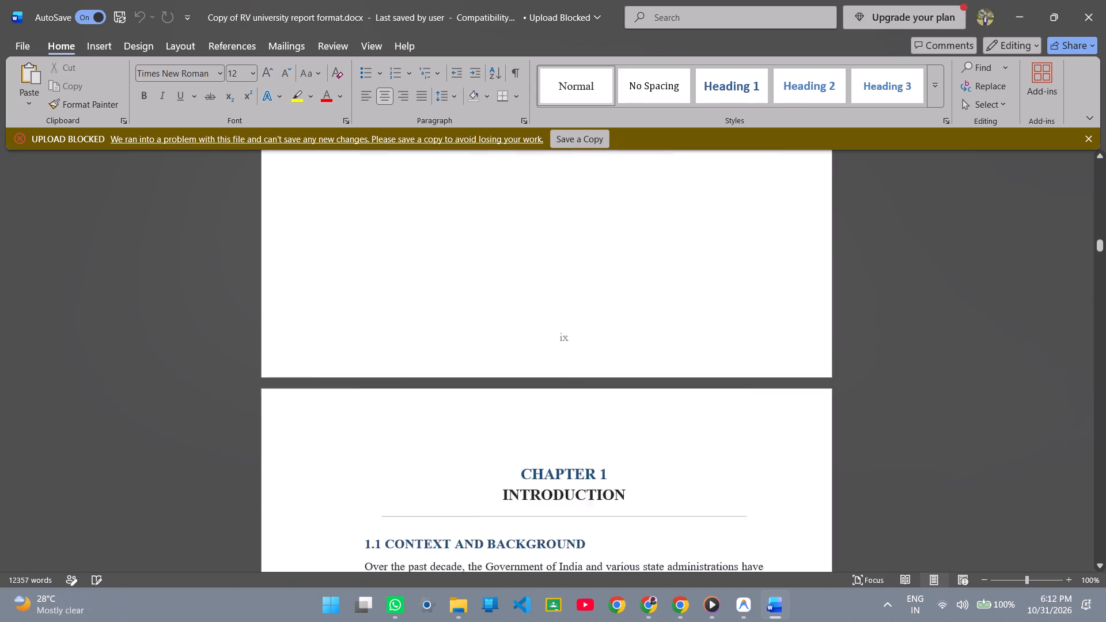
# Skim Chapter 1 (Introduction) and Chapter 2 (Background and Literature Survey) up to the start of Chapter 3.
pyautogui.scroll(-7, 685, 325)
pyautogui.scroll(1, 685, 325)
pyautogui.scroll(-5, 685, 325)
pyautogui.scroll(1, 685, 325)
pyautogui.scroll(-7, 685, 325)
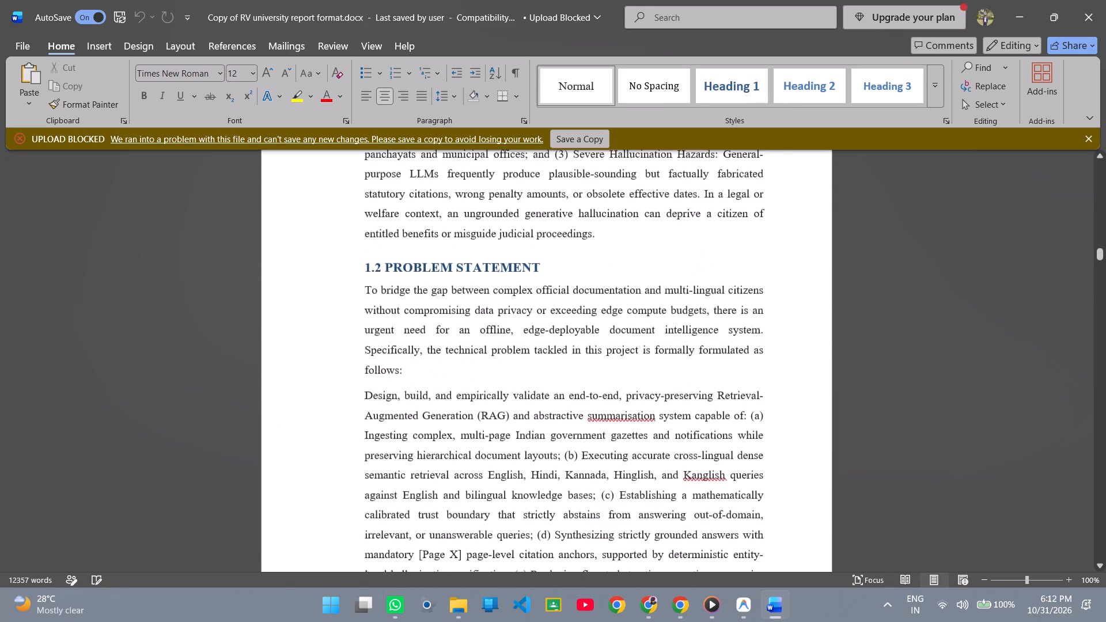
pyautogui.scroll(-19, 685, 325)
pyautogui.scroll(-2, 685, 325)
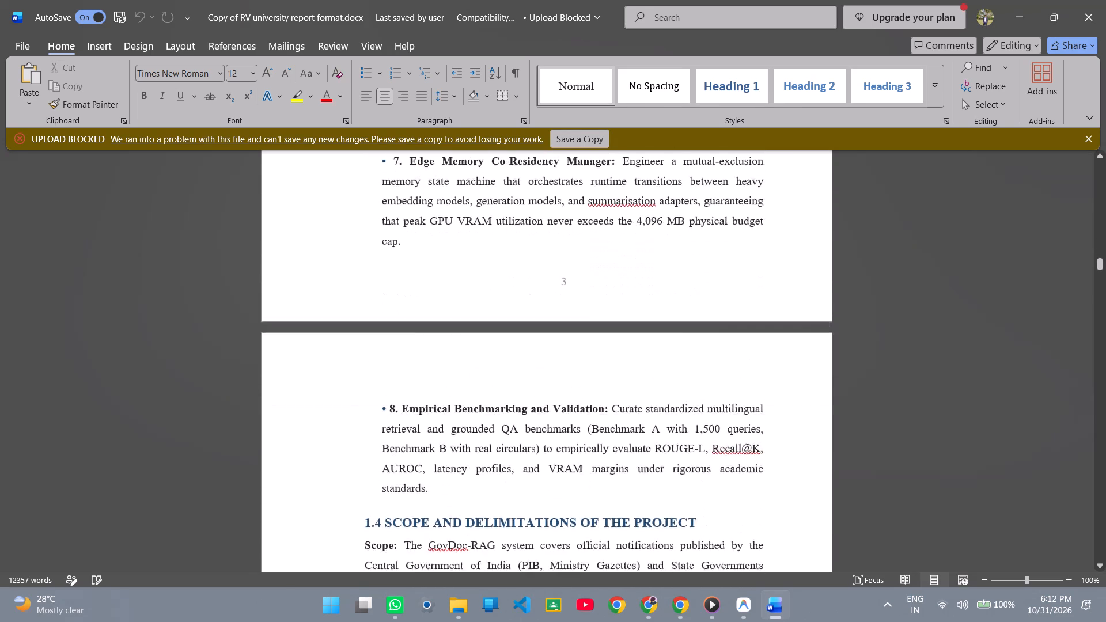
pyautogui.scroll(-15, 685, 325)
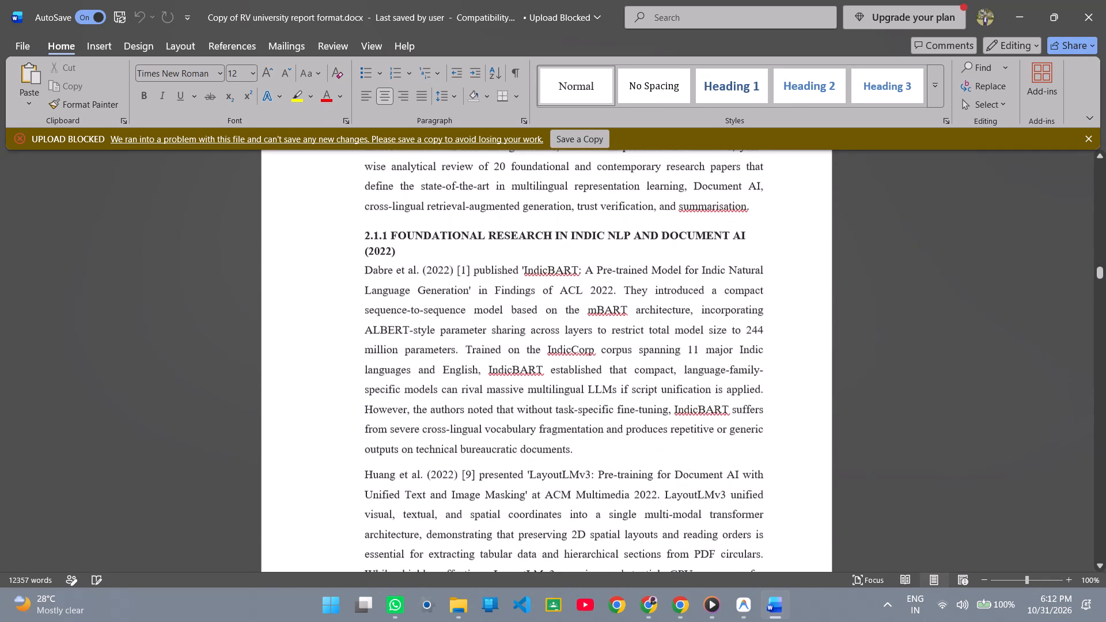
pyautogui.scroll(-3, 685, 325)
pyautogui.scroll(1, 685, 325)
pyautogui.scroll(-14, 685, 325)
pyautogui.scroll(-15, 685, 325)
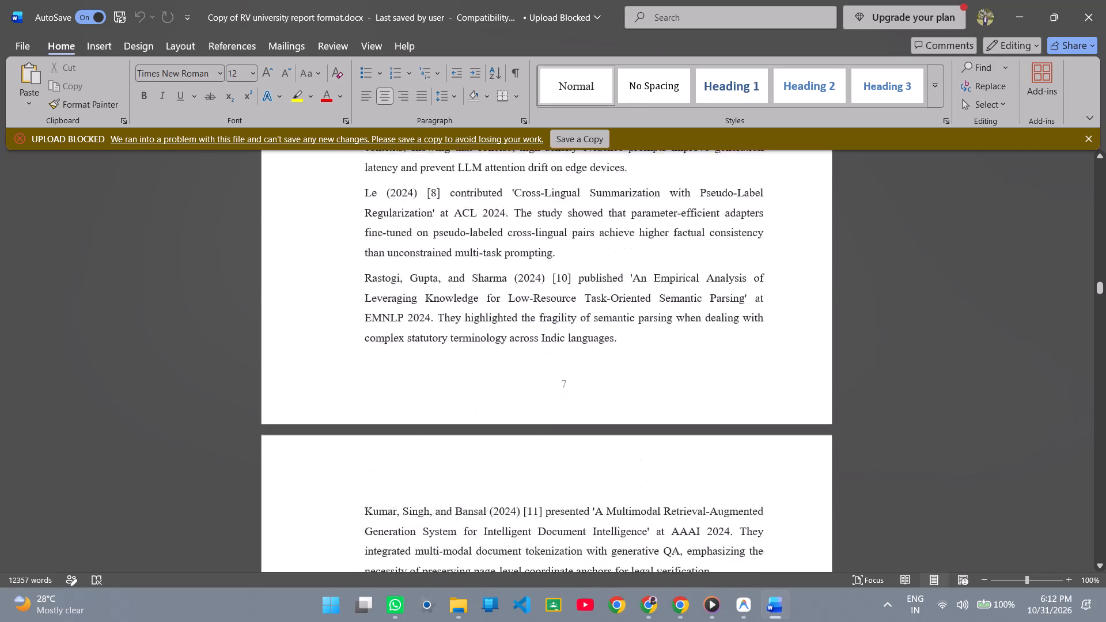
pyautogui.scroll(-20, 685, 325)
pyautogui.scroll(-20, 685, 325)
pyautogui.scroll(-7, 685, 325)
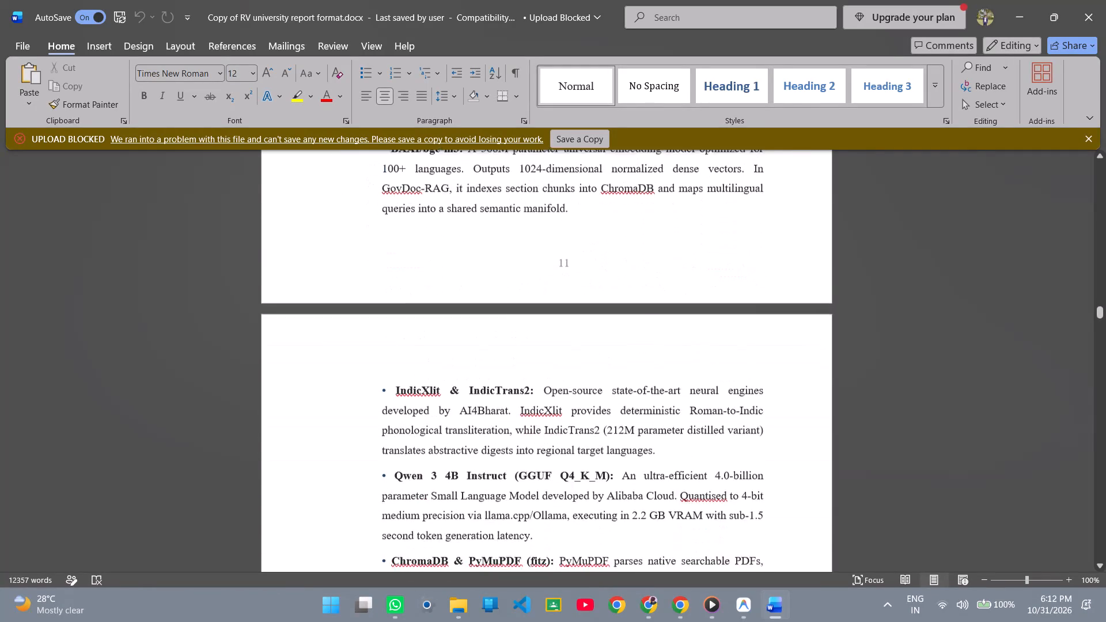
pyautogui.scroll(-10, 685, 325)
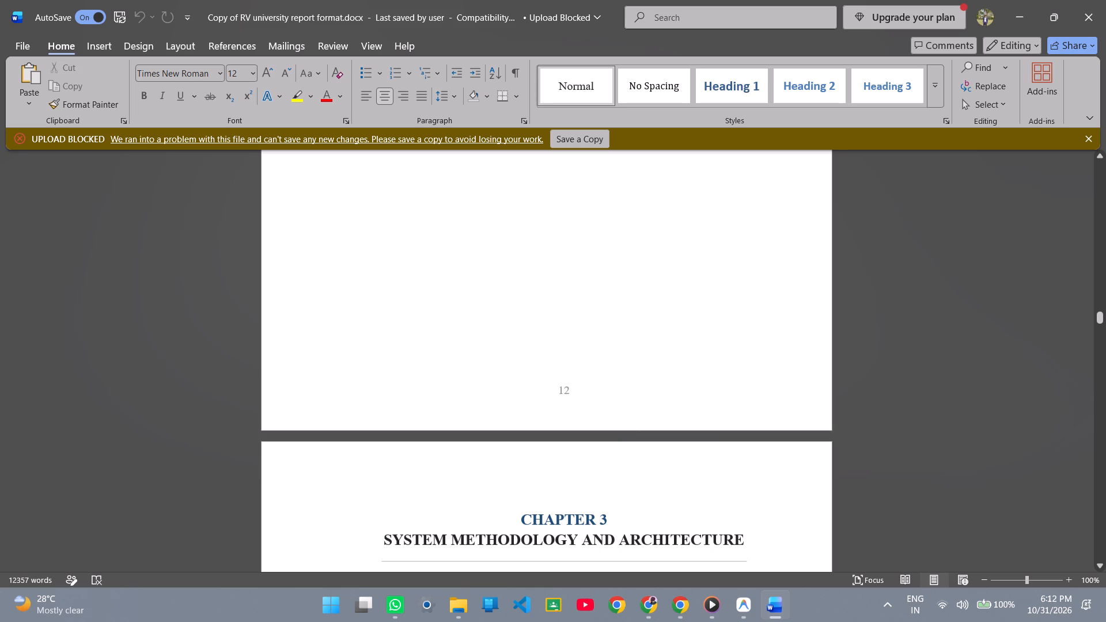
# Save a copy of the report to Downloads under the same name, replacing the existing file and accepting the format upgrade without being asked again.
pyautogui.click(578, 145)
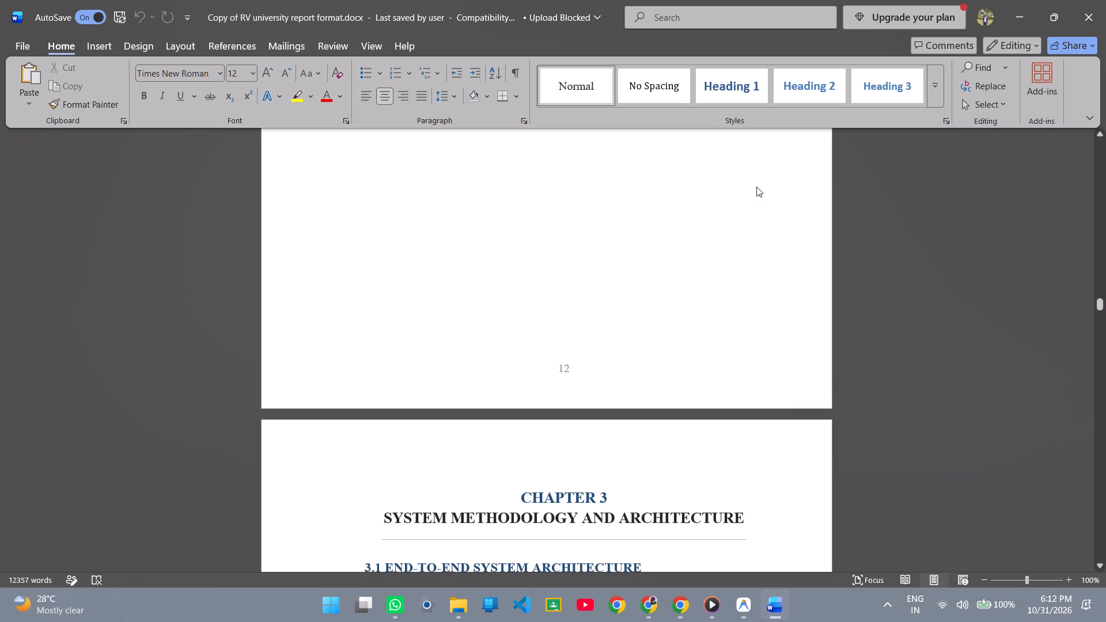
pyautogui.scroll(-6, 631, 422)
pyautogui.scroll(1, 631, 422)
pyautogui.scroll(-1, 631, 422)
pyautogui.scroll(-3, 724, 342)
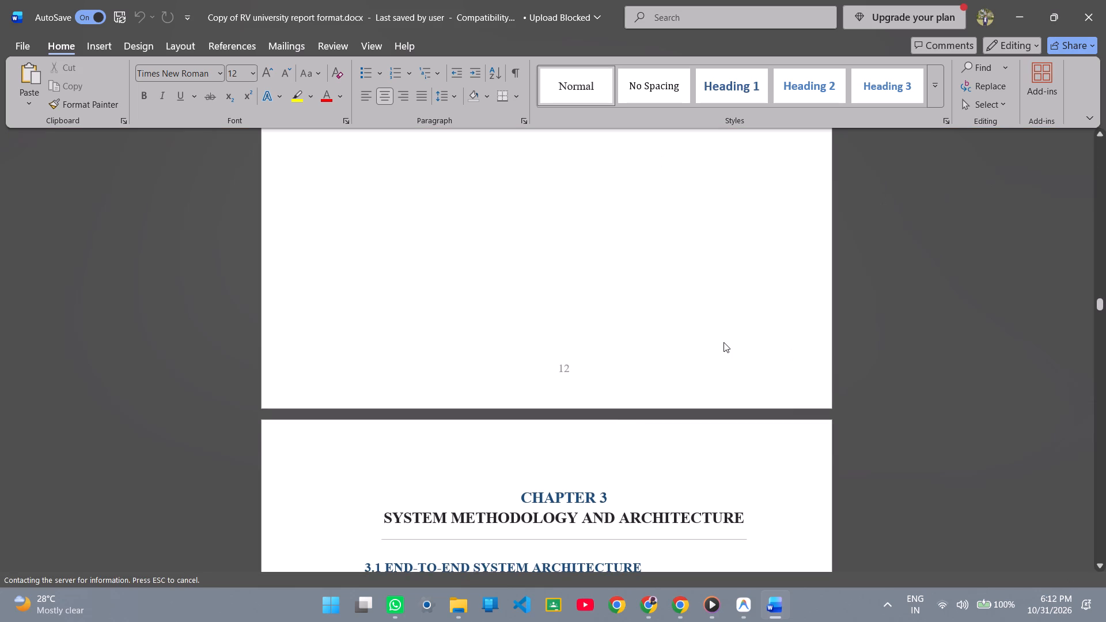
pyautogui.scroll(-3, 486, 352)
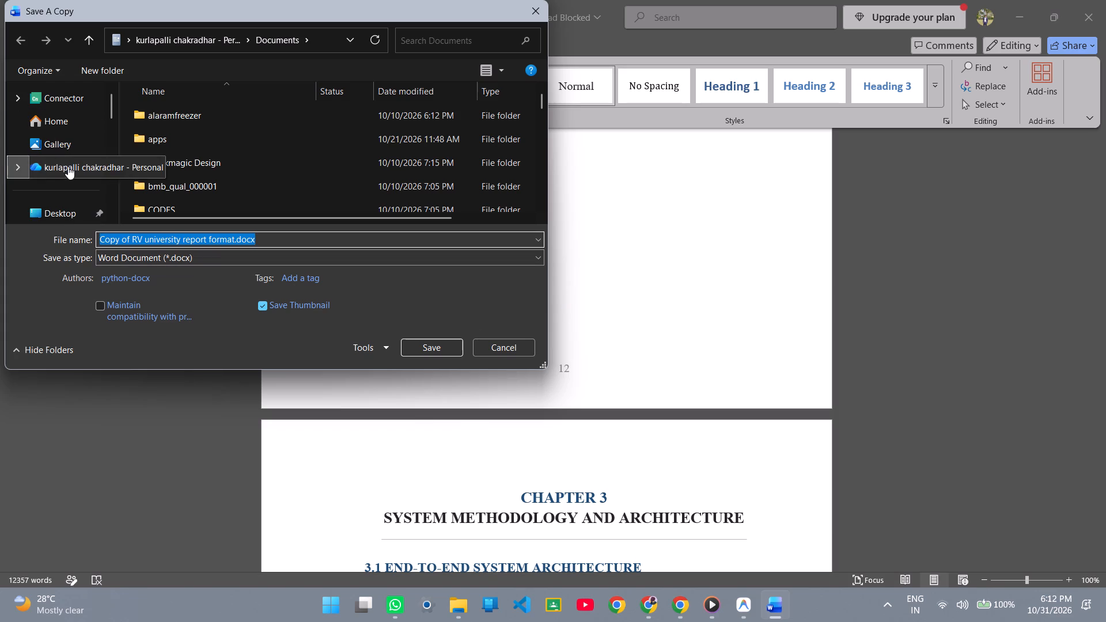
pyautogui.scroll(-1, 84, 174)
pyautogui.click(63, 144)
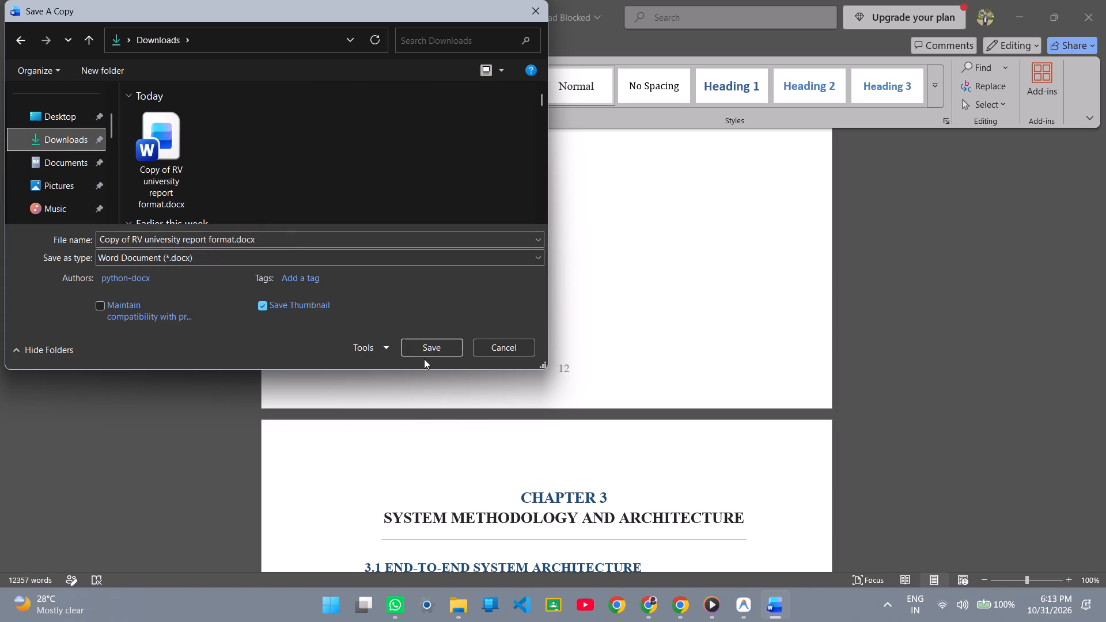
pyautogui.click(425, 342)
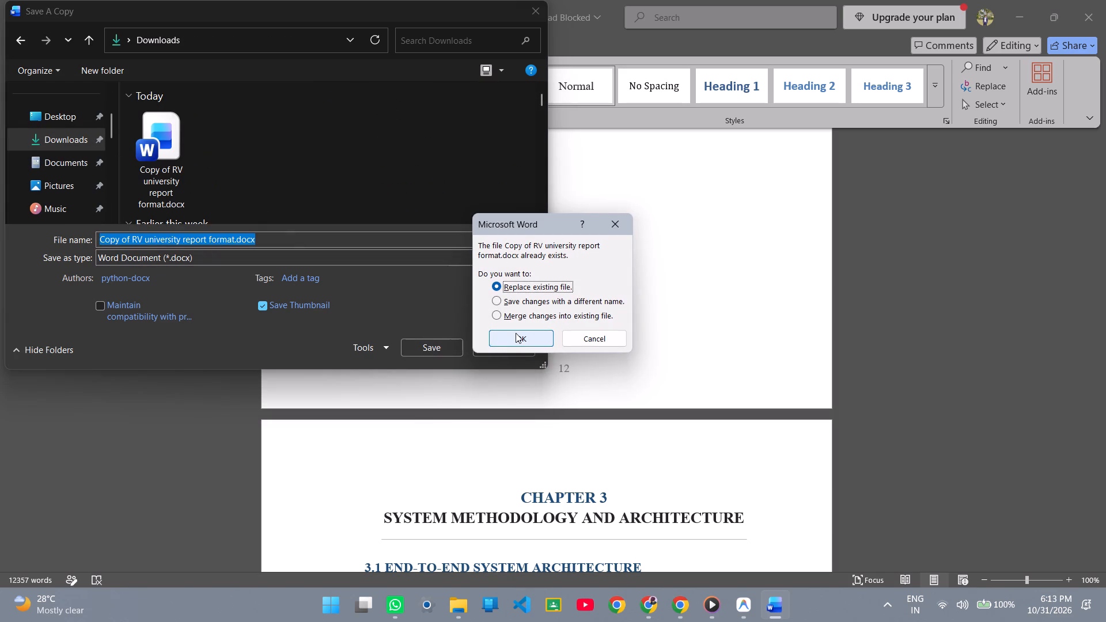
pyautogui.click(516, 333)
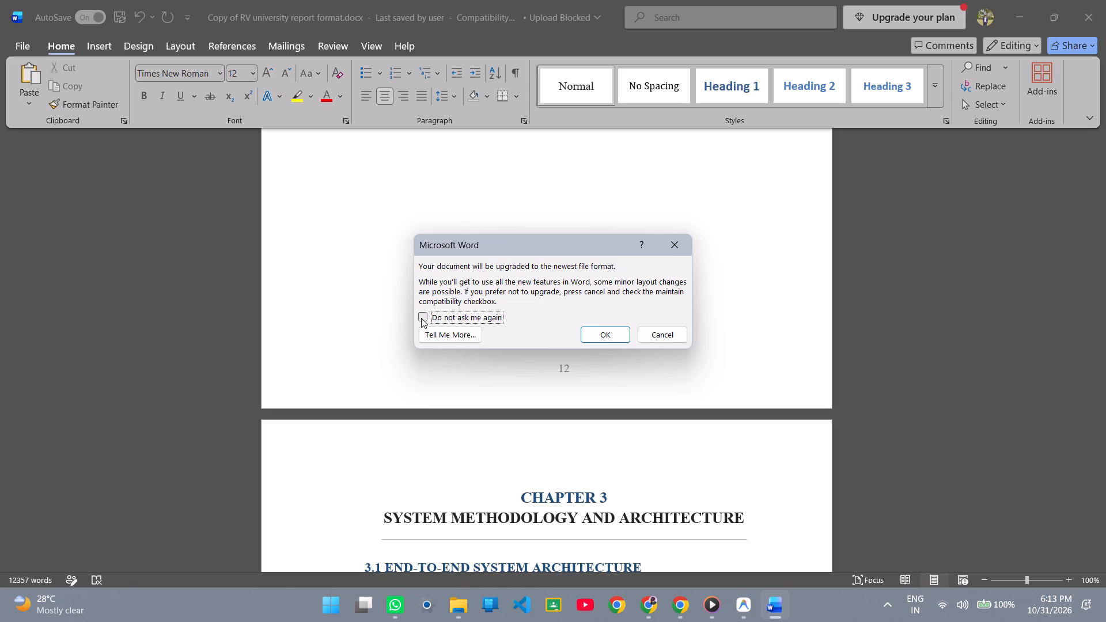
pyautogui.click(421, 318)
pyautogui.click(610, 333)
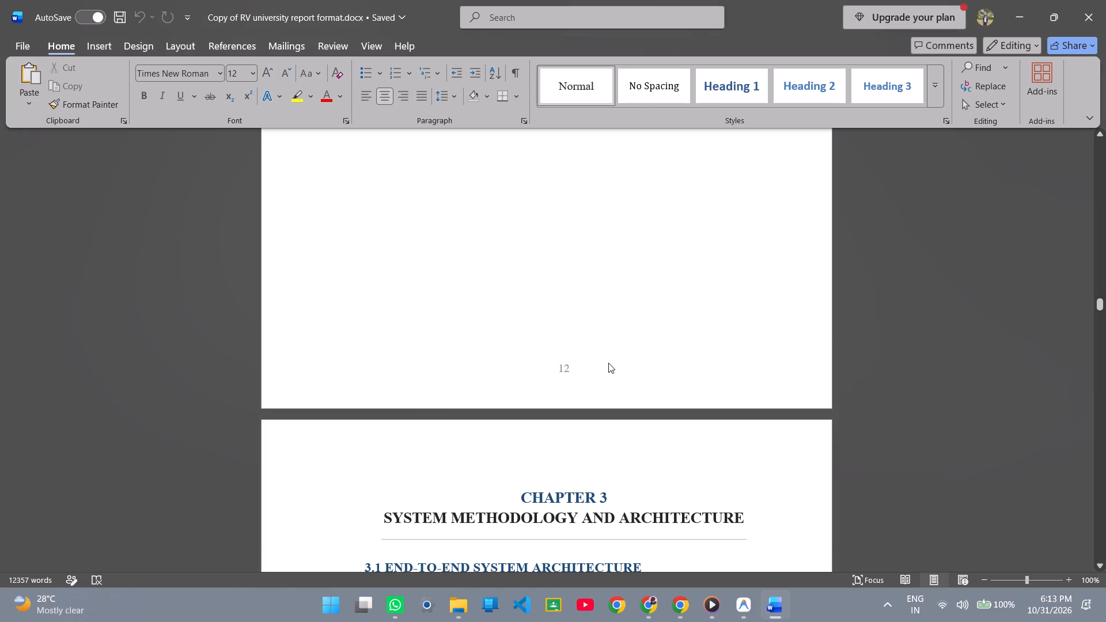
# Skim Chapters 3 and 4, examining the architecture diagrams, dataset charts, interface figures and hardware section.
pyautogui.scroll(-19, 648, 326)
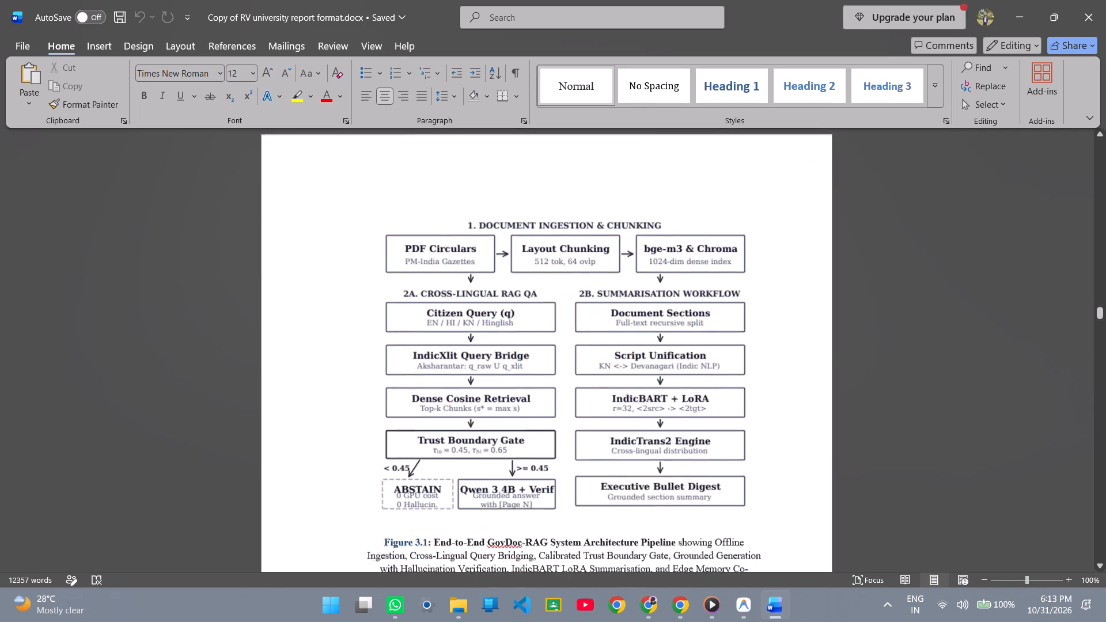
pyautogui.scroll(-3, 648, 326)
pyautogui.scroll(1, 660, 294)
pyautogui.scroll(-6, 660, 294)
pyautogui.scroll(1, 660, 294)
pyautogui.scroll(-1, 660, 294)
pyautogui.scroll(1, 660, 294)
pyautogui.scroll(-17, 660, 294)
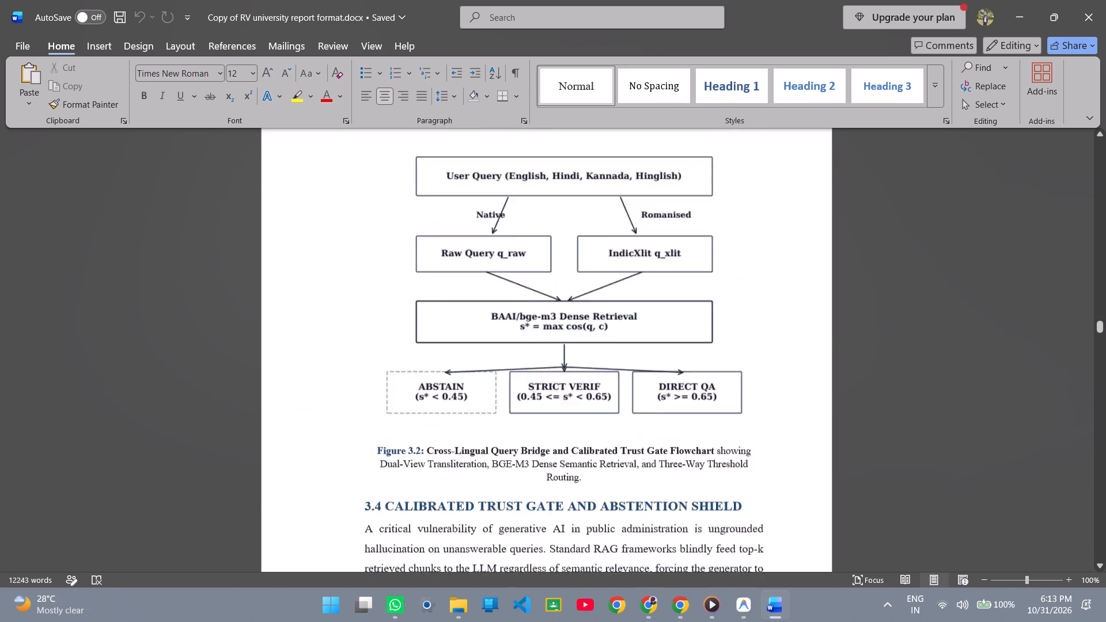
pyautogui.scroll(-20, 660, 294)
pyautogui.scroll(-16, 660, 294)
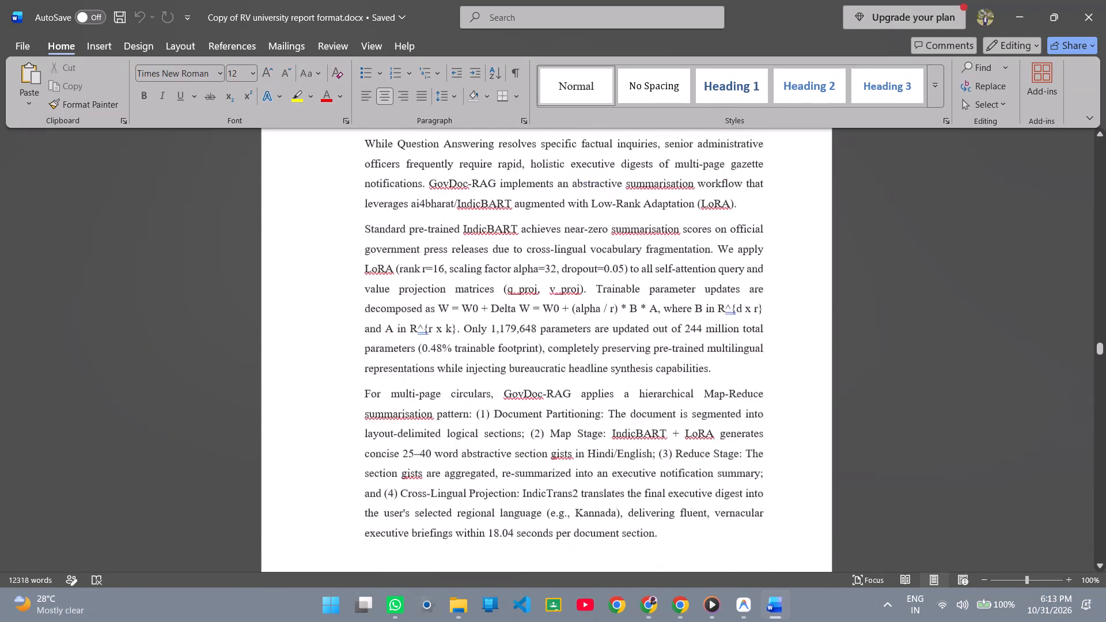
pyautogui.scroll(-20, 652, 314)
pyautogui.scroll(-10, 652, 314)
pyautogui.scroll(1, 652, 314)
pyautogui.scroll(-8, 652, 314)
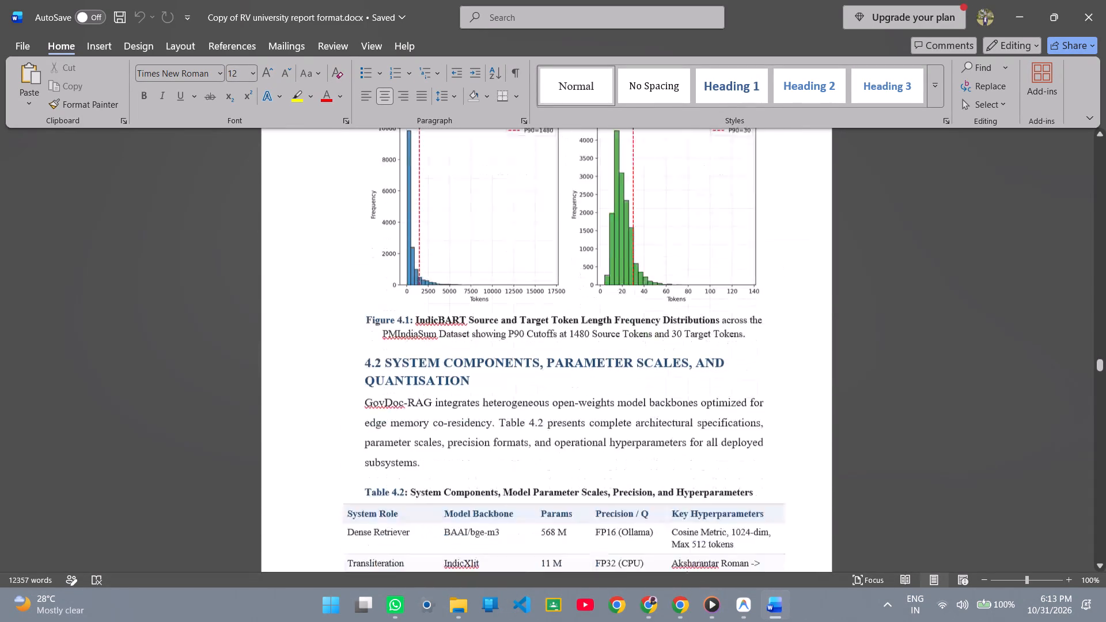
pyautogui.scroll(-20, 652, 314)
pyautogui.scroll(-16, 652, 314)
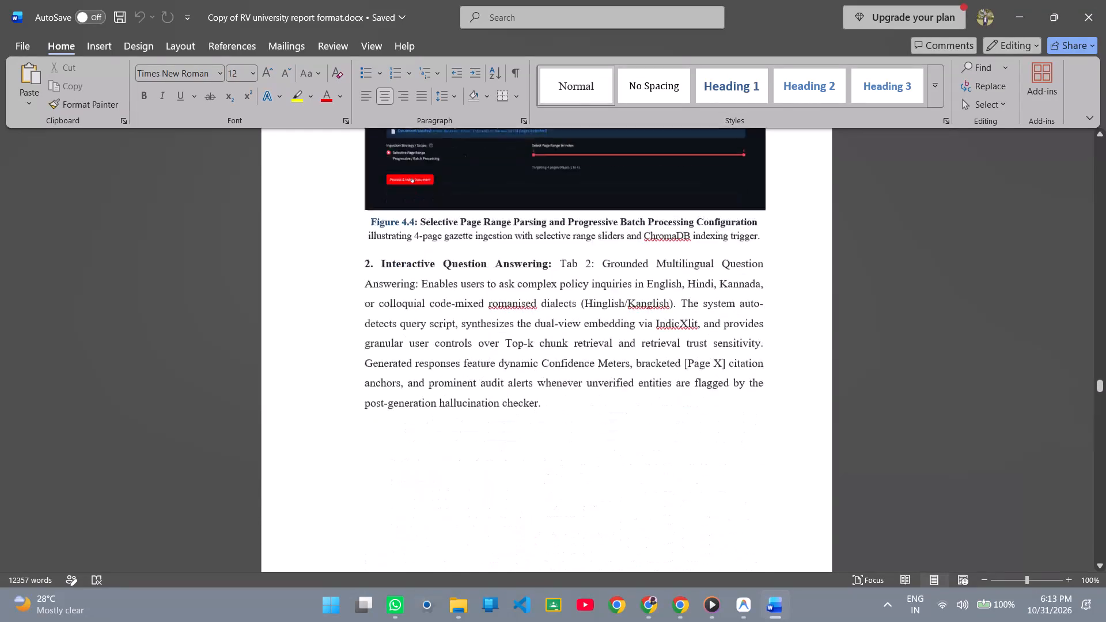
pyautogui.scroll(-20, 652, 314)
pyautogui.scroll(-15, 652, 314)
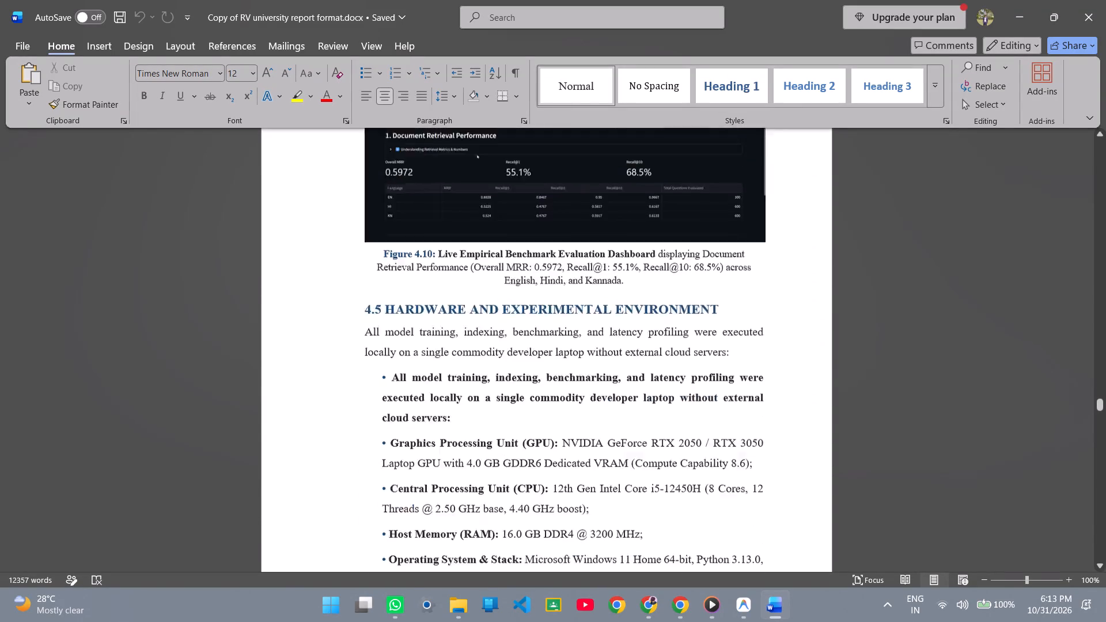
# Skim the rest of Chapter 4 and the Chapter 5 result tables and charts up to the start of Chapter 6.
pyautogui.scroll(-11, 652, 314)
pyautogui.scroll(-17, 652, 314)
pyautogui.scroll(1, 652, 314)
pyautogui.scroll(-3, 652, 314)
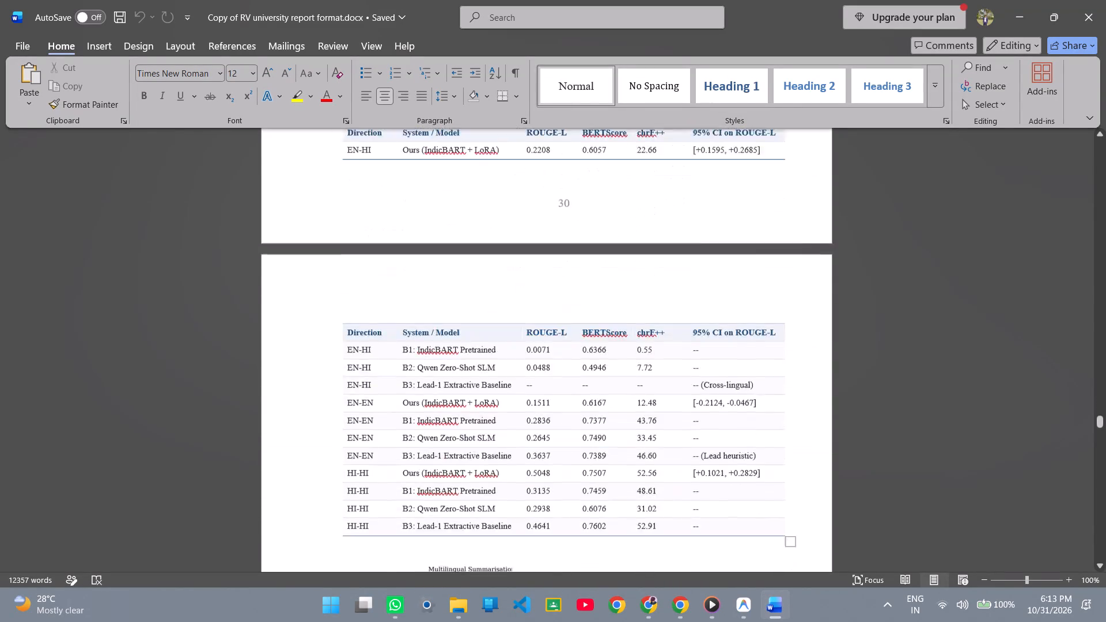
pyautogui.scroll(-19, 652, 314)
pyautogui.scroll(1, 652, 314)
pyautogui.scroll(-14, 652, 314)
pyautogui.scroll(1, 652, 314)
pyautogui.scroll(-20, 652, 314)
pyautogui.scroll(-5, 652, 314)
pyautogui.scroll(1, 652, 314)
pyautogui.scroll(-11, 652, 314)
pyautogui.scroll(1, 652, 314)
pyautogui.scroll(-5, 652, 314)
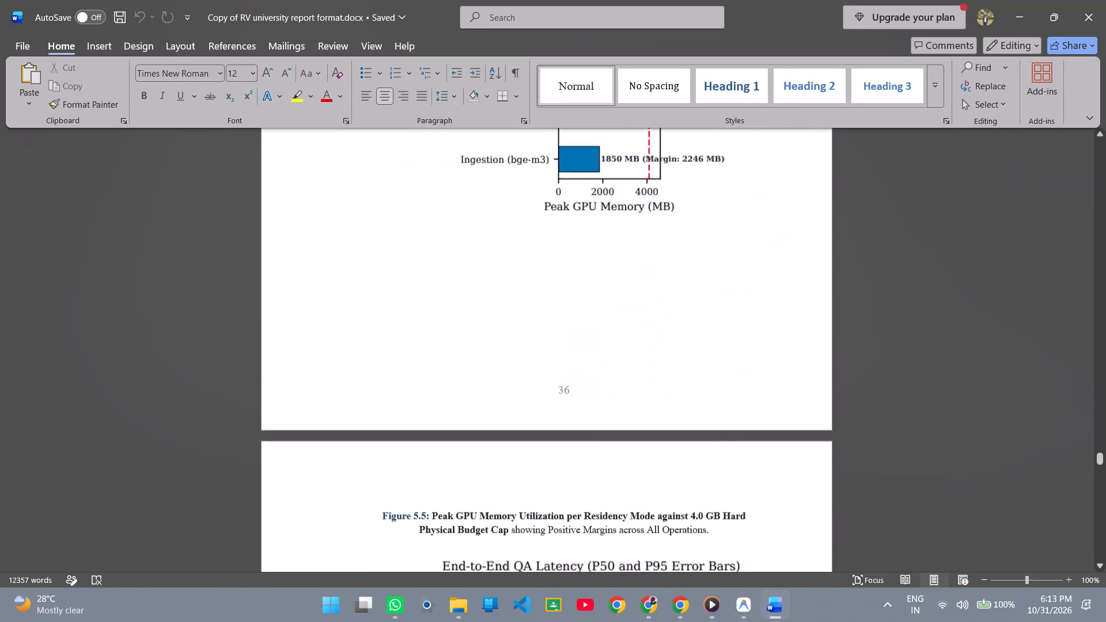
pyautogui.scroll(-19, 652, 314)
pyautogui.scroll(-5, 652, 314)
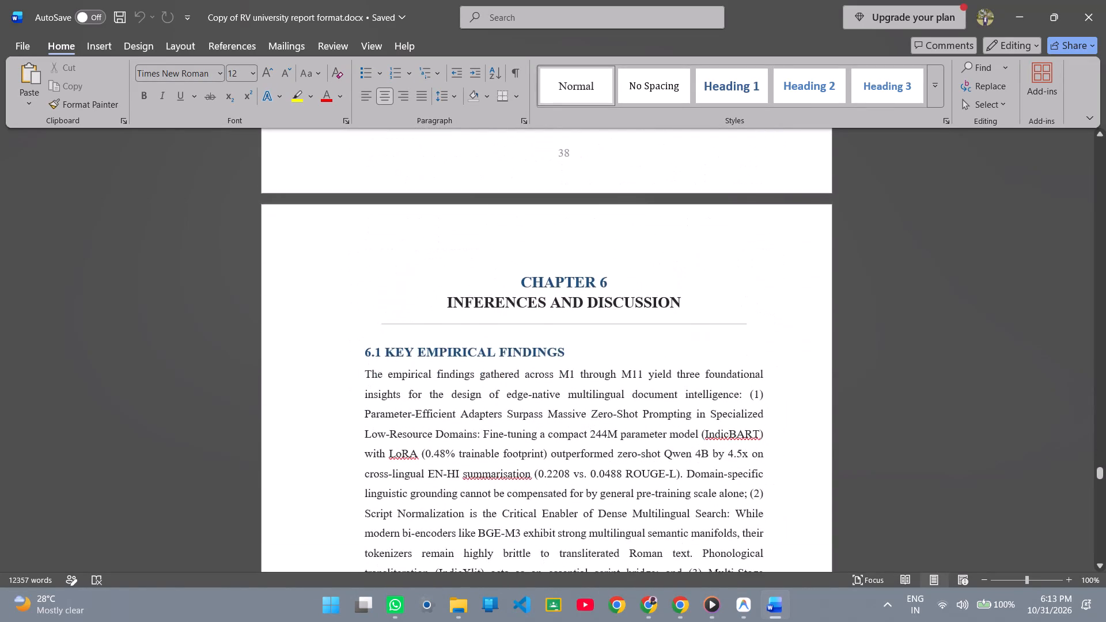
# Skim Chapters 6, 7 and 8 and the References list up to the start of the Appendices.
pyautogui.scroll(-9, 652, 314)
pyautogui.scroll(-16, 652, 314)
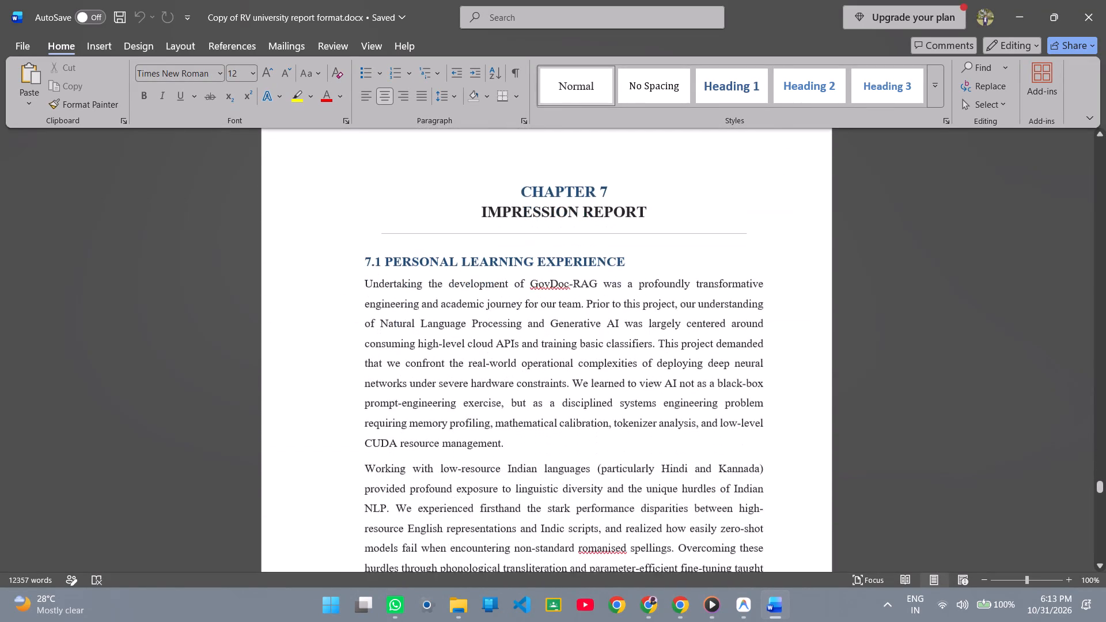
pyautogui.scroll(-9, 652, 314)
pyautogui.scroll(-15, 652, 314)
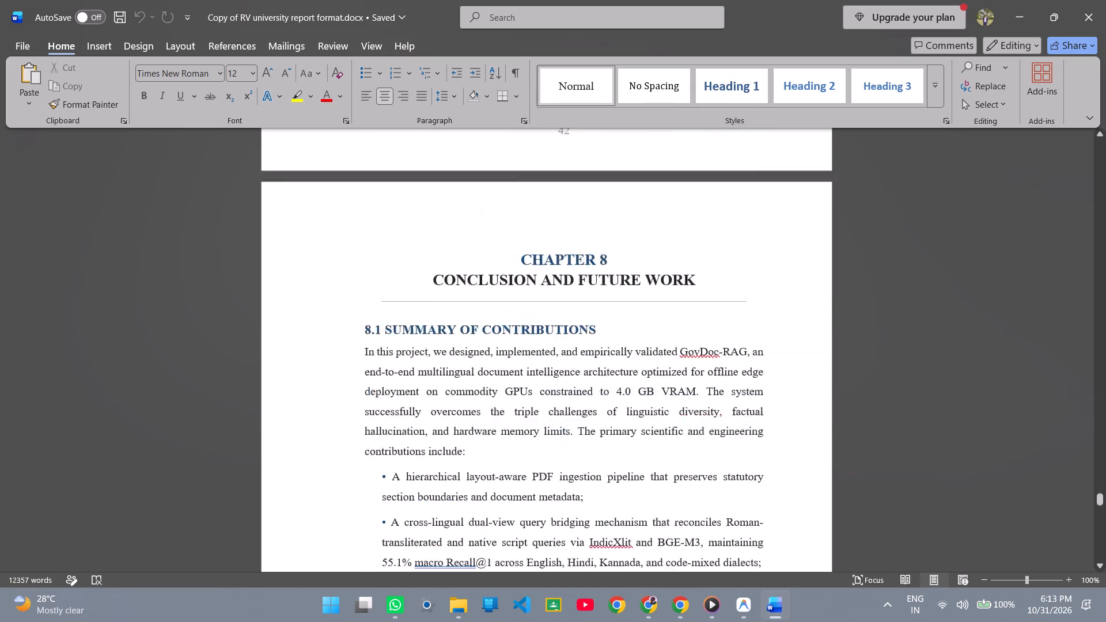
pyautogui.scroll(-20, 652, 314)
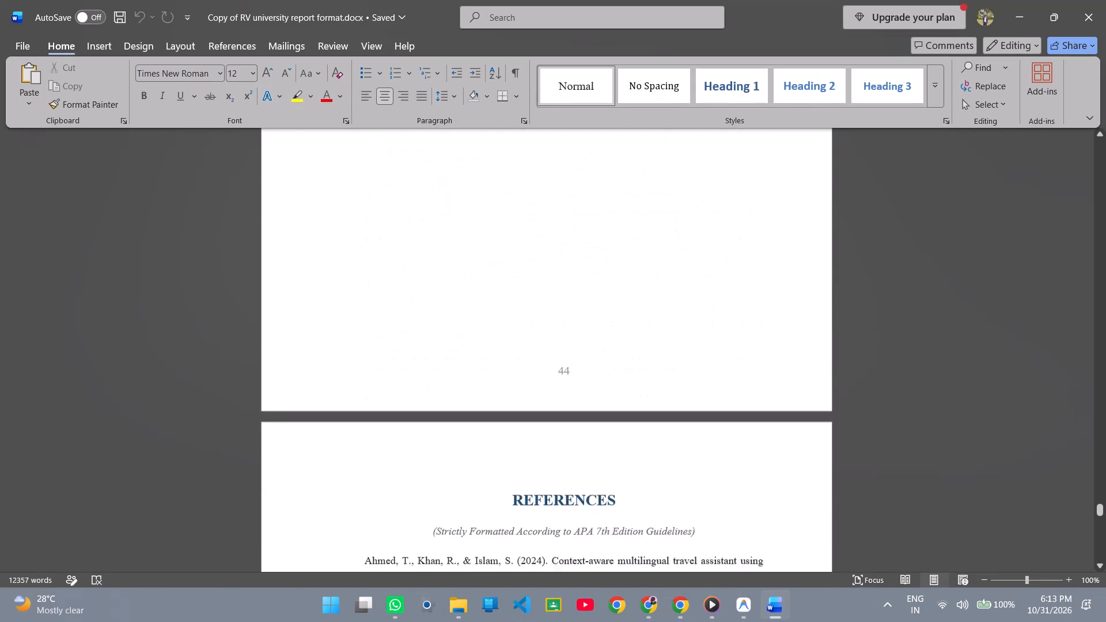
pyautogui.scroll(-7, 652, 314)
pyautogui.scroll(-14, 652, 314)
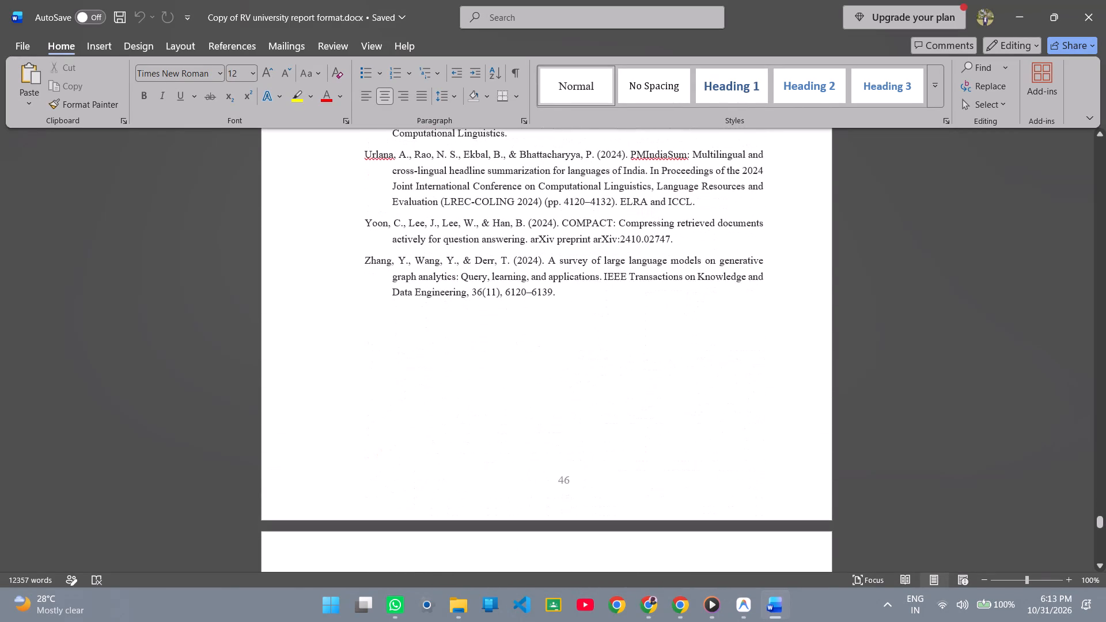
# Look through Appendices A, B and C, from the system prompts to the sample traces on the report's last page.
pyautogui.scroll(-6, 625, 335)
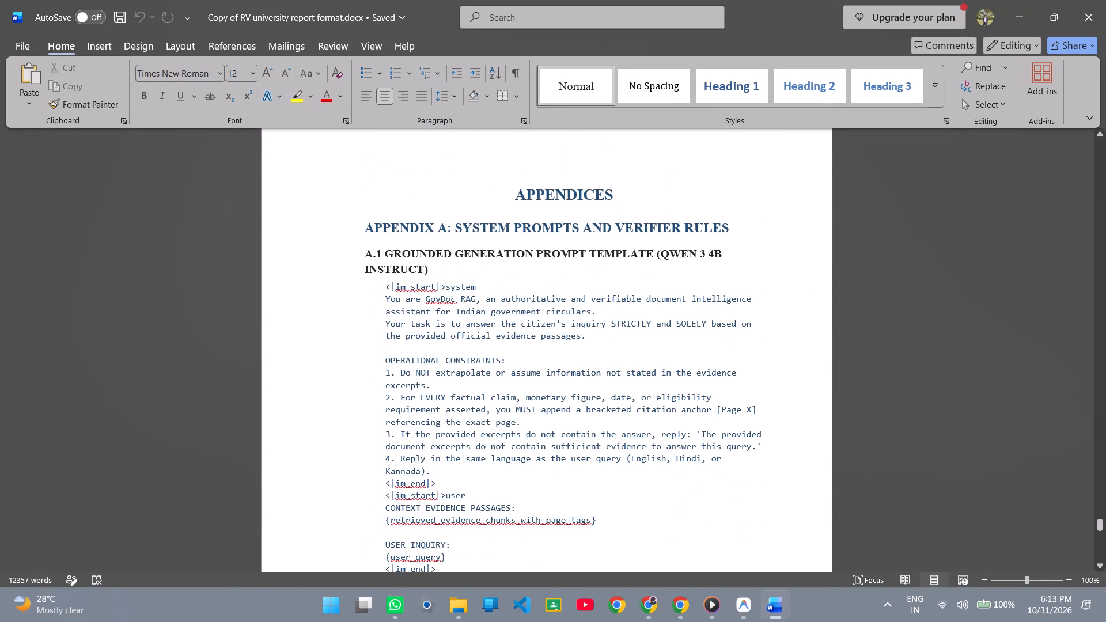
pyautogui.scroll(-13, 625, 335)
pyautogui.scroll(-10, 625, 335)
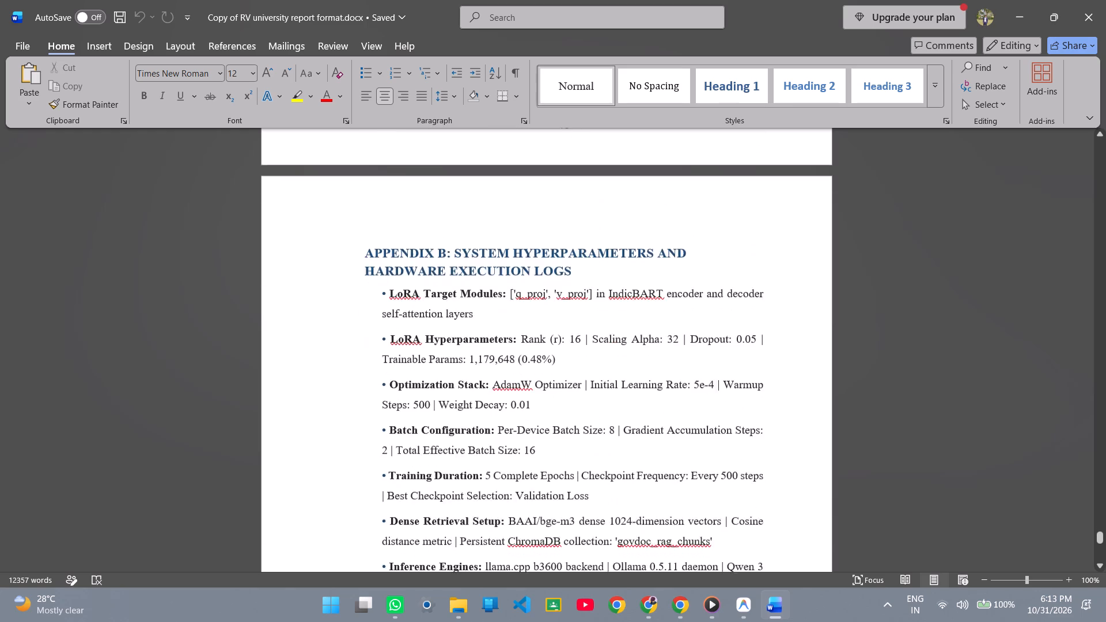
pyautogui.scroll(-10, 625, 335)
pyautogui.scroll(1, 625, 335)
pyautogui.scroll(-3, 625, 335)
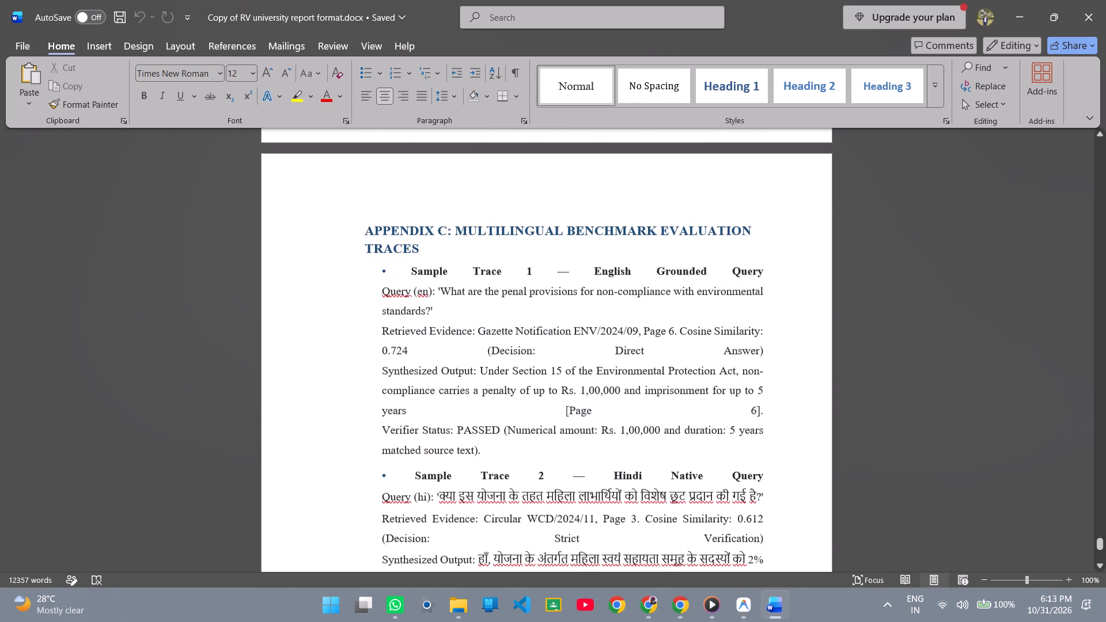
pyautogui.scroll(-9, 625, 335)
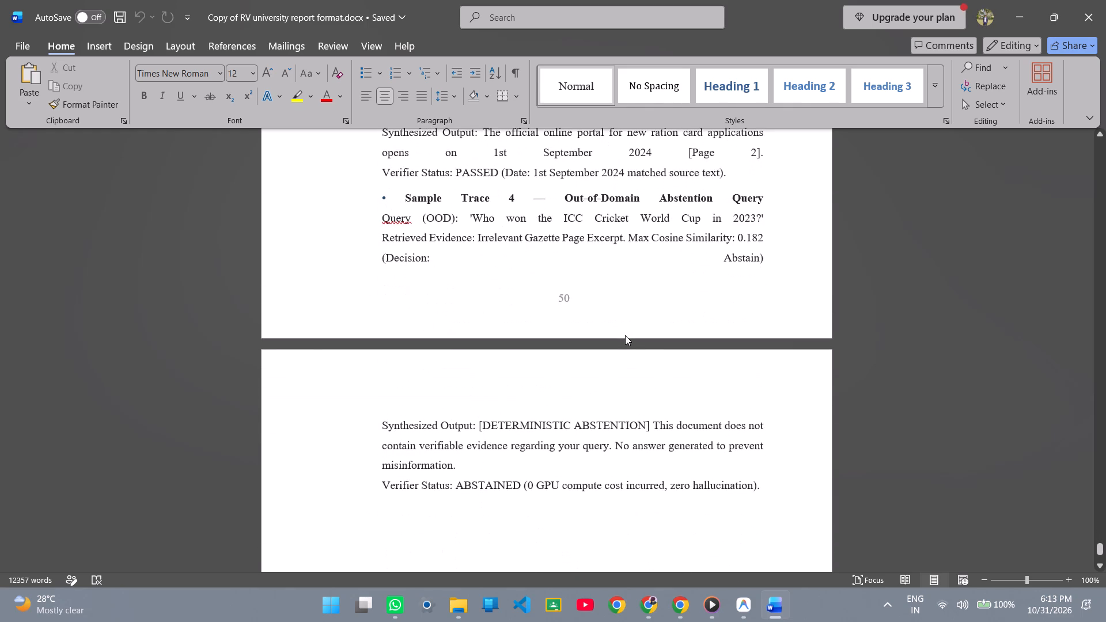
pyautogui.scroll(5, 625, 335)
pyautogui.scroll(-20, 625, 335)
pyautogui.scroll(-7, 625, 335)
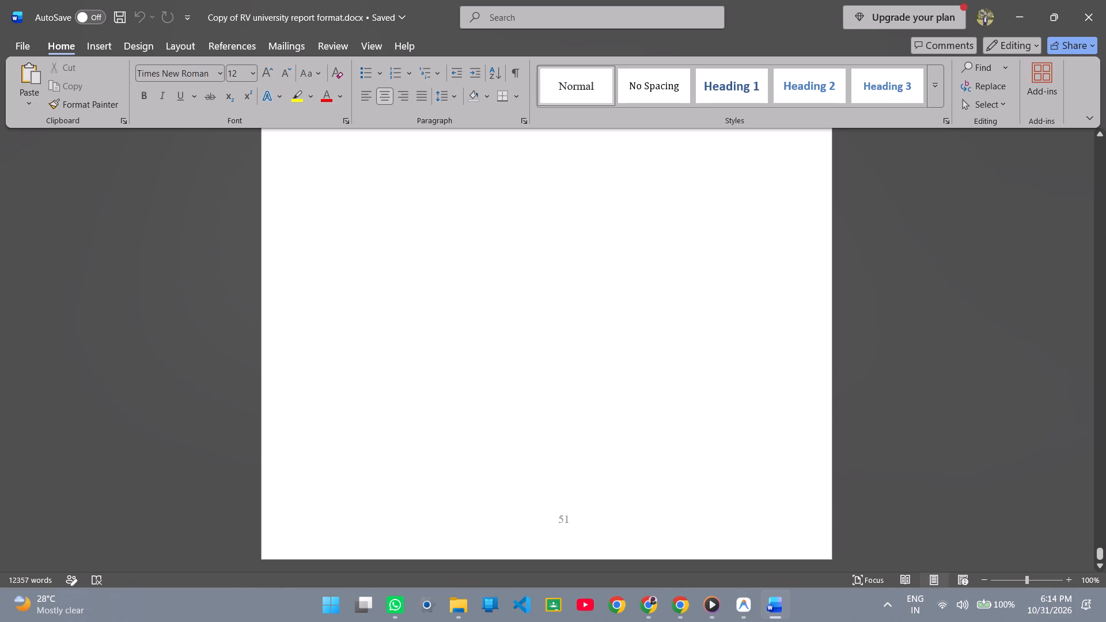
pyautogui.scroll(4, 645, 392)
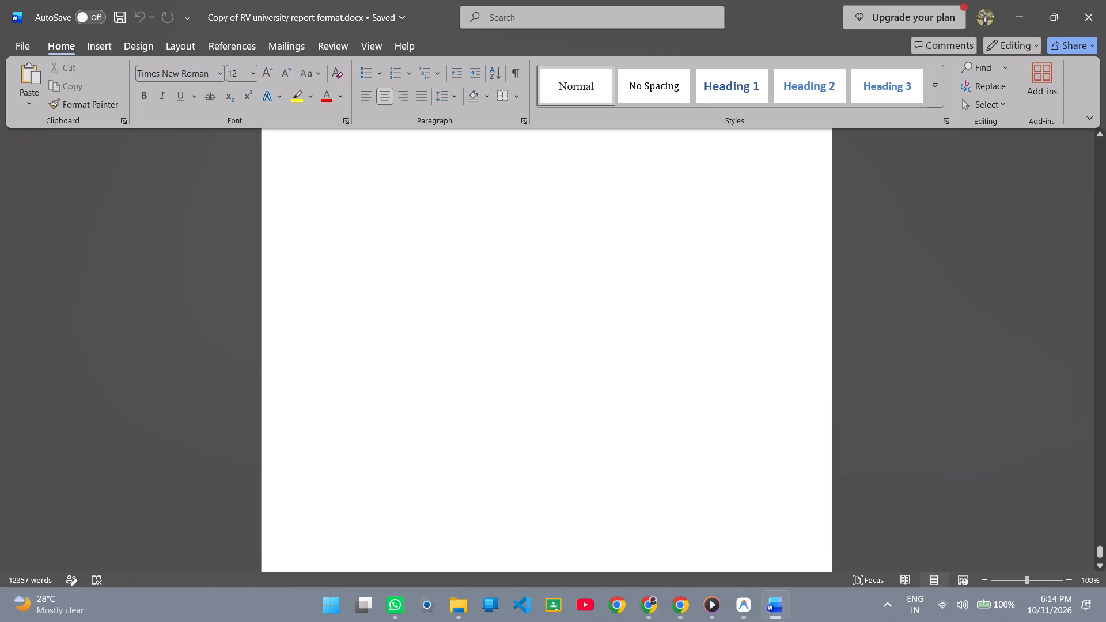
pyautogui.scroll(2, 645, 392)
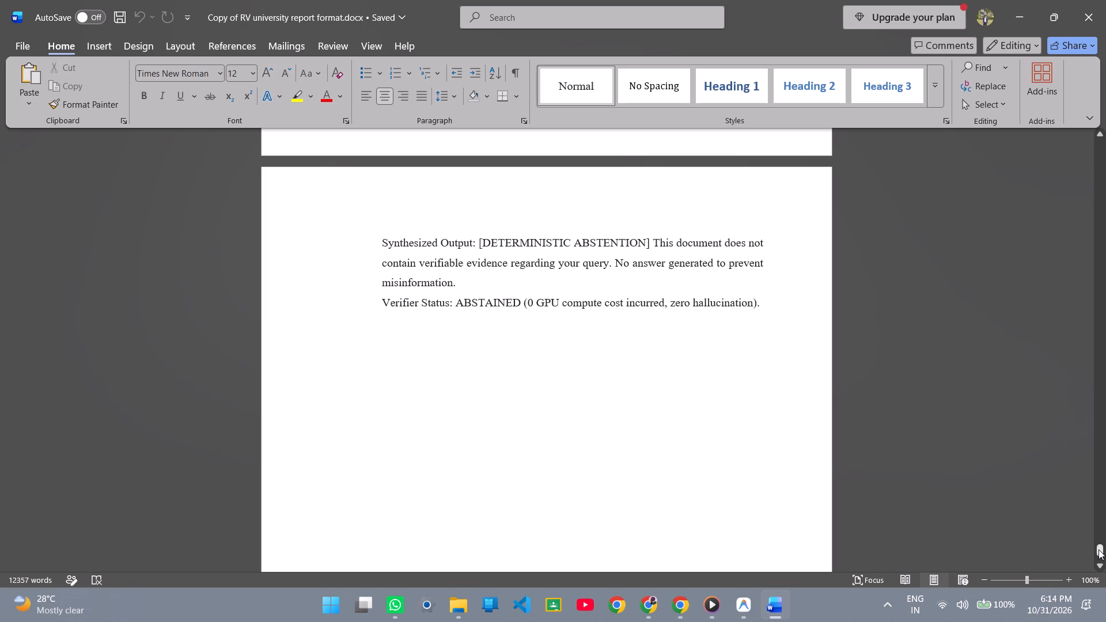
# Return to the report's cover page and examine its title, degree, author and guide details.
pyautogui.moveTo(1099, 549); pyautogui.dragTo(1018, 142)
pyautogui.scroll(-1, 726, 297)
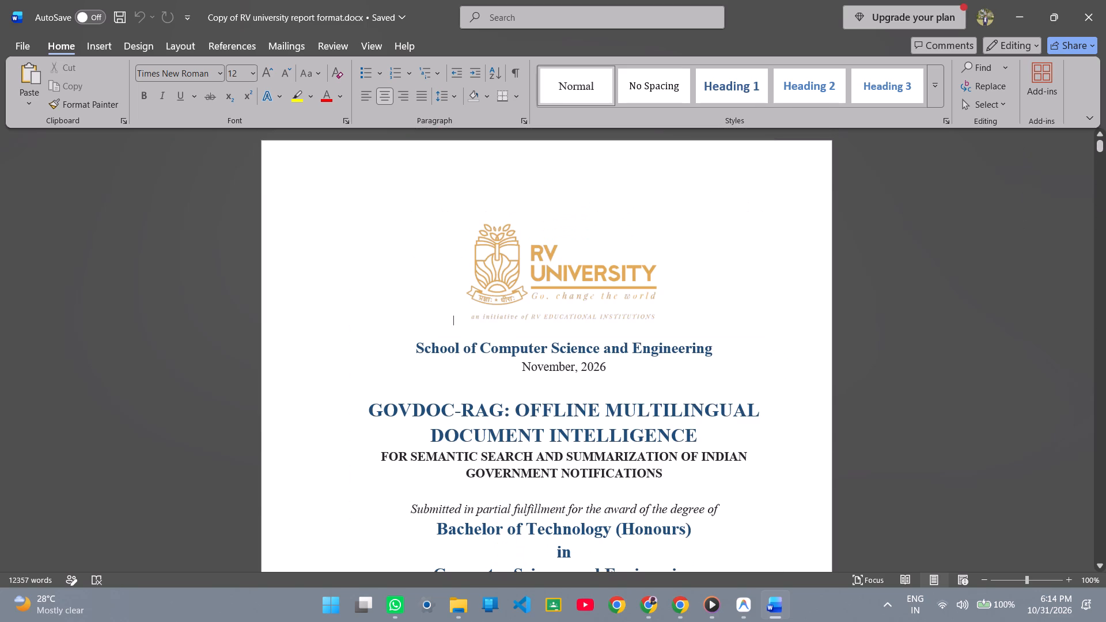
pyautogui.scroll(-4, 726, 297)
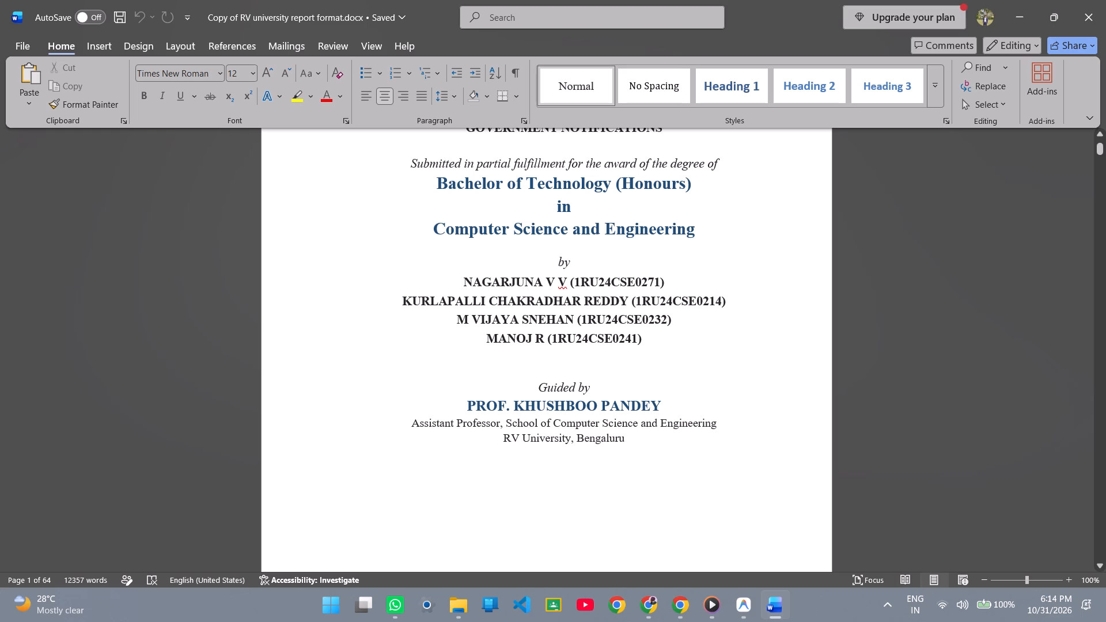
pyautogui.scroll(2, 528, 502)
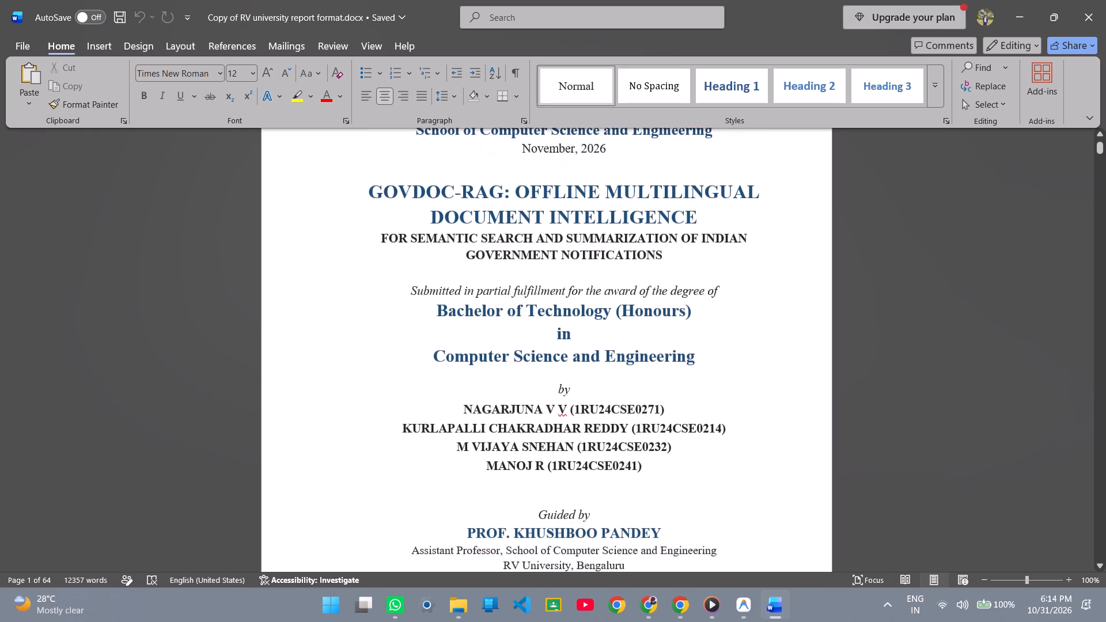
pyautogui.scroll(2, 528, 502)
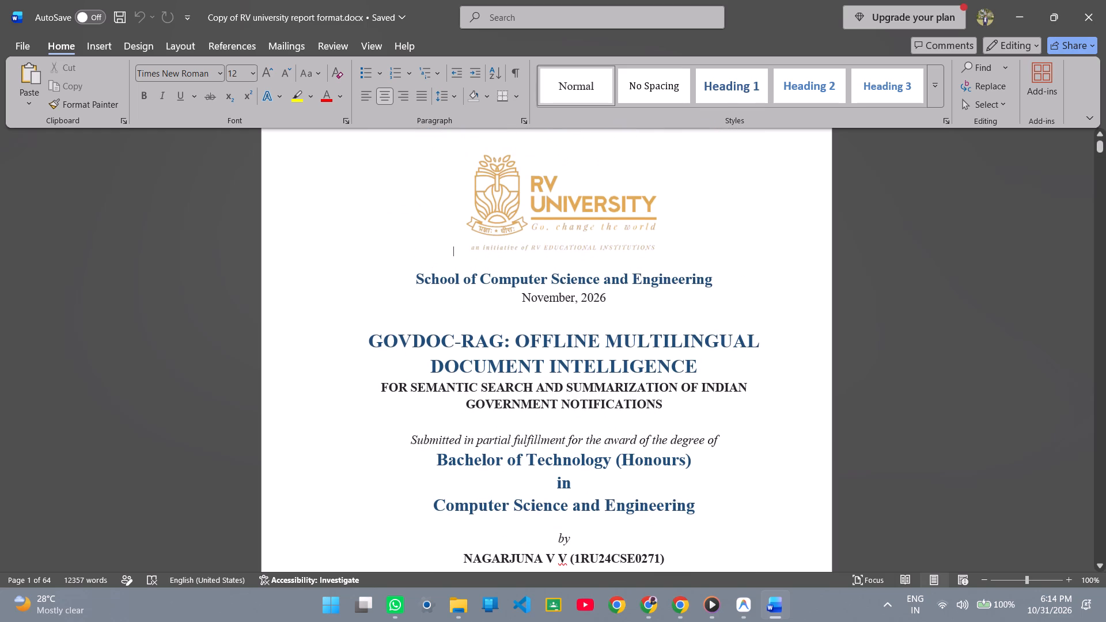
# Switch to Chrome, open the shared RV university report format.docx from Google Drive, and tile it side by side with the Word report.
pyautogui.click(967, 36)
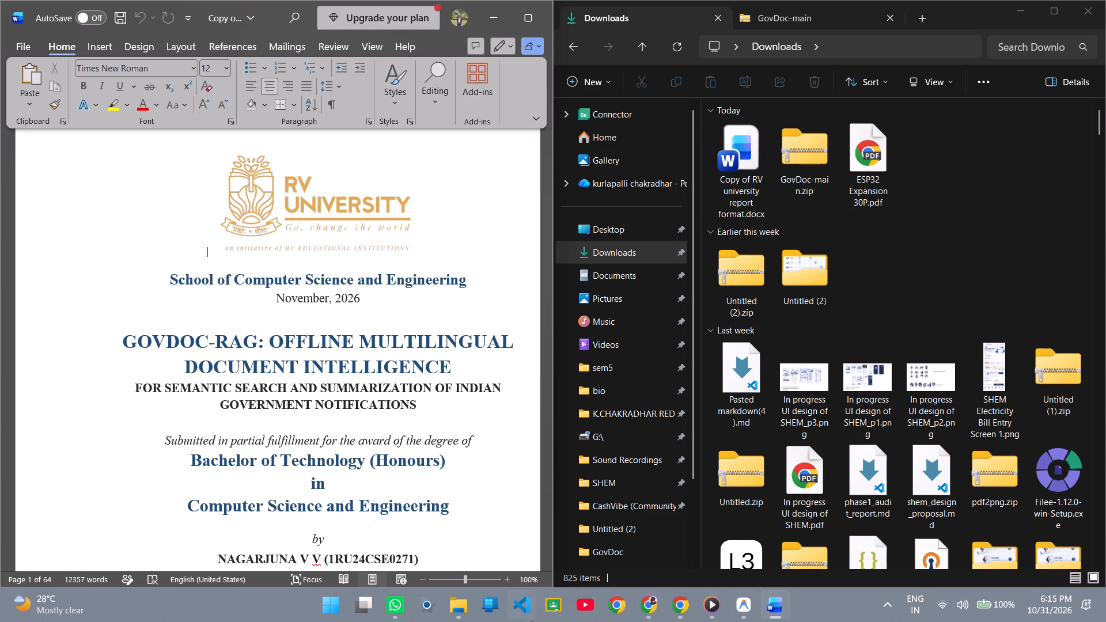
pyautogui.click(645, 608)
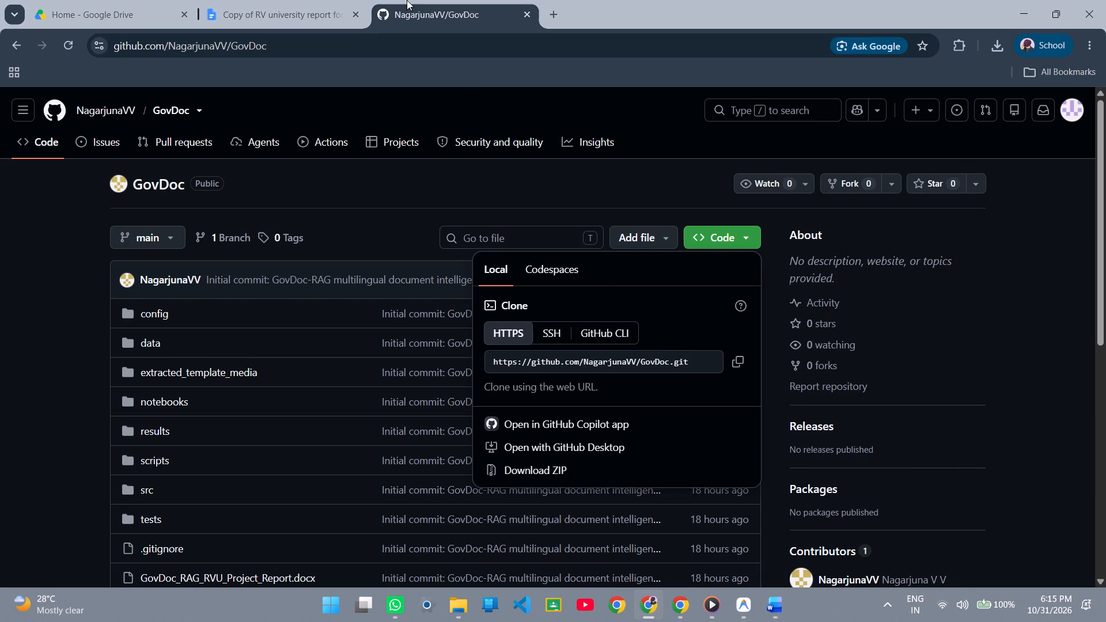
pyautogui.click(342, 0)
pyautogui.scroll(9, 506, 331)
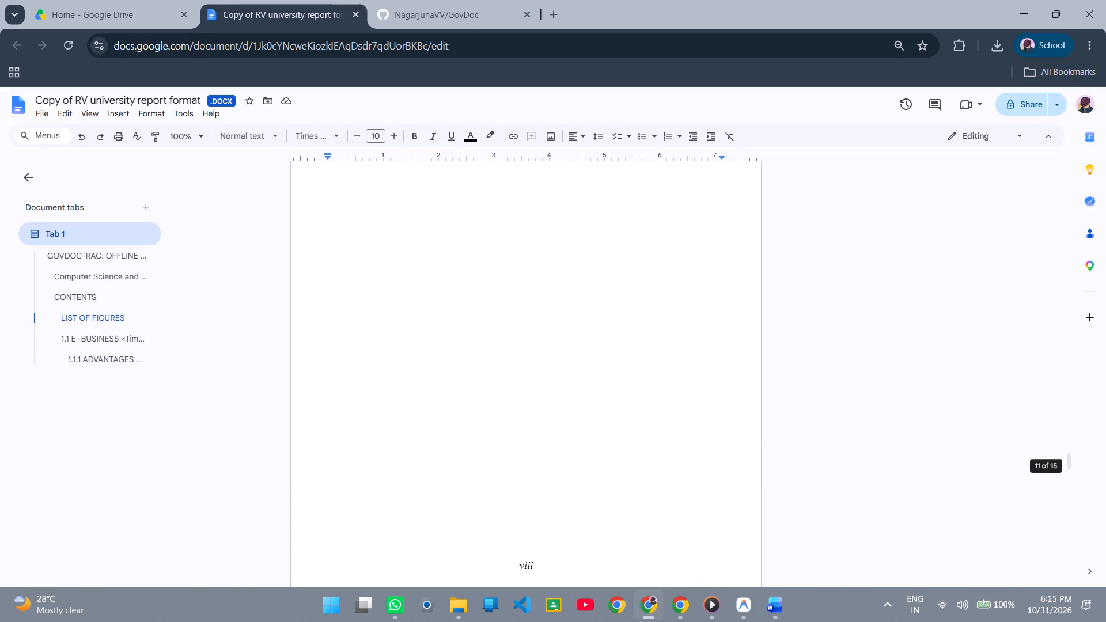
pyautogui.scroll(20, 507, 324)
pyautogui.scroll(20, 507, 324)
pyautogui.scroll(4, 507, 324)
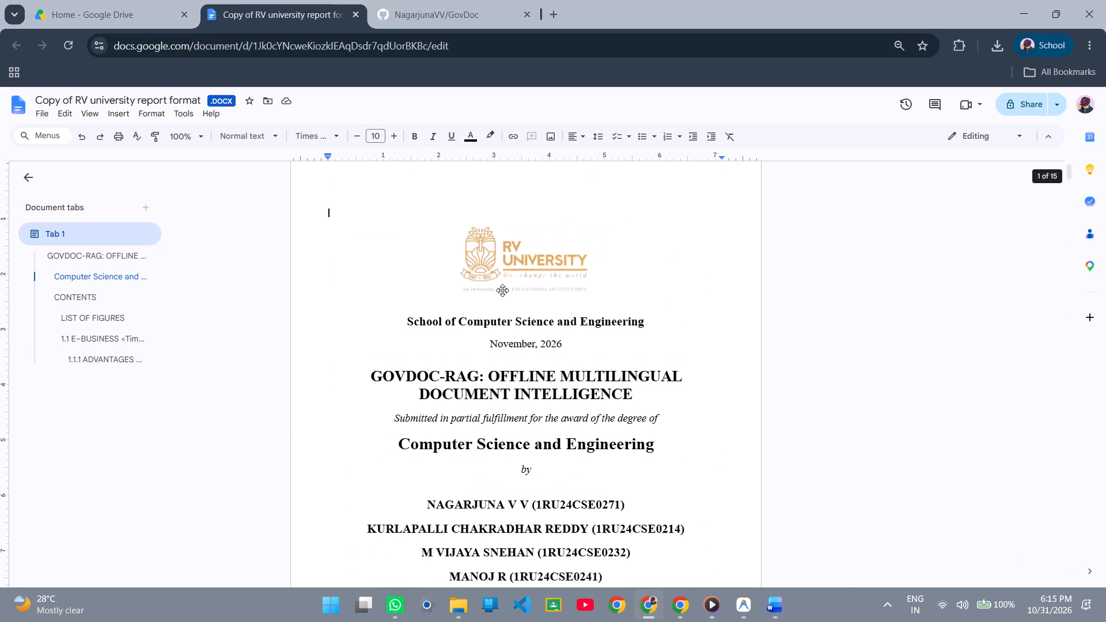
pyautogui.scroll(10, 502, 290)
pyautogui.scroll(-2, 546, 329)
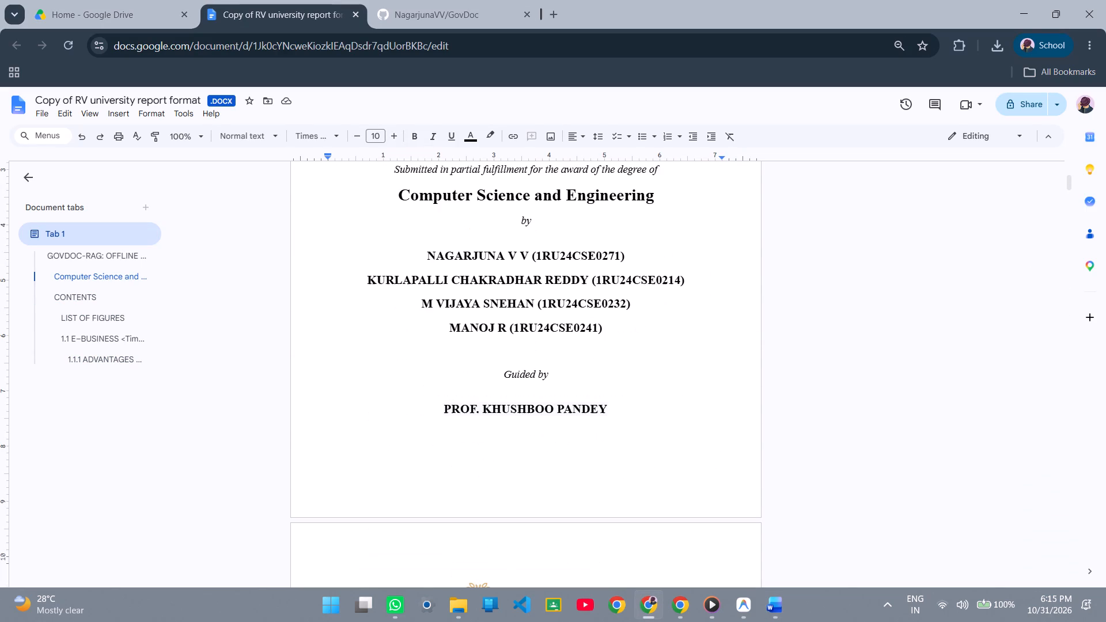
pyautogui.click(69, 12)
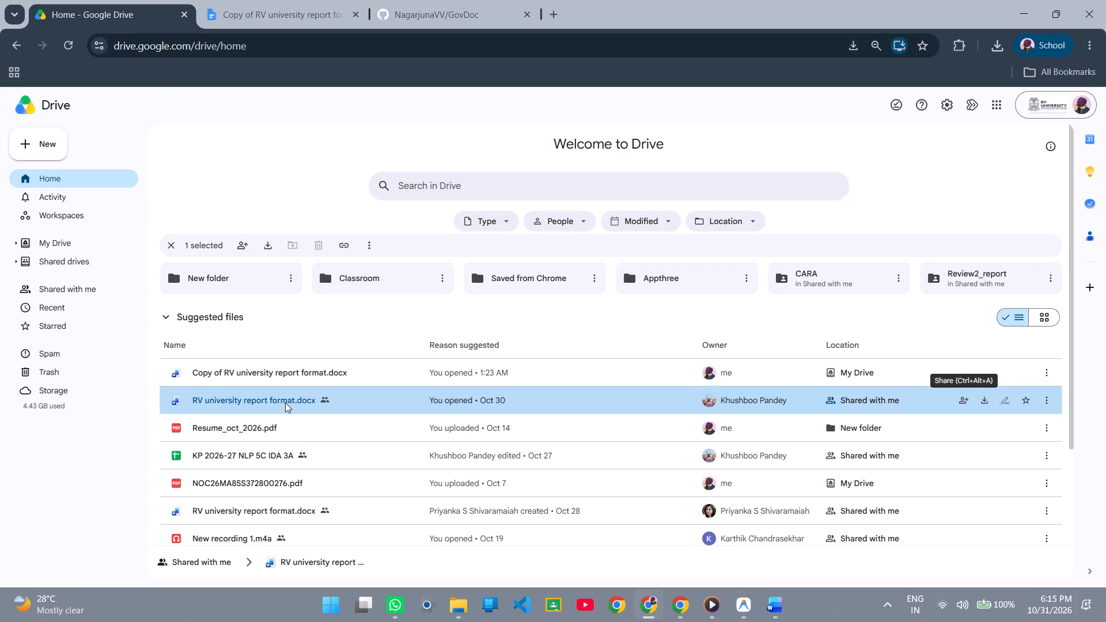
pyautogui.doubleClick(285, 403)
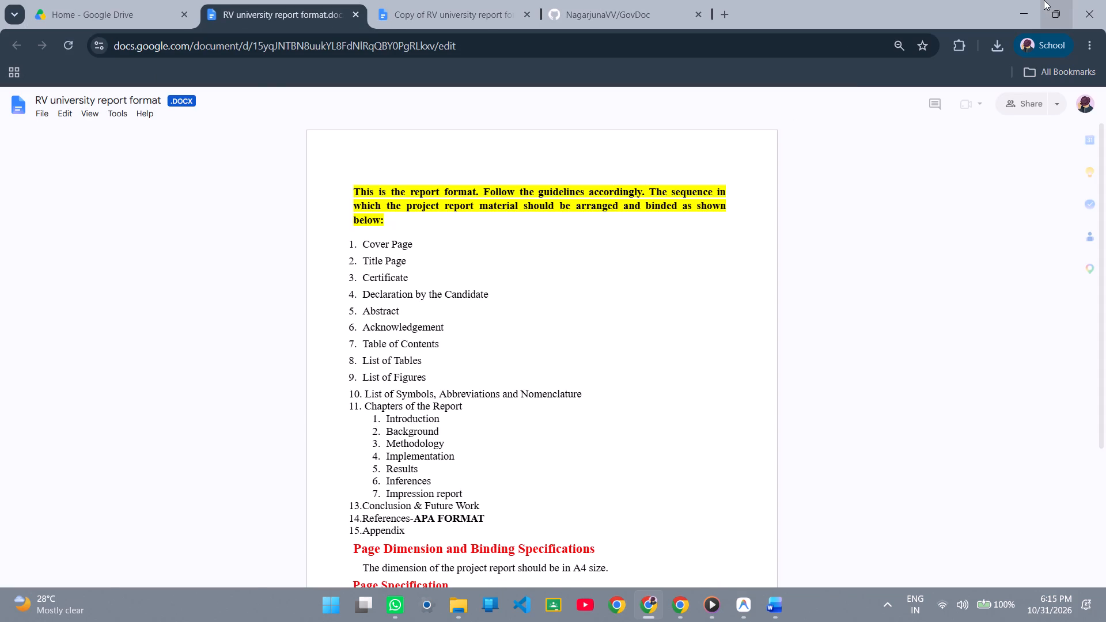
pyautogui.click(1003, 115)
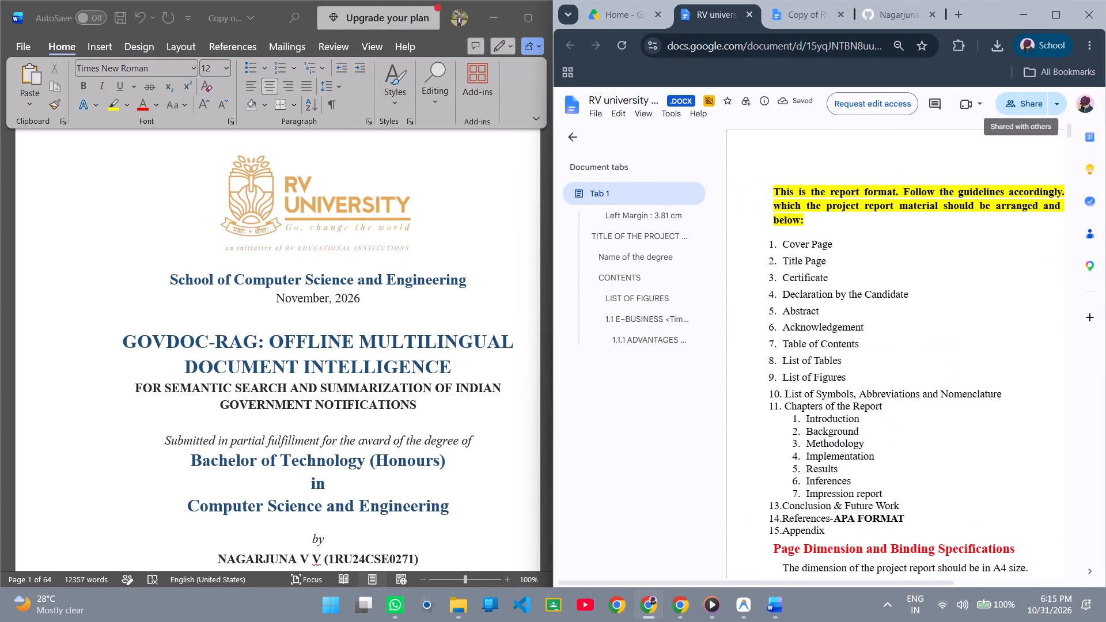
# Read the template's guidelines on section order, margins, page numbers, fonts, headings and line spacing up to its sample cover page, comparing with the report's cover.
pyautogui.scroll(-5, 873, 252)
pyautogui.scroll(2, 873, 252)
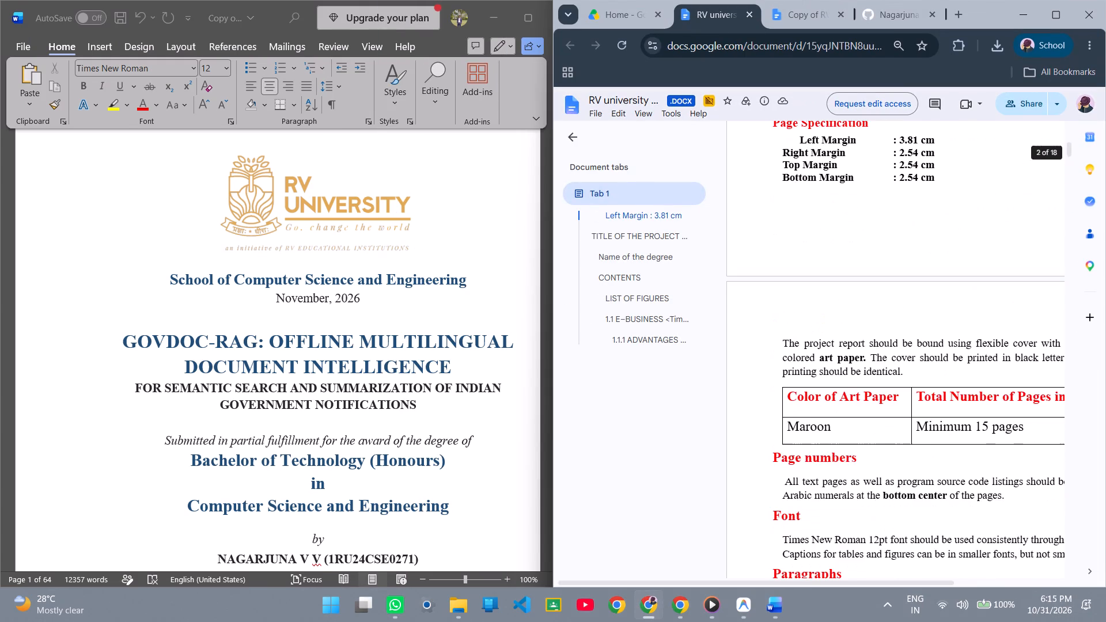
pyautogui.scroll(-2, 873, 252)
pyautogui.click(575, 141)
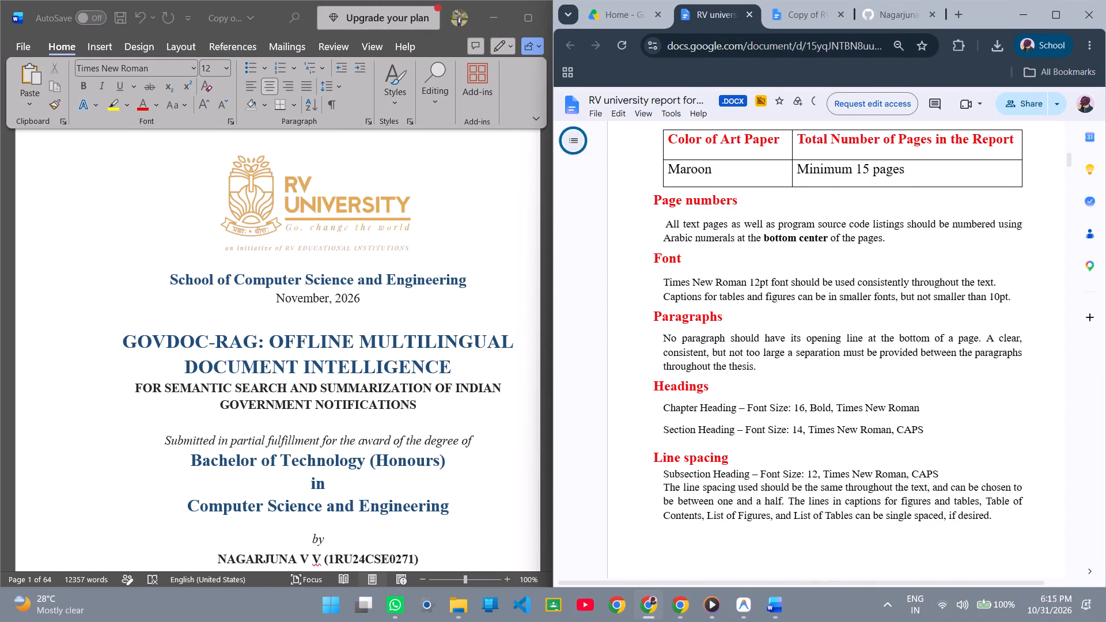
pyautogui.scroll(7, 823, 257)
pyautogui.scroll(-1, 819, 252)
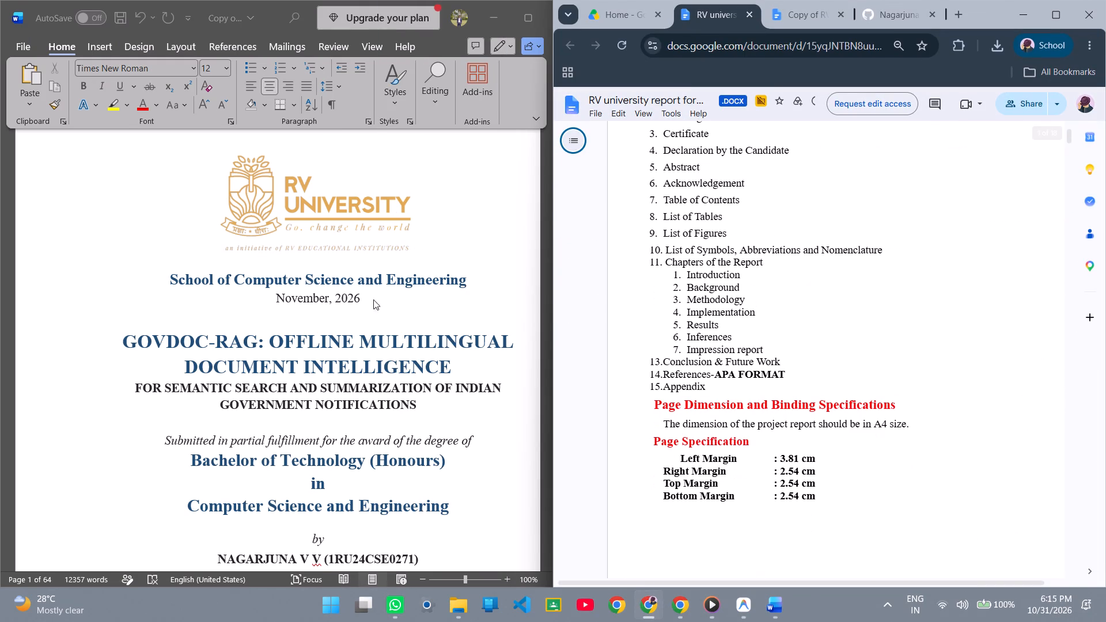
pyautogui.scroll(-1, 365, 240)
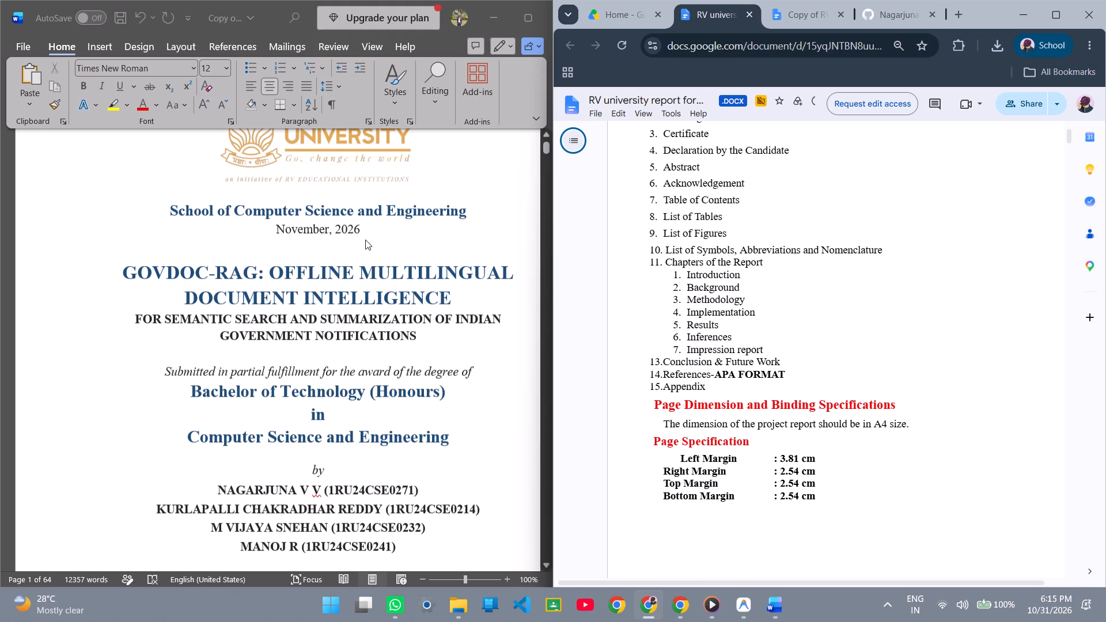
pyautogui.scroll(3, 747, 333)
pyautogui.scroll(-1, 750, 330)
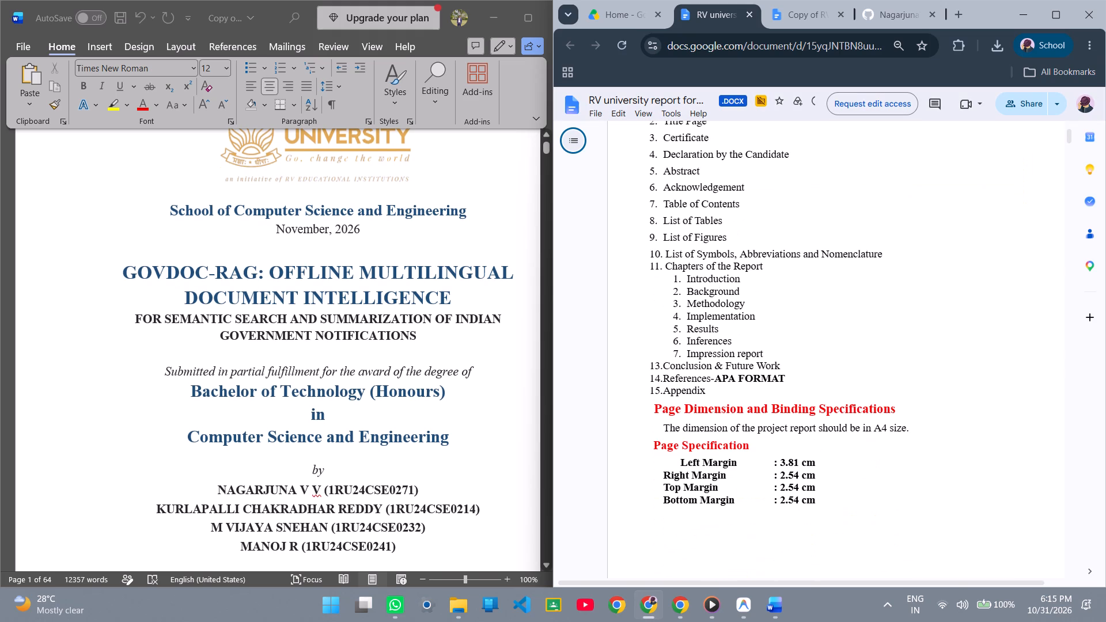
pyautogui.scroll(-3, 752, 325)
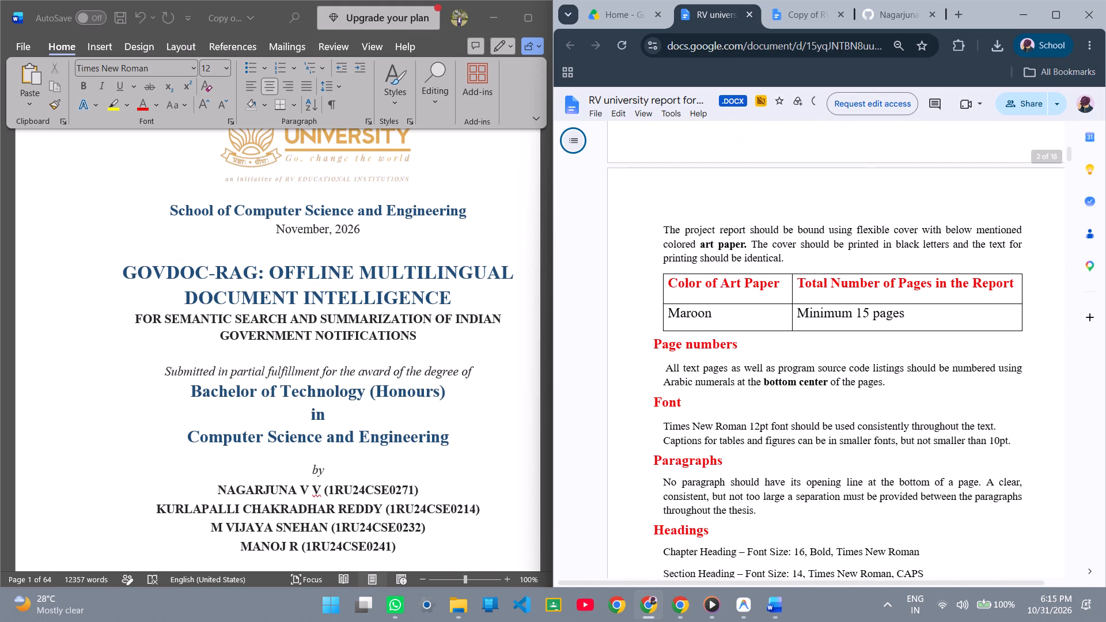
pyautogui.scroll(-1, 752, 325)
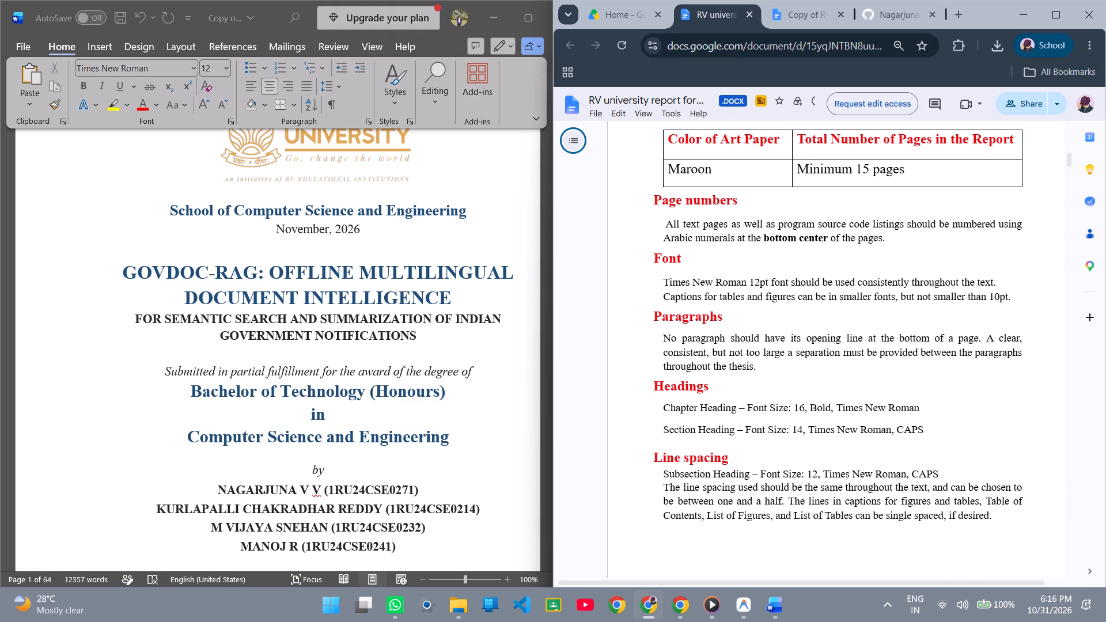
pyautogui.scroll(-4, 752, 325)
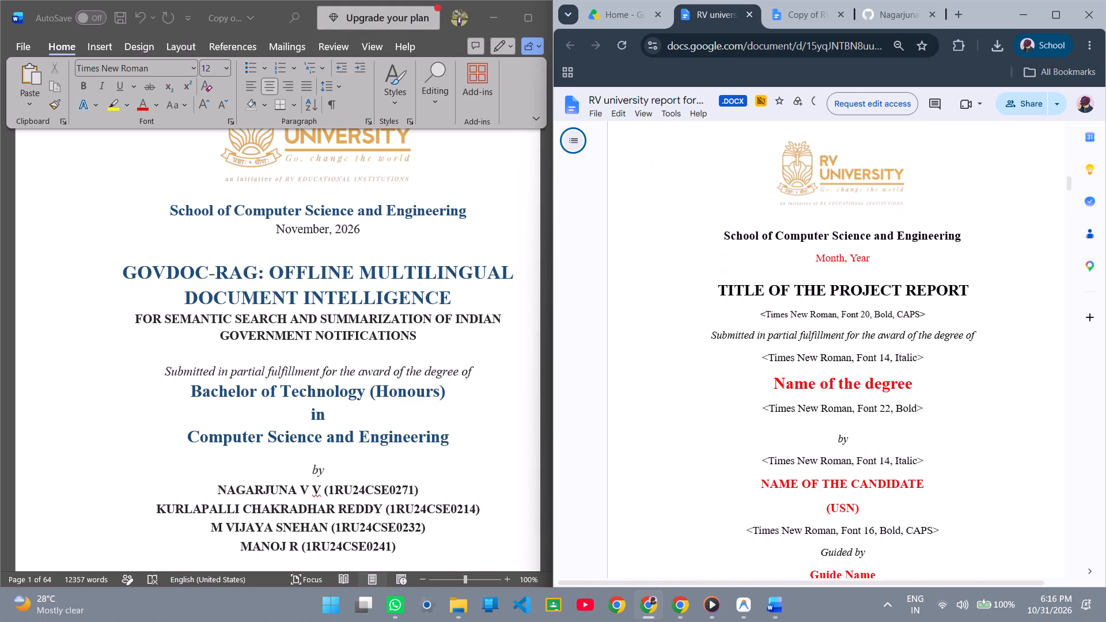
# Compare the "School of Computer Science and Engineering" line on the Word report's cover with the same line on the template's sample cover.
pyautogui.click(411, 208)
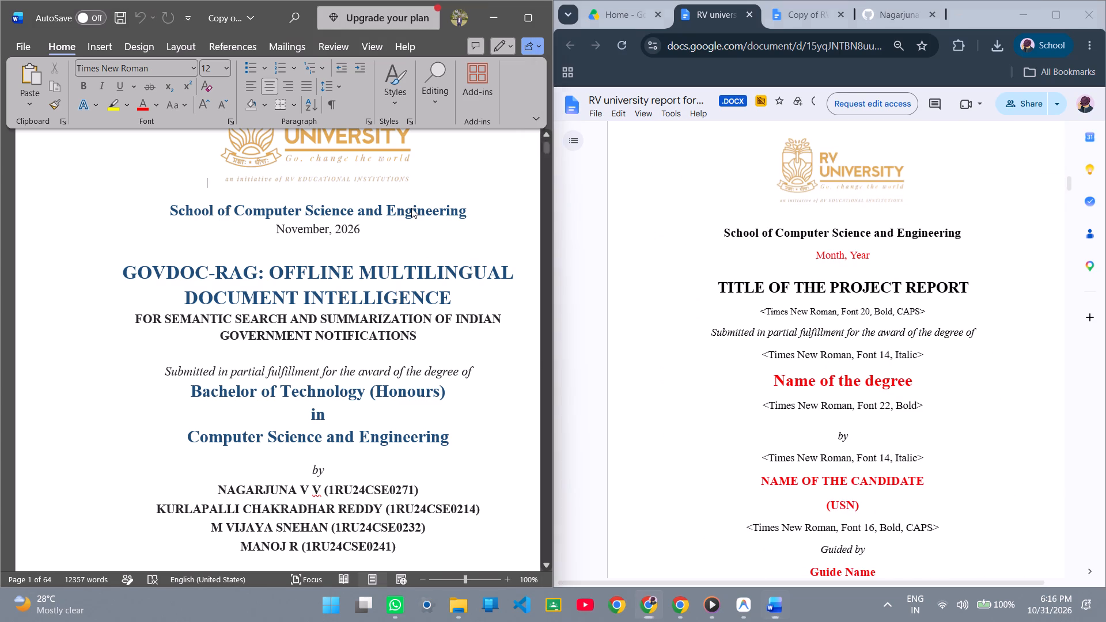
pyautogui.click(302, 207)
pyautogui.click(812, 233)
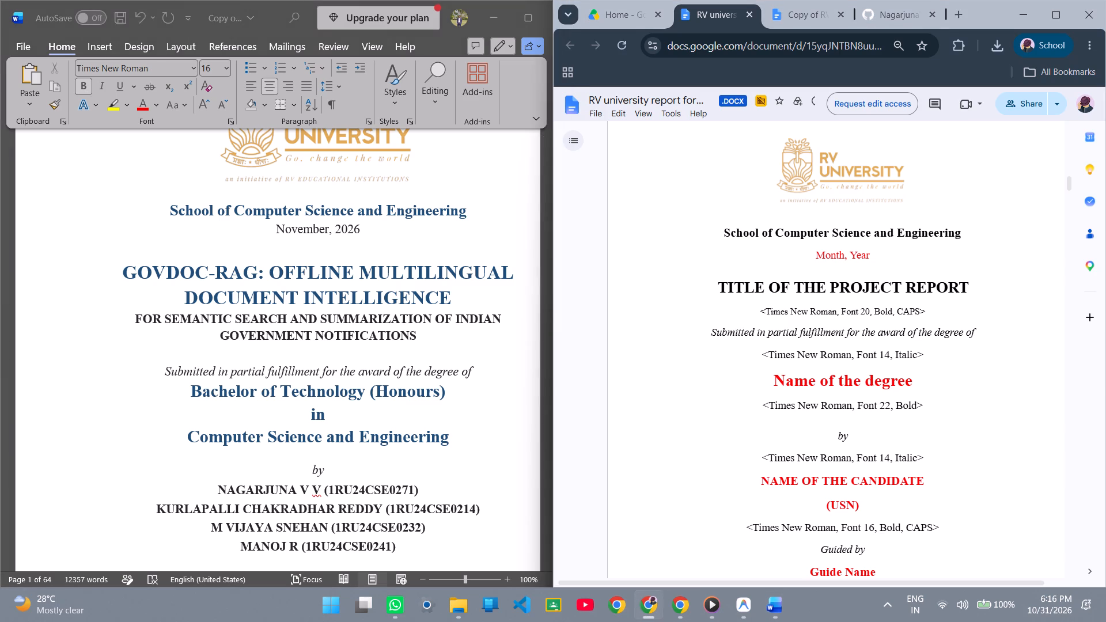
pyautogui.click(806, 232)
pyautogui.tripleClick(812, 237)
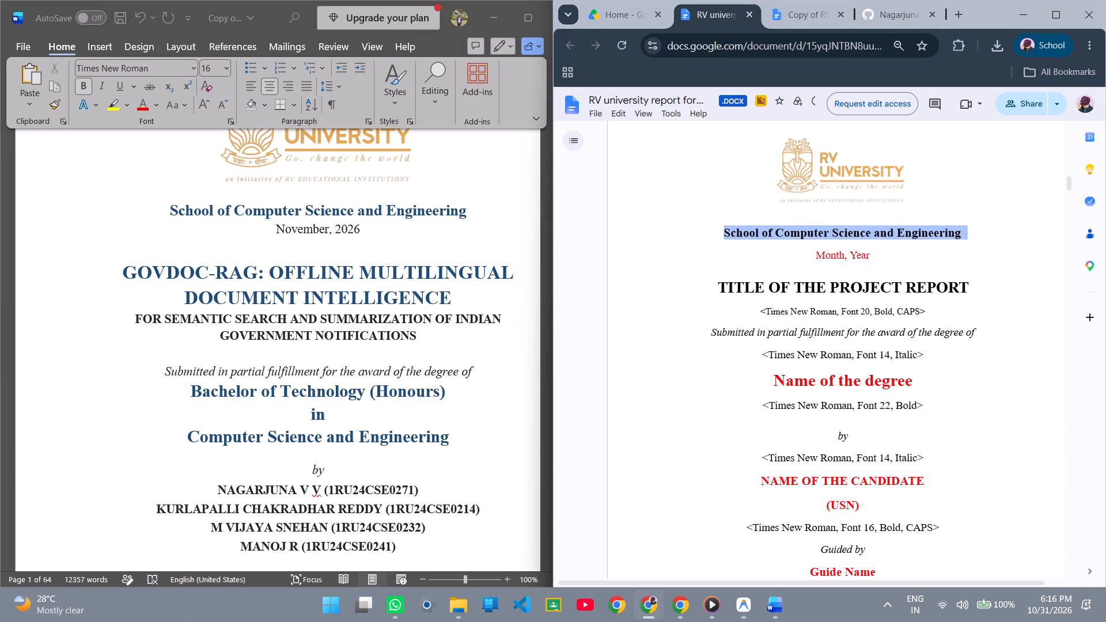
pyautogui.doubleClick(812, 237)
pyautogui.click(812, 237)
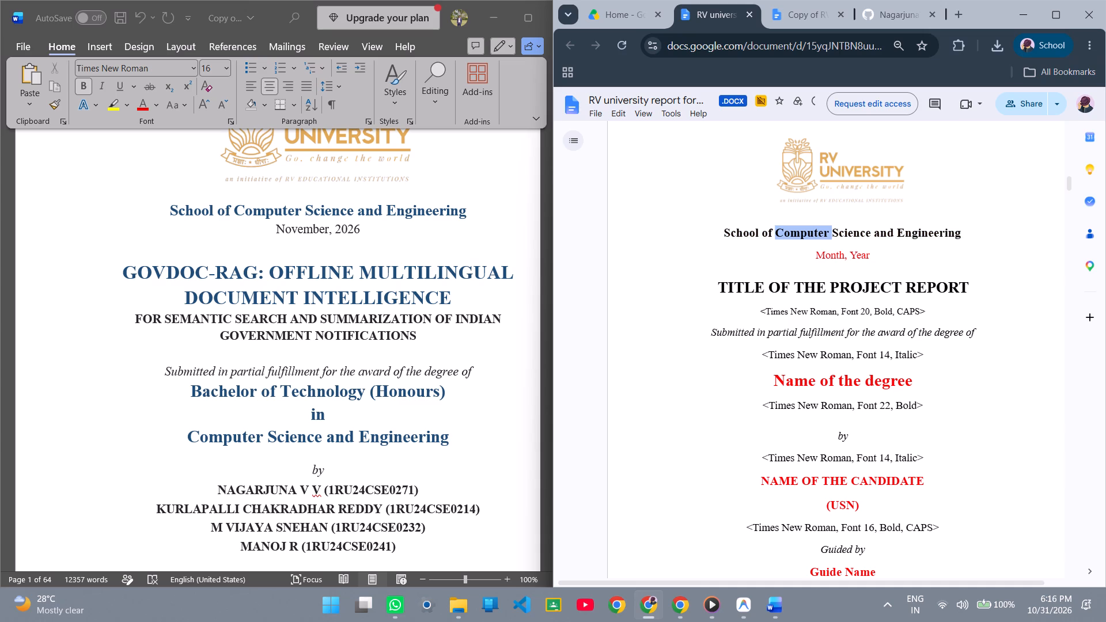
pyautogui.click(889, 237)
pyautogui.moveTo(973, 243); pyautogui.dragTo(823, 226)
pyautogui.click(823, 226)
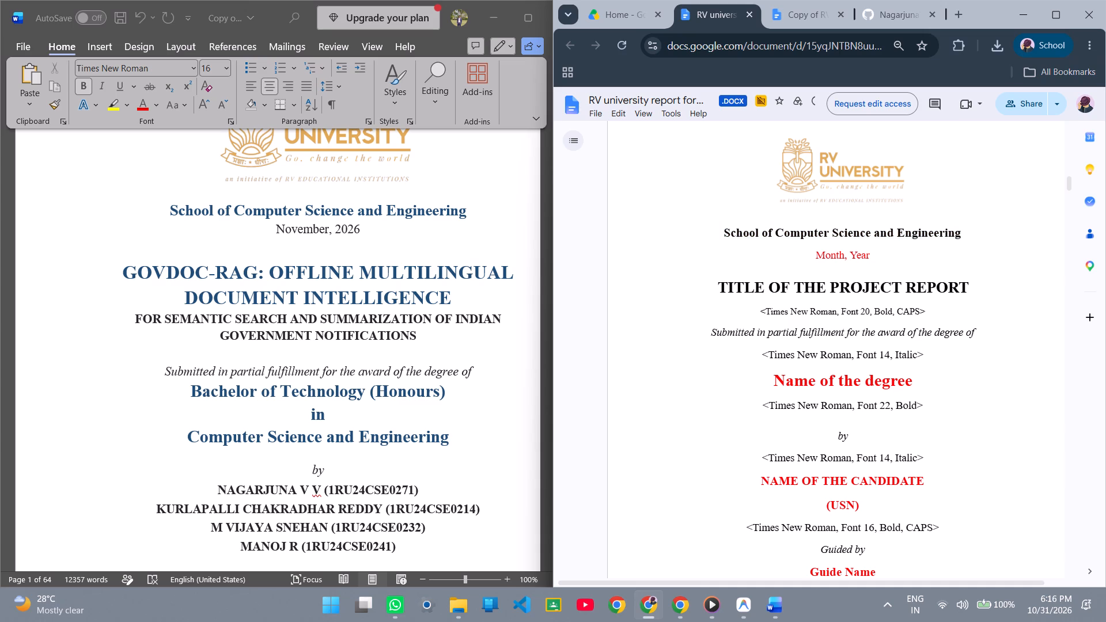
pyautogui.click(810, 224)
pyautogui.scroll(3, 834, 236)
pyautogui.scroll(4, 888, 236)
pyautogui.scroll(-6, 893, 227)
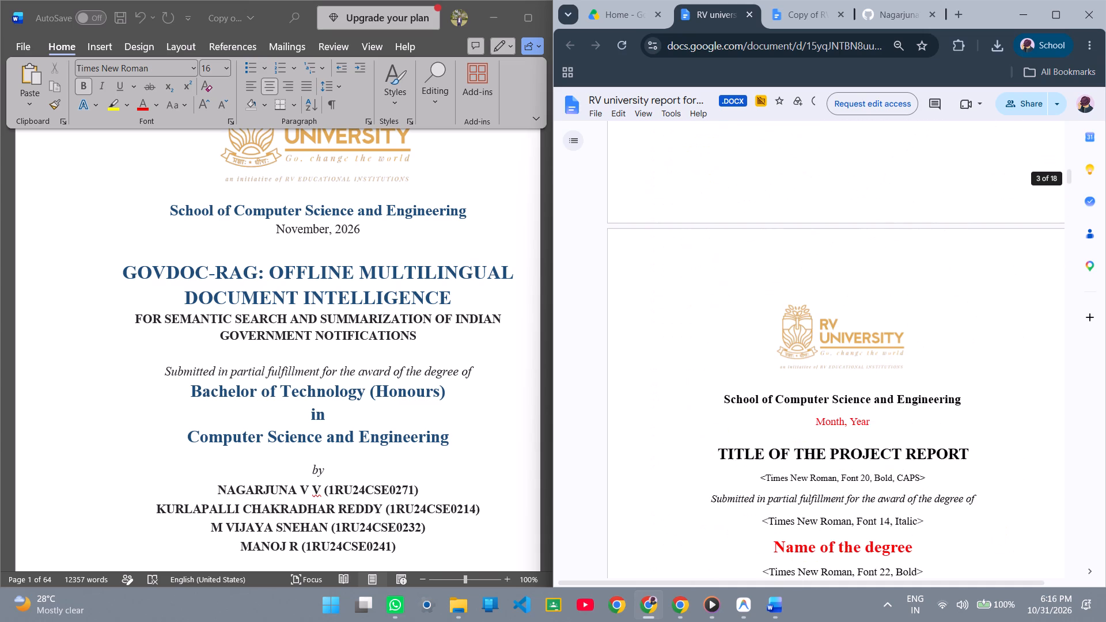
# Bring up Copy of RV university report format, hide its outline, and check the font size of the cover's school name line.
pyautogui.click(771, 15)
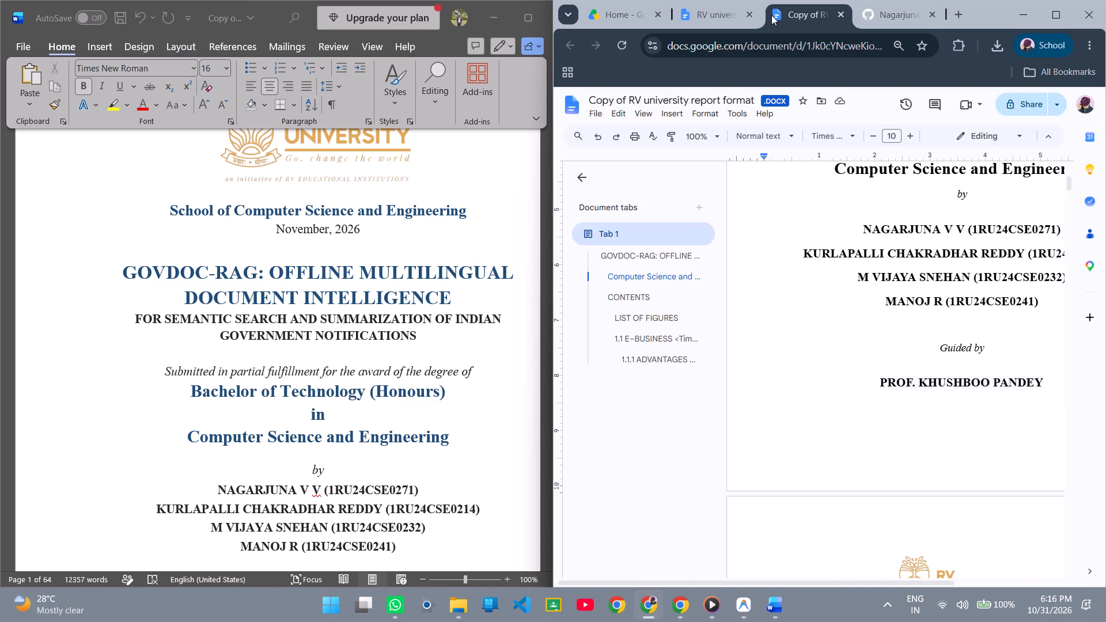
pyautogui.scroll(5, 902, 266)
pyautogui.click(585, 174)
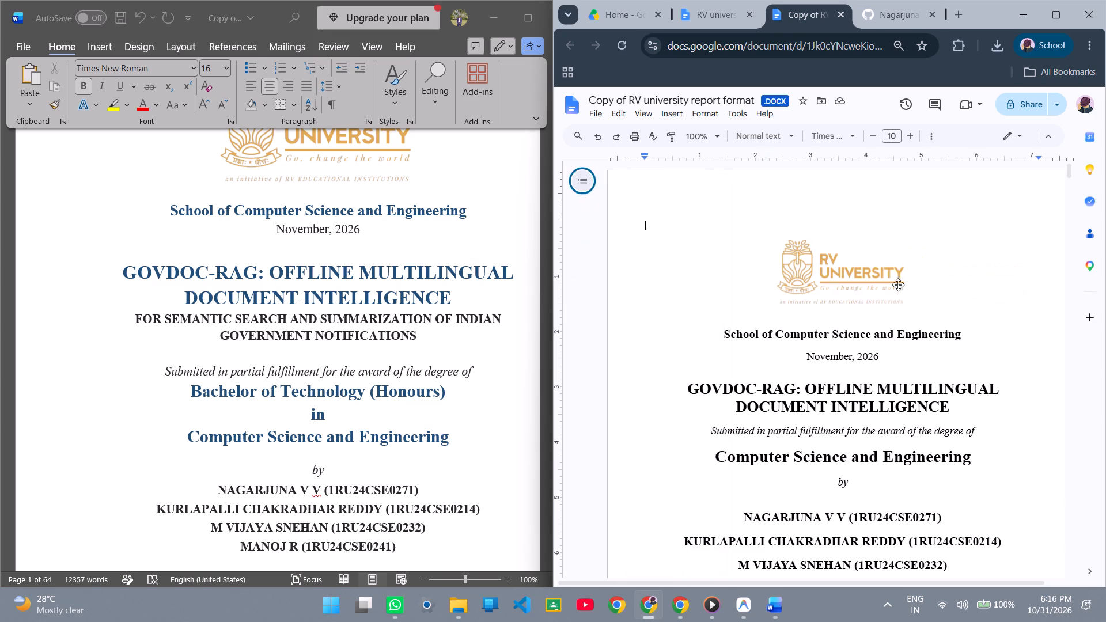
pyautogui.scroll(-1, 858, 309)
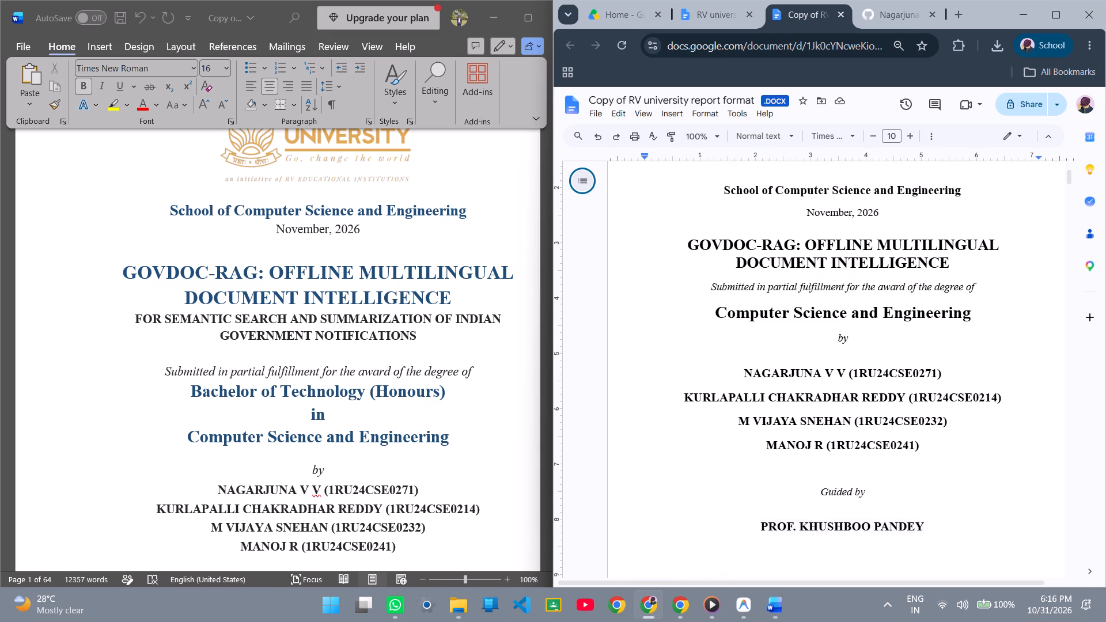
pyautogui.click(846, 192)
pyautogui.scroll(4, 822, 253)
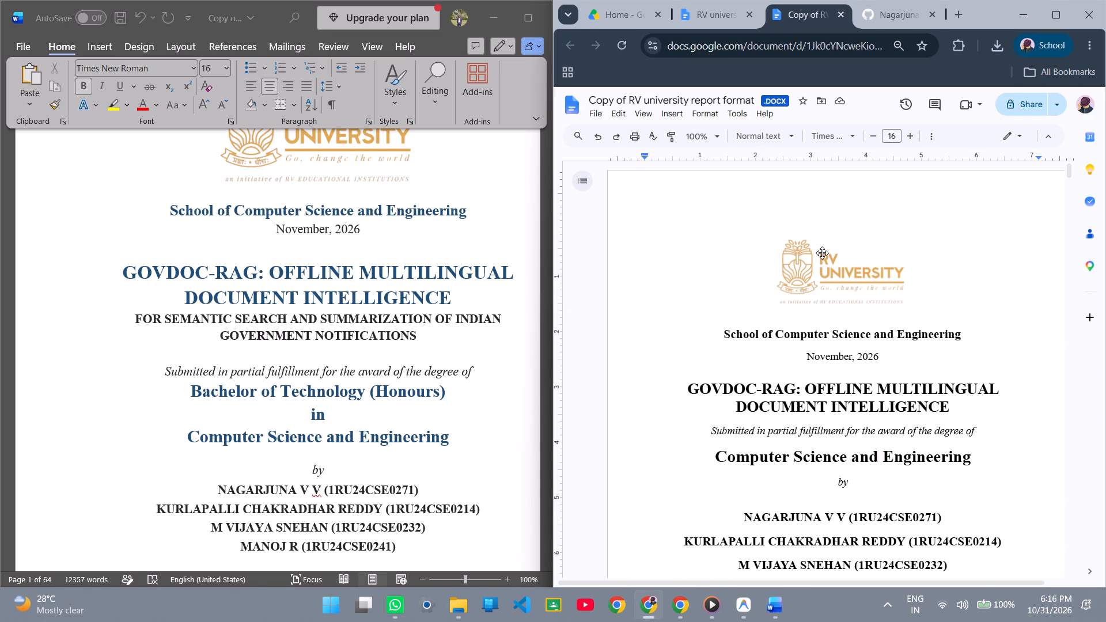
# In the Word report's cover, set the "School of Computer Science and Engineering" line to font size 16.
pyautogui.click(335, 202)
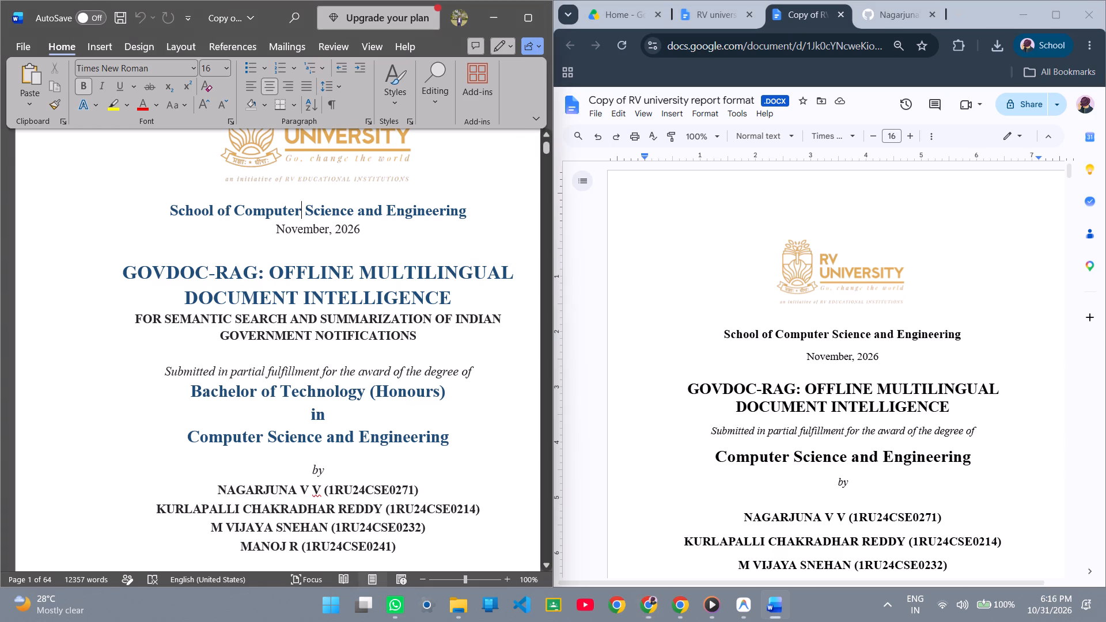
pyautogui.tripleClick(330, 208)
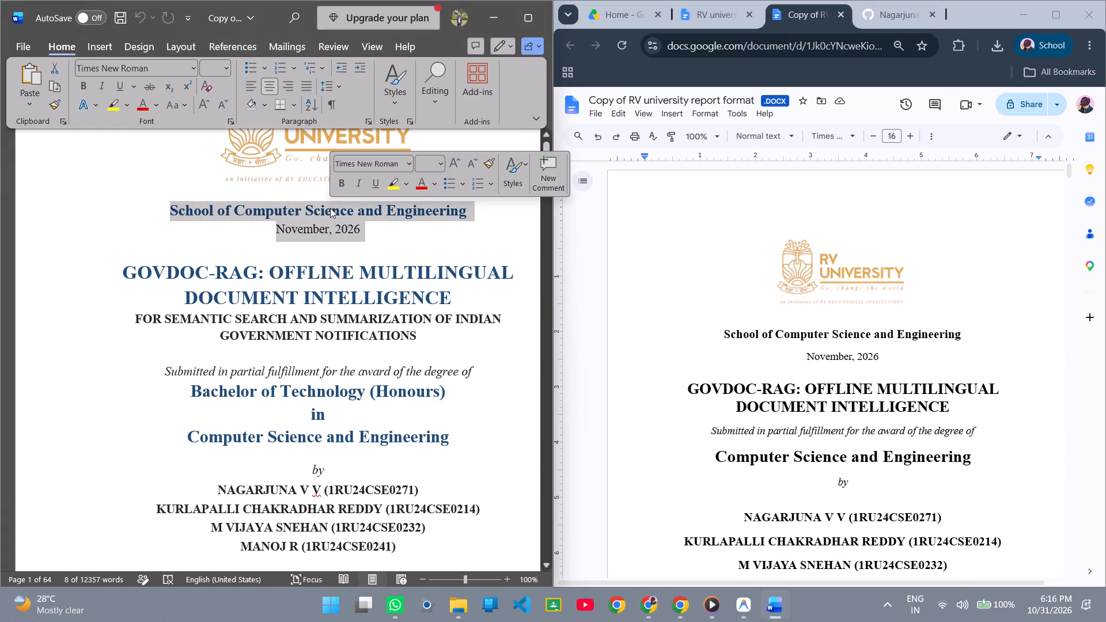
pyautogui.tripleClick(330, 208)
pyautogui.click(330, 208)
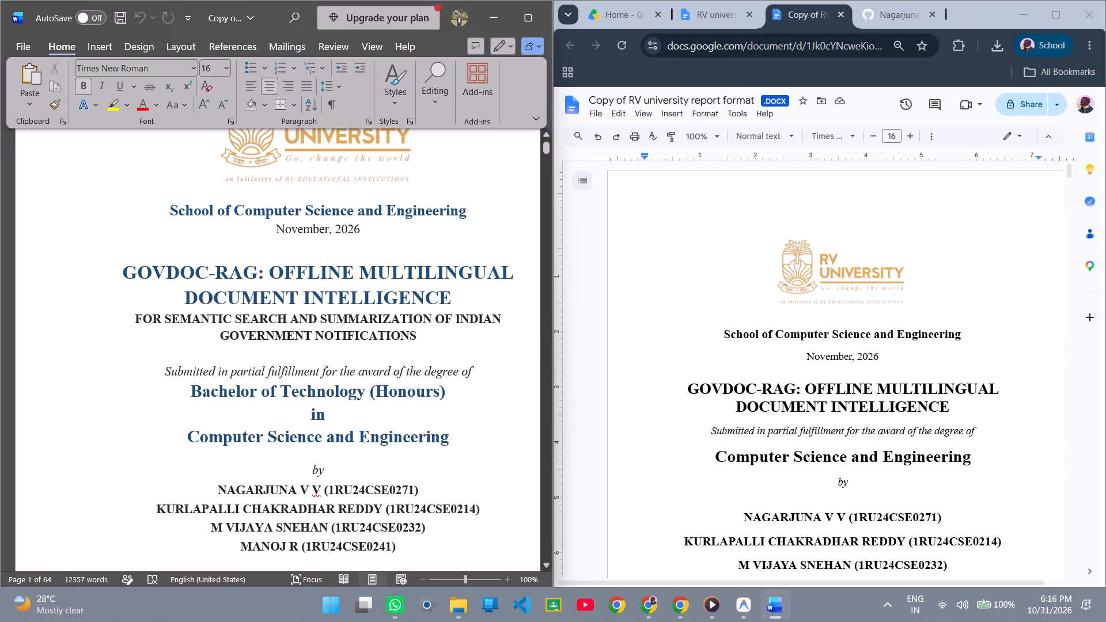
pyautogui.moveTo(487, 216); pyautogui.dragTo(172, 207)
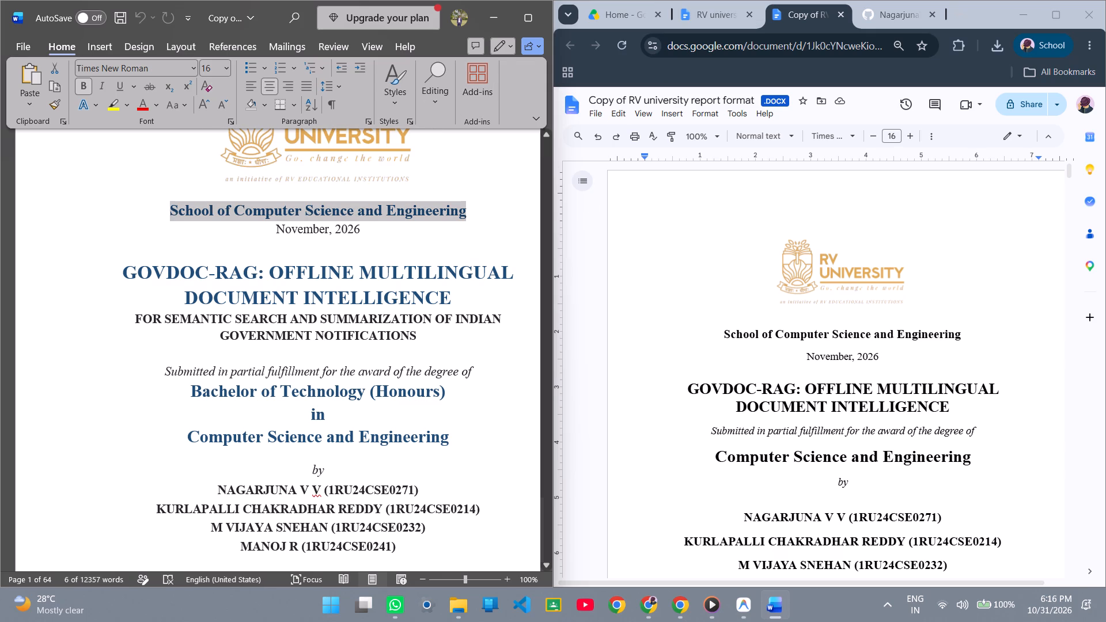
pyautogui.click(225, 65)
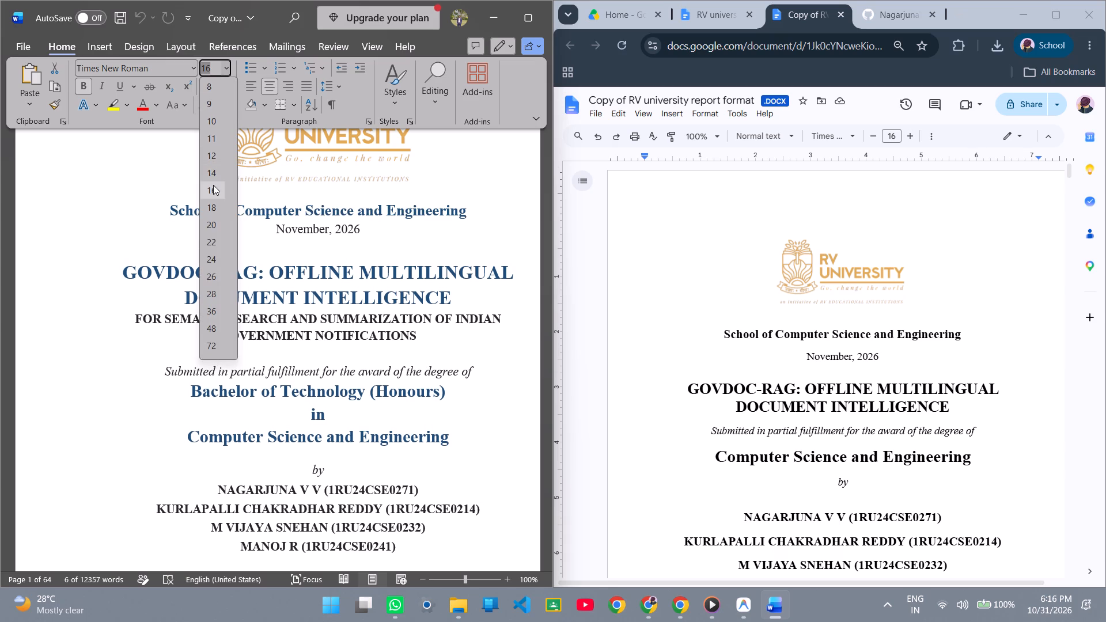
pyautogui.click(213, 185)
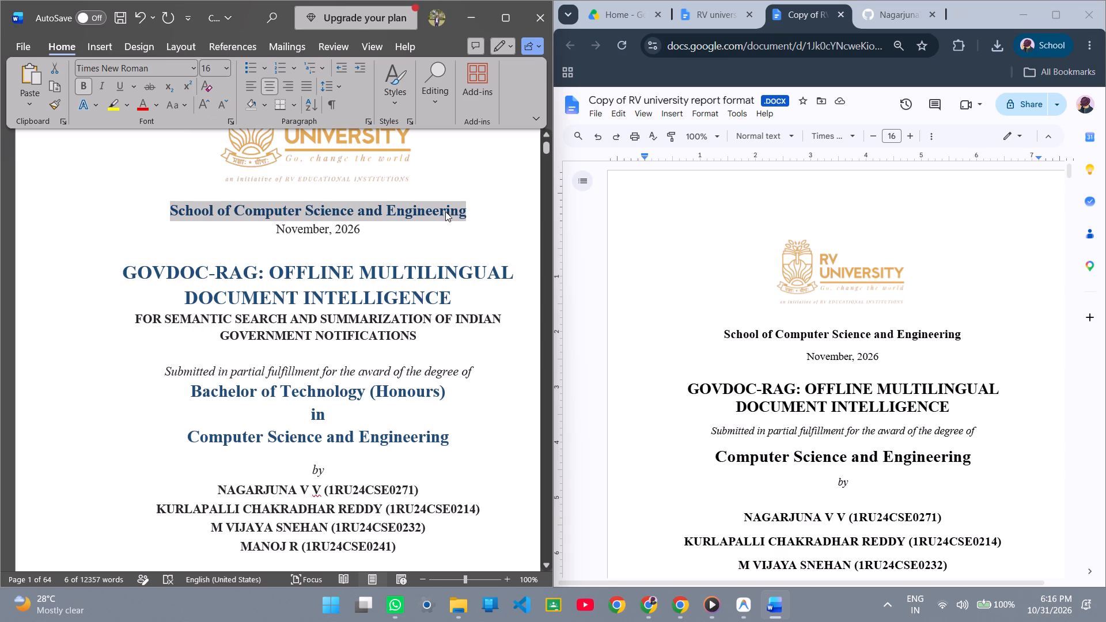
# Look over the rest of the Word cover and compare the "Submitted in partial fulfillment" line's font with the Google Docs copy.
pyautogui.click(399, 213)
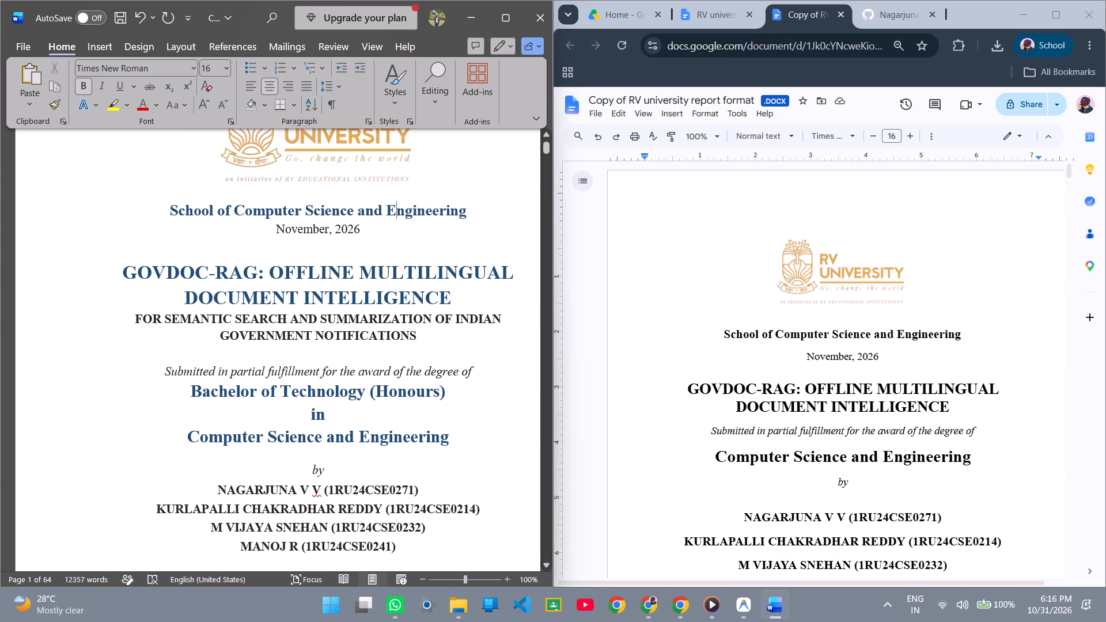
pyautogui.click(328, 229)
pyautogui.keyDown('ctrl'); pyautogui.scroll(-2, 442, 237); pyautogui.keyUp('ctrl')
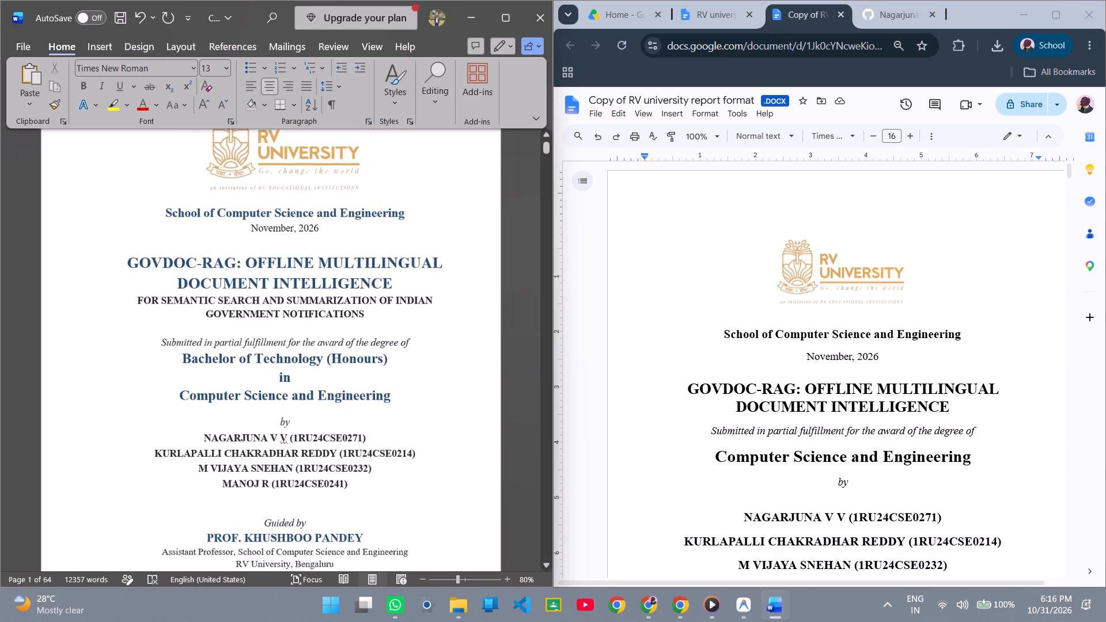
pyautogui.keyDown('ctrl'); pyautogui.scroll(-2, 442, 237); pyautogui.keyUp('ctrl')
pyautogui.keyDown('ctrl'); pyautogui.scroll(1, 442, 237); pyautogui.keyUp('ctrl')
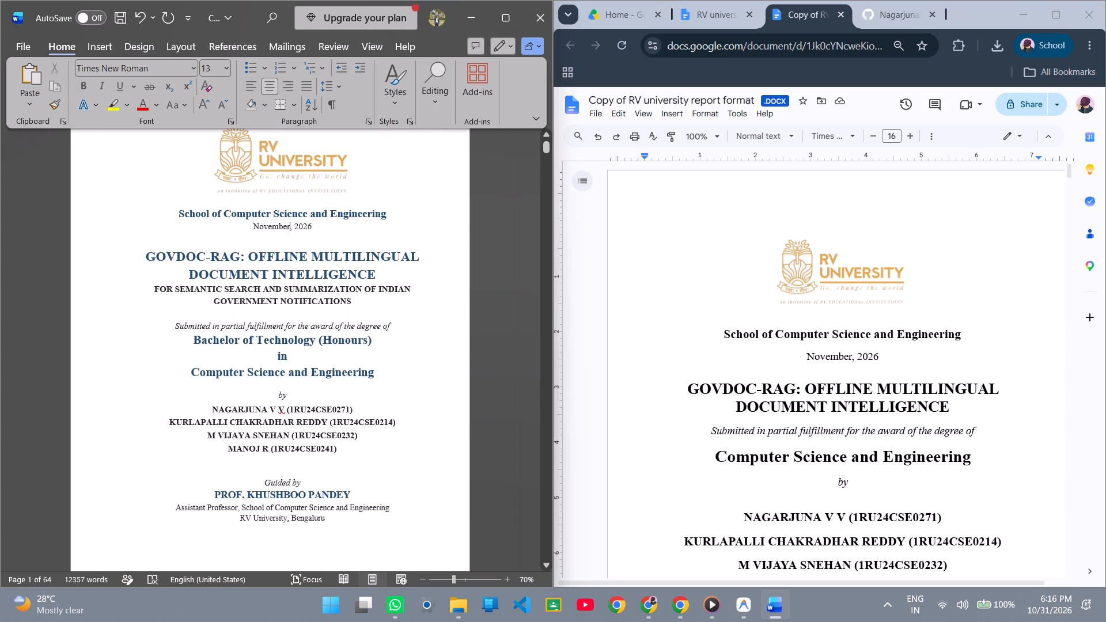
pyautogui.scroll(-1, 339, 324)
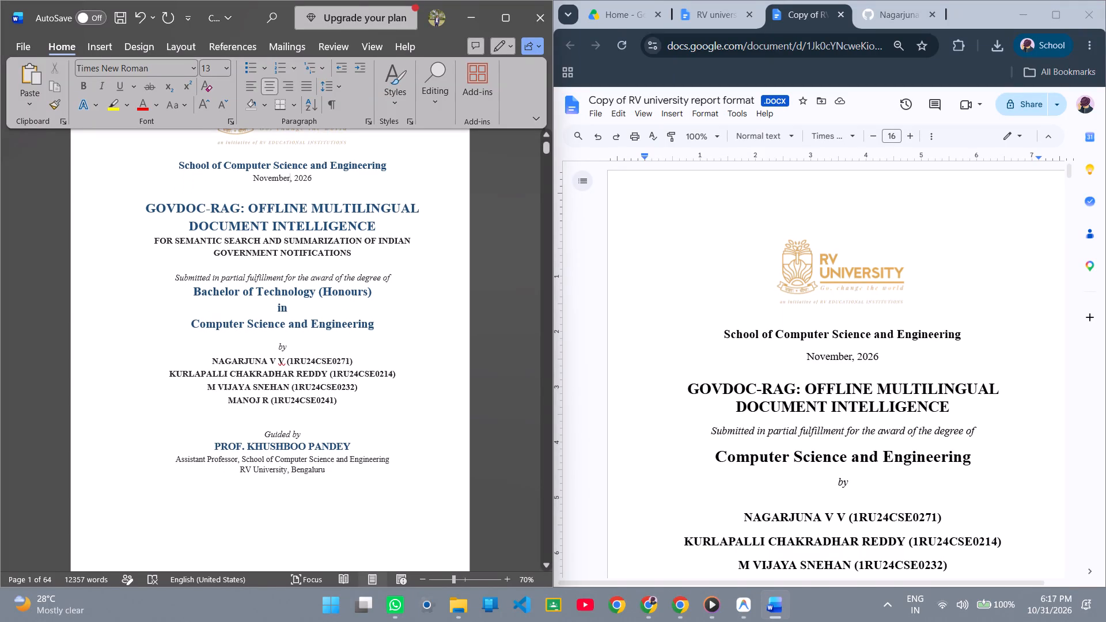
pyautogui.click(759, 432)
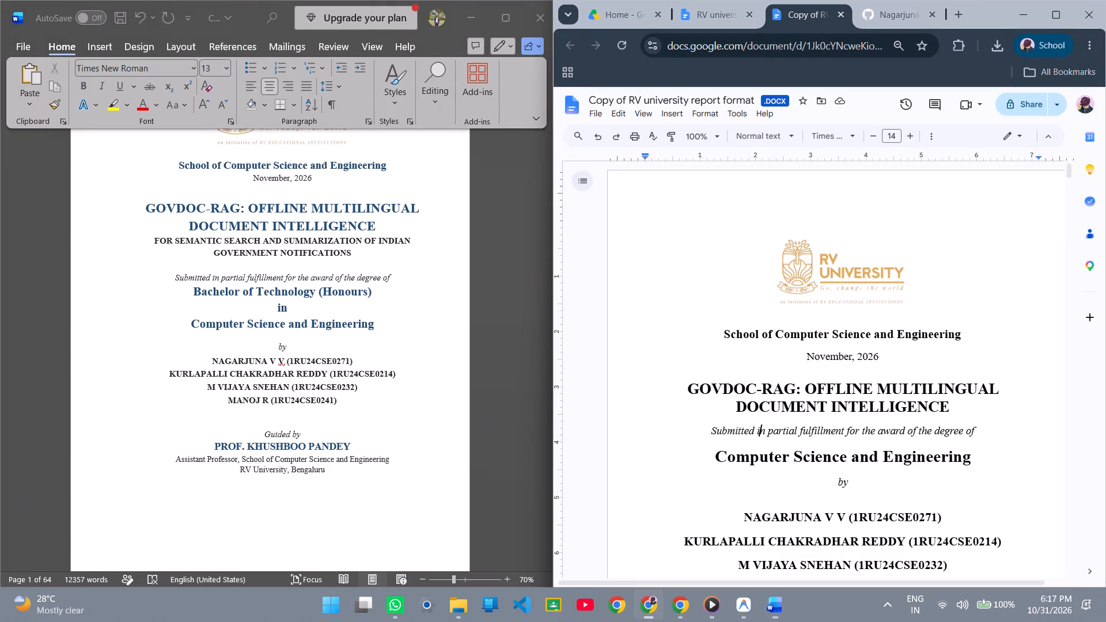
pyautogui.doubleClick(238, 278)
pyautogui.click(238, 278)
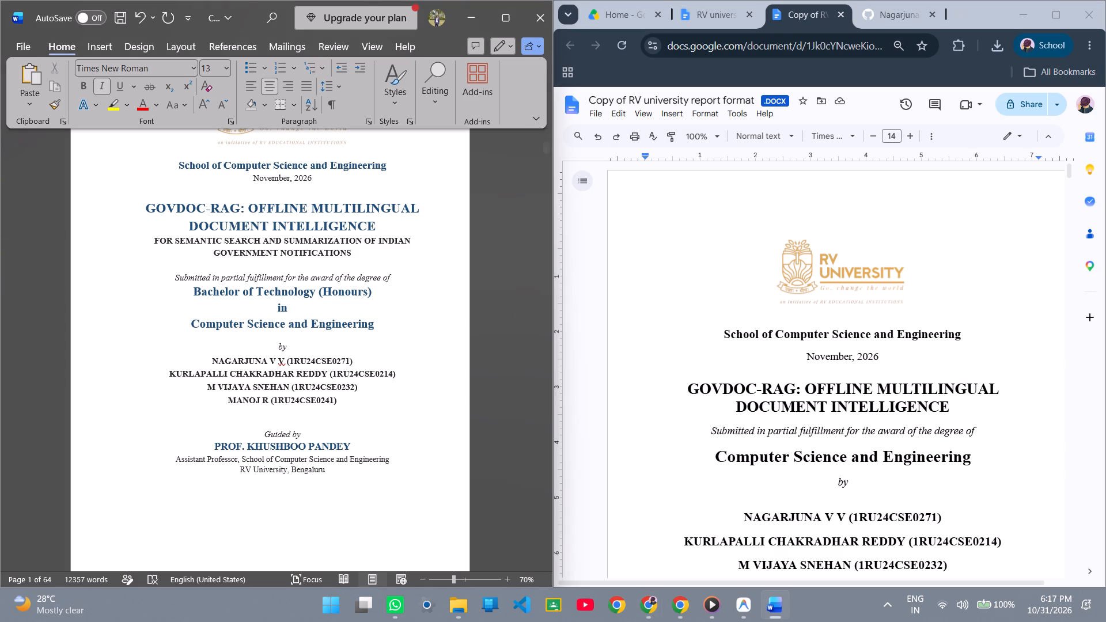
pyautogui.click(789, 431)
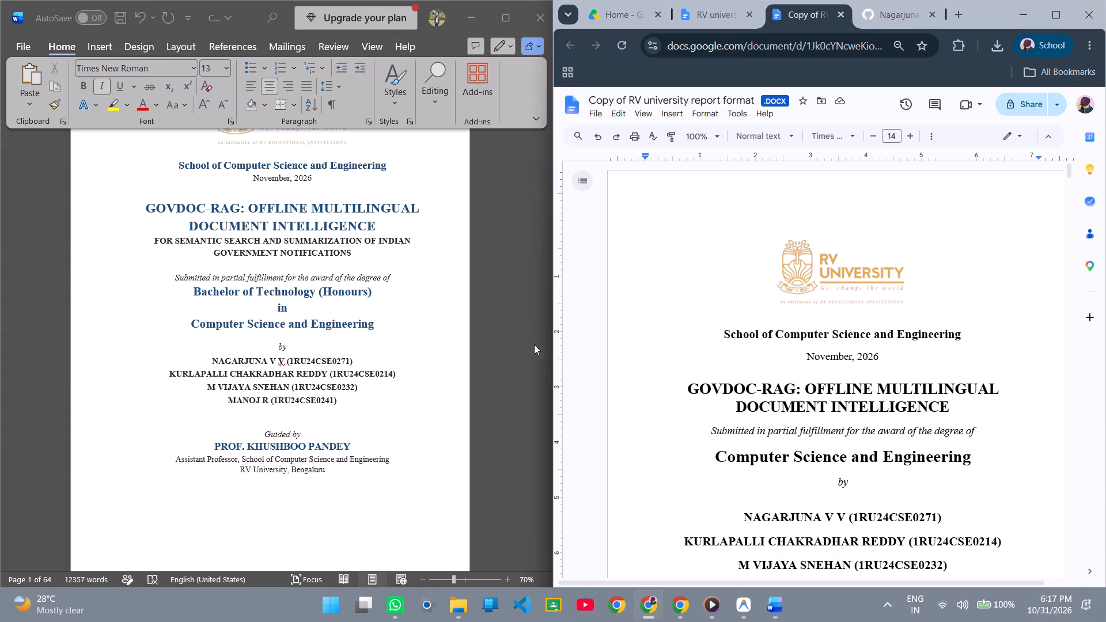
# Check the template's cover specification and set the Word cover's "Submitted in partial fulfillment for the award of the degree of" line to font size 14.
pyautogui.moveTo(395, 276); pyautogui.dragTo(139, 276)
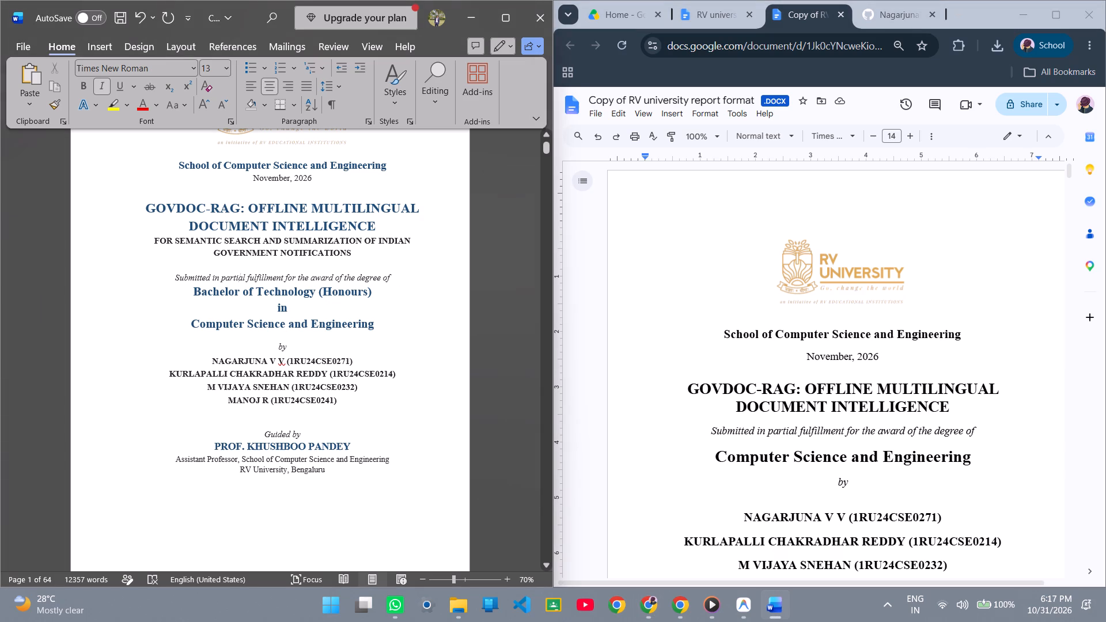
pyautogui.moveTo(407, 278); pyautogui.dragTo(179, 282)
pyautogui.click(433, 277)
pyautogui.moveTo(421, 278); pyautogui.dragTo(181, 286)
pyautogui.click(394, 280)
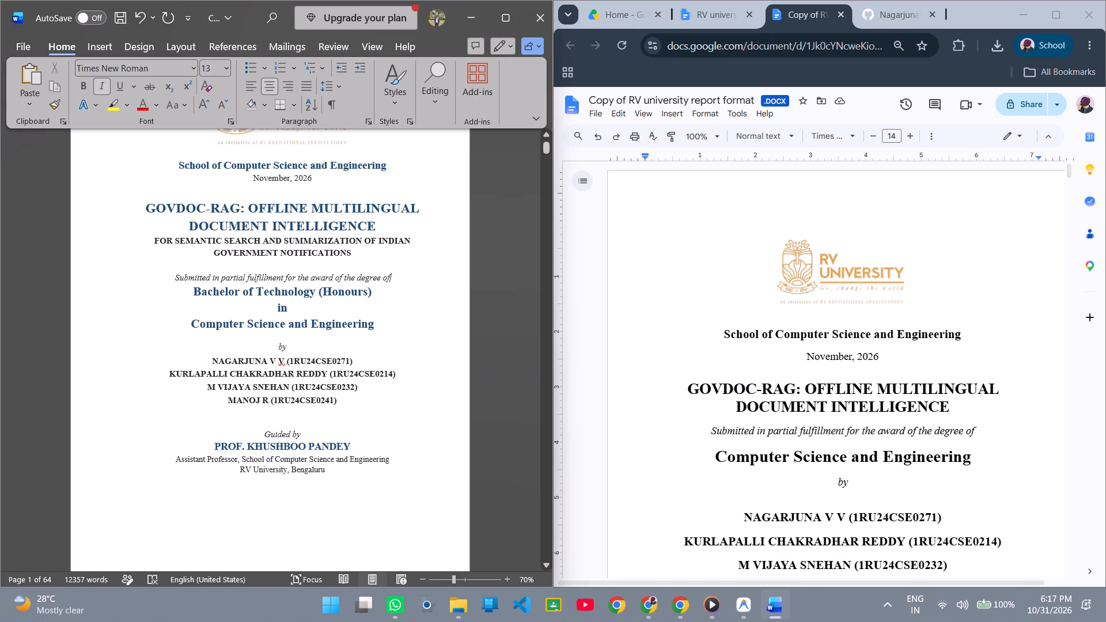
pyautogui.tripleClick(367, 278)
pyautogui.click(367, 278)
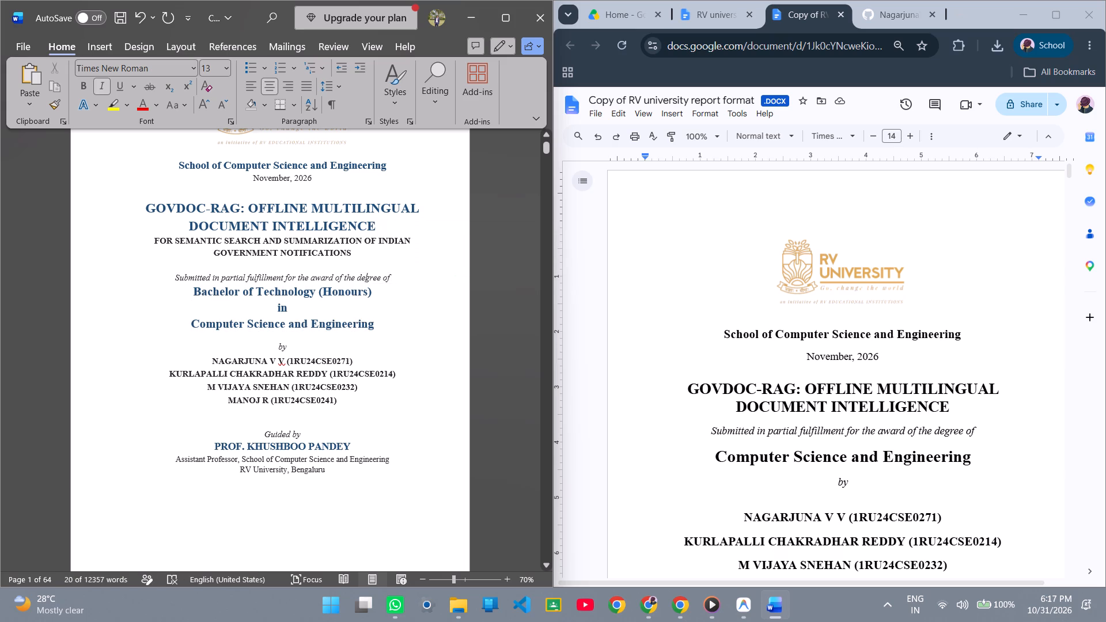
pyautogui.click(721, 12)
pyautogui.scroll(-1, 850, 345)
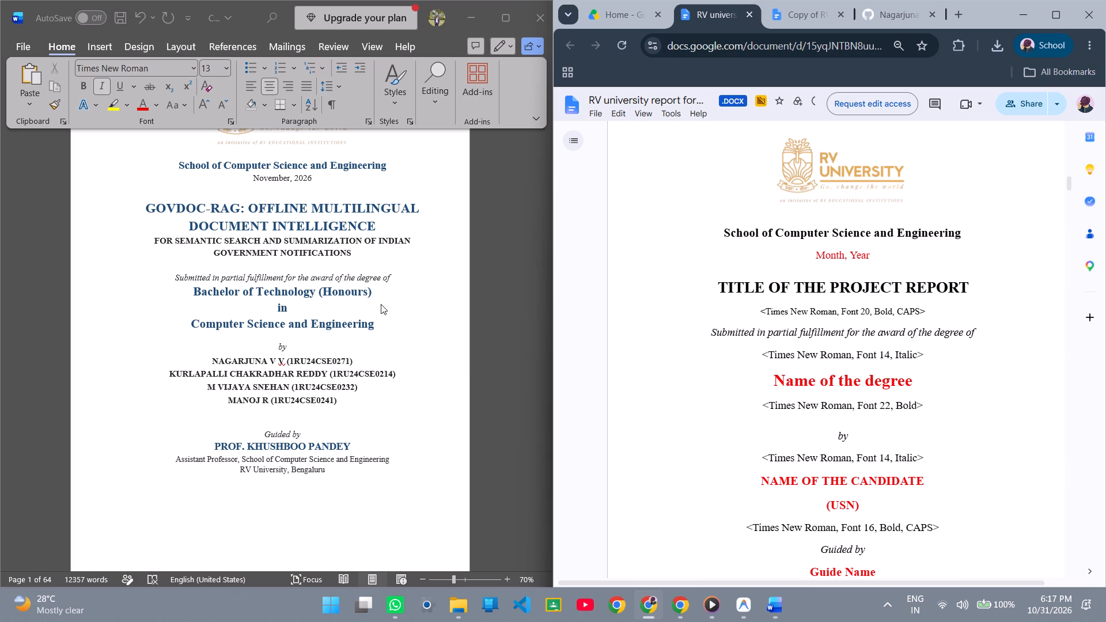
pyautogui.moveTo(414, 275); pyautogui.dragTo(355, 282)
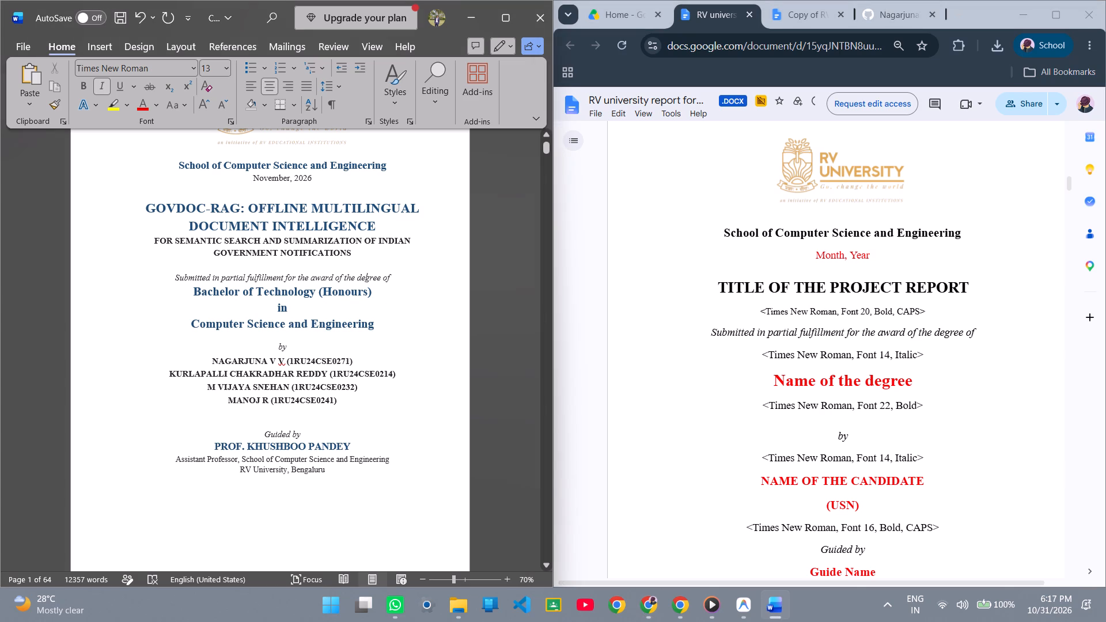
pyautogui.moveTo(355, 282); pyautogui.dragTo(285, 286)
pyautogui.tripleClick(292, 279)
pyautogui.tripleClick(292, 279)
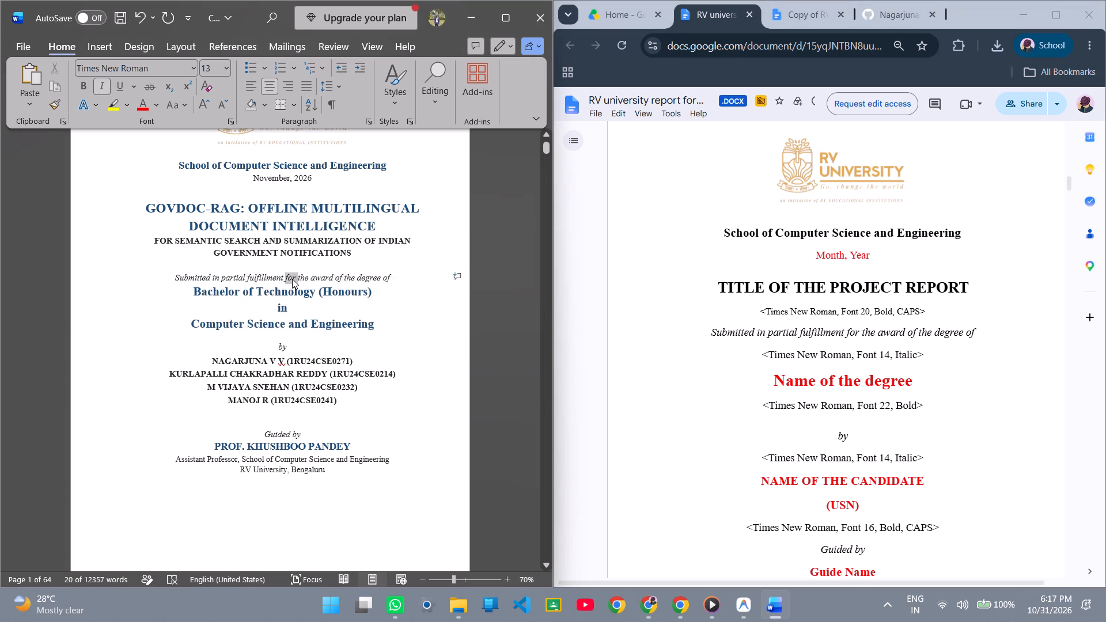
pyautogui.click(292, 279)
pyautogui.moveTo(177, 277); pyautogui.dragTo(279, 276)
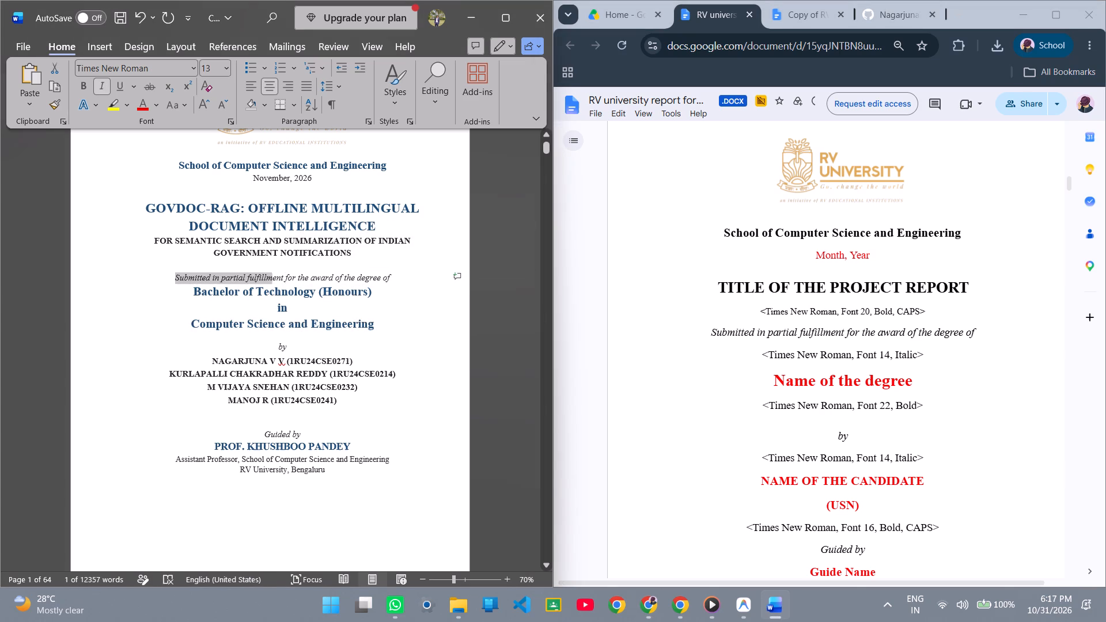
pyautogui.moveTo(279, 276); pyautogui.dragTo(407, 277)
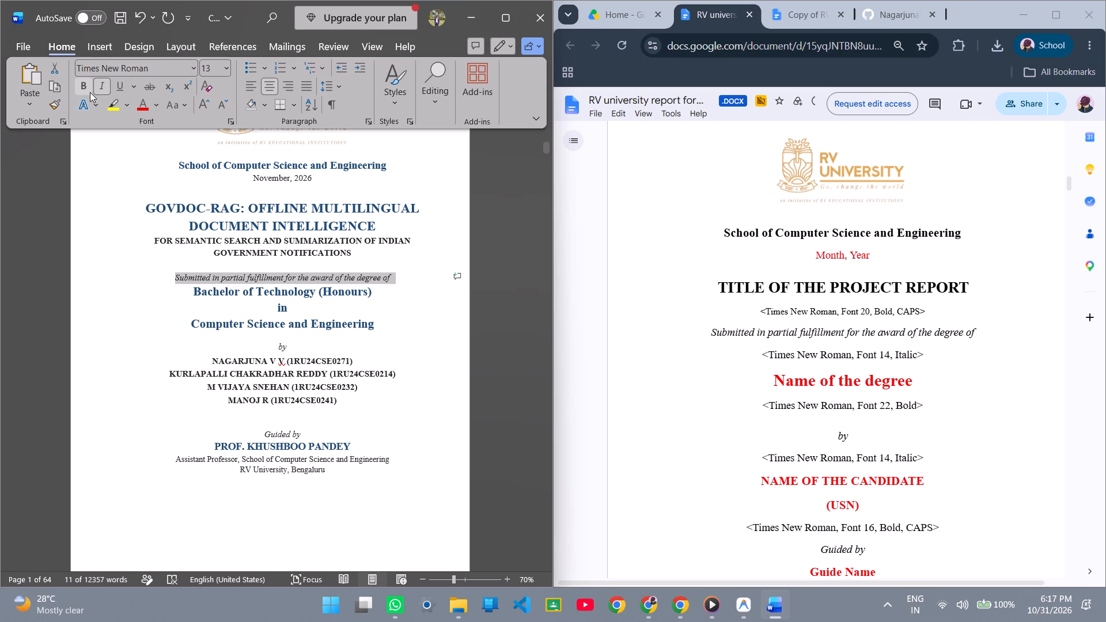
pyautogui.click(229, 66)
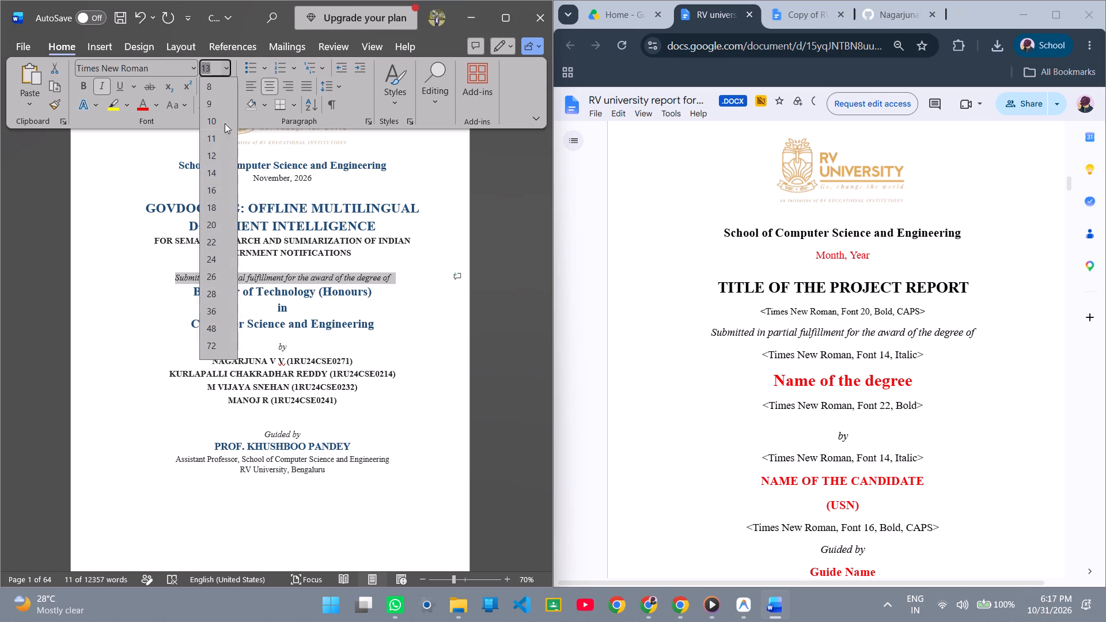
pyautogui.click(220, 175)
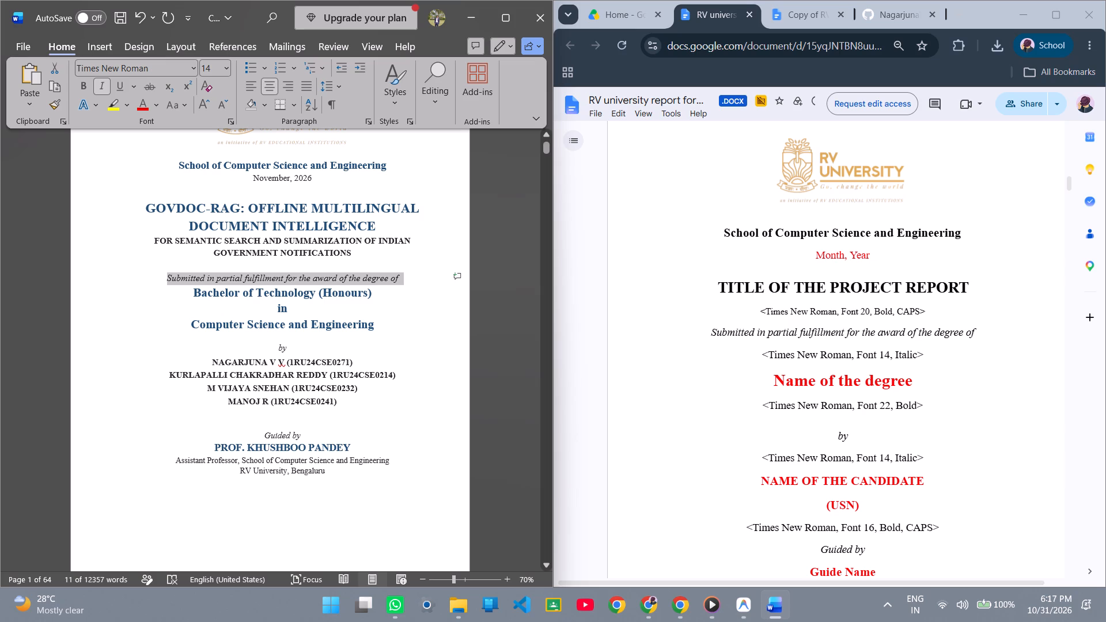
pyautogui.click(416, 307)
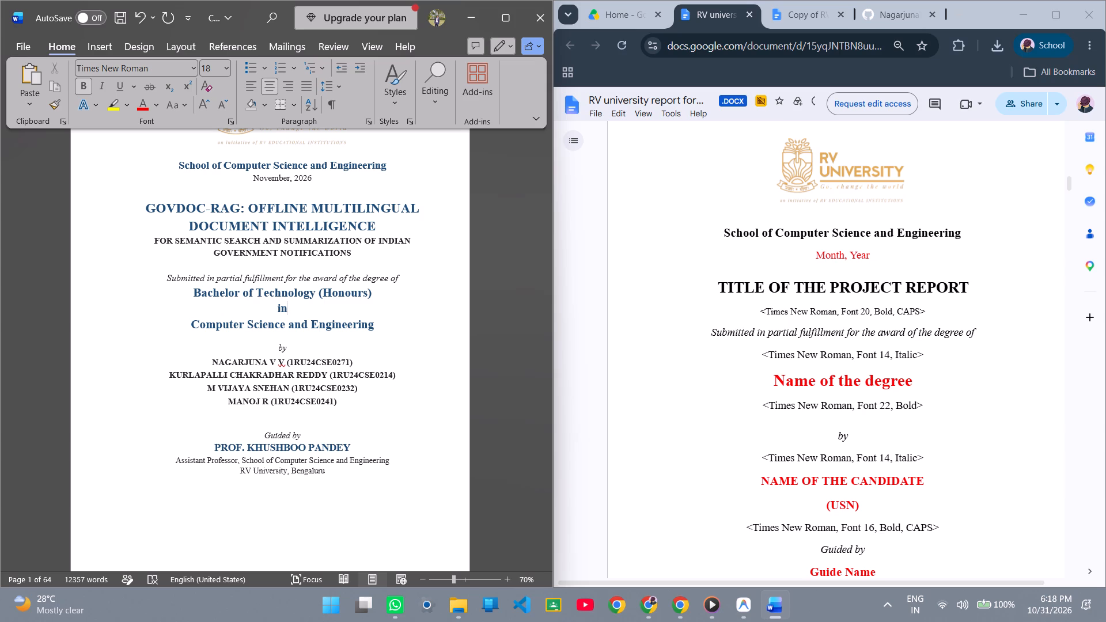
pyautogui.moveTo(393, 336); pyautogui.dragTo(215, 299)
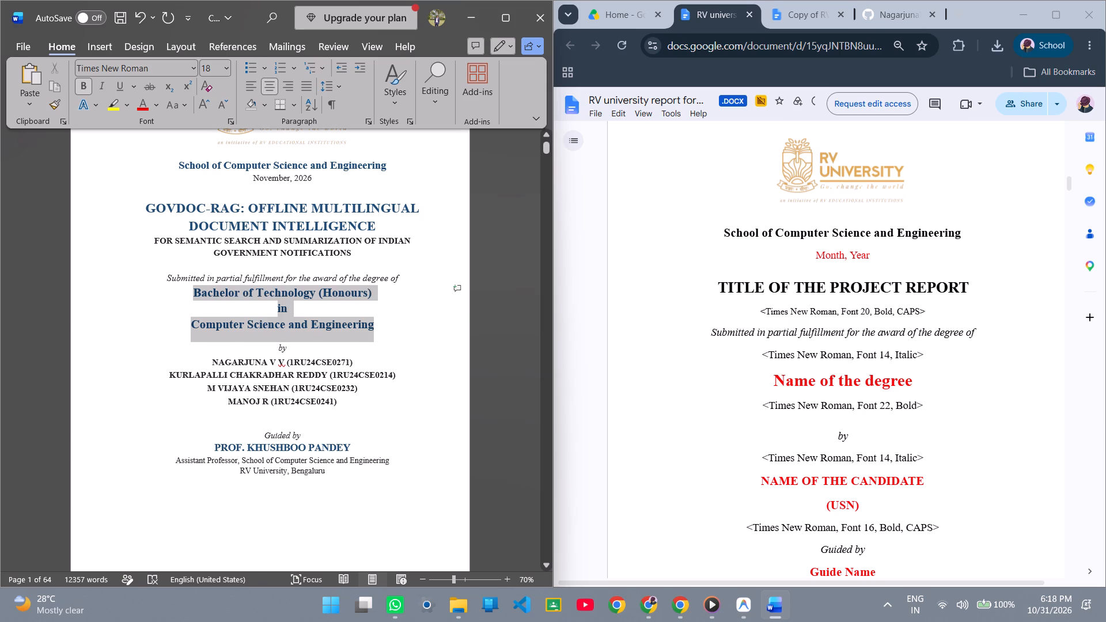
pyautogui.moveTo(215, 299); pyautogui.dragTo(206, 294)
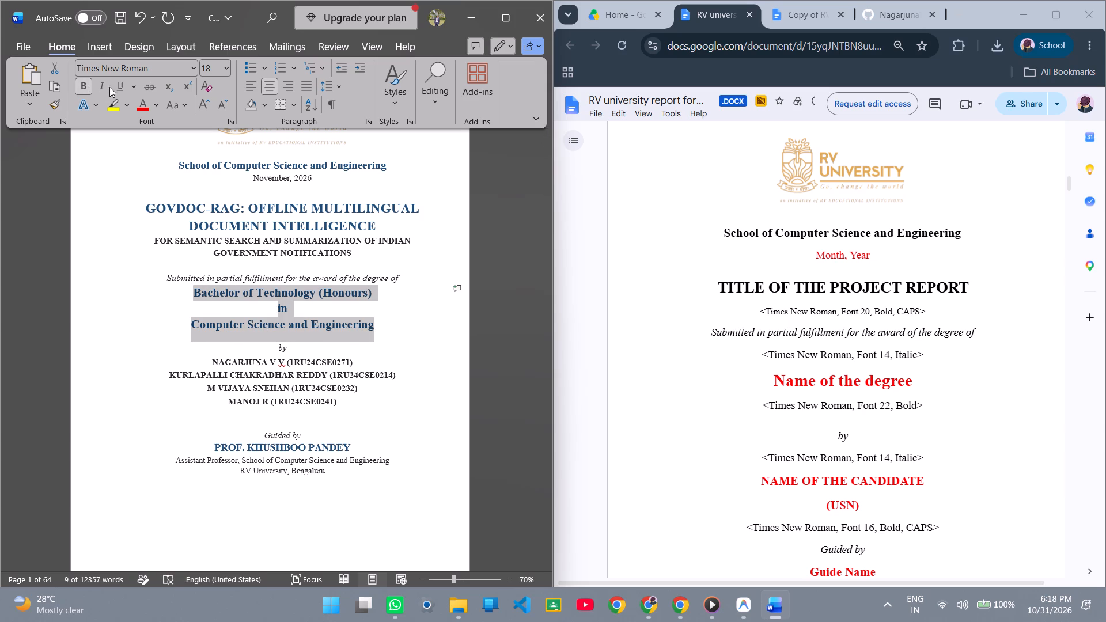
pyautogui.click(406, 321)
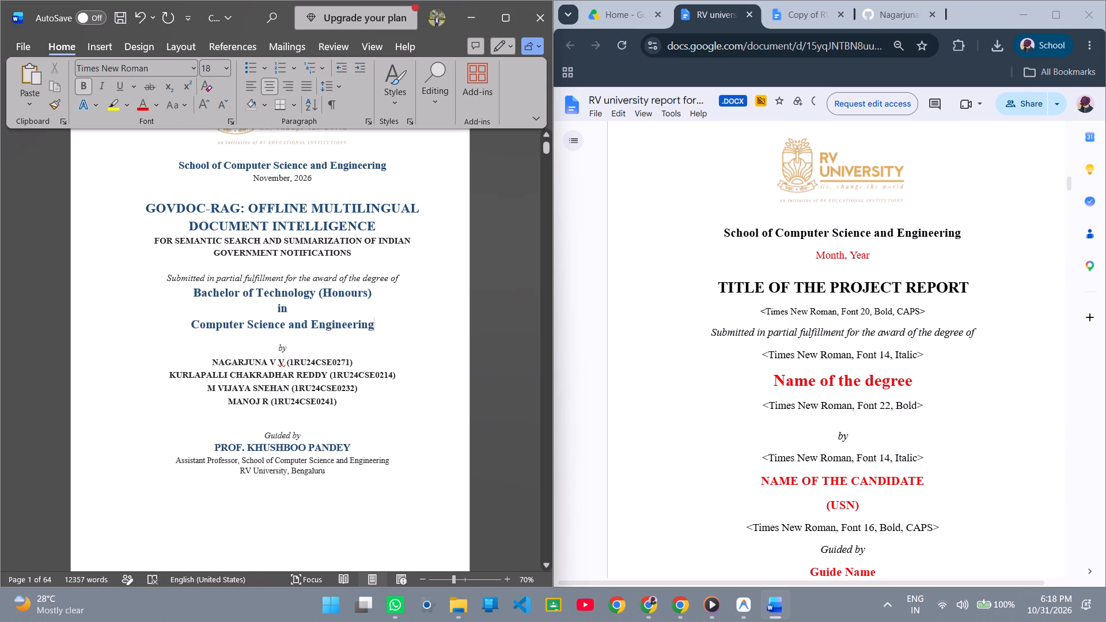
# Set the font colour of all the text on the Word report's cover page to Automatic.
pyautogui.scroll(3, 380, 454)
pyautogui.scroll(-2, 380, 454)
pyautogui.scroll(1, 380, 454)
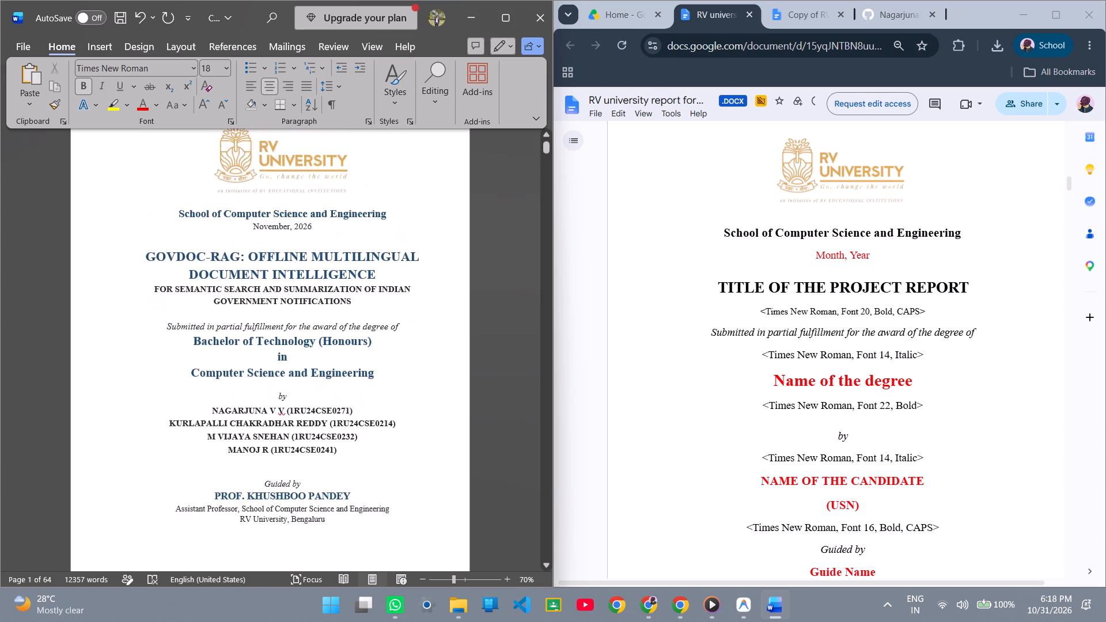
pyautogui.scroll(1, 380, 454)
pyautogui.scroll(-2, 302, 501)
pyautogui.moveTo(235, 512); pyautogui.dragTo(162, 336)
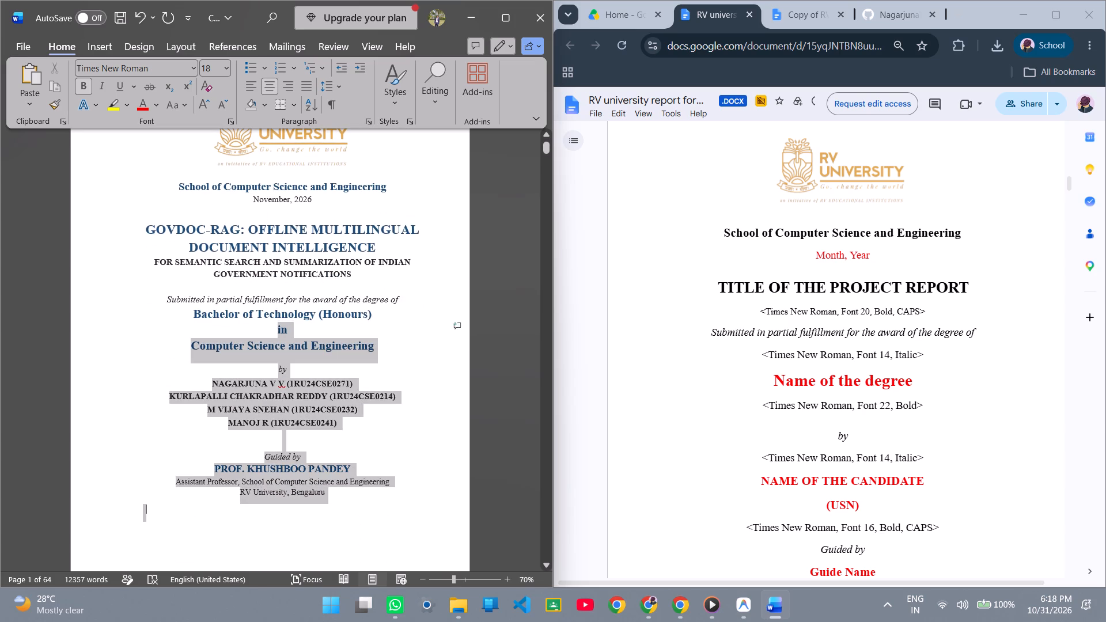
pyautogui.moveTo(162, 336); pyautogui.dragTo(125, 149)
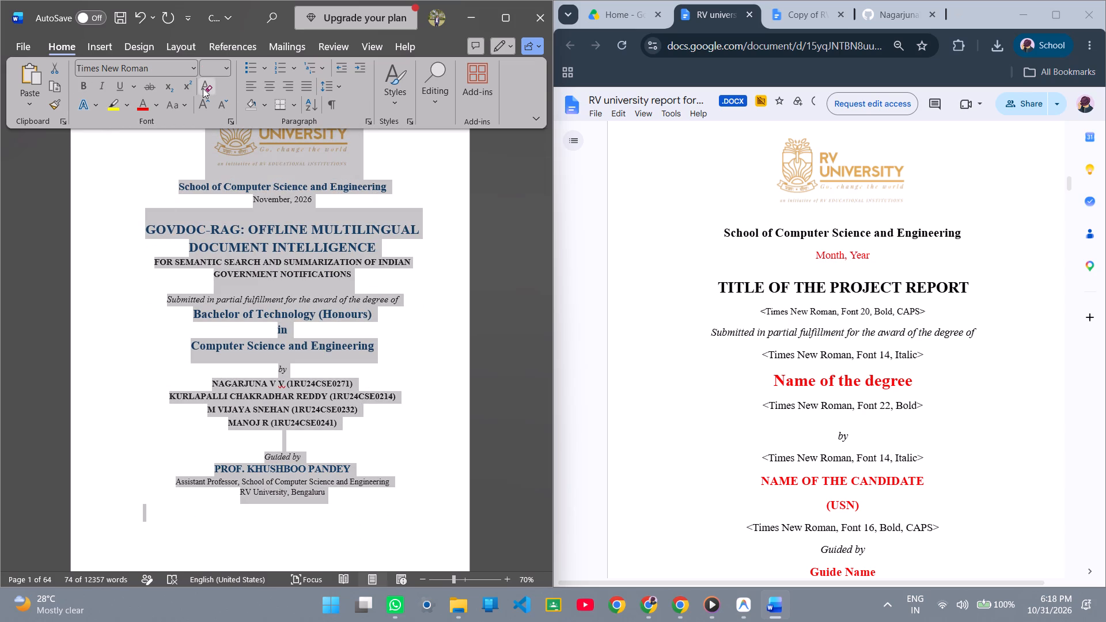
pyautogui.click(154, 108)
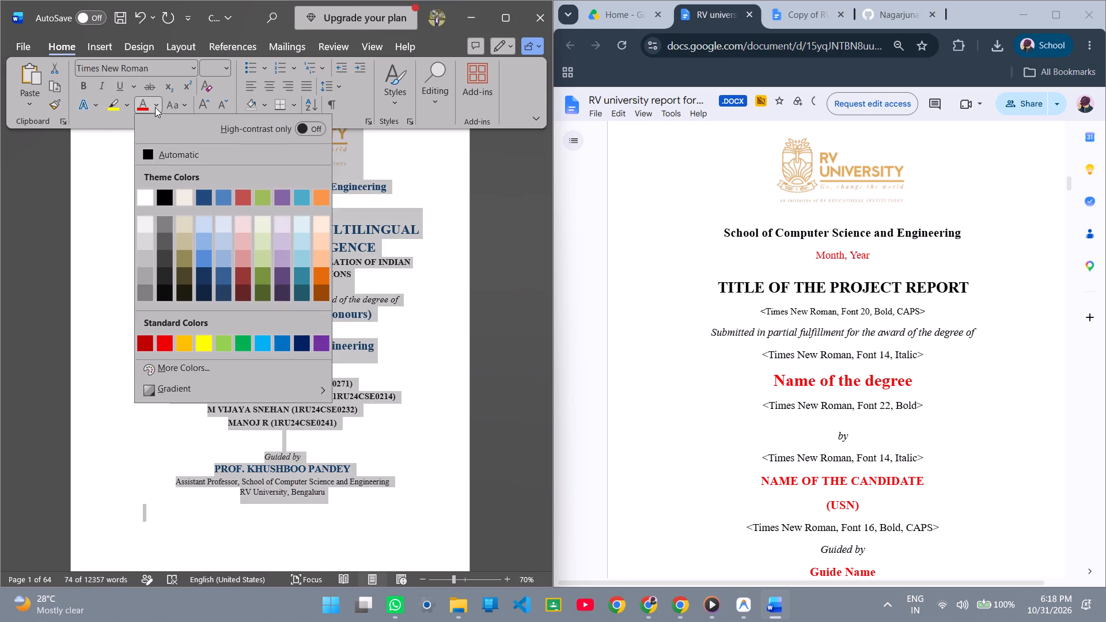
pyautogui.click(154, 157)
pyautogui.click(448, 366)
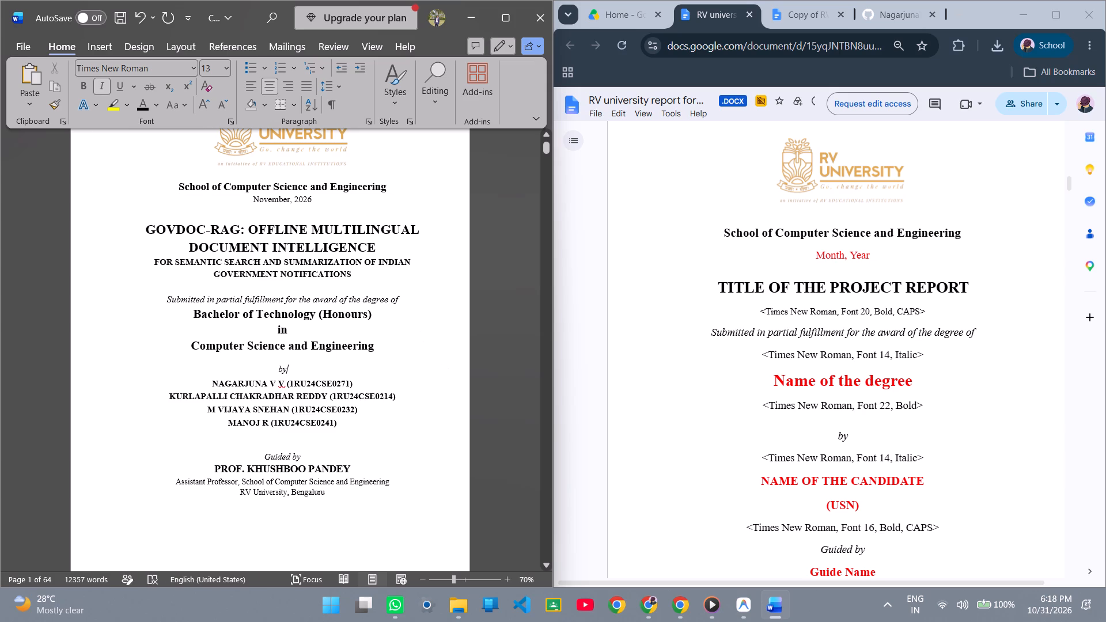
# Check the candidate names against the template and Copy of RV university report format, and set the Word cover's four candidate lines to font size 16.
pyautogui.scroll(-1, 960, 406)
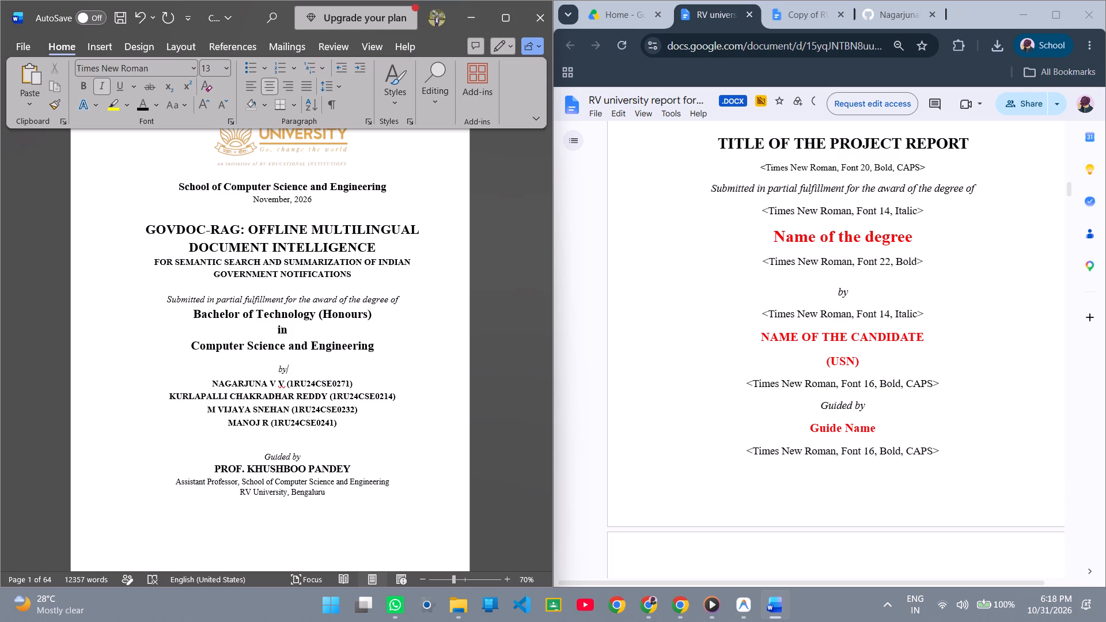
pyautogui.click(333, 378)
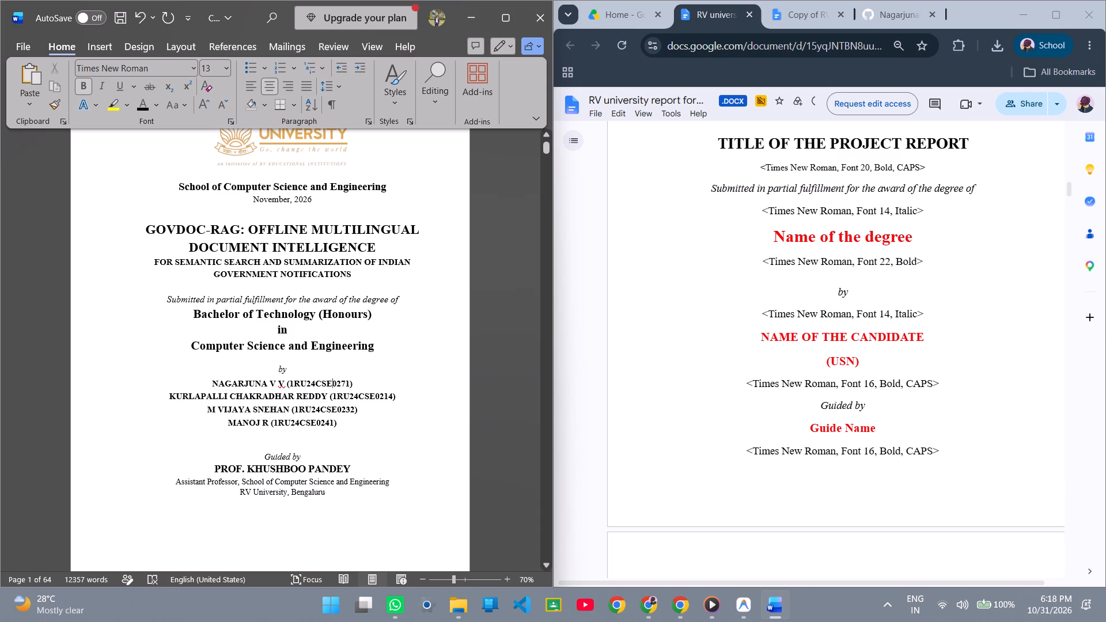
pyautogui.click(340, 384)
pyautogui.click(293, 421)
pyautogui.click(803, 10)
pyautogui.scroll(-3, 844, 403)
pyautogui.scroll(1, 844, 403)
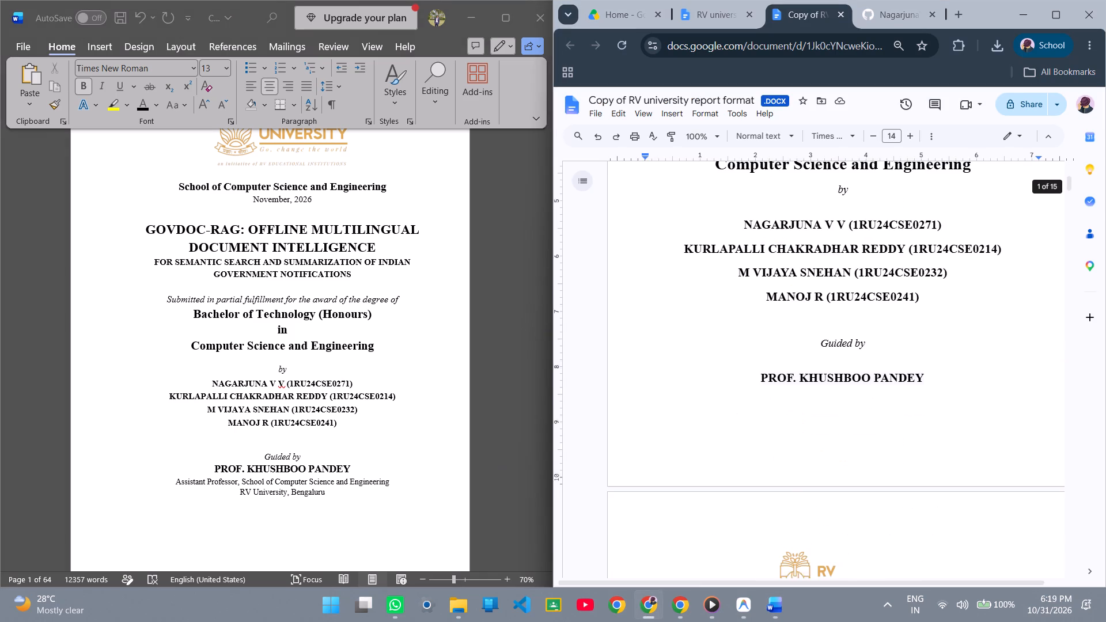
pyautogui.click(828, 224)
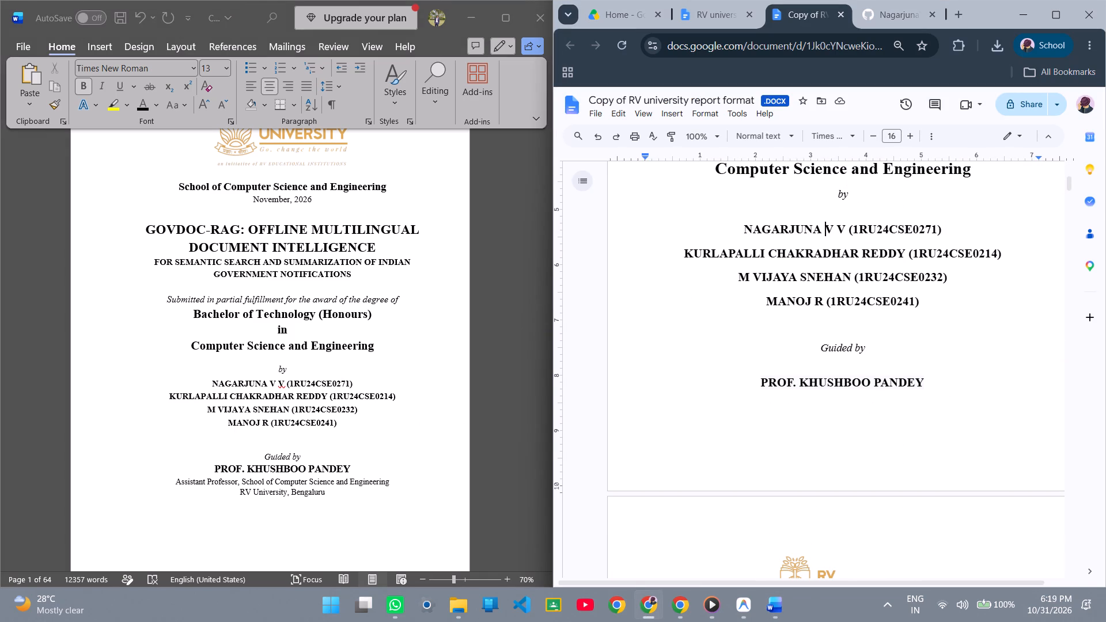
pyautogui.moveTo(346, 431); pyautogui.dragTo(209, 401)
pyautogui.moveTo(340, 424); pyautogui.dragTo(245, 393)
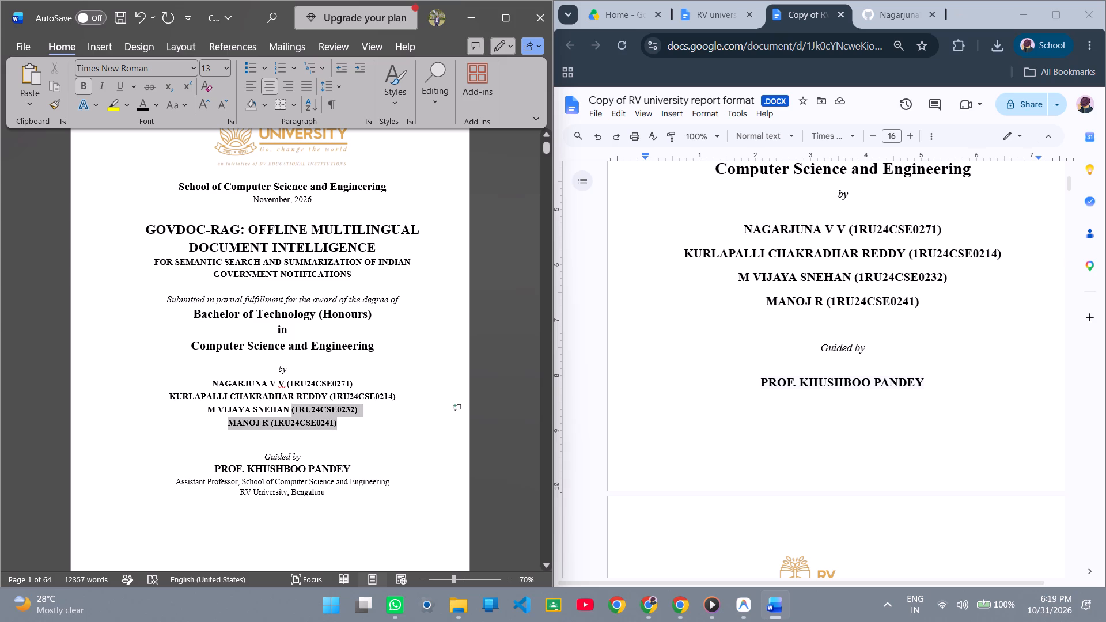
pyautogui.moveTo(245, 393); pyautogui.dragTo(202, 380)
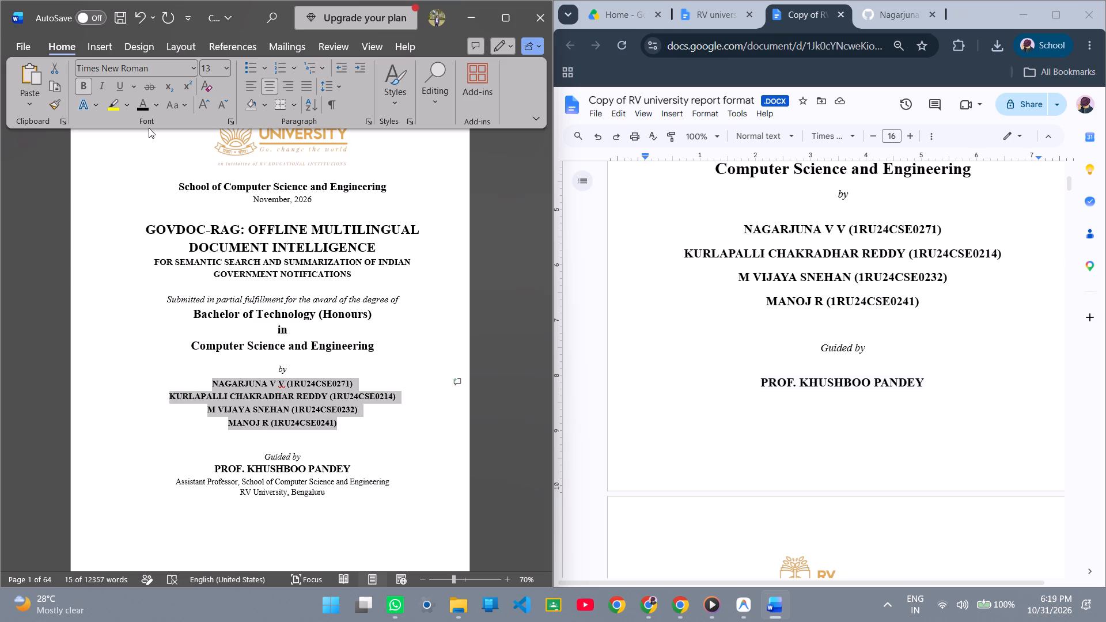
pyautogui.click(222, 73)
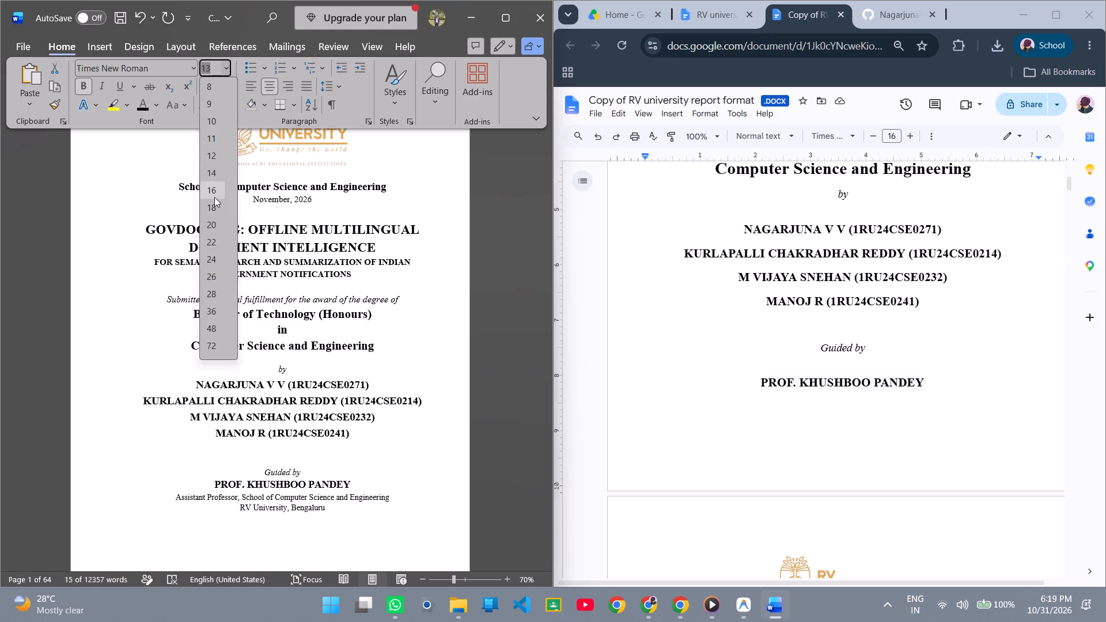
pyautogui.click(214, 197)
pyautogui.click(376, 451)
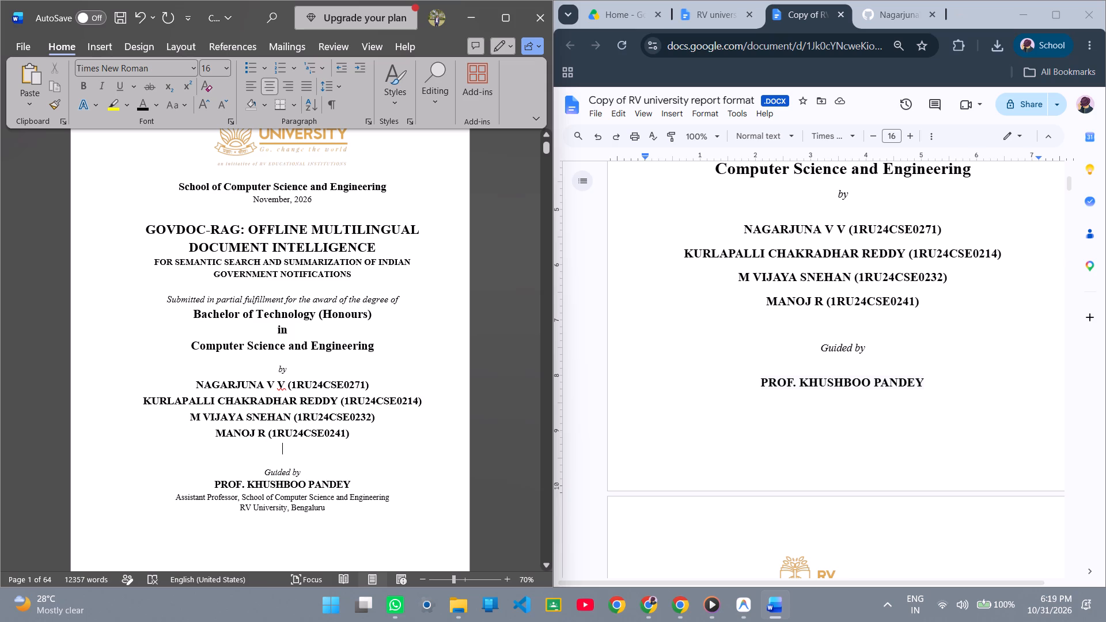
# Check the degree line in the Google Docs copy and set the Word cover's "Bachelor of Technology (Honours) in Computer Science and Engineering" lines to font size 22.
pyautogui.click(281, 367)
pyautogui.scroll(2, 891, 254)
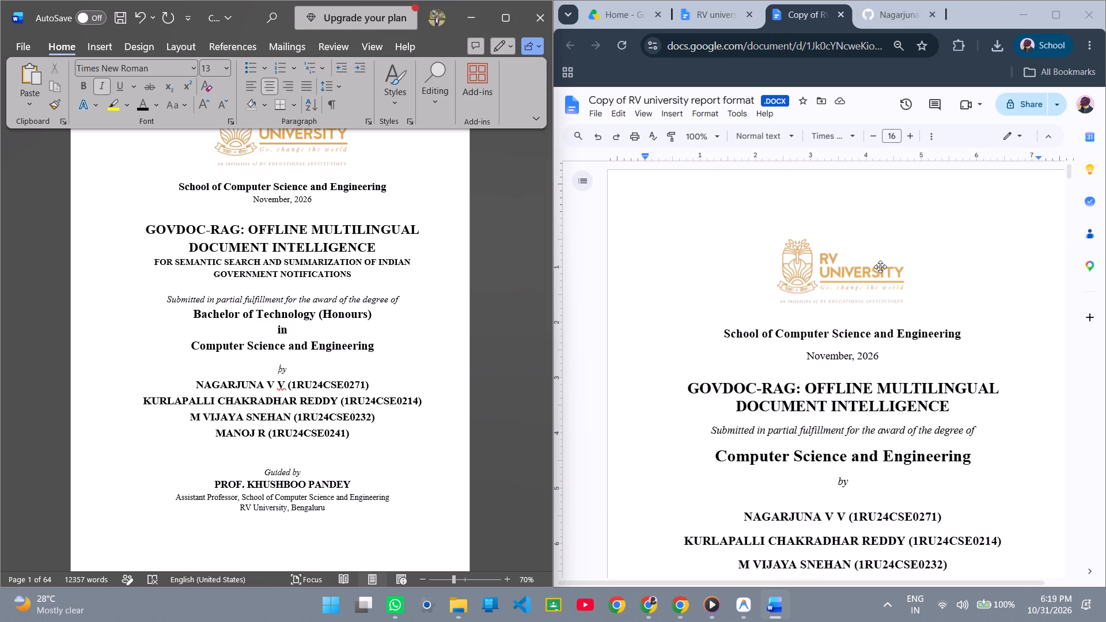
pyautogui.scroll(-1, 802, 361)
pyautogui.click(309, 347)
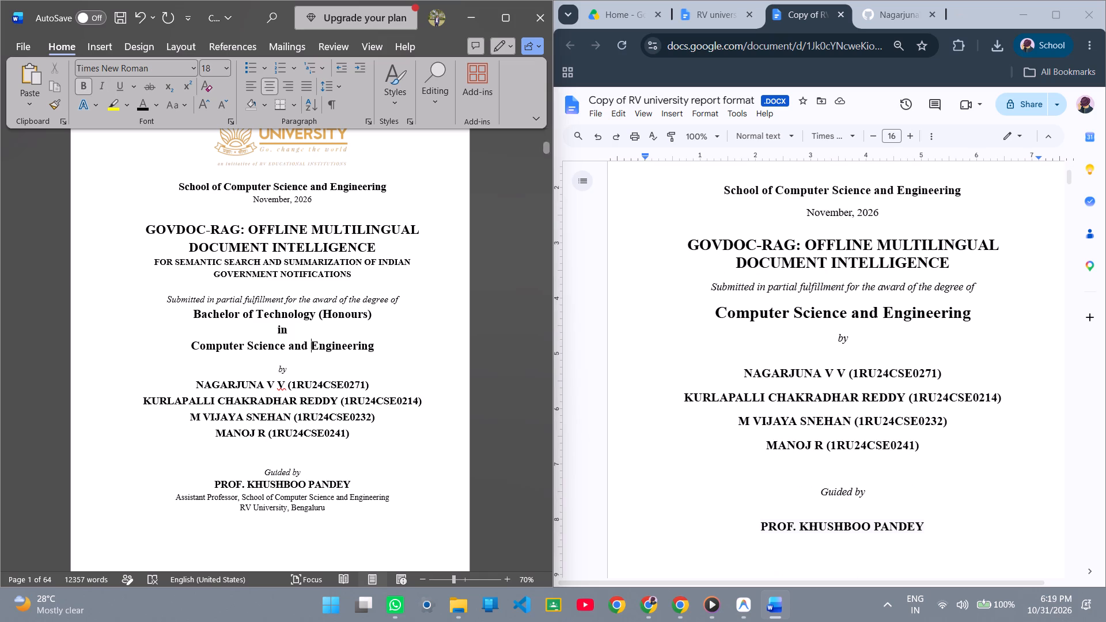
pyautogui.click(809, 316)
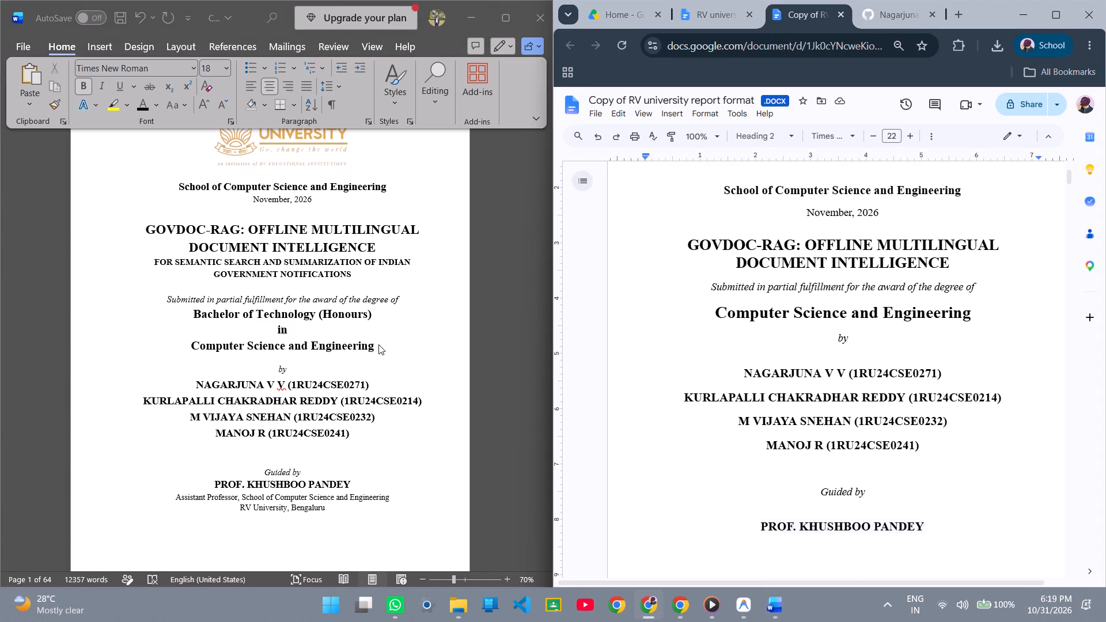
pyautogui.moveTo(378, 344); pyautogui.dragTo(170, 351)
pyautogui.tripleClick(222, 344)
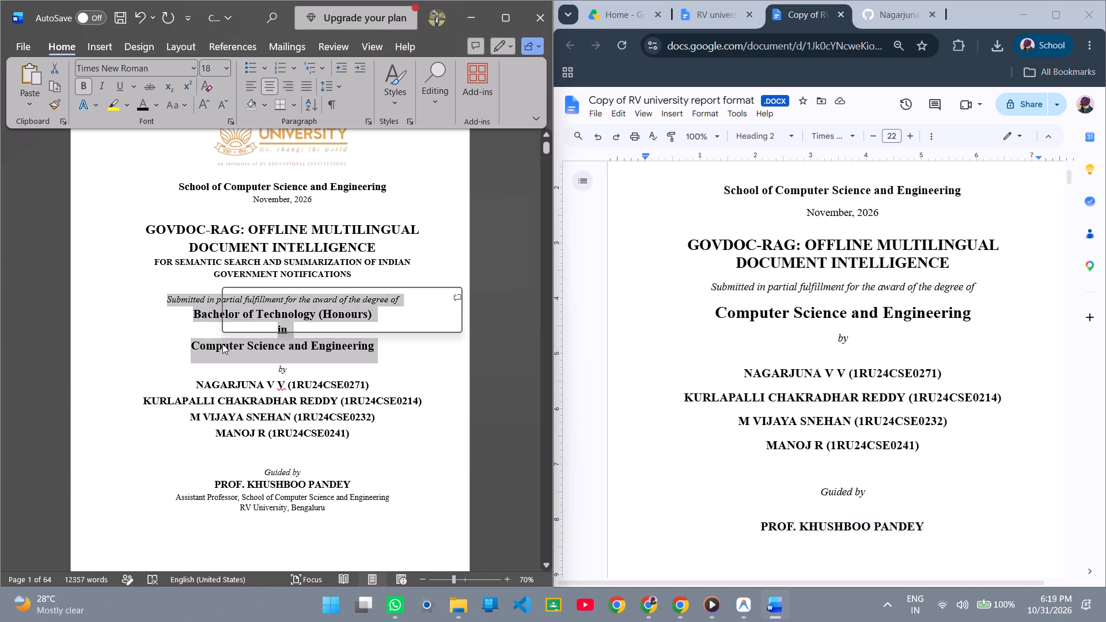
pyautogui.click(399, 356)
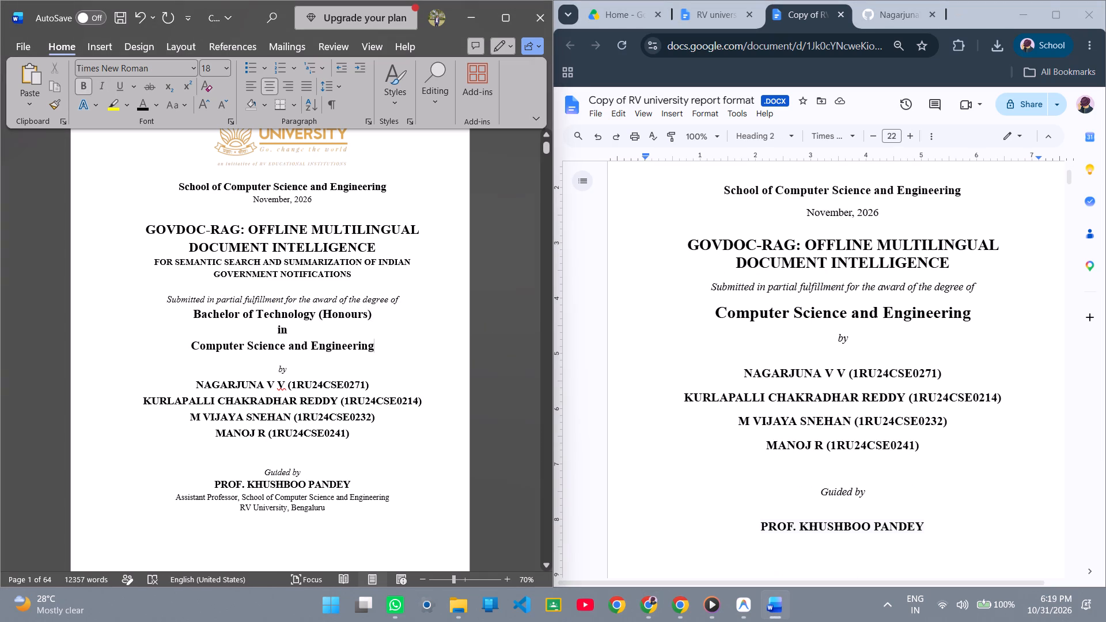
pyautogui.moveTo(192, 312); pyautogui.dragTo(389, 360)
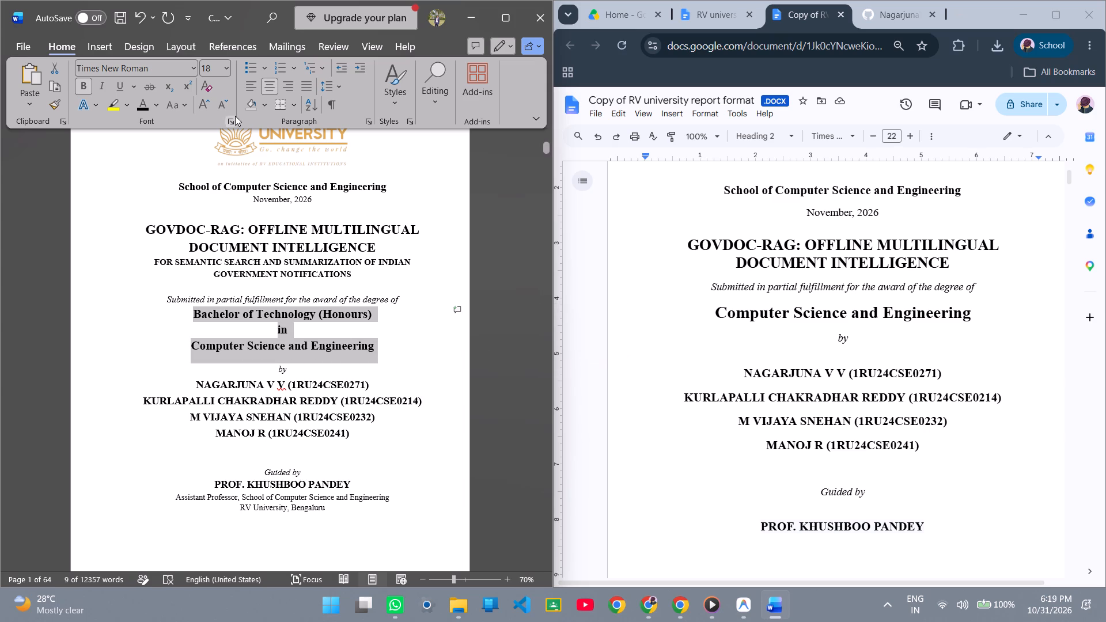
pyautogui.click(224, 69)
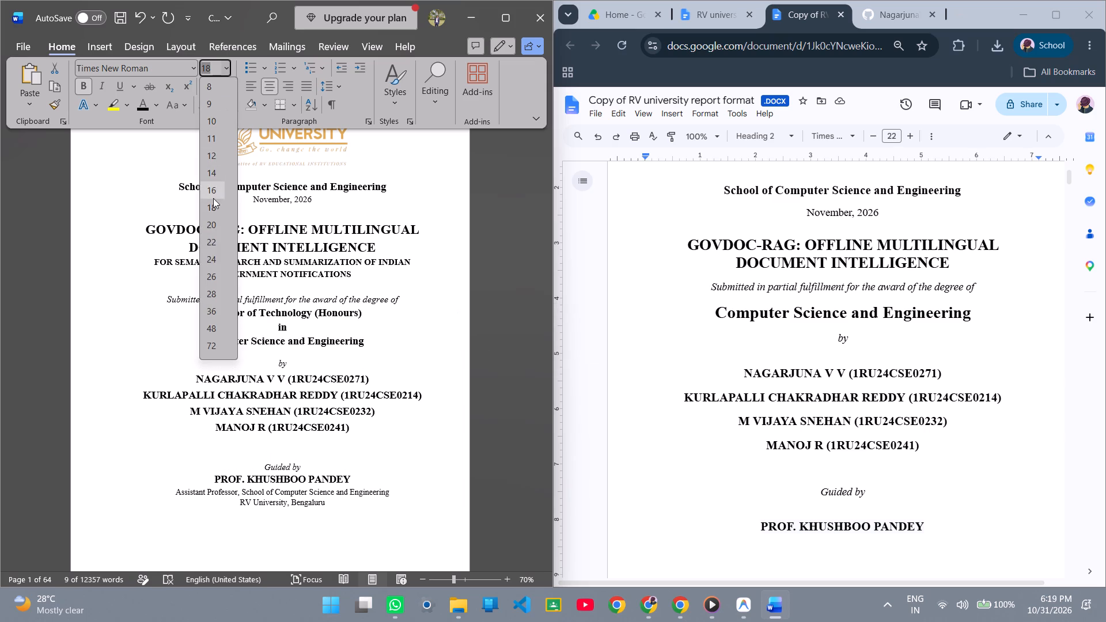
pyautogui.click(207, 240)
pyautogui.click(397, 455)
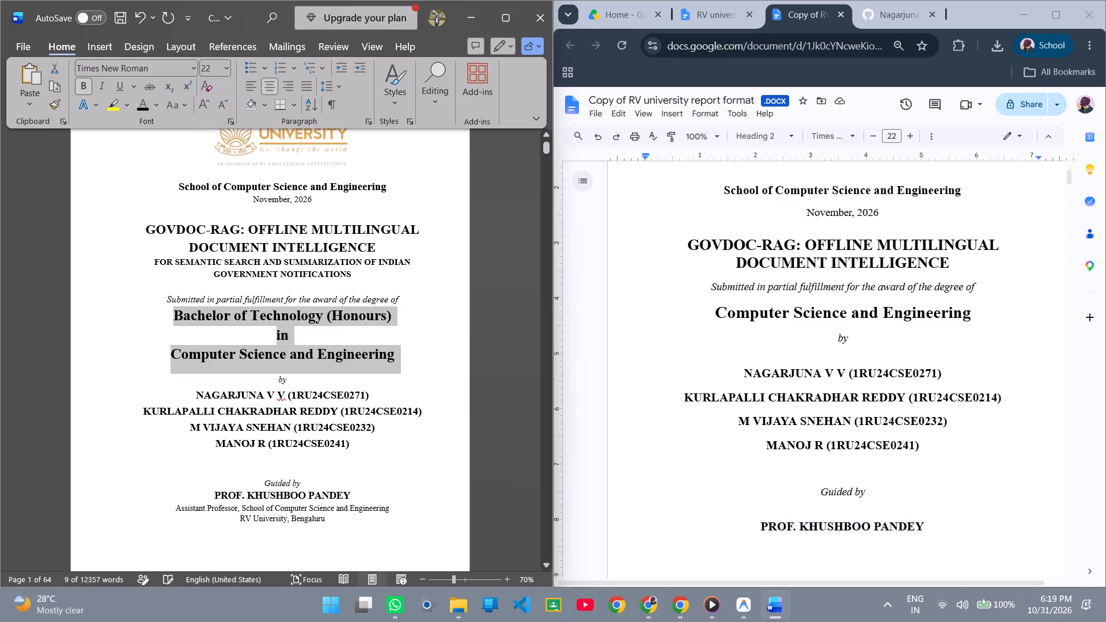
# Check the "by" line in the Google Docs copy and set the Word cover's "by" line to font size 14.
pyautogui.click(843, 338)
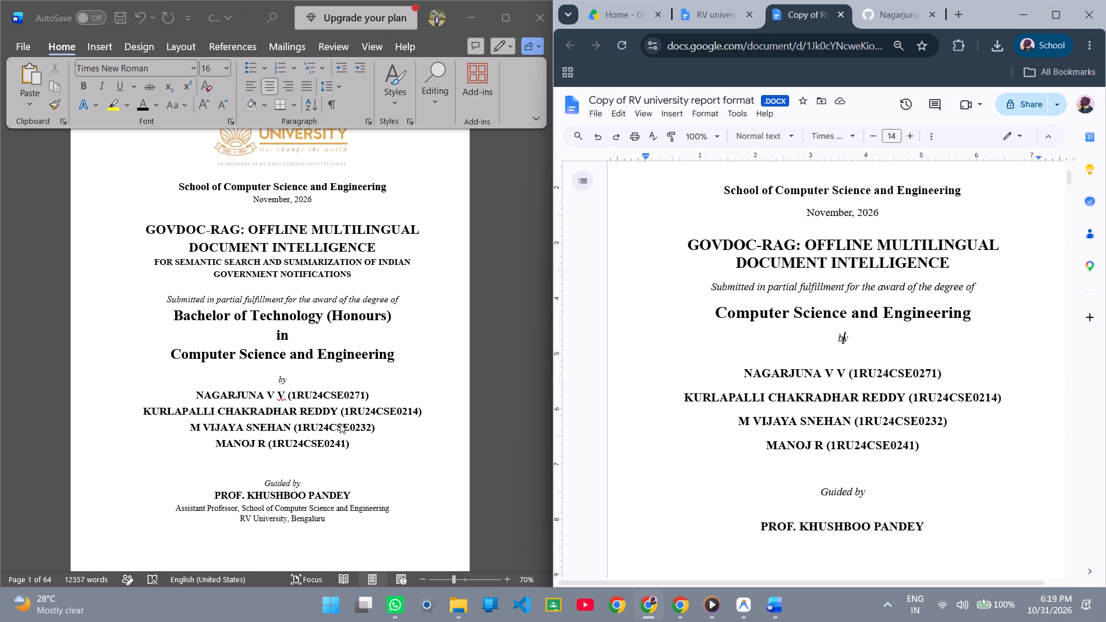
pyautogui.doubleClick(287, 377)
pyautogui.click(287, 377)
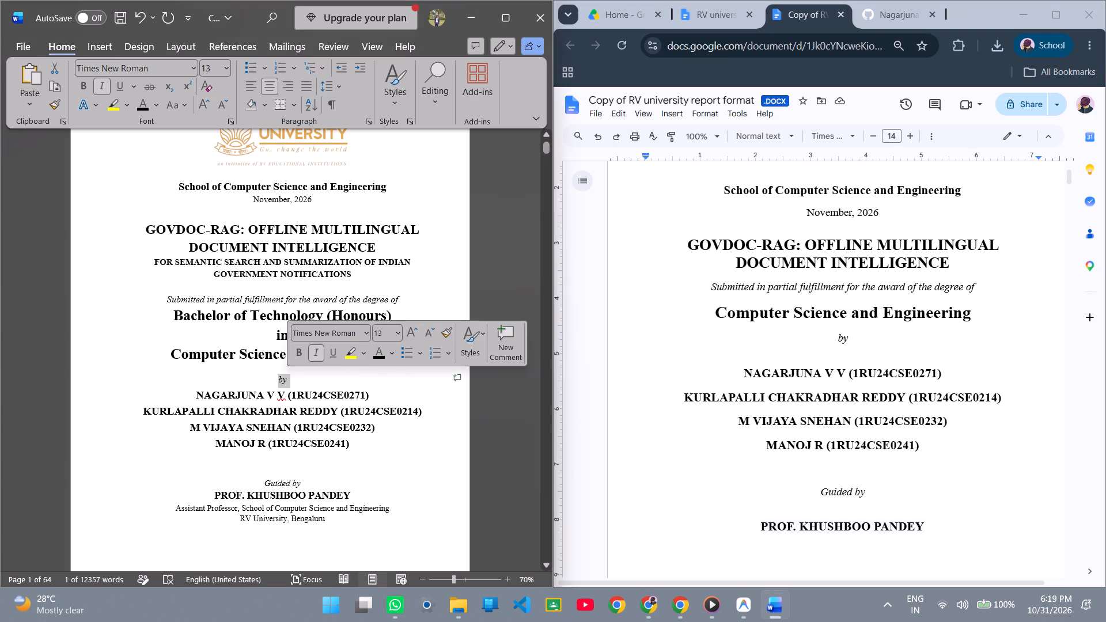
pyautogui.click(229, 74)
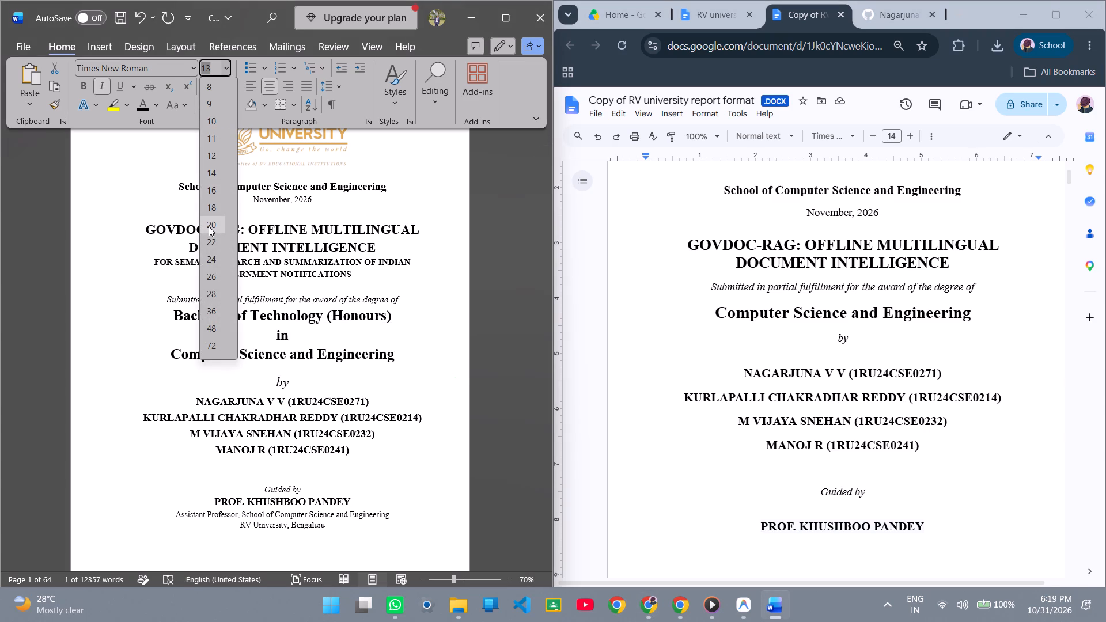
pyautogui.click(207, 169)
pyautogui.click(406, 378)
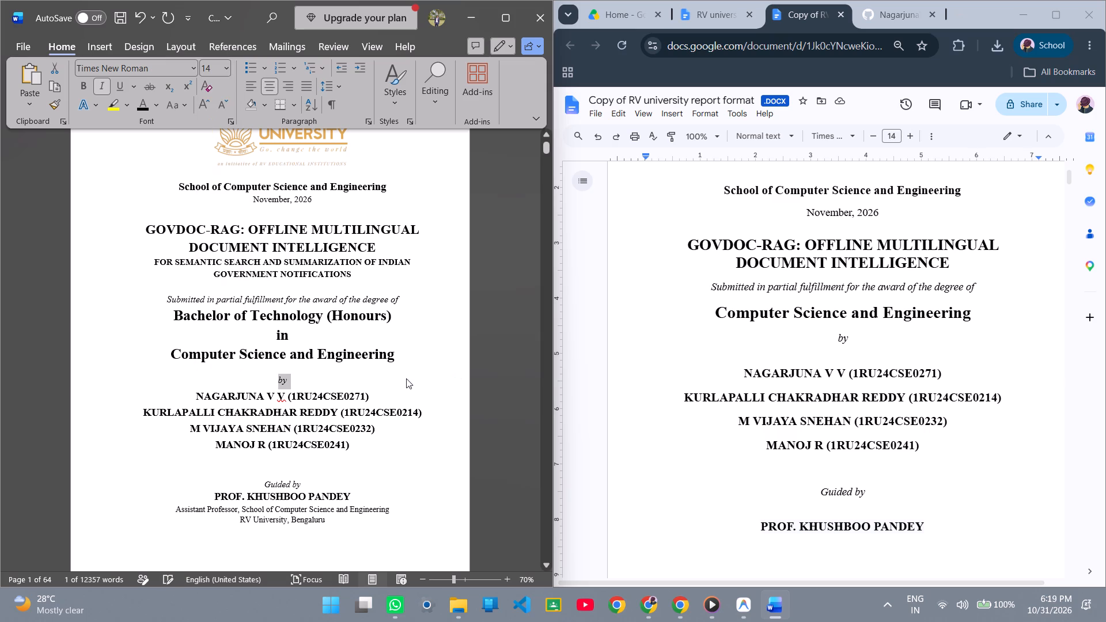
pyautogui.click(847, 340)
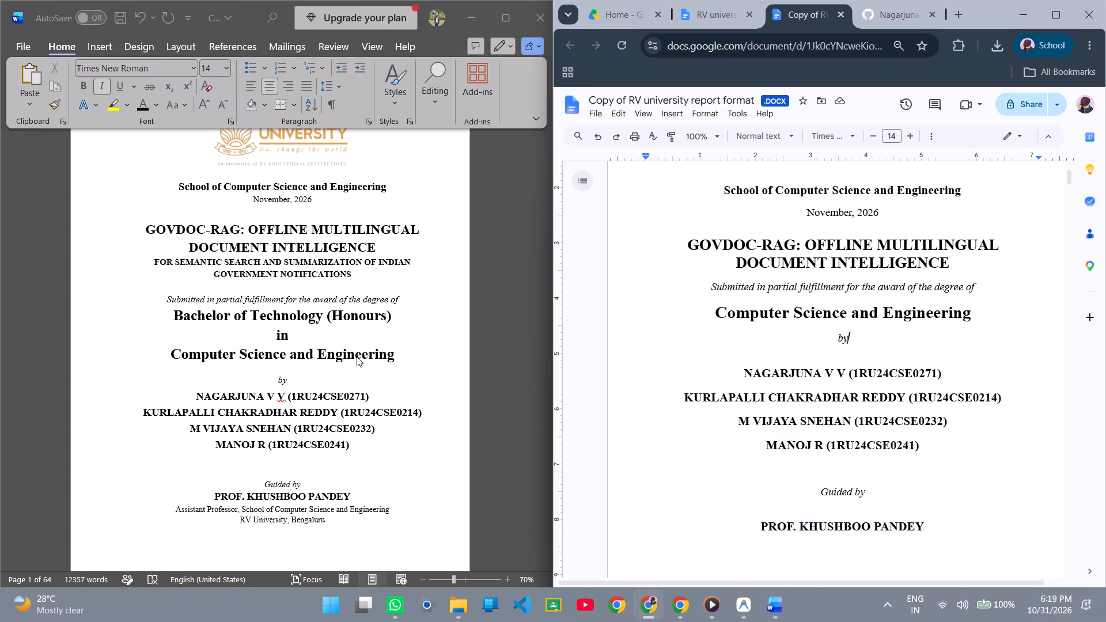
# Check the date line in the Google Docs copy and set "November, 2026" on the Word cover to font size 14.
pyautogui.scroll(1, 357, 356)
pyautogui.click(826, 218)
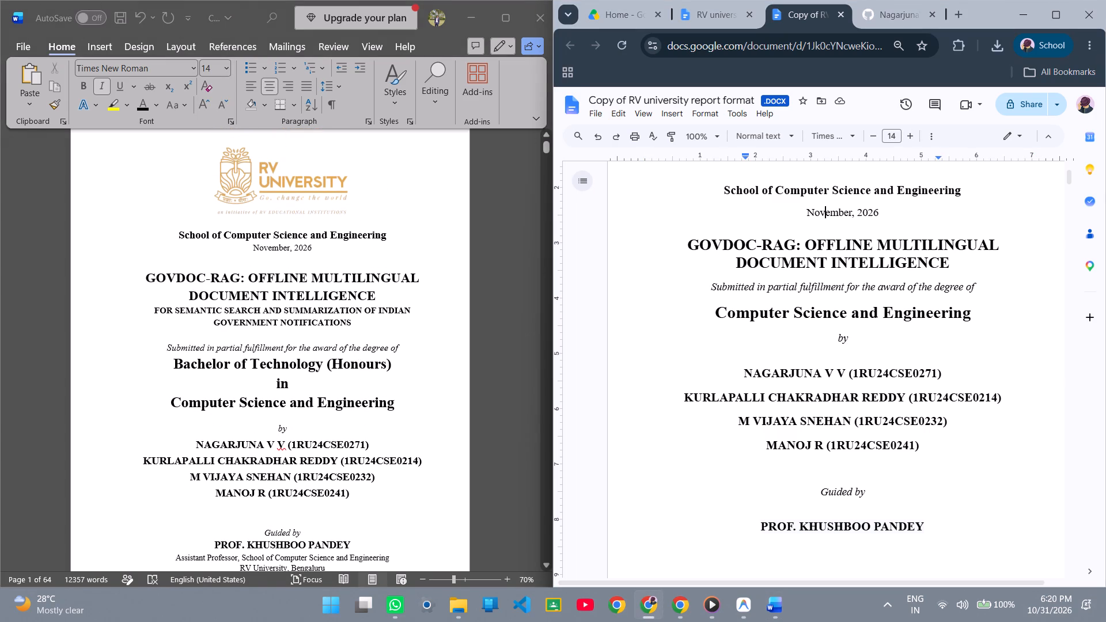
pyautogui.click(285, 245)
pyautogui.click(276, 257)
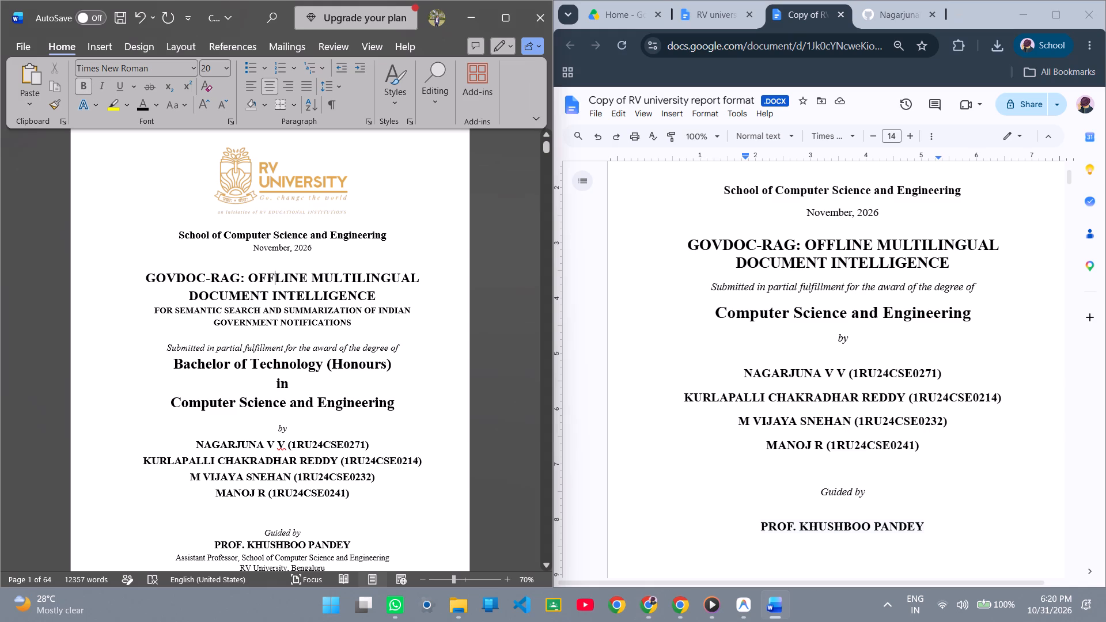
pyautogui.click(276, 245)
pyautogui.click(276, 245)
pyautogui.doubleClick(276, 245)
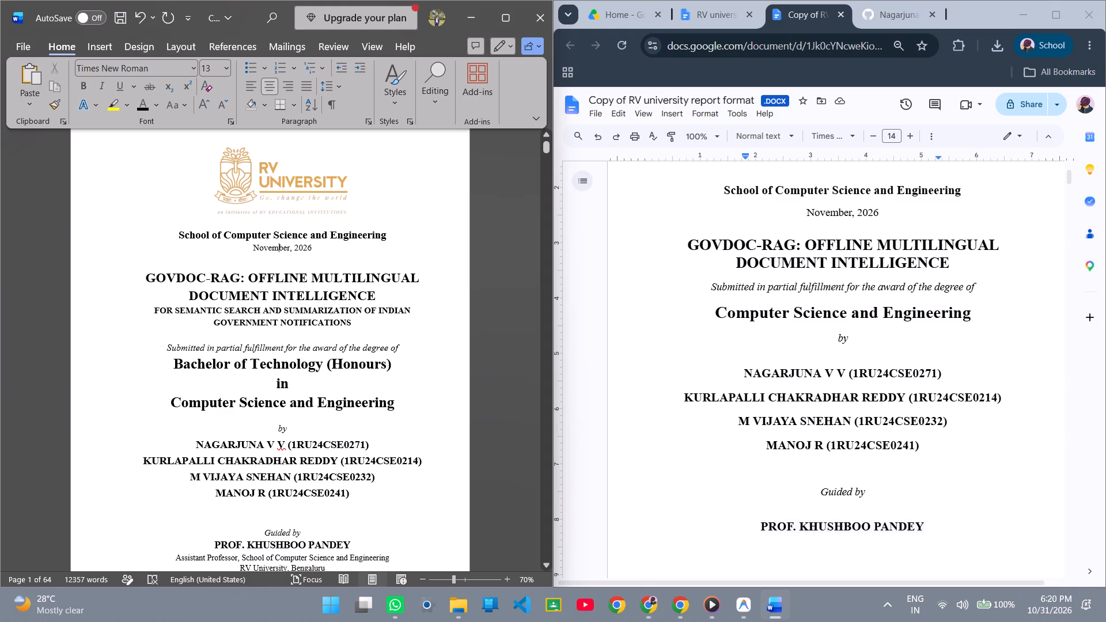
pyautogui.click(276, 245)
pyautogui.click(276, 245)
pyautogui.moveTo(334, 245); pyautogui.dragTo(257, 251)
pyautogui.click(230, 70)
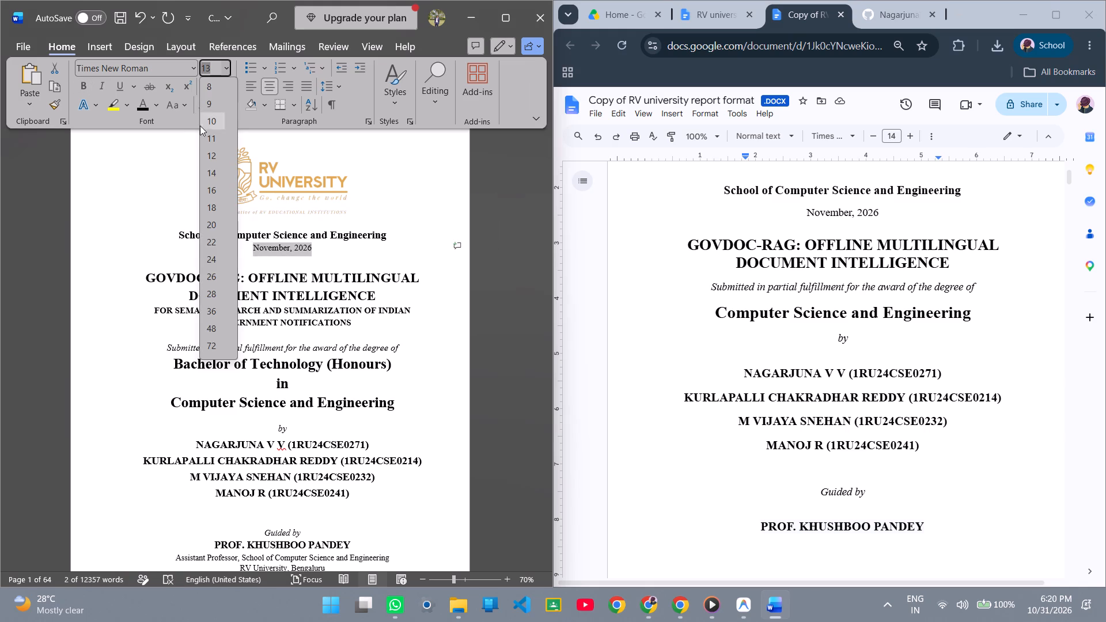
pyautogui.click(213, 172)
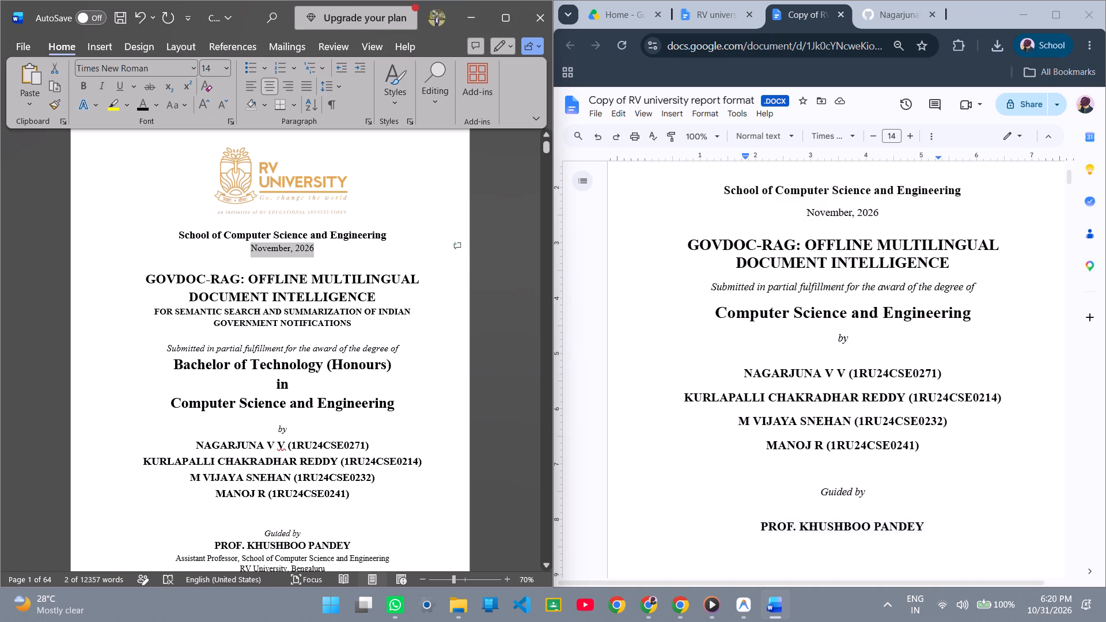
pyautogui.click(359, 324)
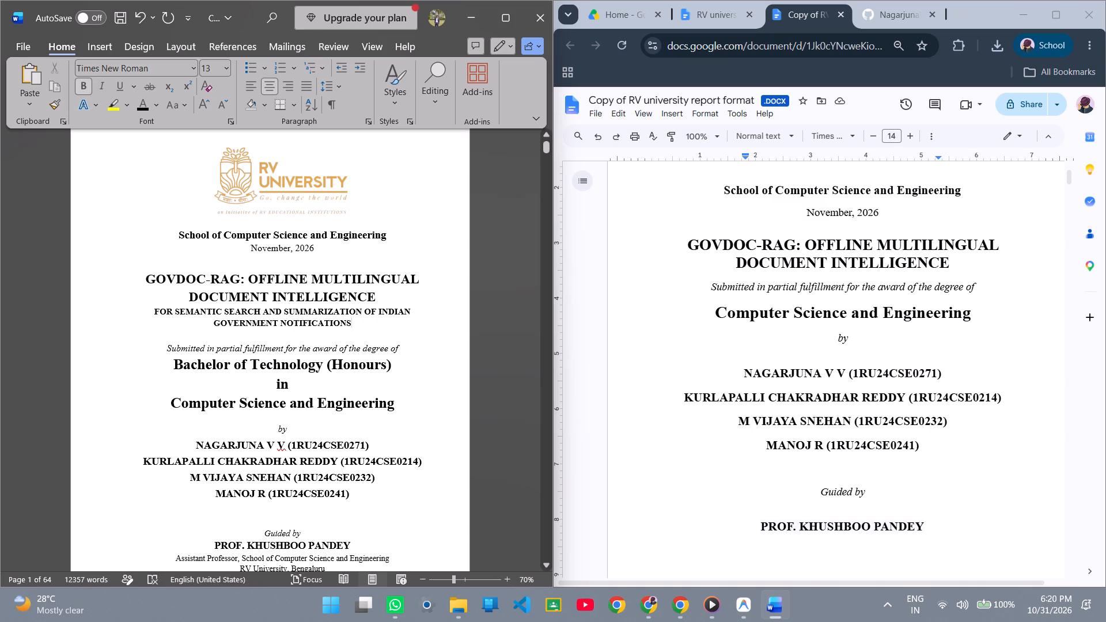
# Compare the "Submitted in partial fulfillment" line's font with the Google Docs copy and look over both documents down to the certificate page.
pyautogui.click(367, 348)
pyautogui.click(763, 291)
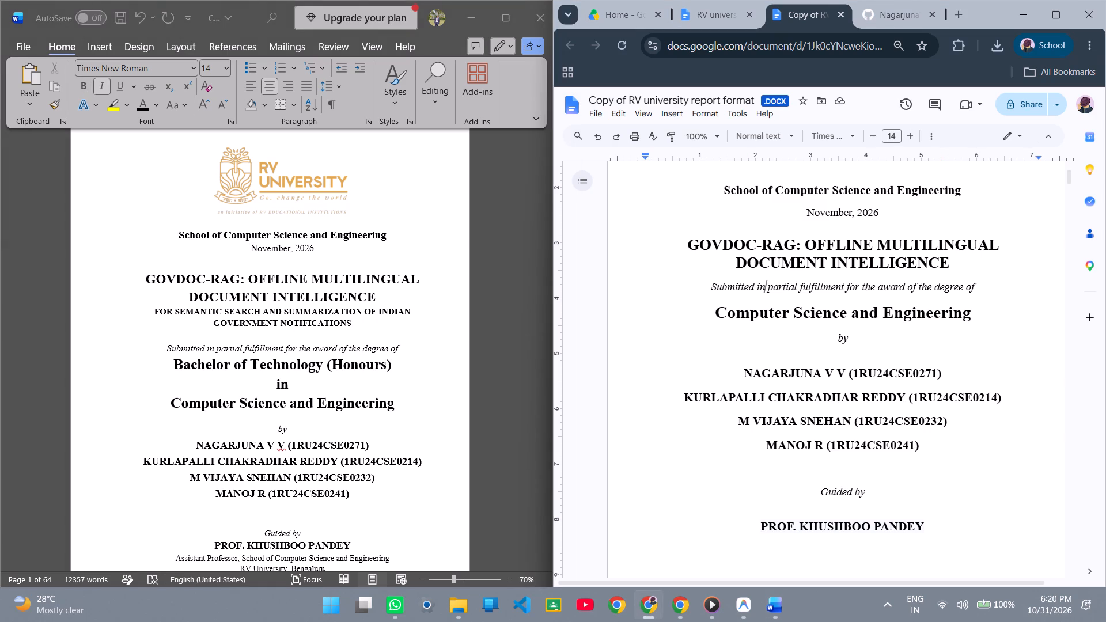
pyautogui.scroll(-1, 808, 355)
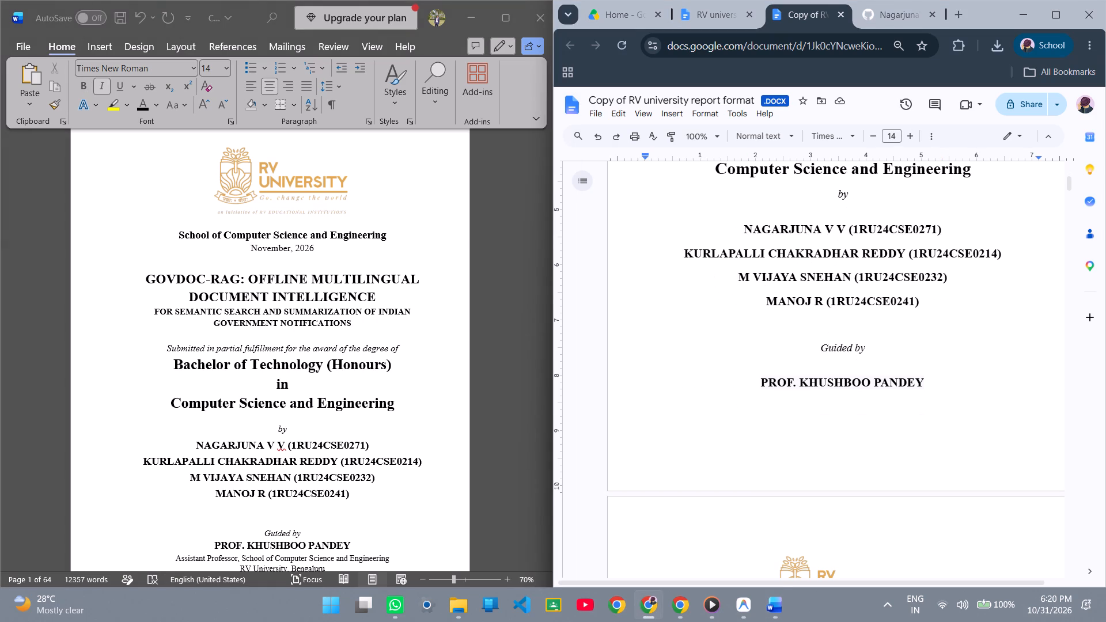
pyautogui.scroll(-4, 376, 358)
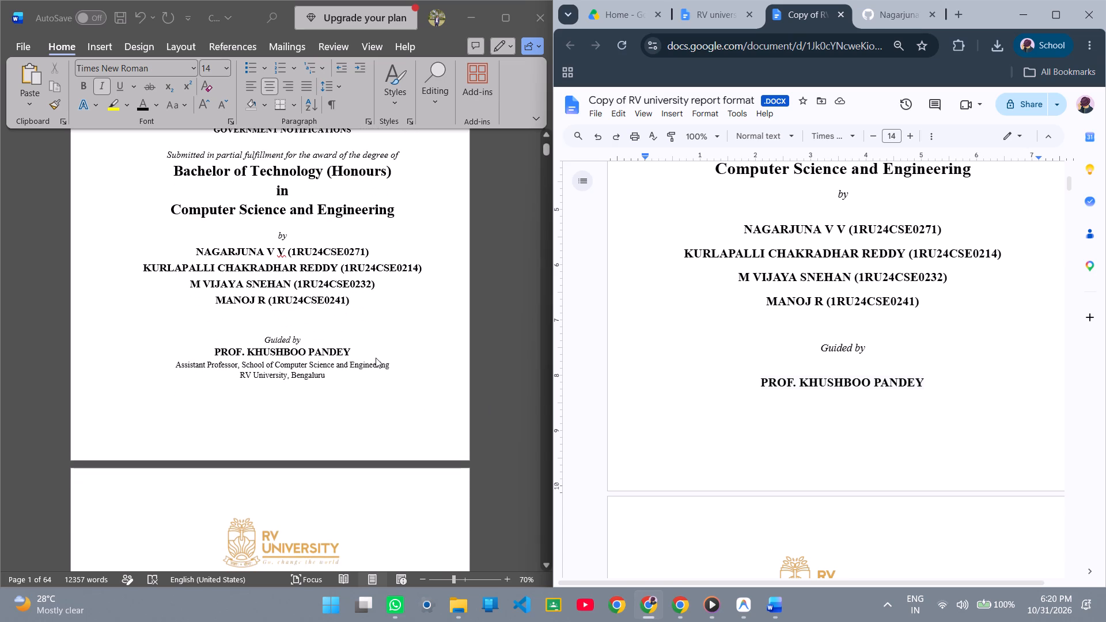
pyautogui.scroll(-2, 841, 352)
pyautogui.scroll(-2, 261, 332)
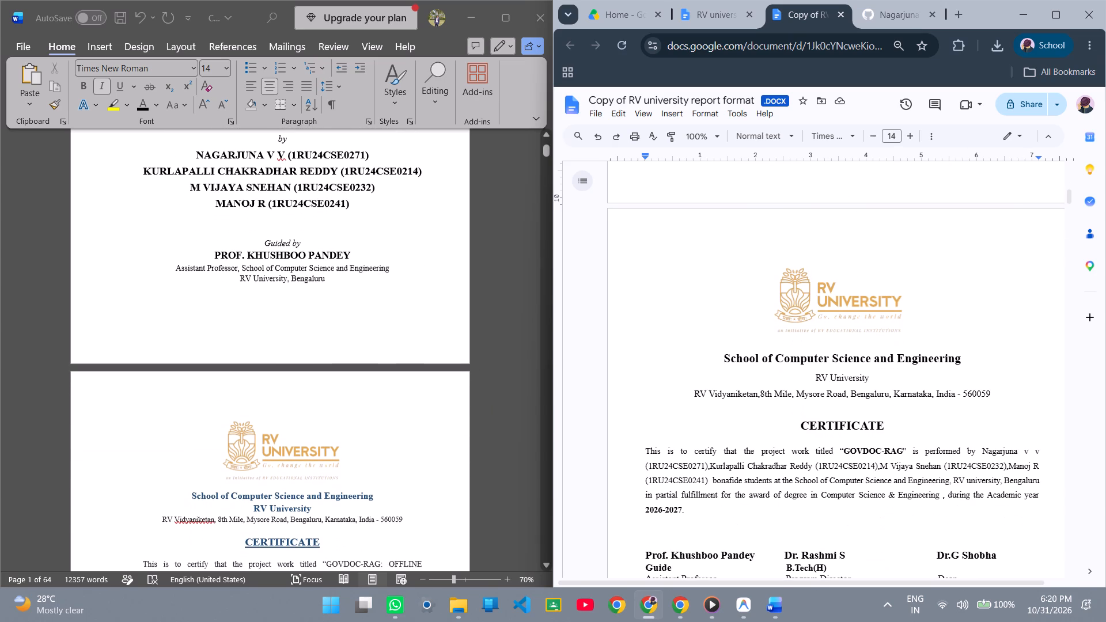
# Check the "Guided by" line in the Google Docs copy and set the Word cover's "Guided by" line to font size 14.
pyautogui.scroll(2, 612, 356)
pyautogui.click(853, 351)
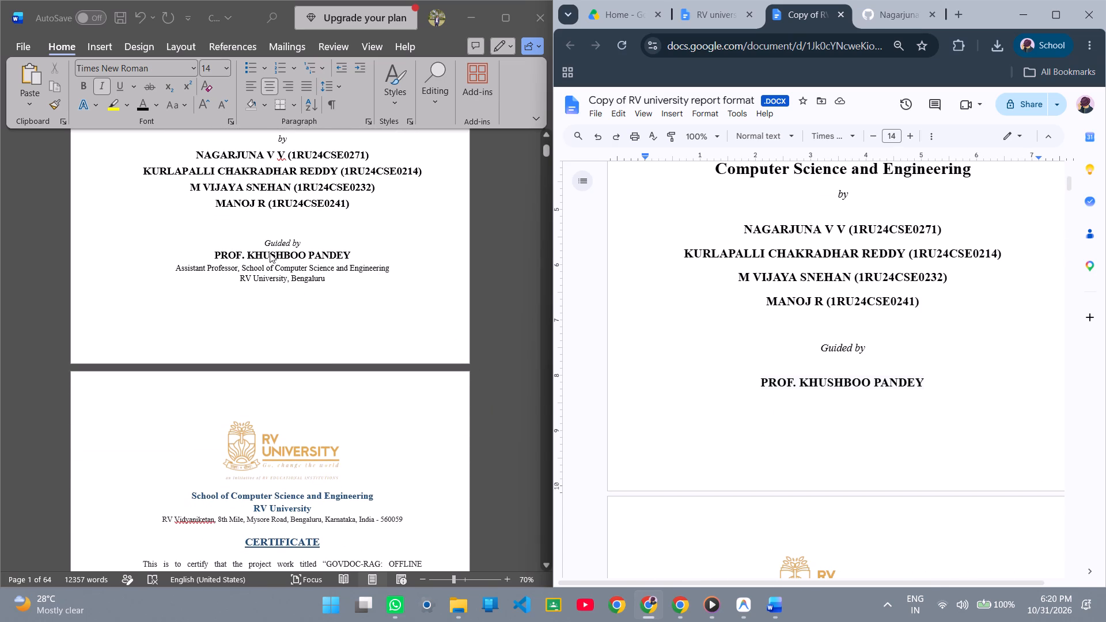
pyautogui.click(279, 241)
pyautogui.click(279, 241)
pyautogui.click(281, 240)
pyautogui.click(287, 240)
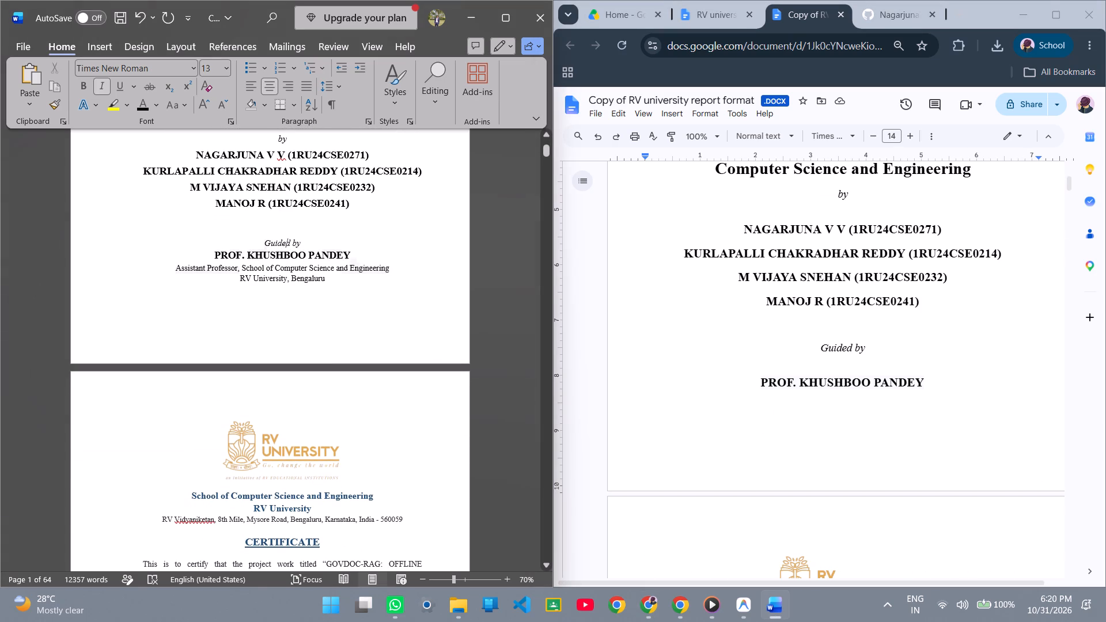
pyautogui.click(287, 239)
pyautogui.click(287, 239)
pyautogui.click(836, 349)
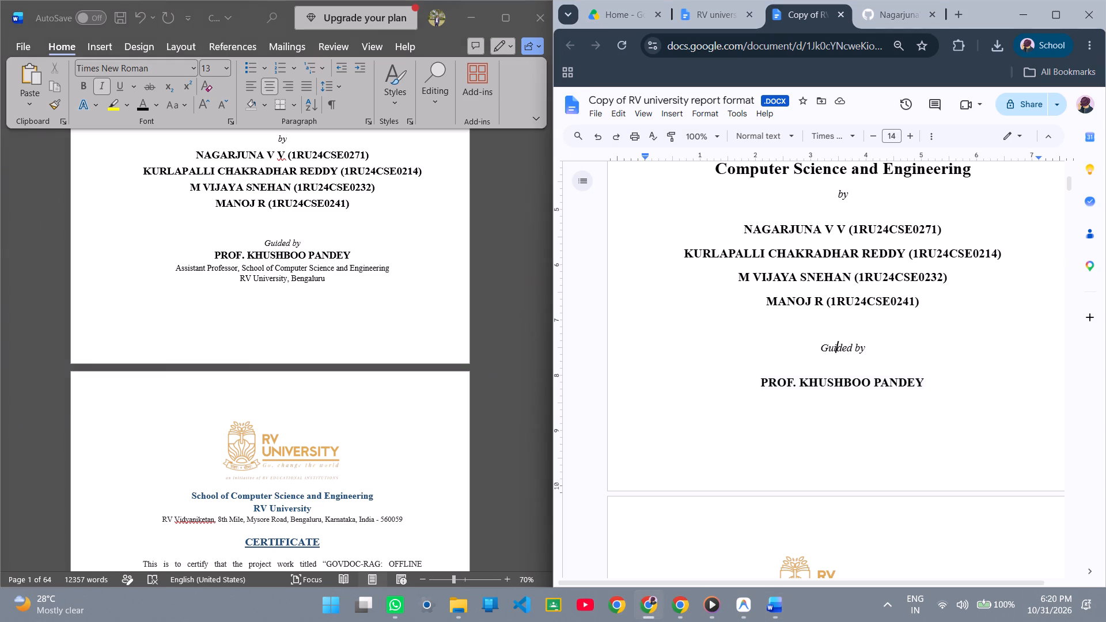
pyautogui.moveTo(309, 245); pyautogui.dragTo(259, 244)
pyautogui.moveTo(299, 245); pyautogui.dragTo(271, 239)
pyautogui.click(222, 70)
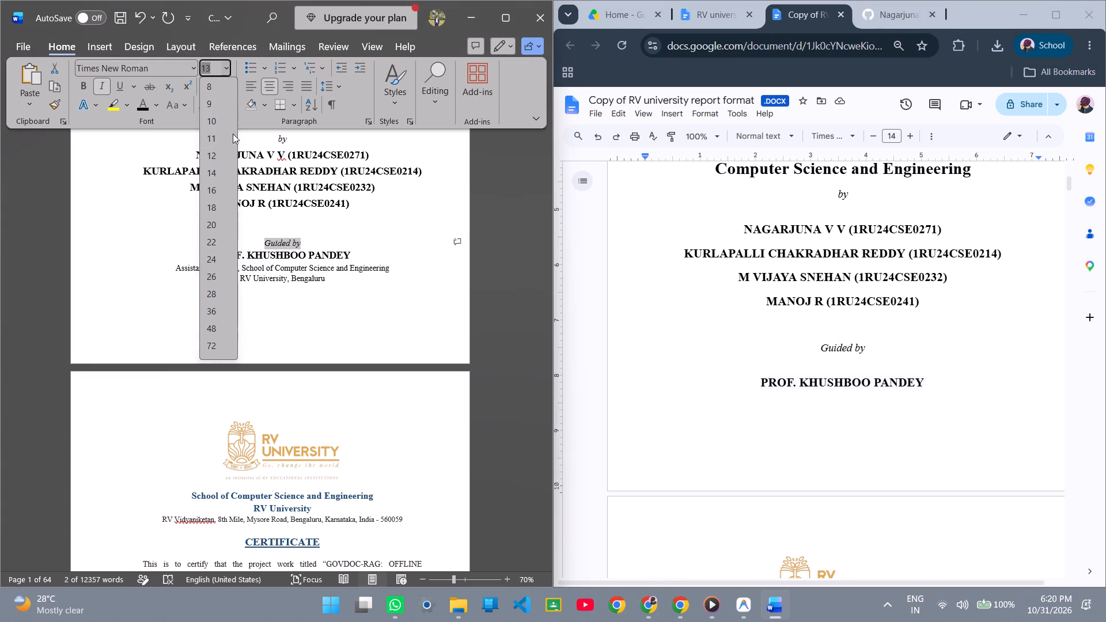
pyautogui.click(210, 174)
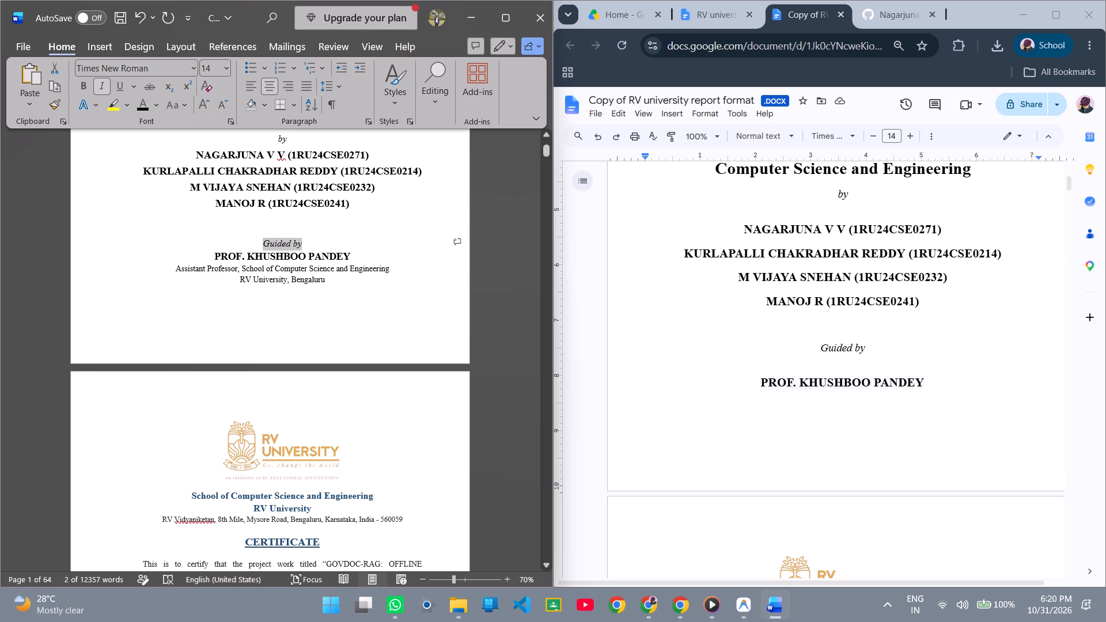
pyautogui.click(365, 289)
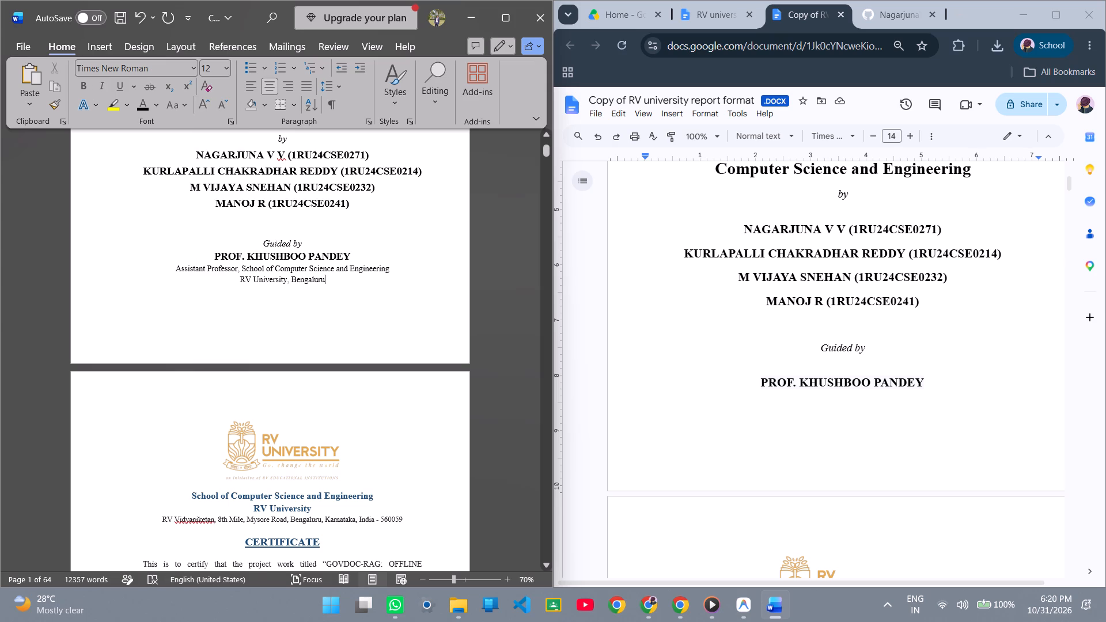
# Check the guide's name line in the Google Docs copy and set the guide's name on the Word cover to font size 16.
pyautogui.click(279, 256)
pyautogui.click(889, 378)
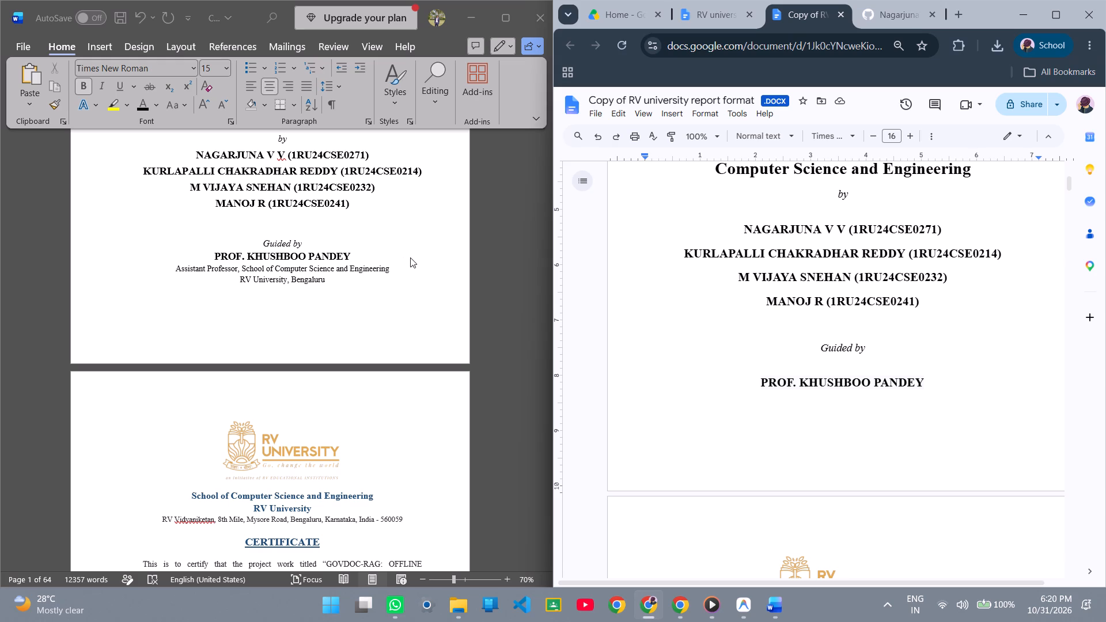
pyautogui.moveTo(358, 252); pyautogui.dragTo(325, 252)
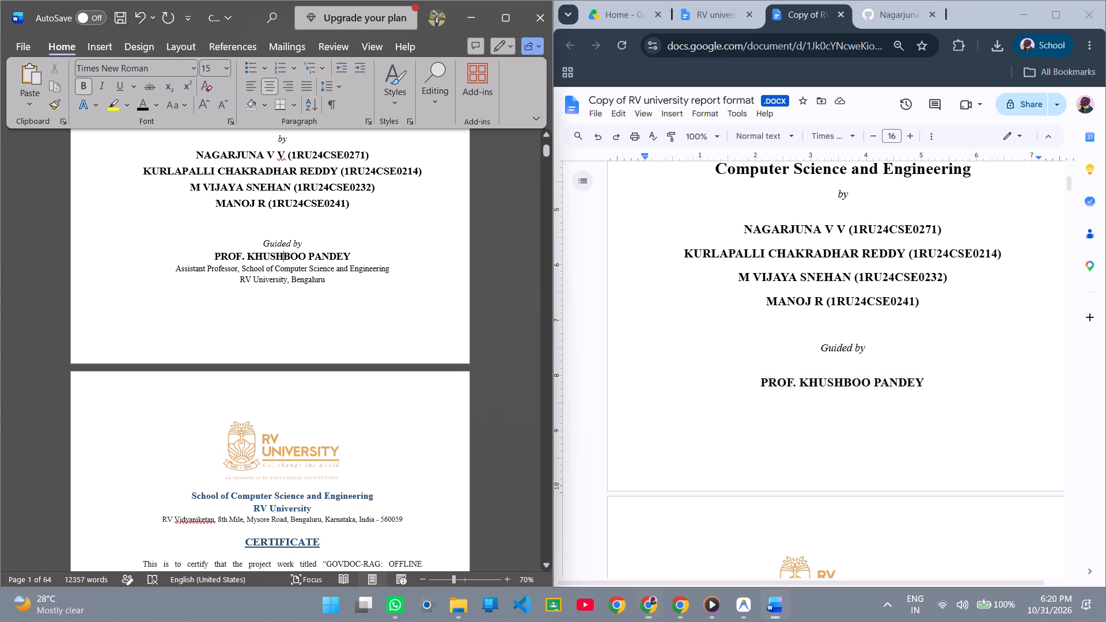
pyautogui.moveTo(325, 252); pyautogui.dragTo(273, 257)
pyautogui.doubleClick(273, 257)
pyautogui.click(273, 257)
pyautogui.click(273, 257)
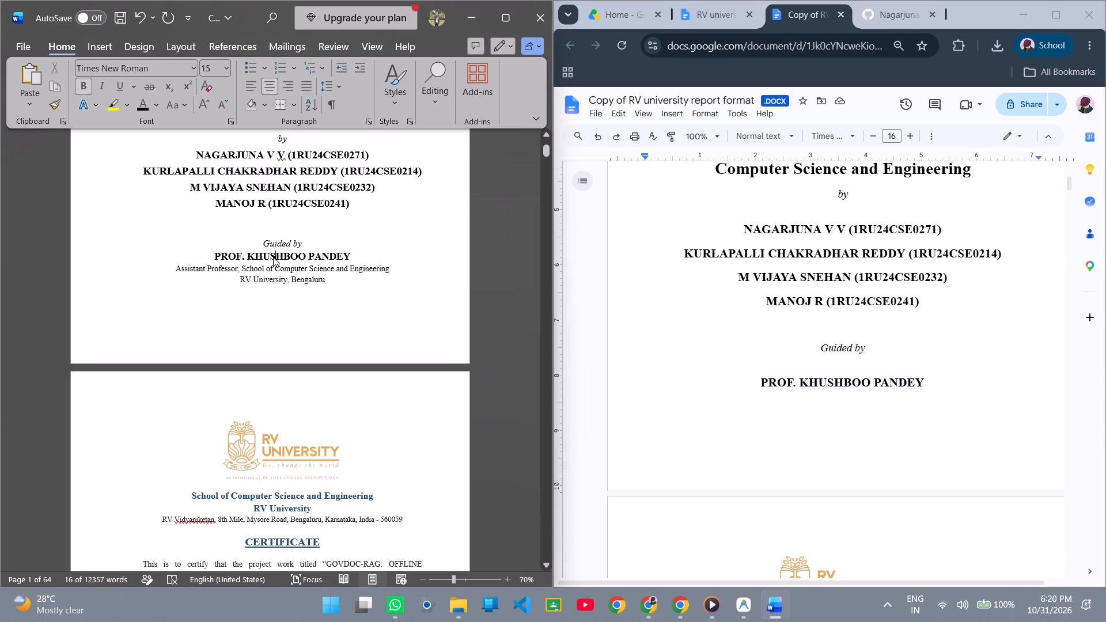
pyautogui.moveTo(213, 254); pyautogui.dragTo(347, 263)
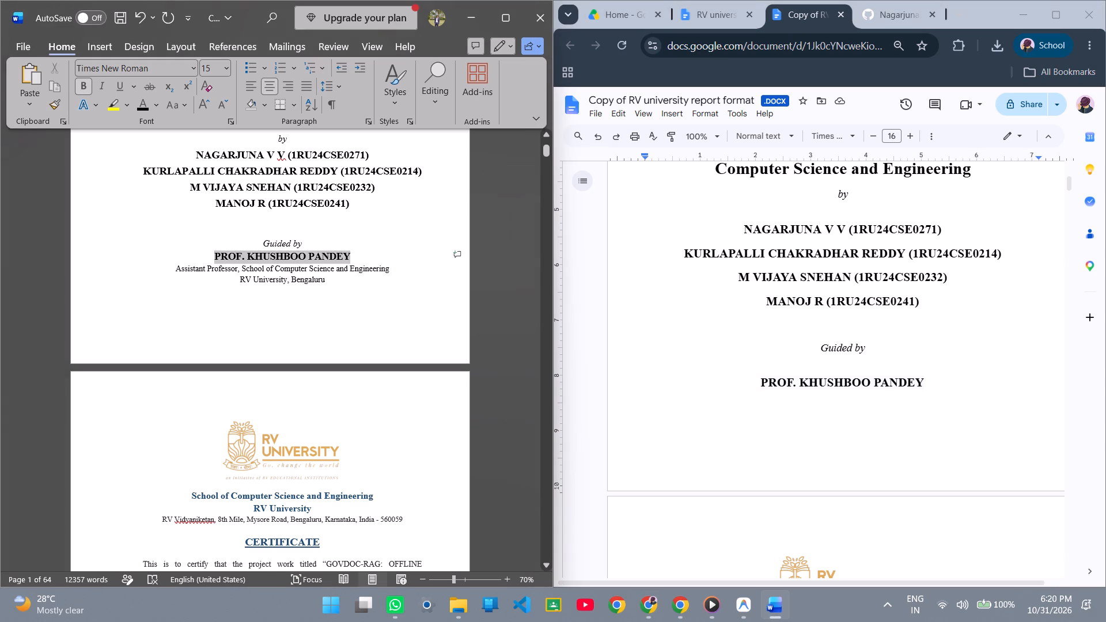
pyautogui.moveTo(347, 263); pyautogui.dragTo(365, 263)
pyautogui.click(222, 72)
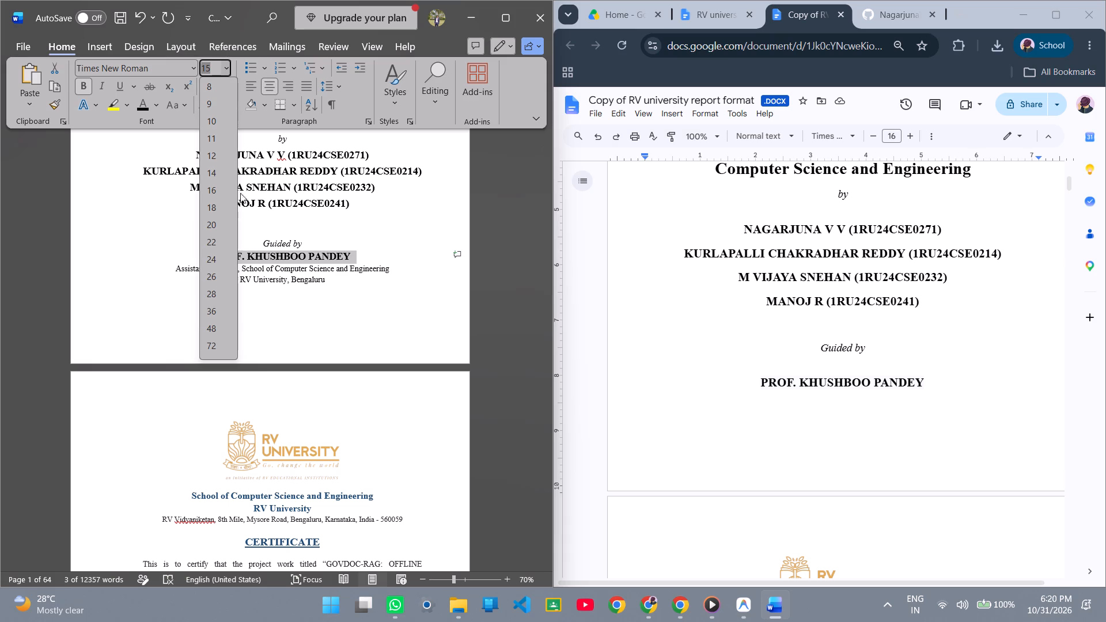
pyautogui.click(208, 190)
pyautogui.click(343, 305)
# Check the certificate page's "School of Computer Science and Engineering" heading in the Google Docs copy and set the Word one to font size 16.
pyautogui.scroll(6, 343, 305)
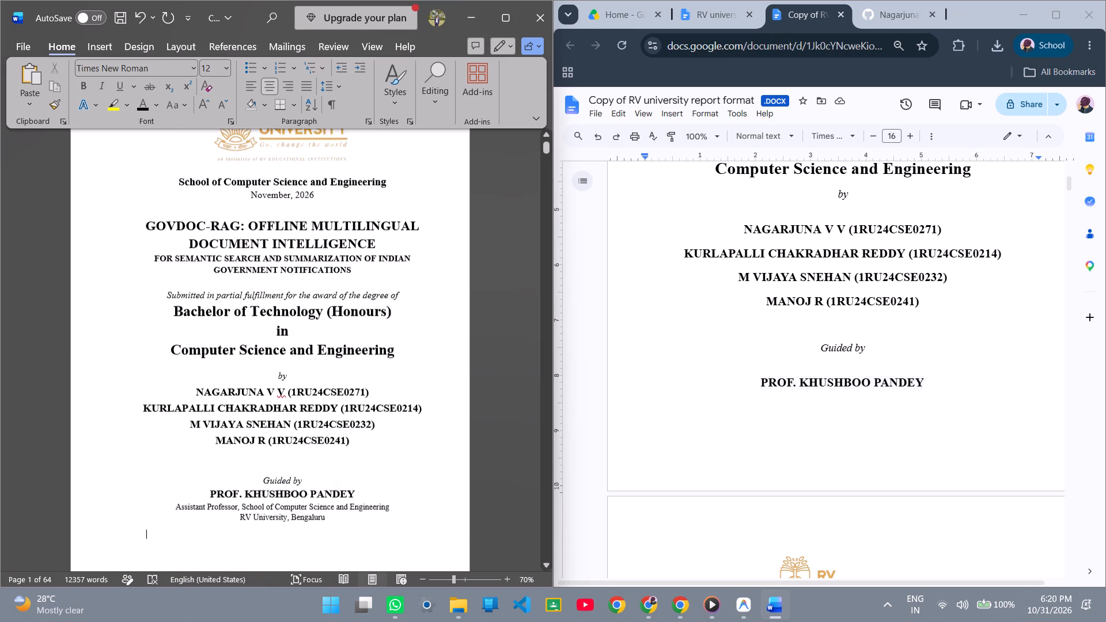
pyautogui.scroll(-9, 337, 328)
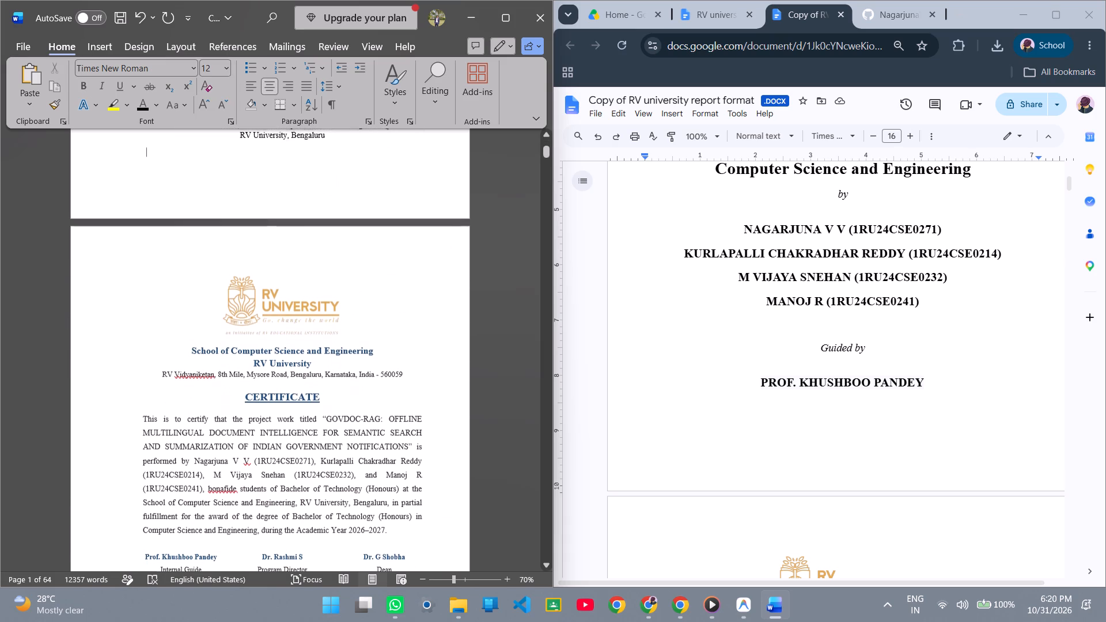
pyautogui.scroll(-2, 978, 276)
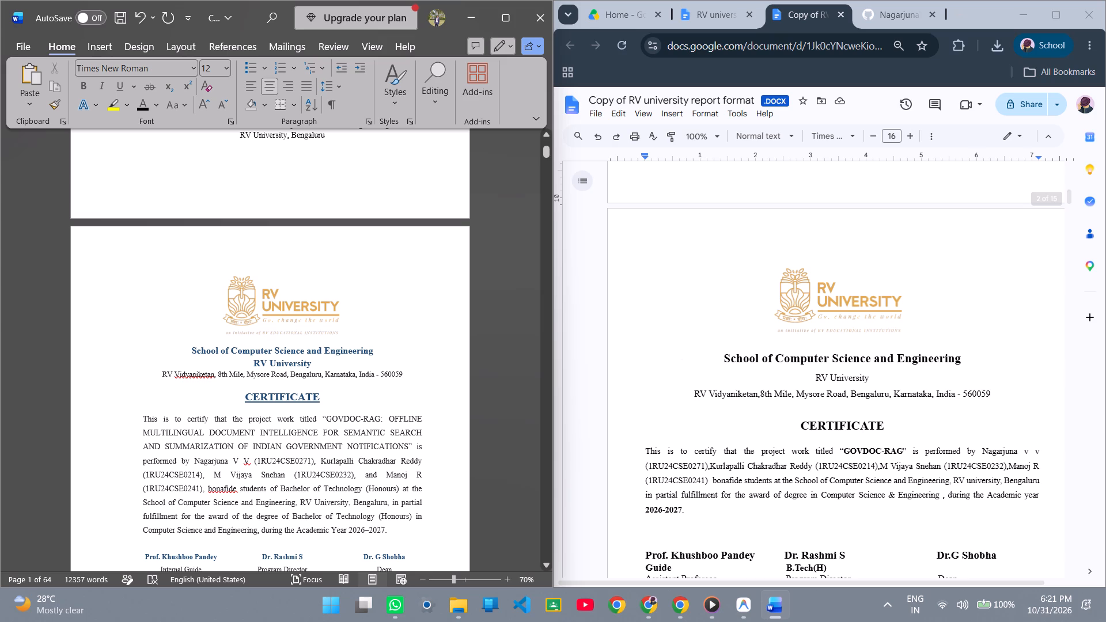
pyautogui.click(836, 363)
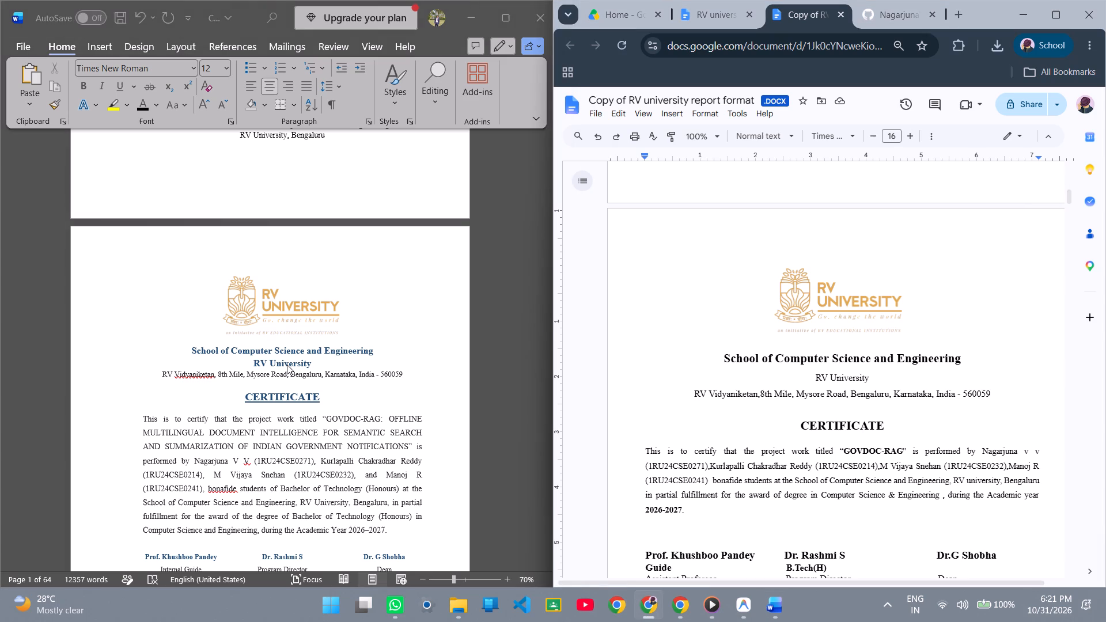
pyautogui.click(295, 348)
pyautogui.click(293, 355)
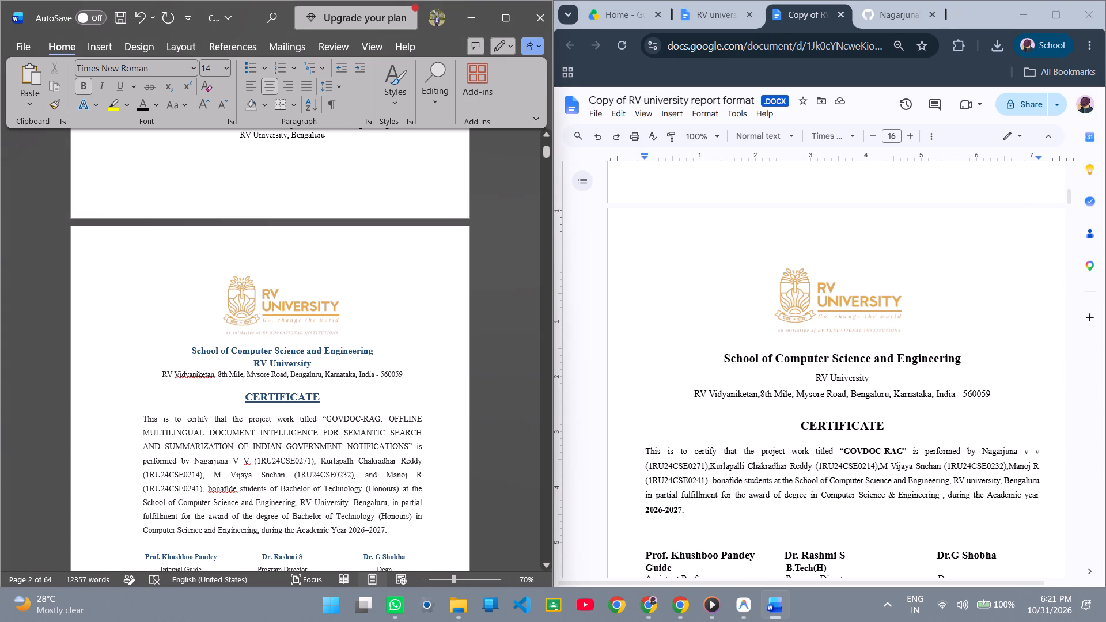
pyautogui.moveTo(380, 354); pyautogui.dragTo(192, 352)
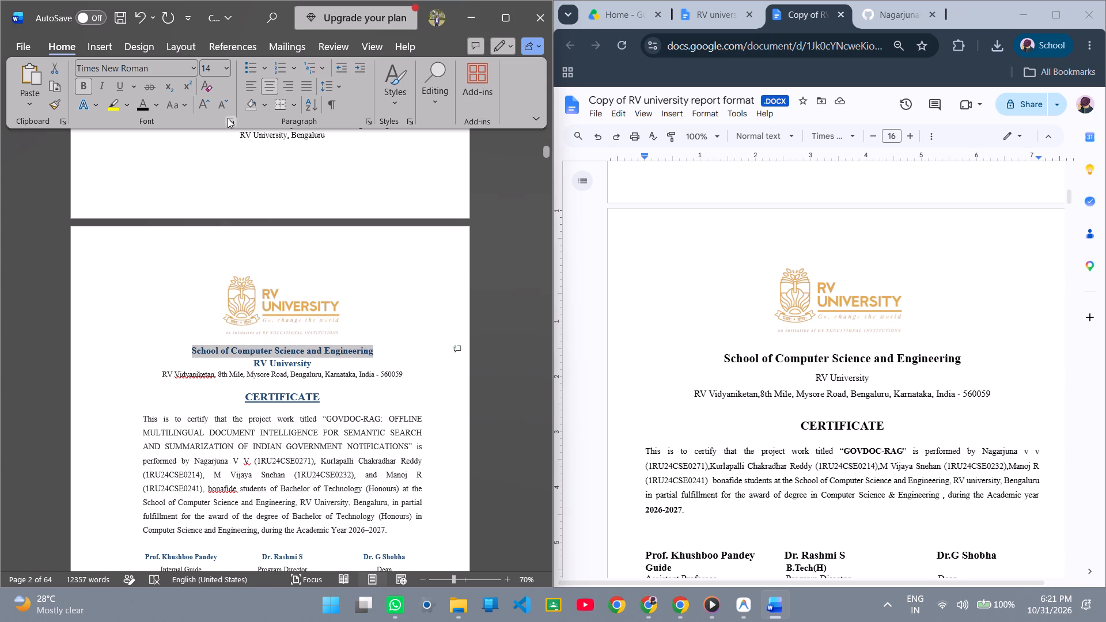
pyautogui.click(225, 66)
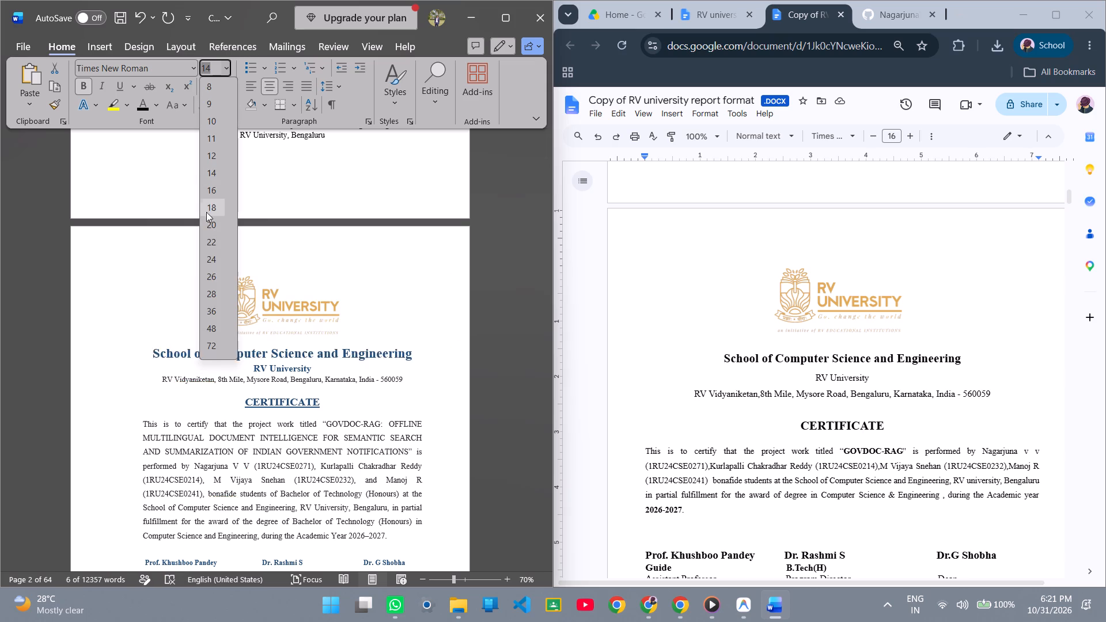
pyautogui.click(207, 196)
# Check the certificate page's "RV University" line in the Google Docs copy and set the matching Word line to font size 12.
pyautogui.click(819, 373)
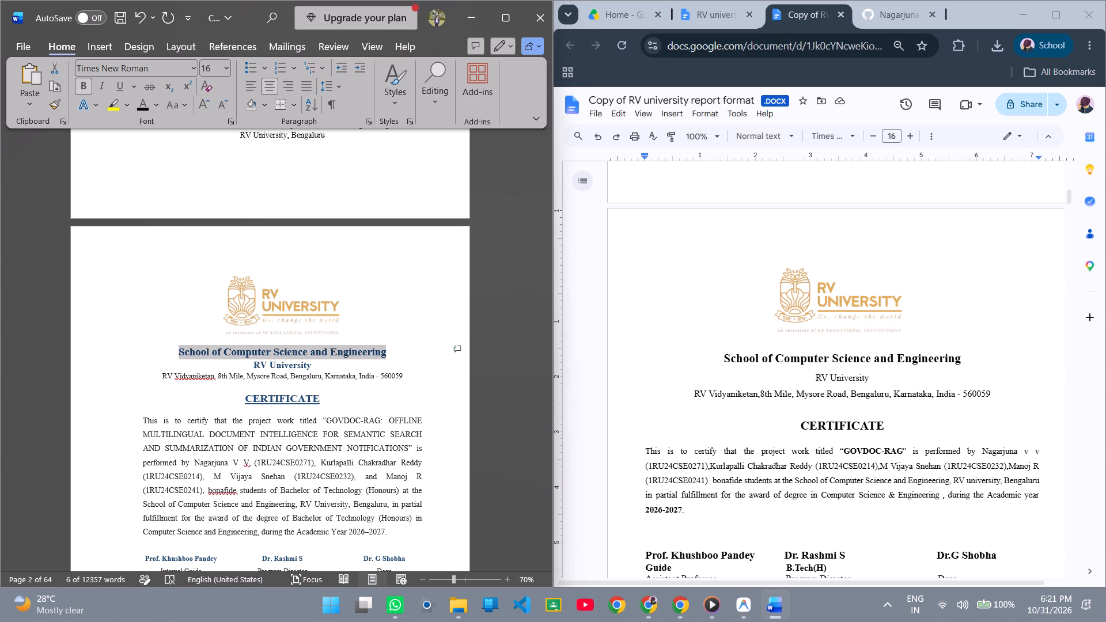
pyautogui.click(823, 374)
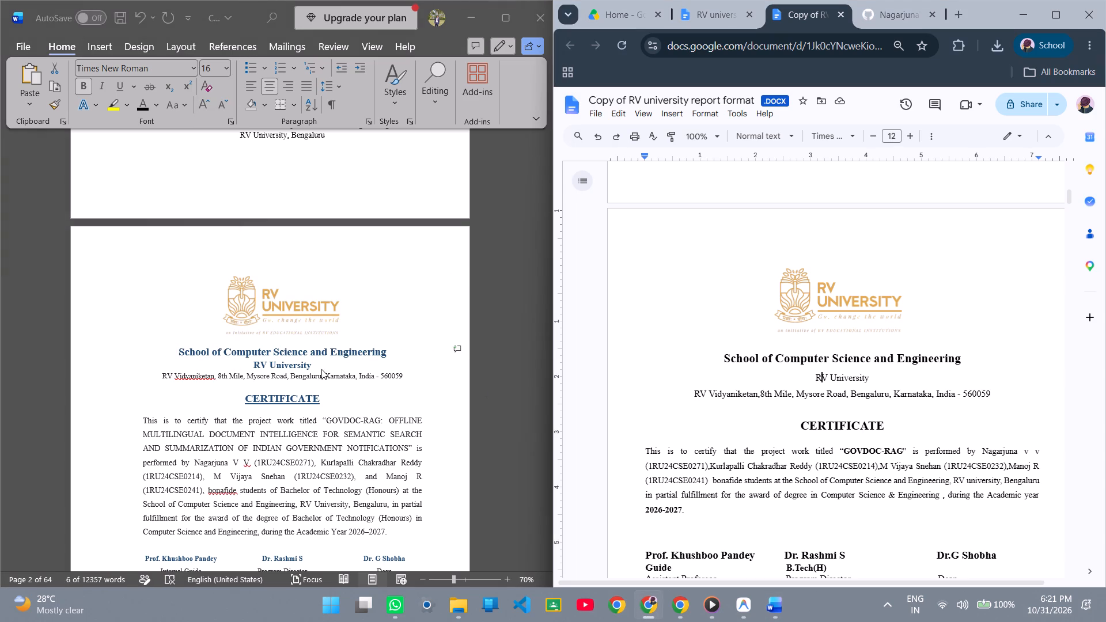
pyautogui.click(287, 361)
pyautogui.click(285, 368)
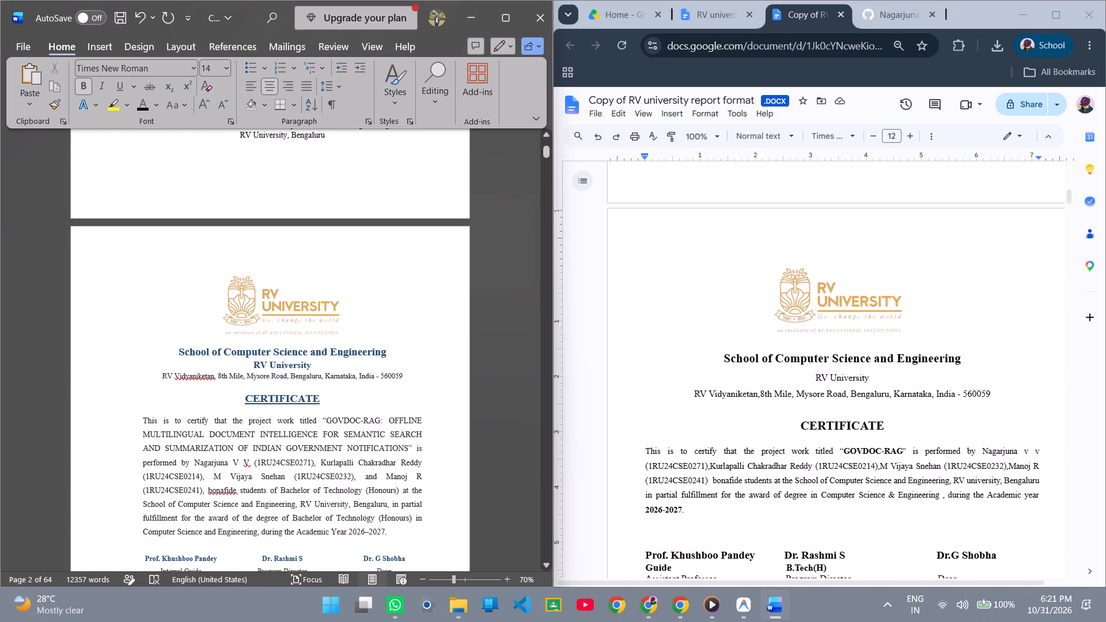
pyautogui.moveTo(311, 365); pyautogui.dragTo(264, 359)
pyautogui.tripleClick(267, 361)
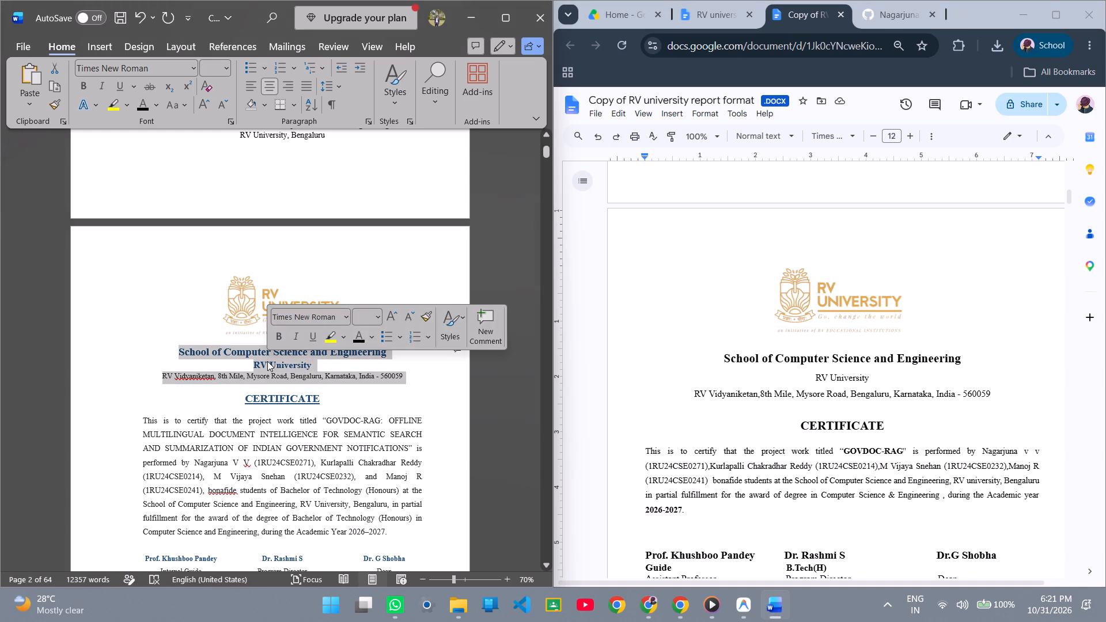
pyautogui.click(312, 365)
pyautogui.moveTo(335, 362); pyautogui.dragTo(255, 364)
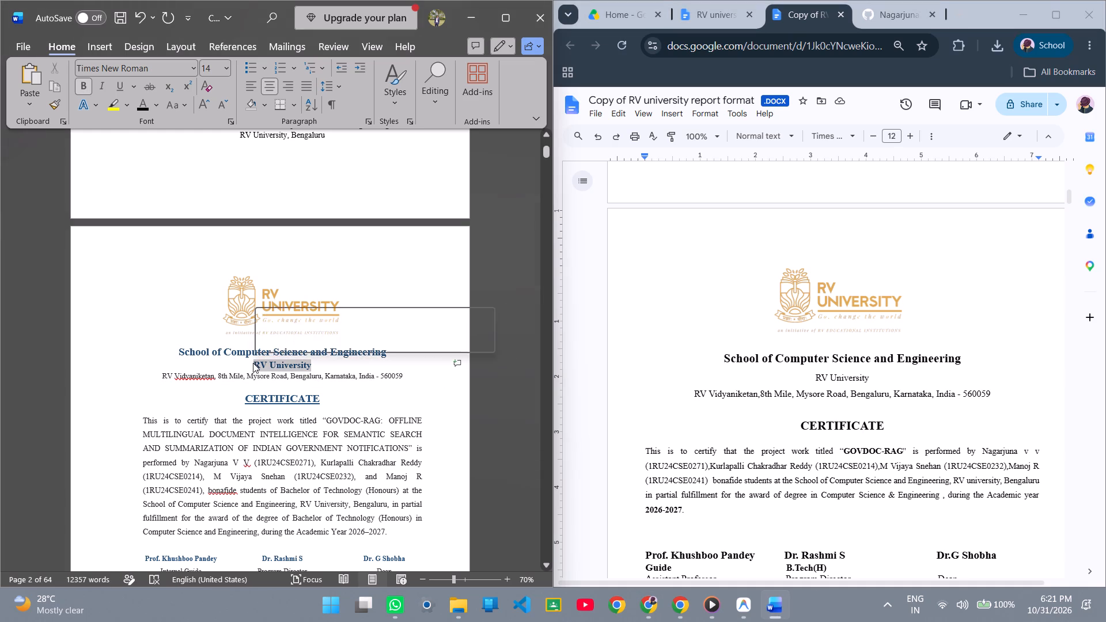
pyautogui.click(222, 70)
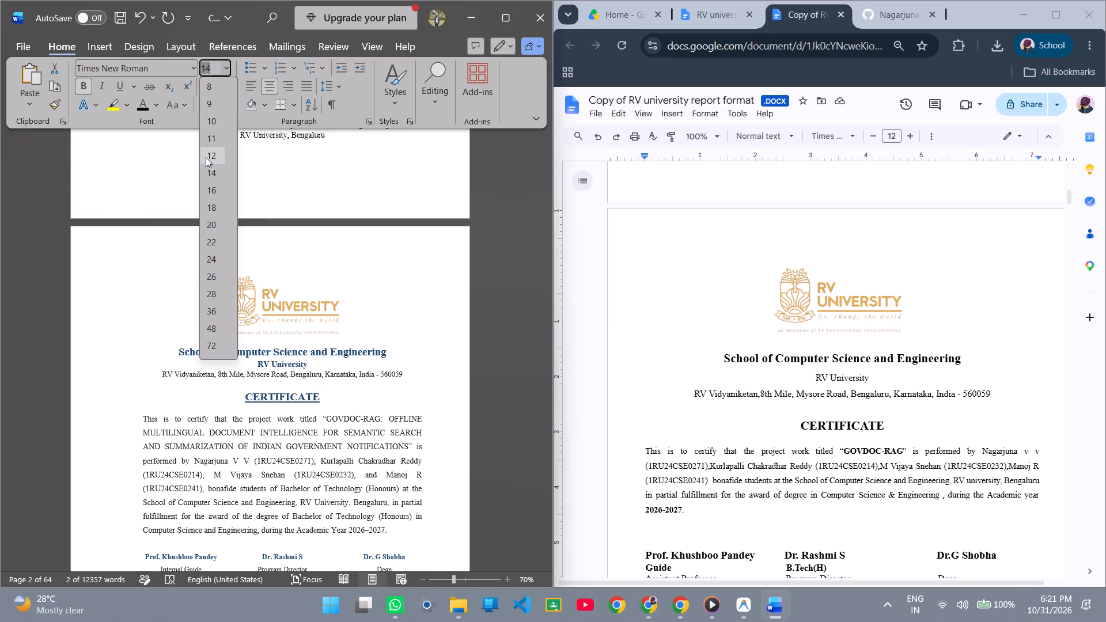
pyautogui.click(206, 157)
# Compare the "CERTIFICATE" heading's font size in the Word report and the Google Docs copy.
pyautogui.click(283, 396)
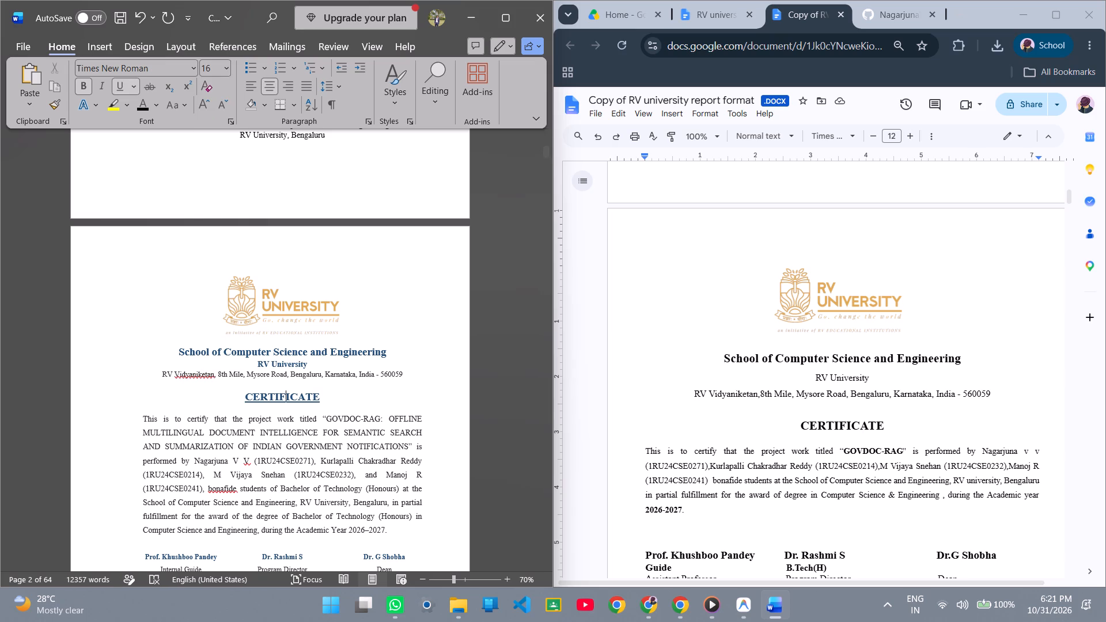
pyautogui.click(834, 429)
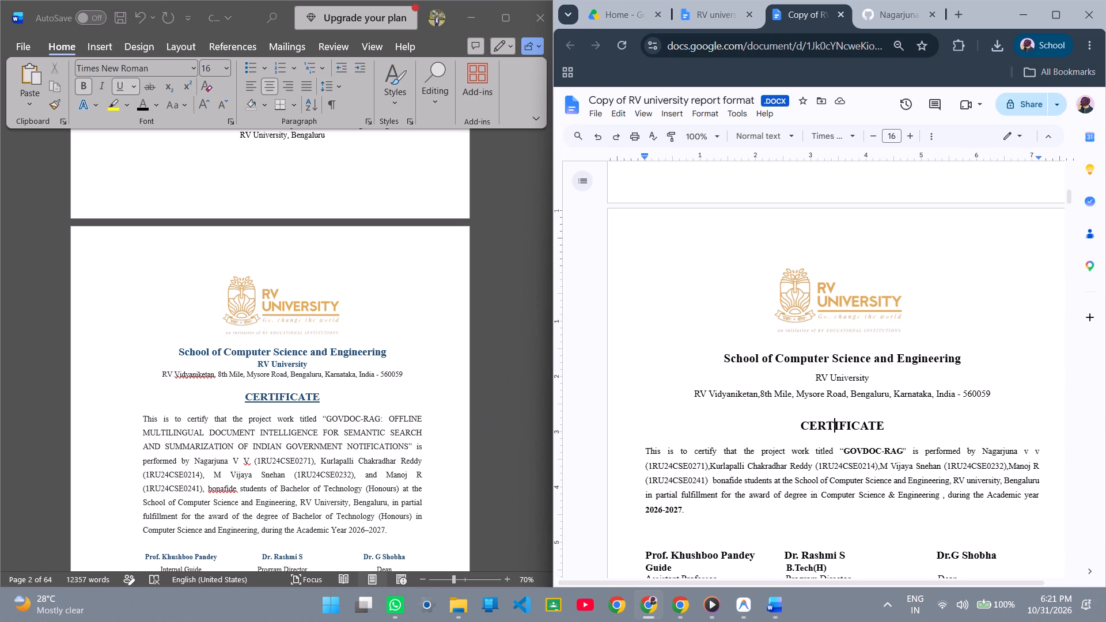
# Check the university address line in the Google Docs copy and set the address line on the Word certificate page to font size 12.
pyautogui.click(851, 390)
pyautogui.click(336, 371)
pyautogui.click(338, 381)
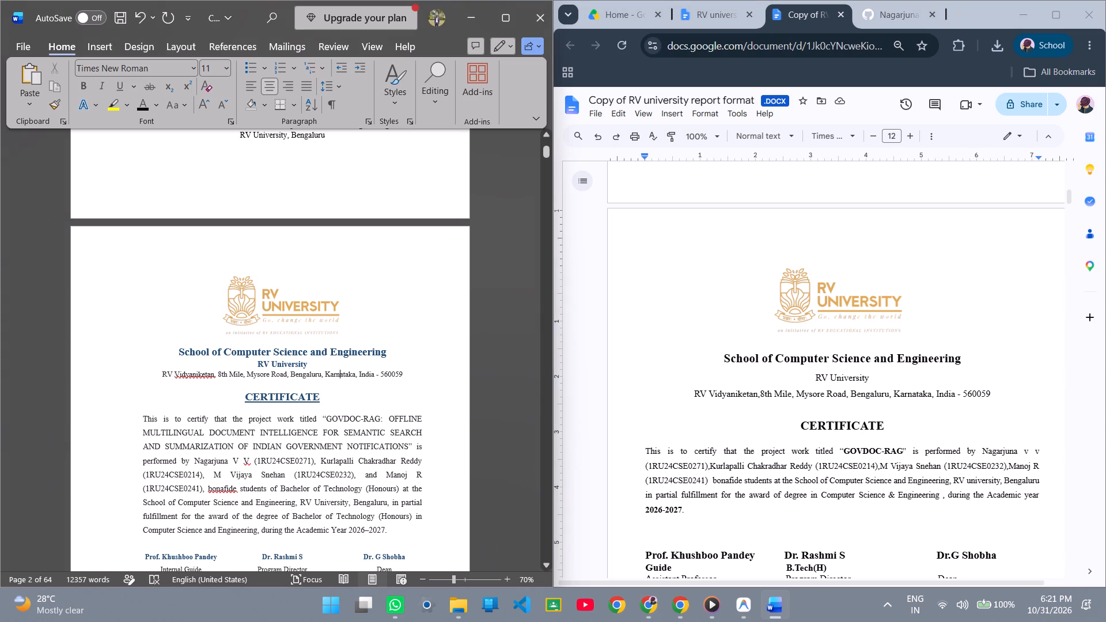
pyautogui.doubleClick(338, 379)
pyautogui.click(338, 379)
pyautogui.moveTo(406, 375); pyautogui.dragTo(165, 374)
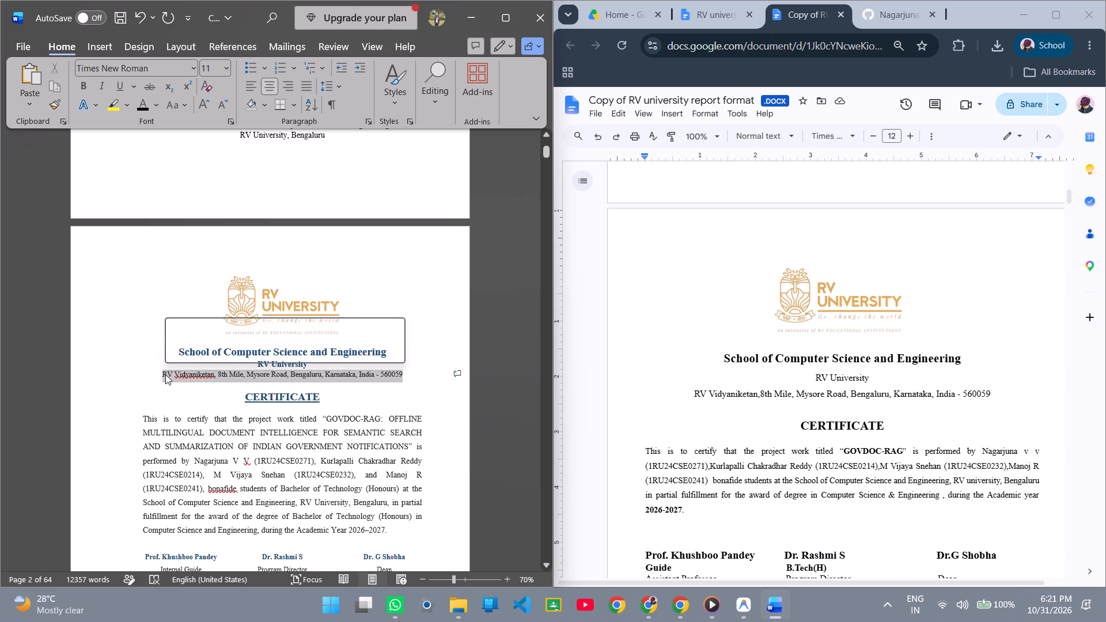
pyautogui.click(224, 69)
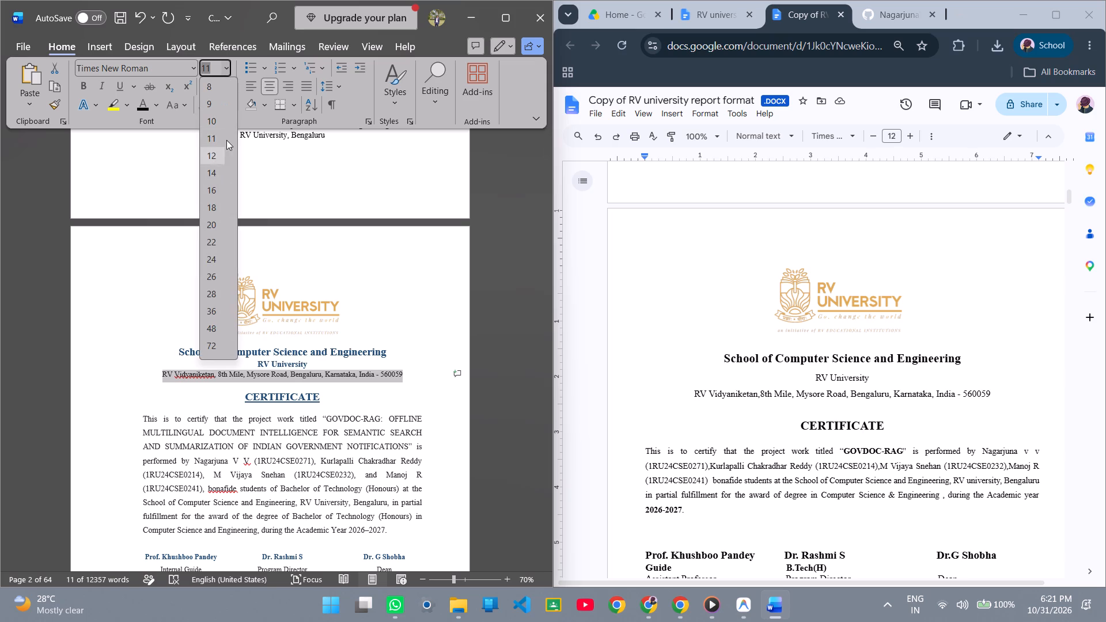
pyautogui.click(218, 151)
pyautogui.click(359, 393)
# Delete the colon and long subtitle after "GOVDOC-RAG" in the project title quoted in the Word certificate paragraph.
pyautogui.scroll(-1, 397, 353)
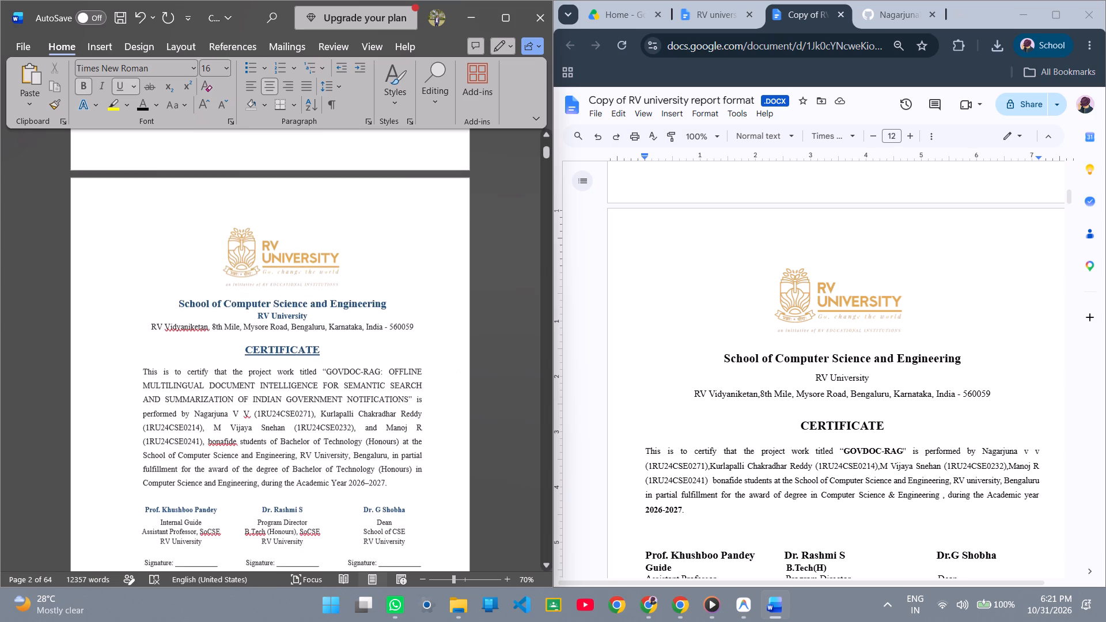
pyautogui.scroll(-1, 397, 353)
pyautogui.scroll(-2, 820, 354)
pyautogui.scroll(1, 820, 354)
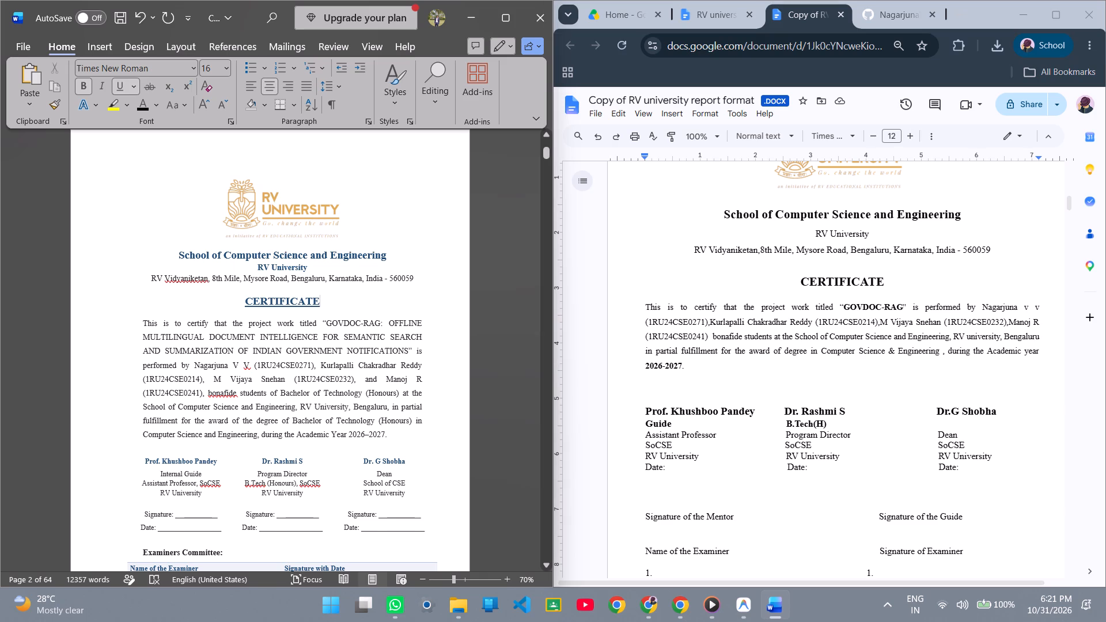
pyautogui.moveTo(381, 321); pyautogui.dragTo(410, 354)
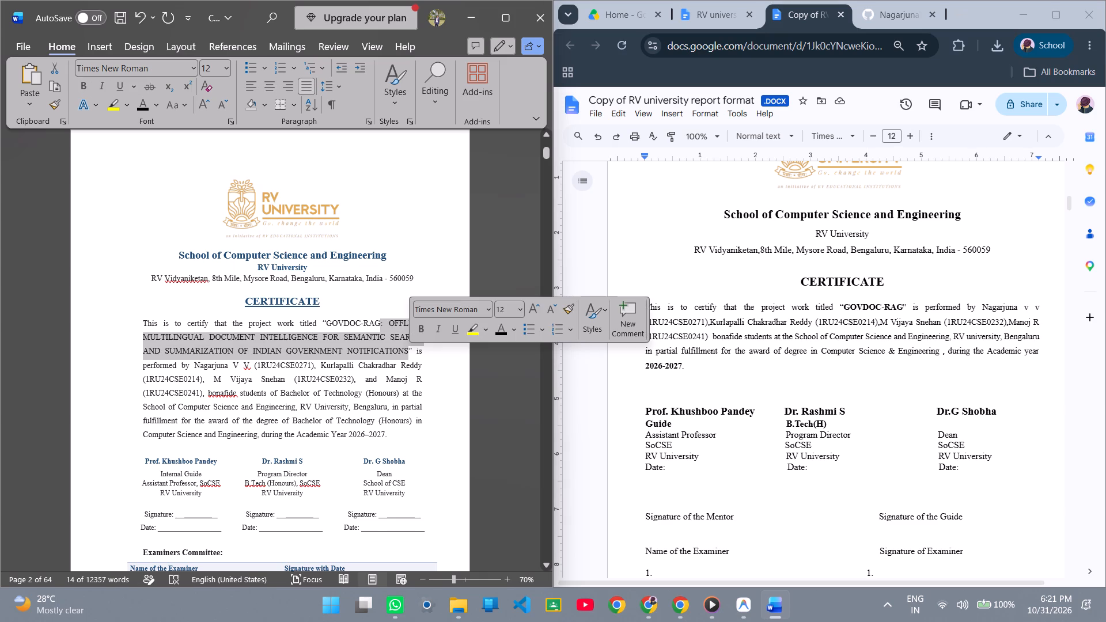
pyautogui.press('BackSpace')
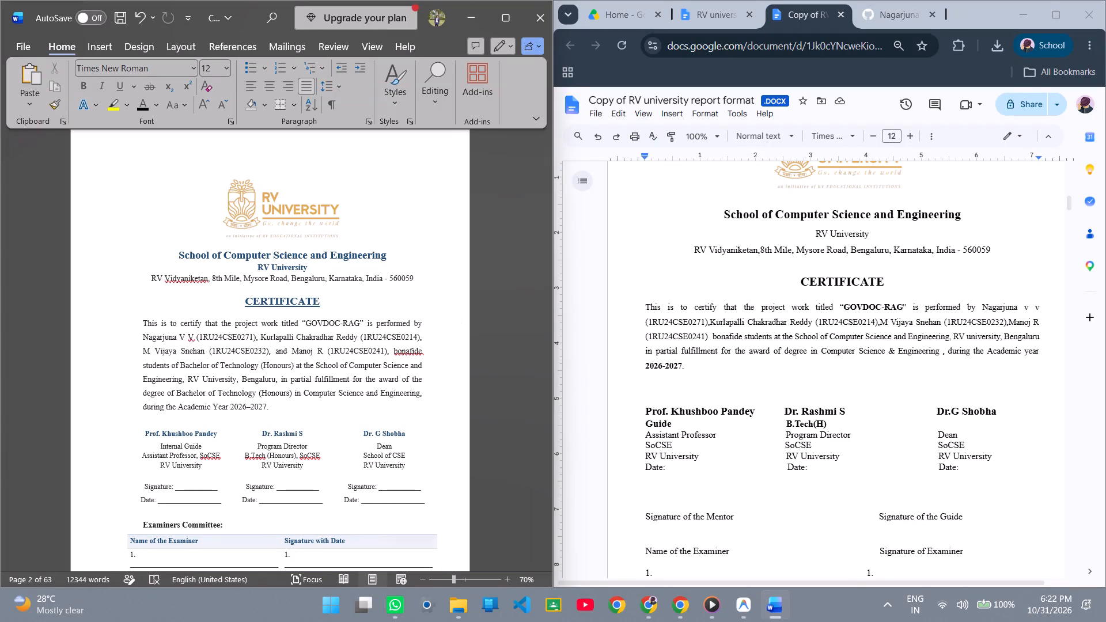
# Check the font size of the certificate paragraph in the Google Docs copy.
pyautogui.click(717, 346)
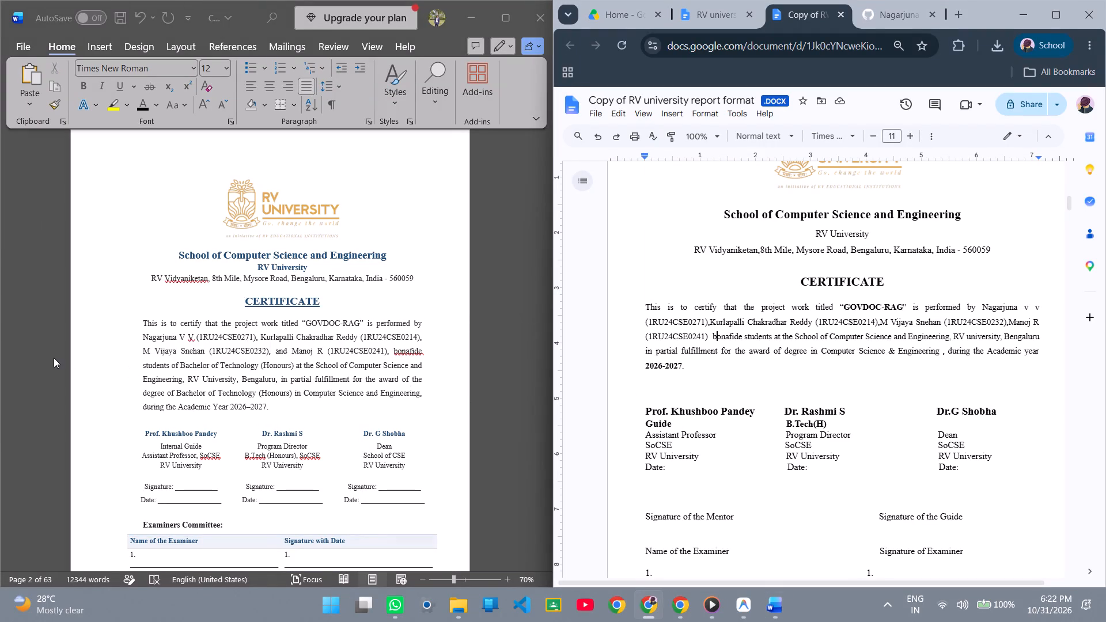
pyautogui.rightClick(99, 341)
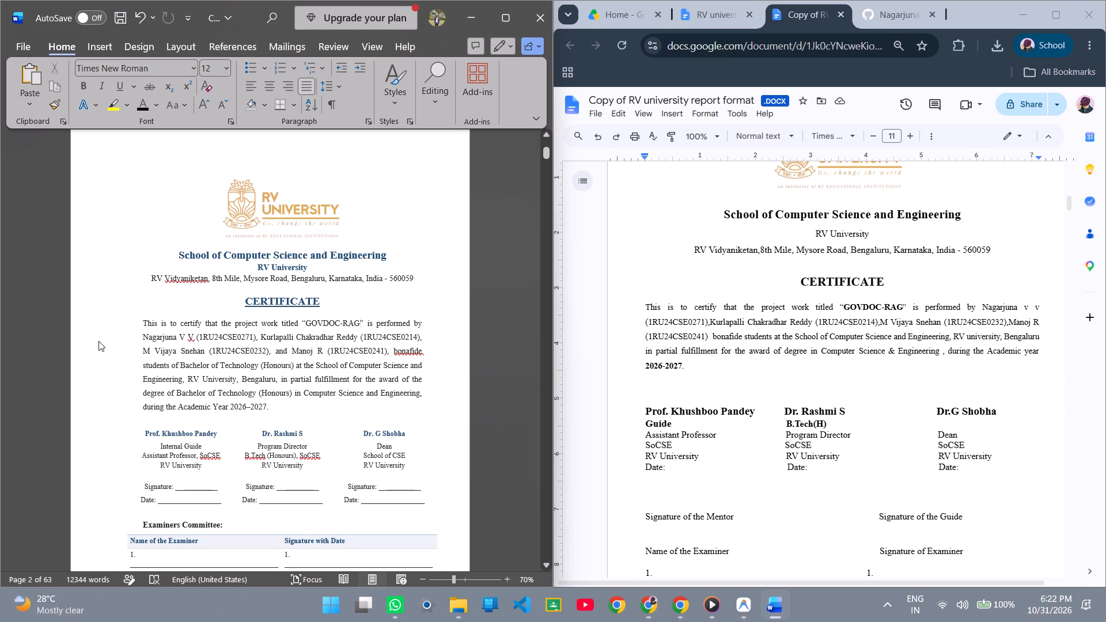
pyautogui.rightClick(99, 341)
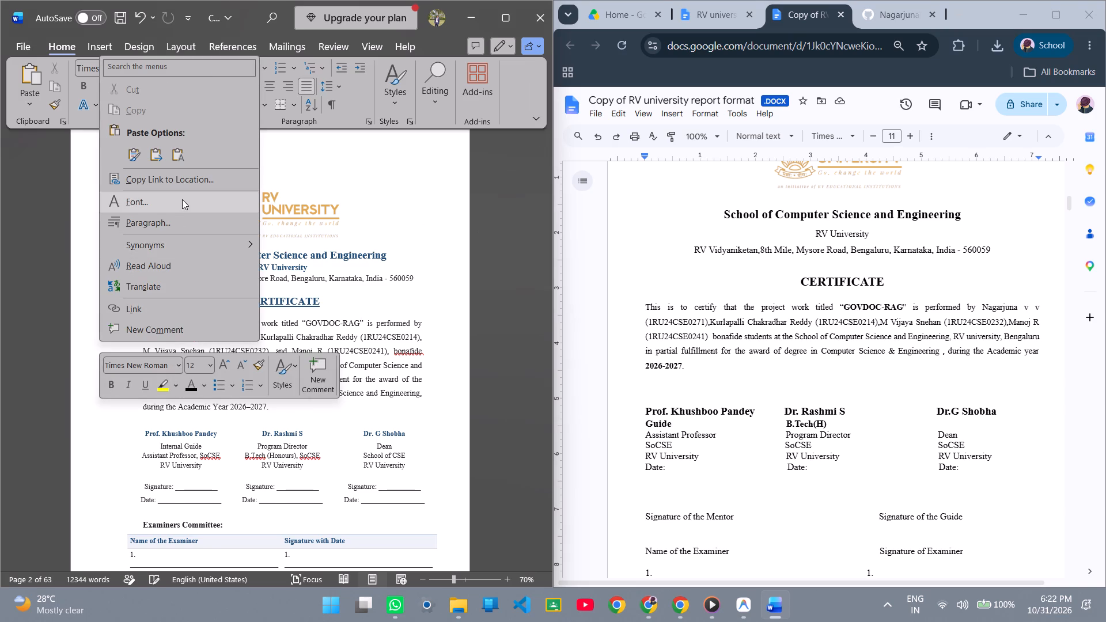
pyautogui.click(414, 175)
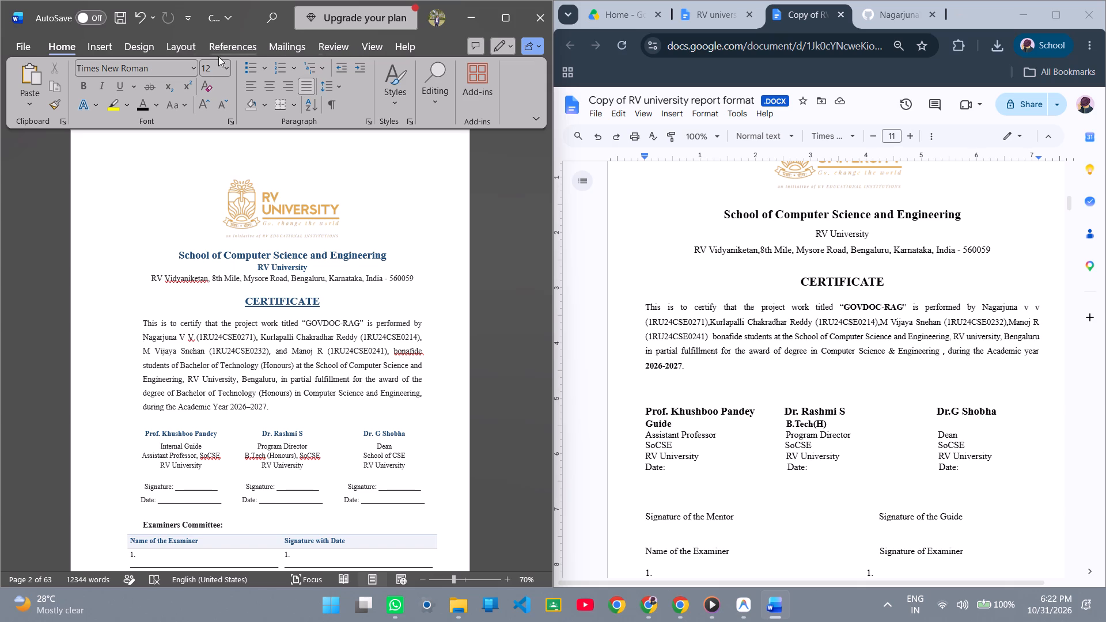
# Review the Word margin presets and look up the Page Specification margins in the original RV university report format document.
pyautogui.click(191, 47)
pyautogui.click(22, 89)
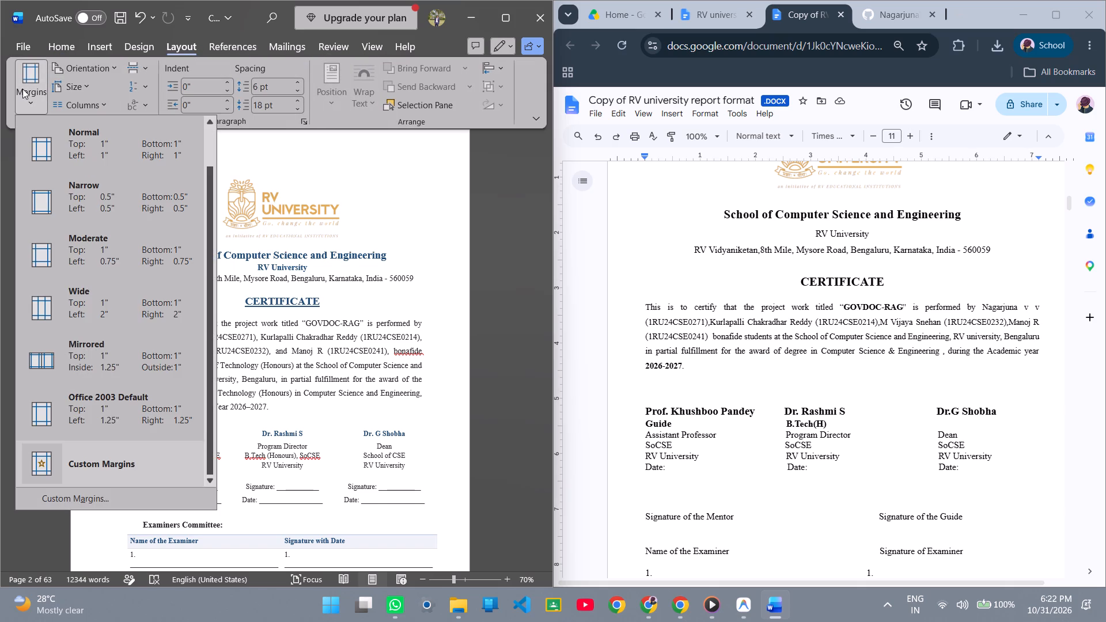
pyautogui.scroll(-4, 97, 327)
pyautogui.click(718, 24)
pyautogui.scroll(20, 804, 373)
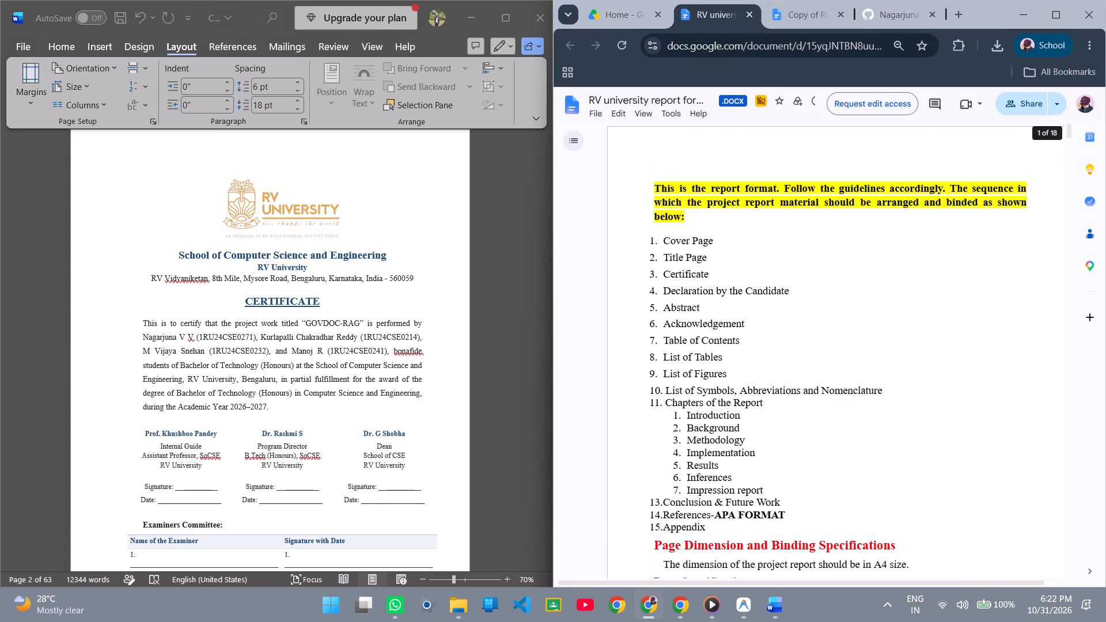
pyautogui.scroll(-2, 812, 367)
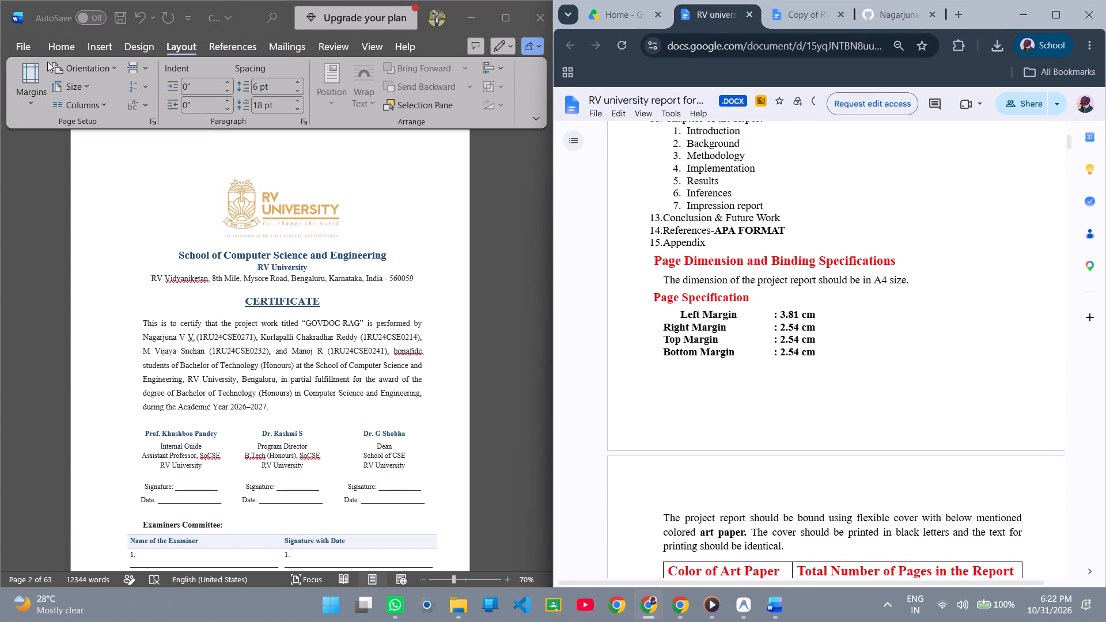
# Open the custom margin settings in Page Setup for the Word report's certificate section.
pyautogui.click(22, 86)
pyautogui.click(28, 98)
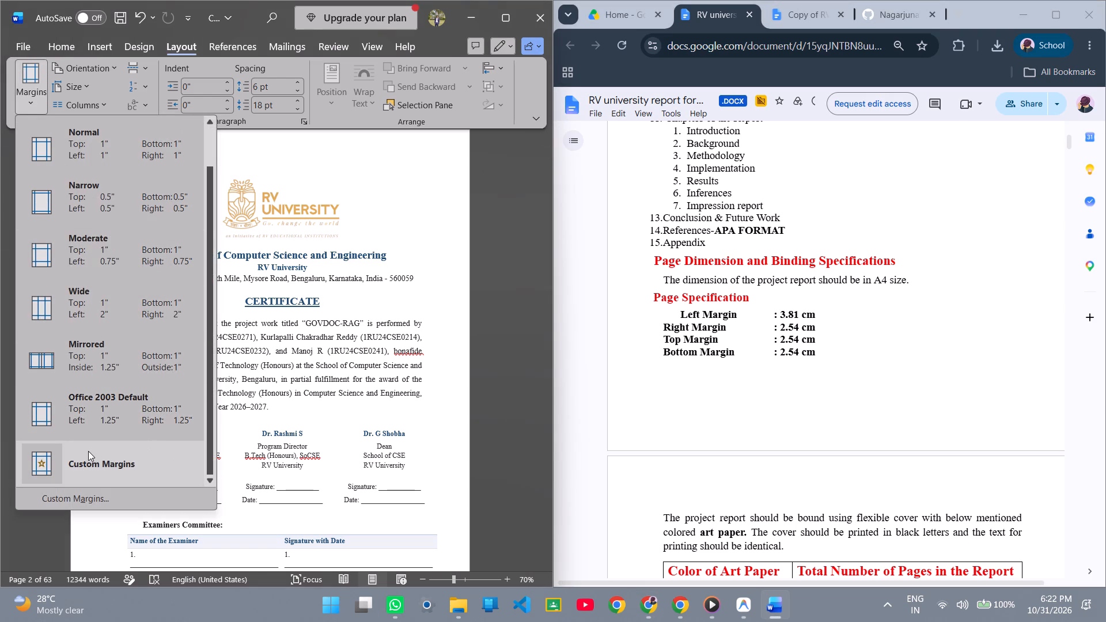
pyautogui.scroll(-3, 119, 453)
pyautogui.click(113, 463)
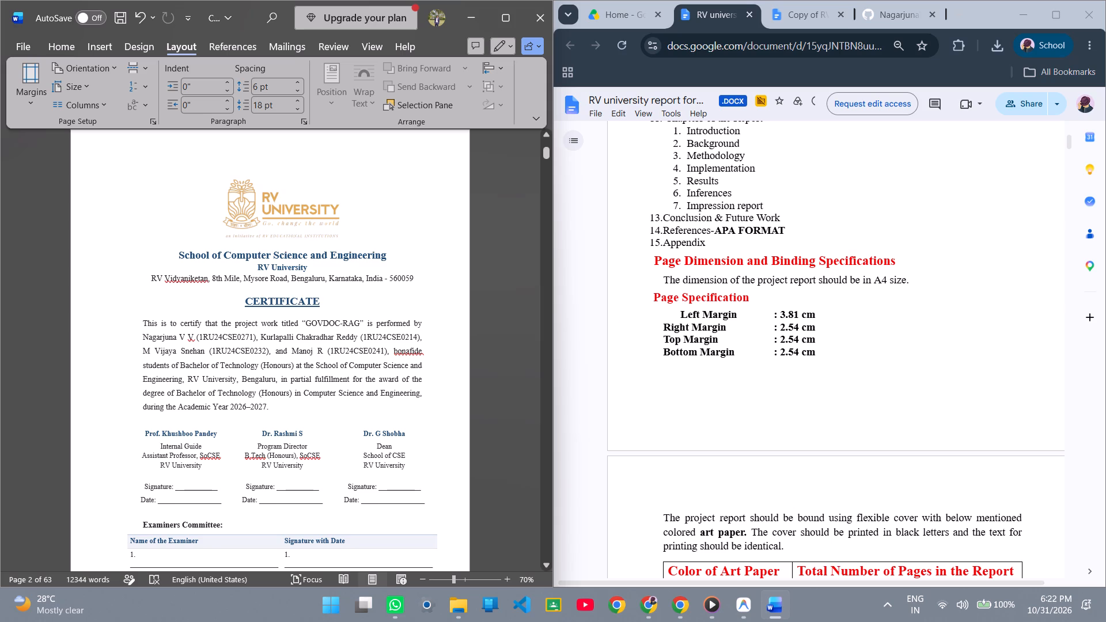
pyautogui.click(48, 99)
pyautogui.click(41, 100)
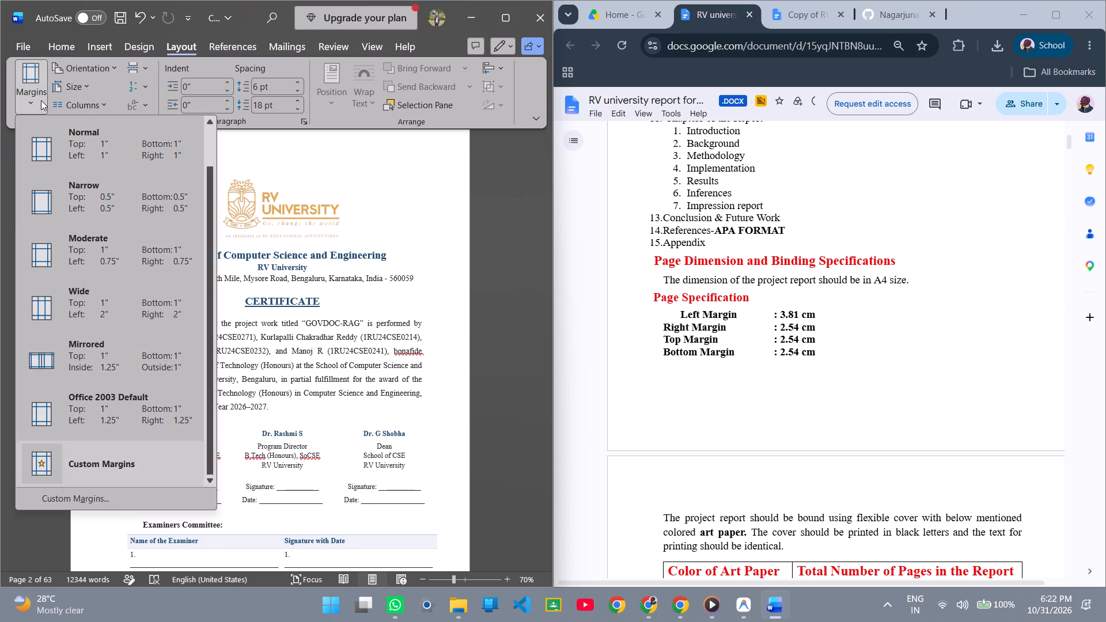
pyautogui.click(70, 507)
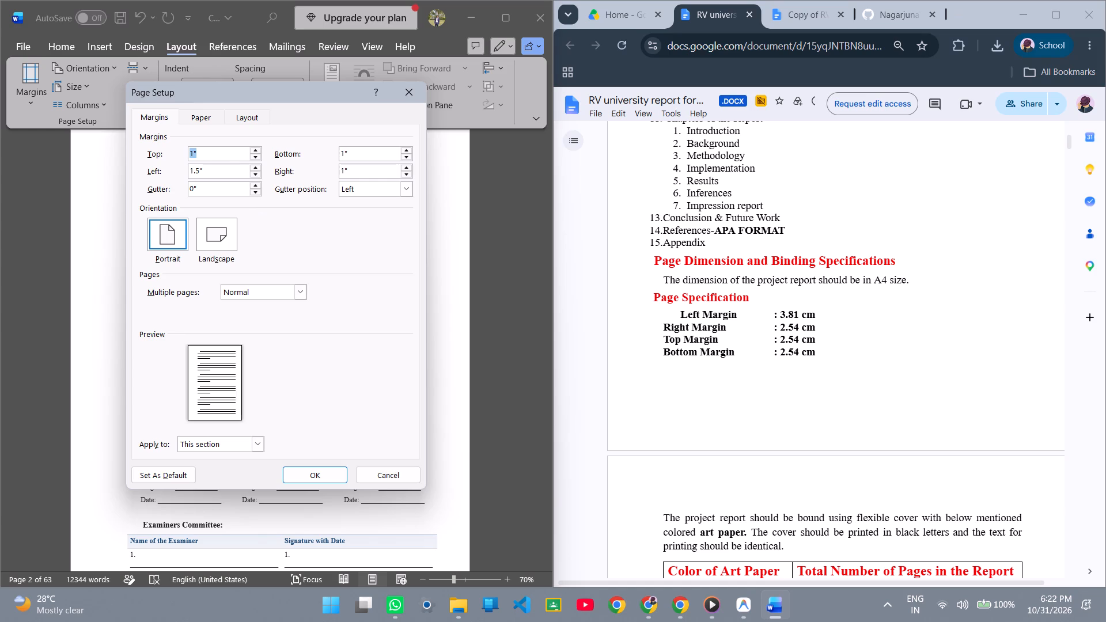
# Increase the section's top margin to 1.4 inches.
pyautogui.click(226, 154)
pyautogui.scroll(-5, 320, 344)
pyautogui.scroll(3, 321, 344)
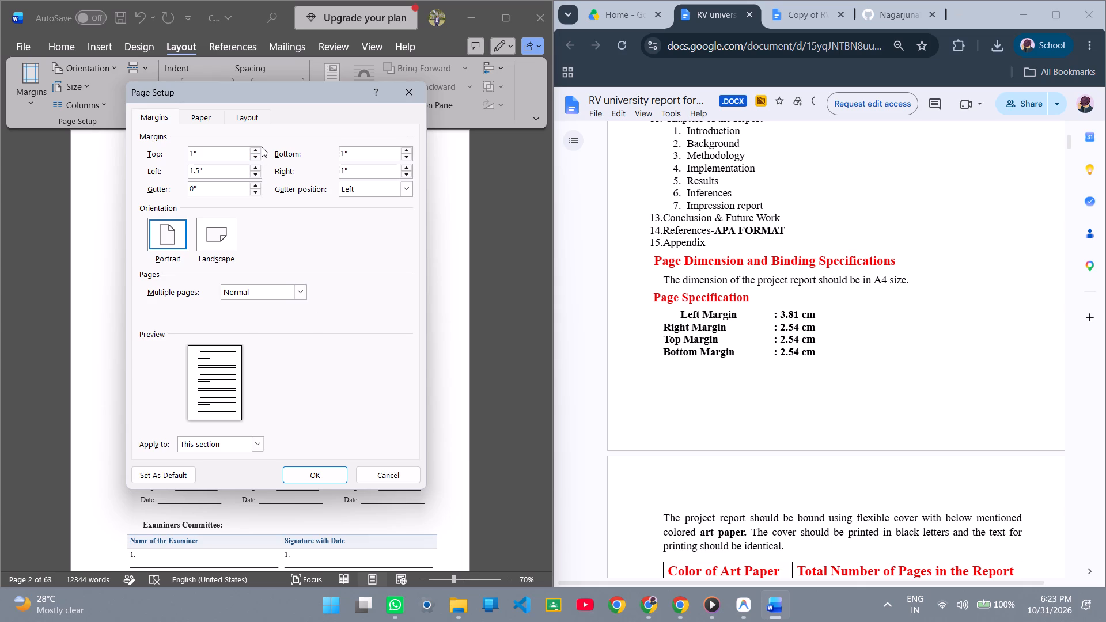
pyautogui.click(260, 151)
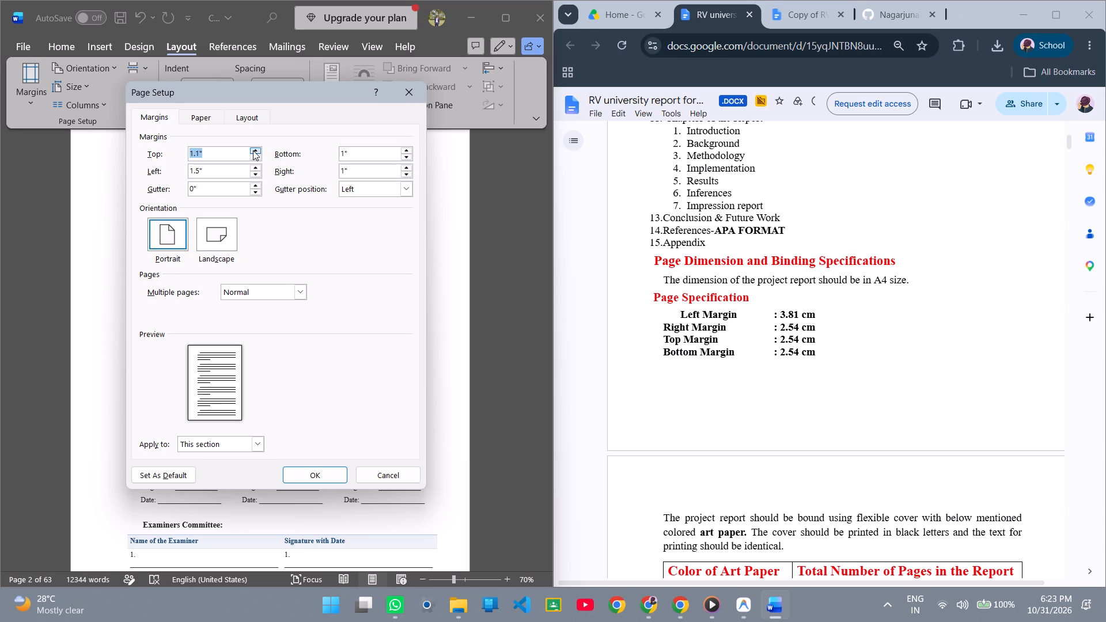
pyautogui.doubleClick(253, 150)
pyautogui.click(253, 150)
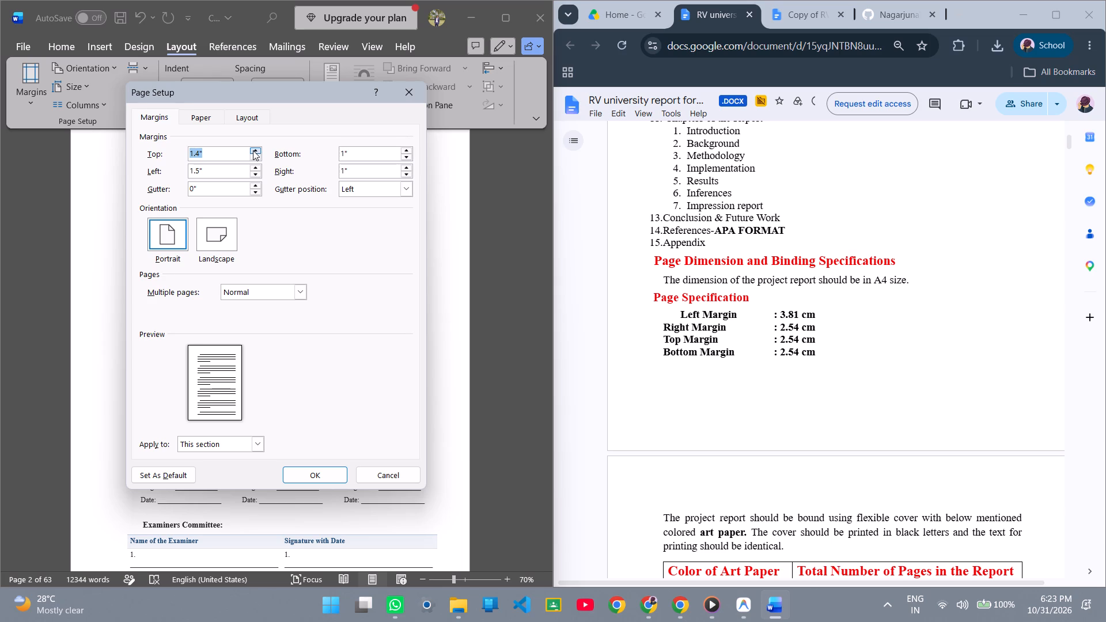
# Examine the paper, layout, apply-to and multiple-pages options in Page Setup.
pyautogui.click(215, 115)
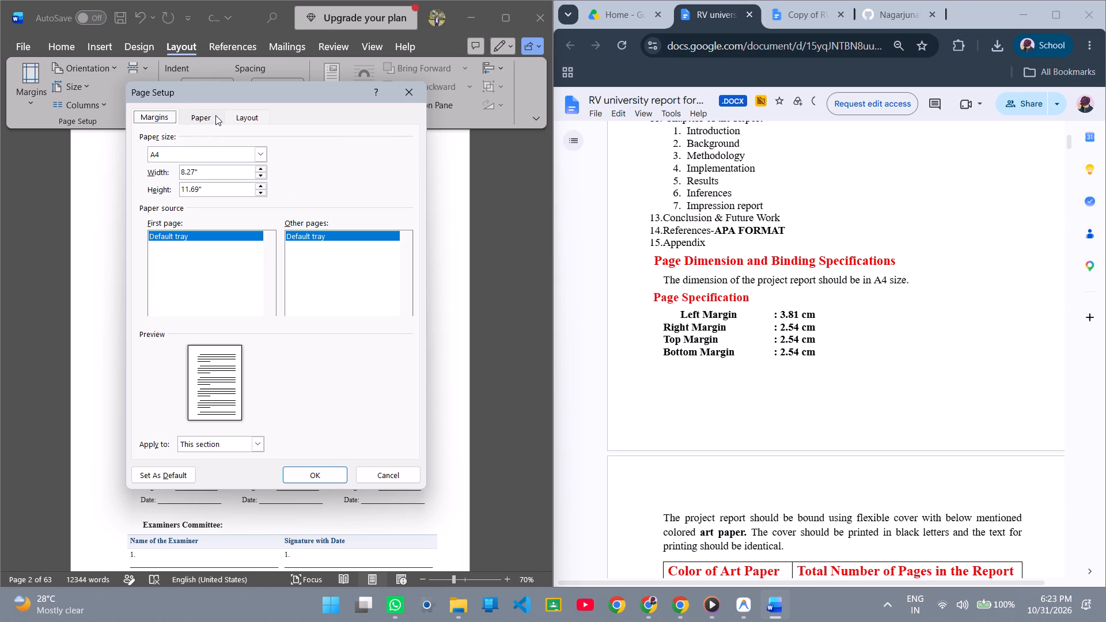
pyautogui.click(237, 114)
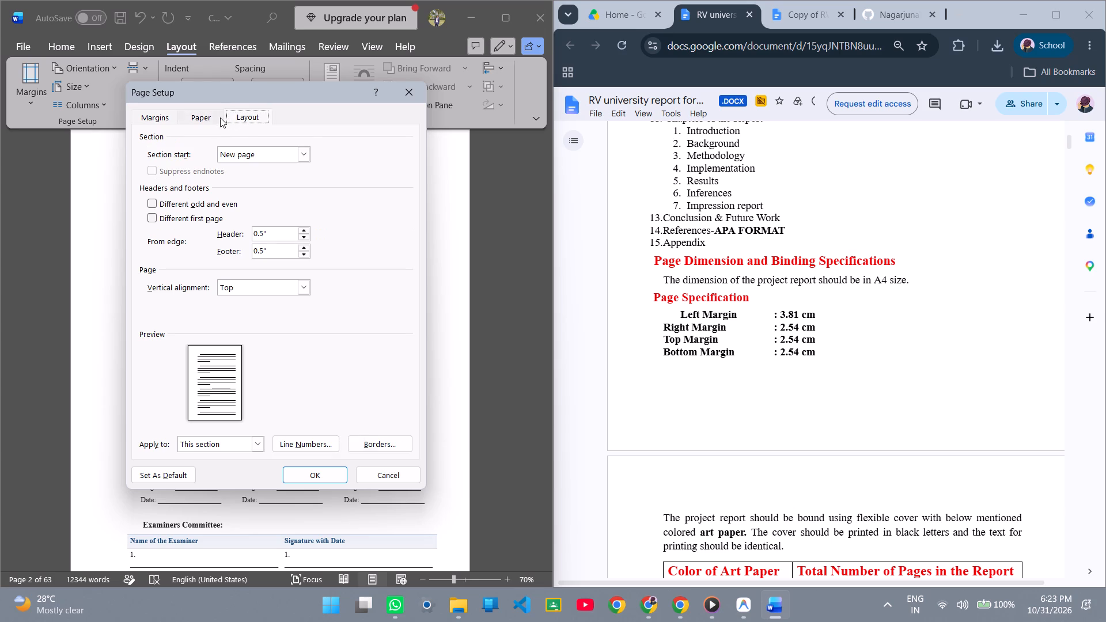
pyautogui.click(212, 120)
pyautogui.click(151, 127)
pyautogui.click(150, 124)
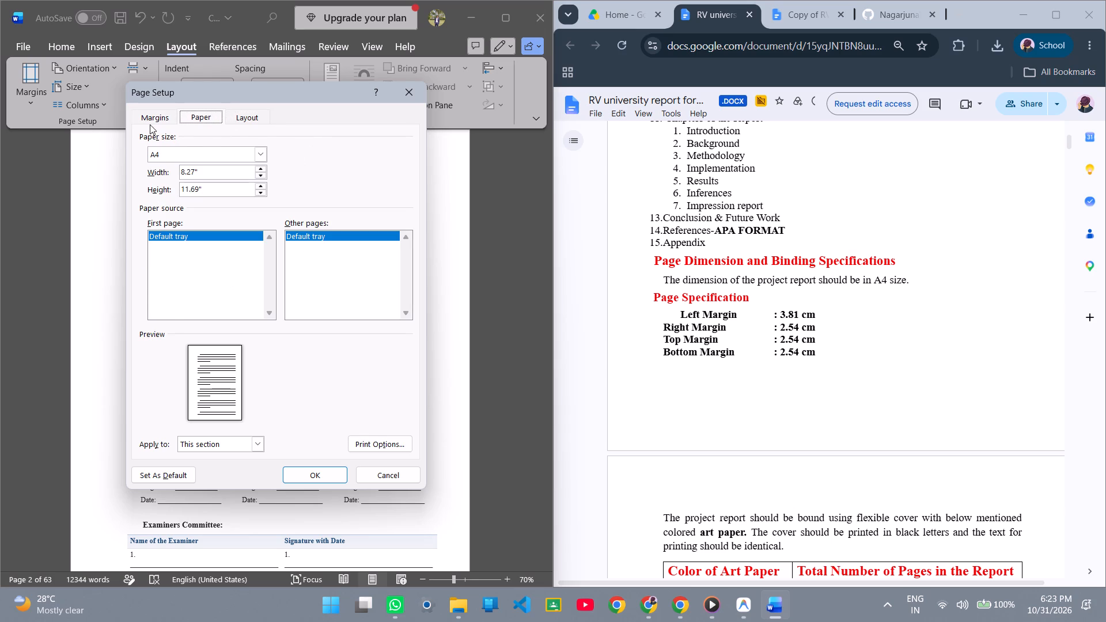
pyautogui.click(153, 114)
pyautogui.scroll(-4, 272, 324)
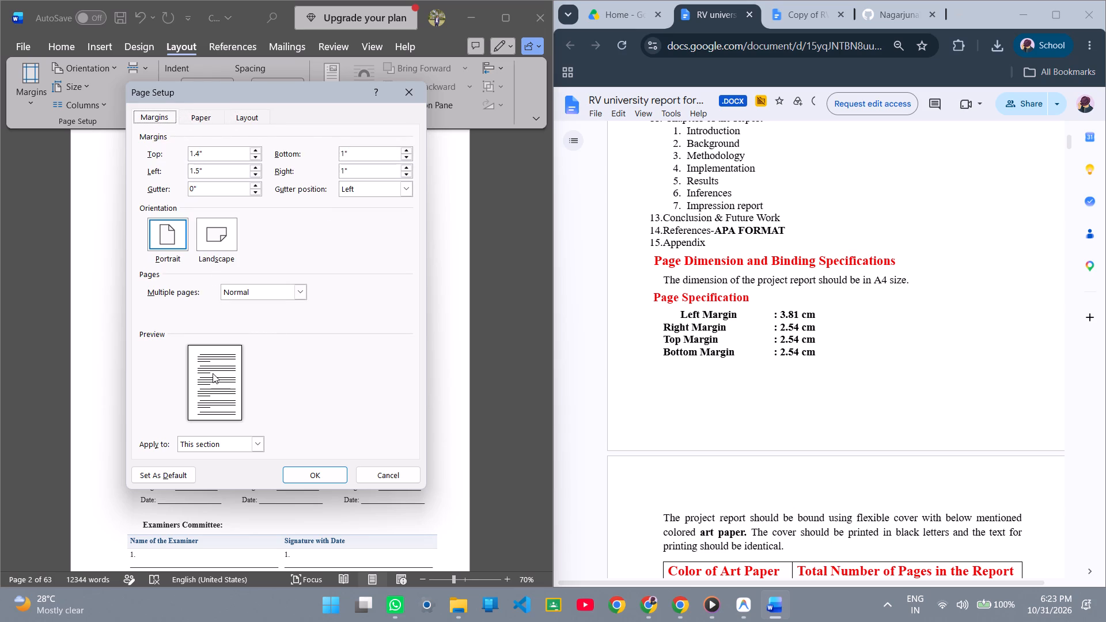
pyautogui.click(255, 442)
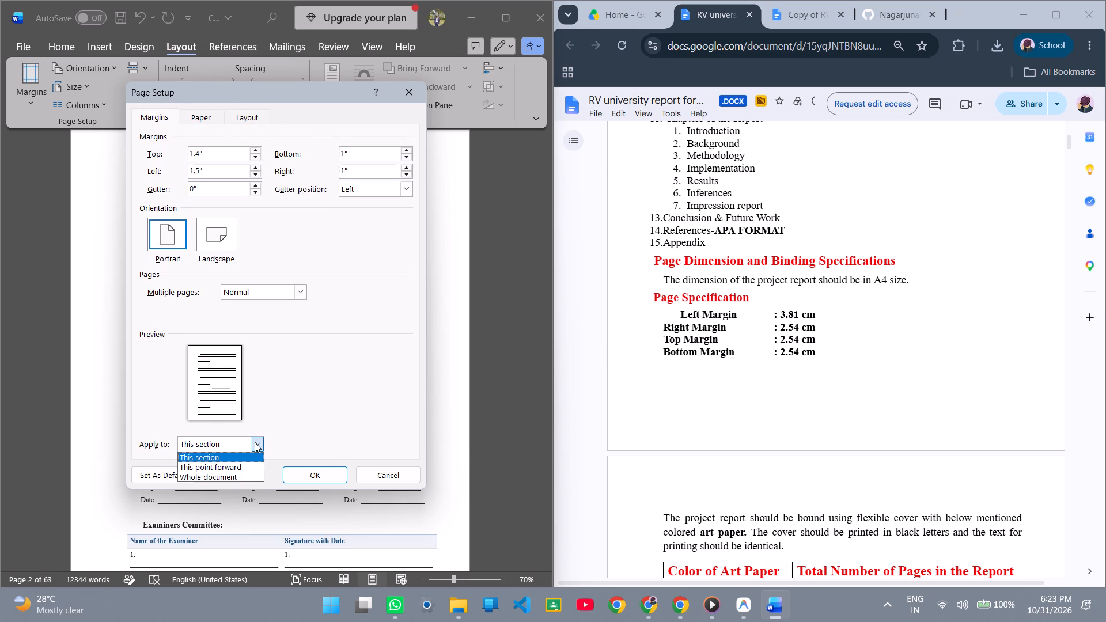
pyautogui.click(255, 442)
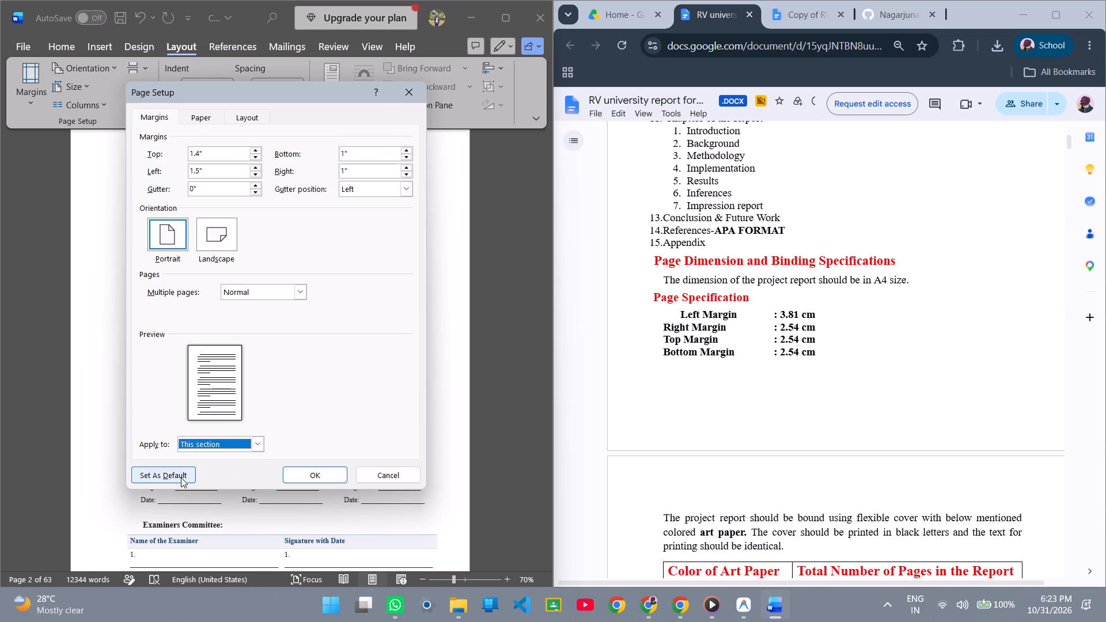
pyautogui.click(296, 293)
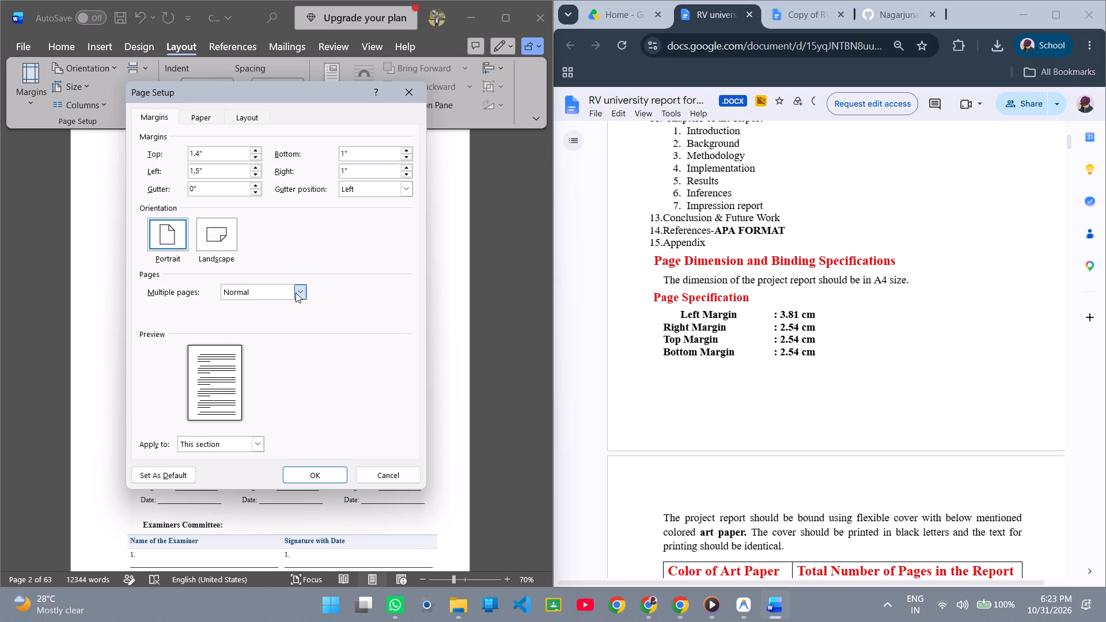
pyautogui.click(296, 293)
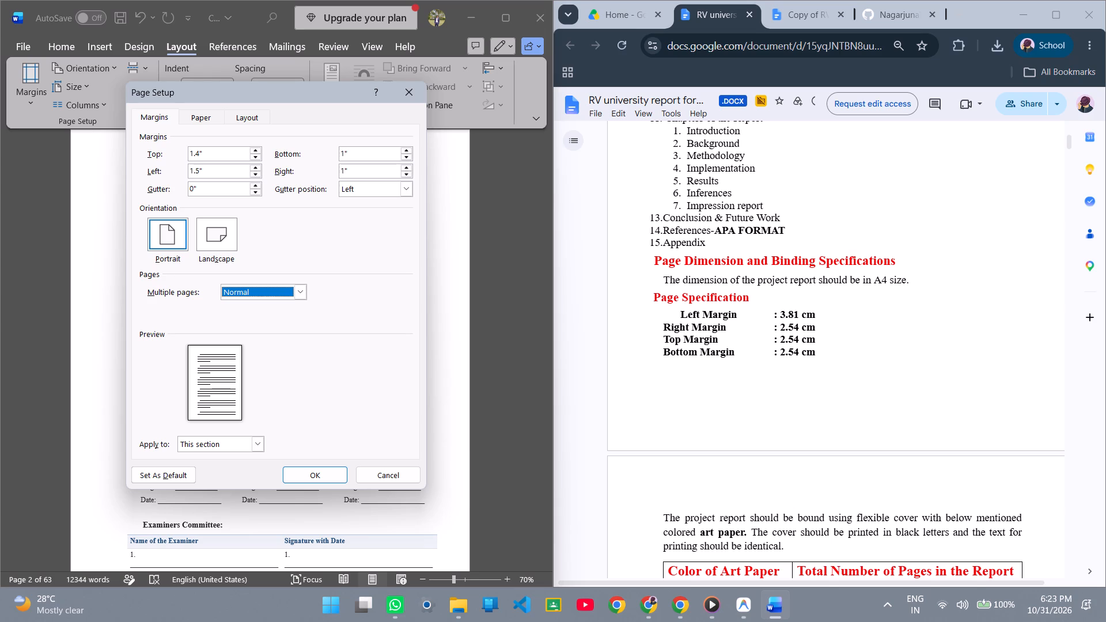
# Enter 2.54 as the top margin, without a unit, in Page Setup.
pyautogui.click(229, 157)
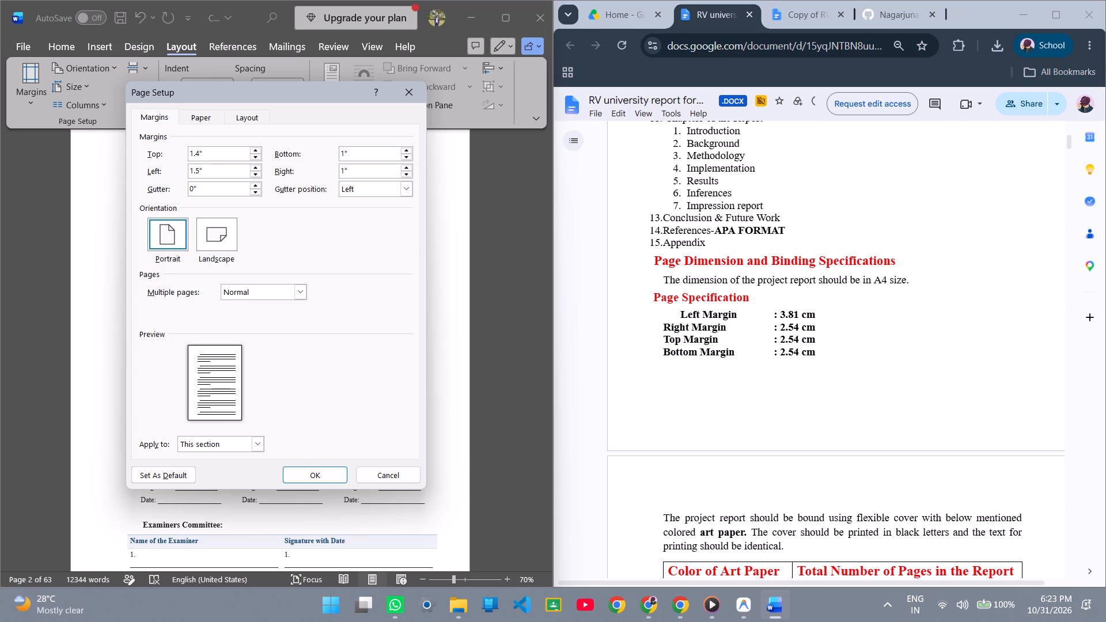
pyautogui.press('BackSpace')
pyautogui.press('BackSpace')
pyautogui.press('BackSpace')
pyautogui.press('BackSpace')
pyautogui.write('2.5')
pyautogui.press('4')
pyautogui.write('CM')
pyautogui.press('BackSpace')
pyautogui.press('BackSpace')
# Enter 3.81 as the left margin in Page Setup.
pyautogui.click(369, 151)
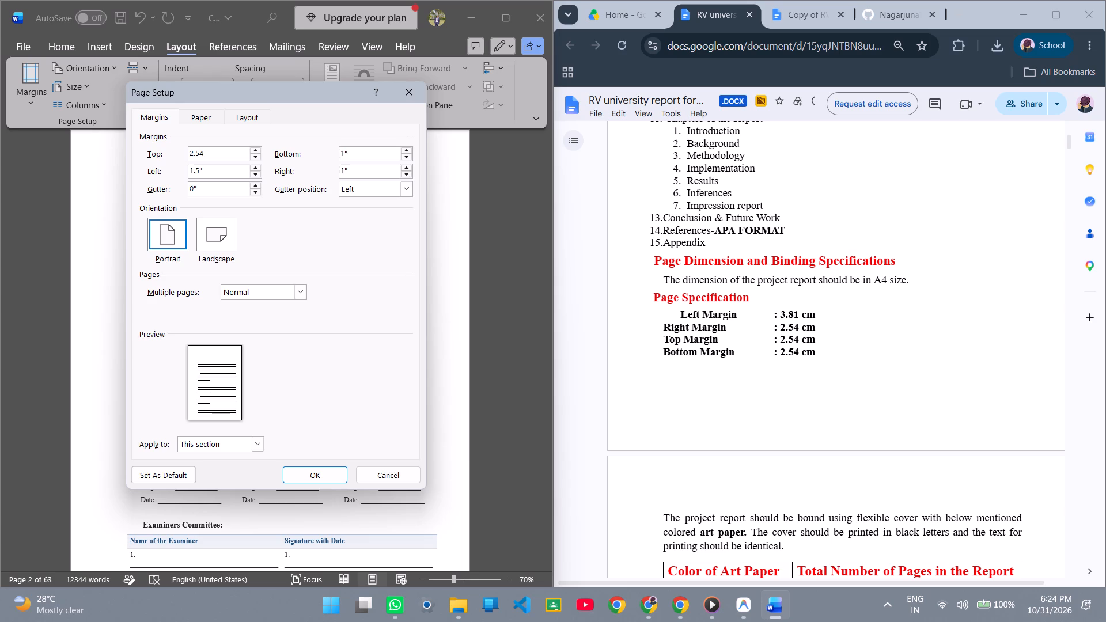
pyautogui.click(231, 170)
pyautogui.press('BackSpace')
pyautogui.press('BackSpace')
pyautogui.press('BackSpace')
pyautogui.press('BackSpace')
pyautogui.write('3.')
pyautogui.write('81')
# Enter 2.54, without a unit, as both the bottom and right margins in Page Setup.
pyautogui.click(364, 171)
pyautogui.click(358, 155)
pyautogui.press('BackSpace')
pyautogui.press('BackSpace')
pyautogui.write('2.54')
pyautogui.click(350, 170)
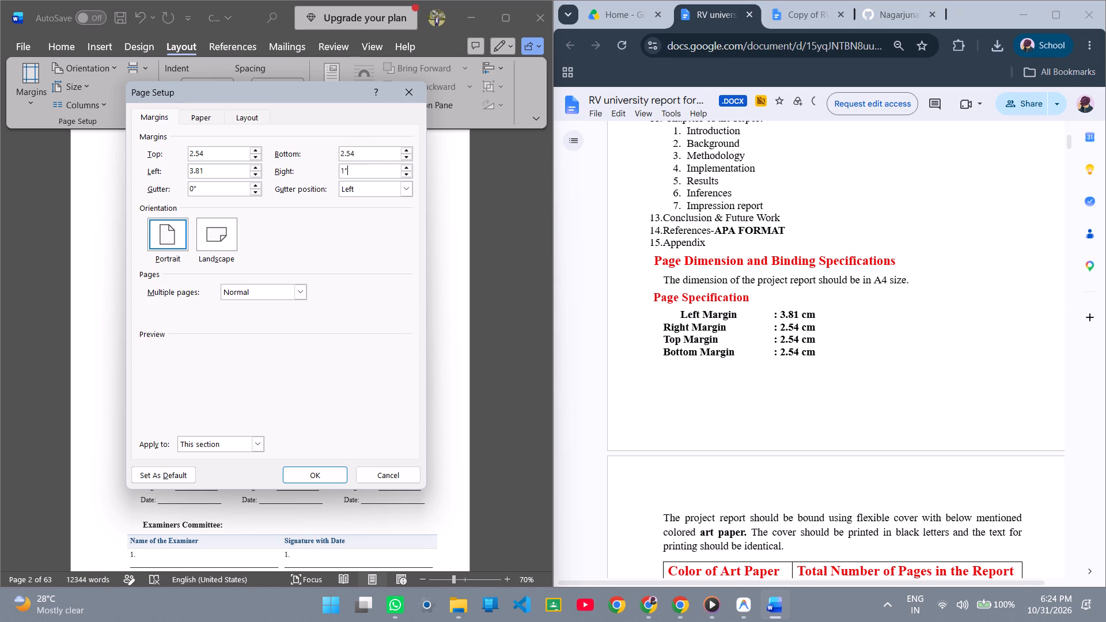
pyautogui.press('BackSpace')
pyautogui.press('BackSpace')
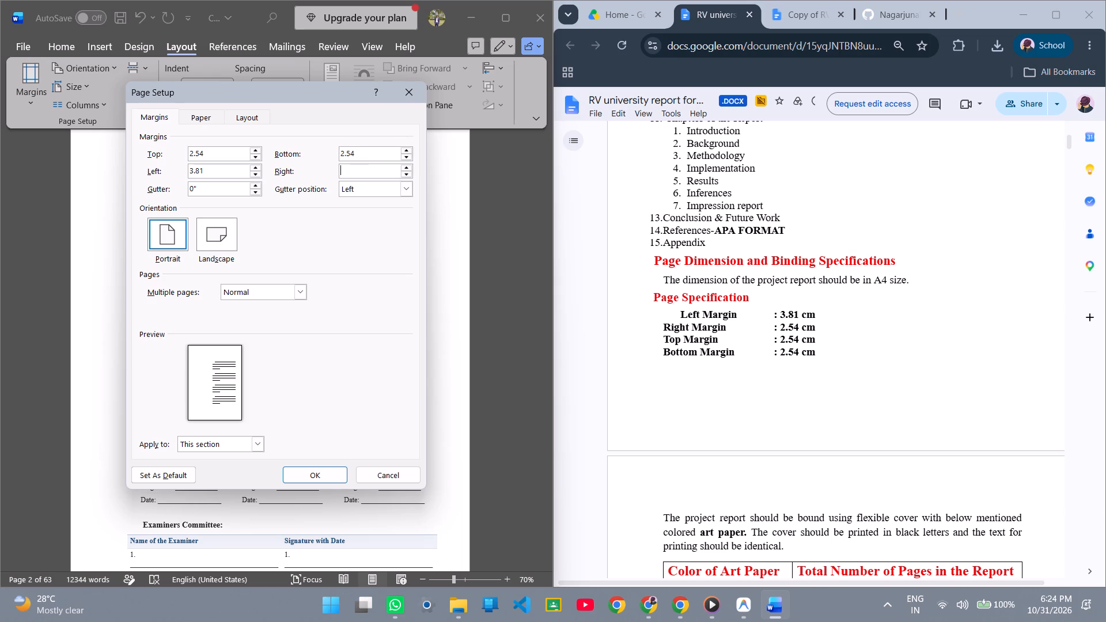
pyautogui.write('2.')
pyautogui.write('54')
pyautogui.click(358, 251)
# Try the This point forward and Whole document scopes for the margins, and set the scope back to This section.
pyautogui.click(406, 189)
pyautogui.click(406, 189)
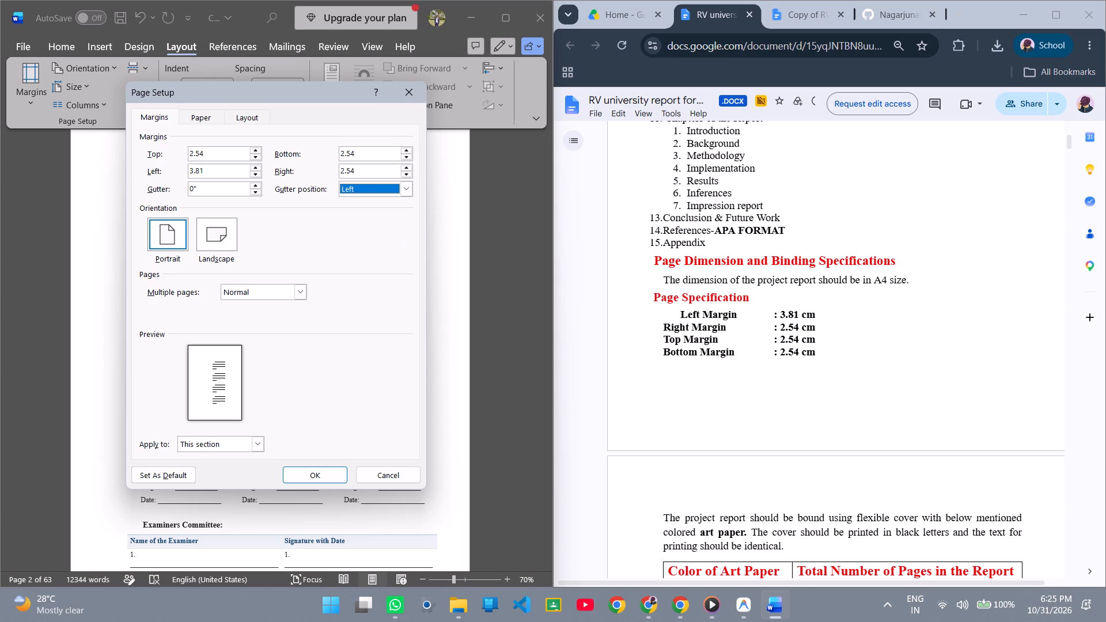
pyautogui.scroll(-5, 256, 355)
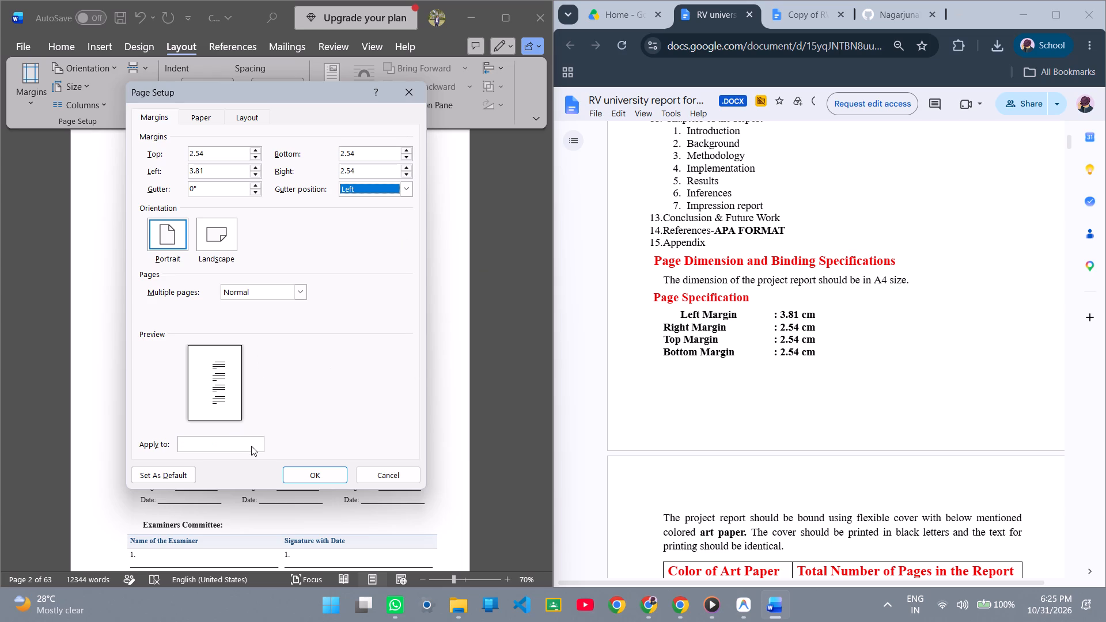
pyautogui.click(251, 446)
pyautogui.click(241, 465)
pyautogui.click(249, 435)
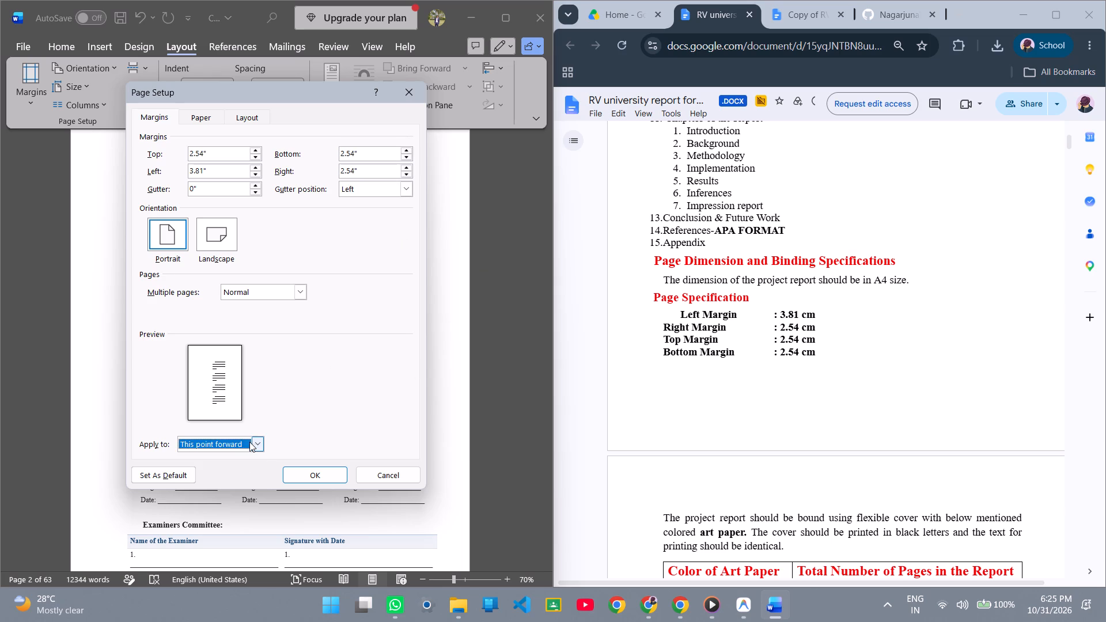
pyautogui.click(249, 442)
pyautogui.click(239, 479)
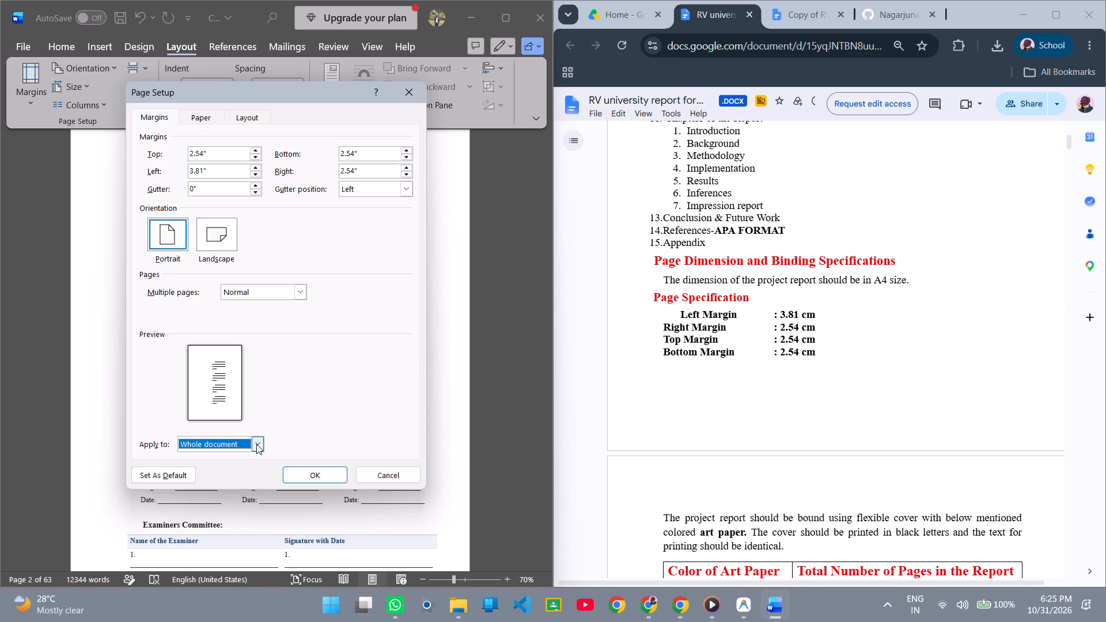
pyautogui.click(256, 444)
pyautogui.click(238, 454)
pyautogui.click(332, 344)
# Review the paper size and layout settings in Page Setup, and cancel the dialog without applying the margins.
pyautogui.click(191, 122)
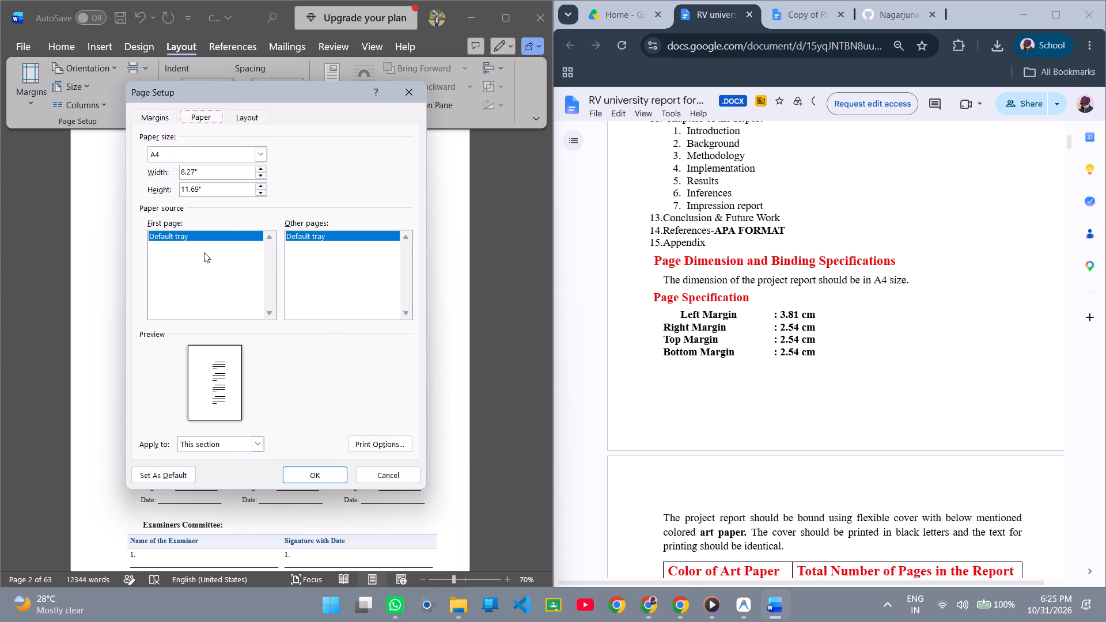
pyautogui.click(251, 118)
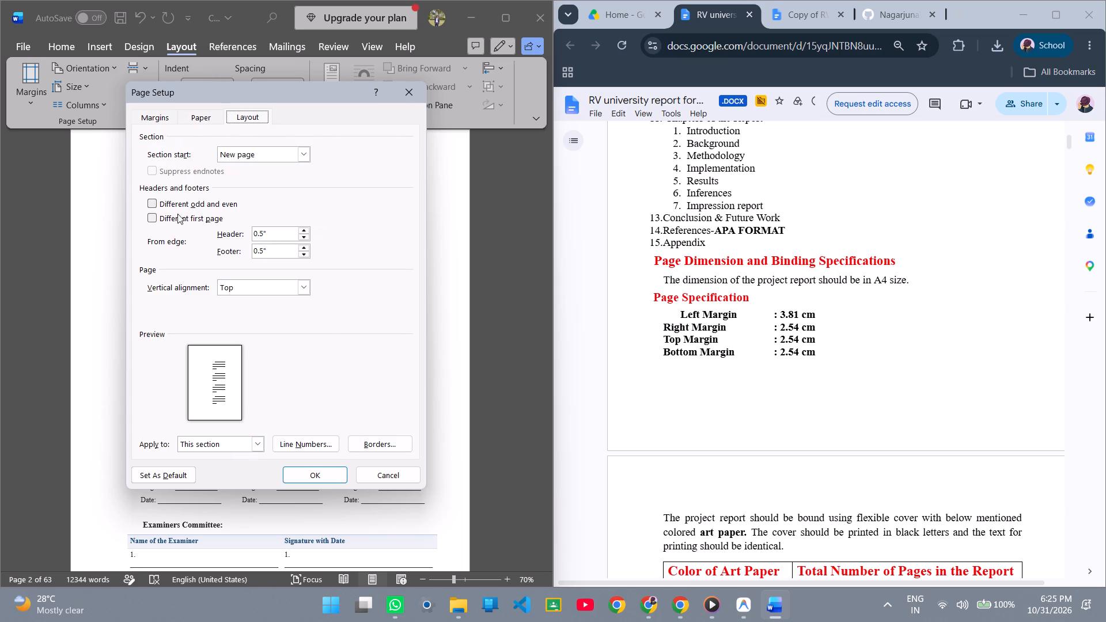
pyautogui.click(263, 287)
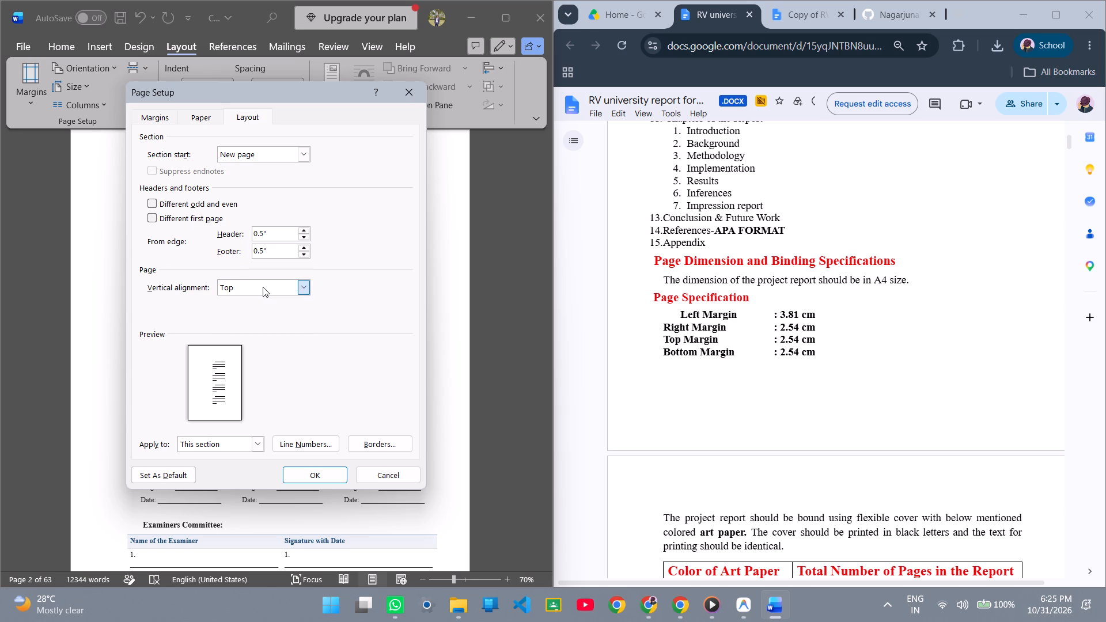
pyautogui.click(263, 287)
pyautogui.click(200, 113)
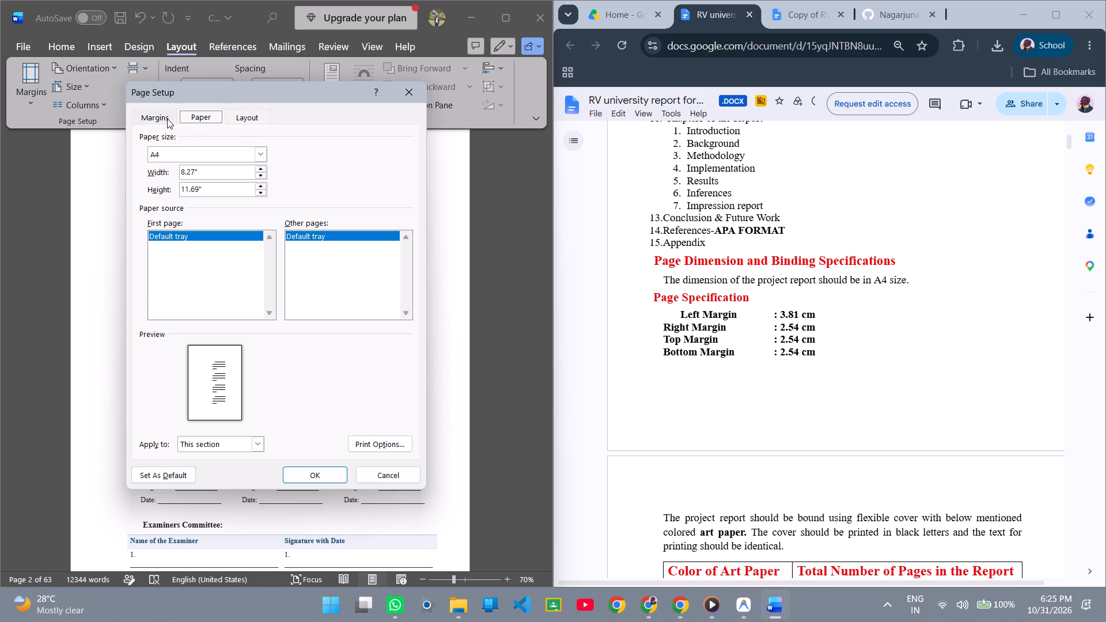
pyautogui.click(167, 119)
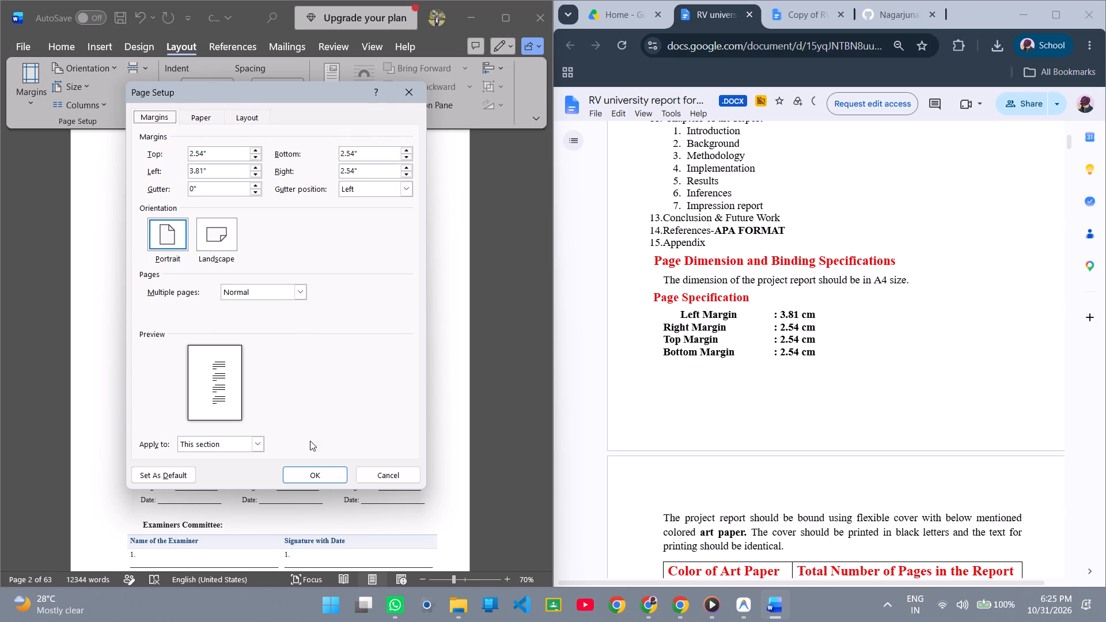
pyautogui.click(231, 399)
pyautogui.rightClick(230, 385)
pyautogui.click(360, 475)
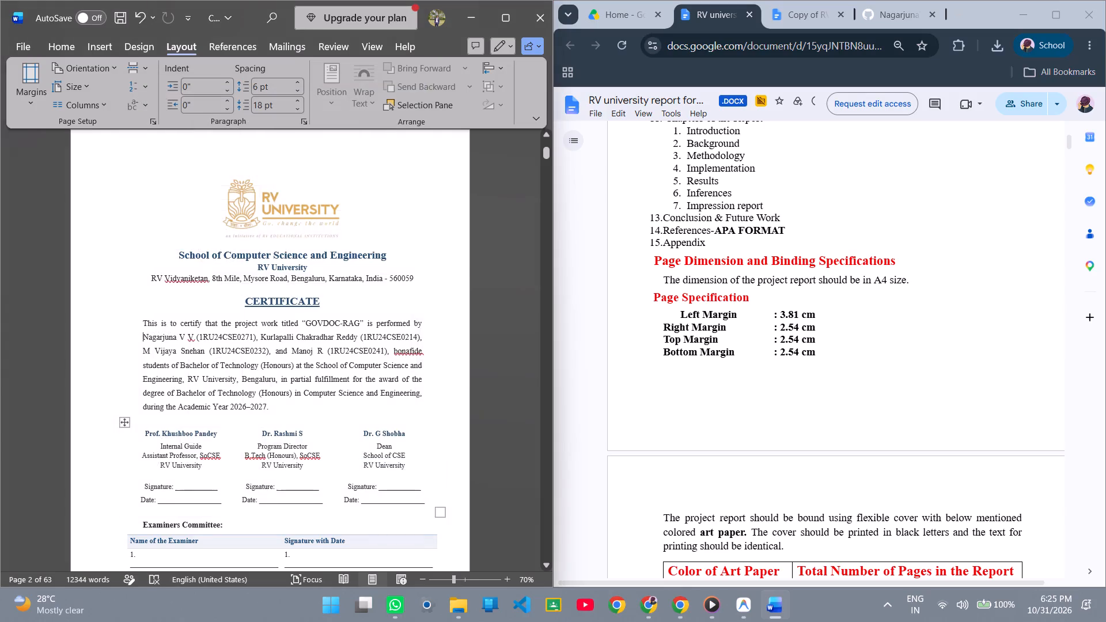
# Compare the Word report's Declaration page with the one in Copy of RV university report format in Chrome.
pyautogui.scroll(-12, 377, 400)
pyautogui.click(299, 336)
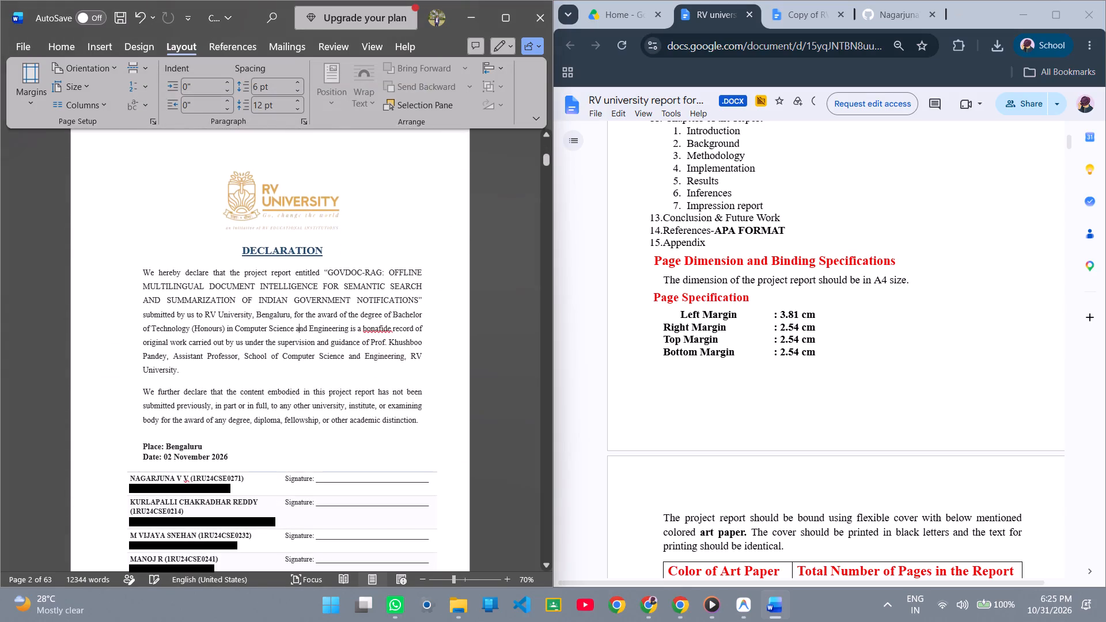
pyautogui.click(783, 9)
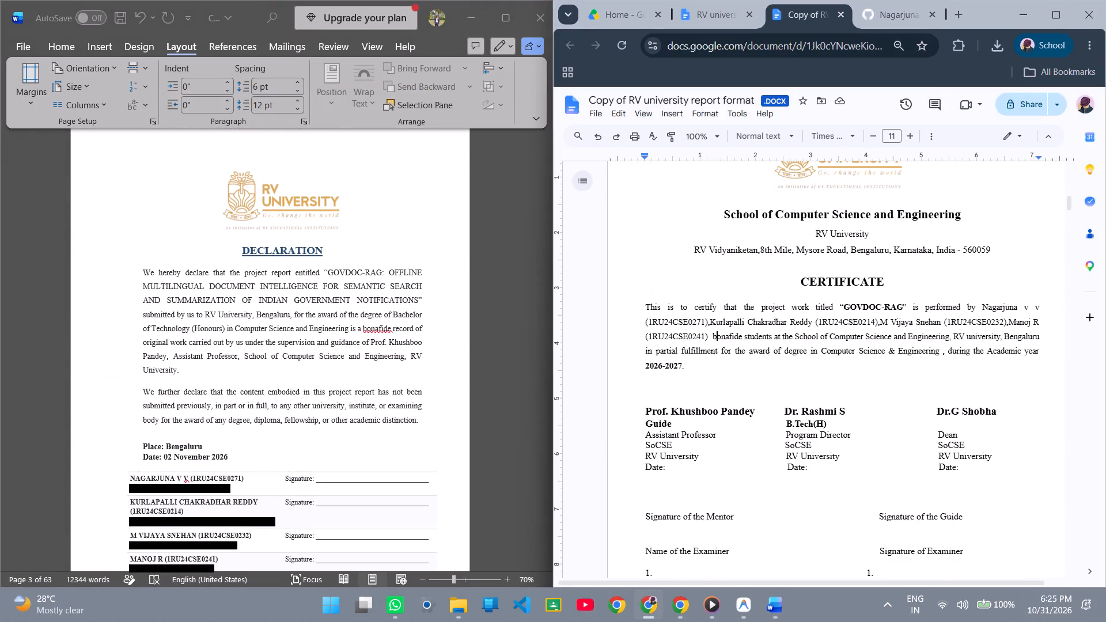
pyautogui.keyDown('ctrl'); pyautogui.scroll(-6, 855, 298); pyautogui.keyUp('ctrl')
pyautogui.keyDown('ctrl'); pyautogui.scroll(2, 855, 298); pyautogui.keyUp('ctrl')
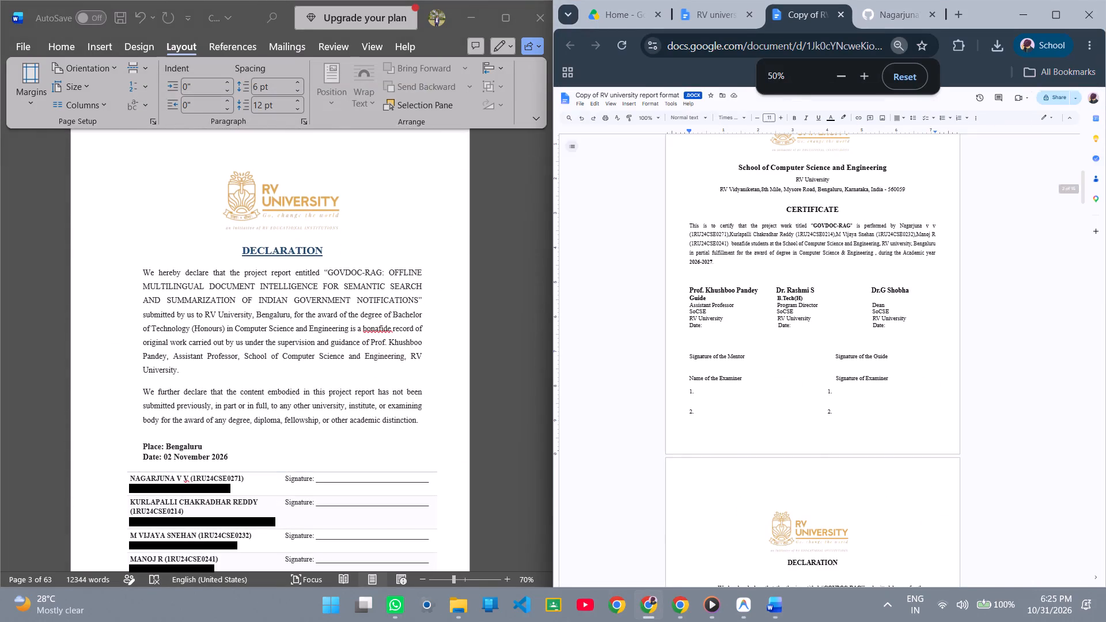
pyautogui.scroll(-2, 803, 281)
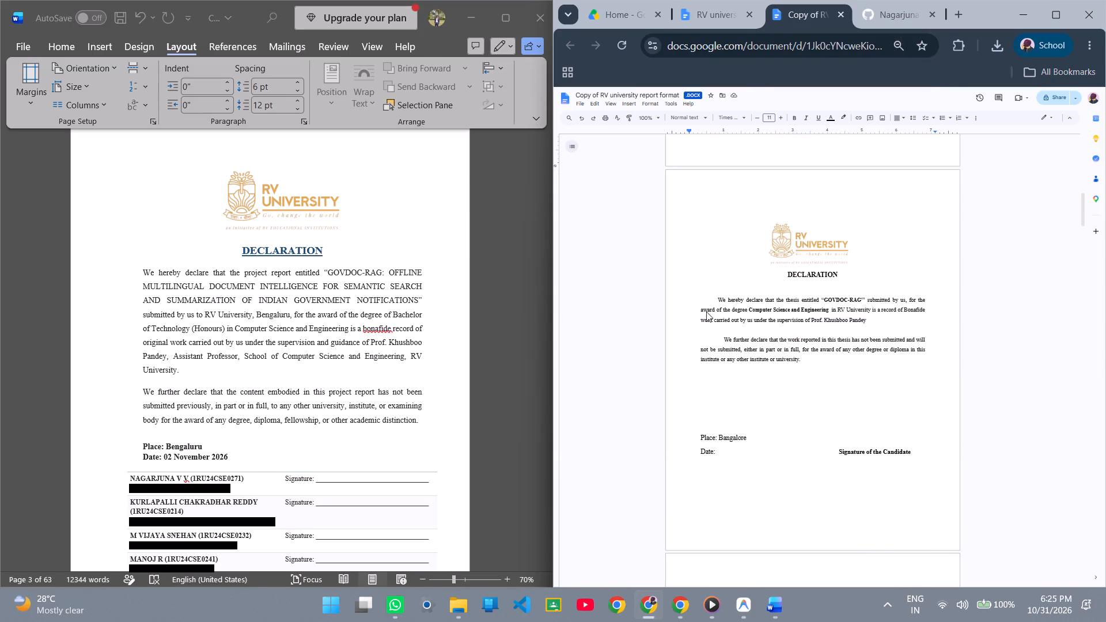
# Look for page formatting options for the Declaration page in Copy of RV university report format.
pyautogui.click(108, 287)
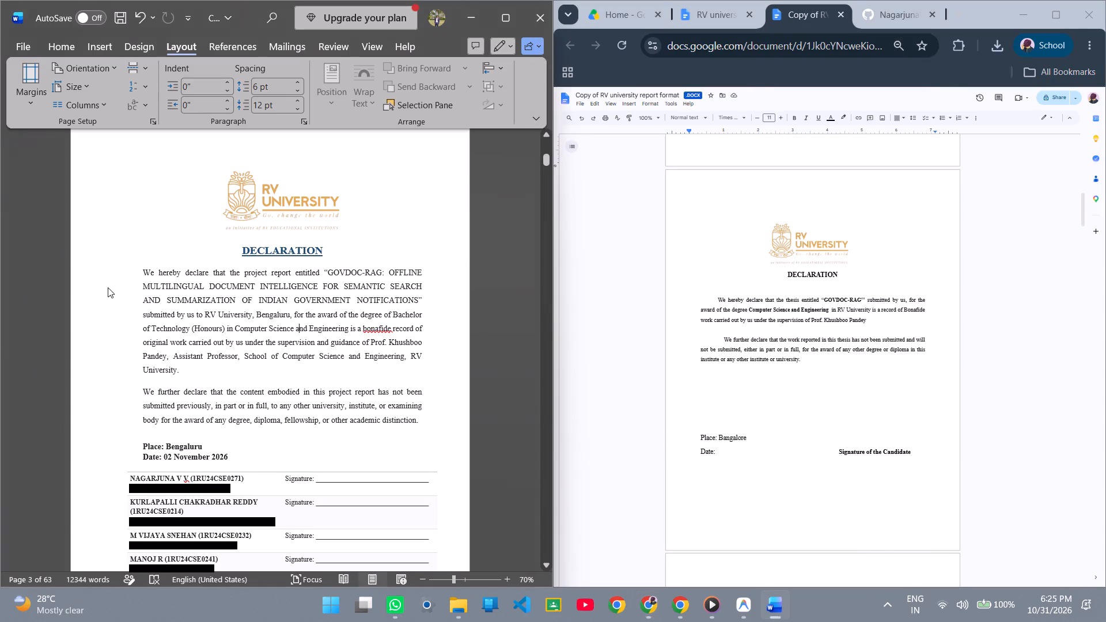
pyautogui.rightClick(108, 287)
pyautogui.click(815, 295)
pyautogui.rightClick(672, 270)
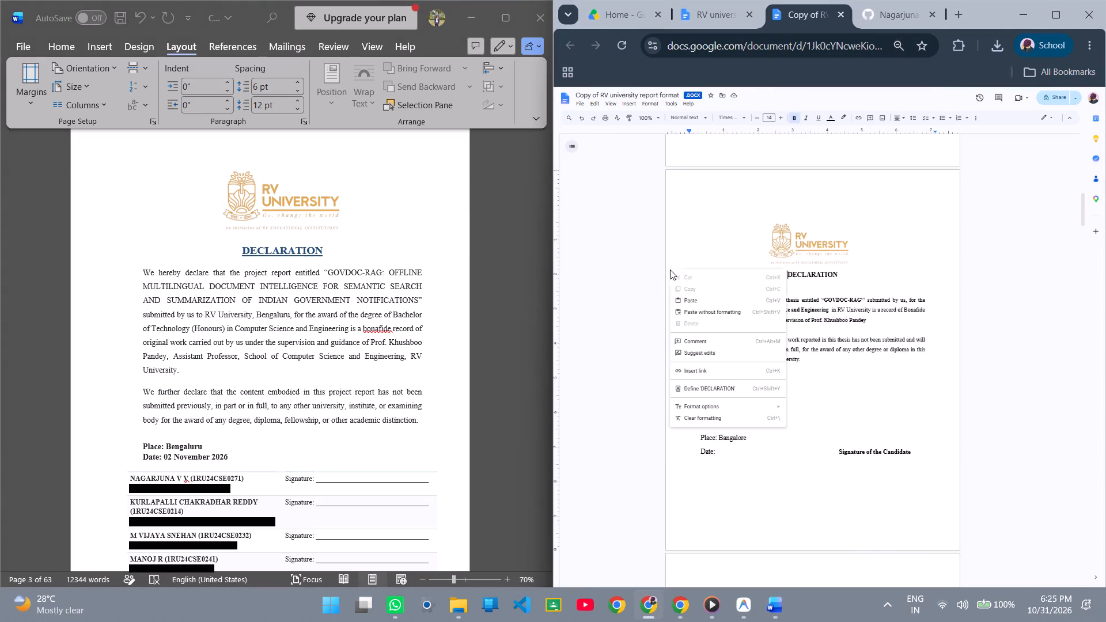
pyautogui.click(872, 389)
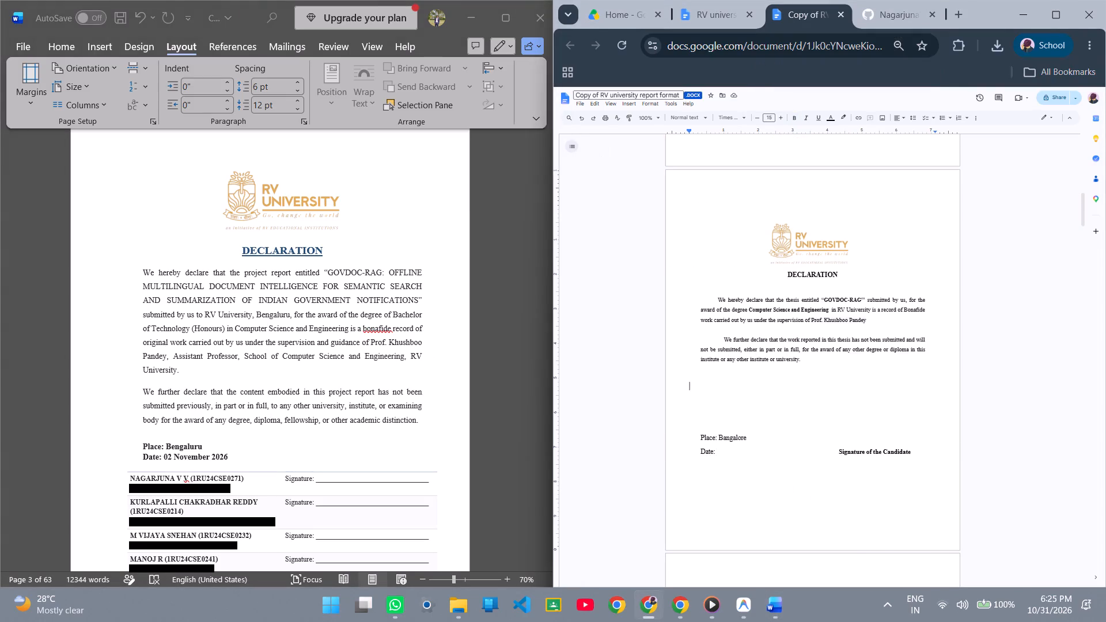
pyautogui.click(648, 105)
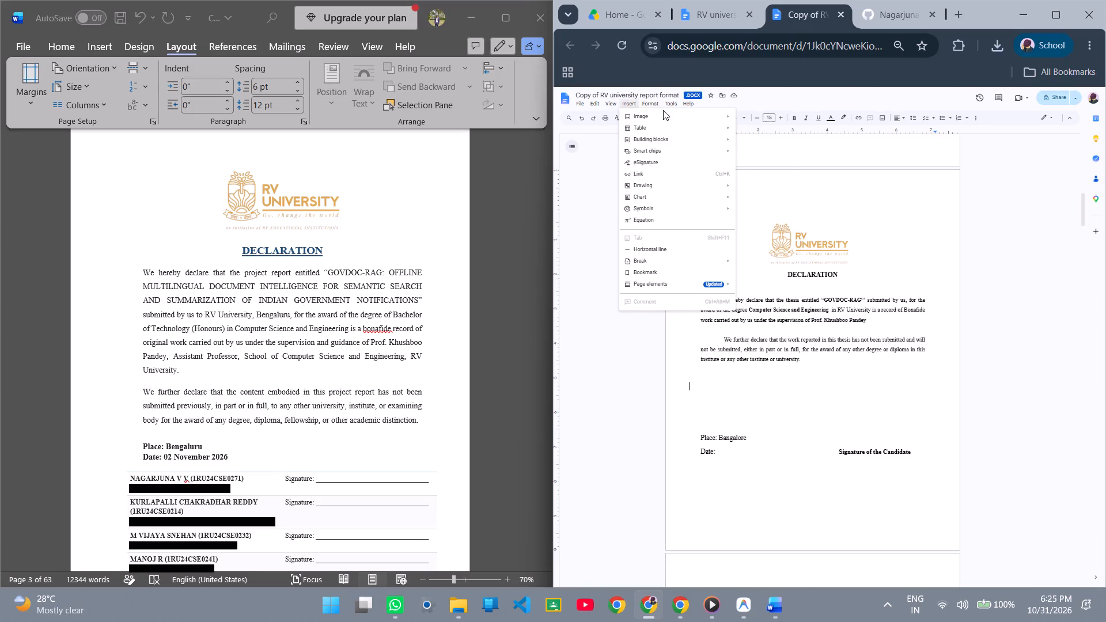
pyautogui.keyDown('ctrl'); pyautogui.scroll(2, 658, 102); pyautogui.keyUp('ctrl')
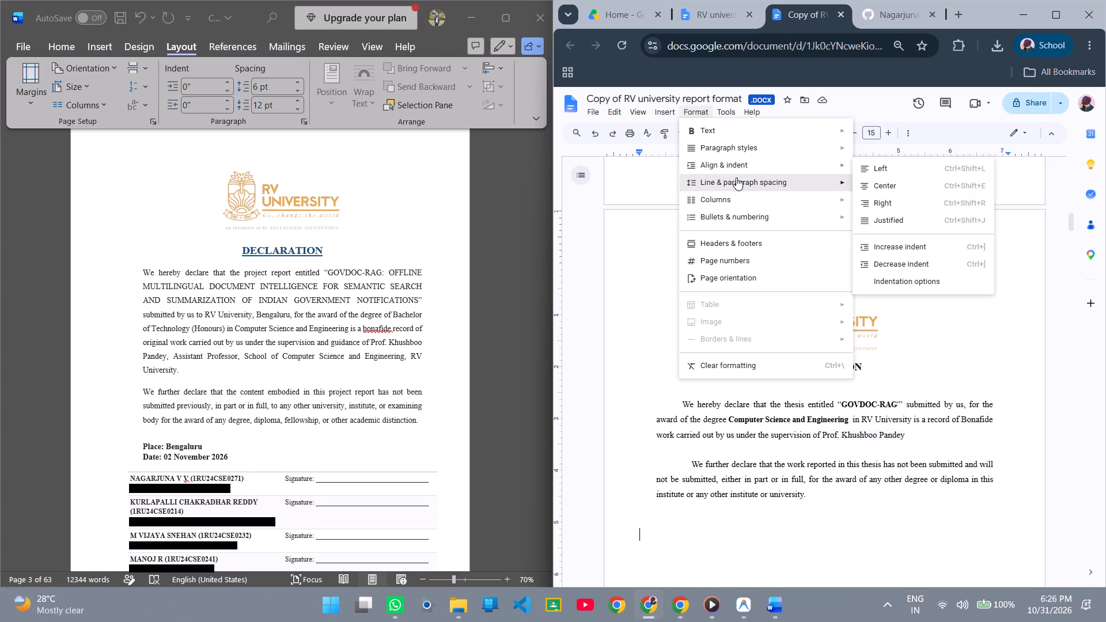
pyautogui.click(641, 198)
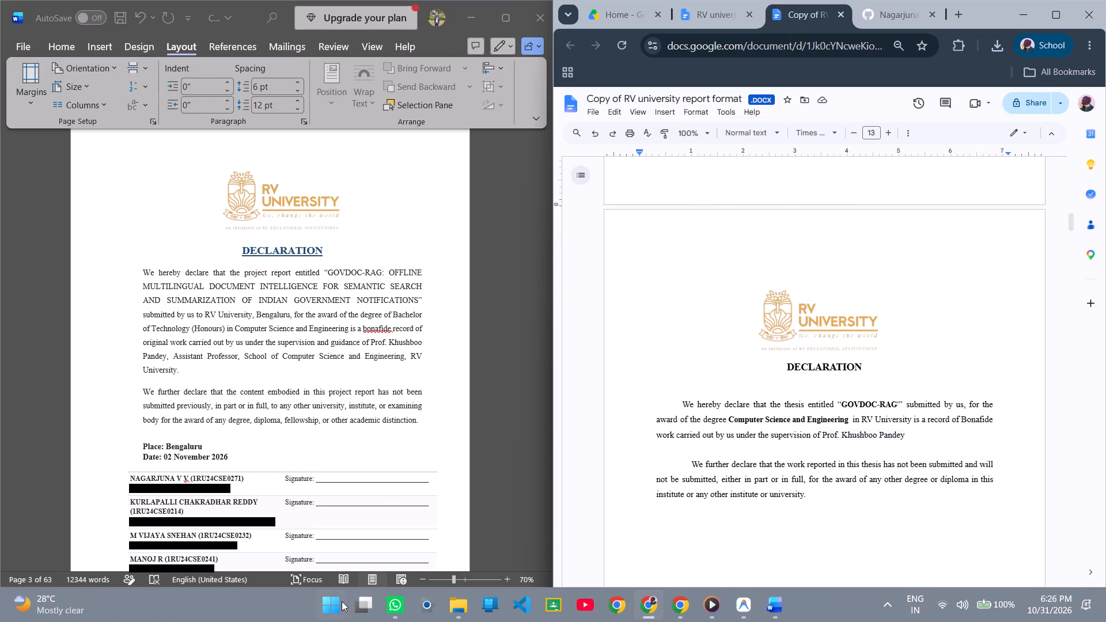
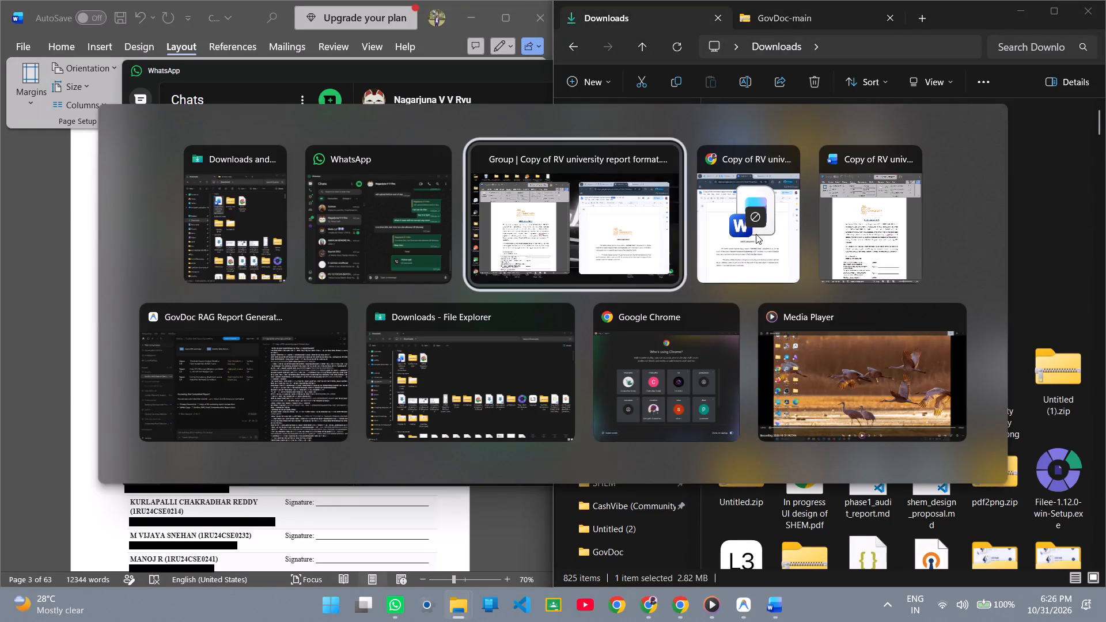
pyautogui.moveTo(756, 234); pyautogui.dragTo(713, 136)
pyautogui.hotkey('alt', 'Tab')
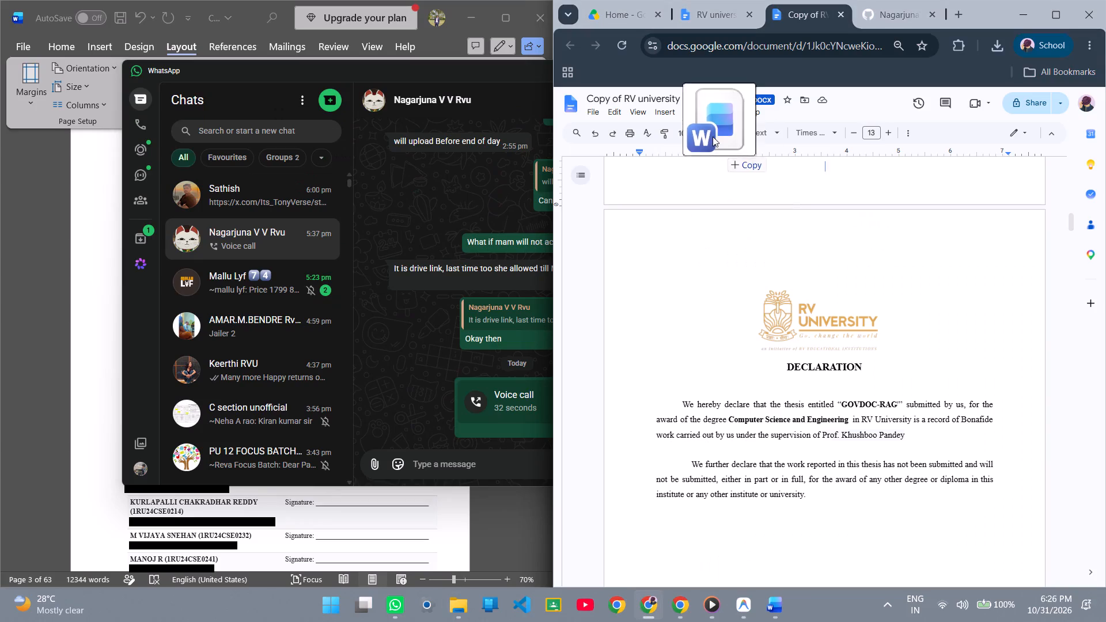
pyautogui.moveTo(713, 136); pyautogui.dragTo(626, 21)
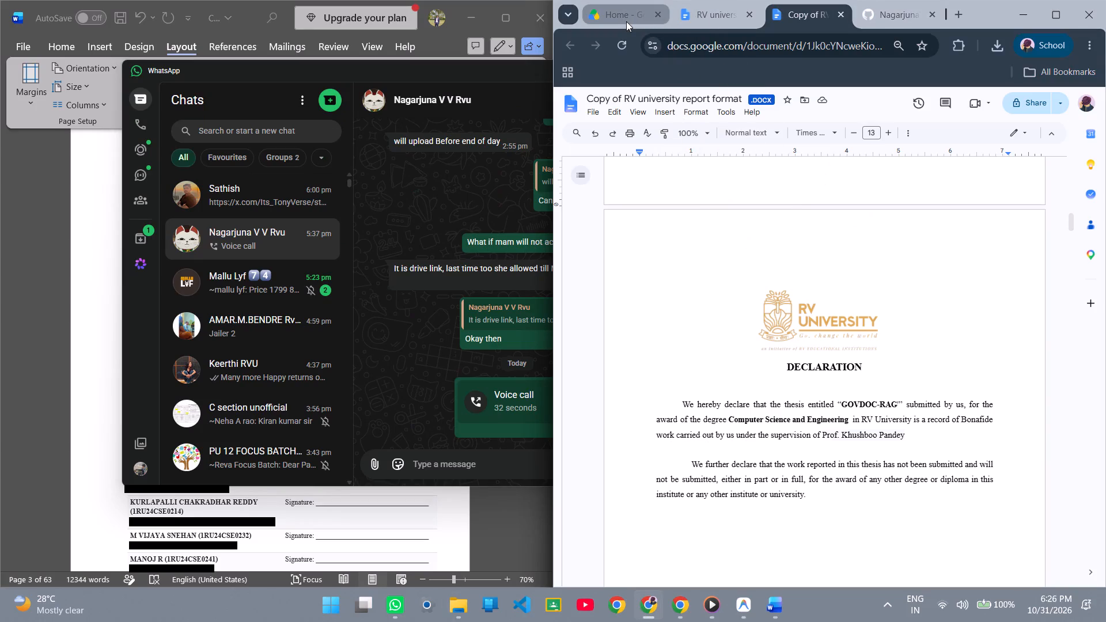
# Open the Google Drive home page in Chrome and maximize the window.
pyautogui.click(626, 21)
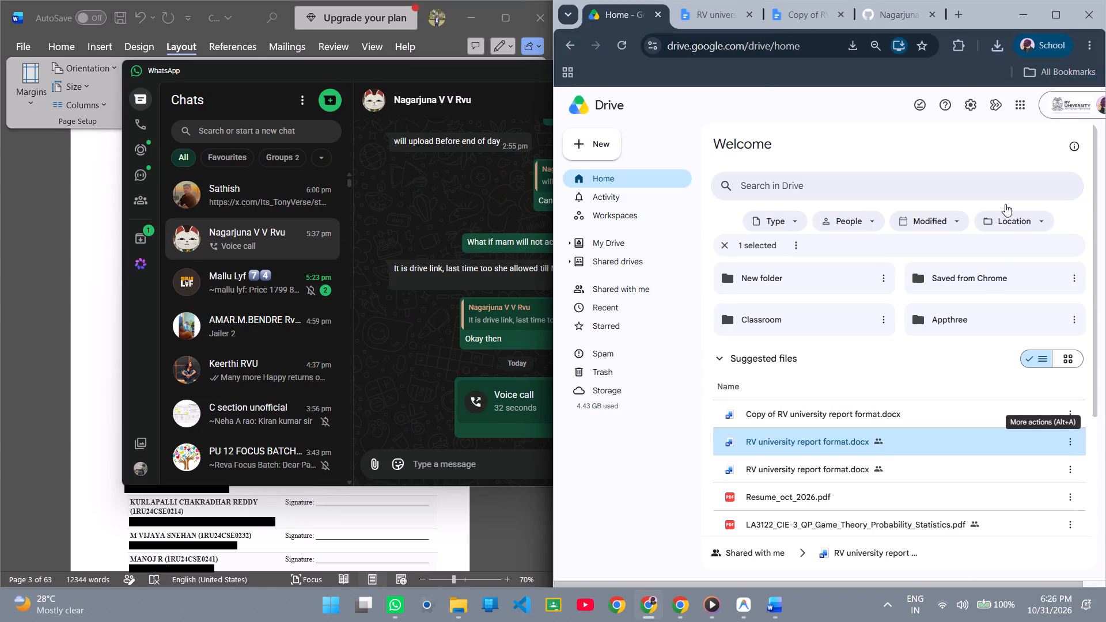
pyautogui.click(1062, 10)
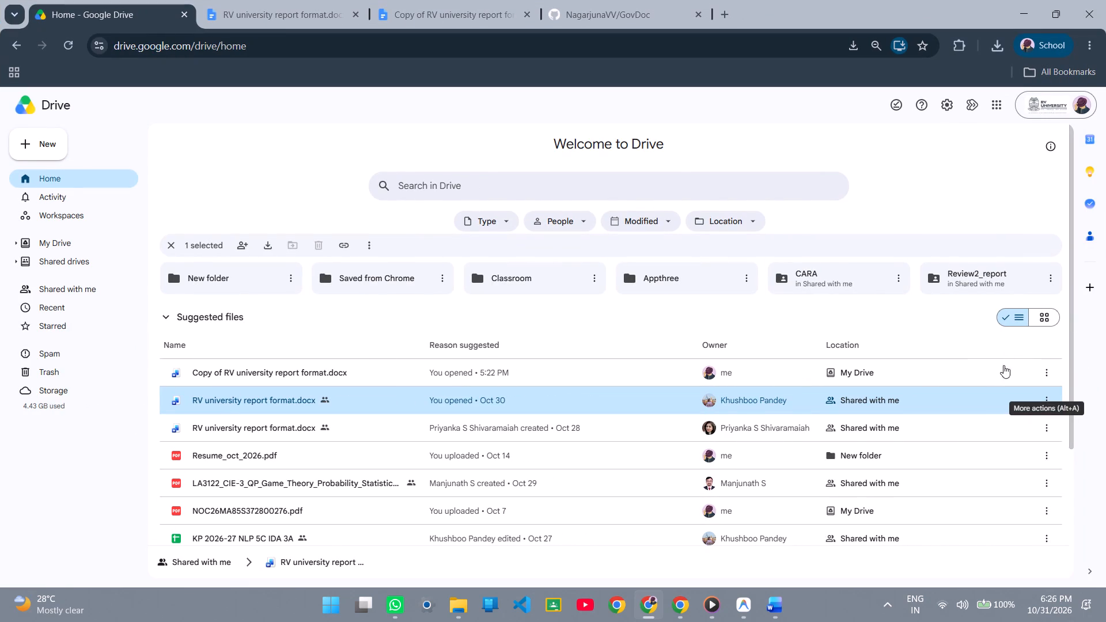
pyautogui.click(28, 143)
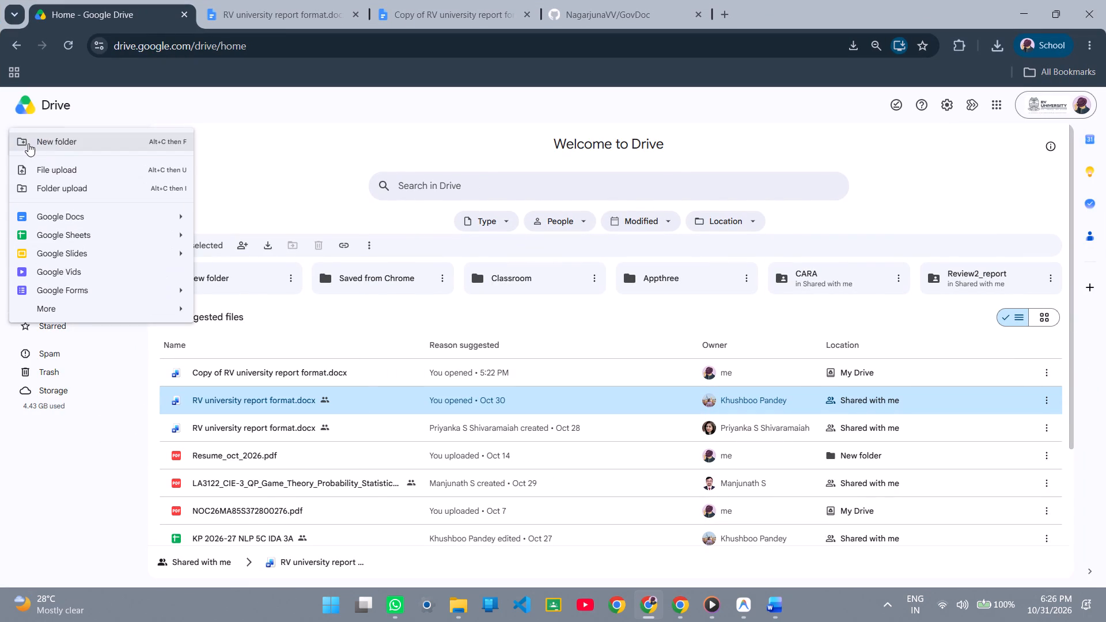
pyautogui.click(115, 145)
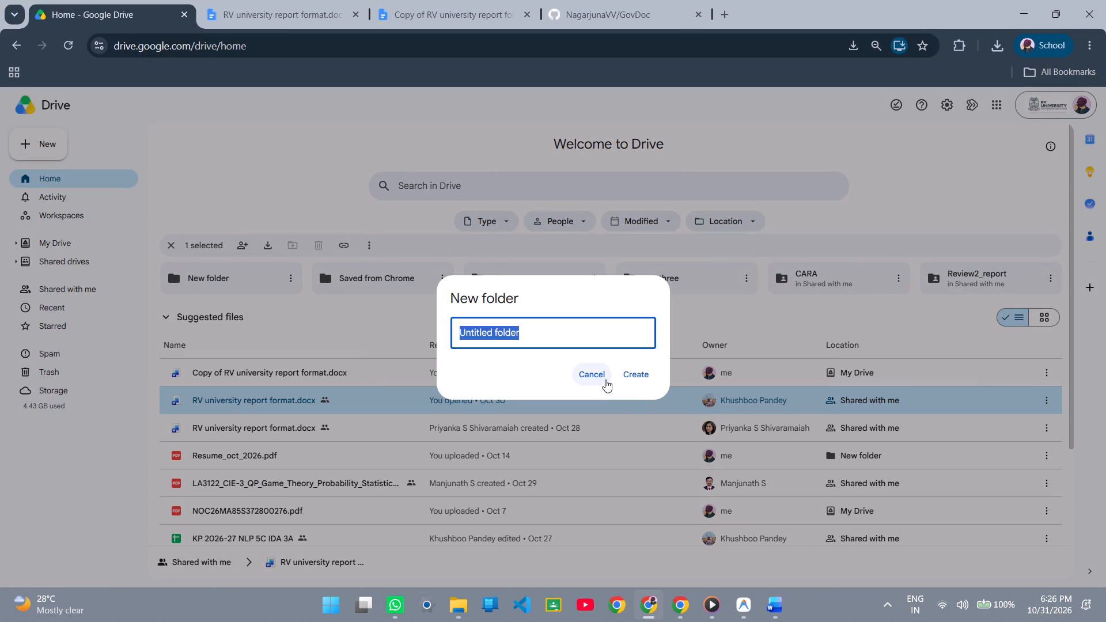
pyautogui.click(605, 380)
# Upload the file Copy of RV university report format.docx from the Downloads folder to Google Drive.
pyautogui.click(55, 140)
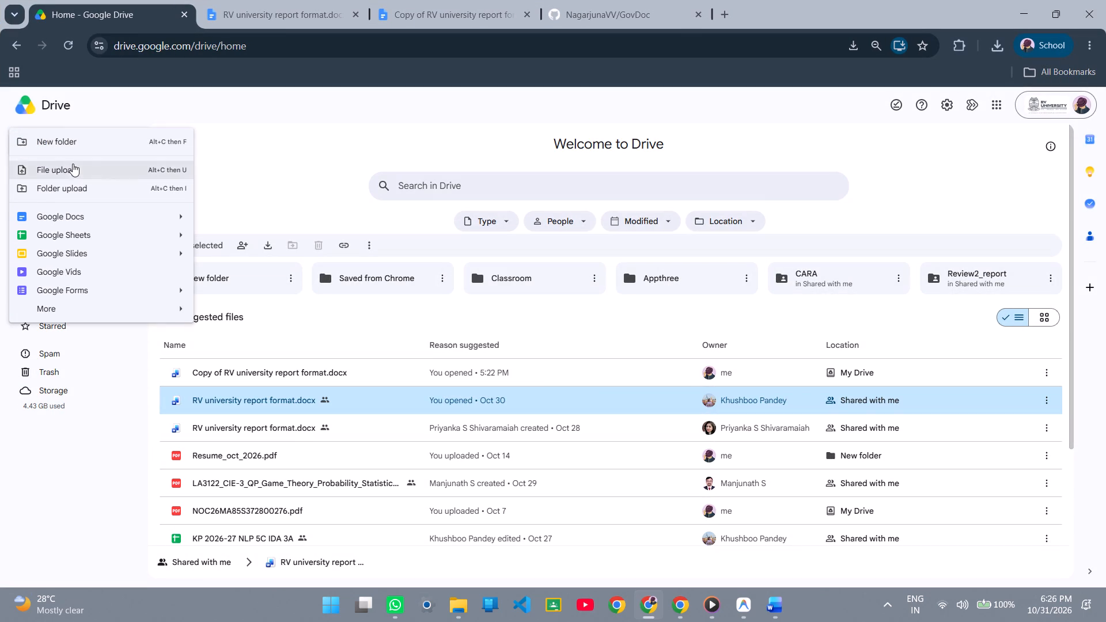
pyautogui.click(73, 164)
pyautogui.click(141, 145)
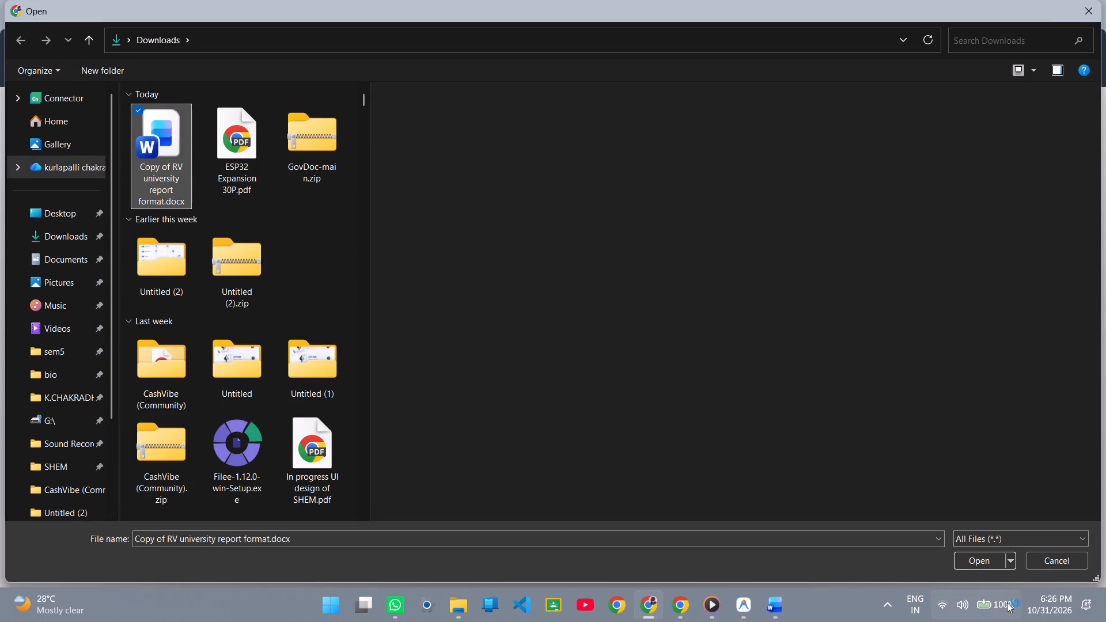
# Upload Copy of RV university report format.docx to Google Drive, keeping both files.
pyautogui.click(991, 560)
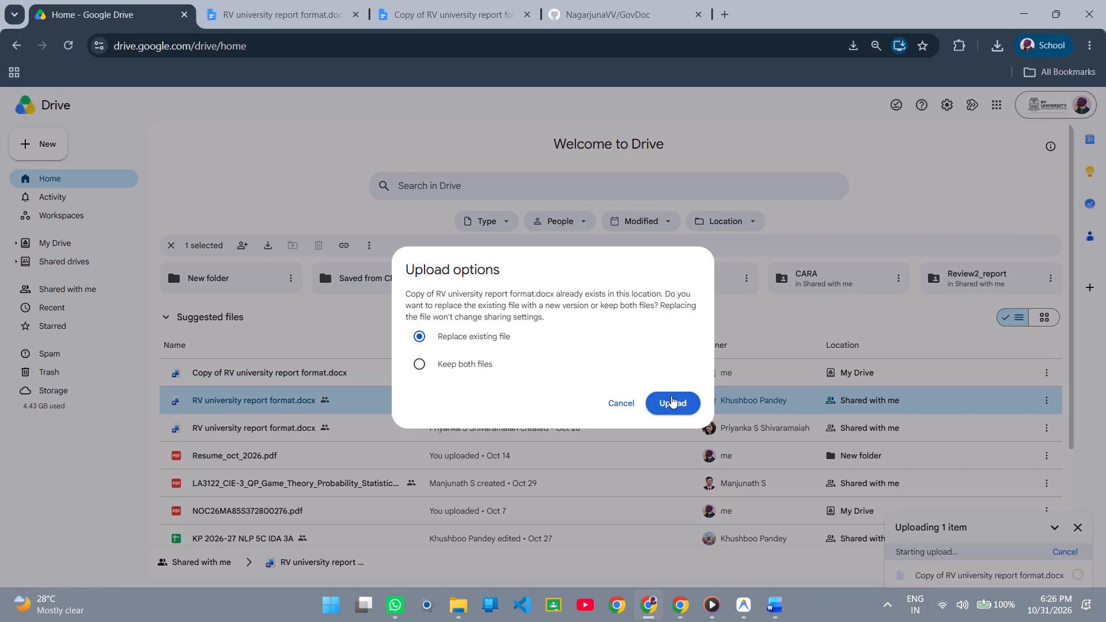
pyautogui.click(450, 368)
pyautogui.click(664, 400)
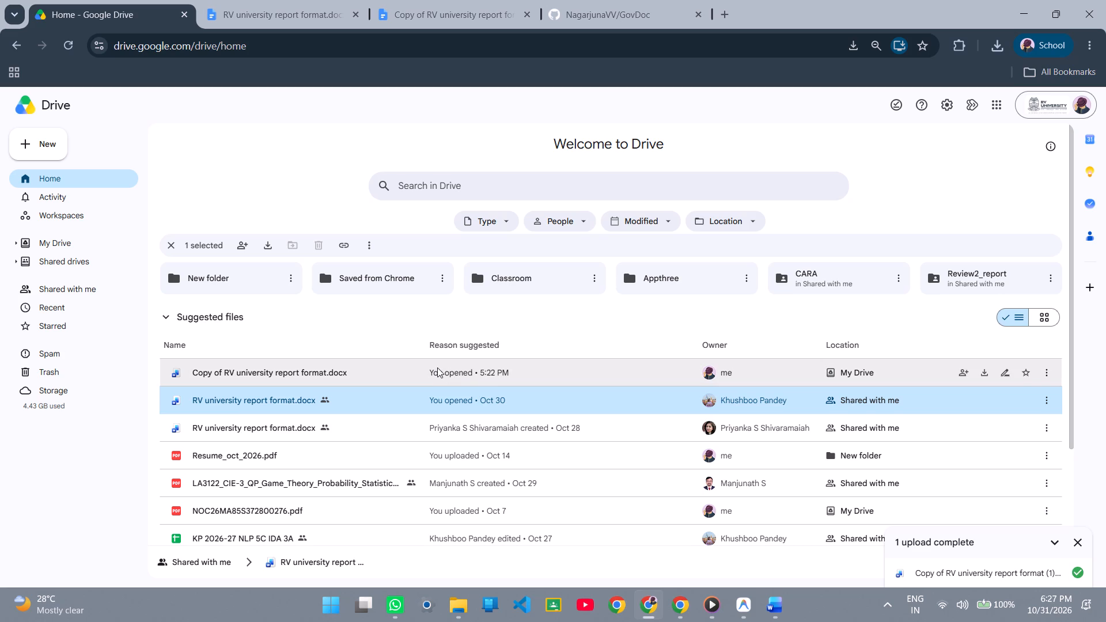
# Refresh the Drive home page and open the newly uploaded Copy of RV university report format (1).docx.
pyautogui.scroll(4, 437, 367)
pyautogui.click(74, 51)
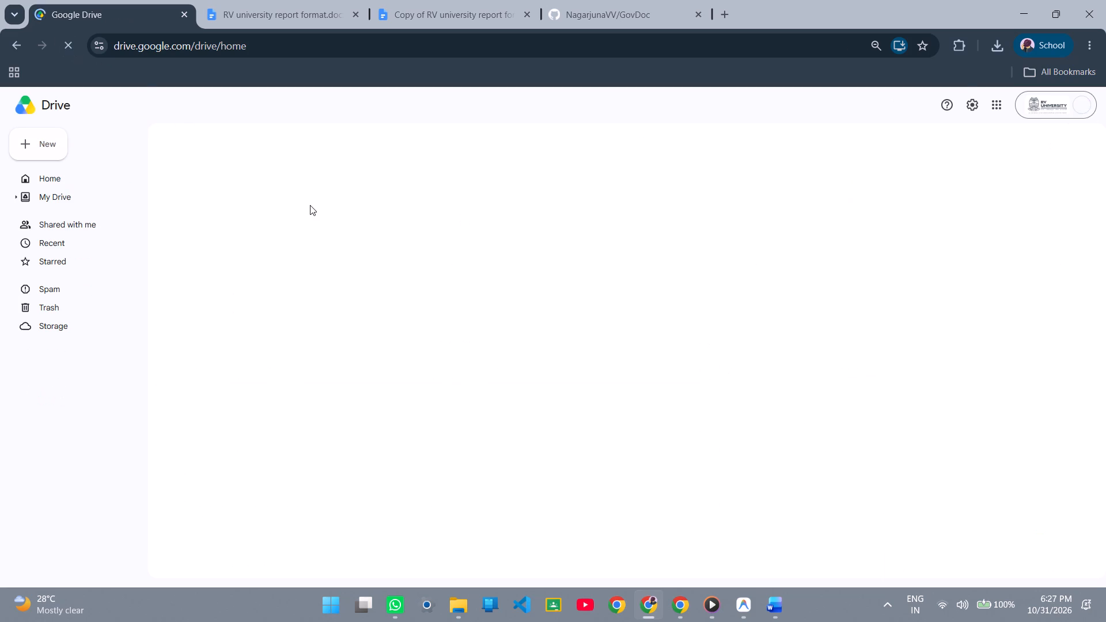
pyautogui.click(339, 358)
pyautogui.click(339, 363)
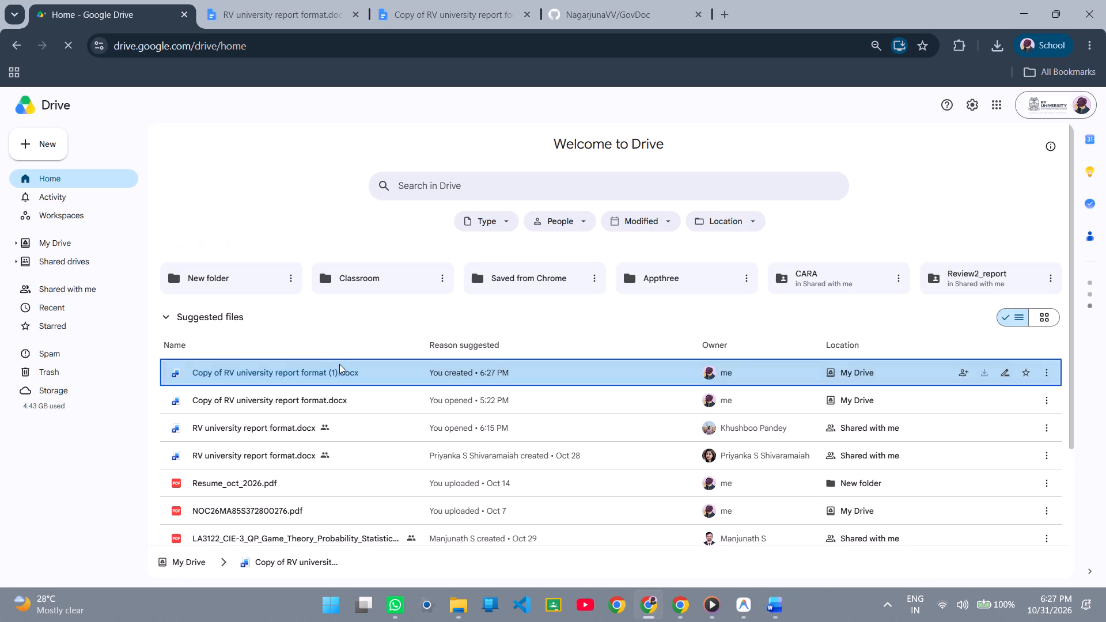
pyautogui.doubleClick(339, 368)
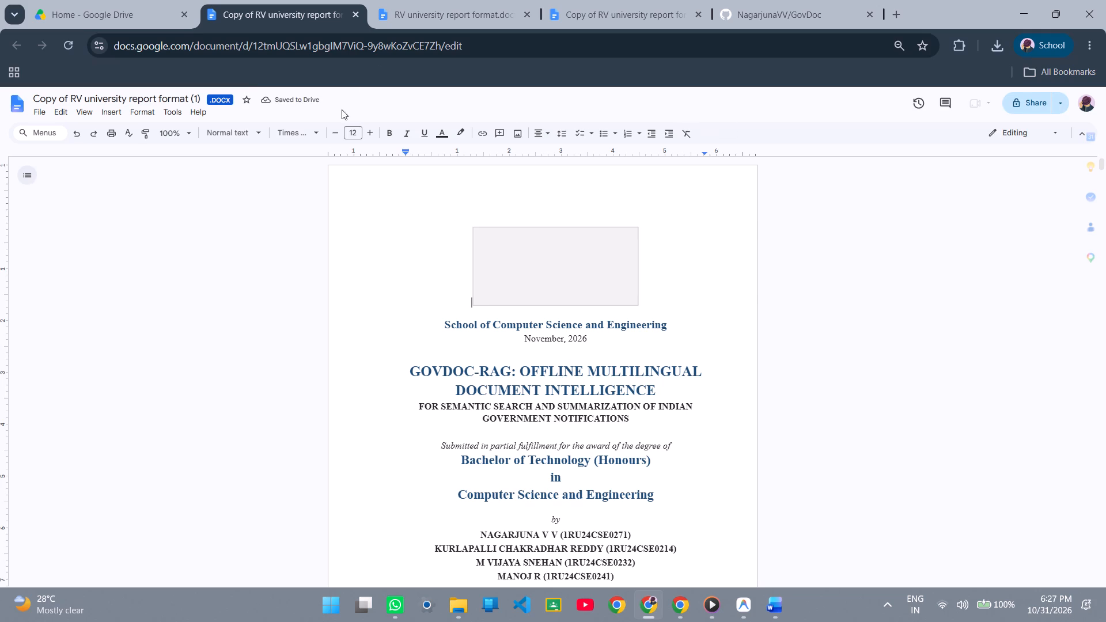
# Show Copy of RV university report format (1) in a split view with RV university report format.docx.
pyautogui.rightClick(338, 19)
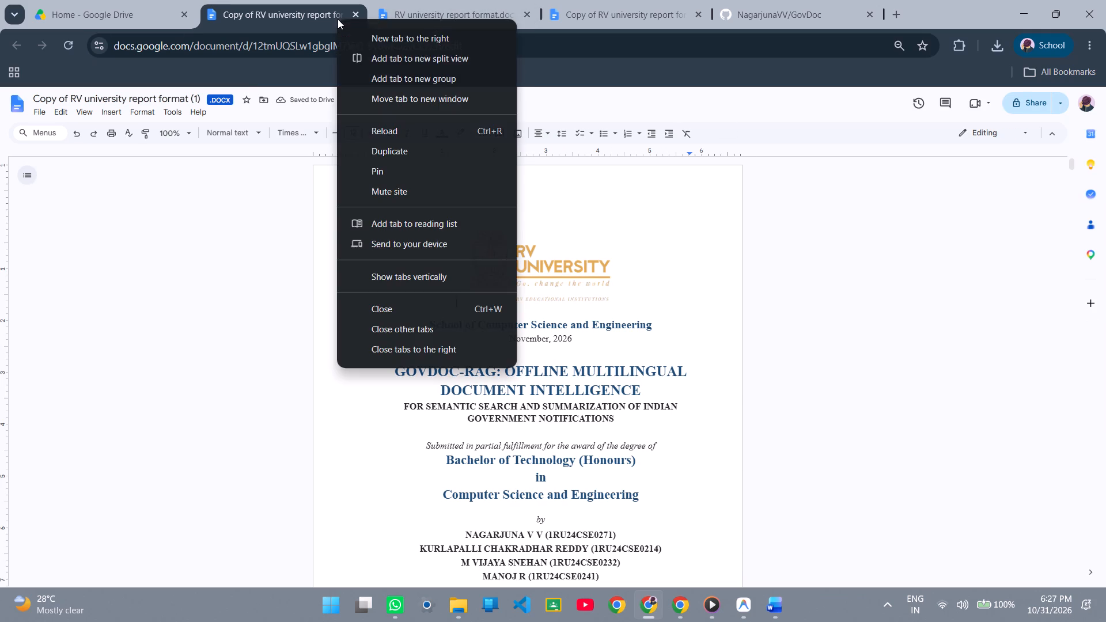
pyautogui.click(399, 52)
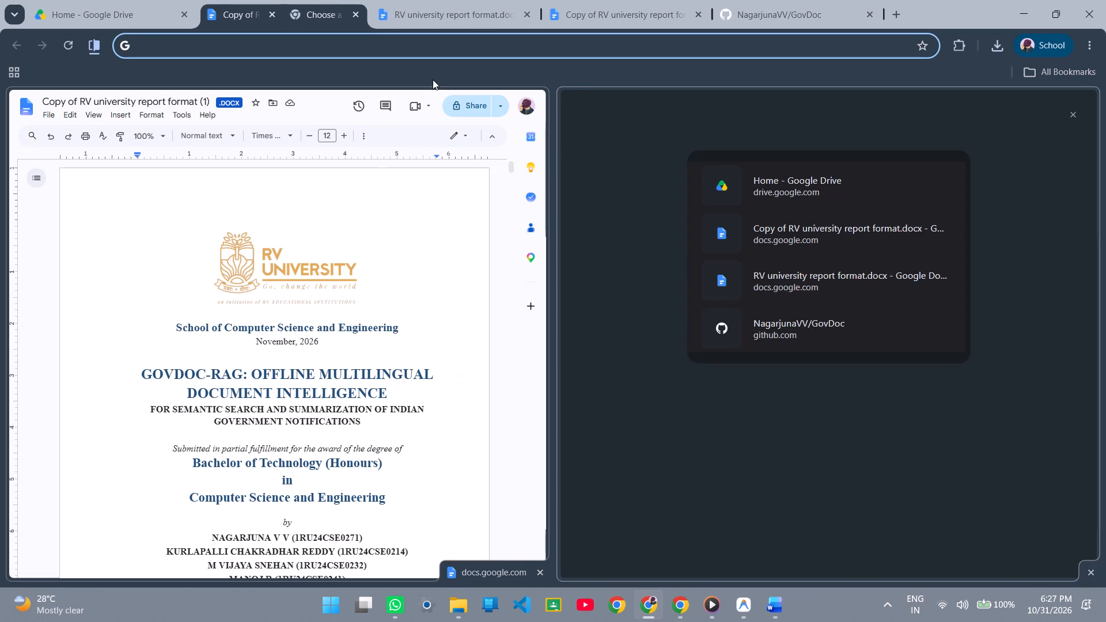
pyautogui.click(423, 0)
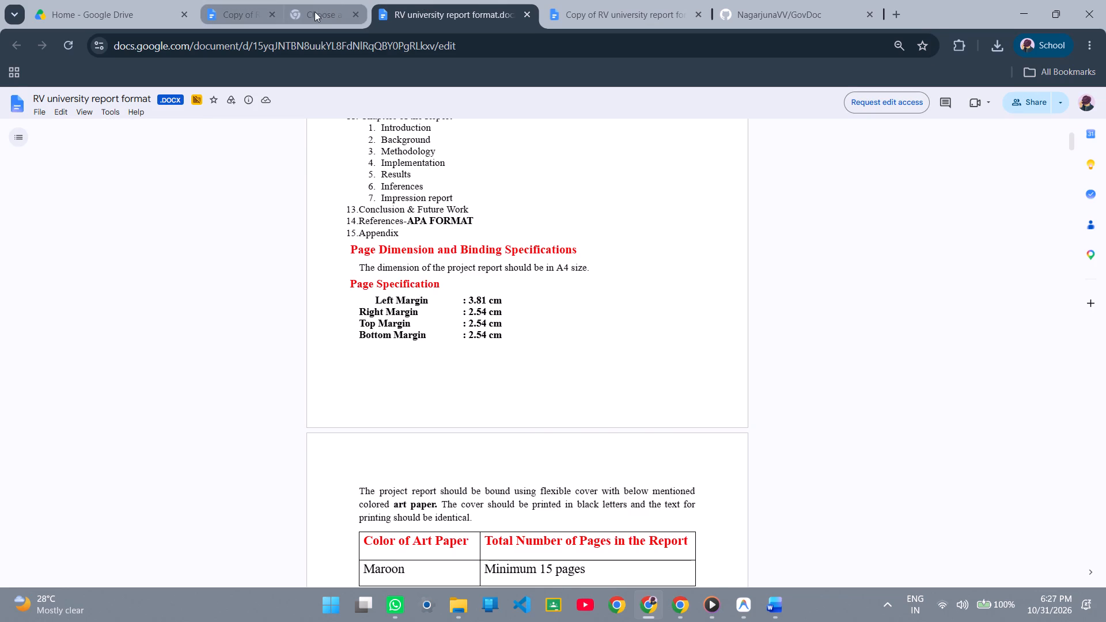
pyautogui.click(315, 12)
pyautogui.click(858, 199)
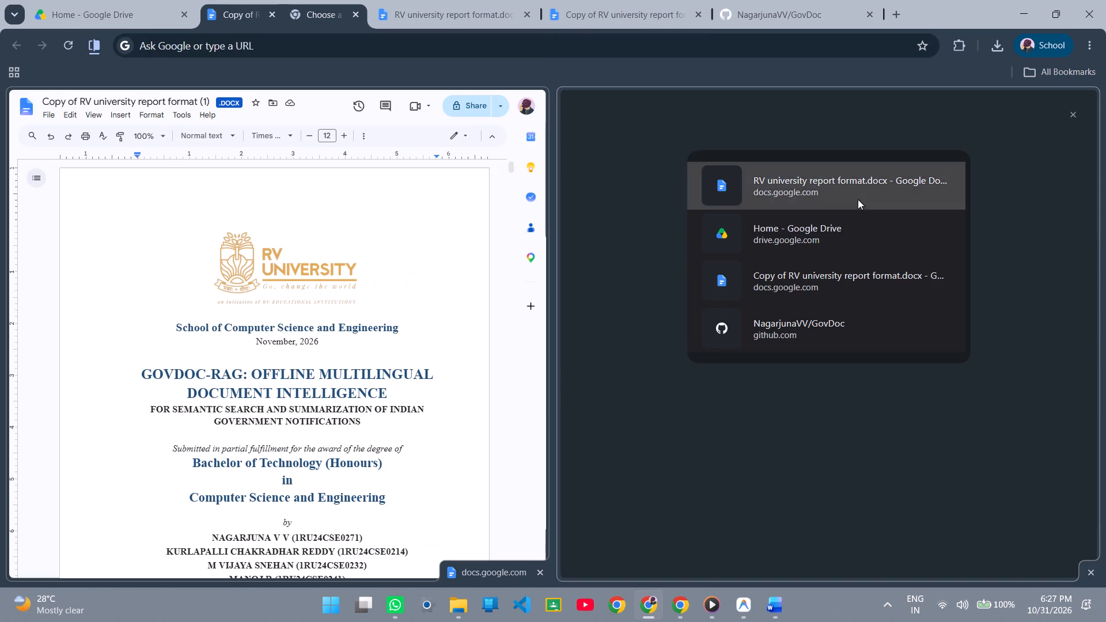
# Examine the uploaded report's Certificate page and look for margin settings among its page orientation, formatting and tool options, without changing anything.
pyautogui.scroll(-4, 325, 351)
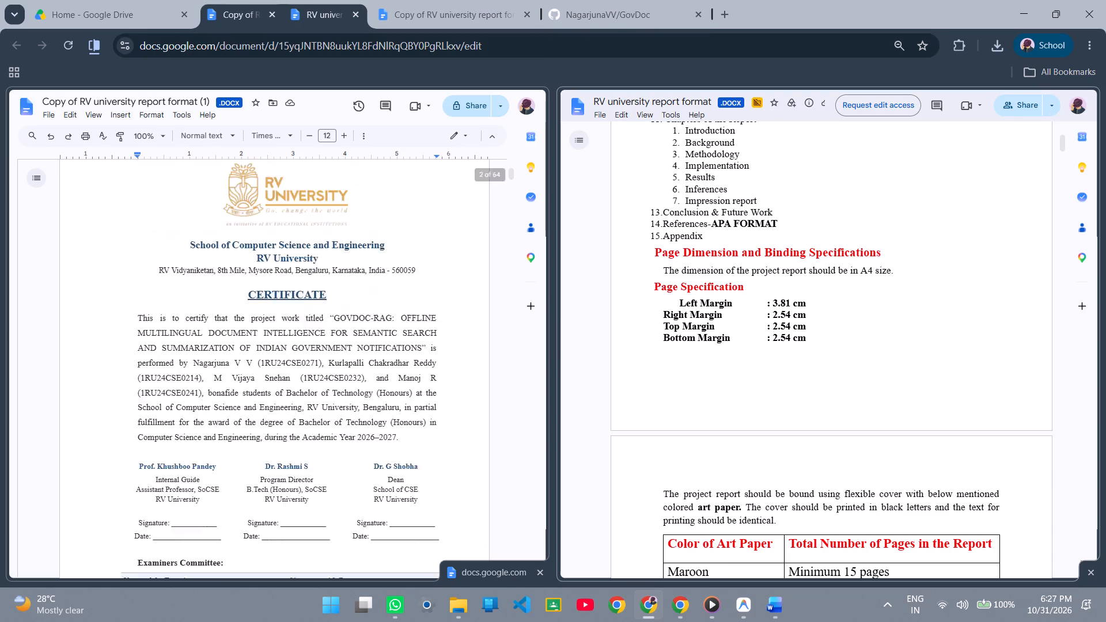
pyautogui.scroll(-2, 325, 351)
pyautogui.scroll(1, 325, 351)
pyautogui.click(127, 110)
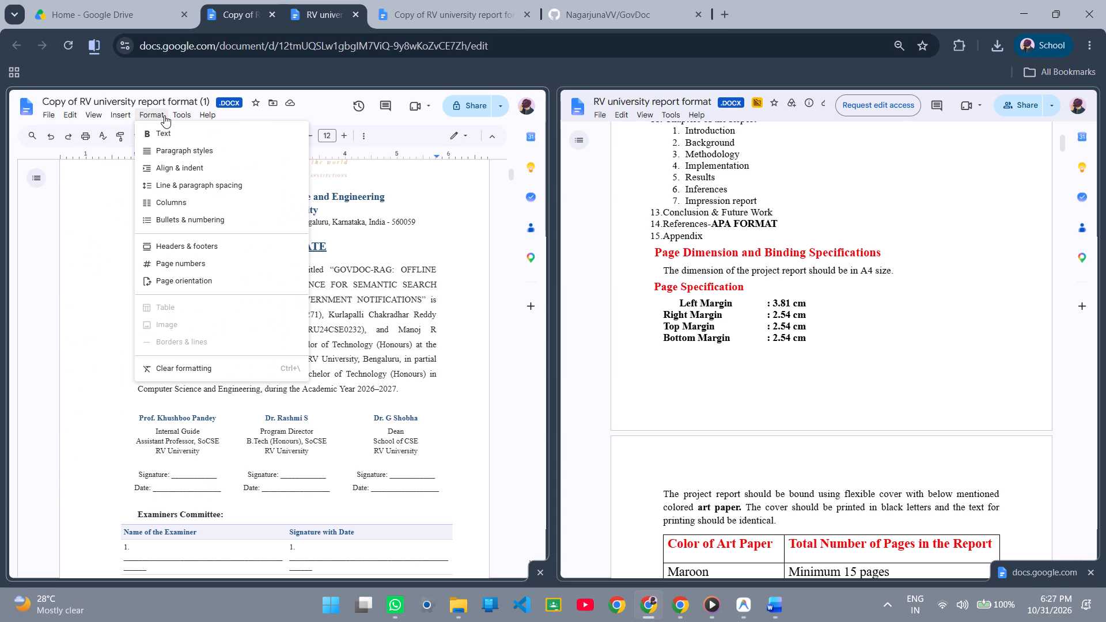
pyautogui.click(192, 283)
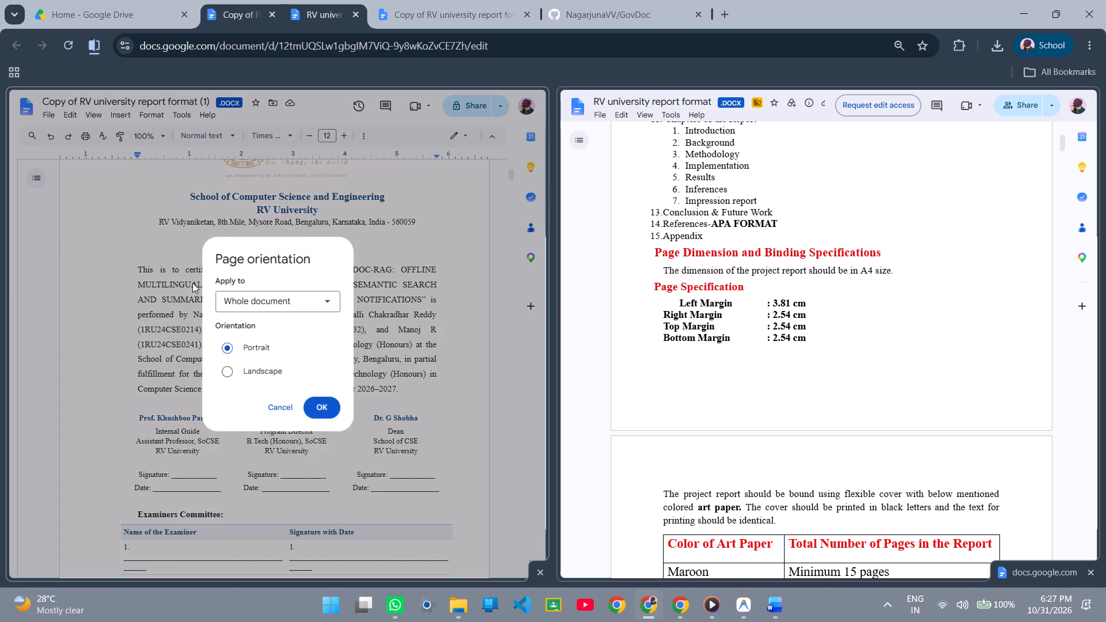
pyautogui.click(276, 403)
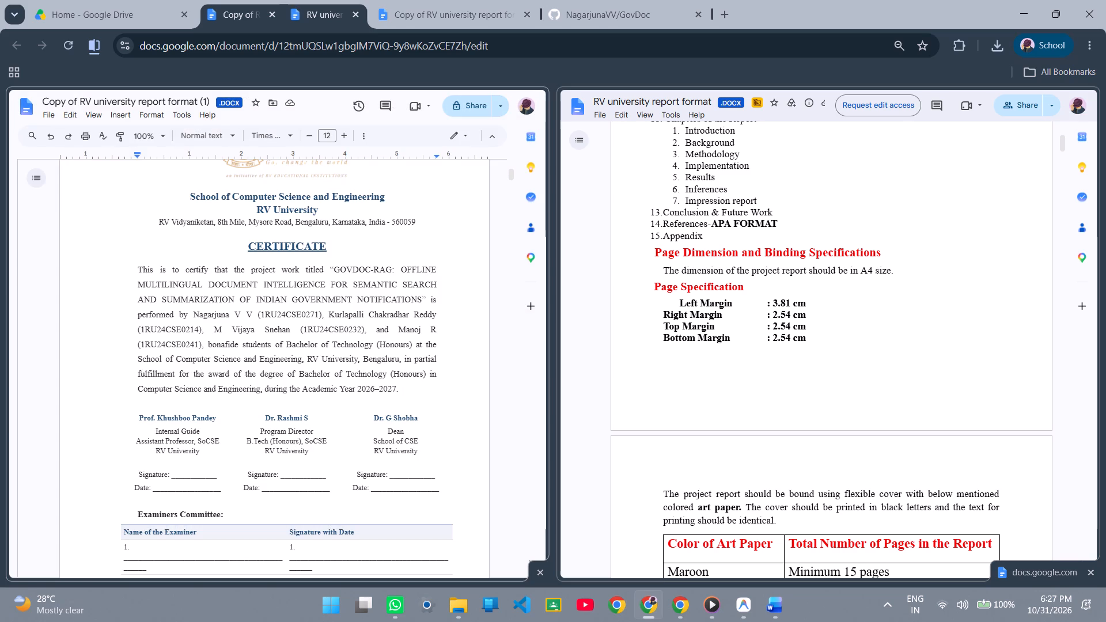
pyautogui.click(165, 120)
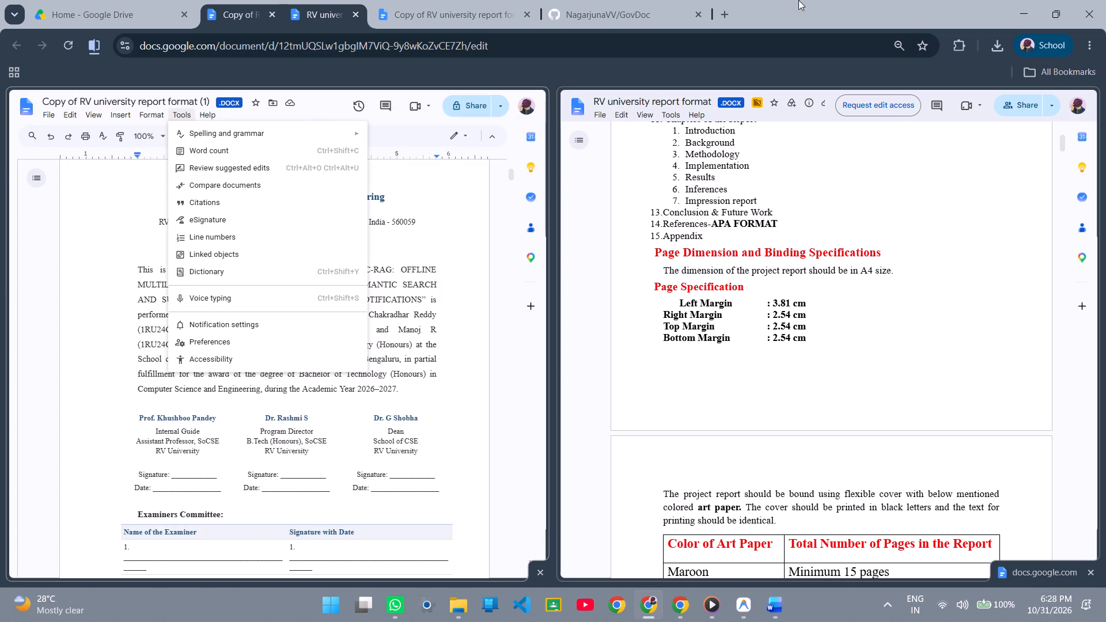
pyautogui.click(657, 0)
# Search Google in a new tab for how to change the margins of whole docs in Google Word, and read the instructions.
pyautogui.click(724, 13)
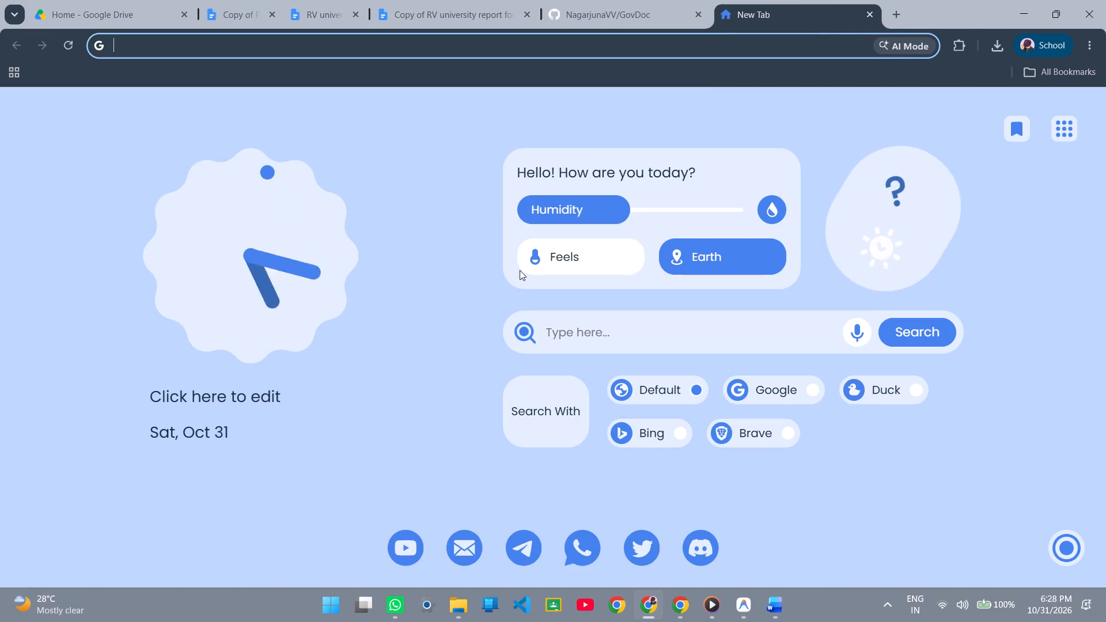
pyautogui.write('HOW TO')
pyautogui.press('space')
pyautogui.write('SHANGE TEH')
pyautogui.press('space')
pyautogui.press('BackSpace')
pyautogui.press('BackSpace')
pyautogui.press('BackSpace')
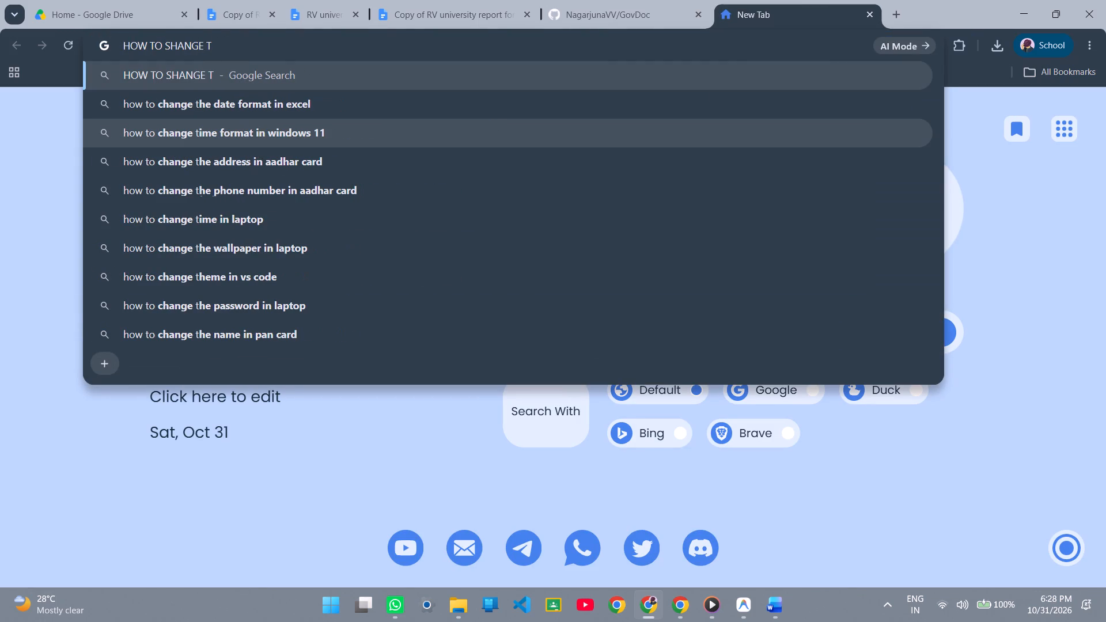
pyautogui.write('HE')
pyautogui.press('space')
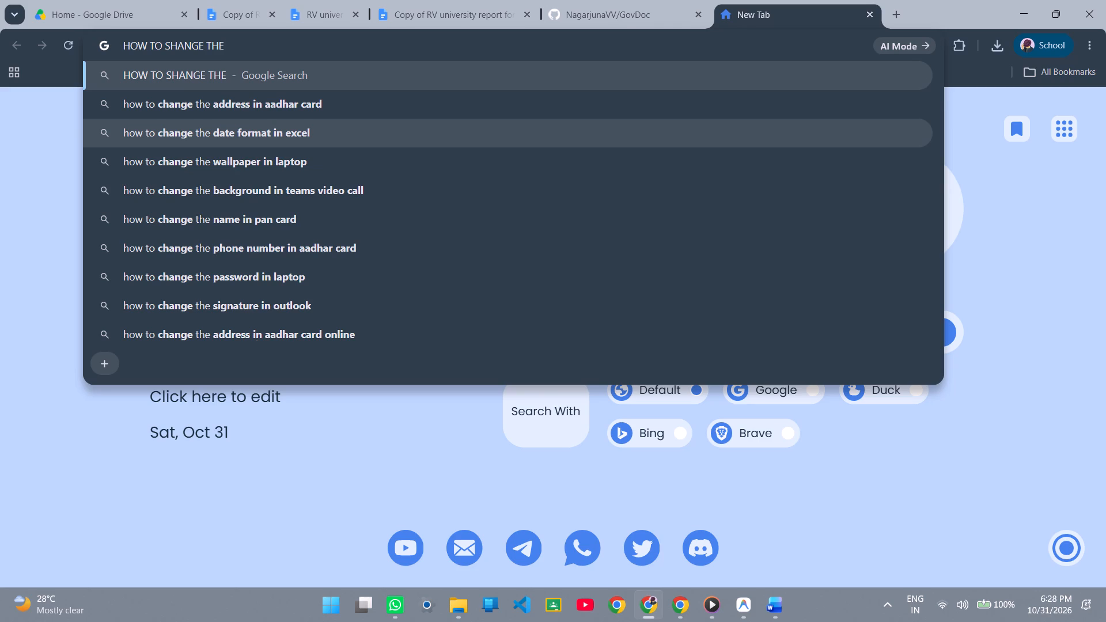
pyautogui.write('FORMA')
pyautogui.press('BackSpace')
pyautogui.press('BackSpace')
pyautogui.press('BackSpace')
pyautogui.press('BackSpace')
pyautogui.press('BackSpace')
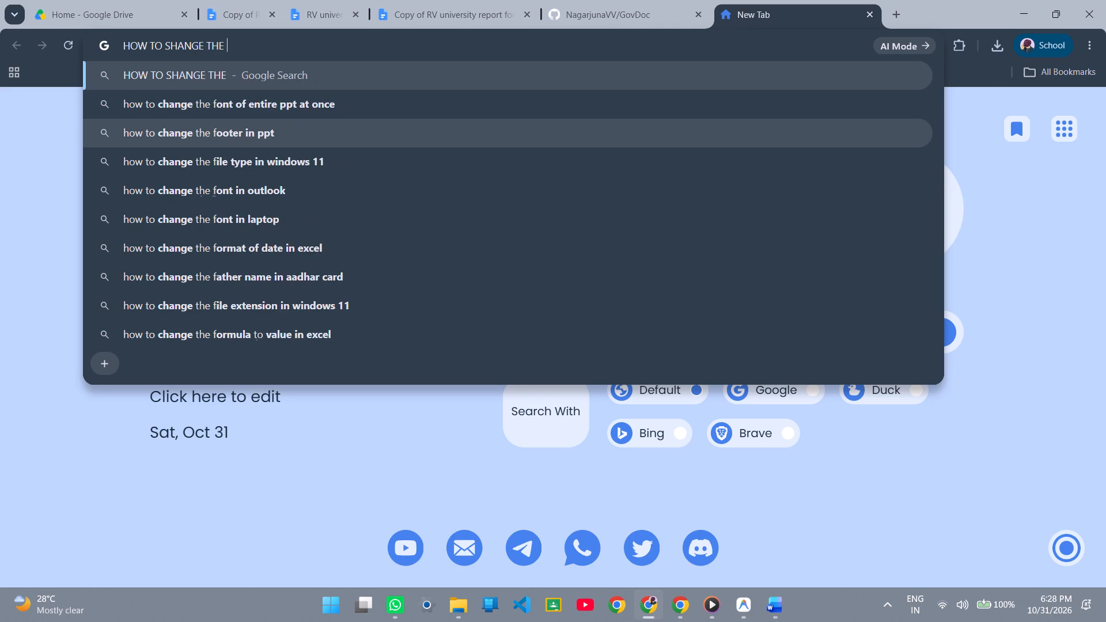
pyautogui.write('MARGINS')
pyautogui.press('space')
pyautogui.write('T')
pyautogui.press('space')
pyautogui.press('BackSpace')
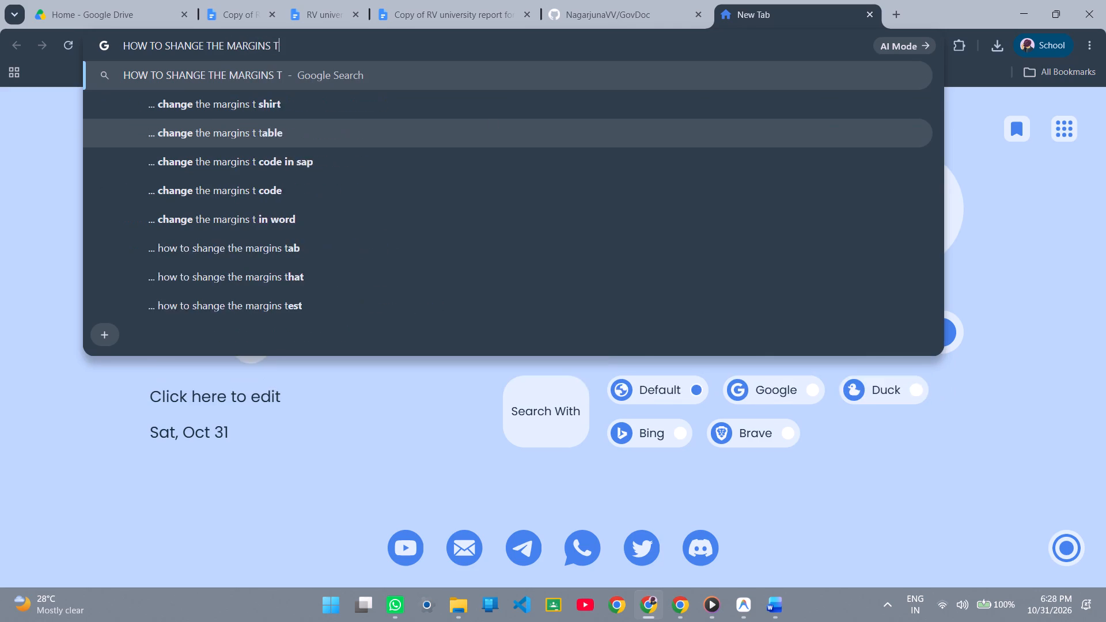
pyautogui.write('O')
pyautogui.press('space')
pyautogui.press('BackSpace')
pyautogui.press('BackSpace')
pyautogui.press('BackSpace')
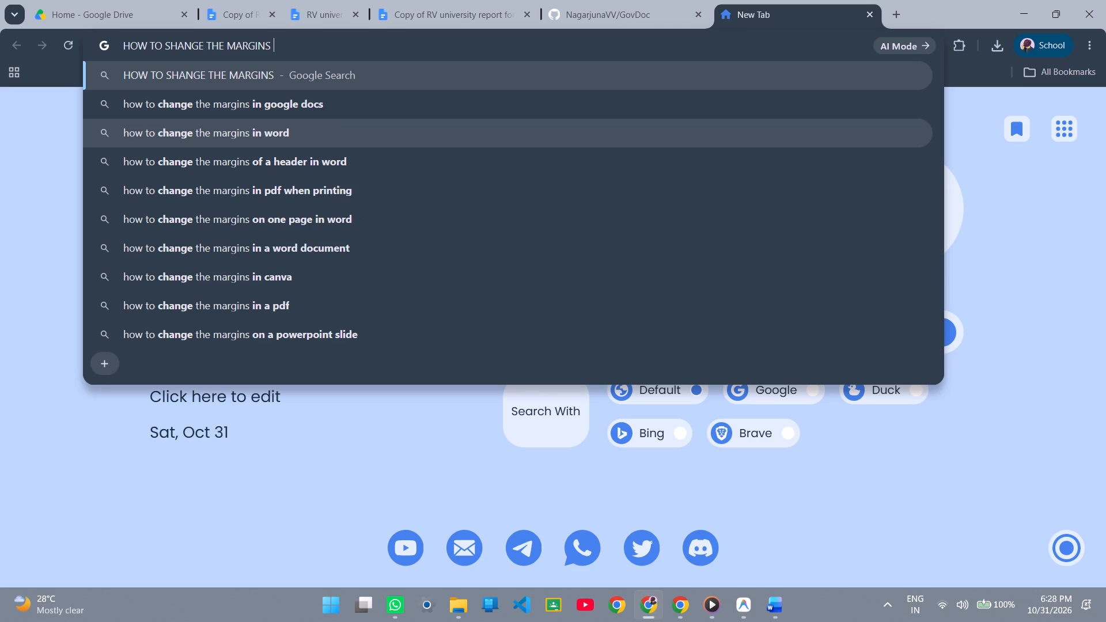
pyautogui.write('OF')
pyautogui.press('space')
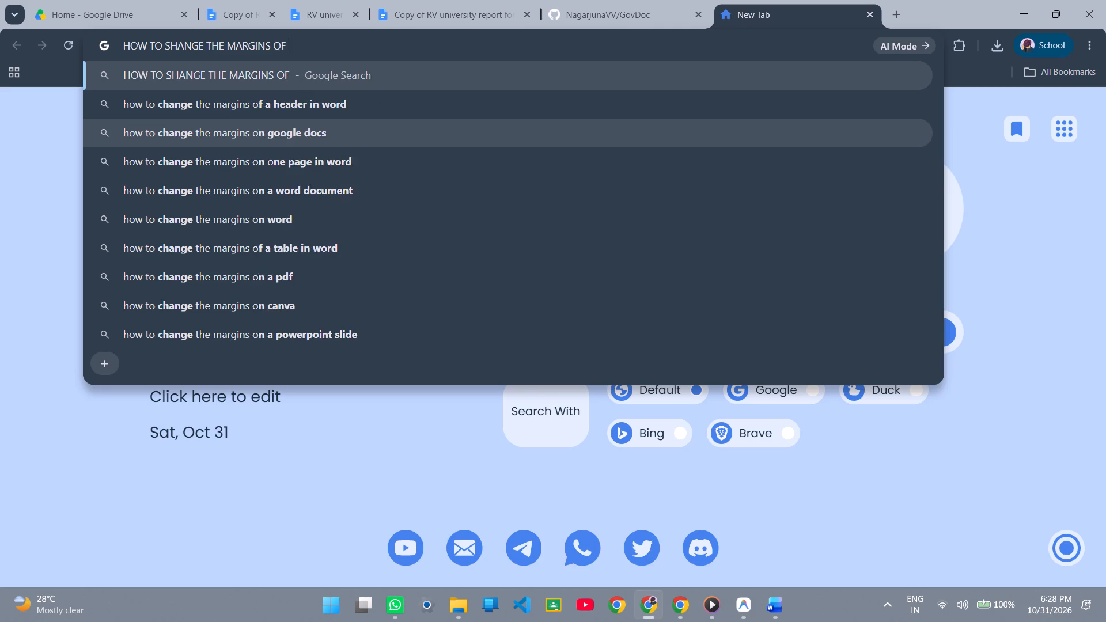
pyautogui.write('WHOLE DOCS IN')
pyautogui.press('space')
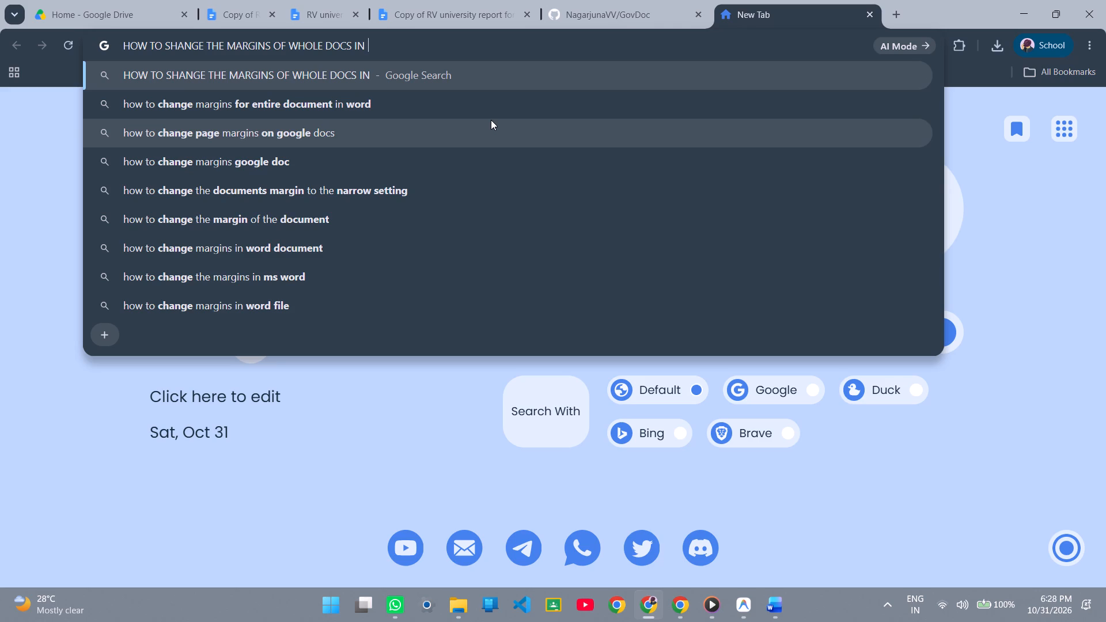
pyautogui.write('GOOGLE WORD')
pyautogui.press('Return')
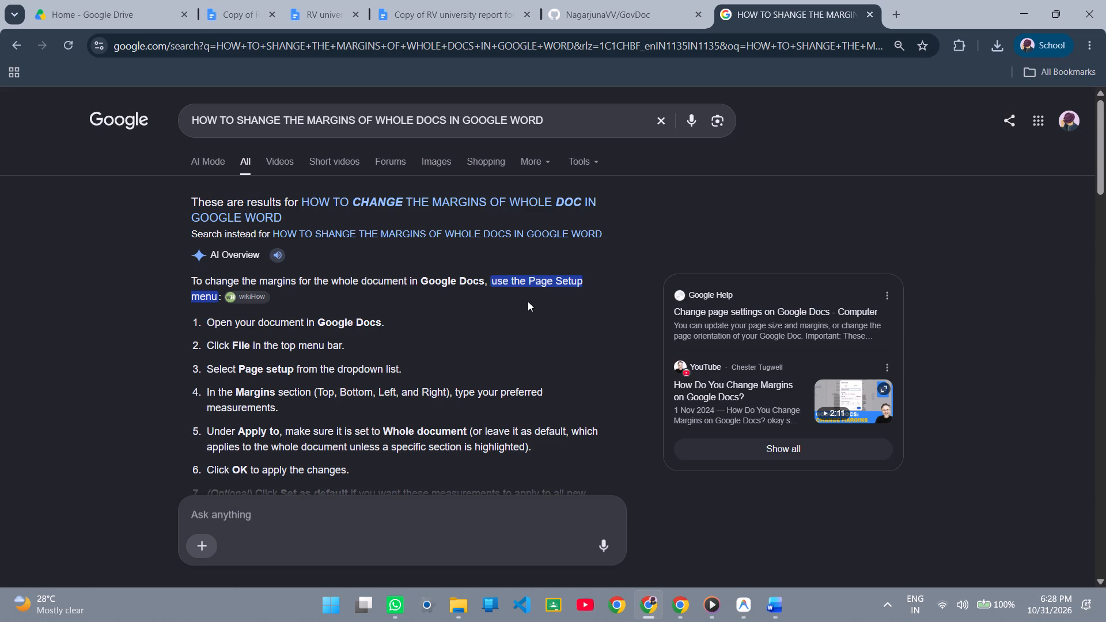
pyautogui.scroll(-1, 528, 301)
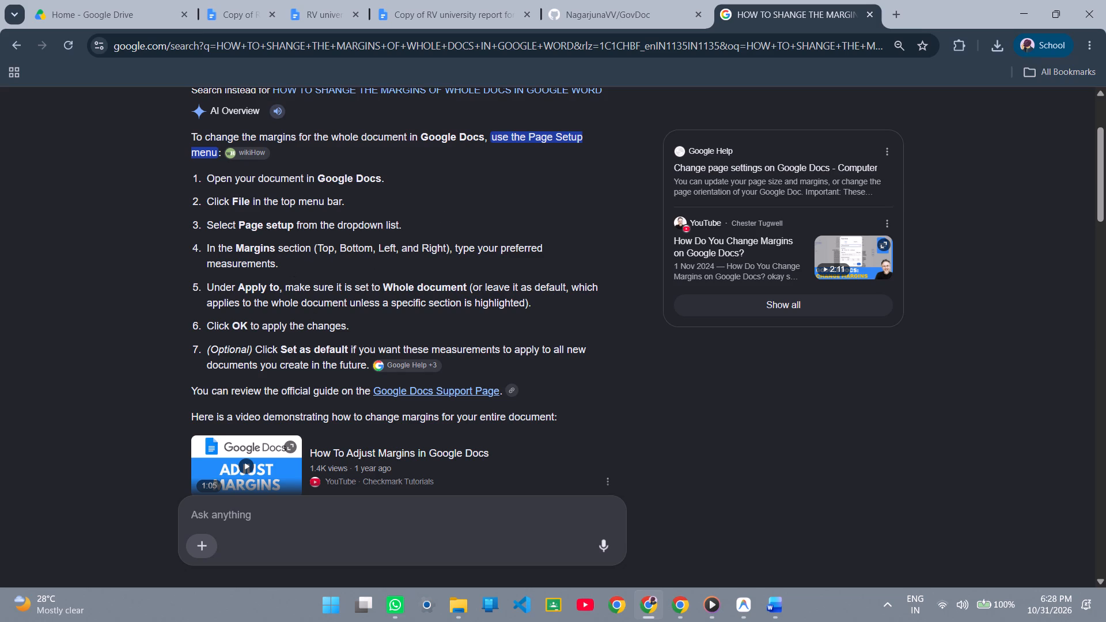
# Open Page setup for Copy of RV university report format (1), choose the Whole document scope, and check its paper size and margins.
pyautogui.click(431, 8)
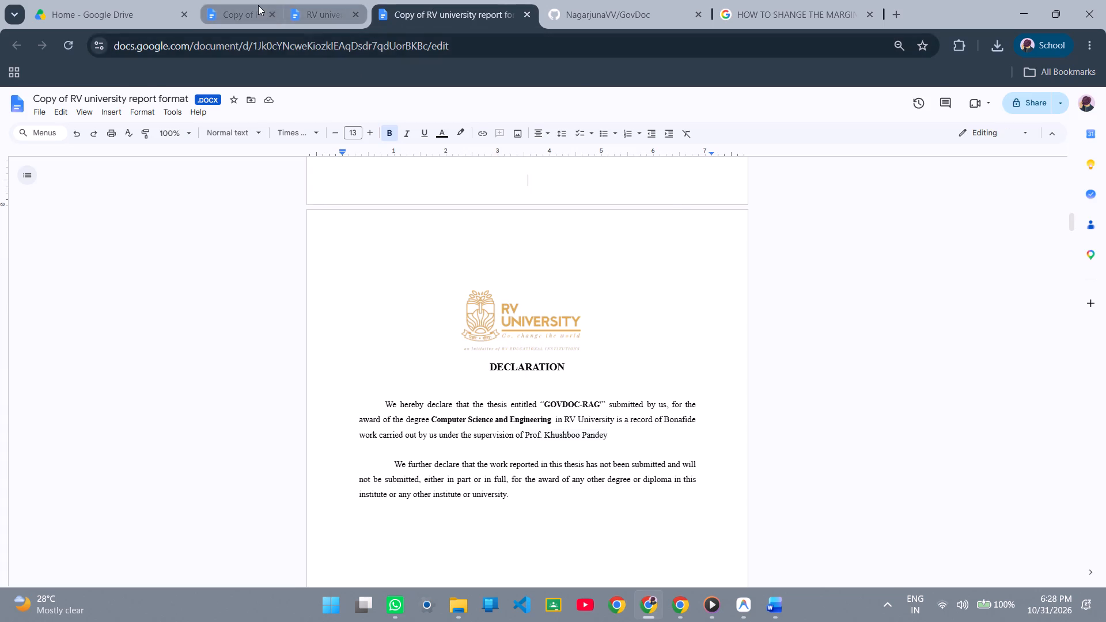
pyautogui.click(258, 5)
pyautogui.click(42, 114)
pyautogui.click(44, 114)
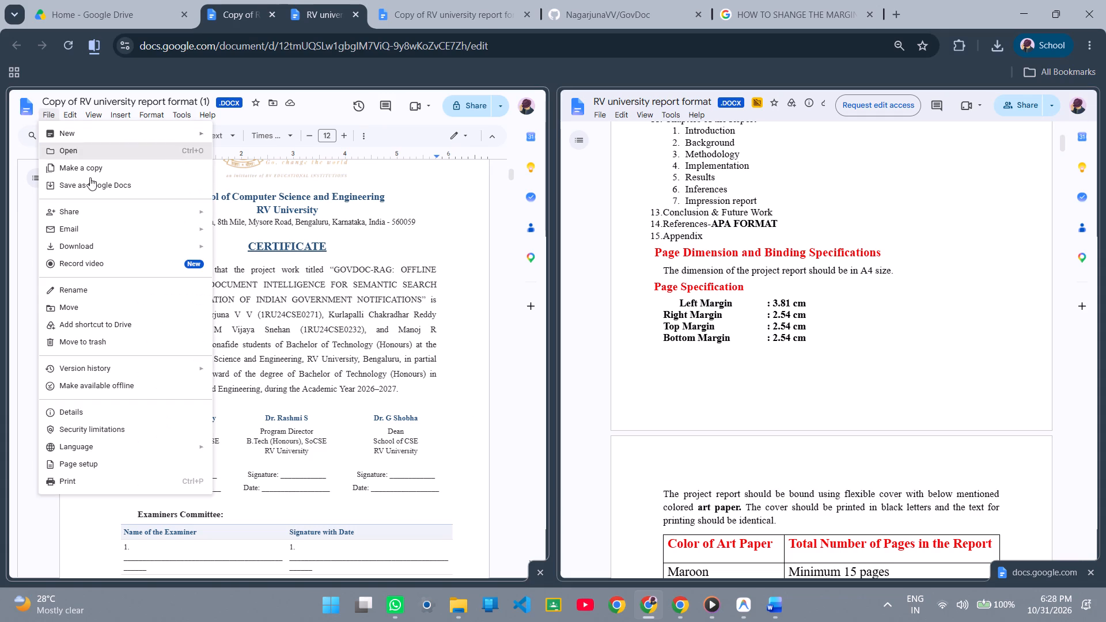
pyautogui.click(100, 469)
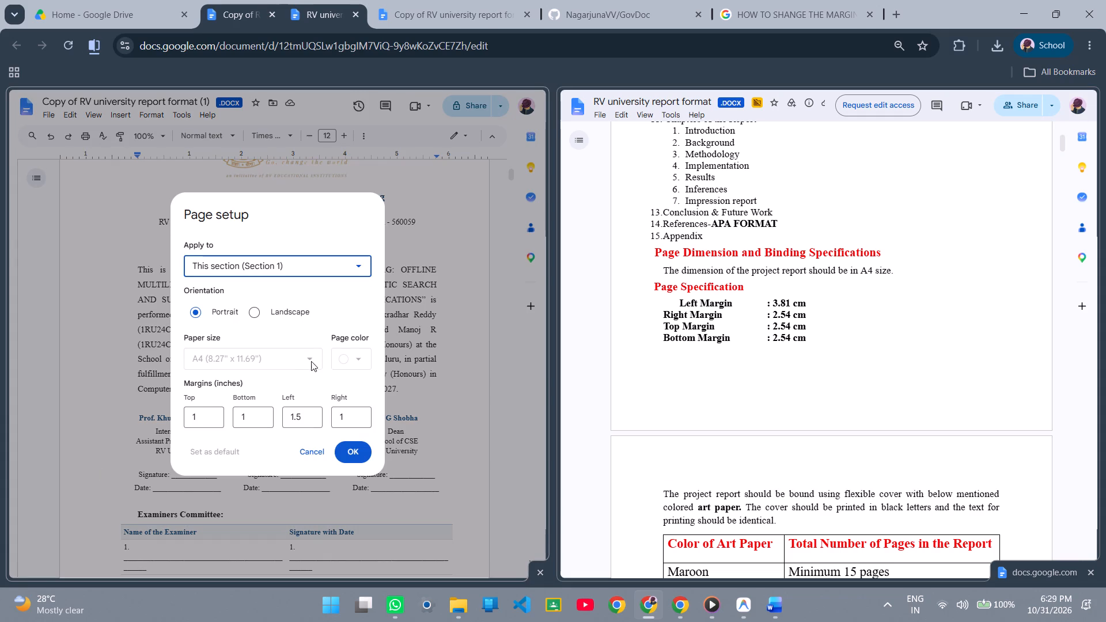
pyautogui.click(334, 275)
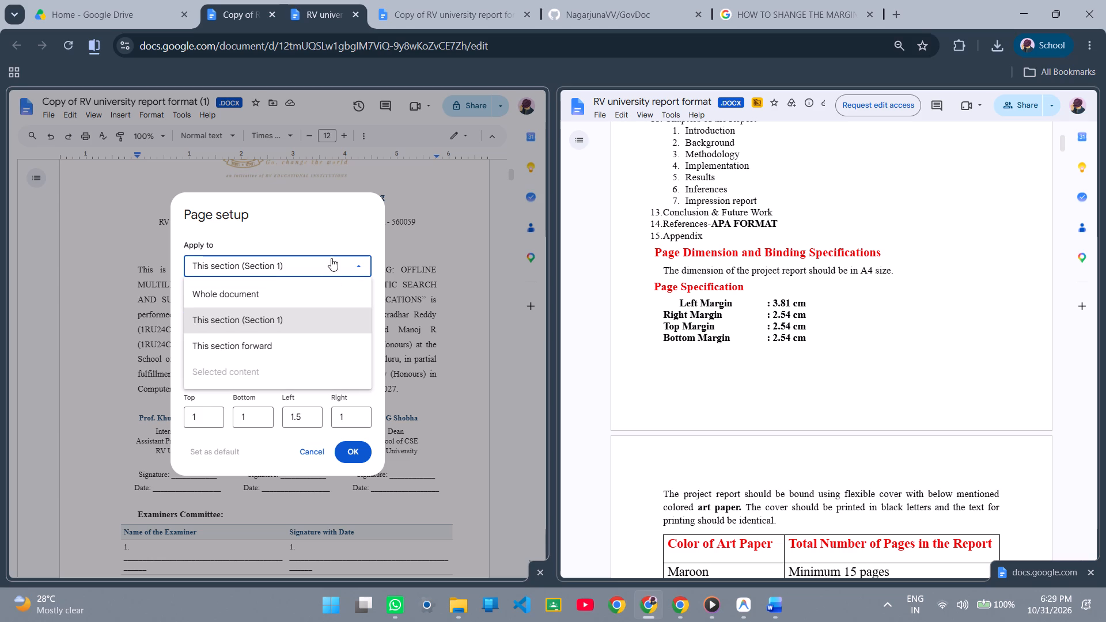
pyautogui.click(255, 292)
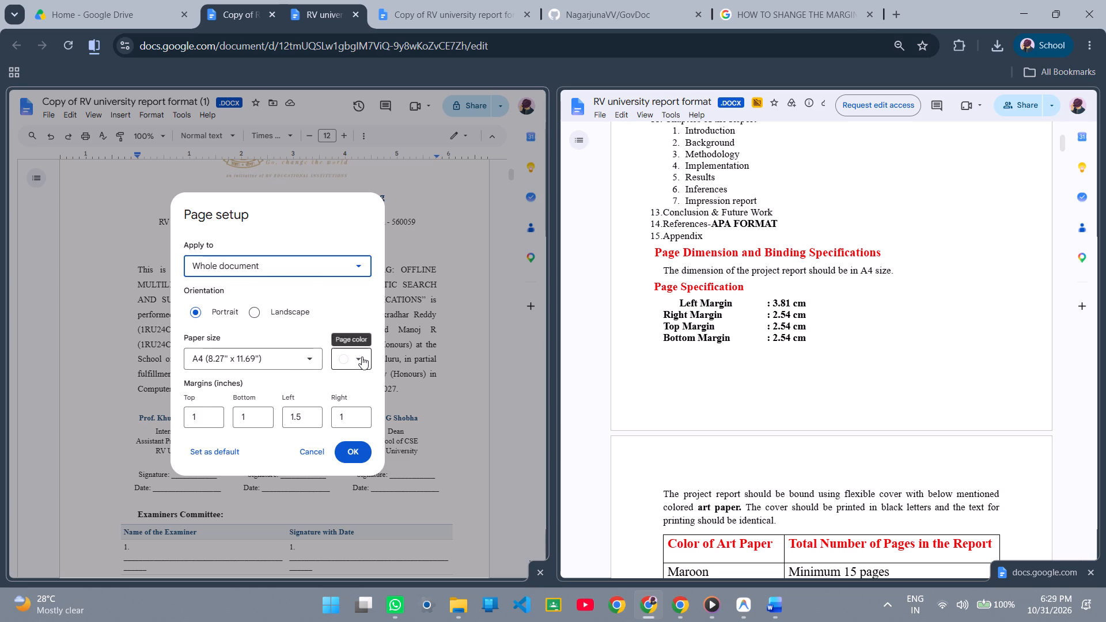
pyautogui.click(301, 355)
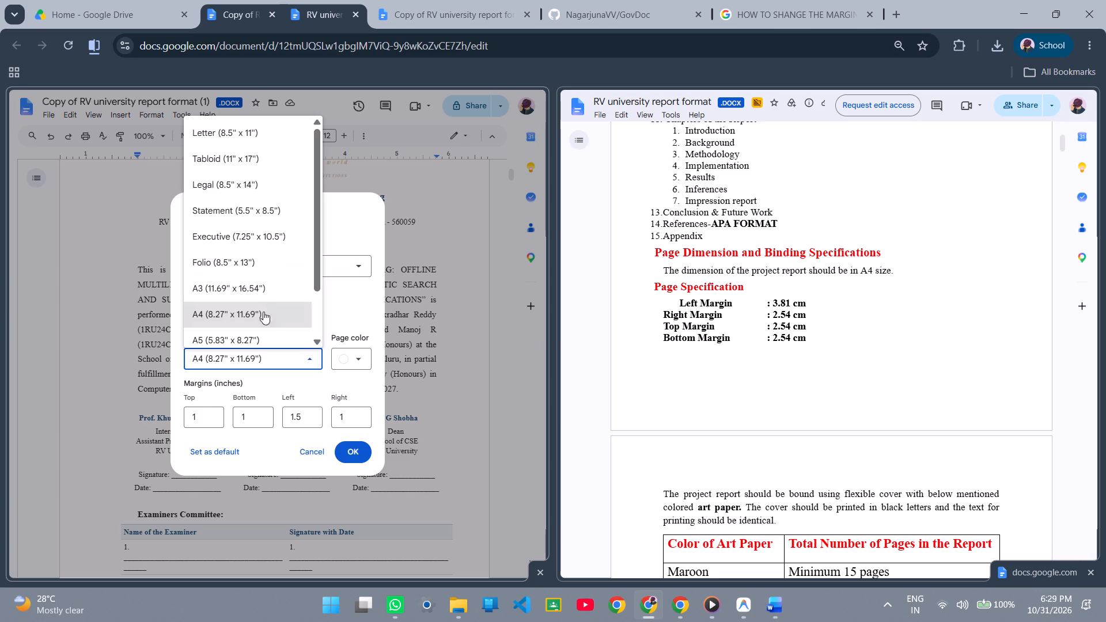
pyautogui.click(293, 358)
pyautogui.click(214, 414)
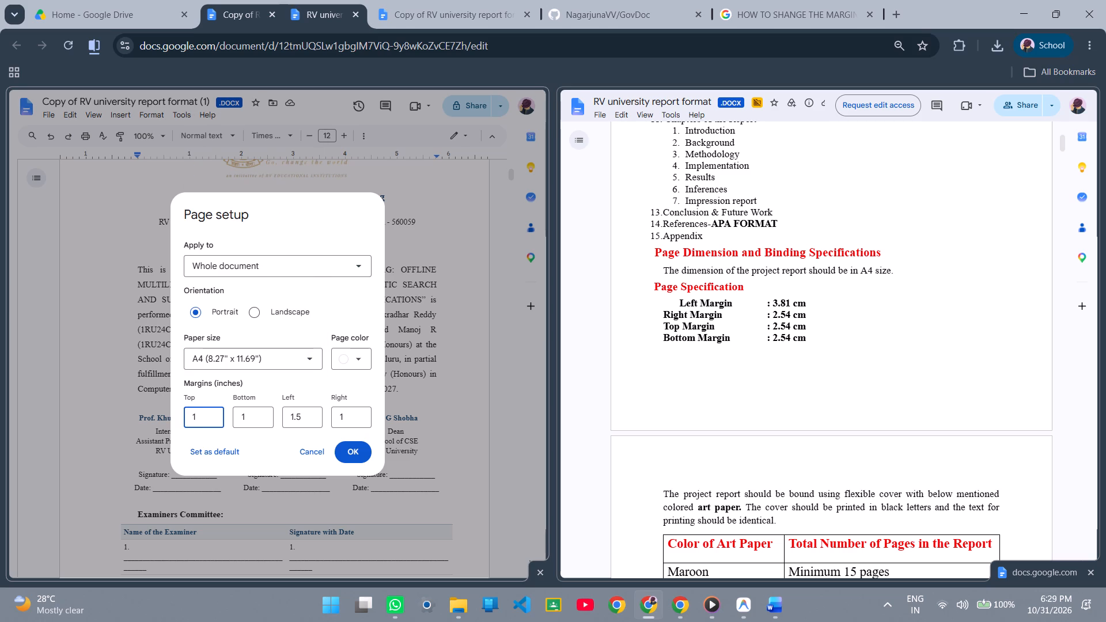
pyautogui.scroll(-1, 281, 387)
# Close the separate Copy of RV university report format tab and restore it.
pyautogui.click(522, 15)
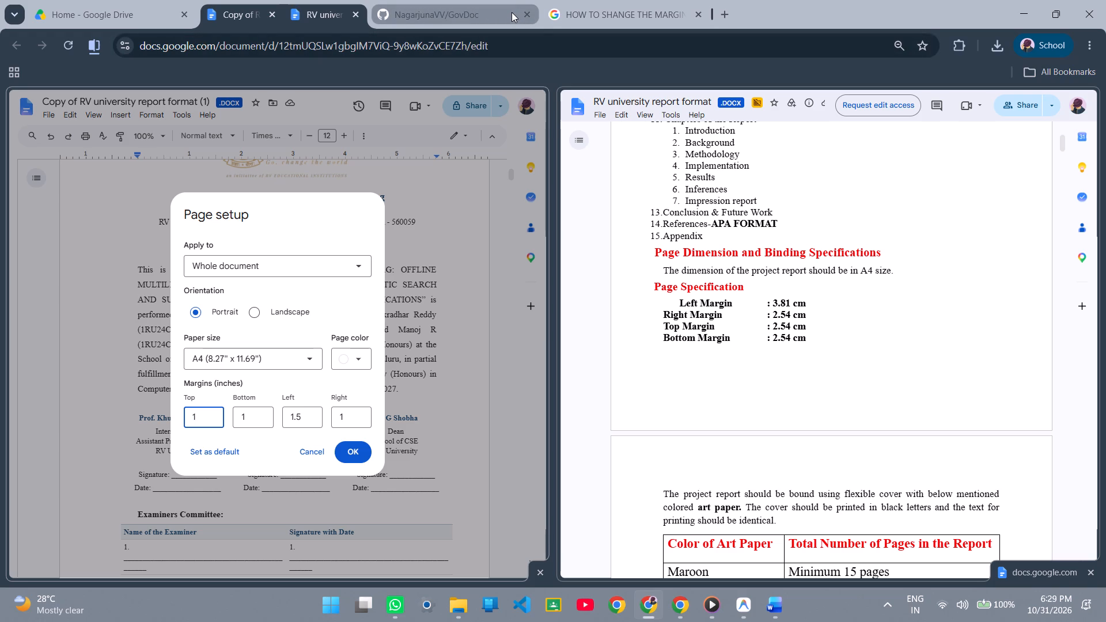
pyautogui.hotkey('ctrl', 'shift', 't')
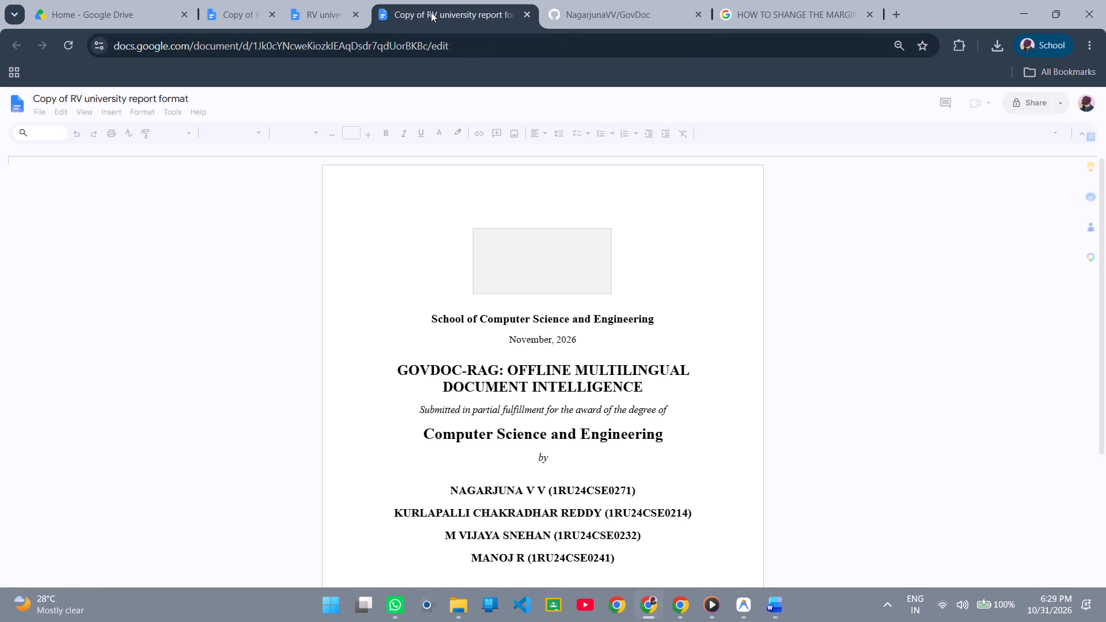
# Open Page setup for Copy of RV university report format and check the Section 1 margins.
pyautogui.click(37, 109)
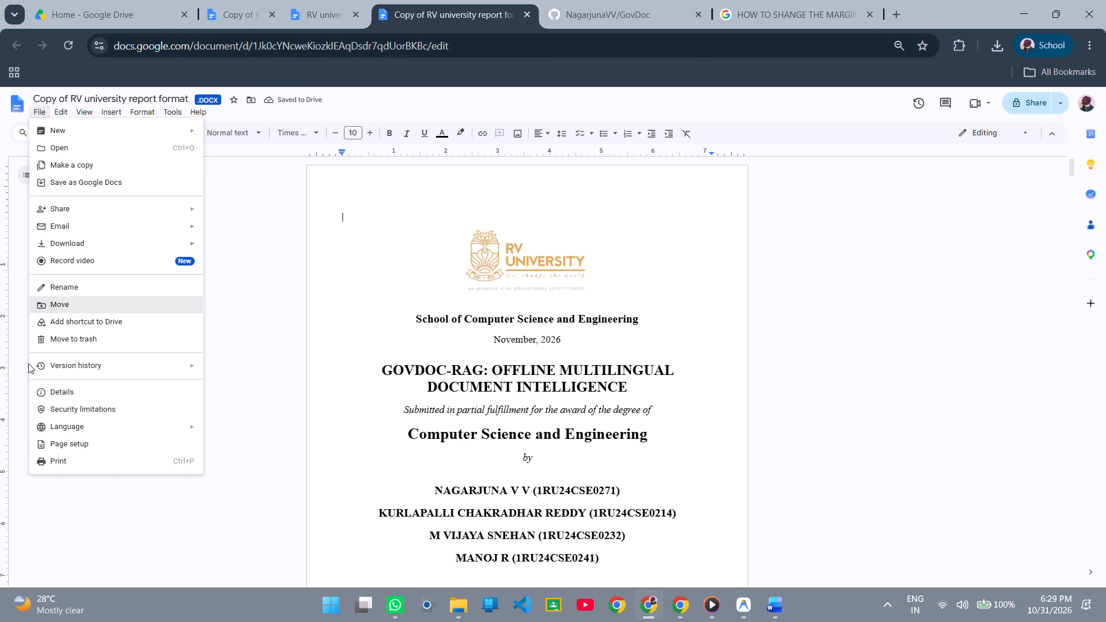
pyautogui.click(82, 466)
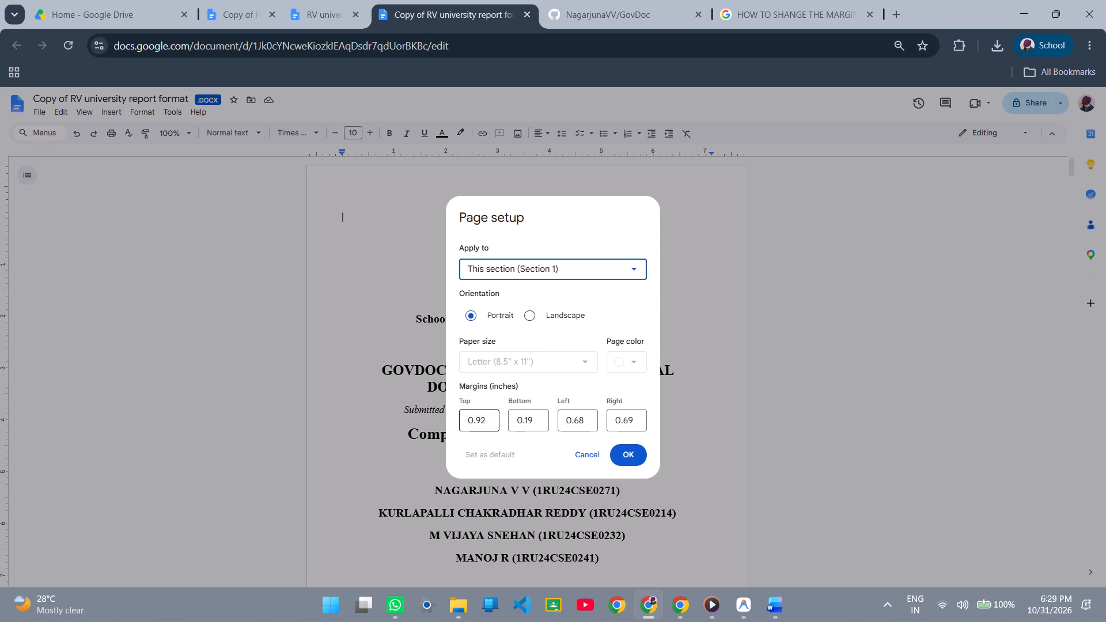
pyautogui.moveTo(487, 422); pyautogui.dragTo(469, 423)
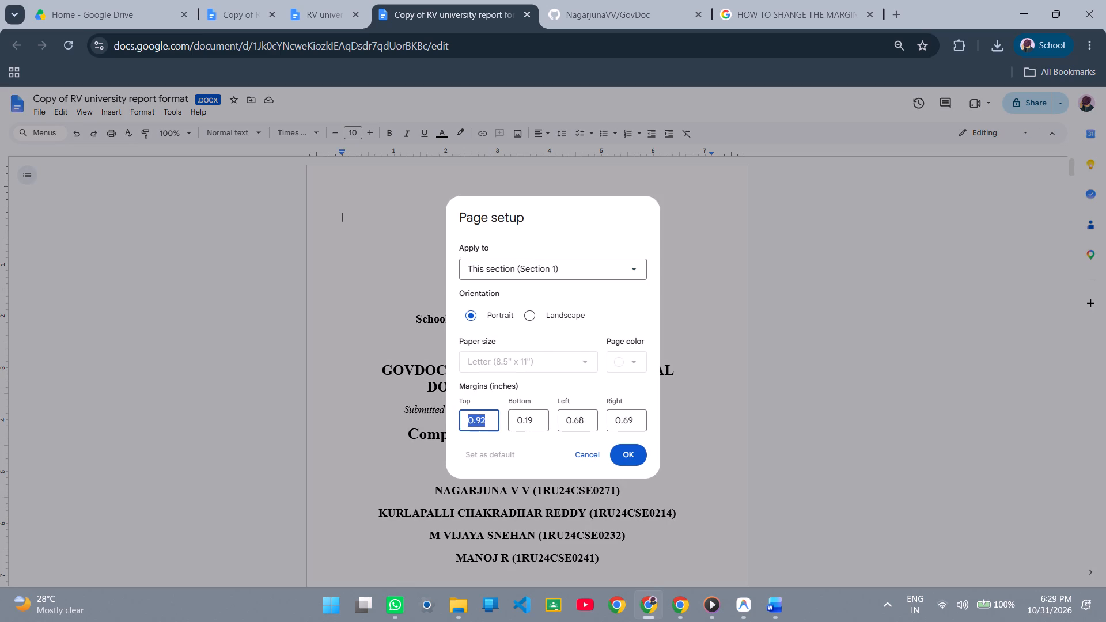
pyautogui.moveTo(469, 423); pyautogui.dragTo(467, 423)
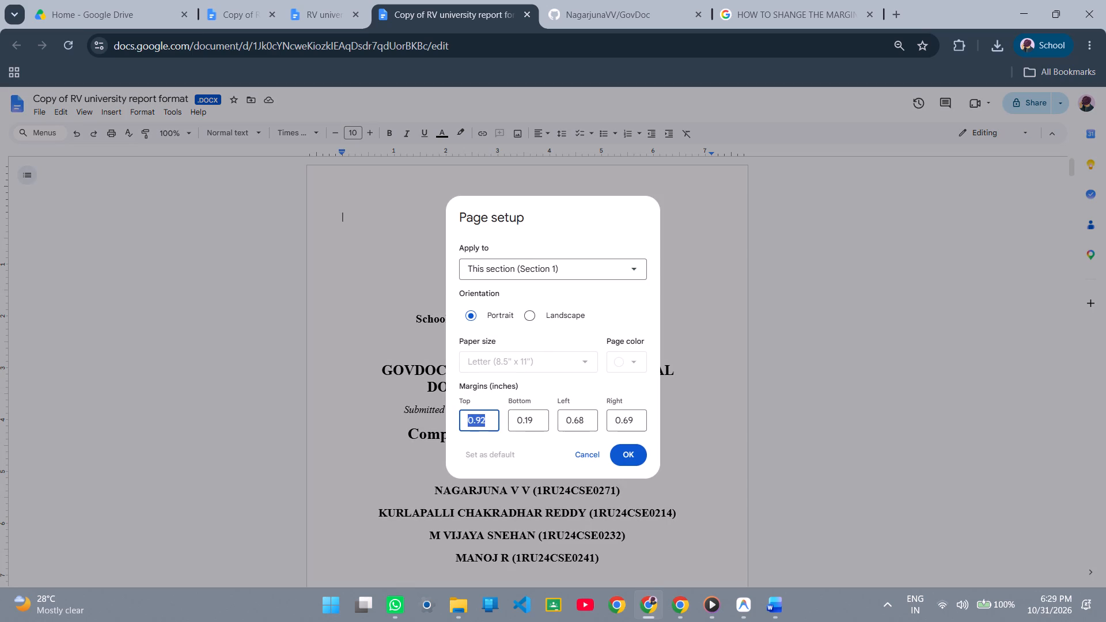
pyautogui.click(469, 420)
# Look for page setup options in the RV university report format template, and return to Copy of RV university report format.
pyautogui.click(305, 12)
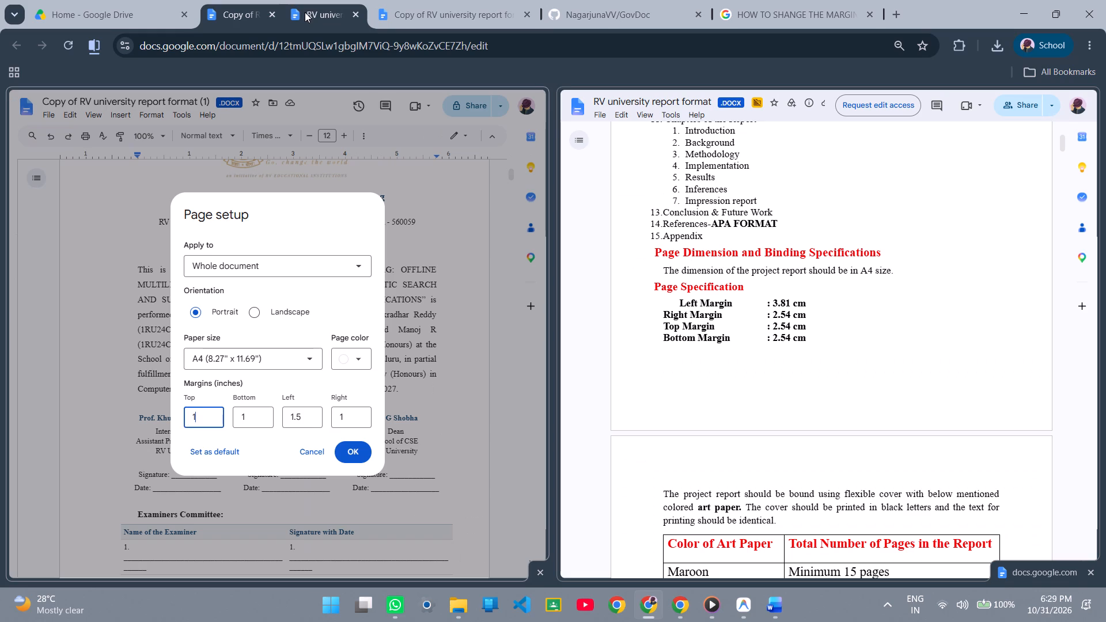
pyautogui.click(603, 107)
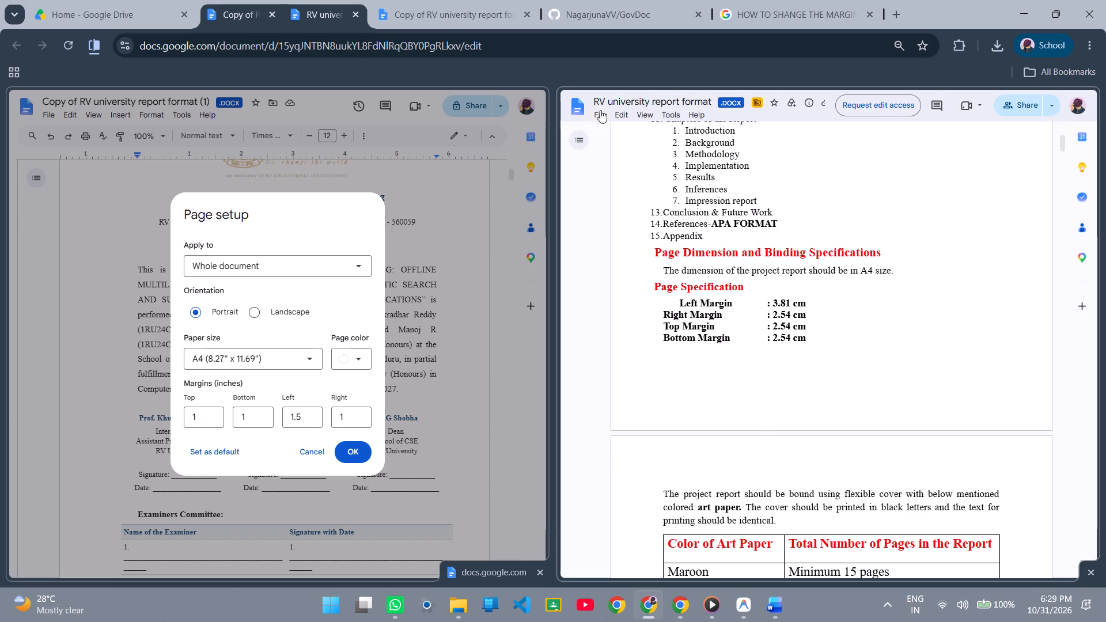
pyautogui.click(600, 110)
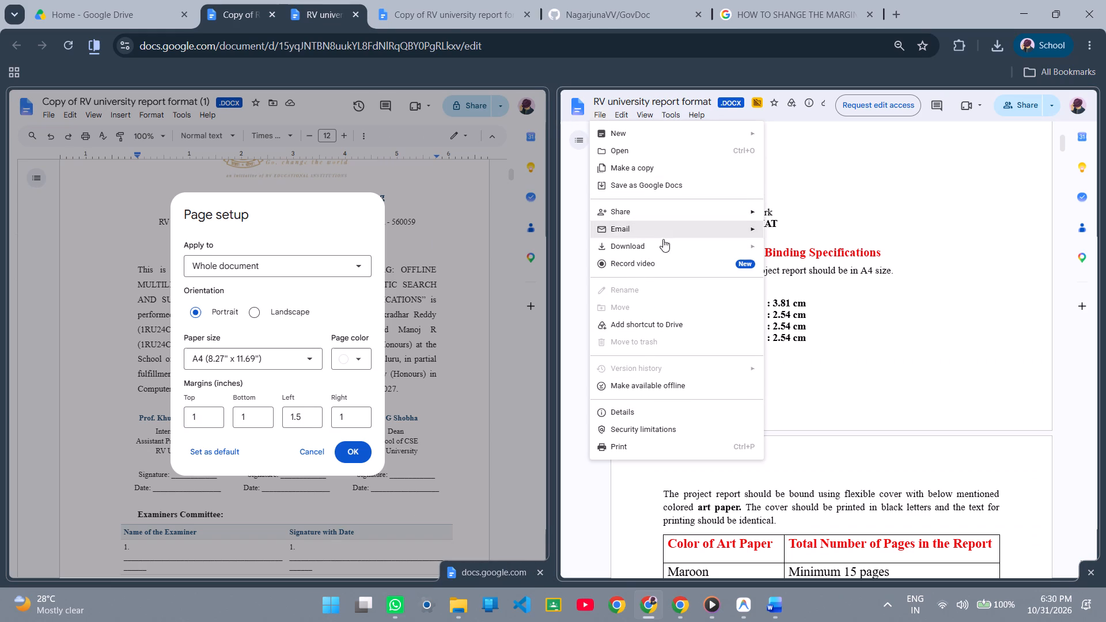
pyautogui.click(477, 18)
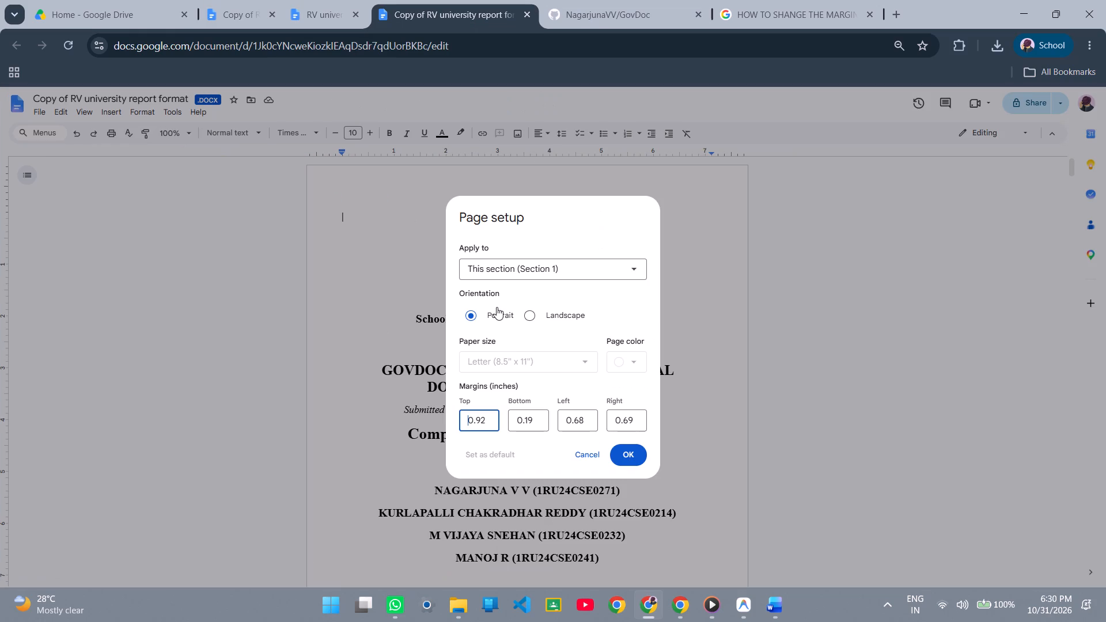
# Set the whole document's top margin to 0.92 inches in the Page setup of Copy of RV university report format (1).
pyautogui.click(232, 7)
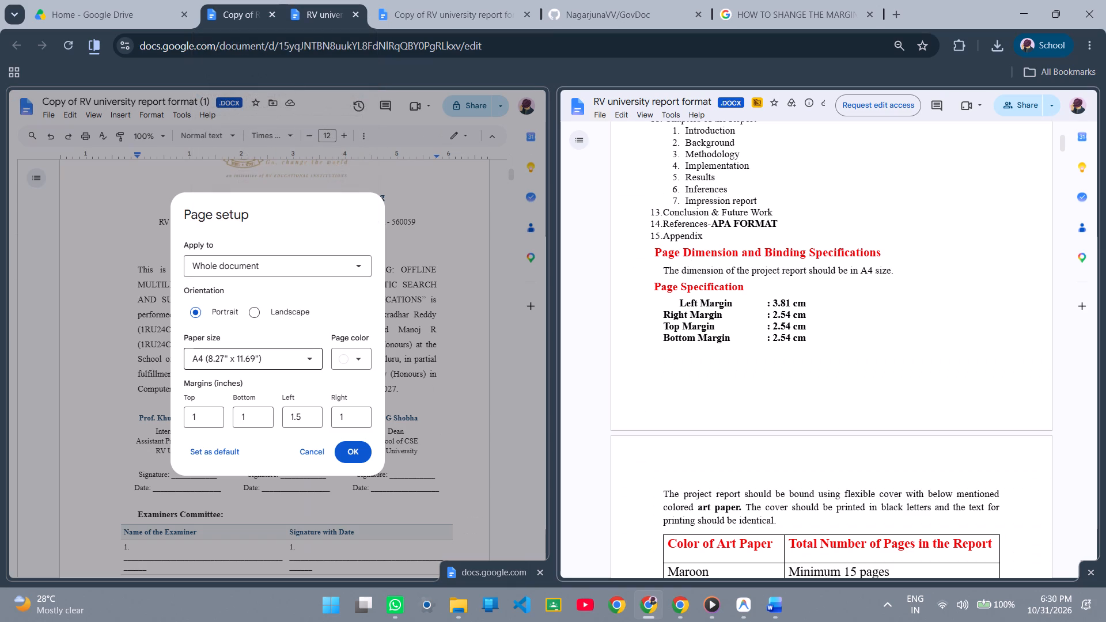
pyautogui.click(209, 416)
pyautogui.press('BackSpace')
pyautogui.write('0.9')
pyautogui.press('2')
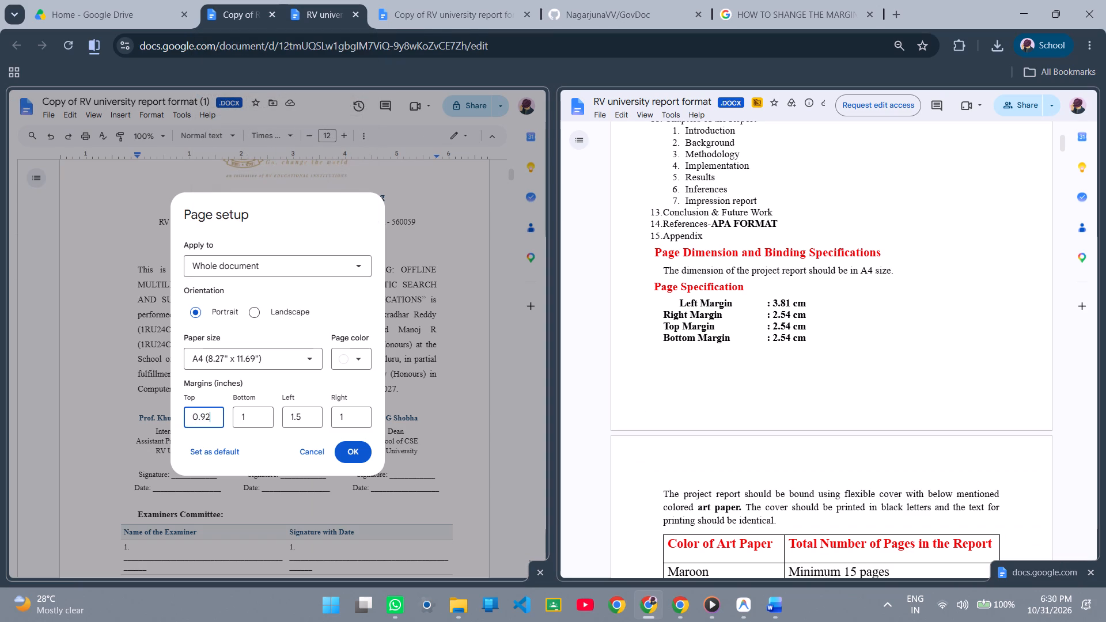
# Accept the Section 1 page setup in Copy of RV university report format, then reopen Page setup and apply it to the whole document.
pyautogui.click(485, 0)
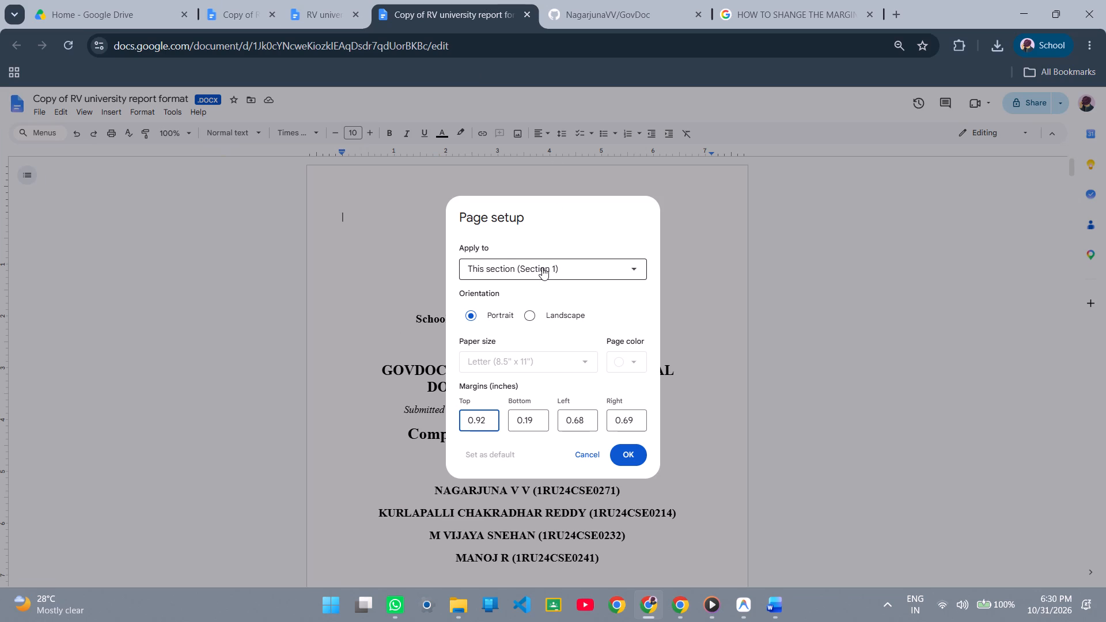
pyautogui.click(621, 450)
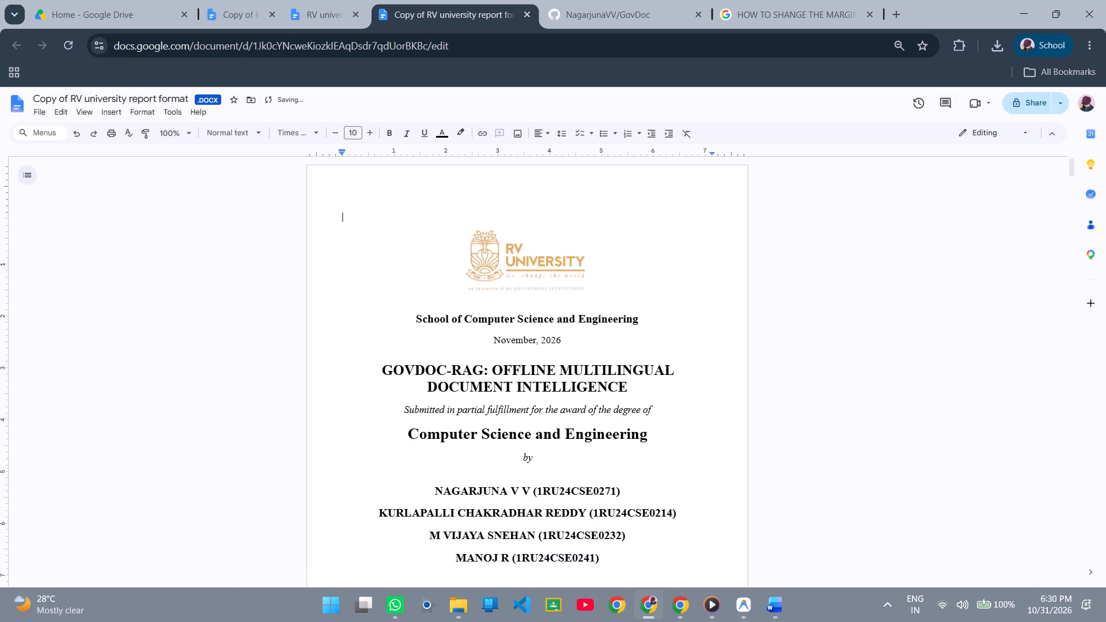
pyautogui.click(44, 108)
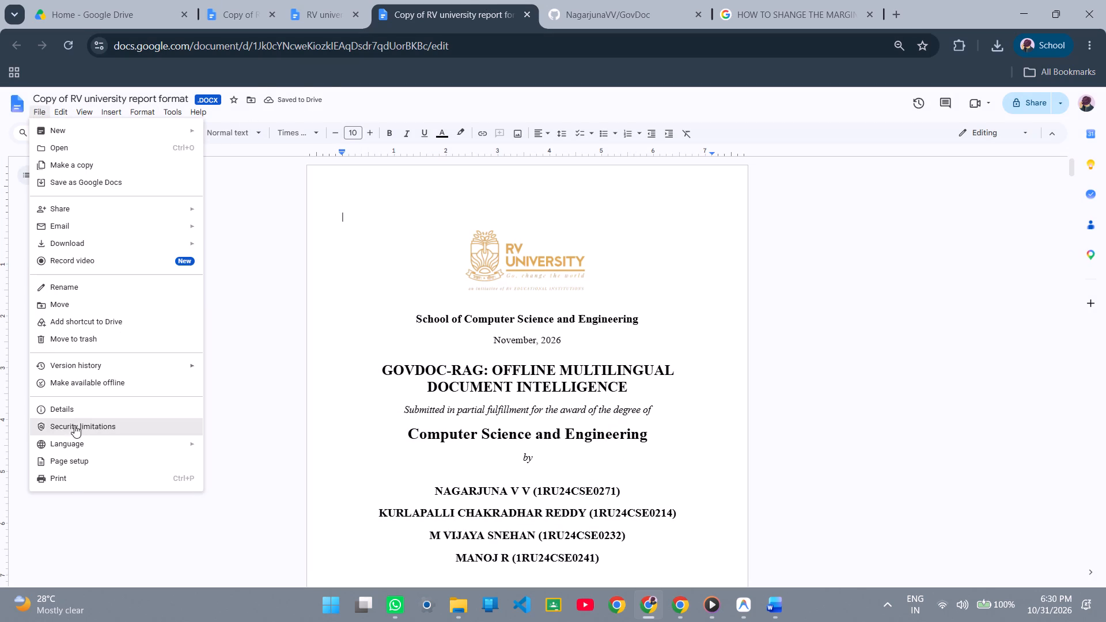
pyautogui.click(70, 458)
pyautogui.click(499, 263)
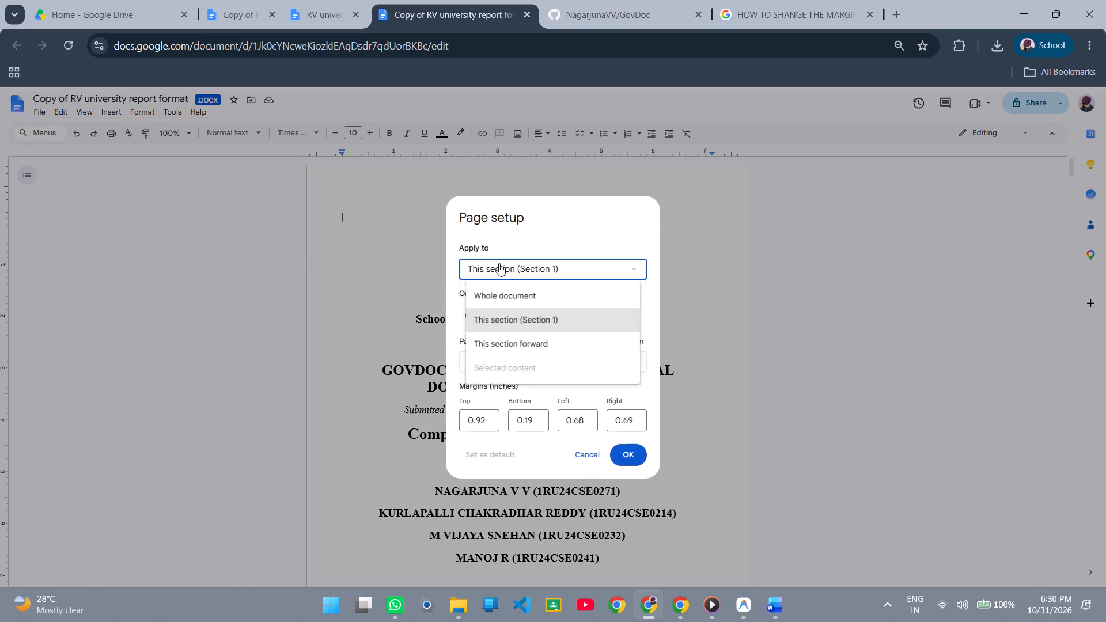
pyautogui.click(532, 295)
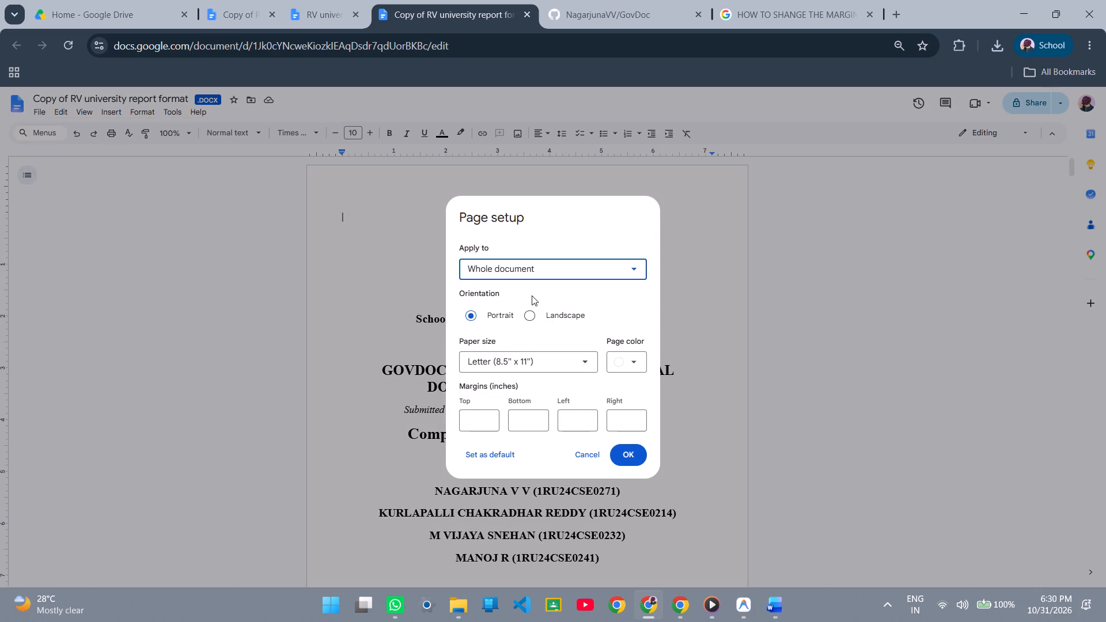
pyautogui.click(634, 459)
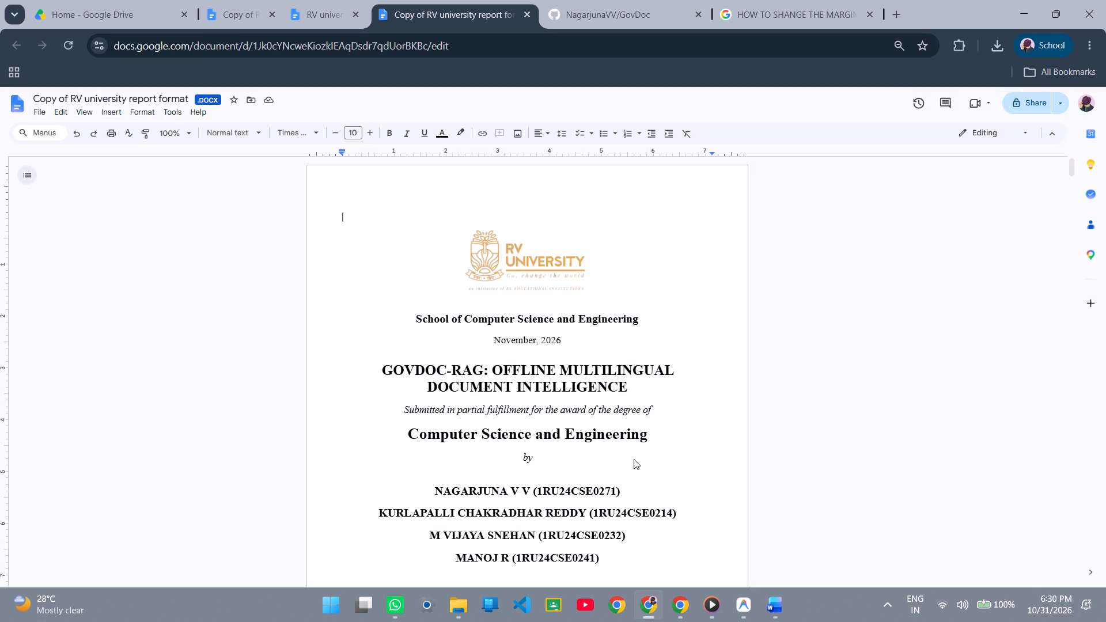
# Examine the Certificate page of Copy of RV university report format, placing the cursor in that section.
pyautogui.scroll(-5, 582, 286)
pyautogui.scroll(2, 582, 286)
pyautogui.scroll(-1, 371, 295)
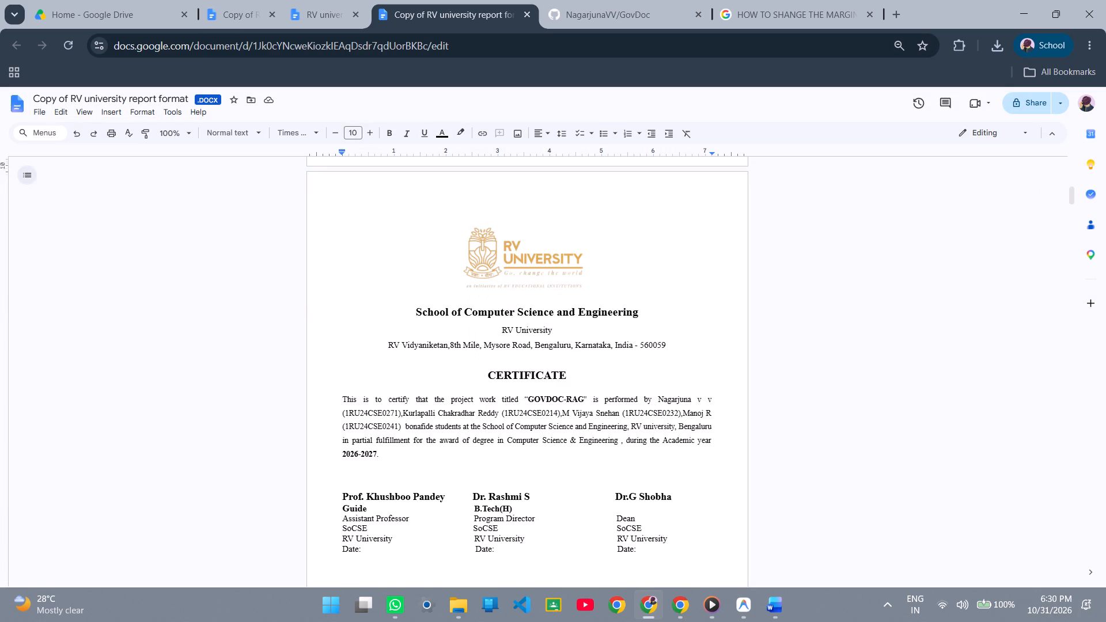
pyautogui.rightClick(375, 273)
pyautogui.click(357, 255)
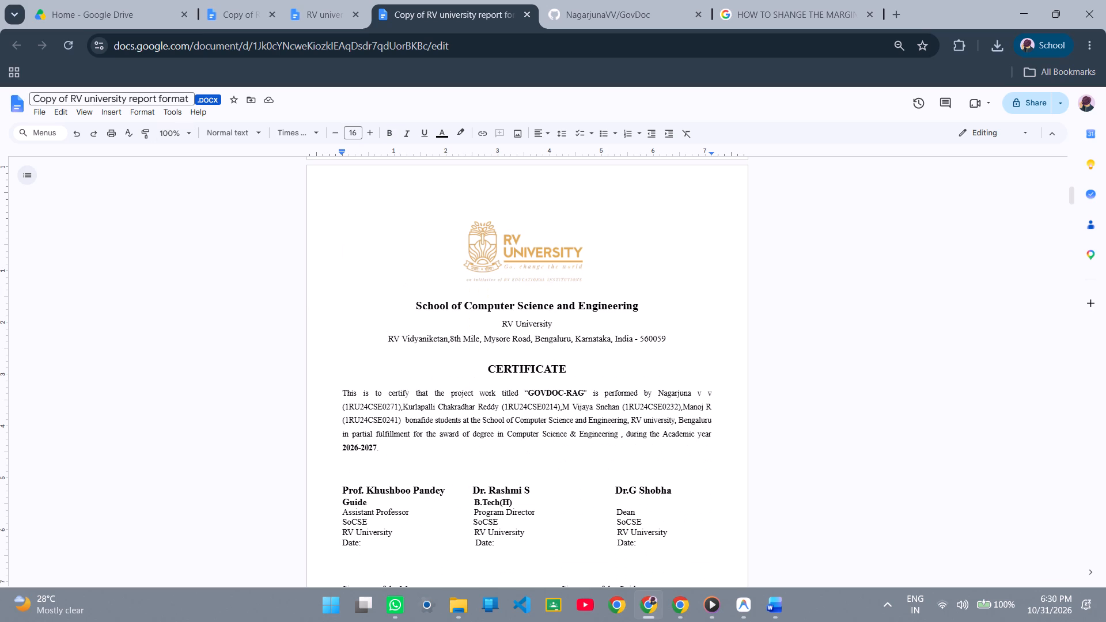
pyautogui.scroll(-9, 359, 245)
pyautogui.scroll(8, 359, 245)
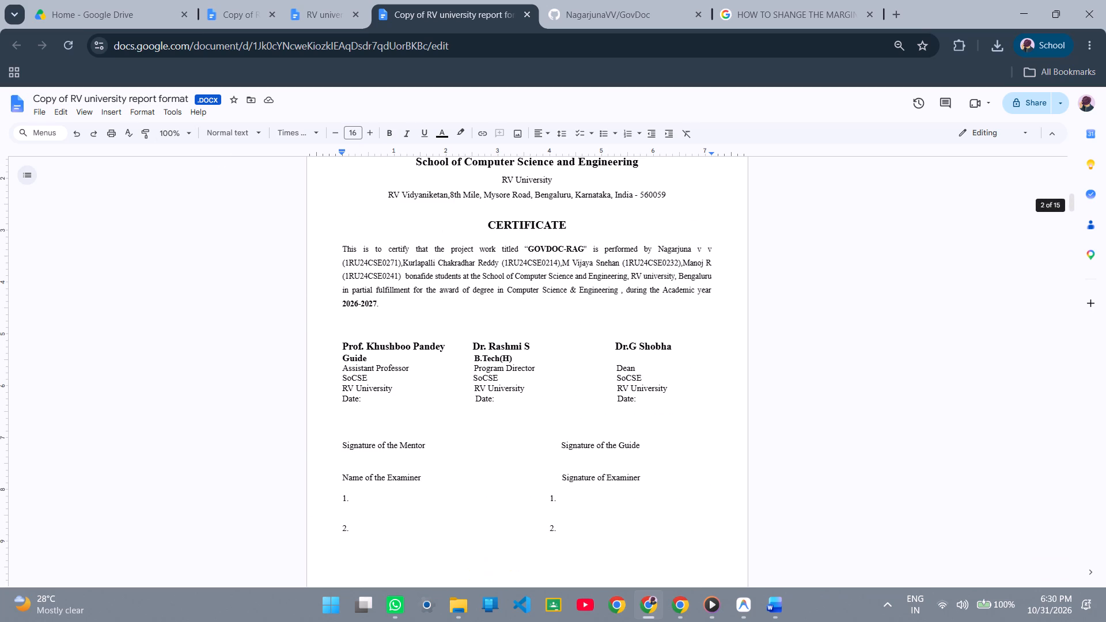
# Apply Page setup to the whole document from the Certificate page, with Letter (8.5" x 11") as the paper size.
pyautogui.click(45, 110)
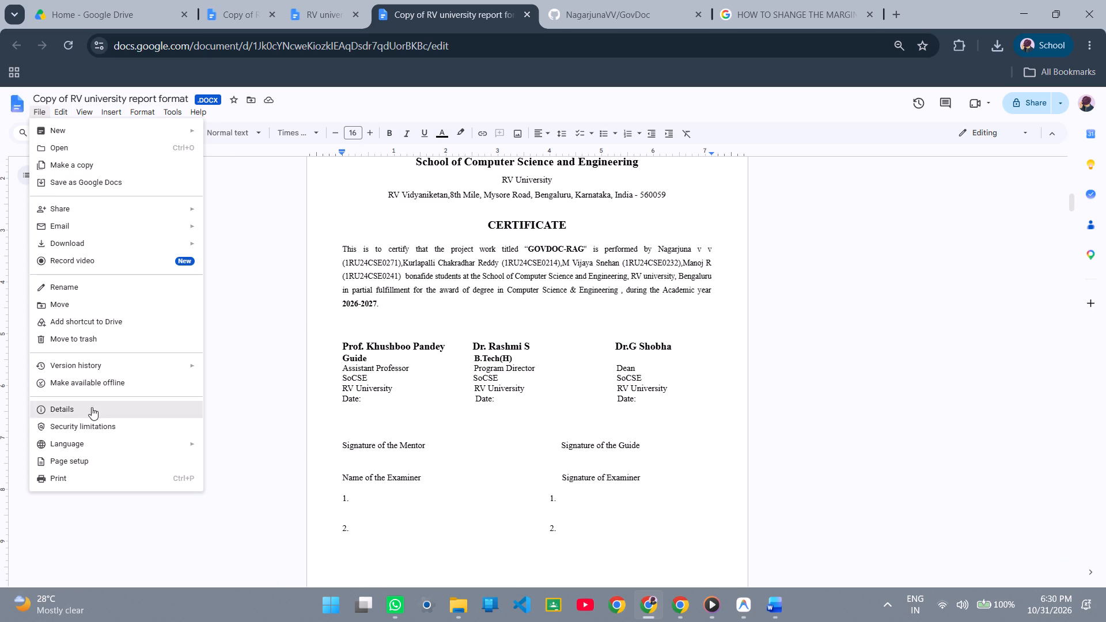
pyautogui.click(93, 460)
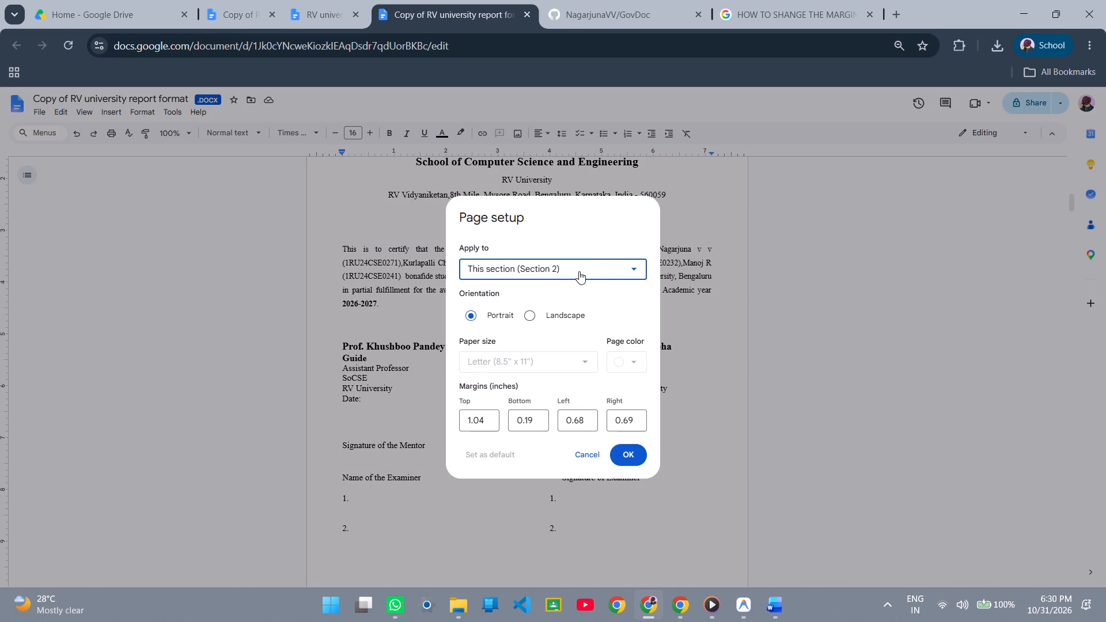
pyautogui.click(579, 271)
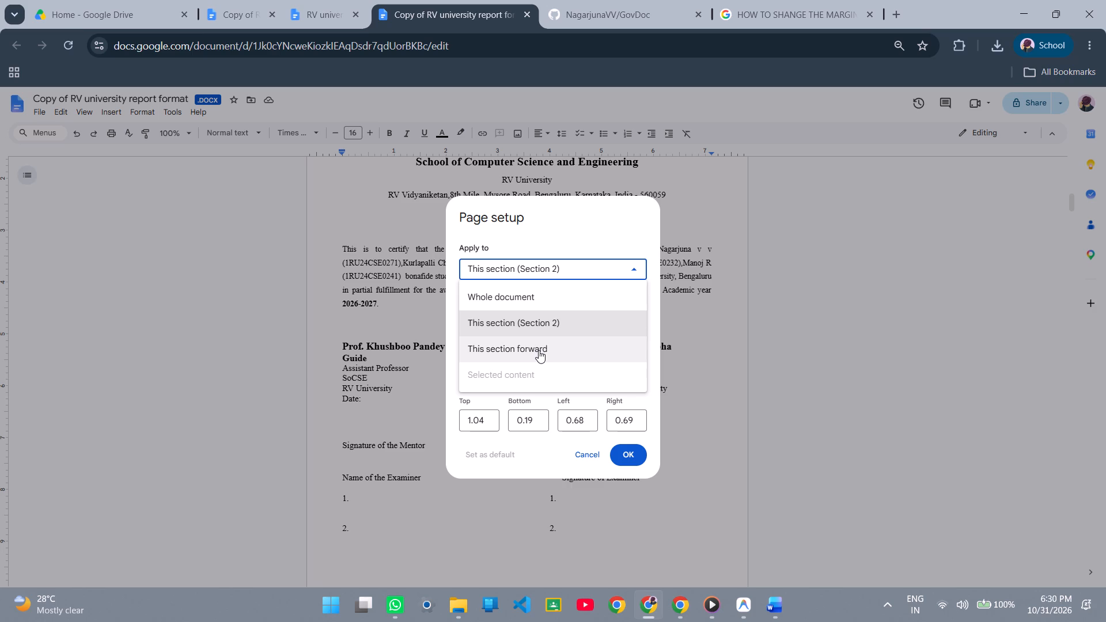
pyautogui.click(520, 300)
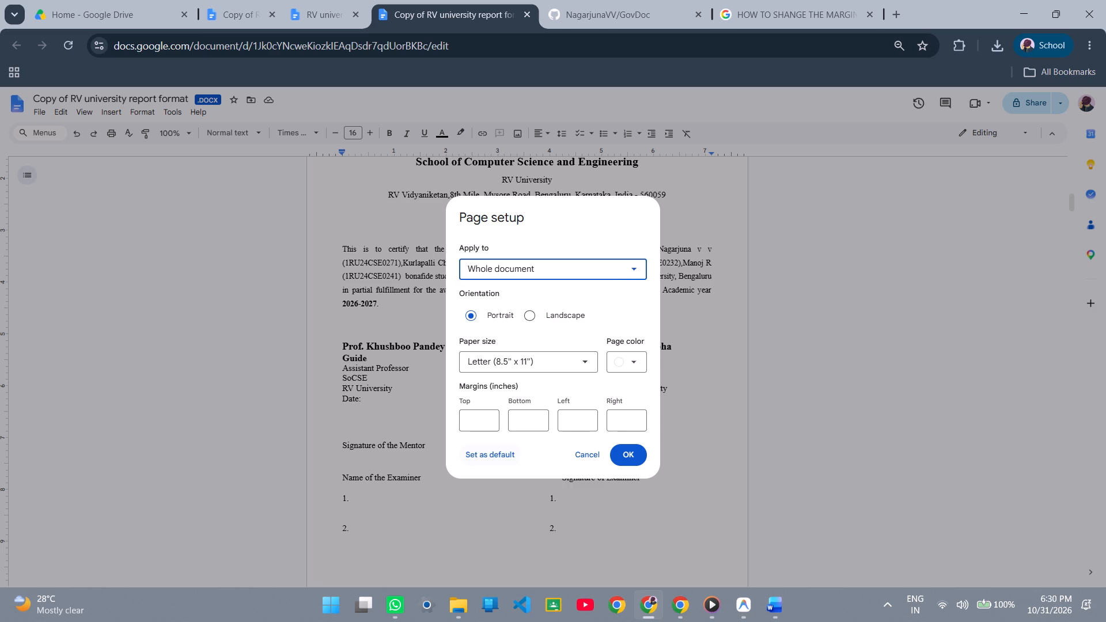
pyautogui.click(563, 365)
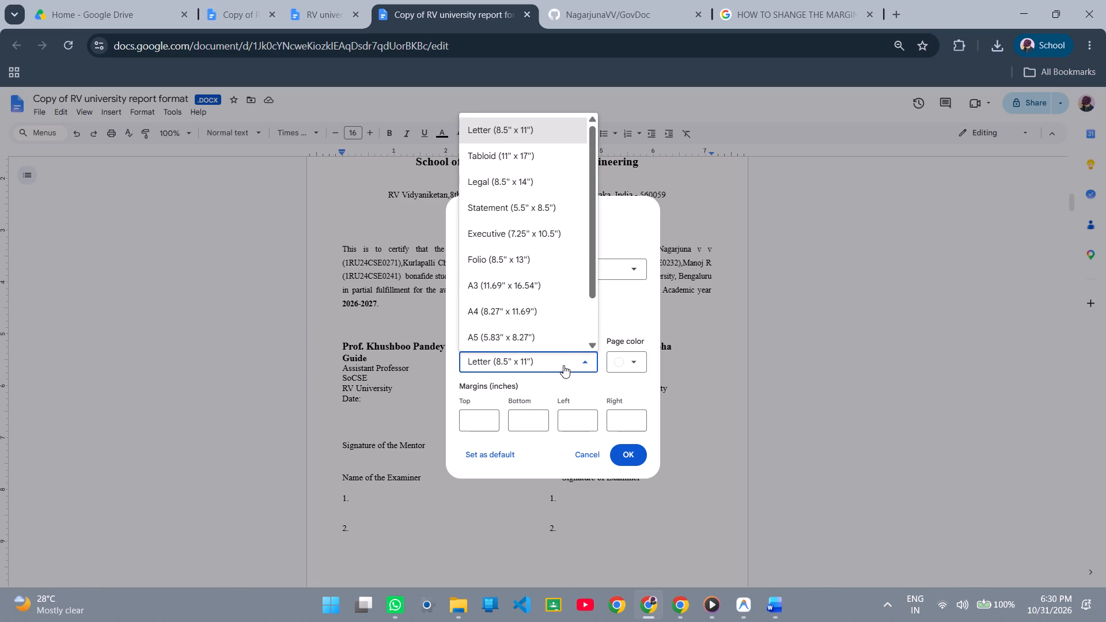
pyautogui.click(513, 135)
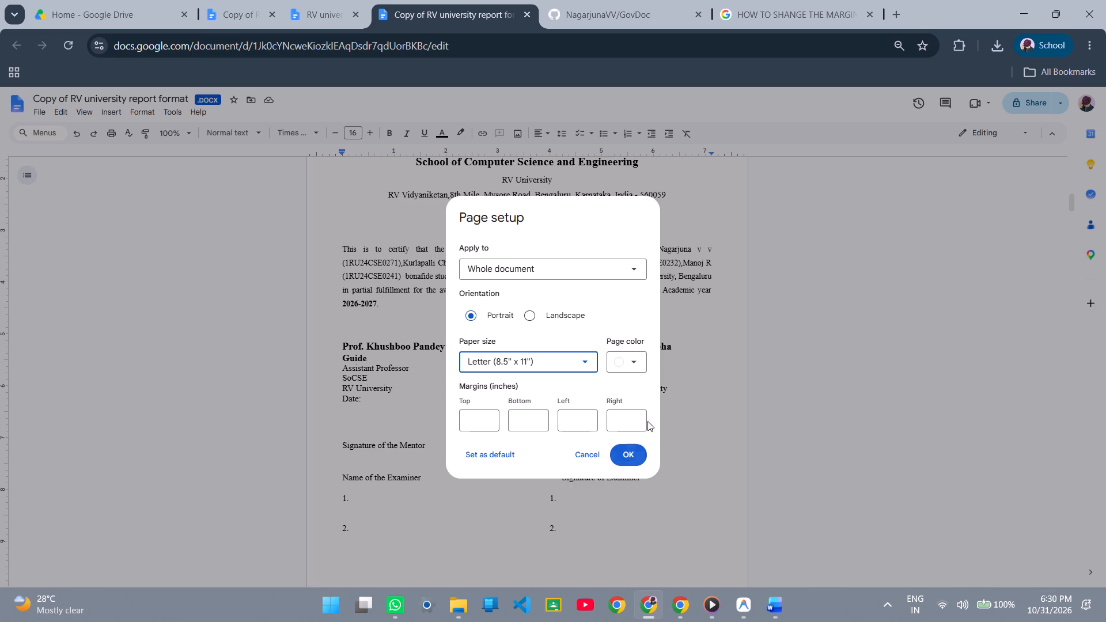
pyautogui.click(639, 460)
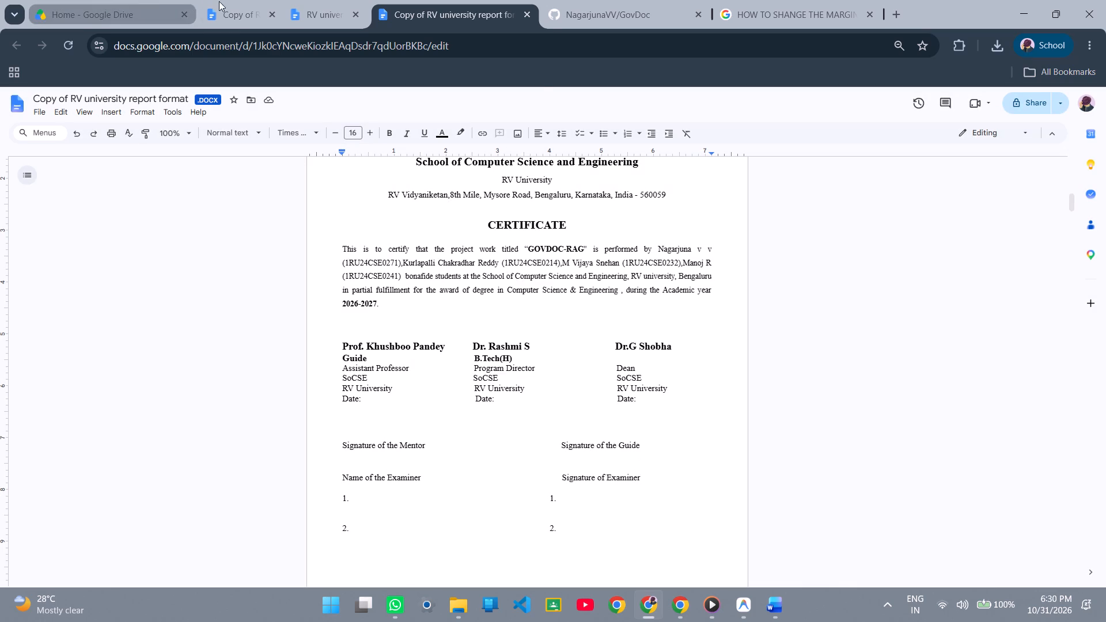
# Compare the margins in Page setup of Copy of RV university report format (1) across the Whole document, Section 1 and This section forward scopes.
pyautogui.click(229, 0)
pyautogui.click(270, 262)
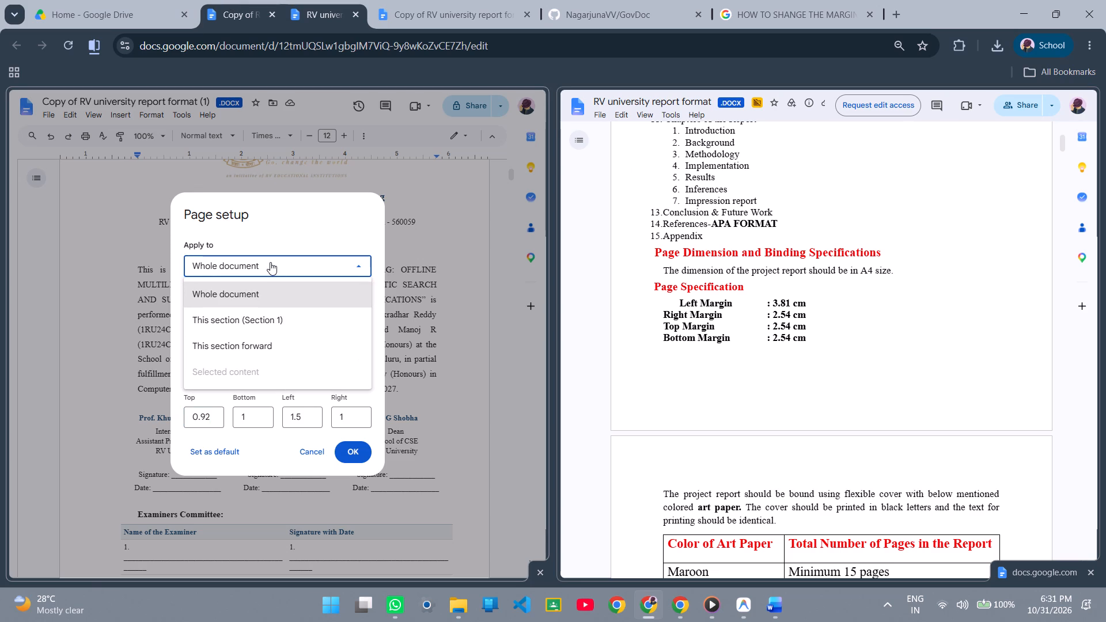
pyautogui.click(251, 310)
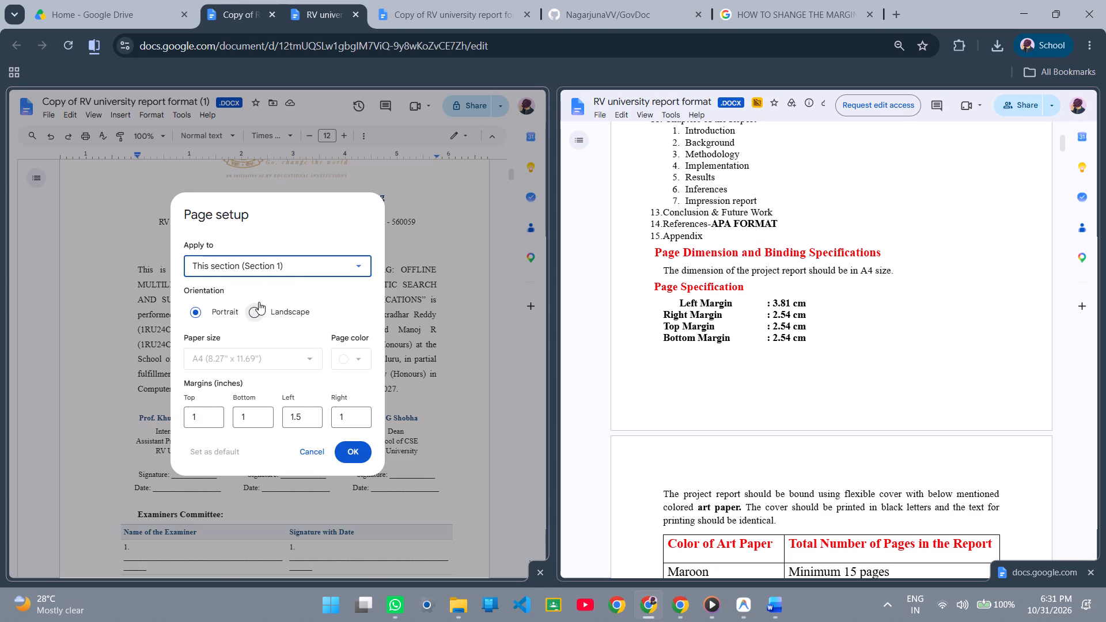
pyautogui.click(289, 266)
pyautogui.click(279, 294)
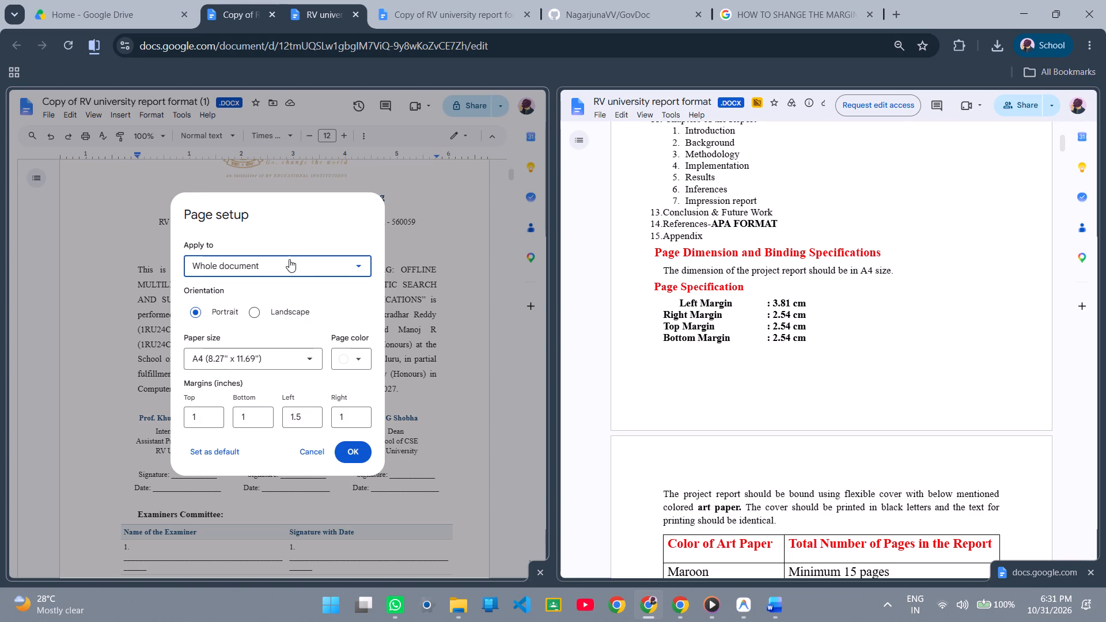
pyautogui.click(289, 259)
pyautogui.click(271, 326)
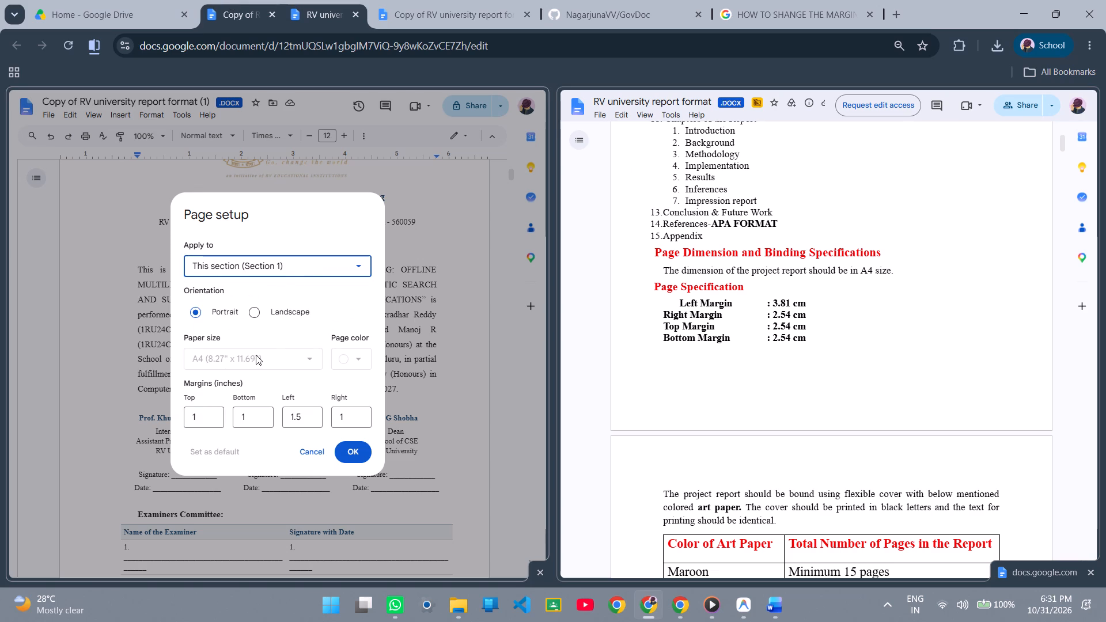
pyautogui.click(286, 267)
pyautogui.click(249, 338)
# Apply the page setup of Copy of RV university report format (1) to This section forward.
pyautogui.click(413, 214)
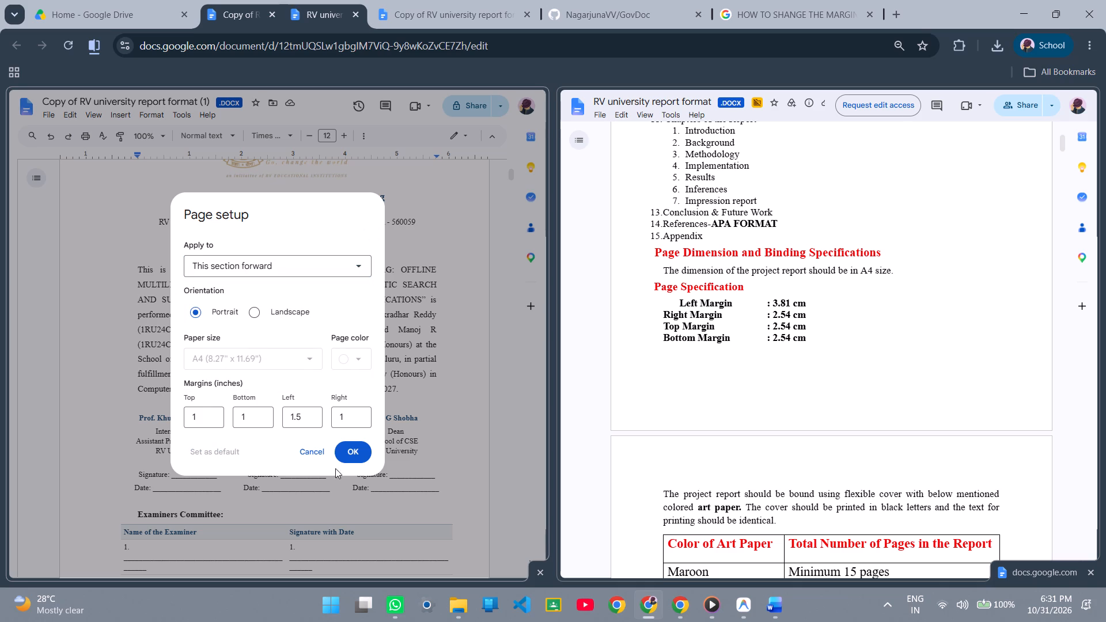
pyautogui.click(354, 452)
# Compare the Certificate page in Copy of RV university report format (1) with the format specifications and the Certificate in Copy of RV university report format.
pyautogui.scroll(-3, 412, 342)
pyautogui.scroll(2, 412, 342)
pyautogui.scroll(-2, 793, 330)
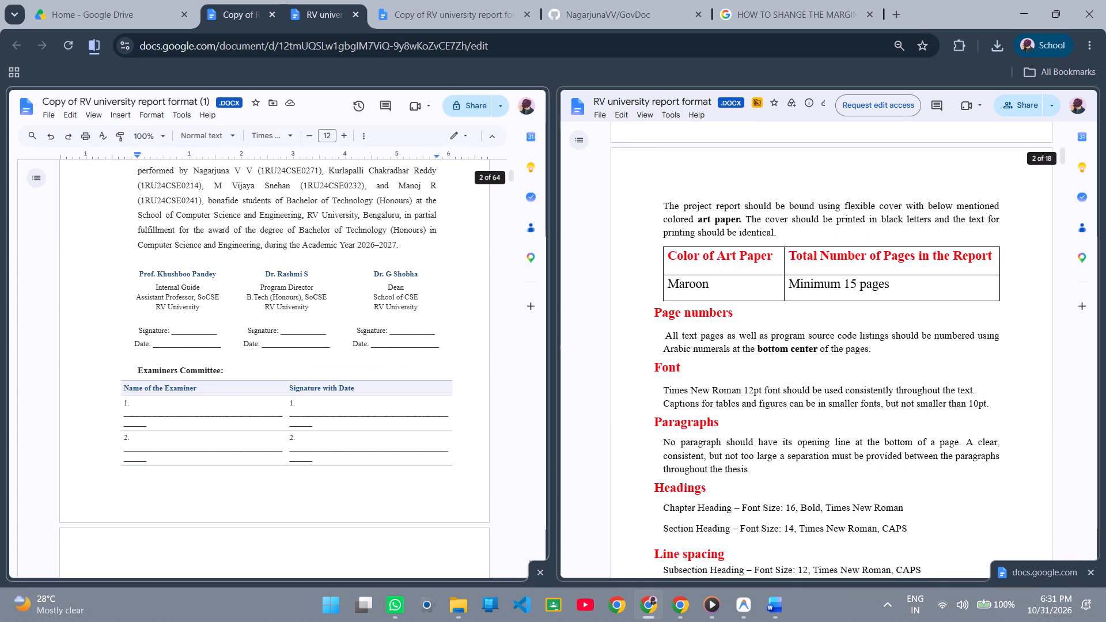
pyautogui.scroll(-1, 793, 330)
pyautogui.scroll(2, 793, 330)
pyautogui.click(469, 0)
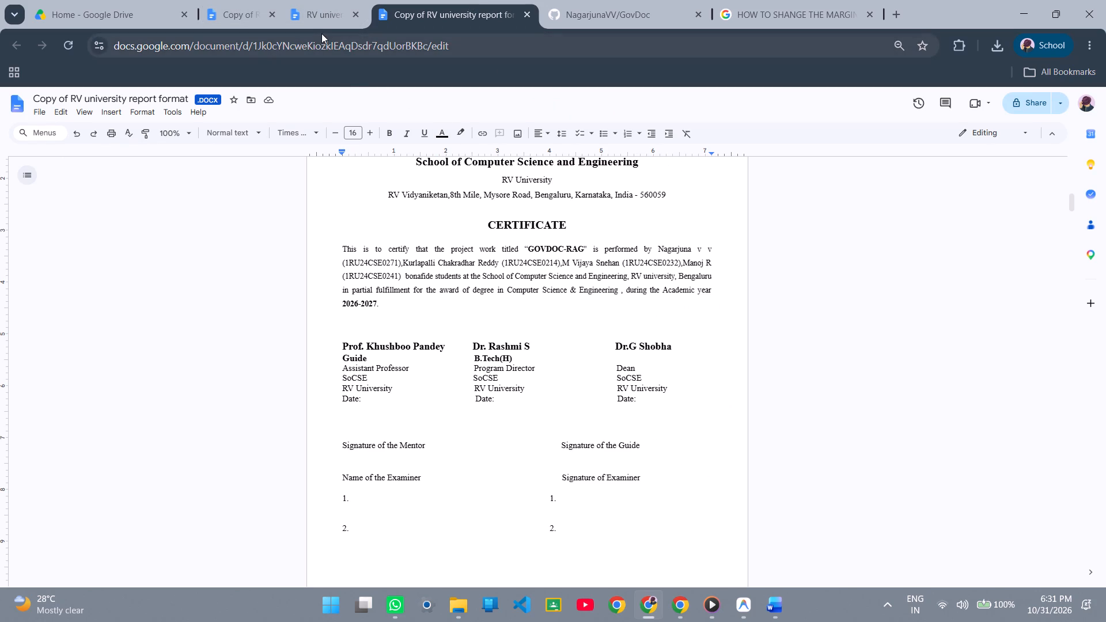
pyautogui.scroll(3, 558, 328)
pyautogui.scroll(-3, 558, 328)
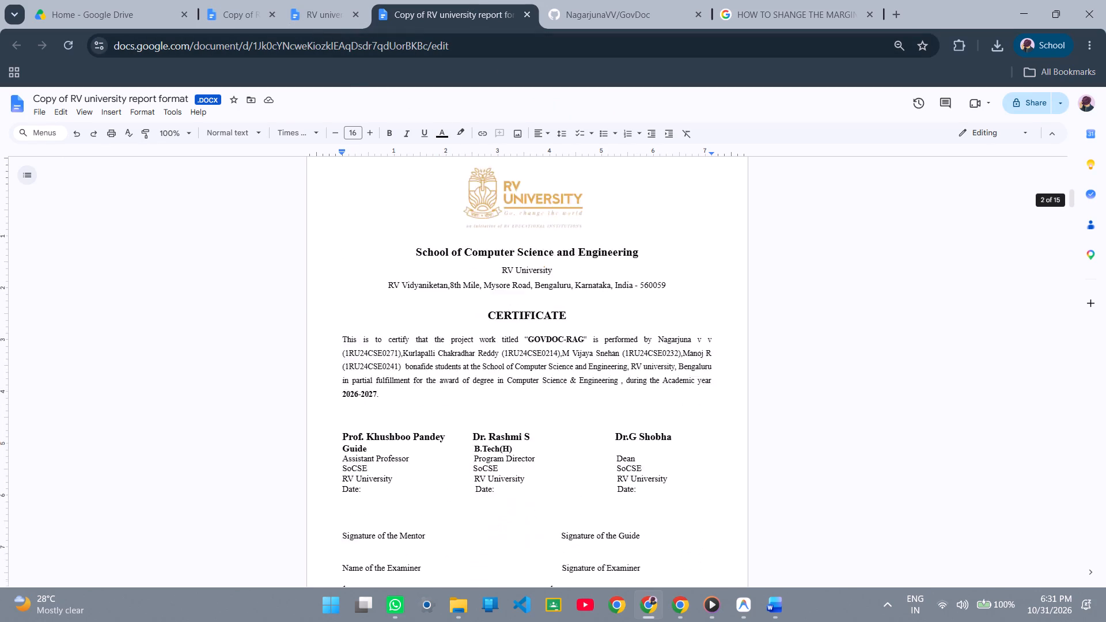
# Move Copy of RV university report format into its own window beside the split view, giving the split view the wider share.
pyautogui.moveTo(434, 14); pyautogui.dragTo(518, 89)
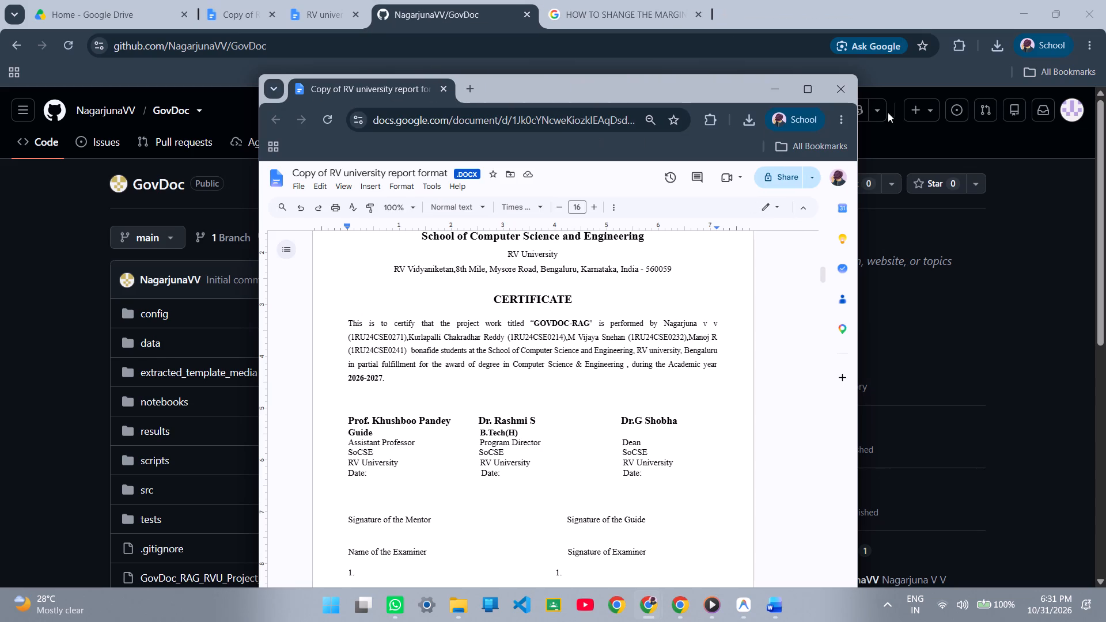
pyautogui.click(781, 176)
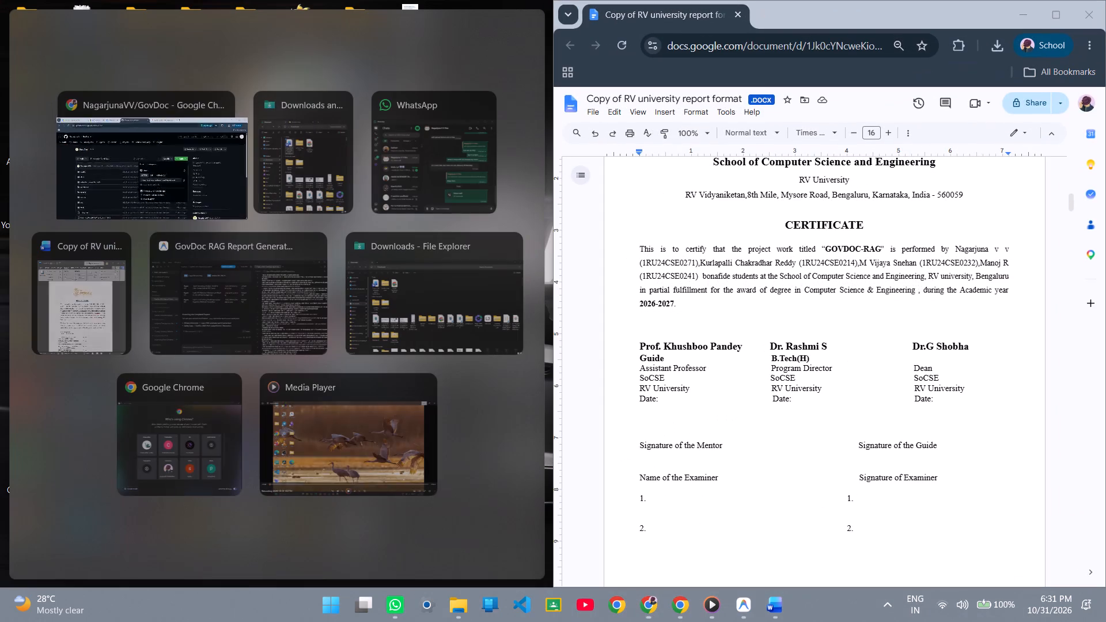
pyautogui.click(132, 180)
pyautogui.click(171, 24)
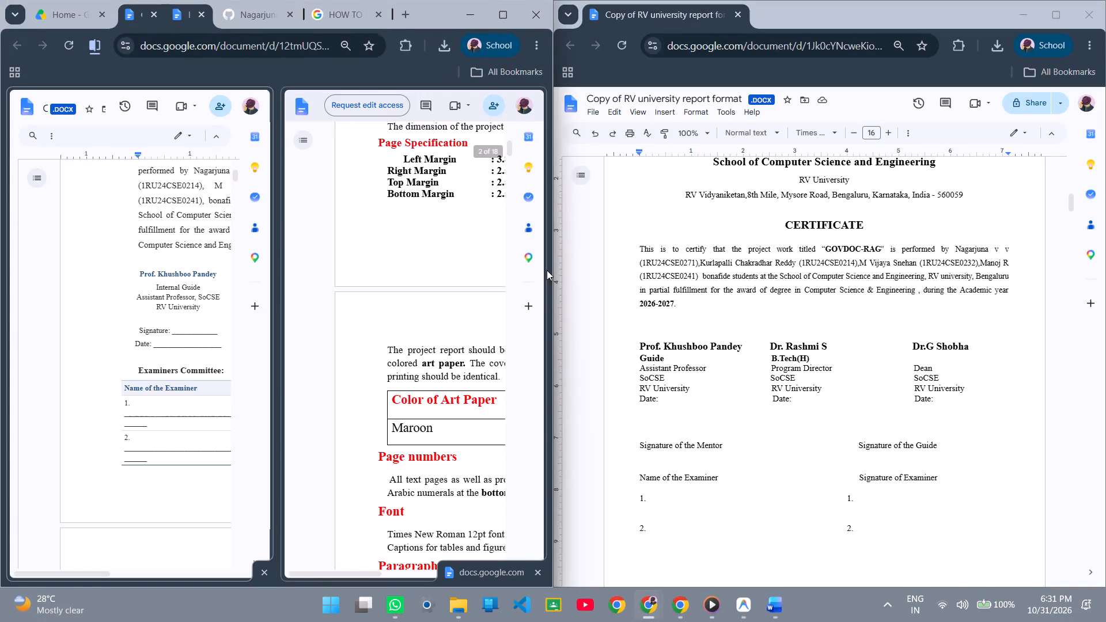
pyautogui.moveTo(556, 278); pyautogui.dragTo(661, 288)
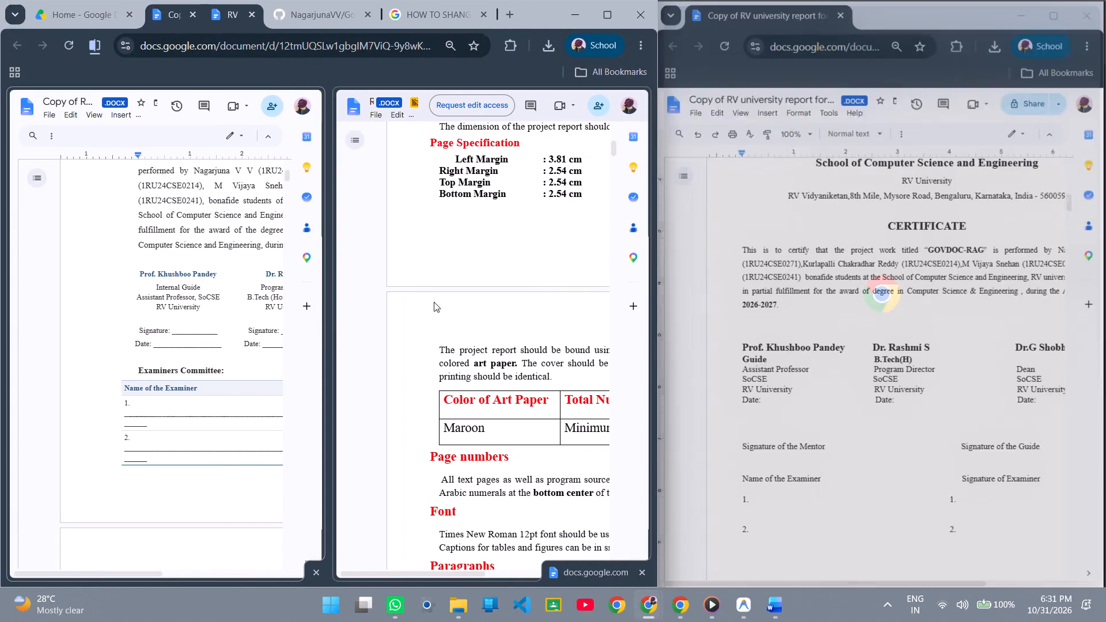
# Reduce the page zoom and set the split view's two panes to equal widths so all three documents fit side by side.
pyautogui.moveTo(331, 317); pyautogui.dragTo(516, 305)
pyautogui.scroll(-1, 375, 321)
pyautogui.scroll(1, 375, 321)
pyautogui.keyDown('ctrl'); pyautogui.scroll(-3, 375, 321); pyautogui.keyUp('ctrl')
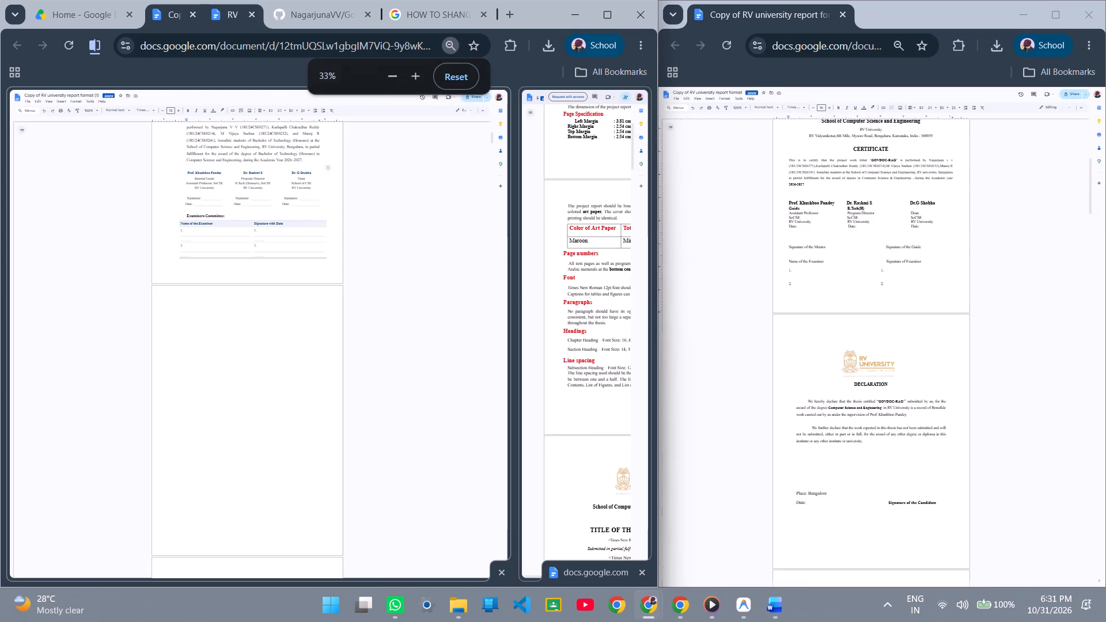
pyautogui.keyDown('ctrl'); pyautogui.scroll(1, 375, 321); pyautogui.keyUp('ctrl')
pyautogui.moveTo(514, 310); pyautogui.dragTo(336, 252)
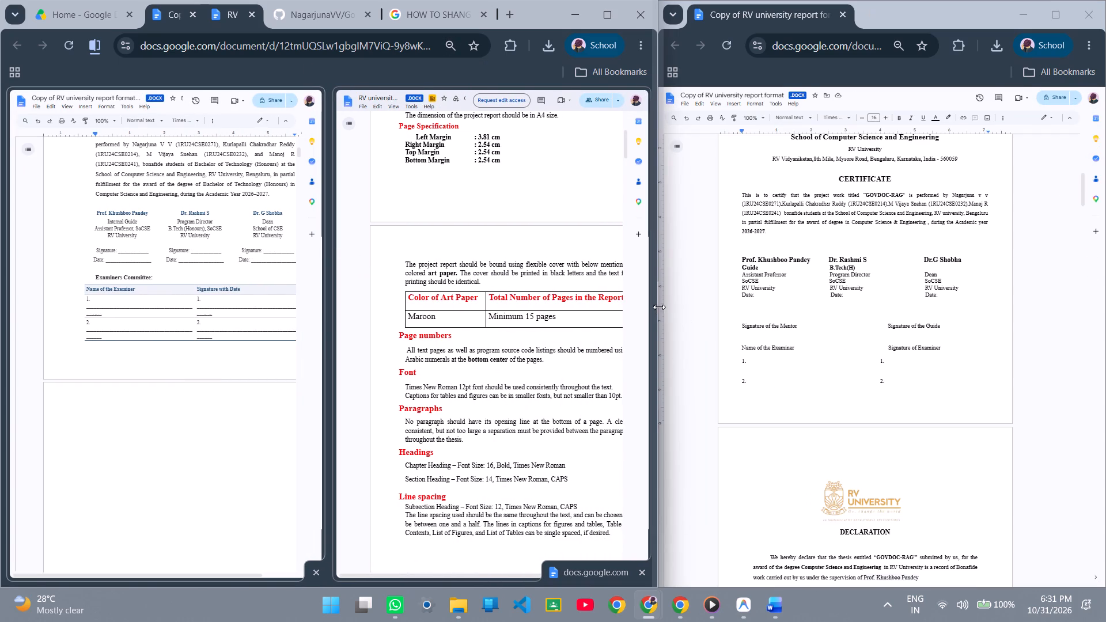
# Widen the paired-documents window and compare the title and Certificate pages of the template with Copy of RV university report format.
pyautogui.moveTo(659, 307); pyautogui.dragTo(714, 322)
pyautogui.scroll(3, 930, 310)
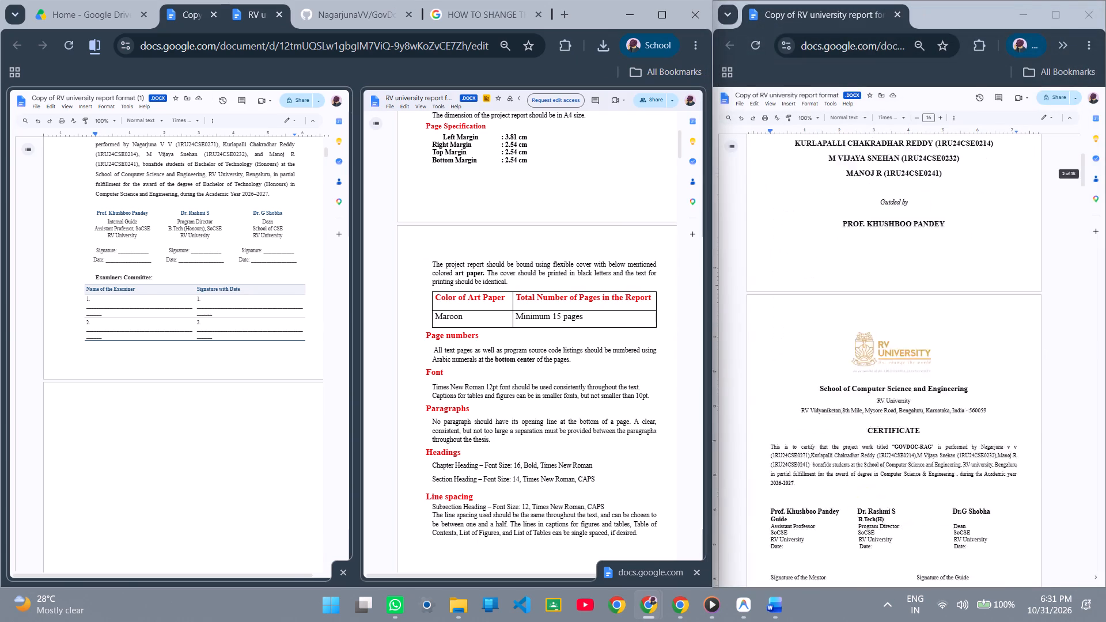
pyautogui.scroll(2, 603, 355)
pyautogui.scroll(-2, 590, 343)
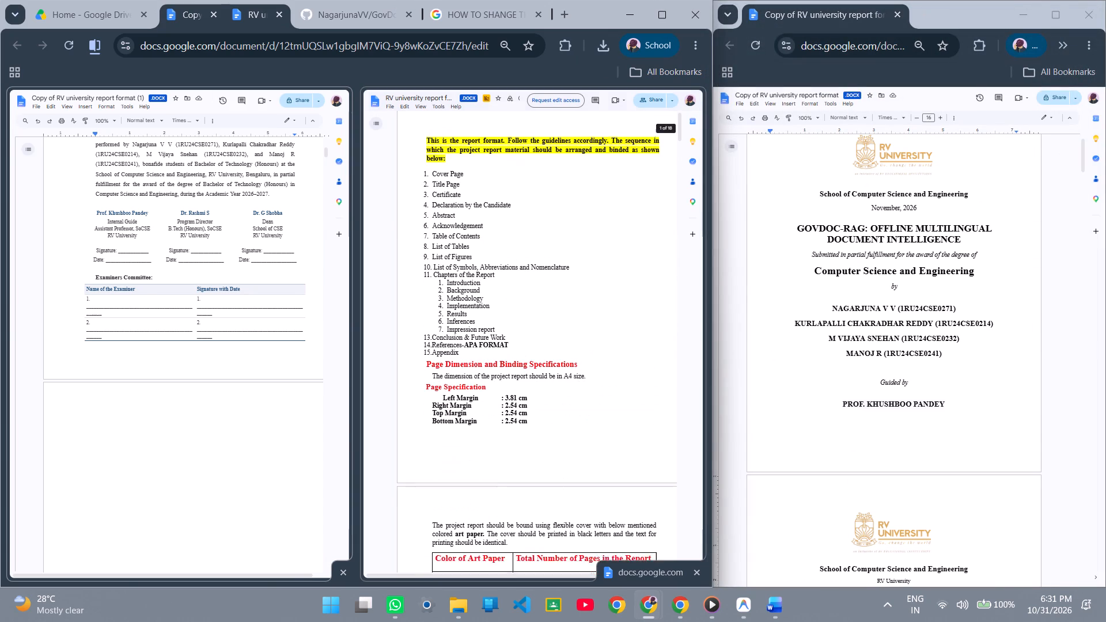
pyautogui.scroll(-4, 590, 343)
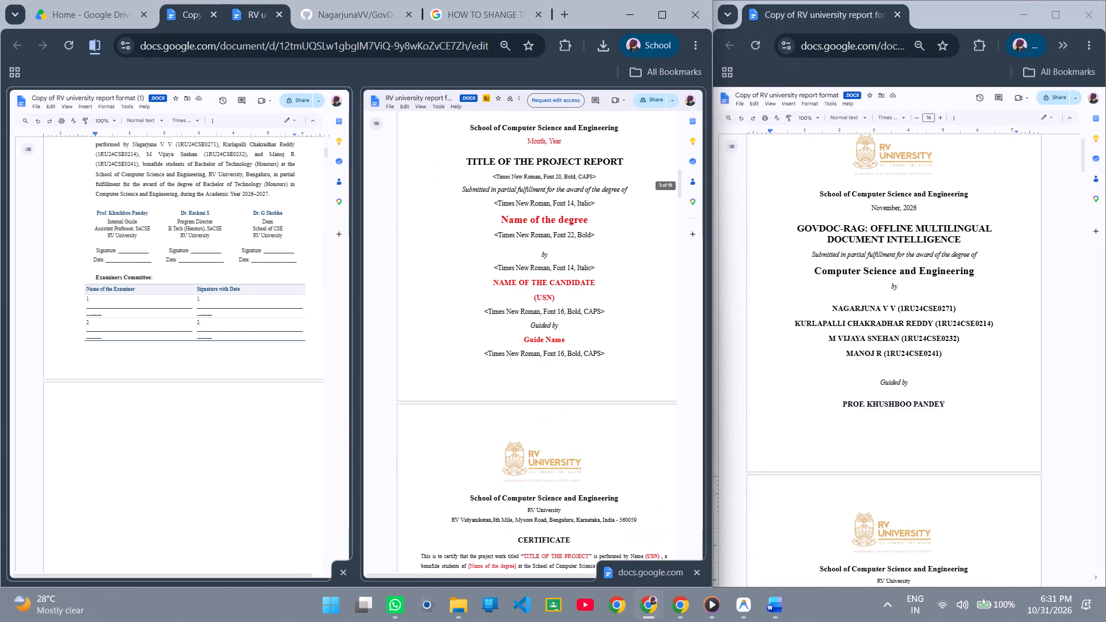
pyautogui.scroll(1, 536, 314)
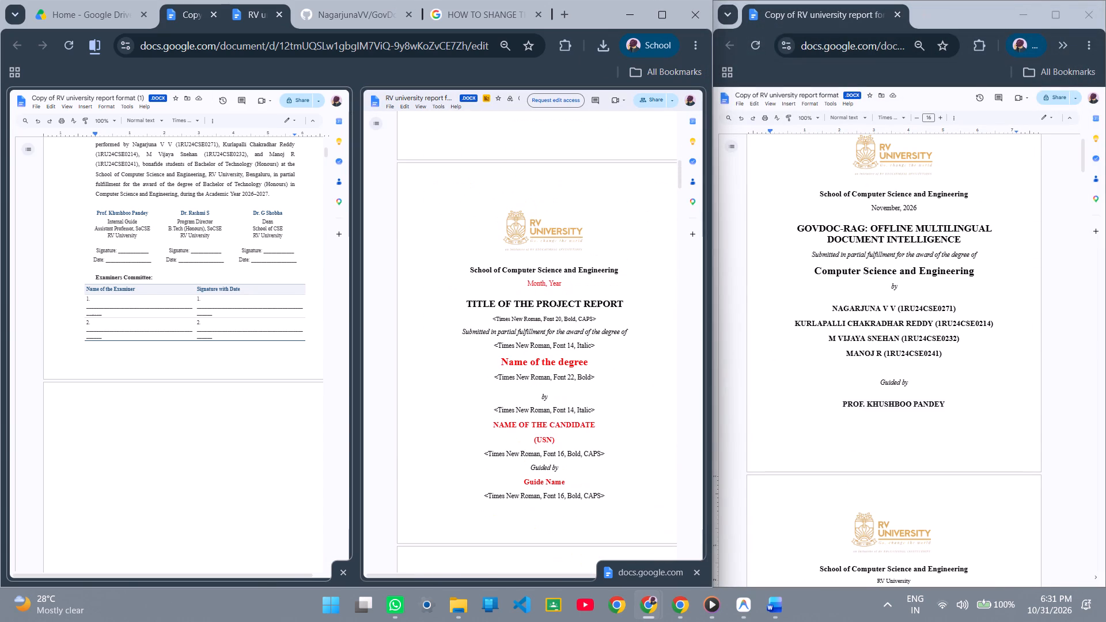
pyautogui.scroll(-2, 832, 304)
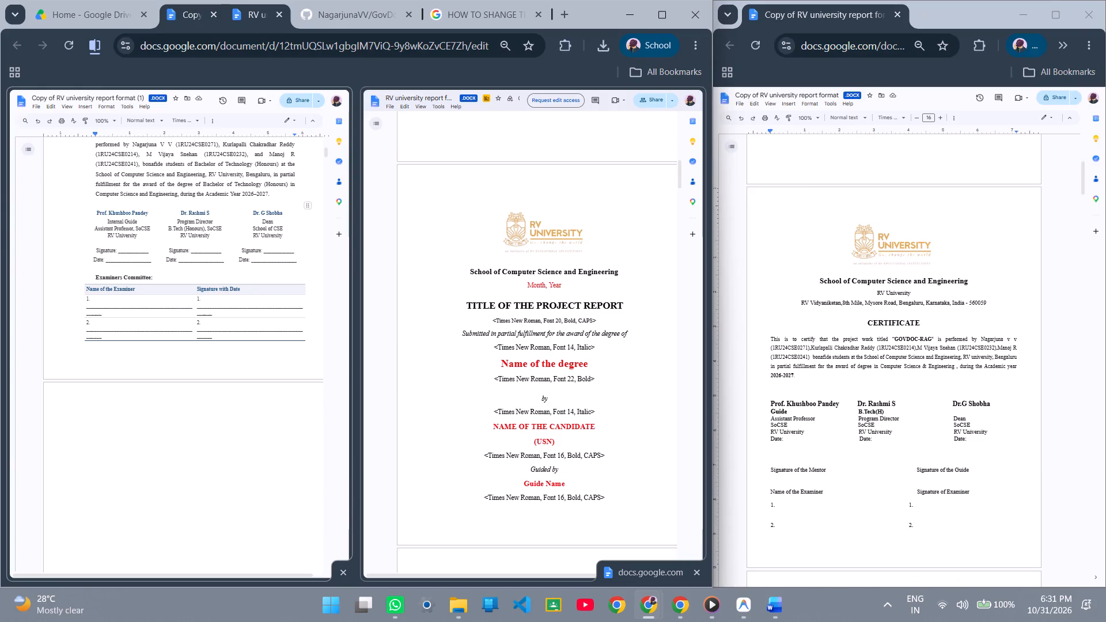
# Compare the Declaration pages of Copy of RV university report format (1) and Copy of RV university report format.
pyautogui.scroll(-1, 236, 319)
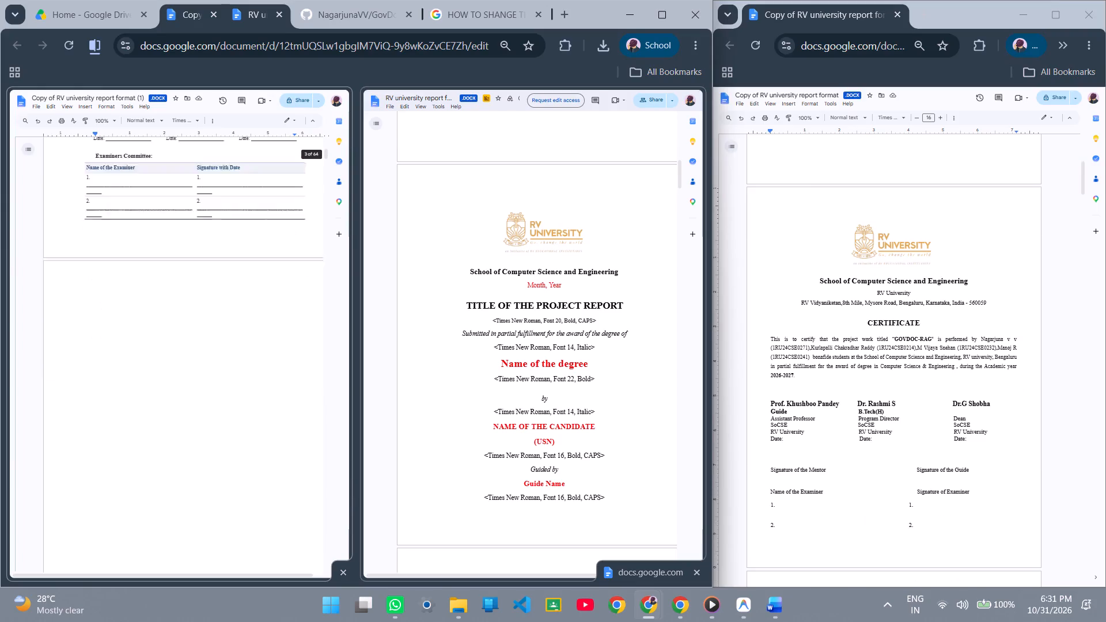
pyautogui.scroll(-4, 236, 319)
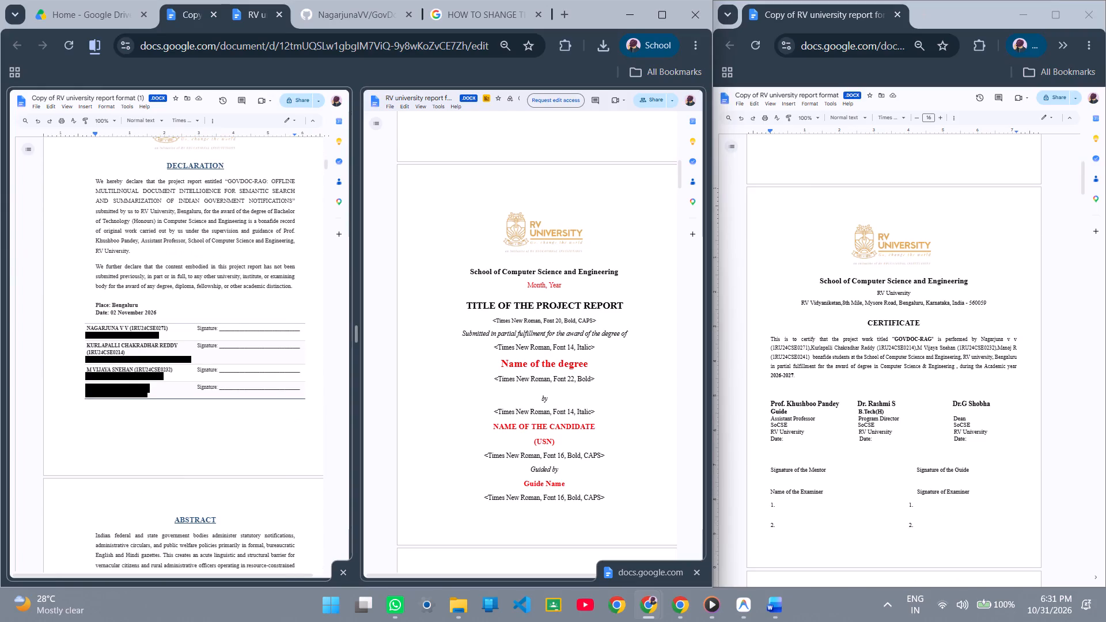
pyautogui.scroll(-1, 829, 356)
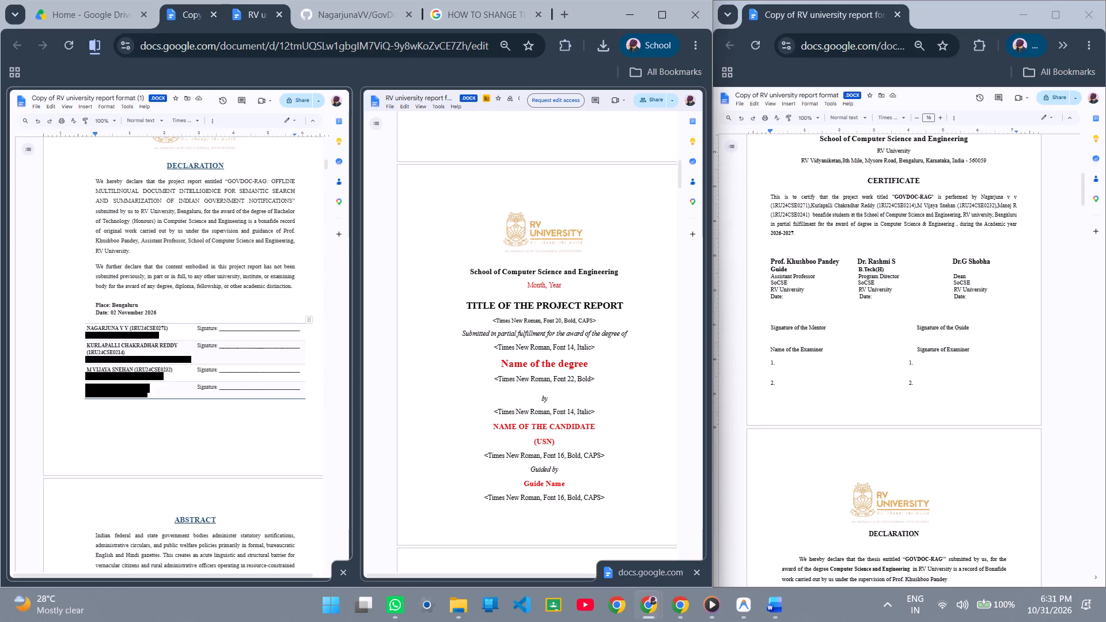
pyautogui.scroll(-4, 831, 356)
pyautogui.scroll(1, 831, 356)
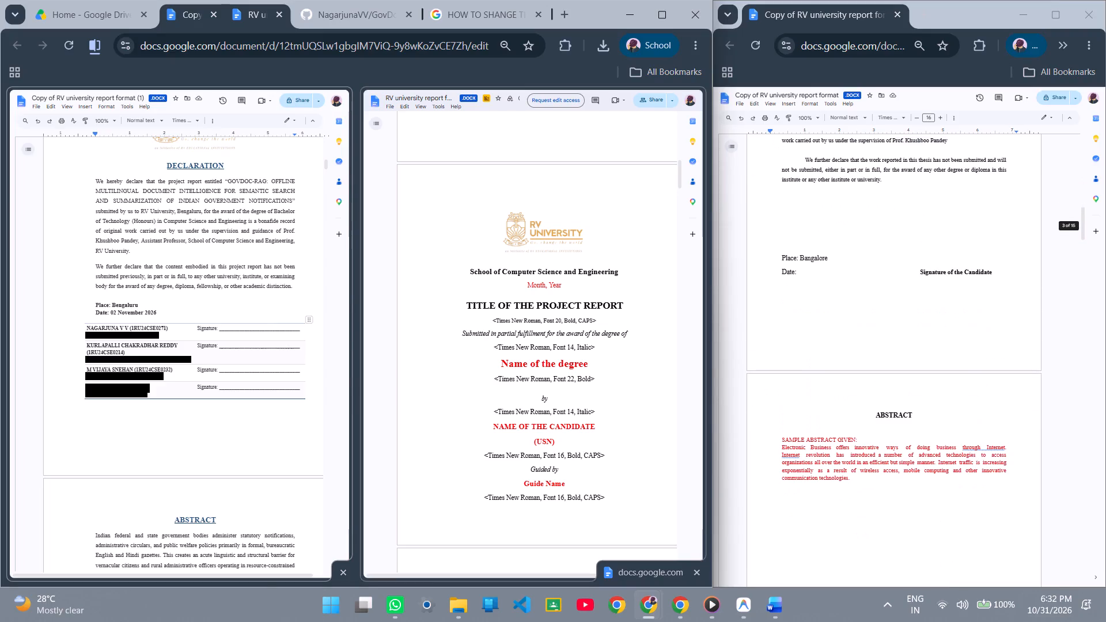
pyautogui.scroll(1, 822, 356)
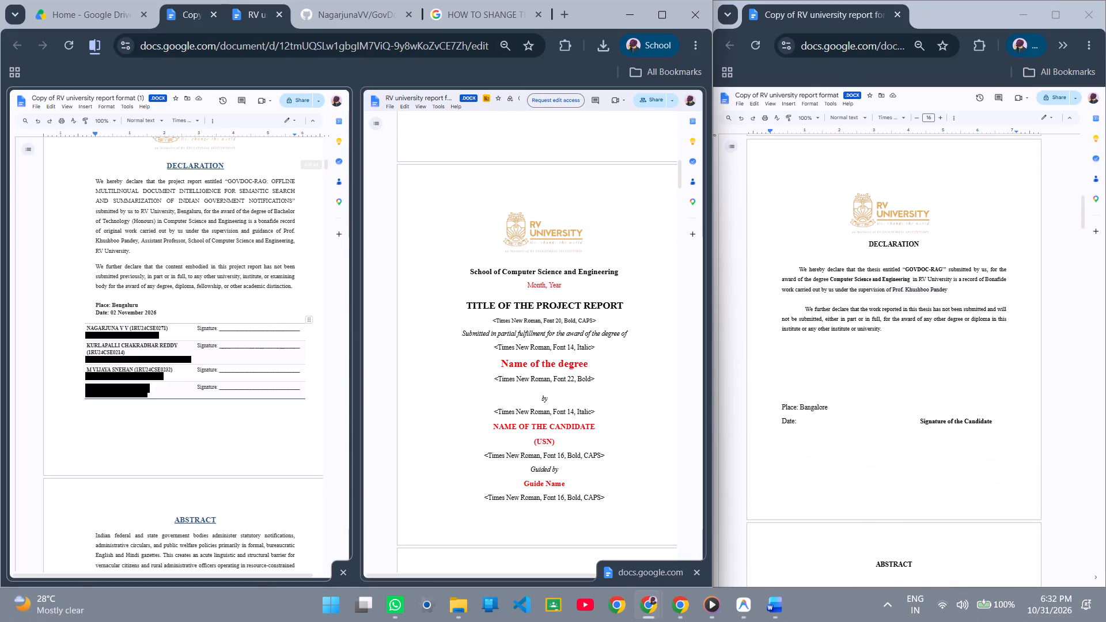
# Replace the sample abstract in Copy of RV university report format with the GovDoc-RAG abstract paragraphs copied from copy (1).
pyautogui.scroll(-2, 160, 255)
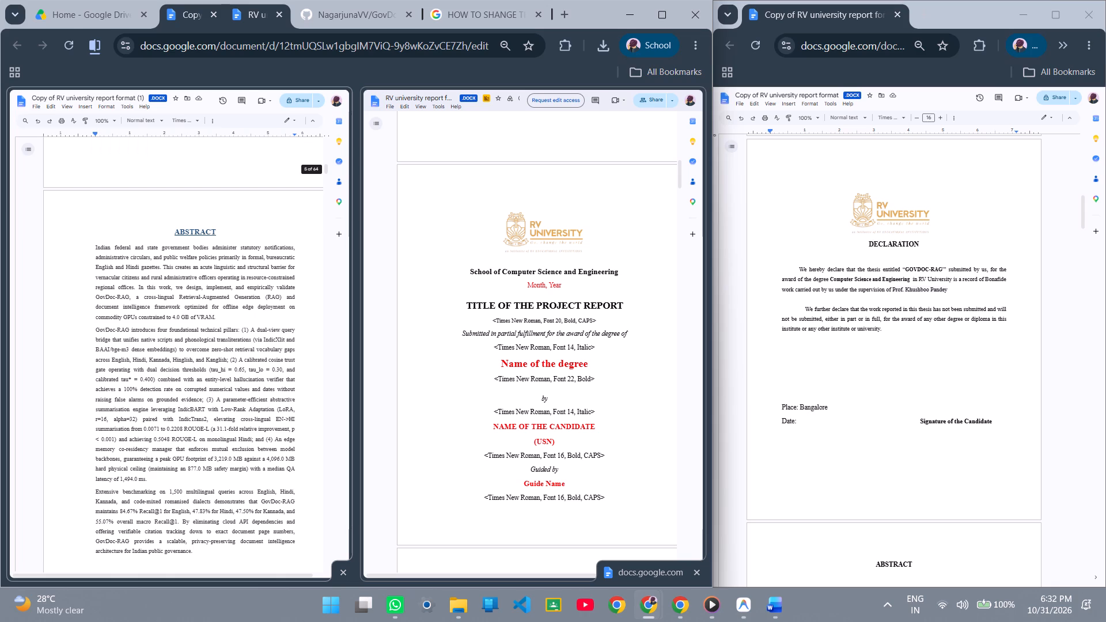
pyautogui.scroll(-1, 160, 255)
pyautogui.scroll(1, 160, 255)
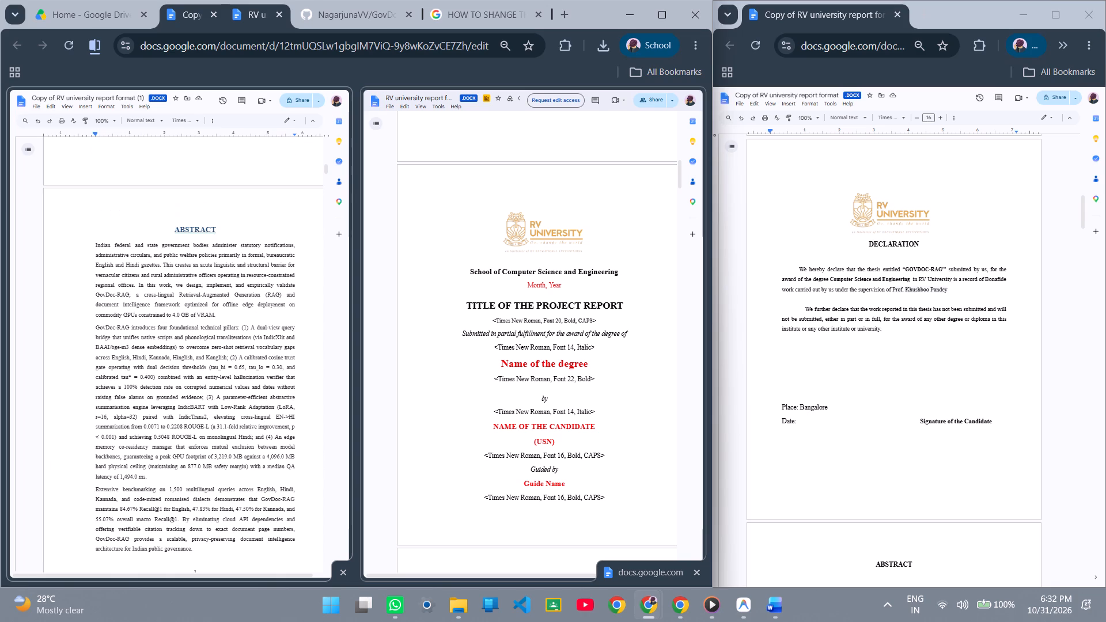
pyautogui.moveTo(196, 557); pyautogui.dragTo(59, 254)
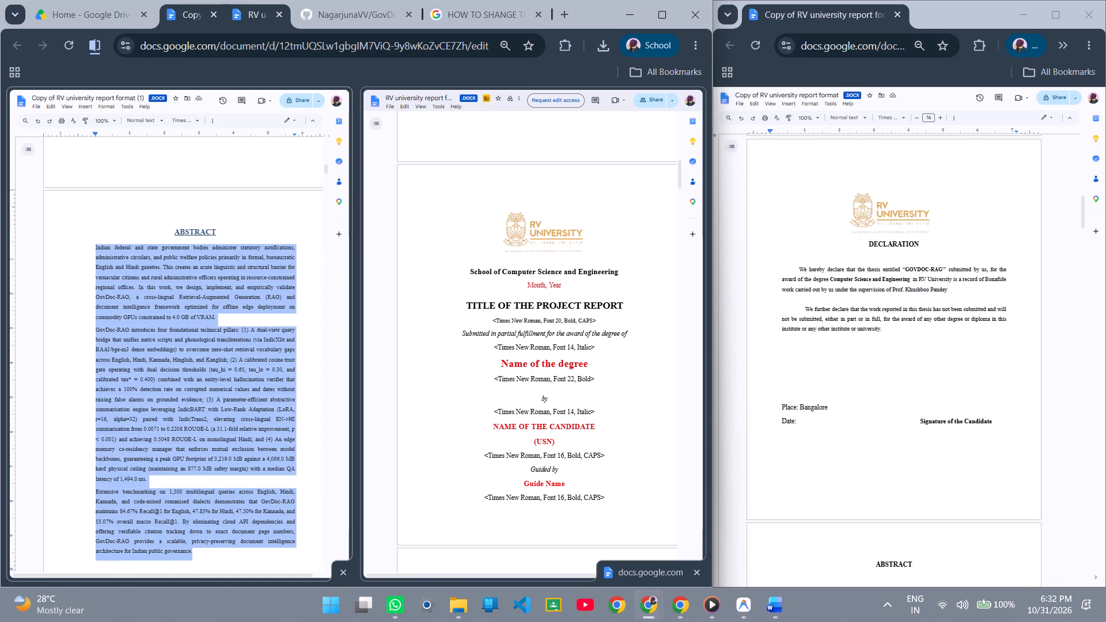
pyautogui.moveTo(59, 254); pyautogui.dragTo(59, 250)
pyautogui.hotkey('ctrl', 'c')
pyautogui.scroll(-2, 820, 305)
pyautogui.moveTo(849, 348); pyautogui.dragTo(766, 304)
pyautogui.hotkey('ctrl', 'v')
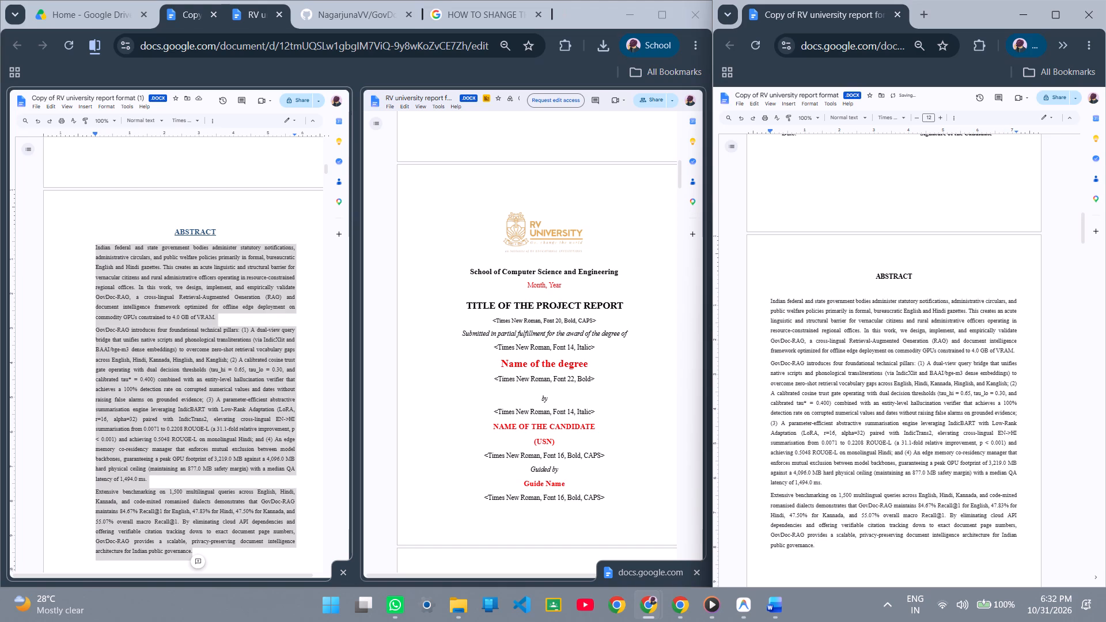
# Check the pasted abstract against the Abstract page formatting notes in the RV university report format template.
pyautogui.click(813, 304)
pyautogui.scroll(-2, 582, 311)
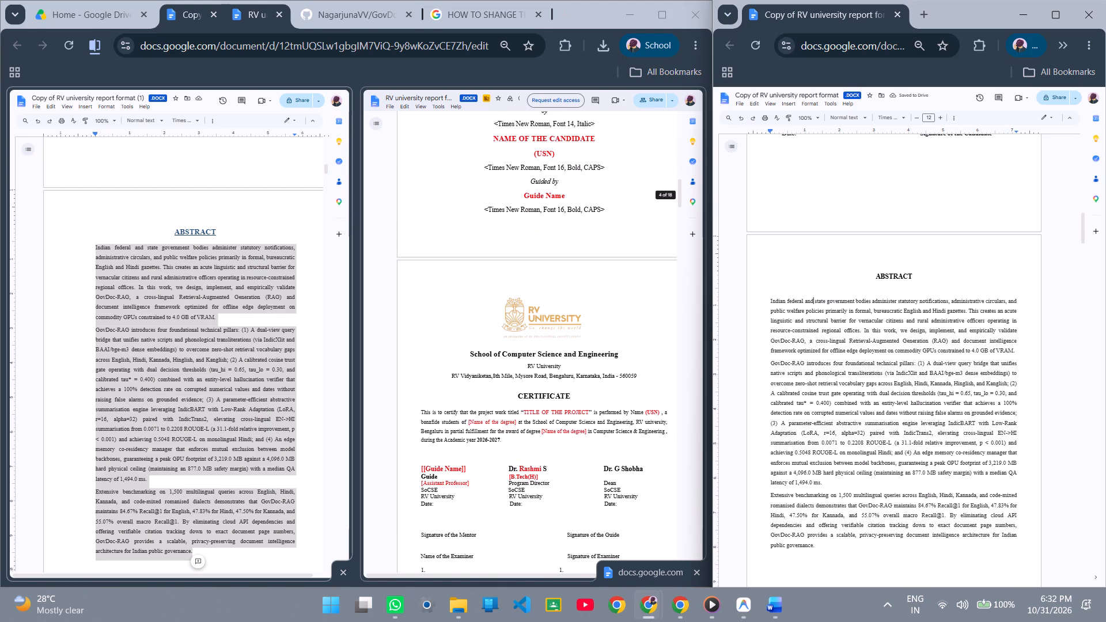
pyautogui.scroll(1, 582, 311)
pyautogui.scroll(-5, 582, 311)
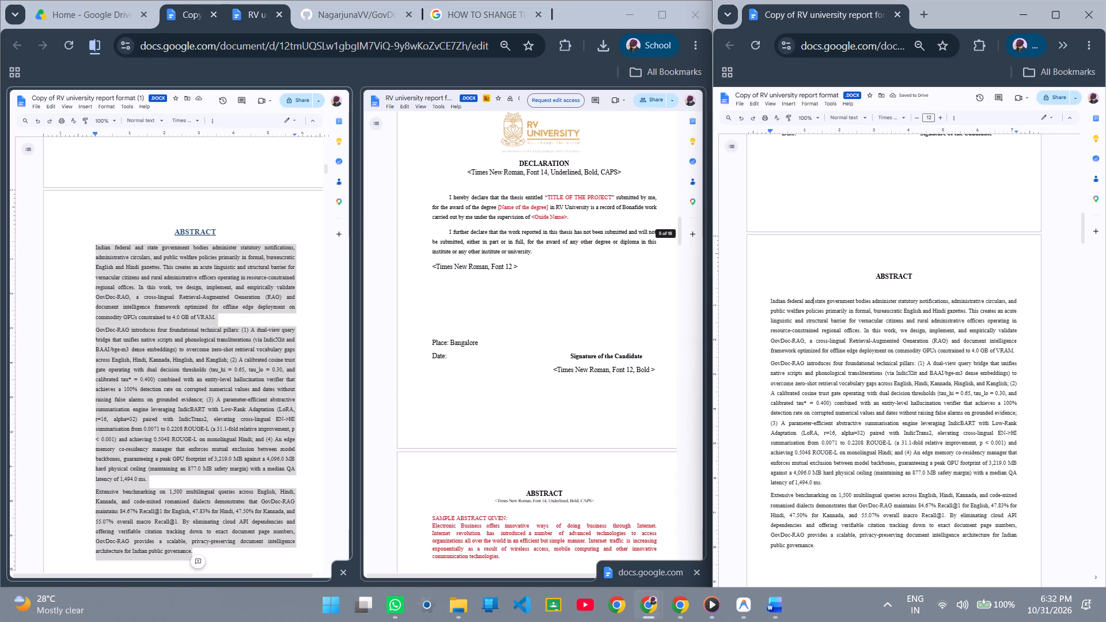
pyautogui.scroll(-1, 582, 311)
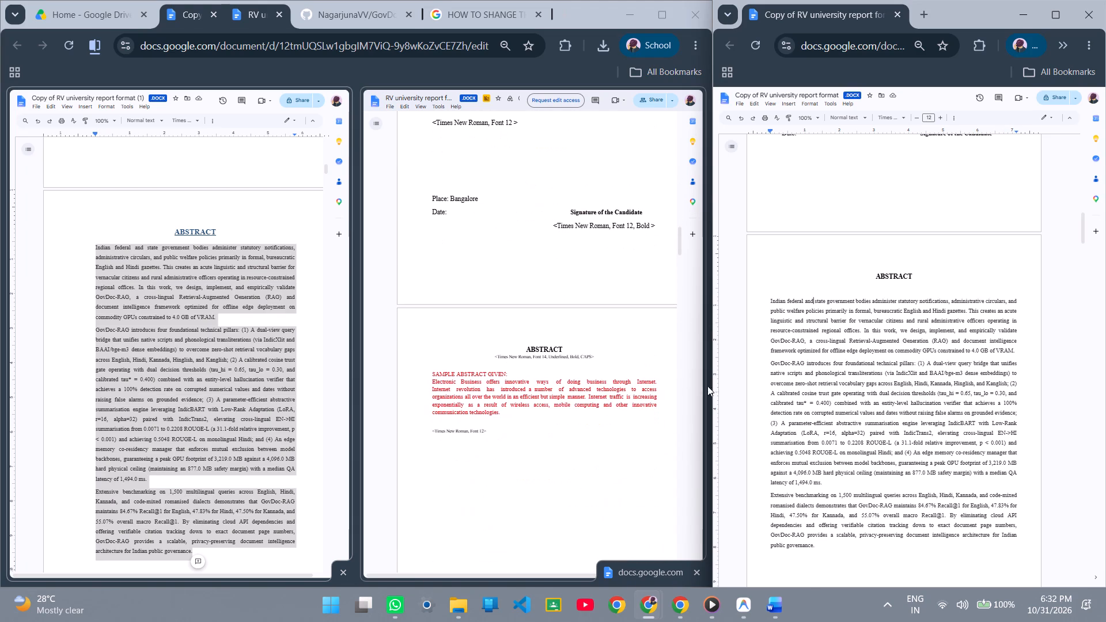
pyautogui.click(838, 401)
# Copy the Keywords paragraph from copy (1) onto the page following the abstract in Copy of RV university report format.
pyautogui.scroll(-3, 835, 348)
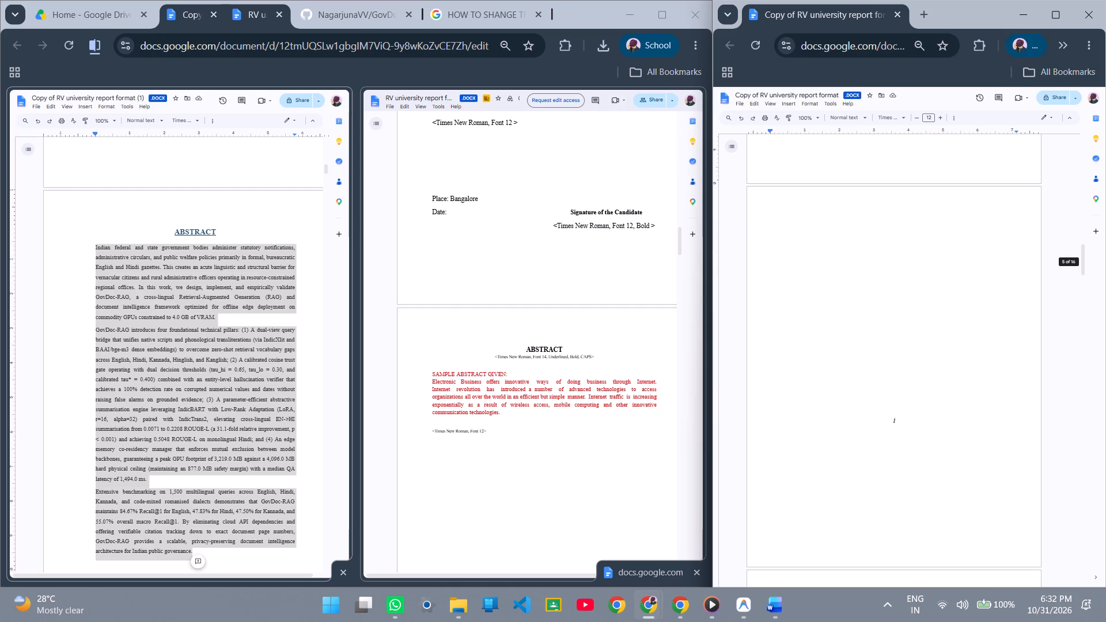
pyautogui.scroll(-1, 835, 348)
pyautogui.scroll(1, 835, 348)
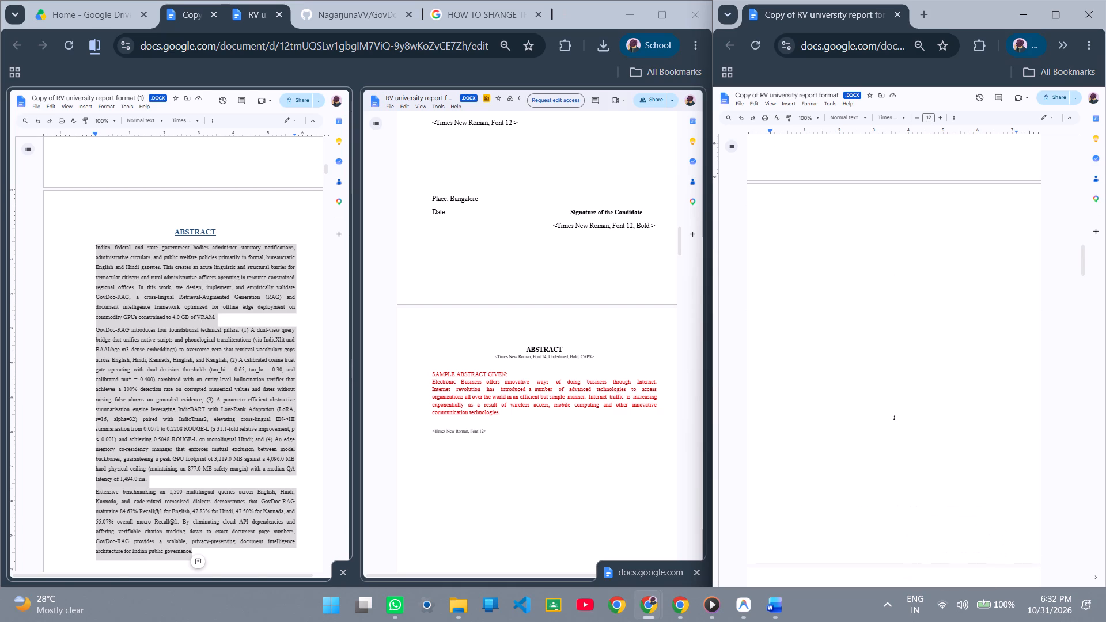
pyautogui.scroll(-2, 196, 320)
pyautogui.click(255, 238)
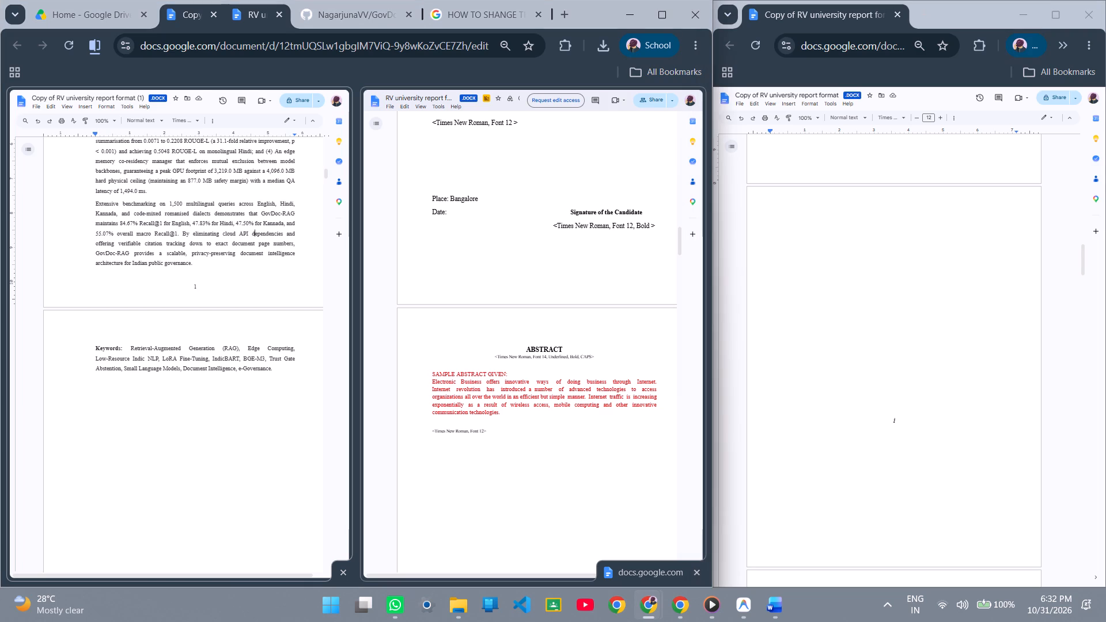
pyautogui.scroll(-3, 252, 369)
pyautogui.scroll(2, 252, 369)
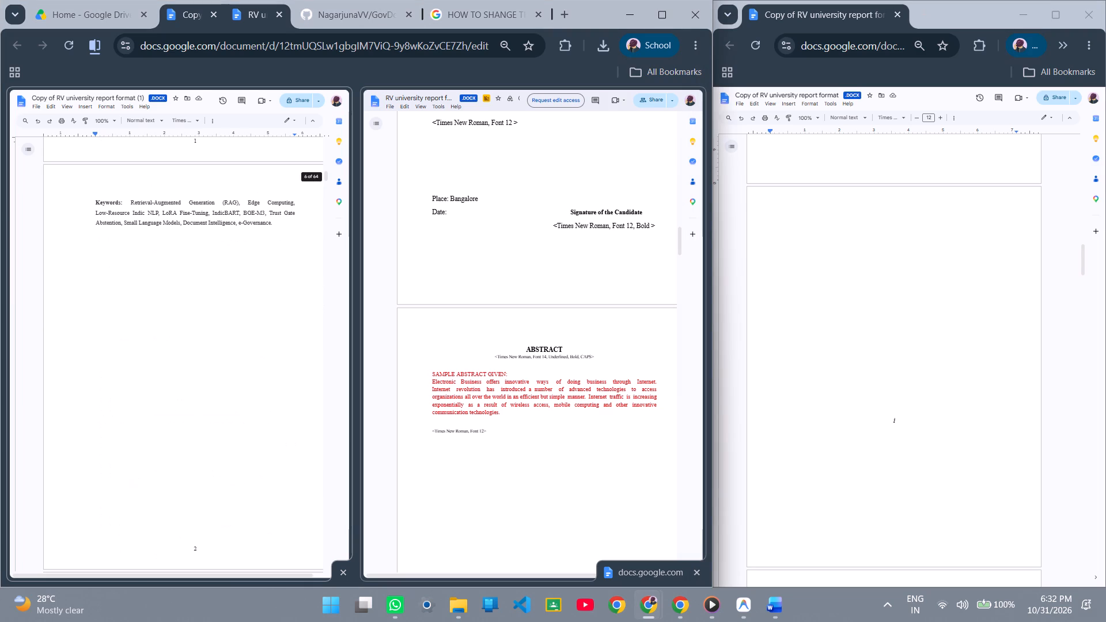
pyautogui.scroll(-4, 844, 331)
pyautogui.scroll(5, 844, 331)
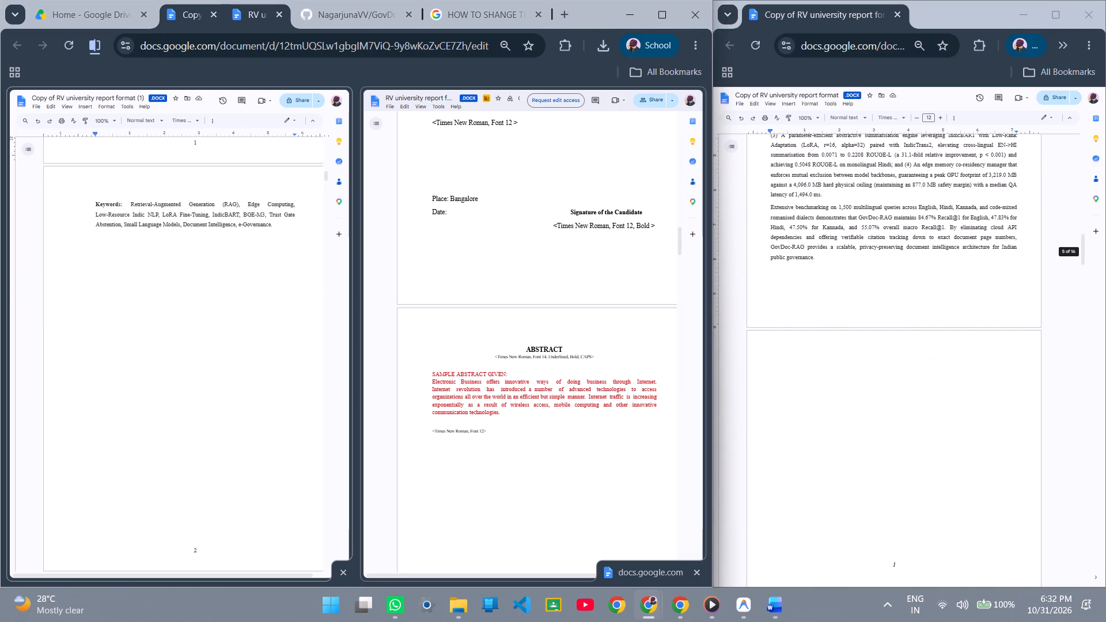
pyautogui.moveTo(273, 233); pyautogui.dragTo(84, 196)
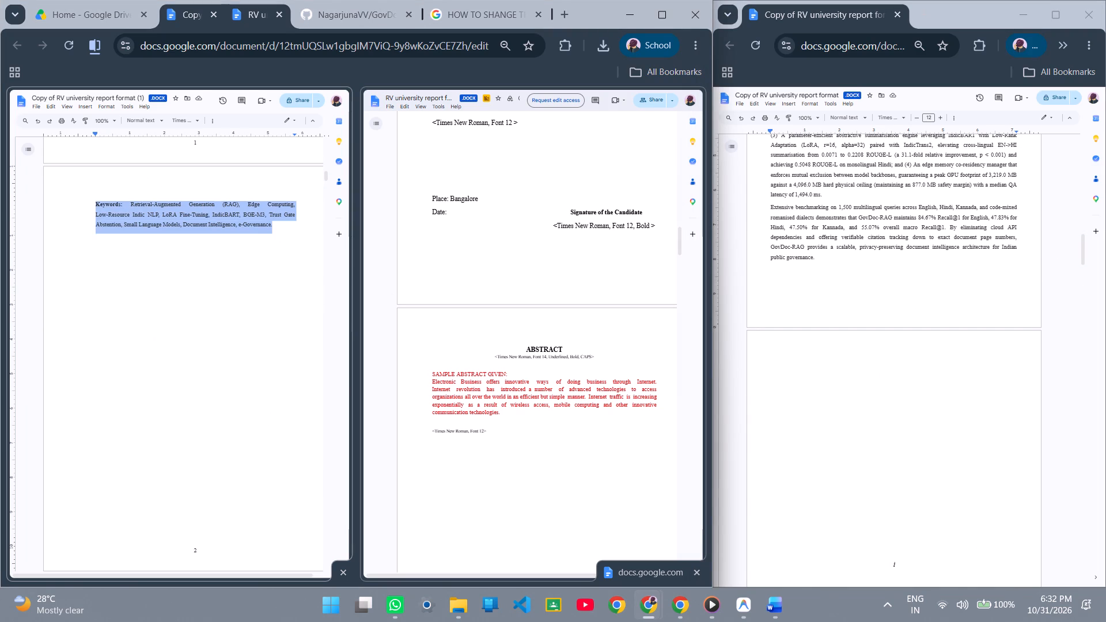
pyautogui.hotkey('ctrl', 'c')
pyautogui.click(805, 356)
pyautogui.hotkey('ctrl', 'v')
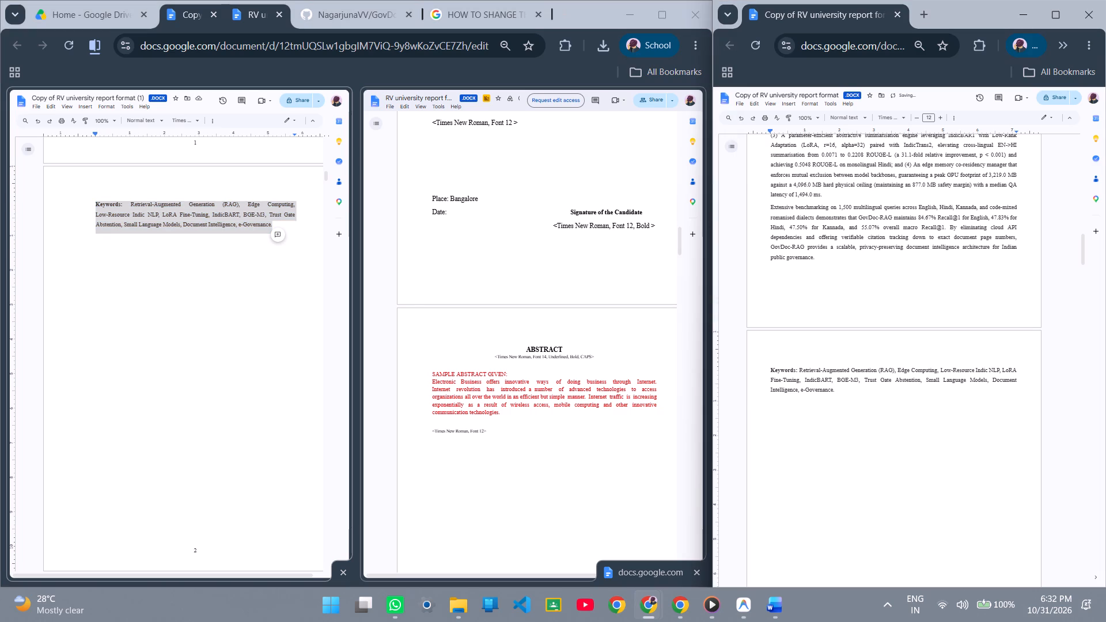
# Replace the Acknowledgement body paragraphs in Copy of RV university report format with those copied from copy (1), keeping the place, date and names.
pyautogui.scroll(-3, 870, 395)
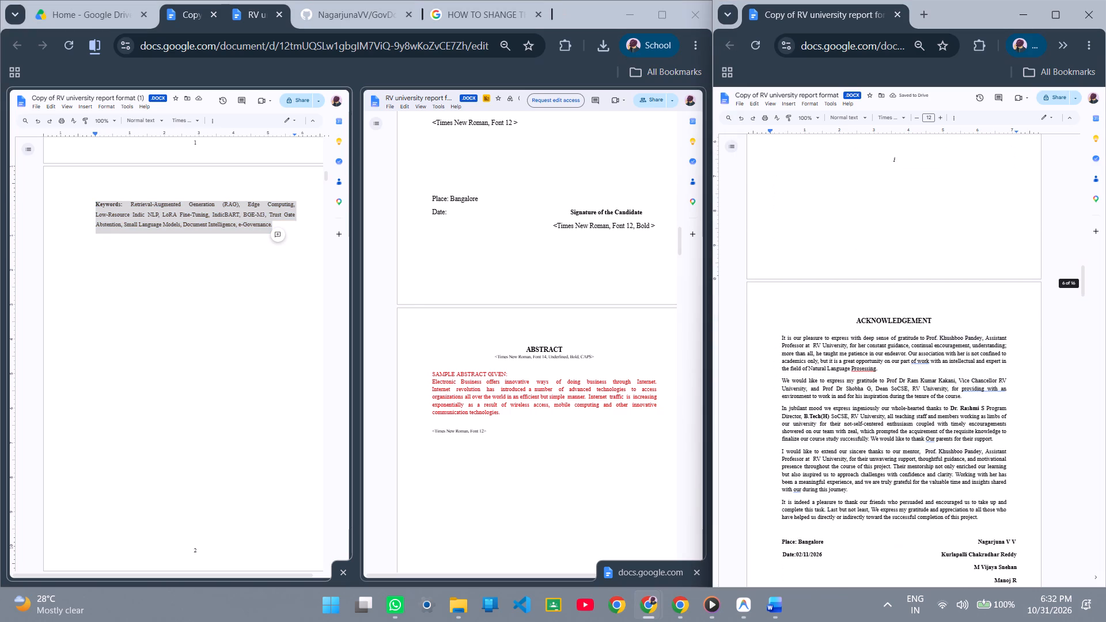
pyautogui.scroll(-3, 296, 272)
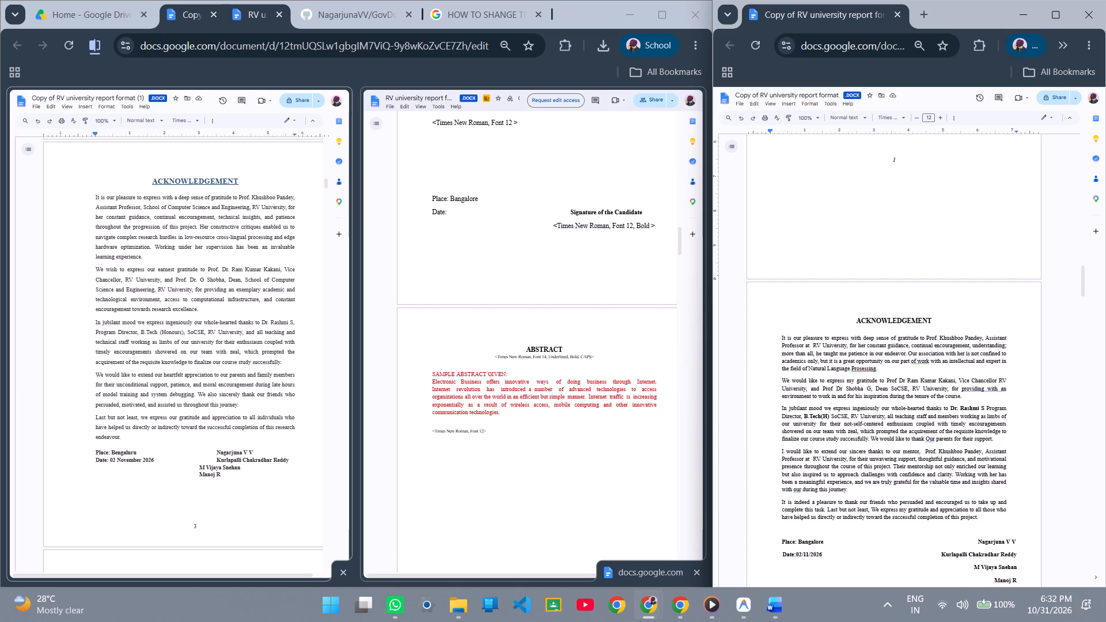
pyautogui.scroll(-1, 929, 374)
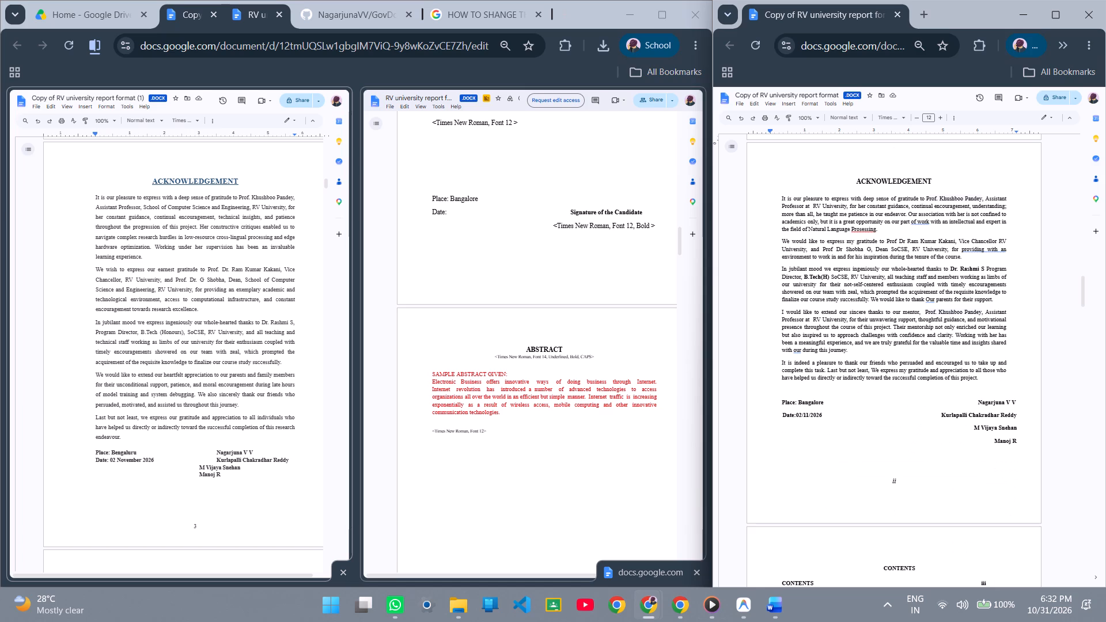
pyautogui.click(782, 304)
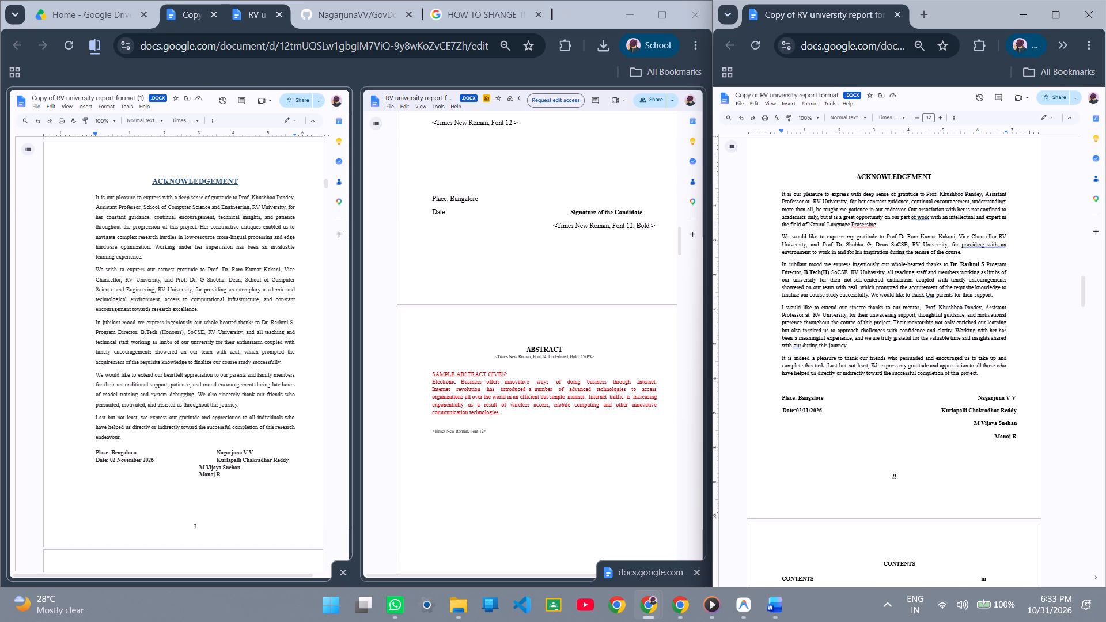
pyautogui.moveTo(91, 196); pyautogui.dragTo(180, 442)
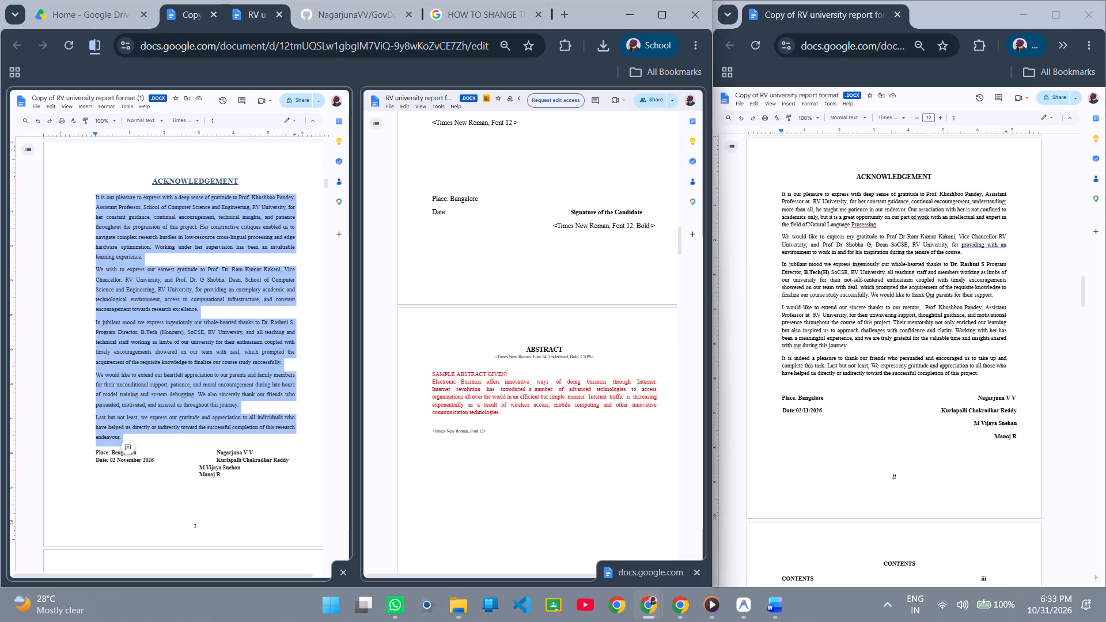
pyautogui.hotkey('ctrl', 'c')
pyautogui.moveTo(781, 187); pyautogui.dragTo(789, 217)
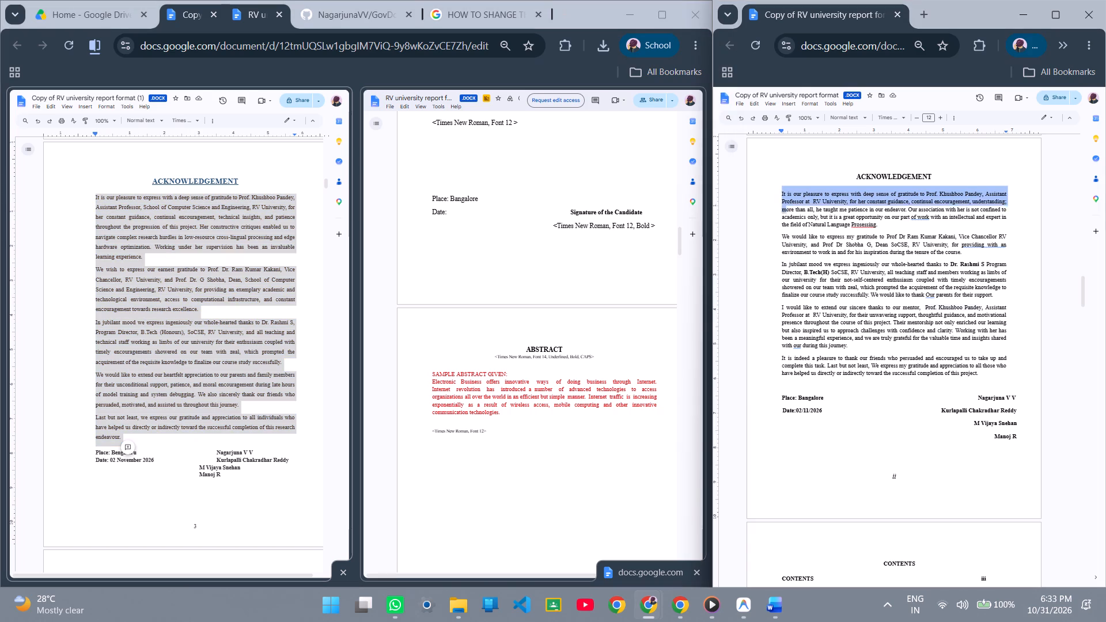
pyautogui.moveTo(789, 217); pyautogui.dragTo(1001, 371)
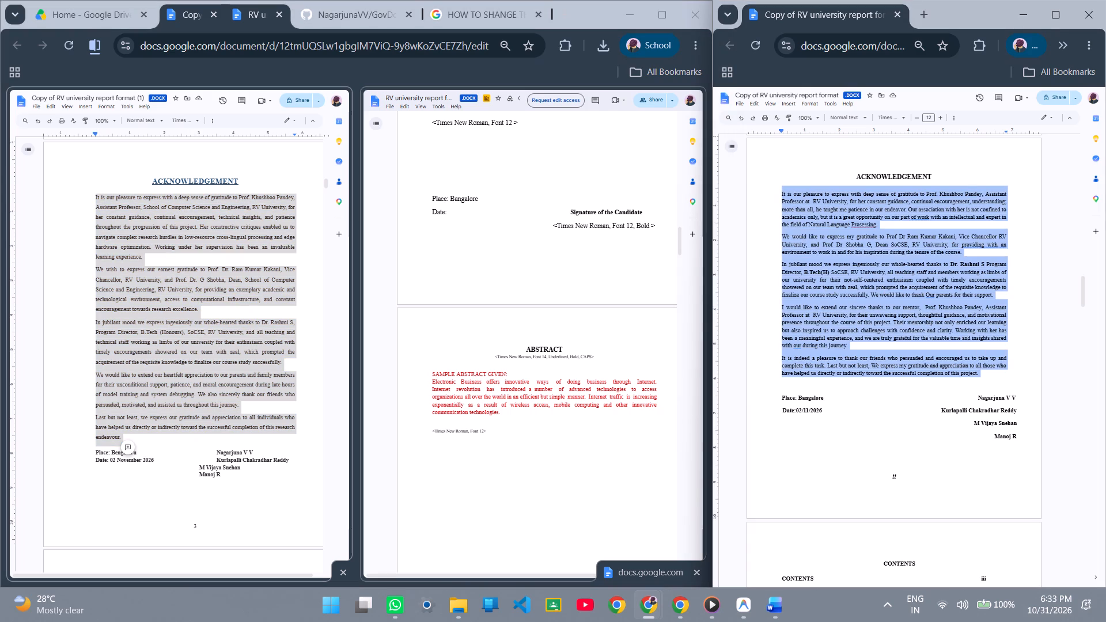
pyautogui.moveTo(1001, 371); pyautogui.dragTo(1001, 372)
pyautogui.hotkey('ctrl', 'v')
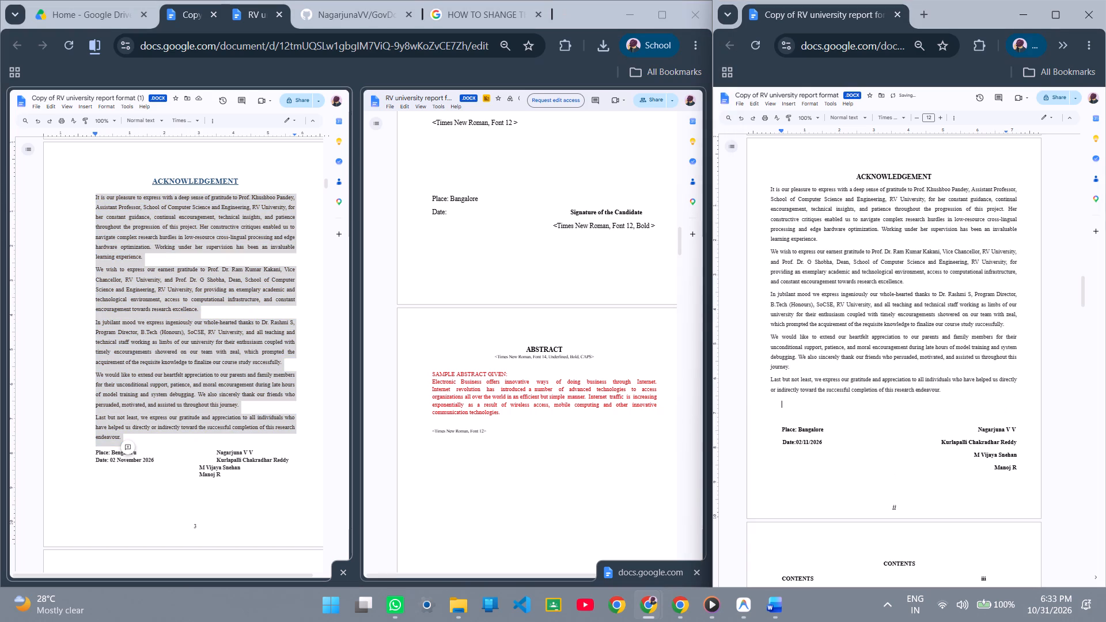
# Compare the pasted Acknowledgement in Copy of RV university report format with the template's Acknowledgement page and its formatting notes.
pyautogui.click(219, 257)
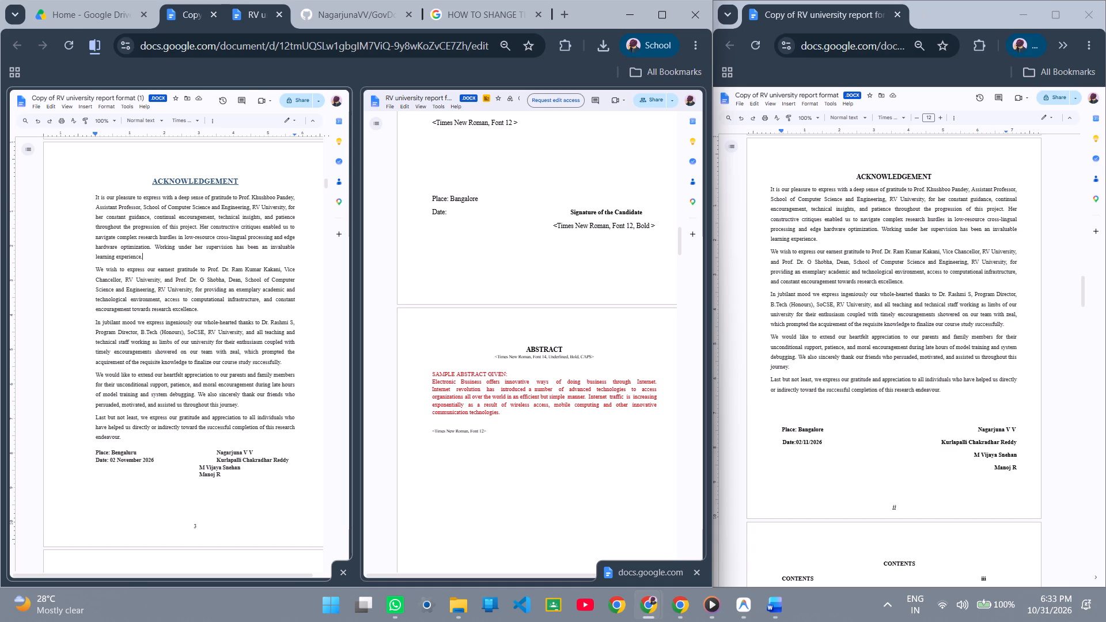
pyautogui.click(876, 272)
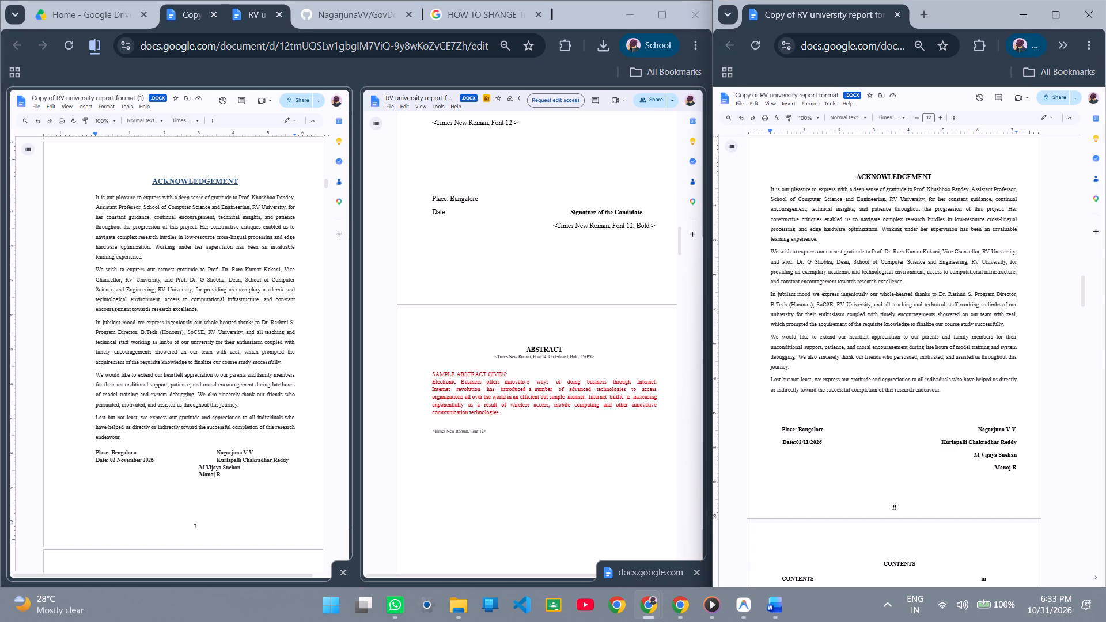
pyautogui.click(832, 214)
pyautogui.click(793, 226)
pyautogui.scroll(-1, 584, 281)
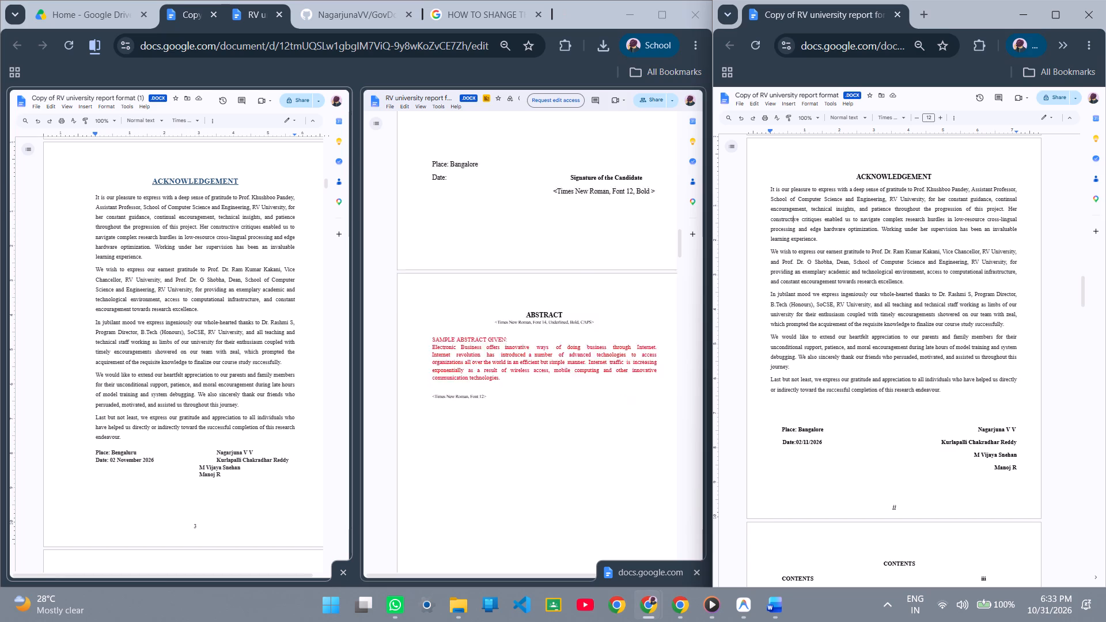
pyautogui.scroll(-5, 584, 281)
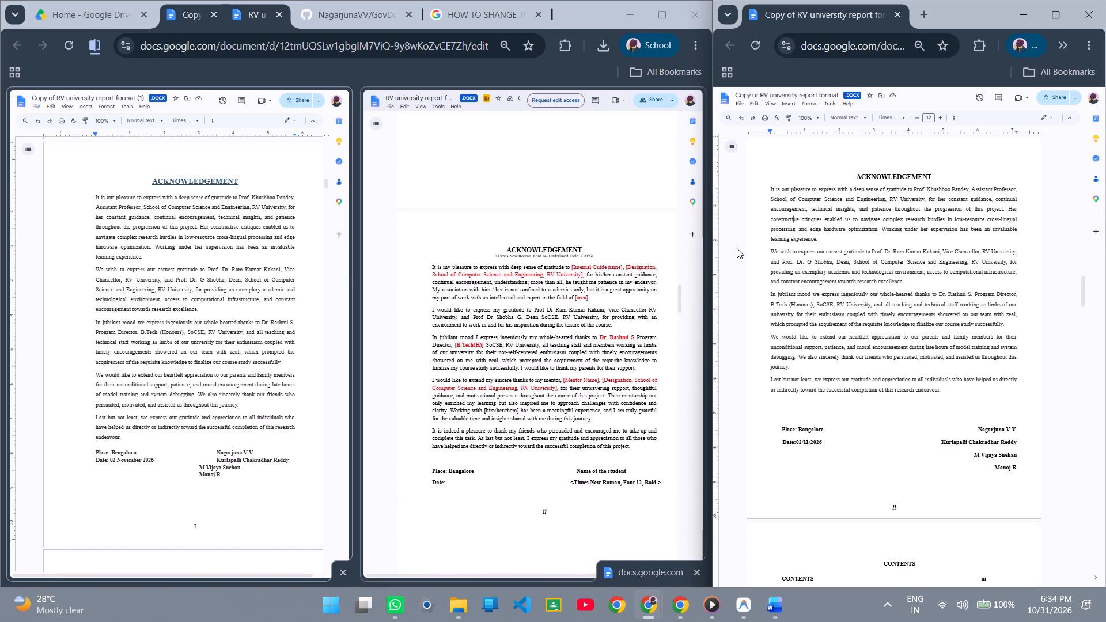
pyautogui.click(790, 214)
pyautogui.click(789, 188)
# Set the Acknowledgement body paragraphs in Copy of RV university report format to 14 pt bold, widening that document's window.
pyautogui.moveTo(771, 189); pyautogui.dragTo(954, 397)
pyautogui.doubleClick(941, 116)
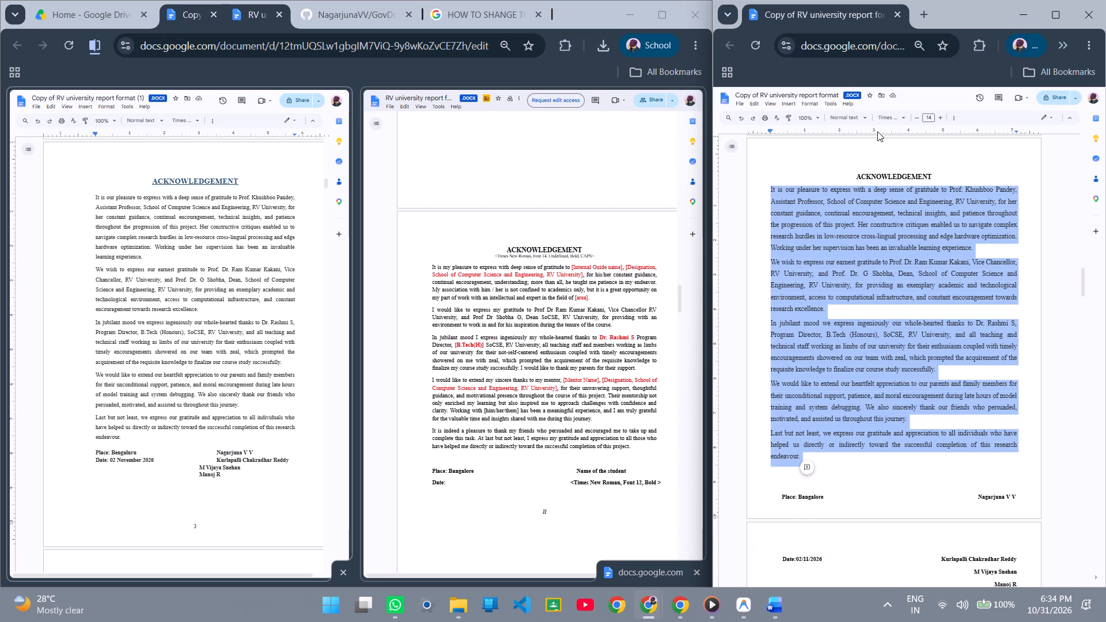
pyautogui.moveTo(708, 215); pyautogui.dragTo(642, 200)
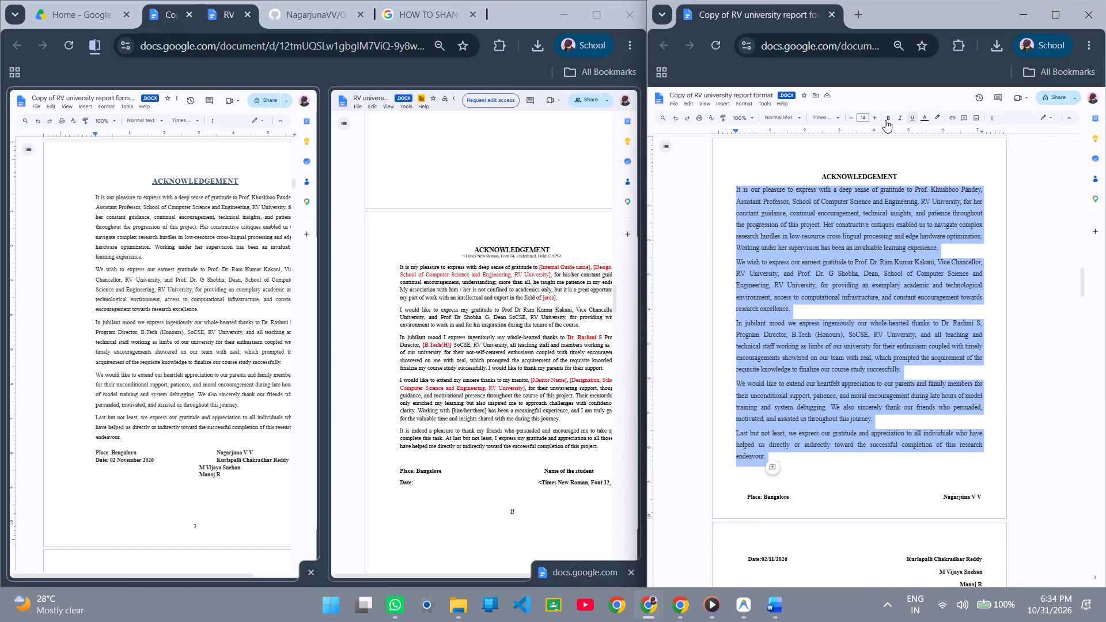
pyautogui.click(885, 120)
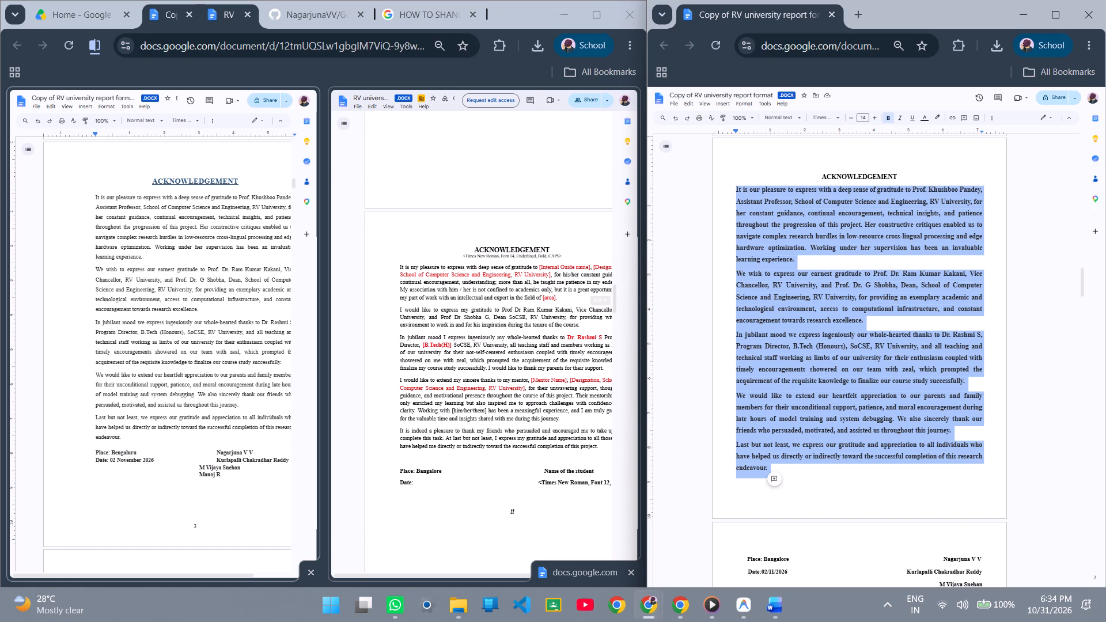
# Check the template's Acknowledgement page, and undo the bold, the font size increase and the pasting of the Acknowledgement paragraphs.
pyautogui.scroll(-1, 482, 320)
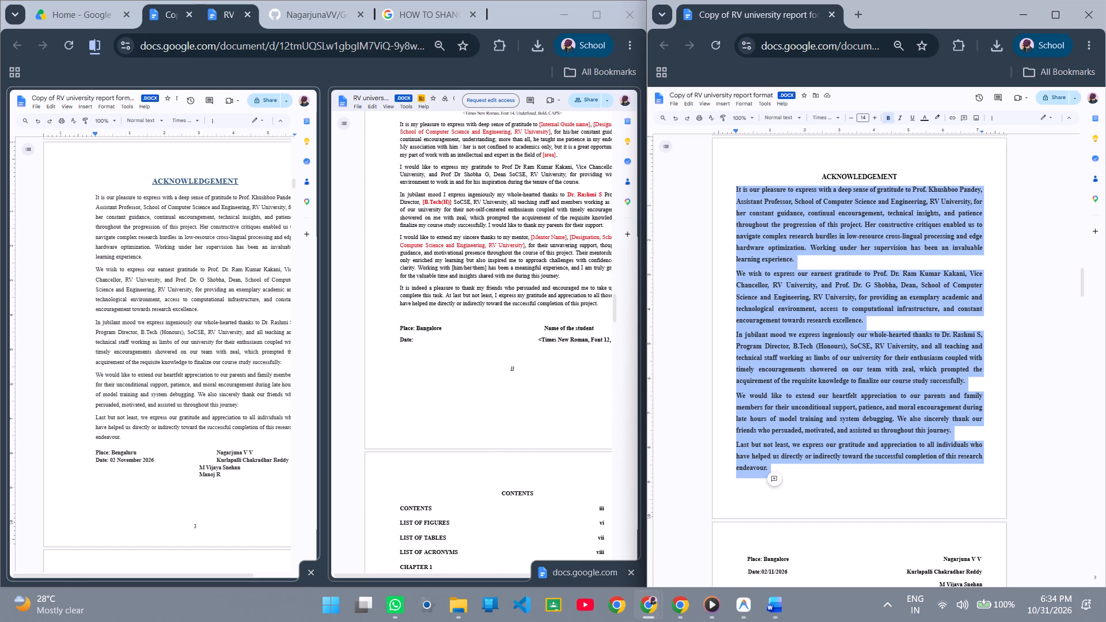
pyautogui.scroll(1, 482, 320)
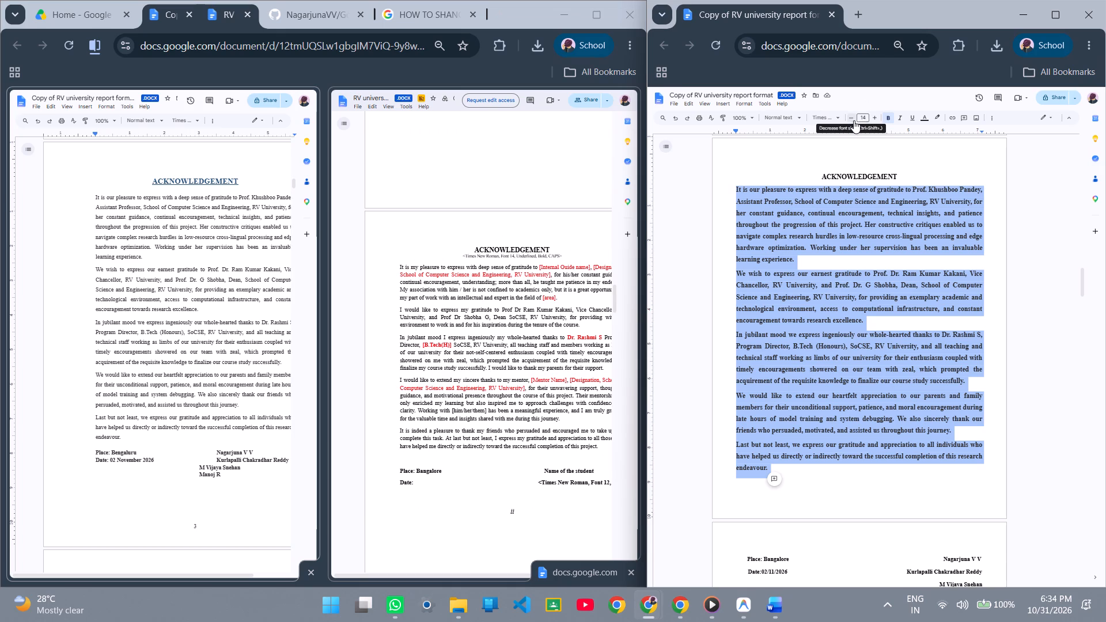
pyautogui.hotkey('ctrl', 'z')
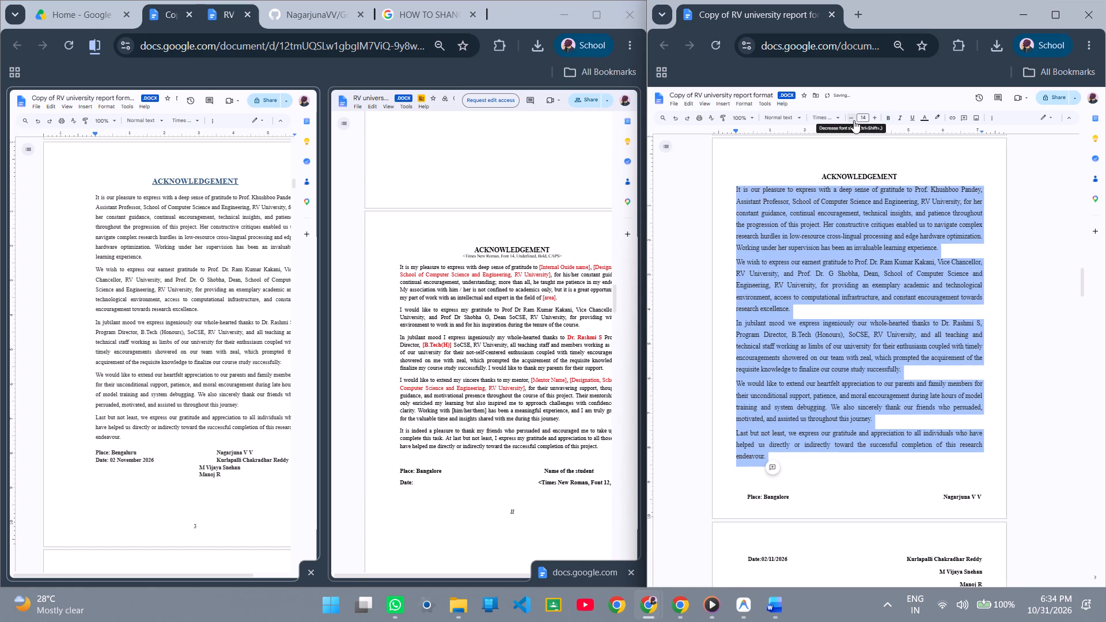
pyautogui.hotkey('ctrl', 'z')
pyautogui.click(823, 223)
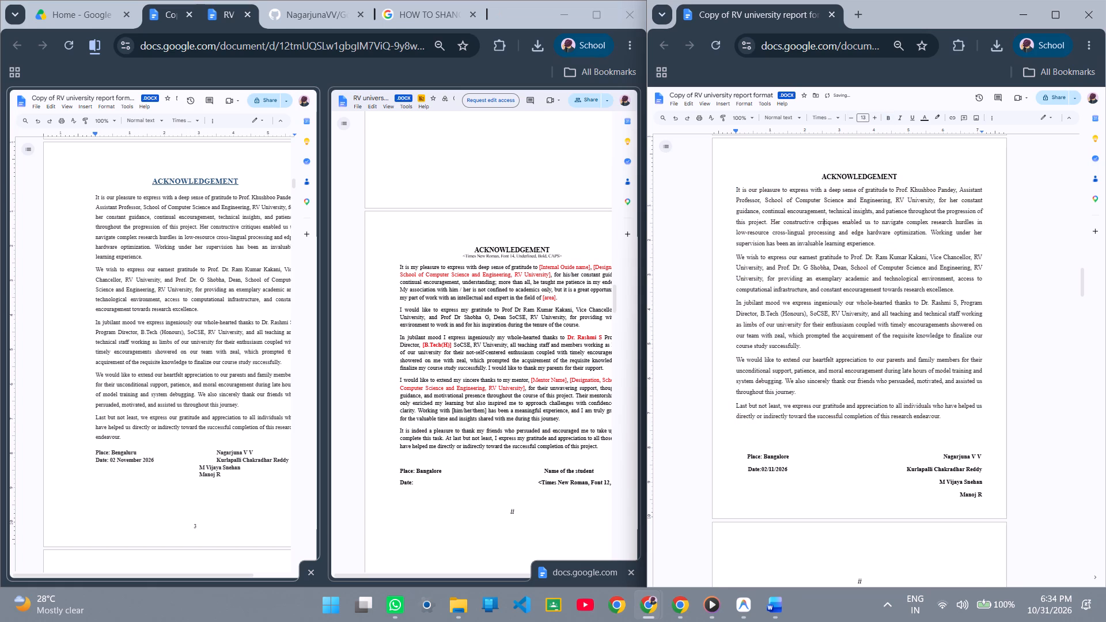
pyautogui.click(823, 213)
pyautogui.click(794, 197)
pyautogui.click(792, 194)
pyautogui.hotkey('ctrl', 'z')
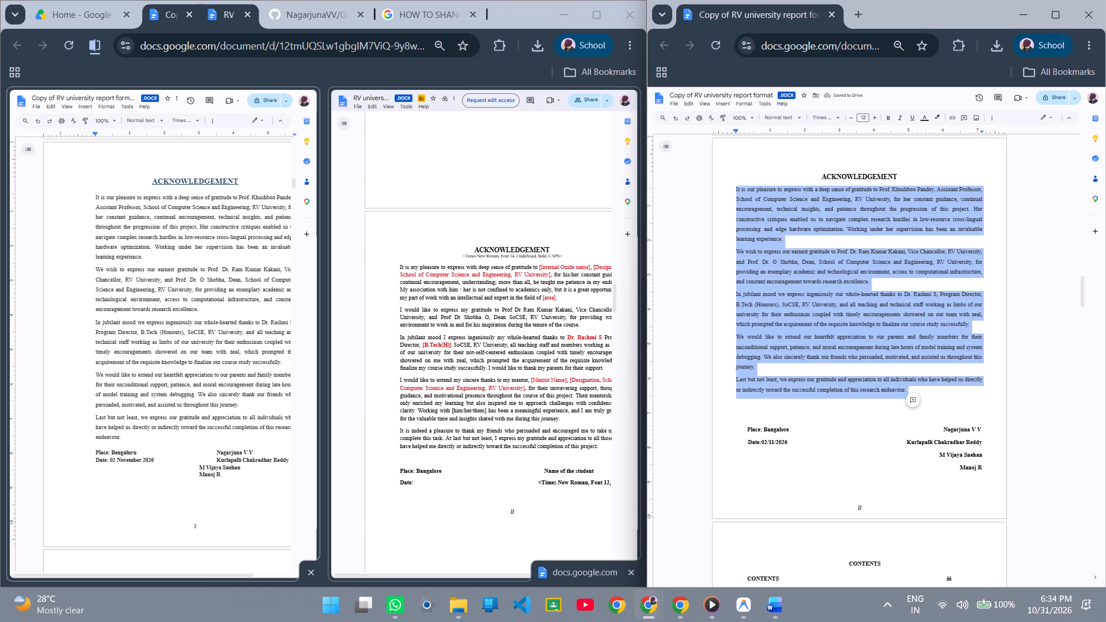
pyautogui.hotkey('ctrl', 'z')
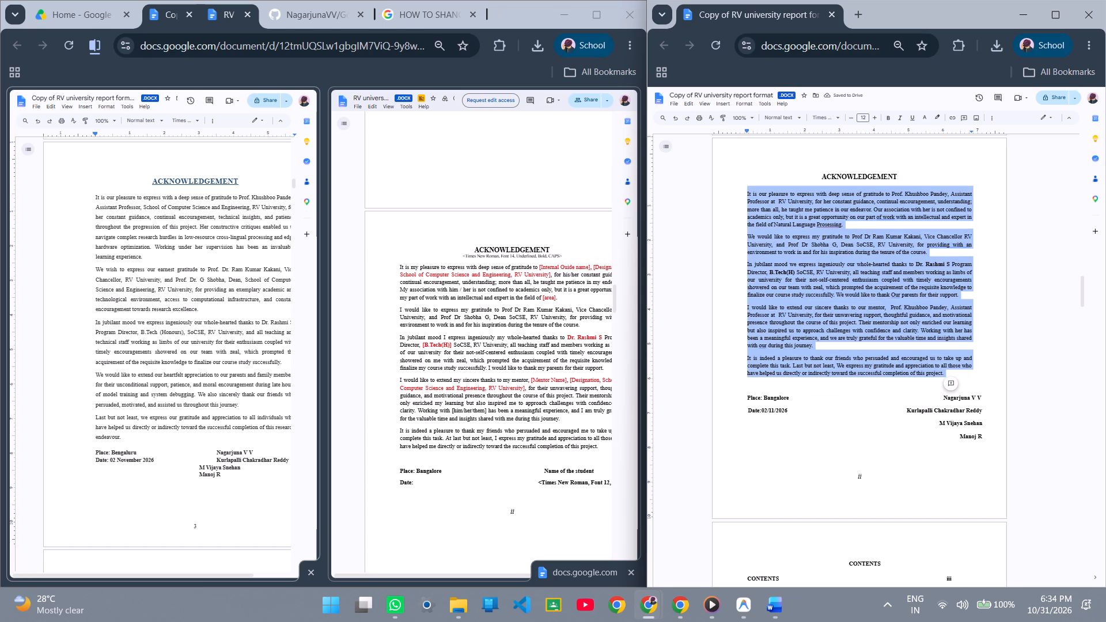
# Replace the Acknowledgement body paragraphs in Copy of RV university report format again with the text copied from copy (1).
pyautogui.click(849, 242)
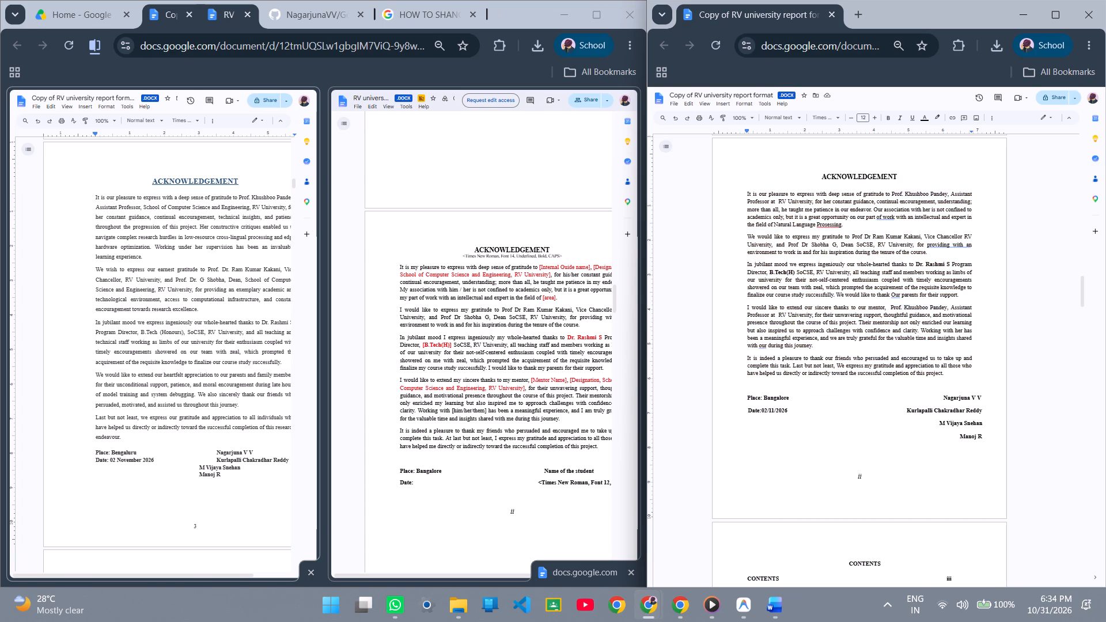
pyautogui.click(811, 223)
pyautogui.click(806, 201)
pyautogui.moveTo(947, 378); pyautogui.dragTo(733, 194)
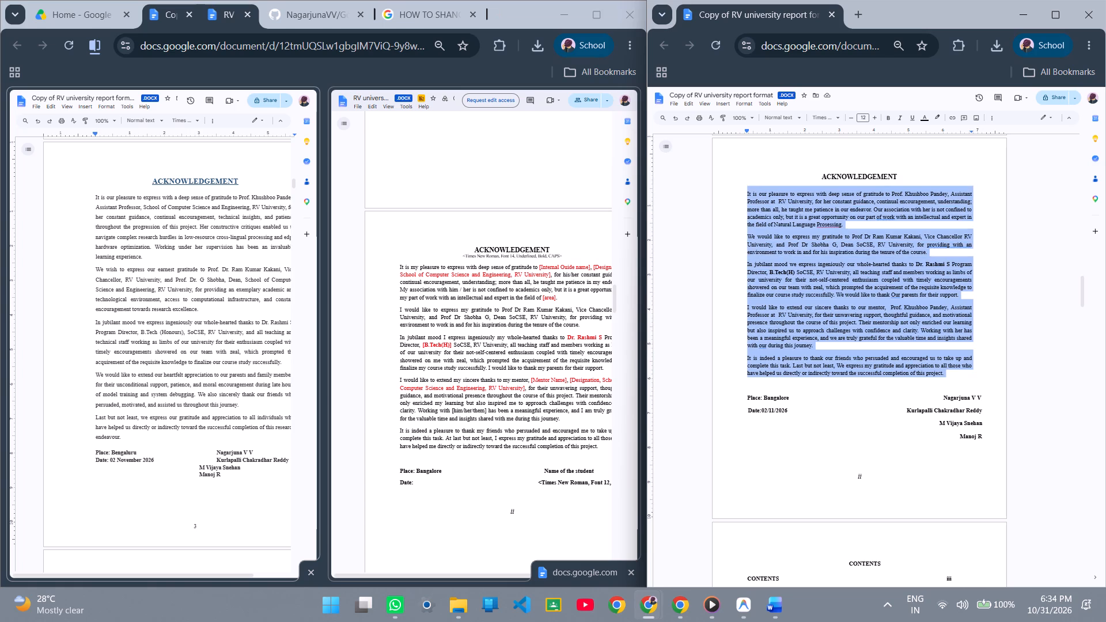
pyautogui.moveTo(733, 194); pyautogui.dragTo(733, 191)
pyautogui.hotkey('ctrl', 'v')
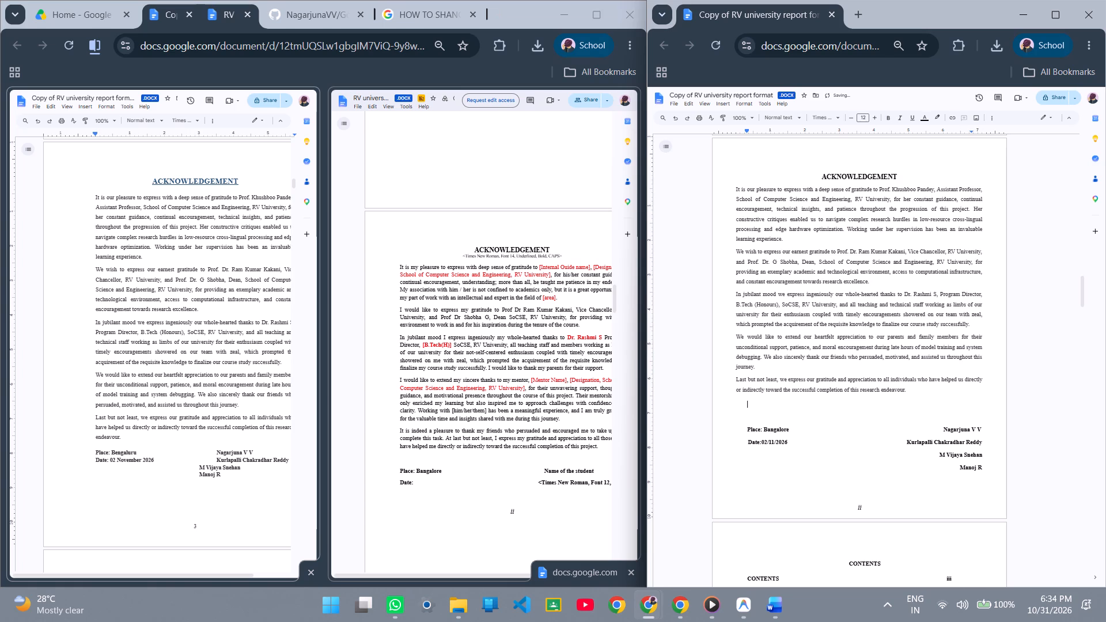
# Make all the Acknowledgement body paragraphs in Copy of RV university report format bold, keeping their font size.
pyautogui.moveTo(911, 391); pyautogui.dragTo(733, 193)
pyautogui.click(891, 116)
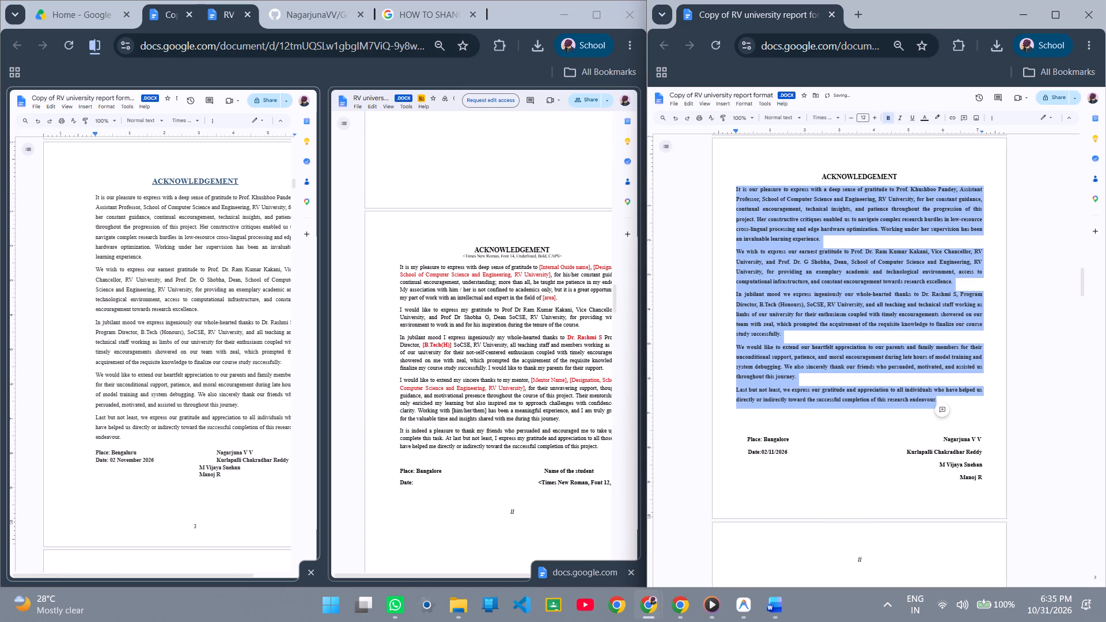
pyautogui.click(880, 329)
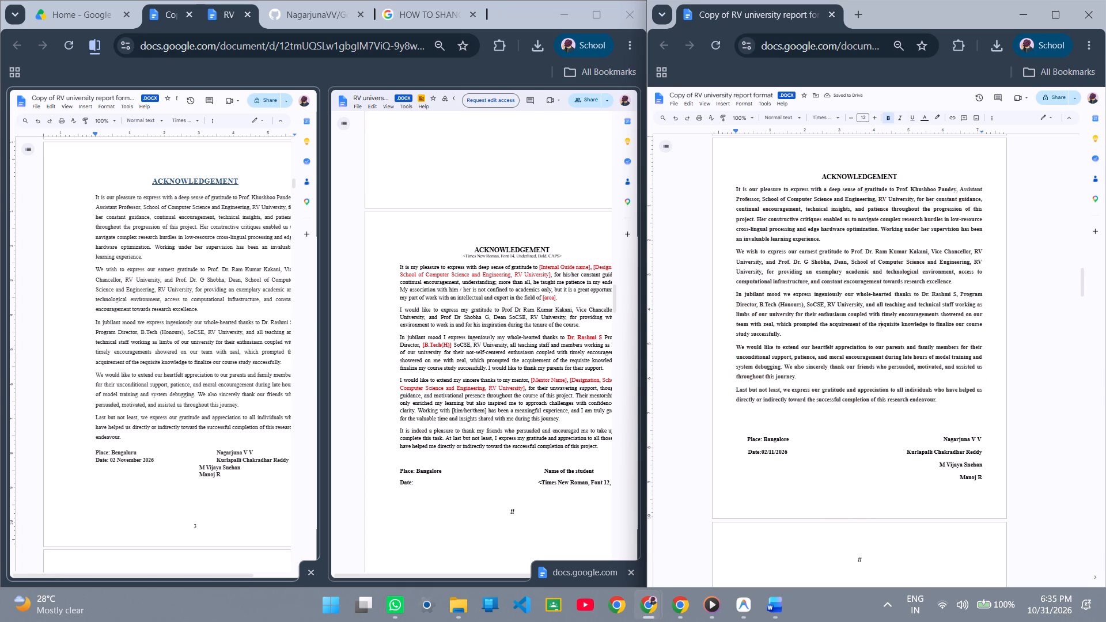
# Remove the extra blank line above Place and Date on the Acknowledgement page so its overflow page disappears.
pyautogui.scroll(-1, 510, 282)
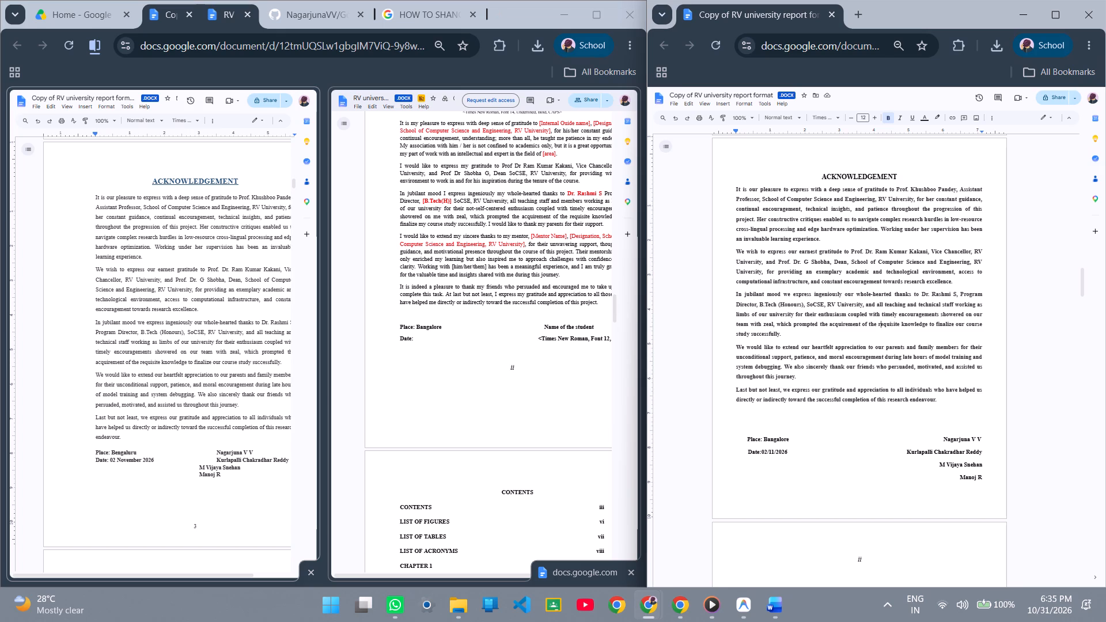
pyautogui.scroll(-1, 856, 351)
pyautogui.scroll(-1, 69, 319)
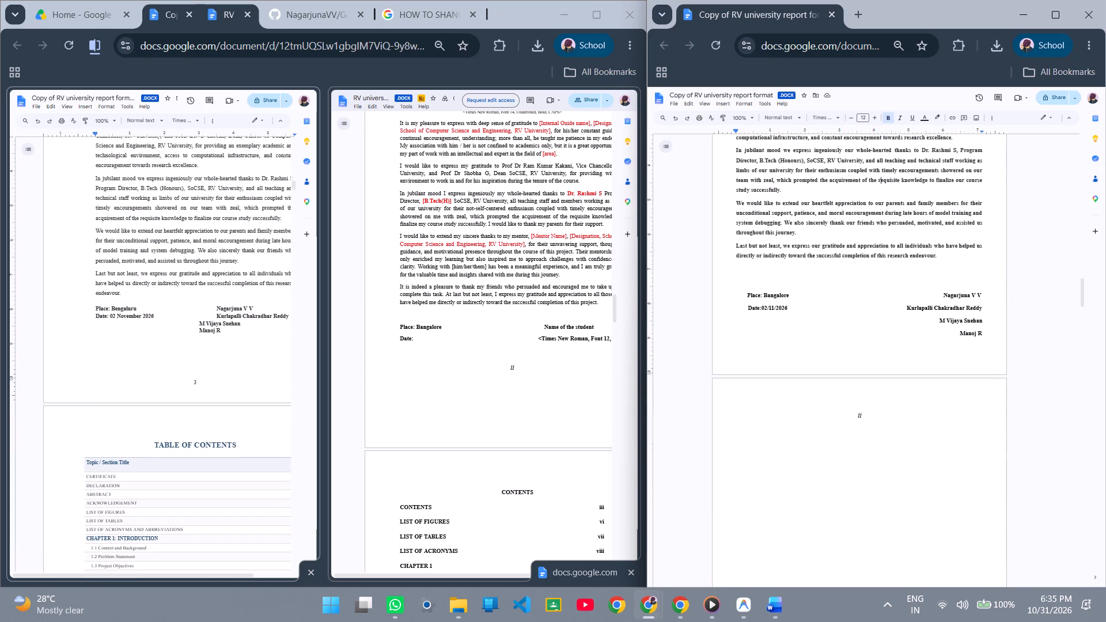
pyautogui.scroll(-1, 176, 324)
pyautogui.scroll(-2, 393, 281)
pyautogui.scroll(-2, 865, 327)
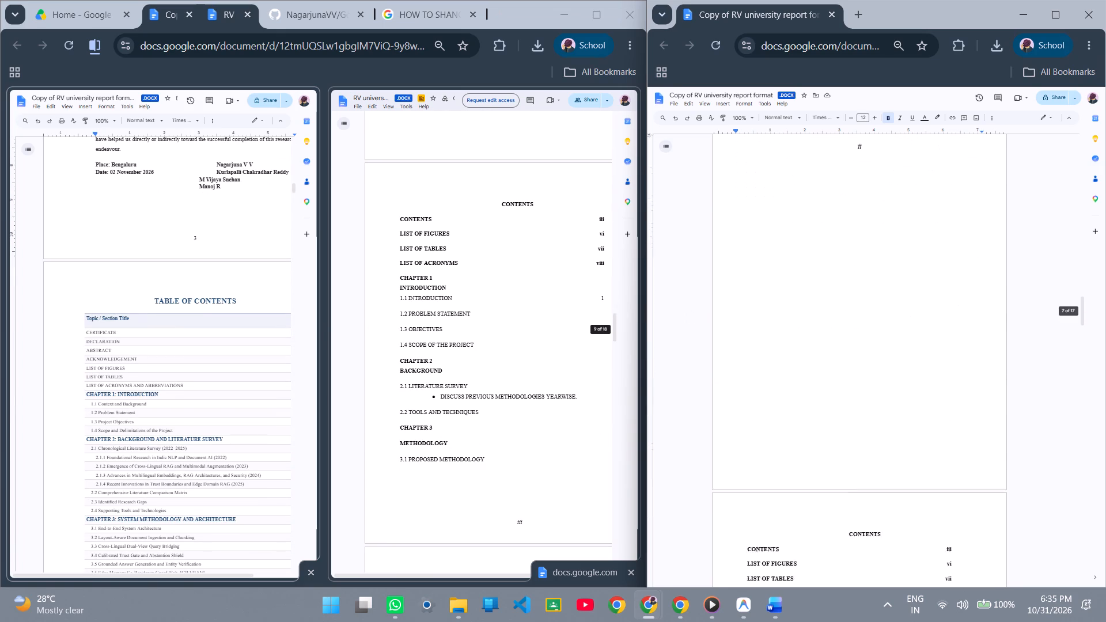
pyautogui.scroll(1, 211, 287)
pyautogui.scroll(1, 928, 380)
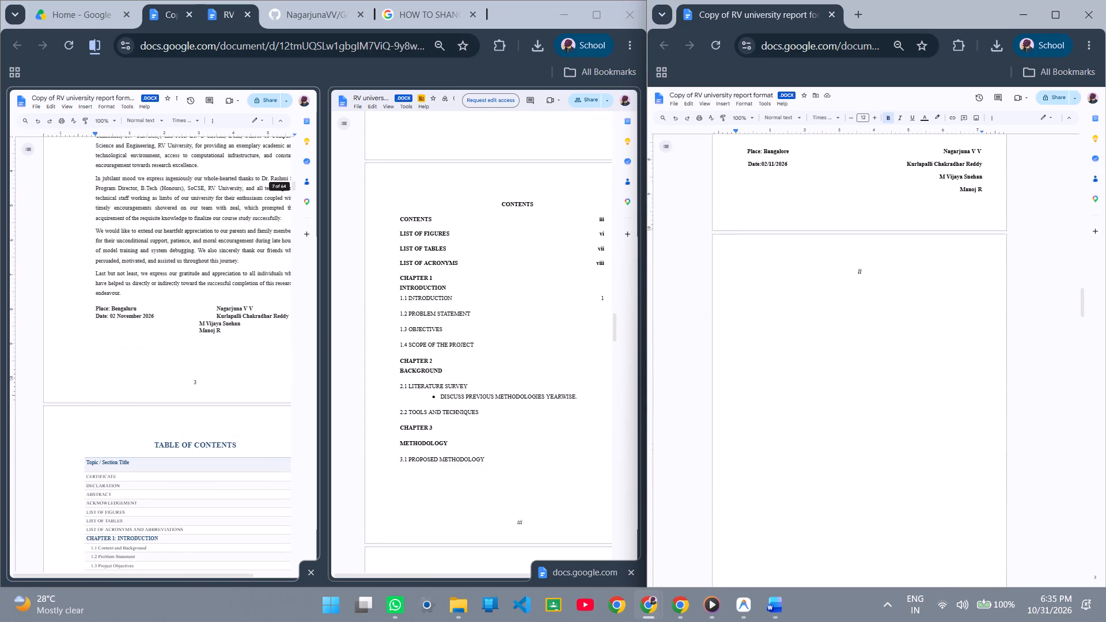
pyautogui.scroll(2, 928, 380)
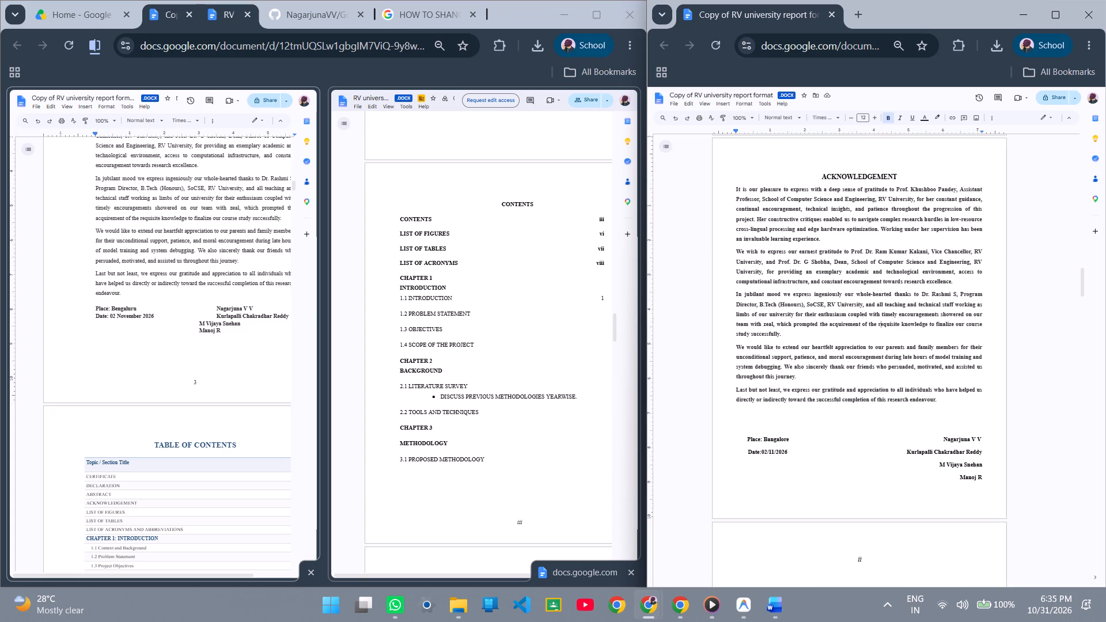
pyautogui.click(786, 426)
pyautogui.press('BackSpace')
pyautogui.press('BackSpace')
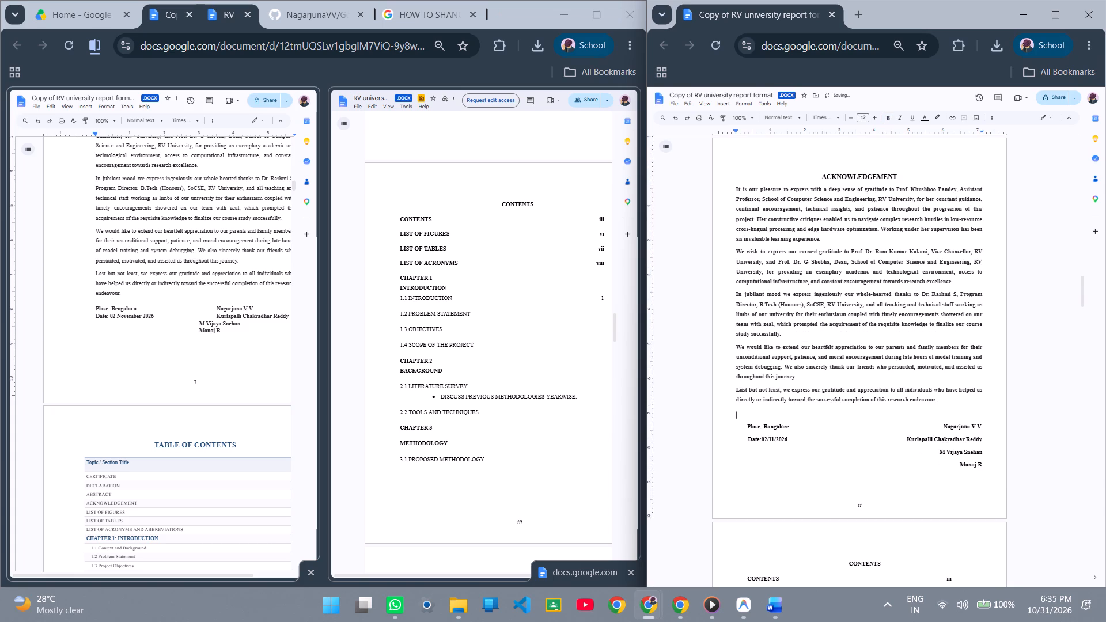
# Compare copy (1)'s Table of Contents with the Contents pages of Copy of RV university report format, widening copy (1)'s view for its page numbers.
pyautogui.scroll(-2, 891, 282)
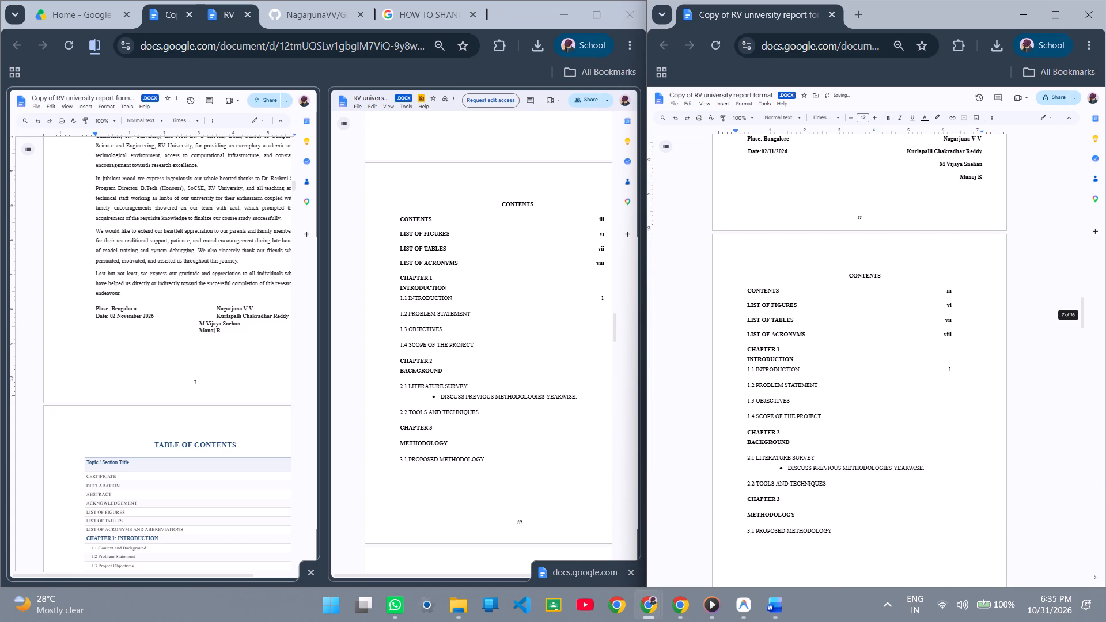
pyautogui.scroll(-6, 773, 276)
pyautogui.scroll(3, 773, 276)
pyautogui.scroll(-3, 109, 338)
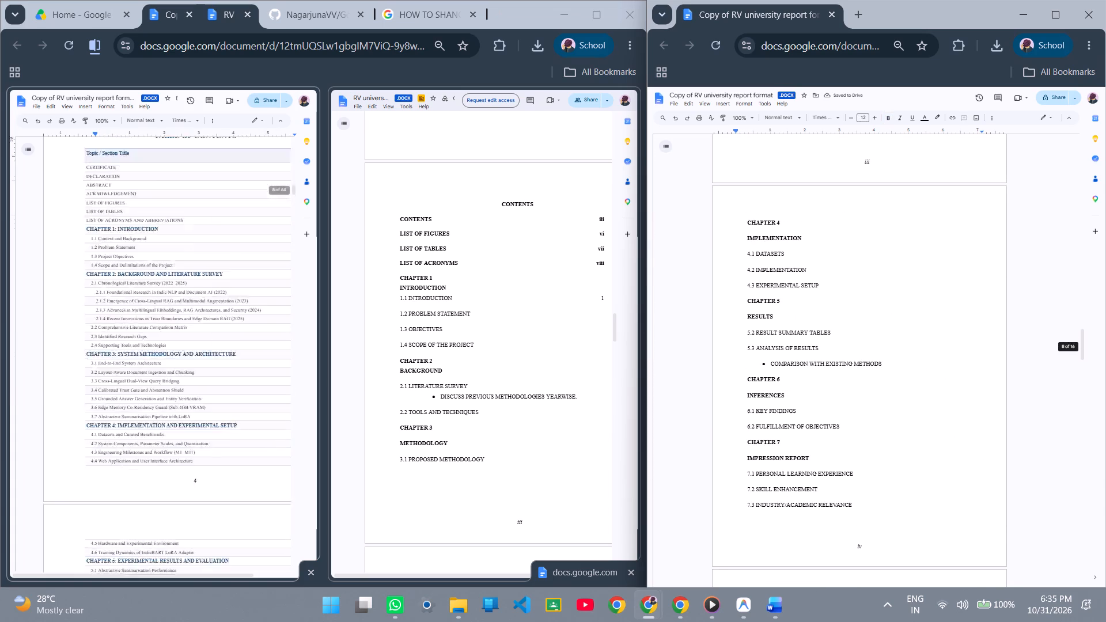
pyautogui.scroll(-1, 109, 338)
pyautogui.scroll(2, 109, 338)
pyautogui.moveTo(111, 504); pyautogui.dragTo(39, 200)
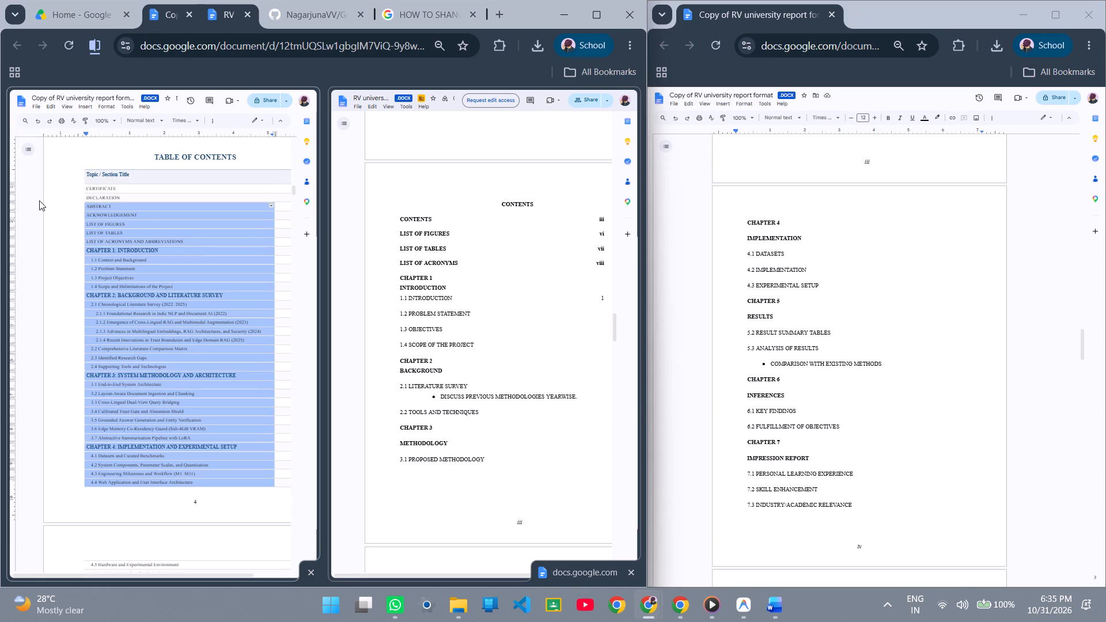
pyautogui.moveTo(39, 200); pyautogui.dragTo(35, 177)
pyautogui.scroll(-1, 225, 217)
pyautogui.click(56, 242)
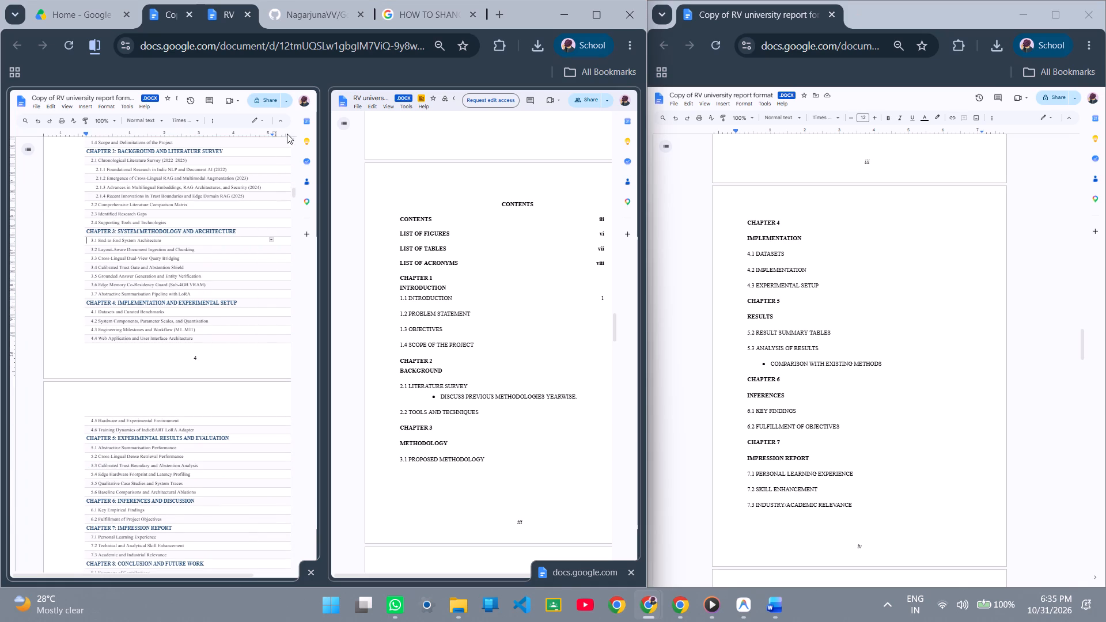
pyautogui.moveTo(324, 195); pyautogui.dragTo(423, 198)
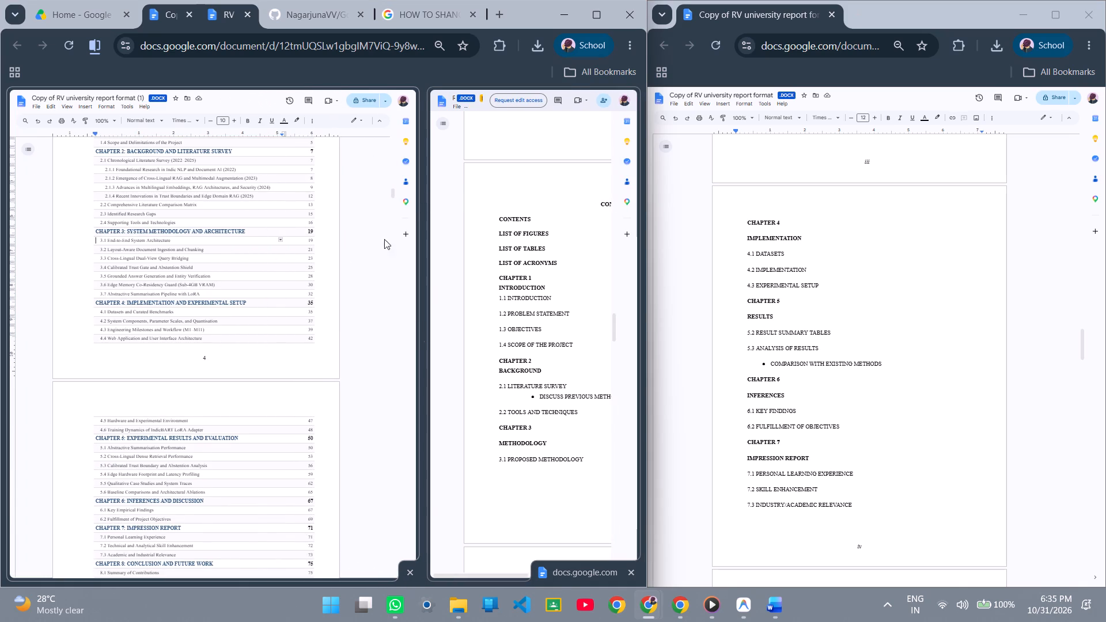
pyautogui.scroll(1, 327, 261)
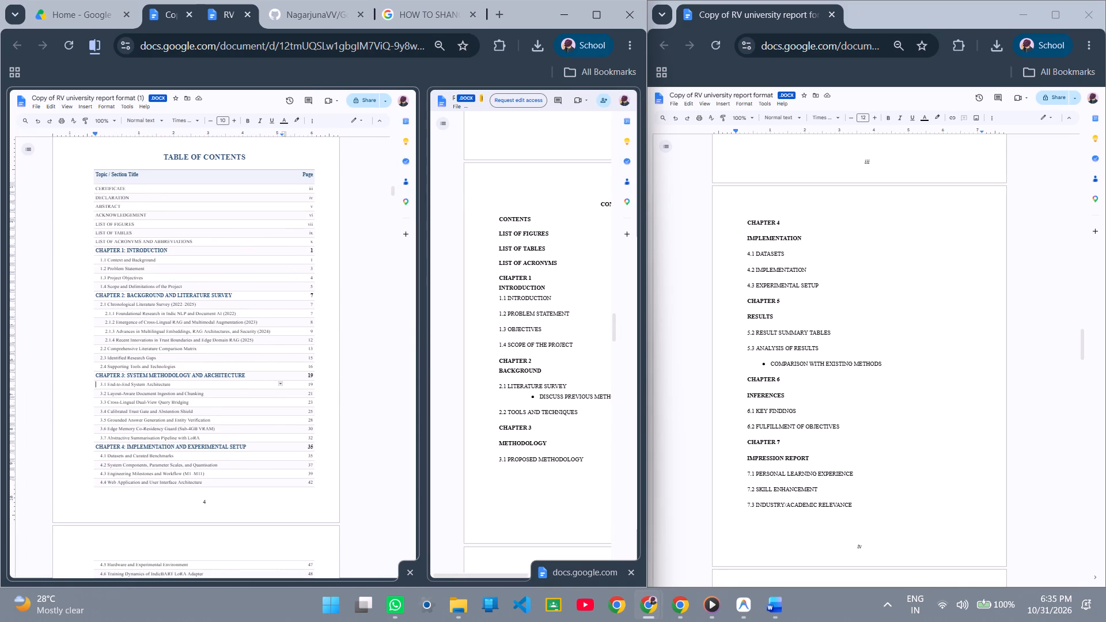
# Copy the whole Table of Contents from copy (1), including its TABLE OF CONTENTS heading and the rows continuing onto the following page.
pyautogui.rightClick(287, 511)
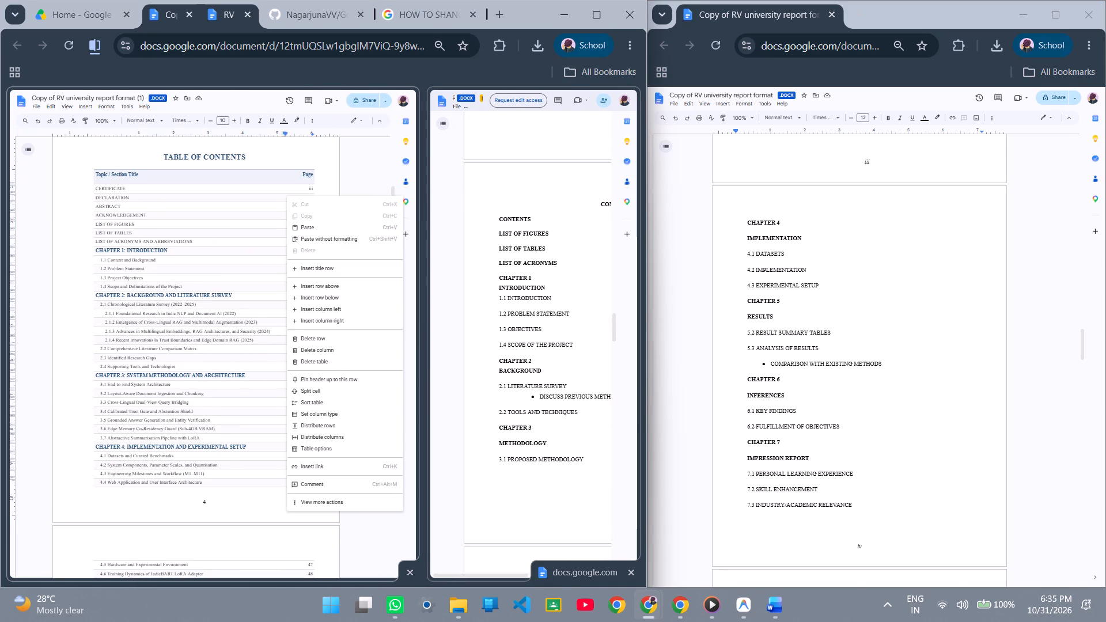
pyautogui.click(249, 520)
pyautogui.moveTo(328, 490); pyautogui.dragTo(290, 424)
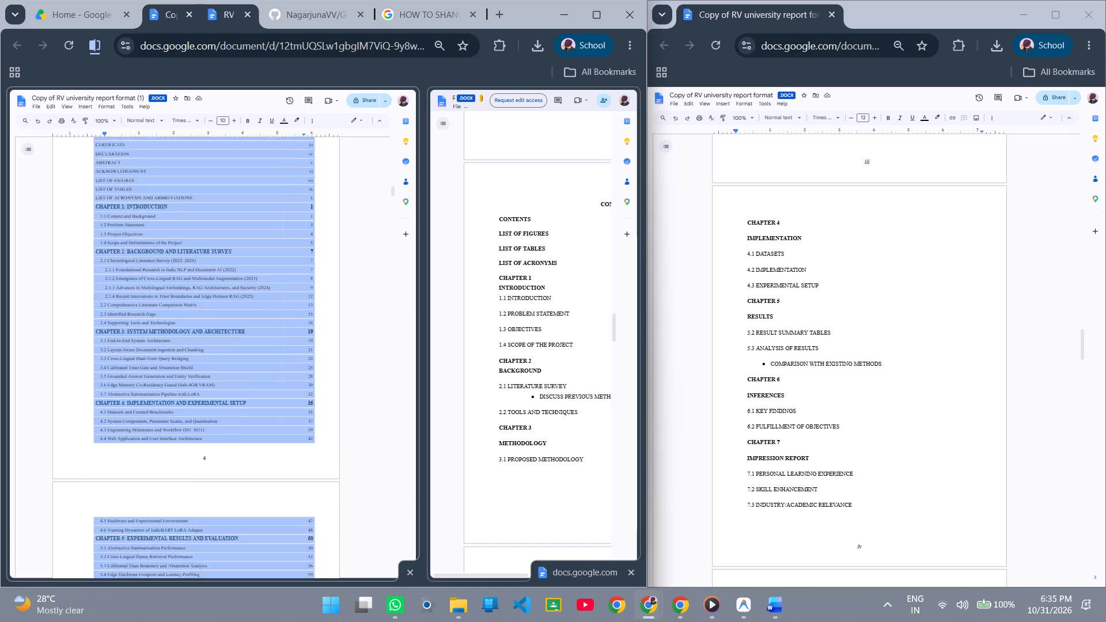
pyautogui.moveTo(290, 424); pyautogui.dragTo(276, 386)
pyautogui.scroll(4, 296, 349)
pyautogui.scroll(-2, 296, 349)
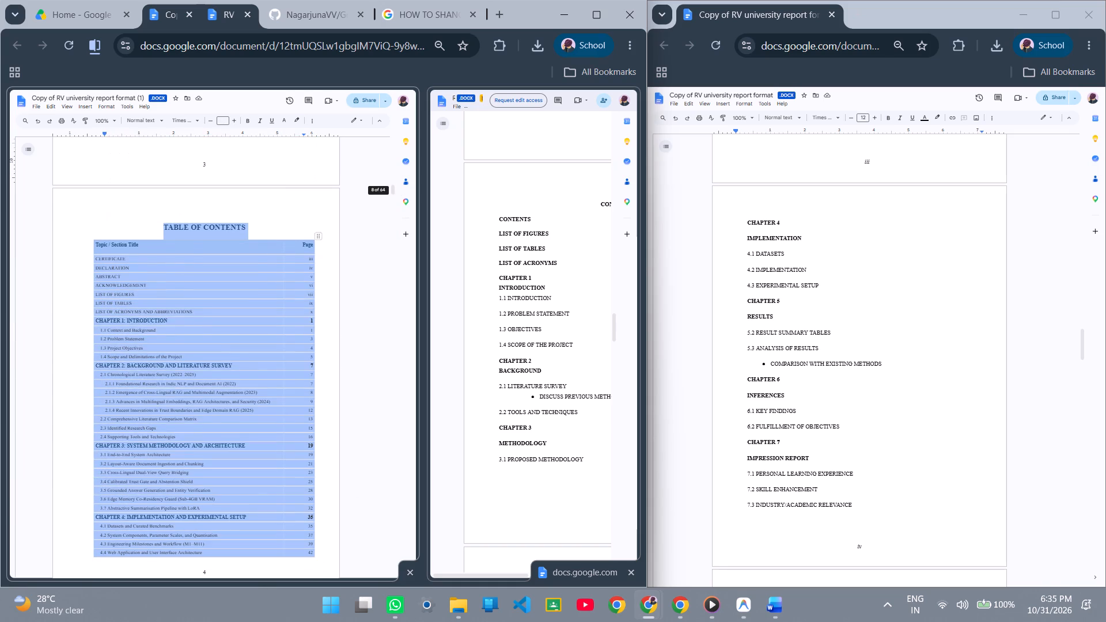
pyautogui.click(313, 209)
pyautogui.moveTo(69, 194); pyautogui.dragTo(130, 313)
pyautogui.scroll(-2, 289, 349)
pyautogui.scroll(4, 289, 349)
pyautogui.scroll(-5, 289, 349)
pyautogui.scroll(5, 289, 349)
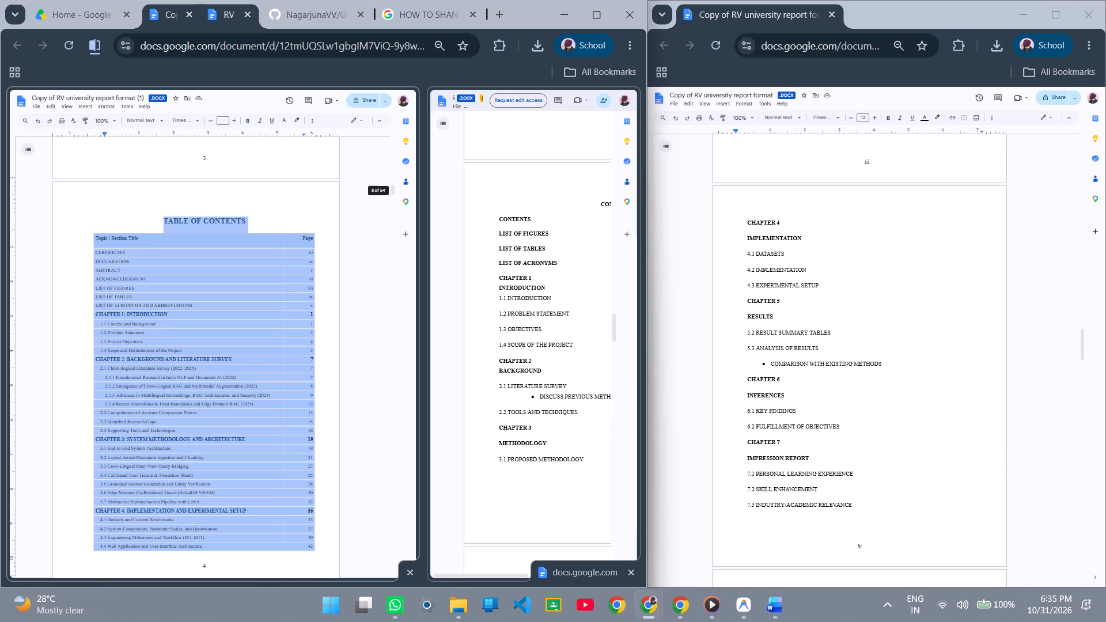
pyautogui.hotkey('ctrl', 'c')
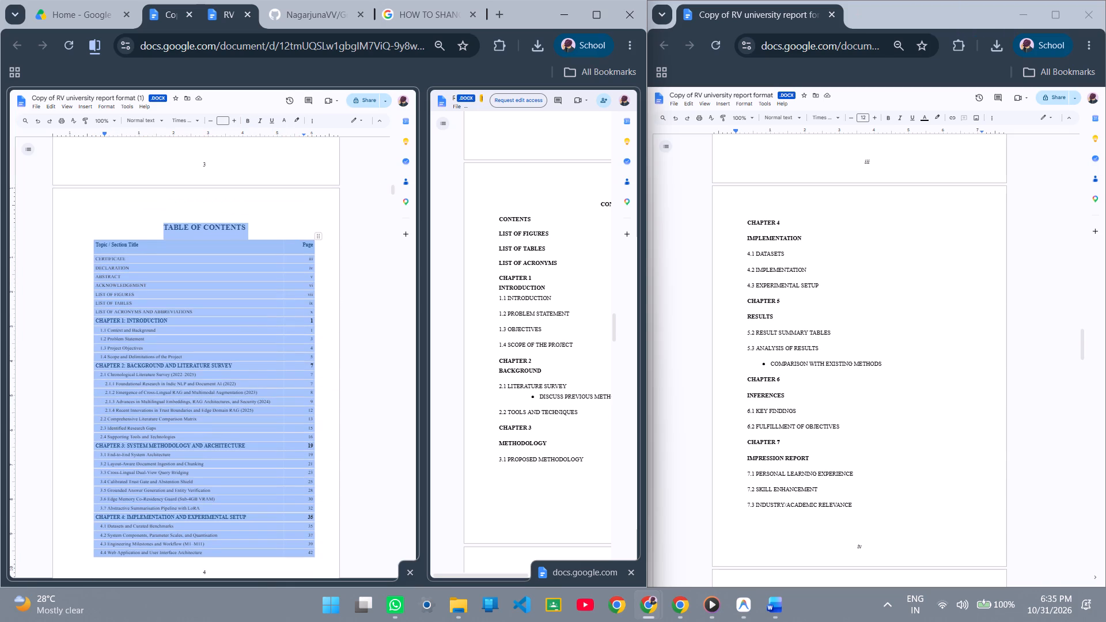
# Replace the Contents heading and entries through Chapter 7 in Copy of RV university report format with the copied Table of Contents.
pyautogui.scroll(5, 799, 351)
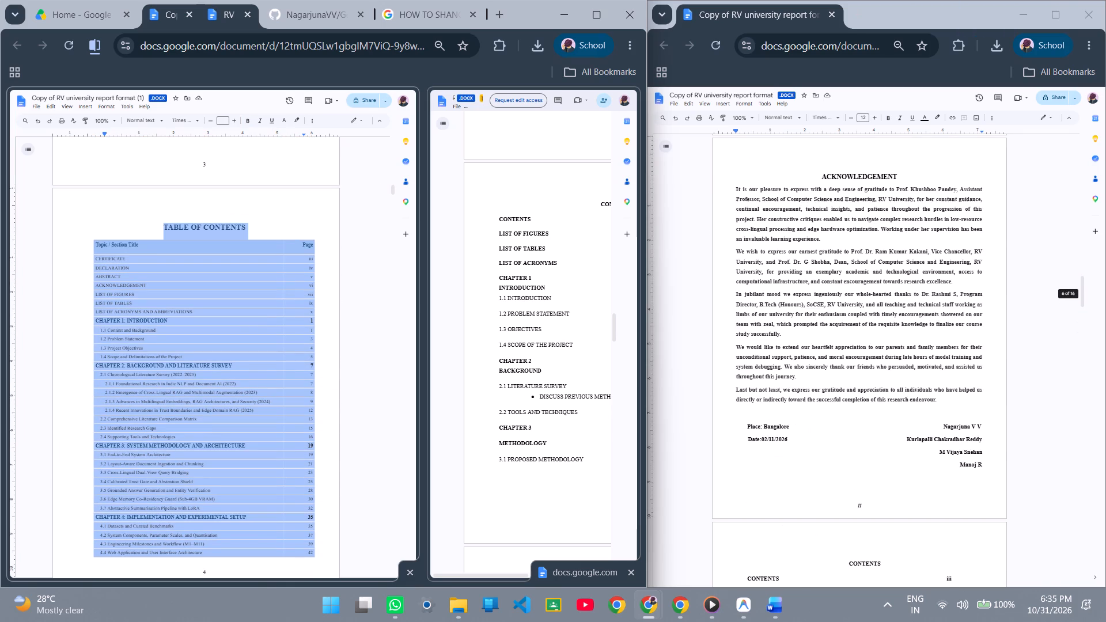
pyautogui.scroll(-1, 799, 351)
pyautogui.click(766, 385)
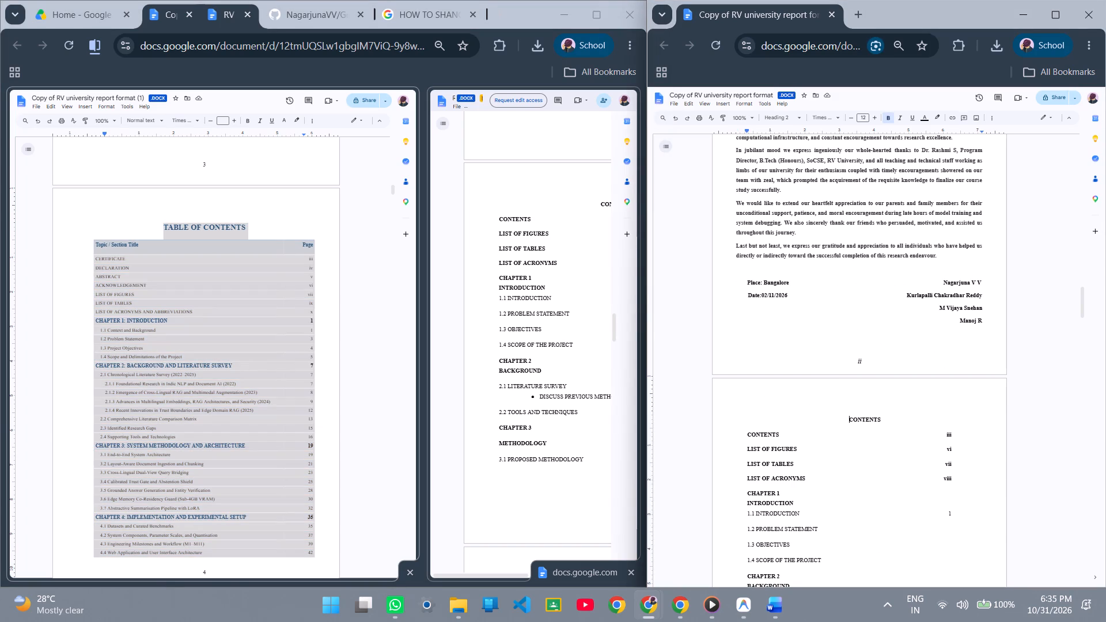
pyautogui.moveTo(741, 391); pyautogui.dragTo(862, 382)
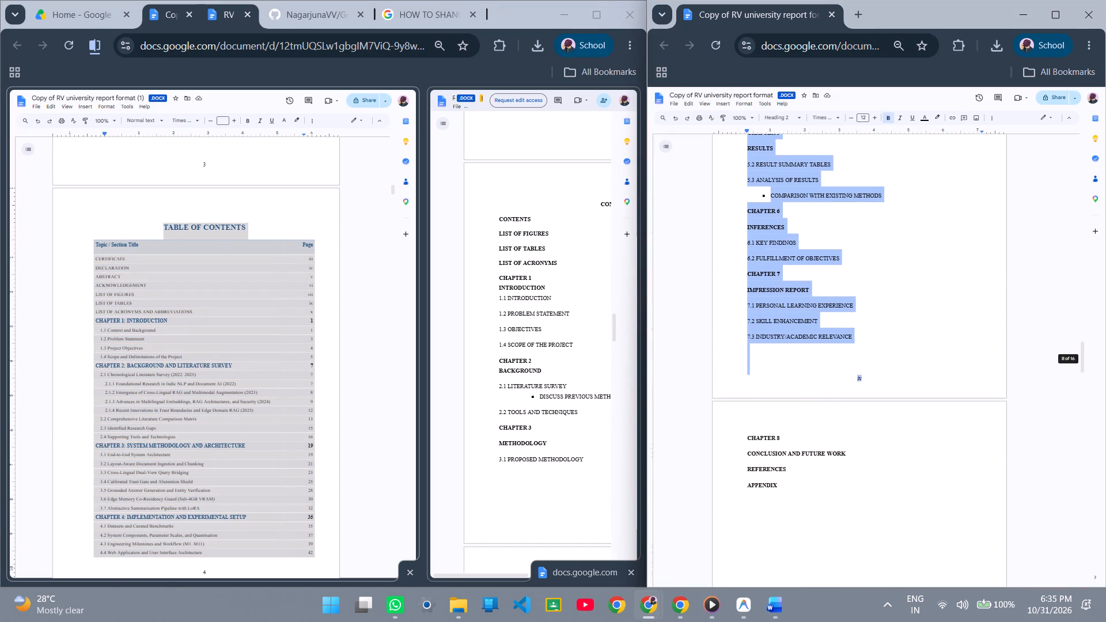
pyautogui.moveTo(862, 382); pyautogui.dragTo(869, 361)
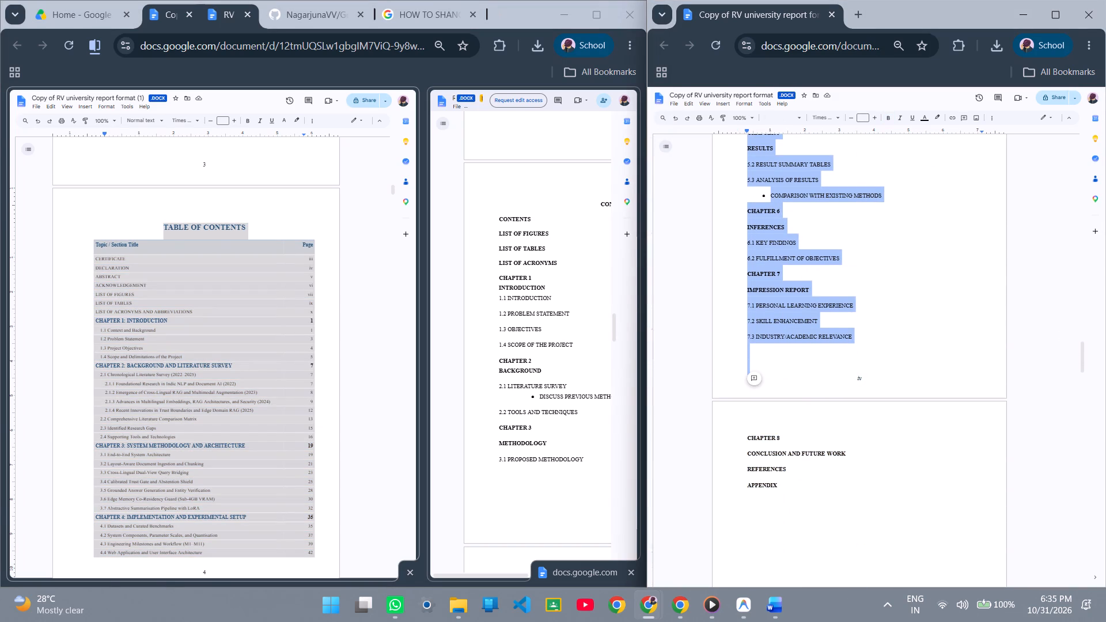
pyautogui.scroll(4, 869, 361)
pyautogui.scroll(-1, 869, 361)
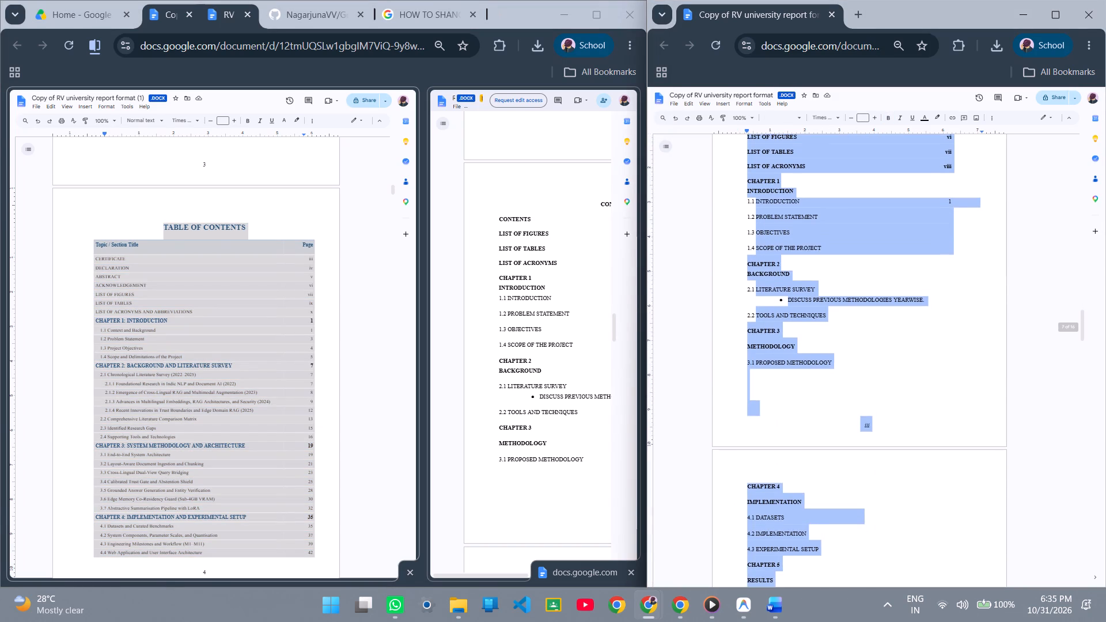
pyautogui.click(869, 361)
pyautogui.scroll(1, 869, 361)
pyautogui.moveTo(757, 236); pyautogui.dragTo(826, 469)
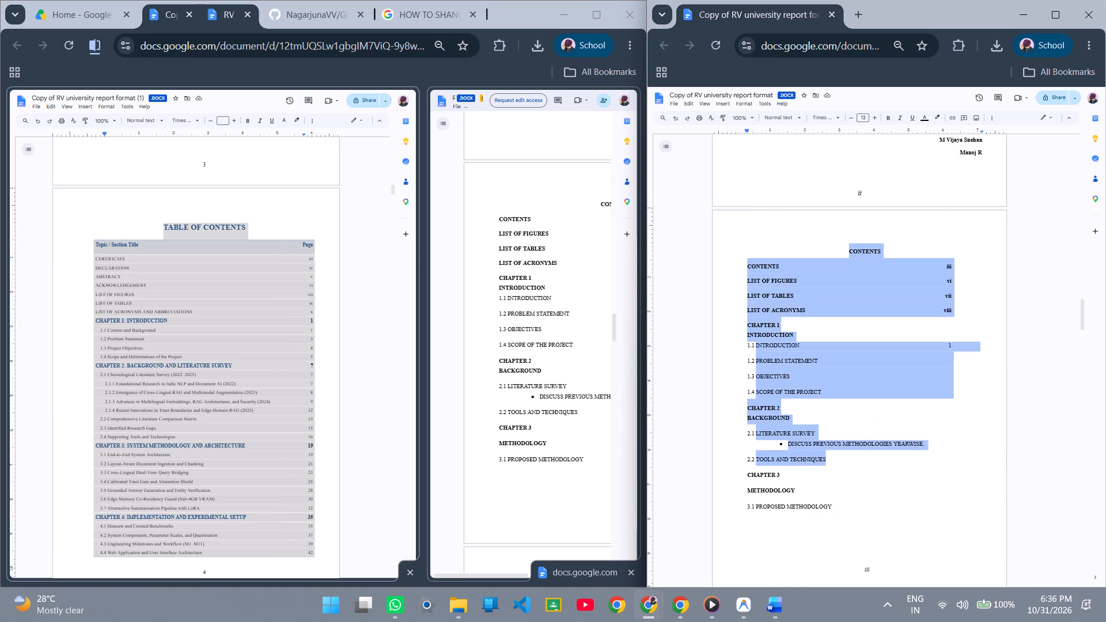
pyautogui.moveTo(826, 469); pyautogui.dragTo(840, 453)
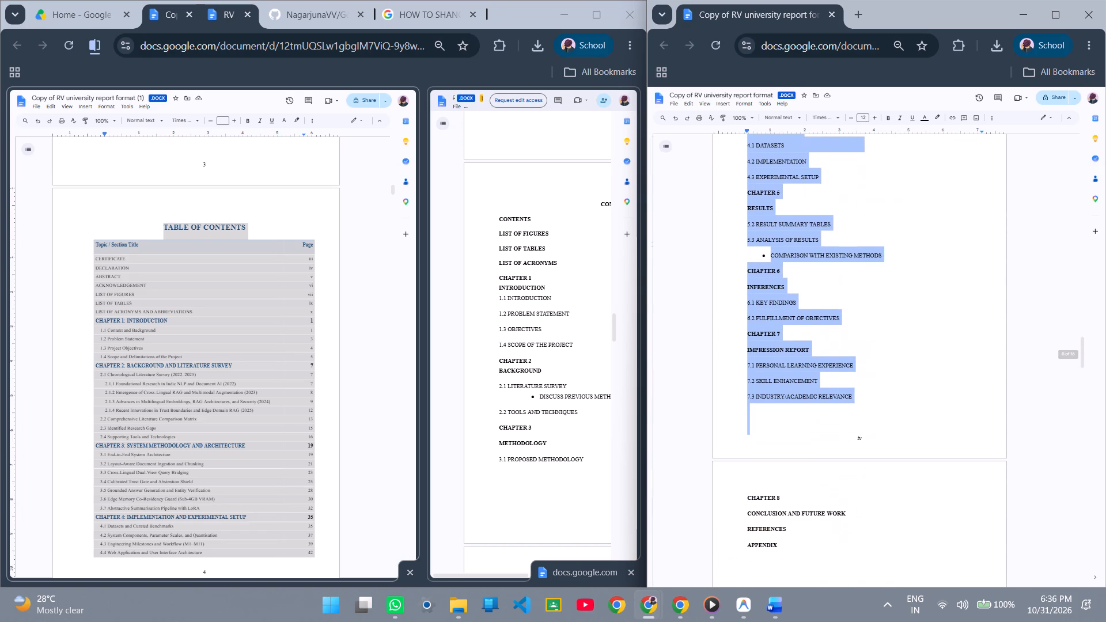
pyautogui.moveTo(840, 453); pyautogui.dragTo(866, 426)
pyautogui.hotkey('ctrl', 'v')
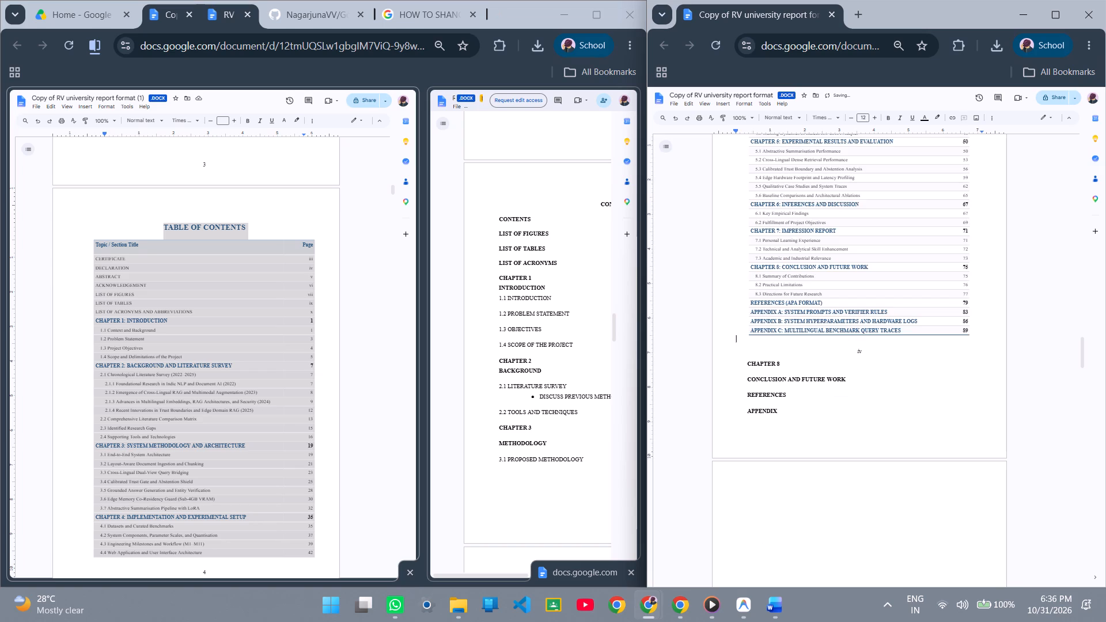
# Check the pasted Table of Contents in Copy of RV university report format against the original table in copy (1).
pyautogui.scroll(4, 866, 426)
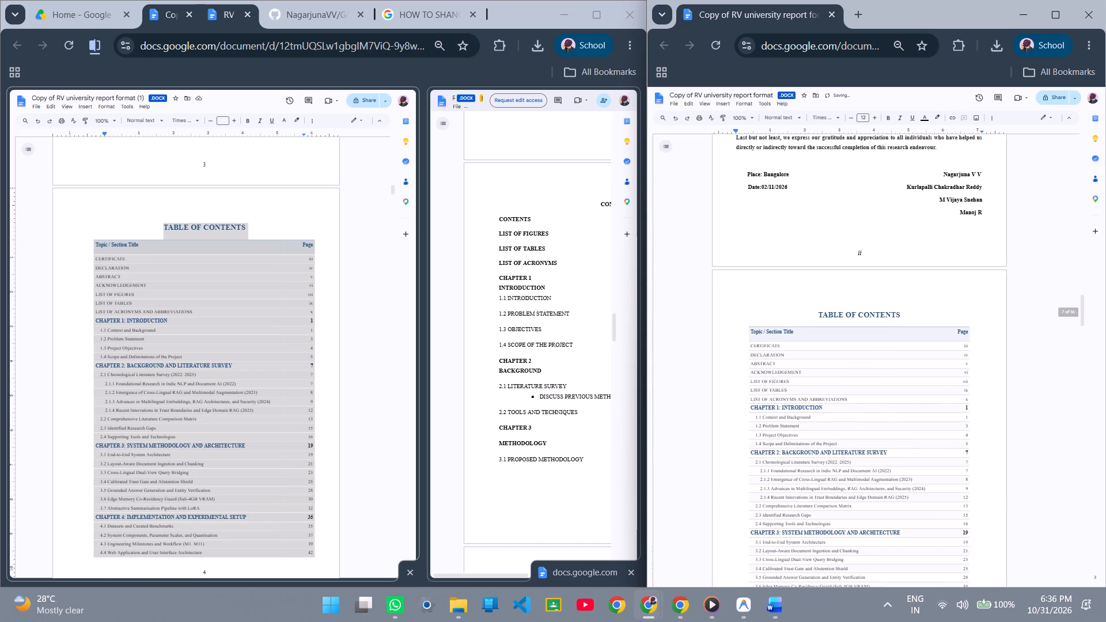
pyautogui.scroll(-3, 866, 426)
pyautogui.scroll(3, 866, 426)
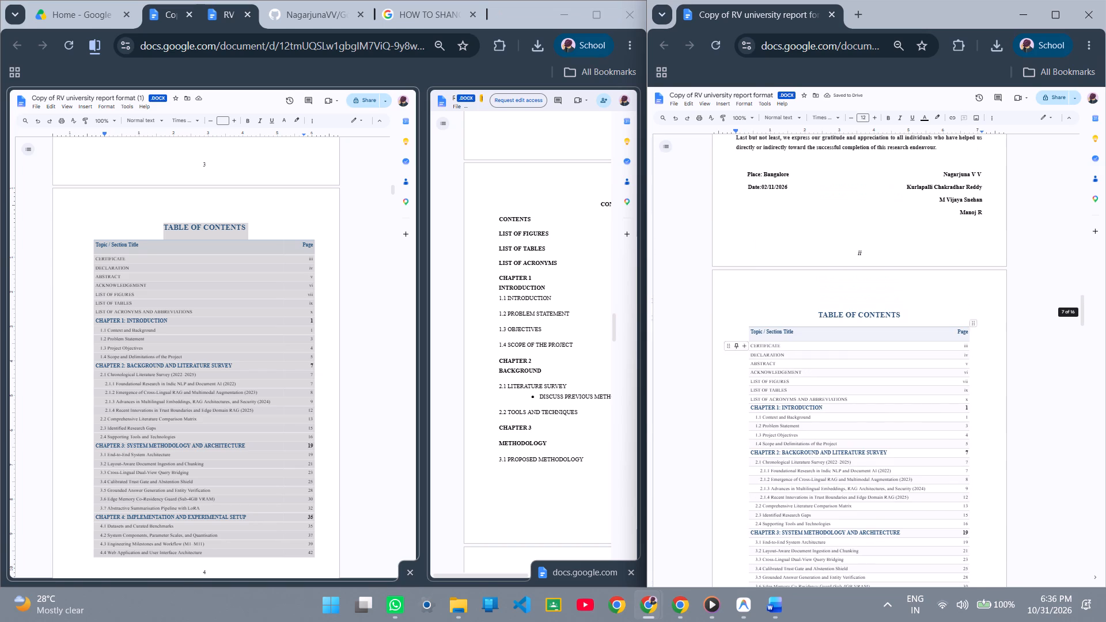
pyautogui.scroll(-1, 133, 393)
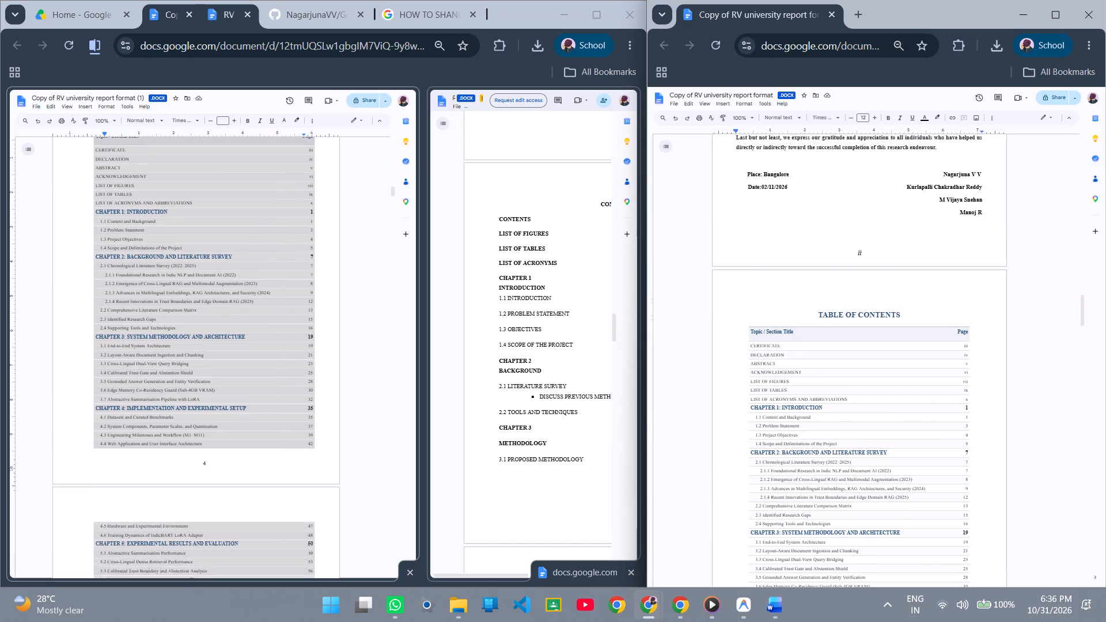
pyautogui.scroll(-1, 755, 430)
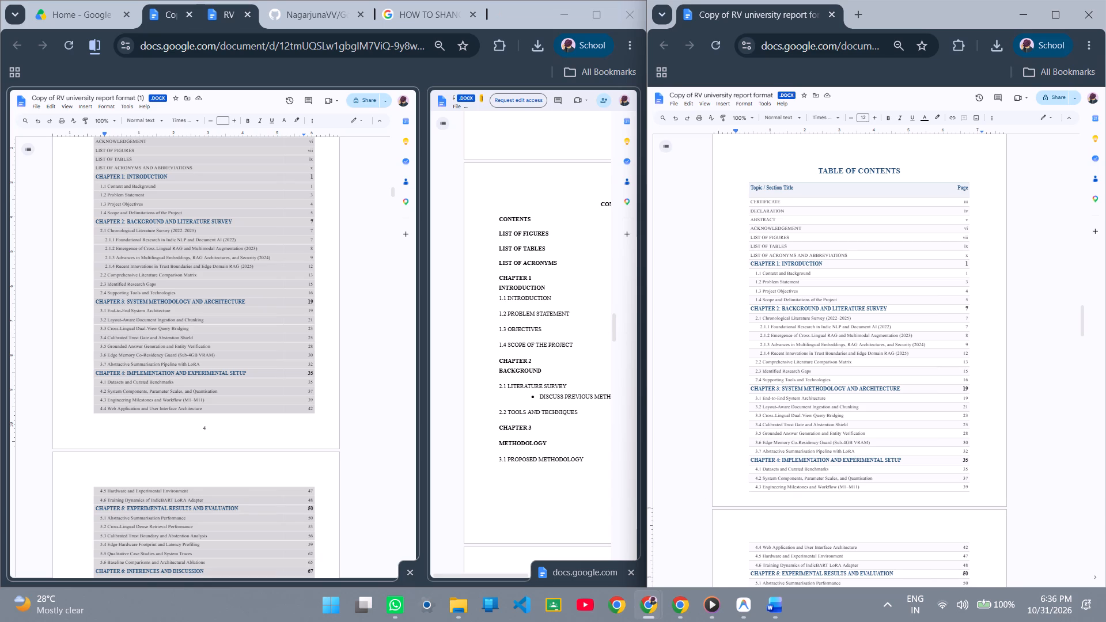
pyautogui.click(834, 277)
pyautogui.click(778, 223)
pyautogui.click(767, 194)
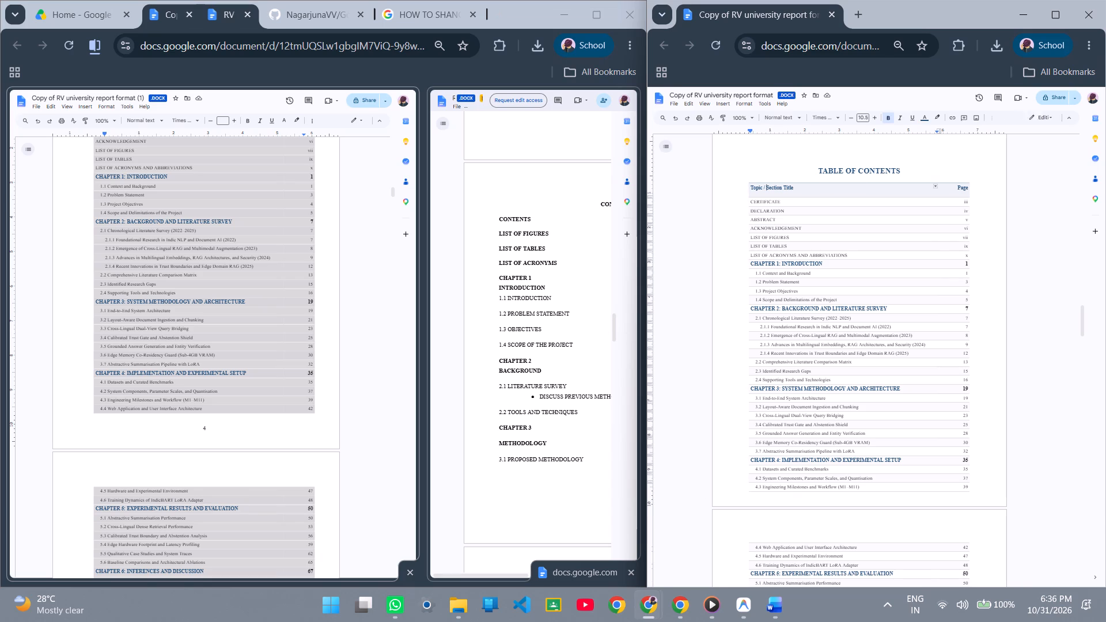
pyautogui.scroll(1, 243, 252)
# Widen the view of the reference RV university format document and examine its pages from Contents through List of Tables.
pyautogui.click(291, 215)
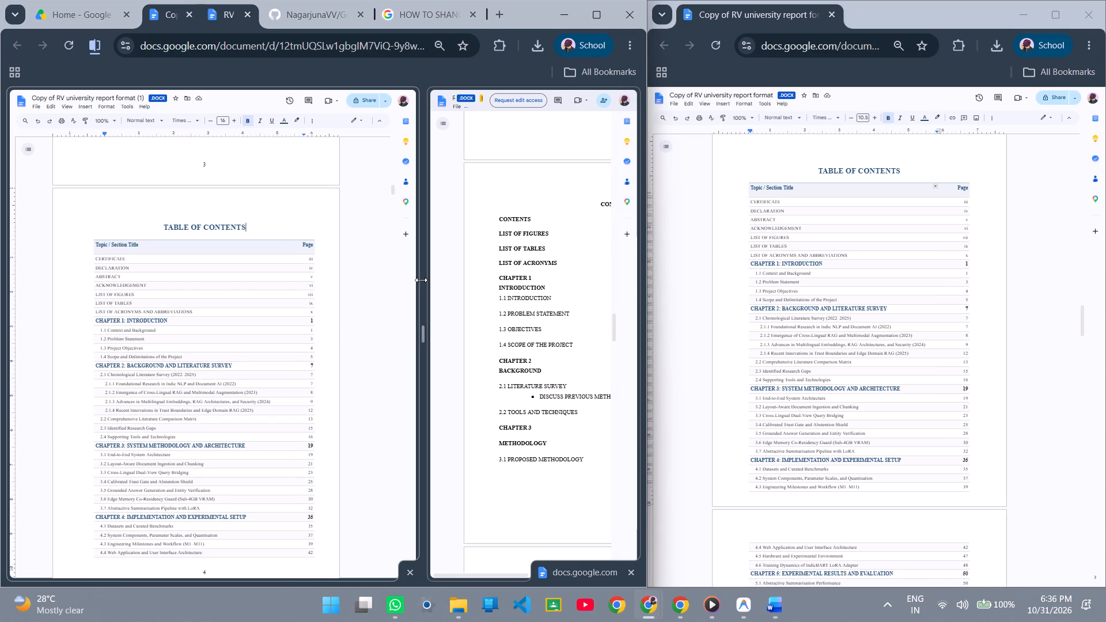
pyautogui.moveTo(421, 280); pyautogui.dragTo(331, 255)
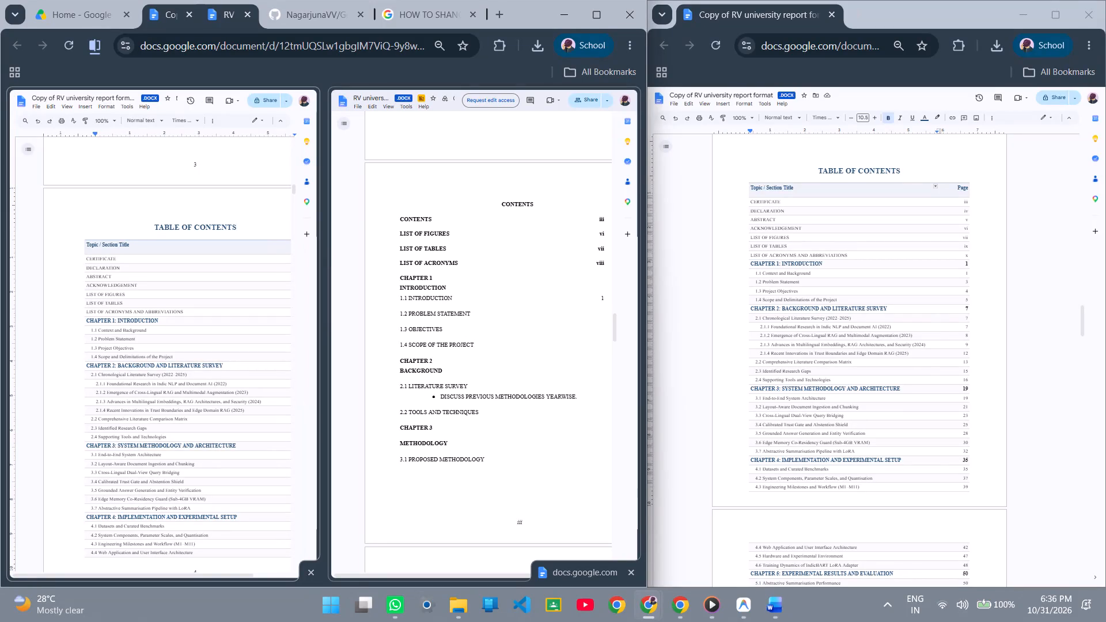
pyautogui.scroll(-5, 536, 305)
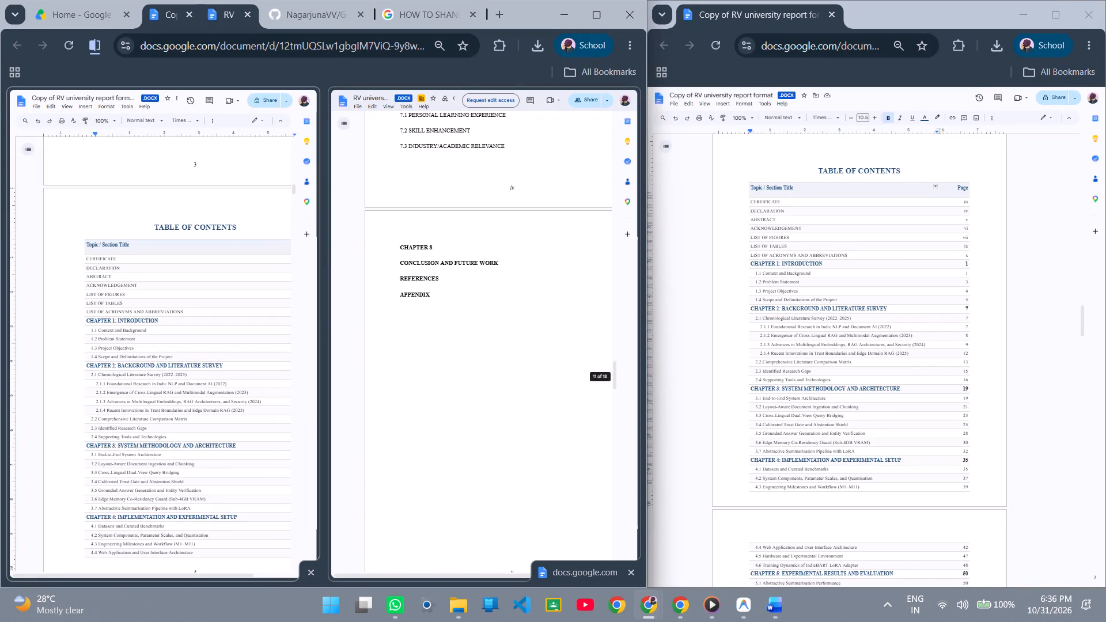
pyautogui.scroll(-4, 536, 305)
pyautogui.rightClick(536, 305)
pyautogui.scroll(-2, 536, 305)
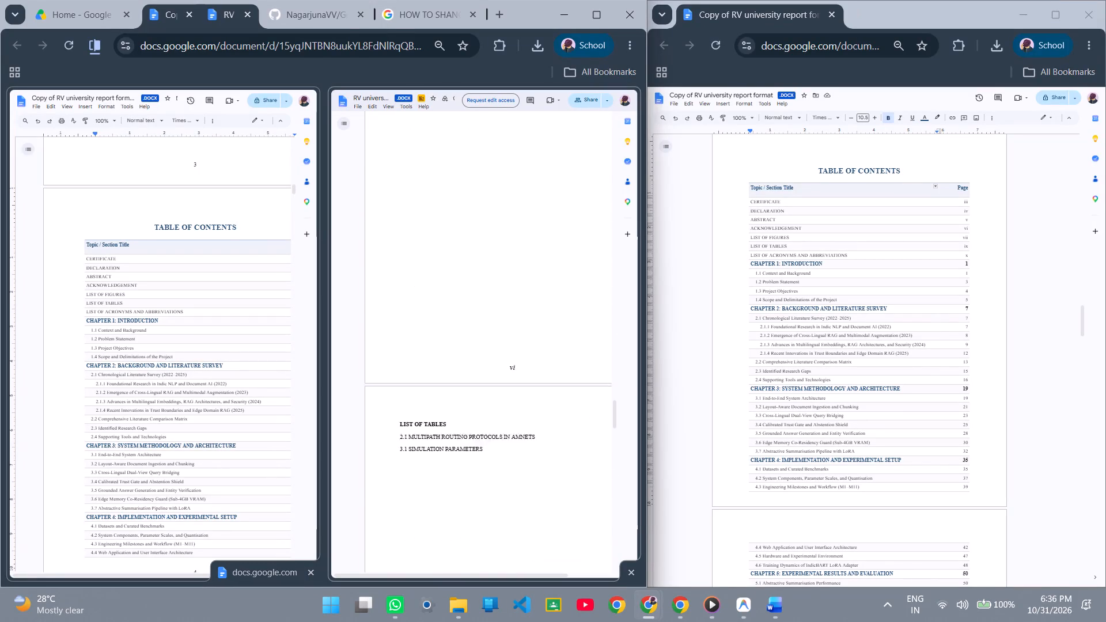
pyautogui.scroll(-1, 536, 305)
pyautogui.scroll(11, 536, 305)
pyautogui.scroll(-5, 734, 310)
pyautogui.scroll(1, 754, 318)
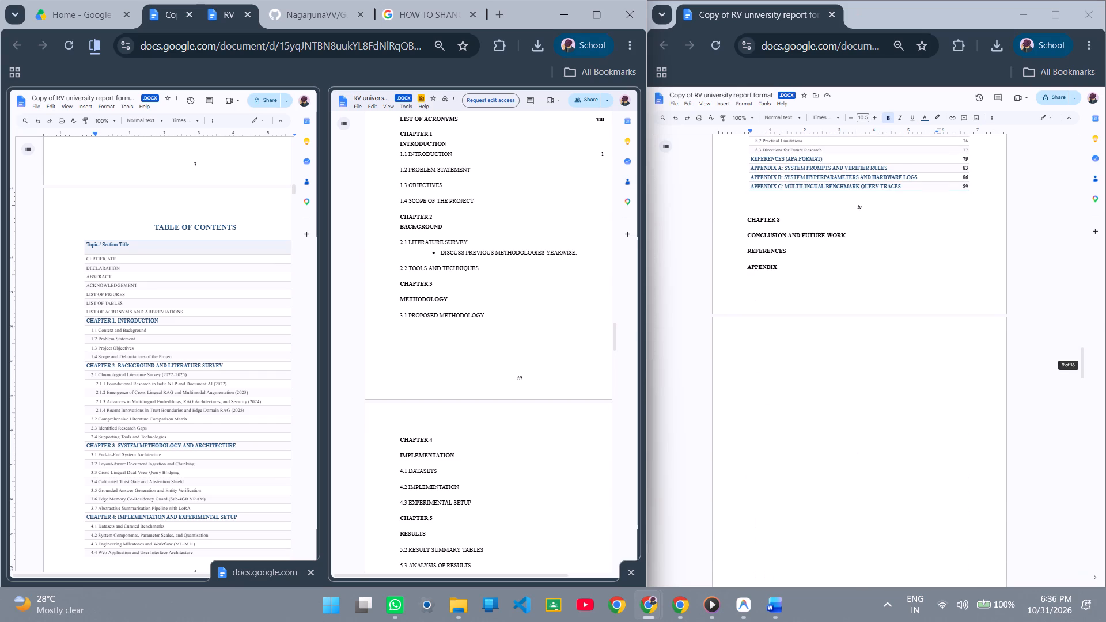
# Review the pasted Table of Contents from its heading down to the old Chapter 8, References and Appendix lines below it.
pyautogui.click(770, 270)
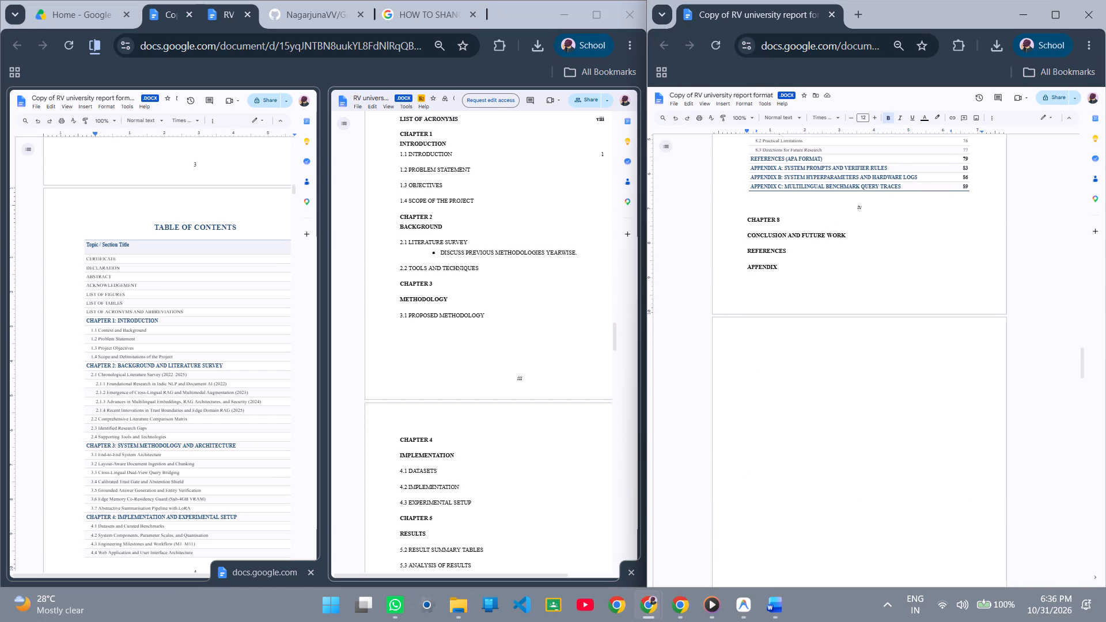
pyautogui.scroll(2, 801, 313)
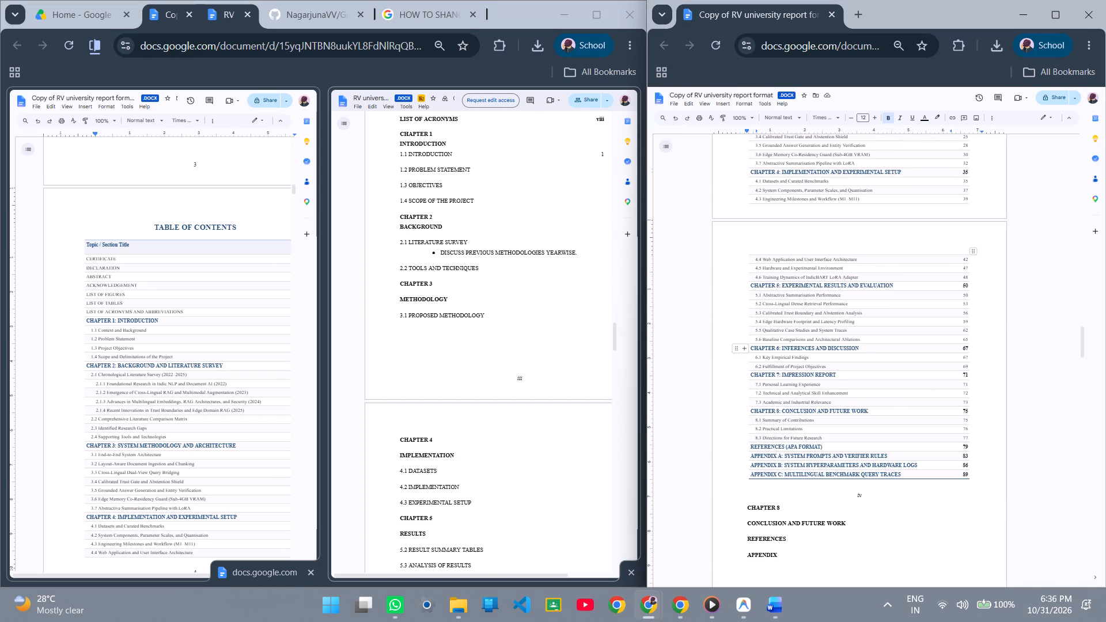
pyautogui.scroll(2, 832, 350)
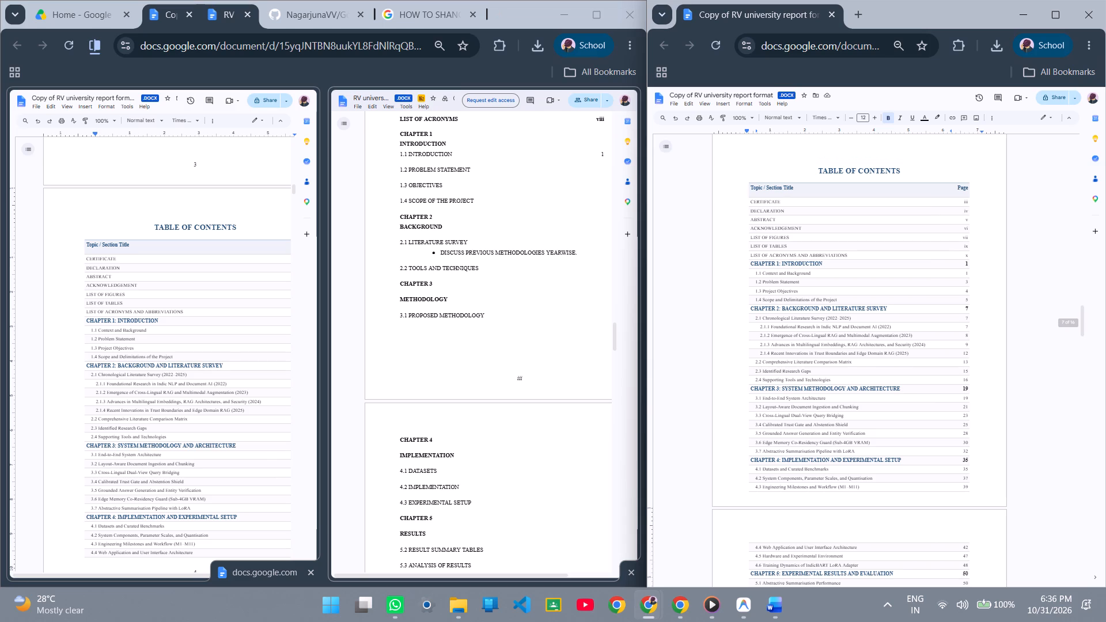
pyautogui.scroll(-4, 832, 350)
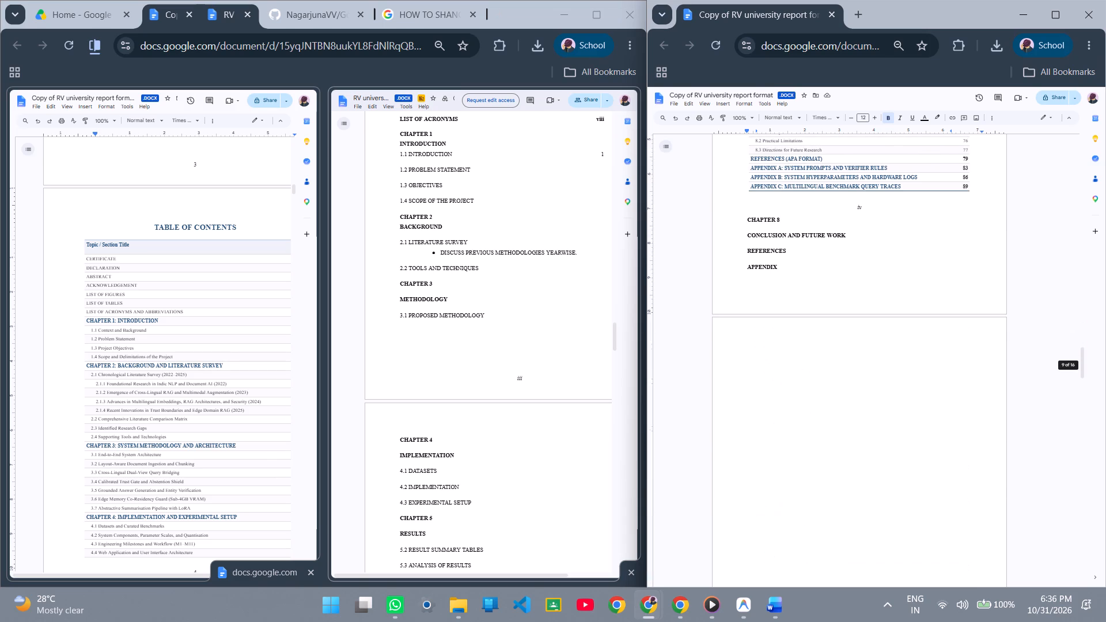
pyautogui.scroll(4, 832, 350)
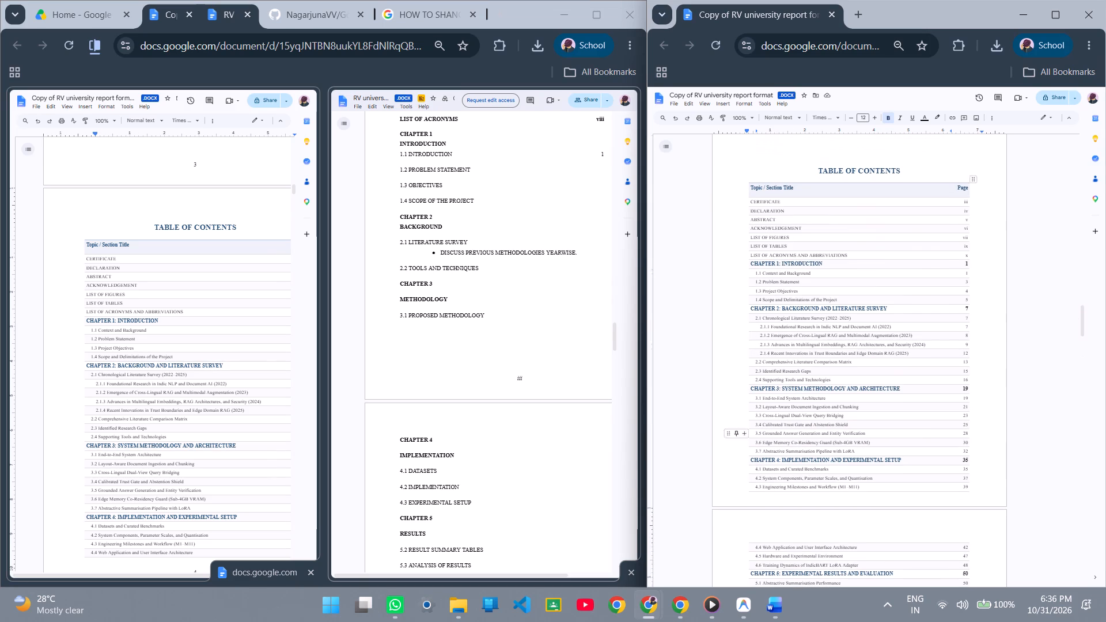
pyautogui.scroll(1, 850, 231)
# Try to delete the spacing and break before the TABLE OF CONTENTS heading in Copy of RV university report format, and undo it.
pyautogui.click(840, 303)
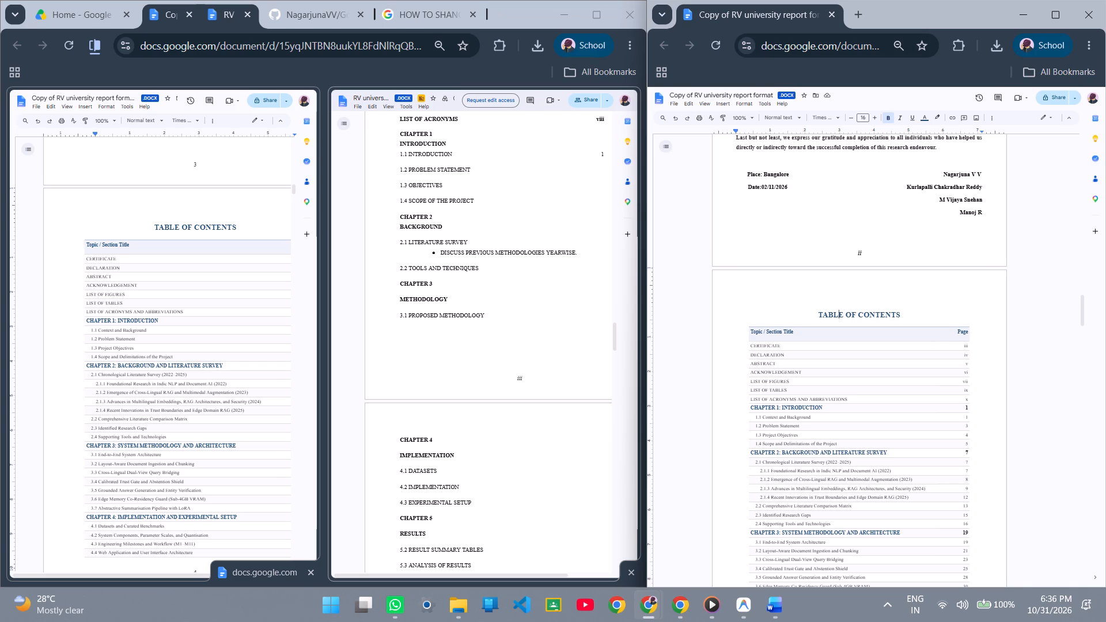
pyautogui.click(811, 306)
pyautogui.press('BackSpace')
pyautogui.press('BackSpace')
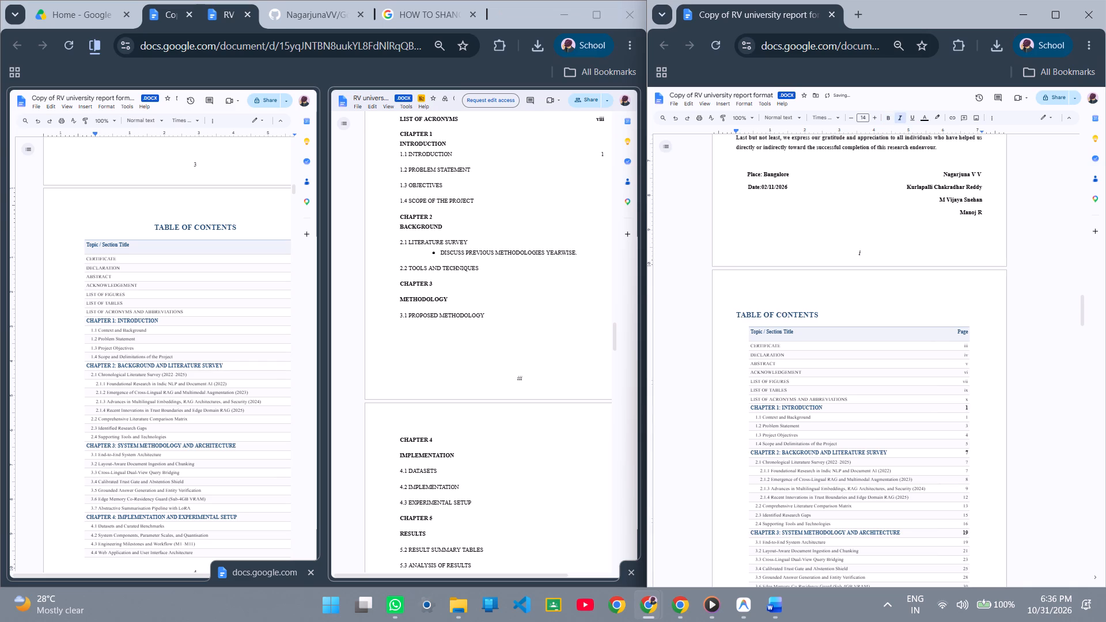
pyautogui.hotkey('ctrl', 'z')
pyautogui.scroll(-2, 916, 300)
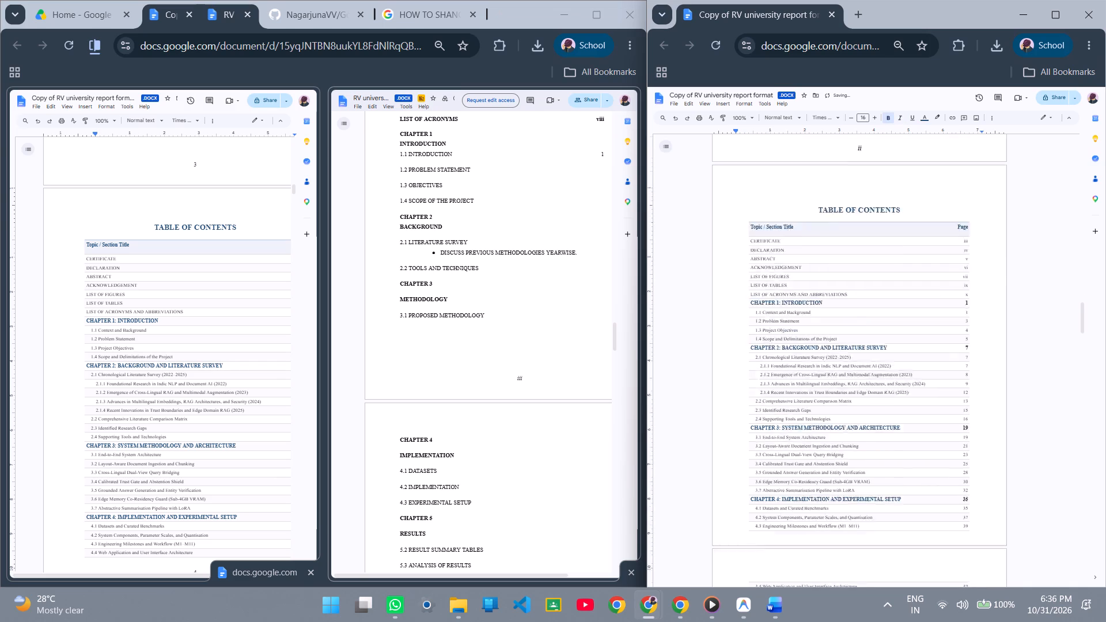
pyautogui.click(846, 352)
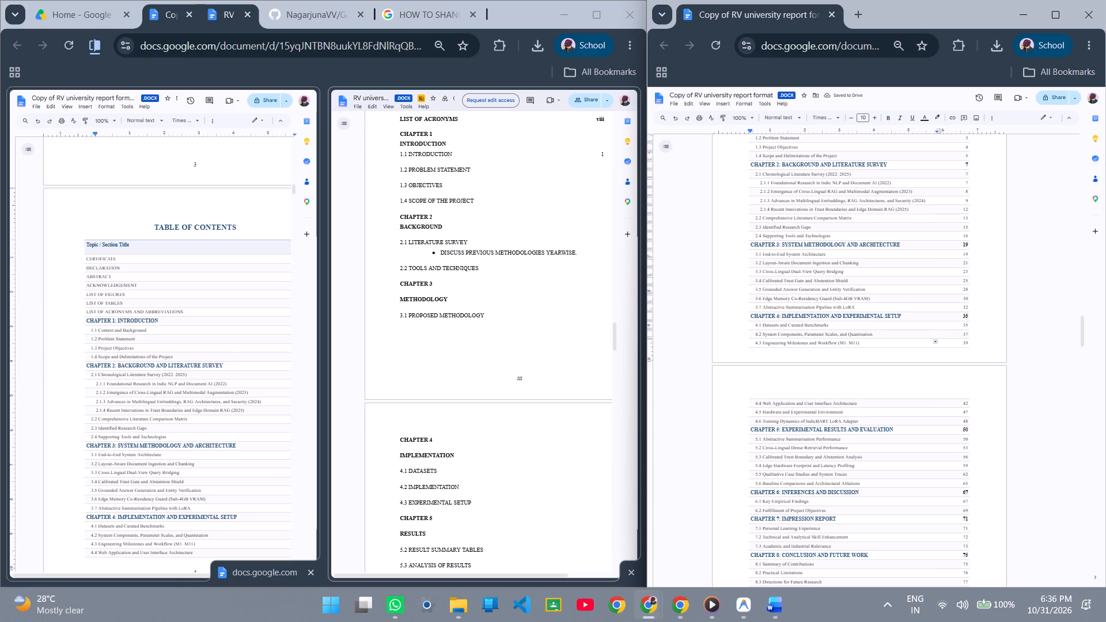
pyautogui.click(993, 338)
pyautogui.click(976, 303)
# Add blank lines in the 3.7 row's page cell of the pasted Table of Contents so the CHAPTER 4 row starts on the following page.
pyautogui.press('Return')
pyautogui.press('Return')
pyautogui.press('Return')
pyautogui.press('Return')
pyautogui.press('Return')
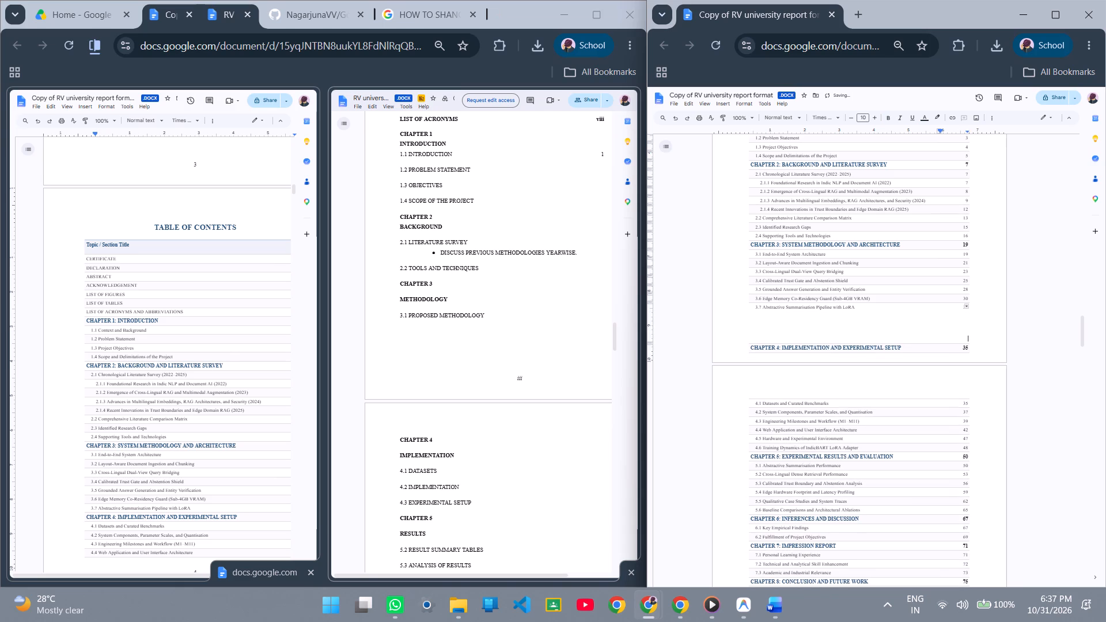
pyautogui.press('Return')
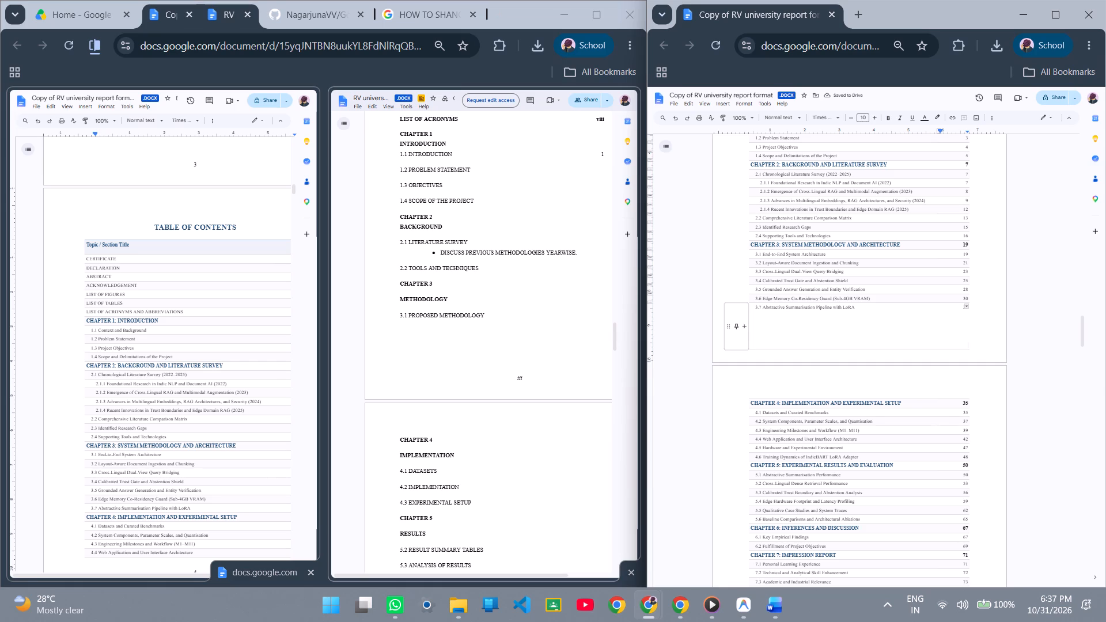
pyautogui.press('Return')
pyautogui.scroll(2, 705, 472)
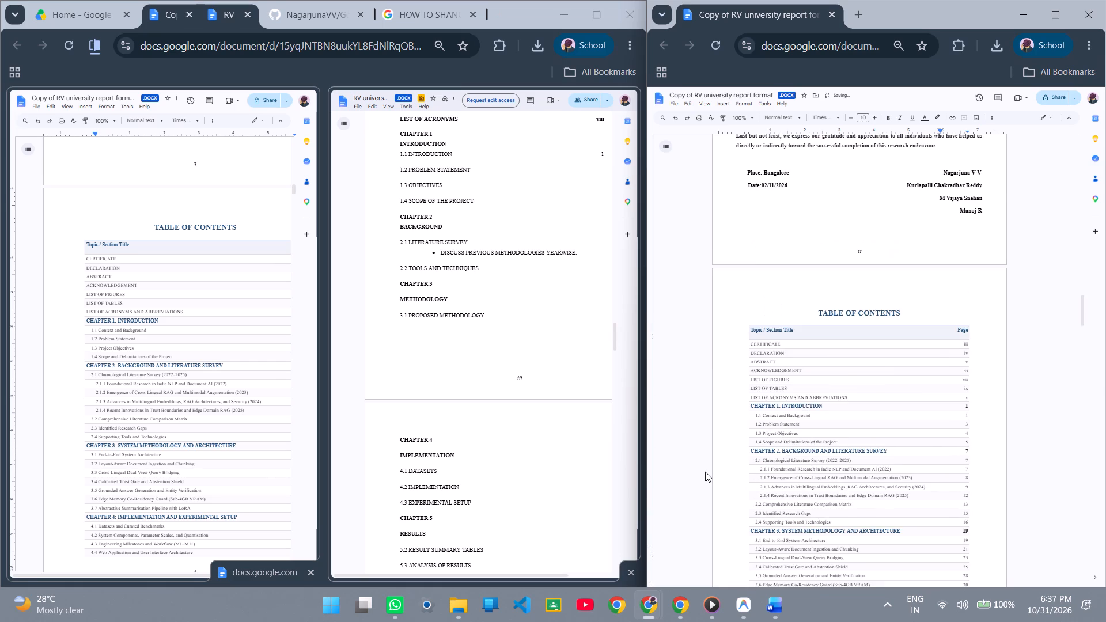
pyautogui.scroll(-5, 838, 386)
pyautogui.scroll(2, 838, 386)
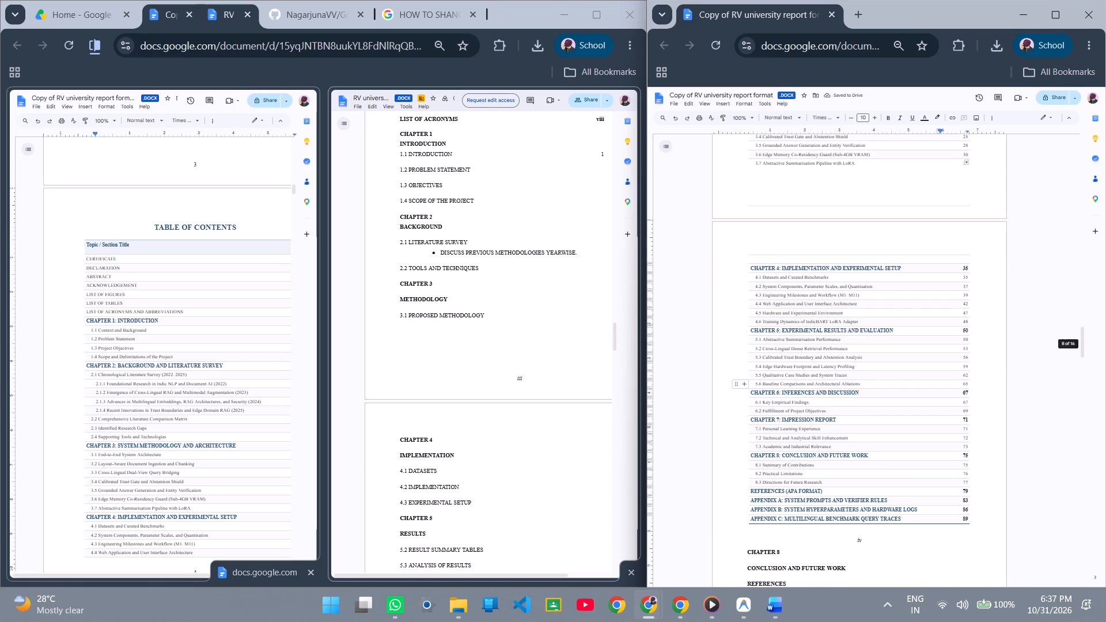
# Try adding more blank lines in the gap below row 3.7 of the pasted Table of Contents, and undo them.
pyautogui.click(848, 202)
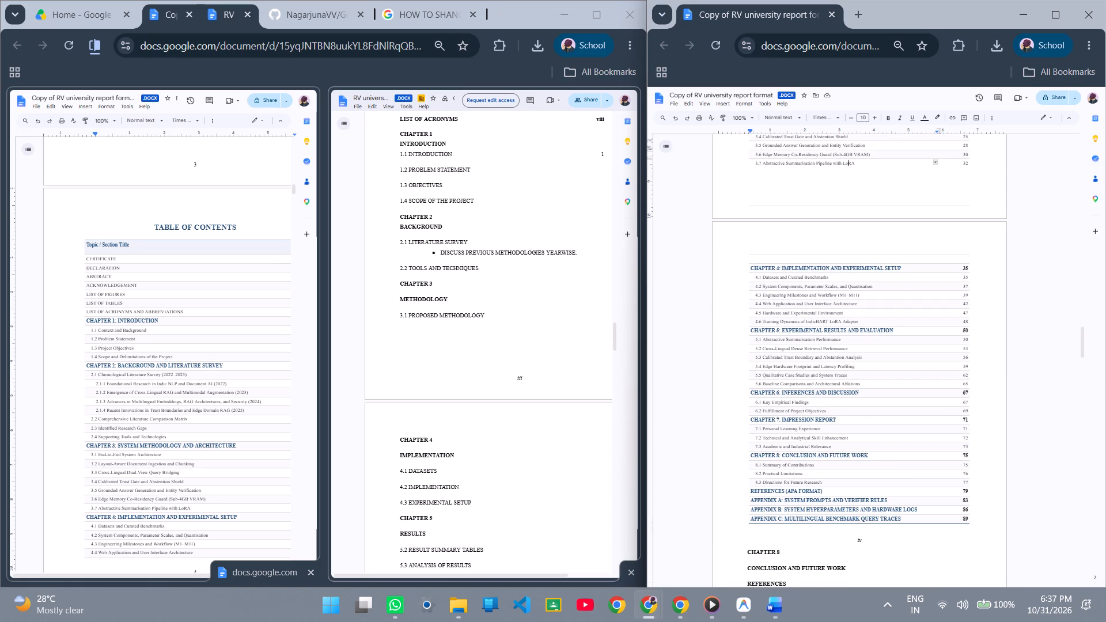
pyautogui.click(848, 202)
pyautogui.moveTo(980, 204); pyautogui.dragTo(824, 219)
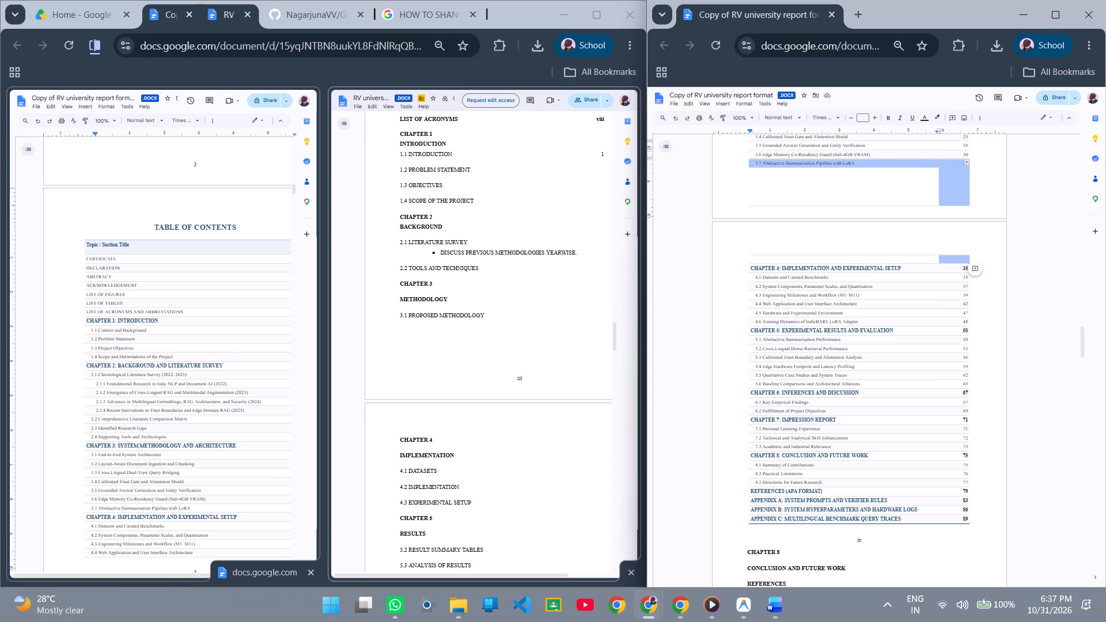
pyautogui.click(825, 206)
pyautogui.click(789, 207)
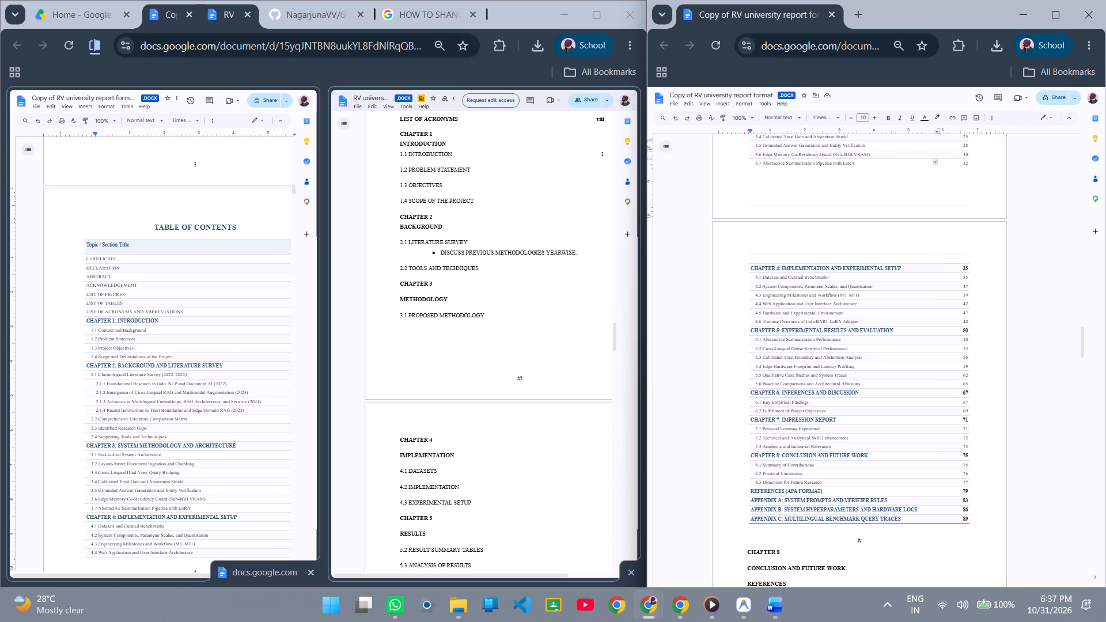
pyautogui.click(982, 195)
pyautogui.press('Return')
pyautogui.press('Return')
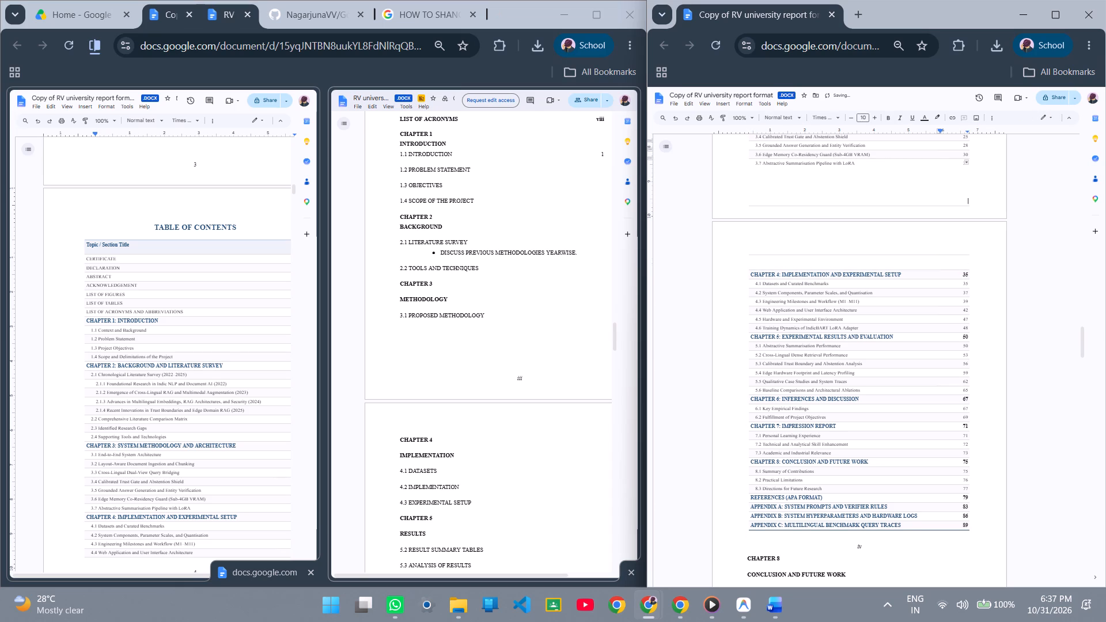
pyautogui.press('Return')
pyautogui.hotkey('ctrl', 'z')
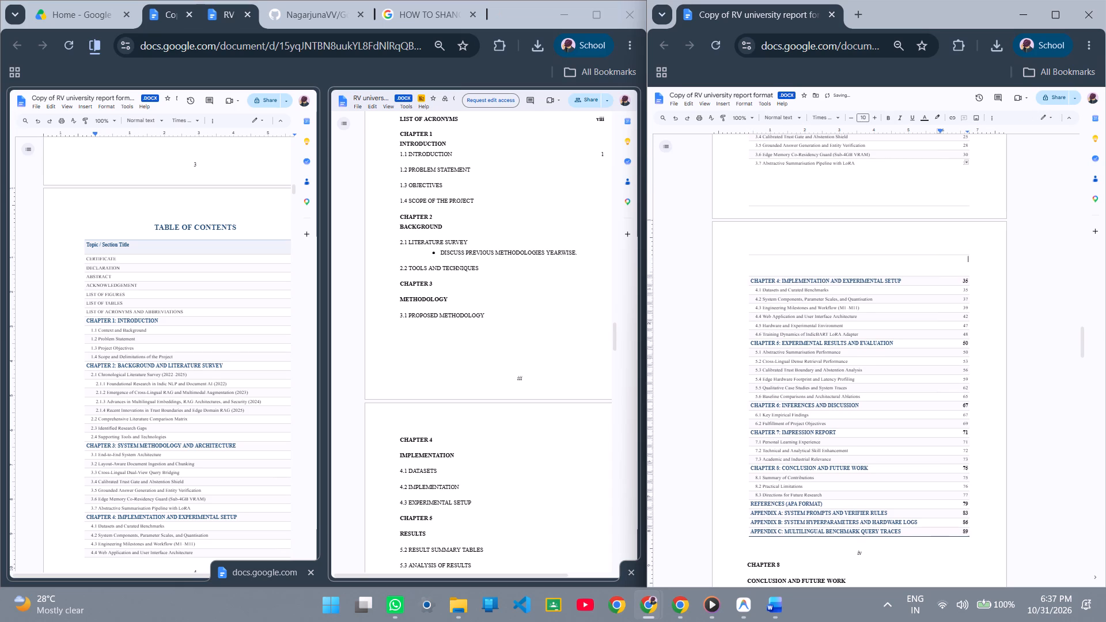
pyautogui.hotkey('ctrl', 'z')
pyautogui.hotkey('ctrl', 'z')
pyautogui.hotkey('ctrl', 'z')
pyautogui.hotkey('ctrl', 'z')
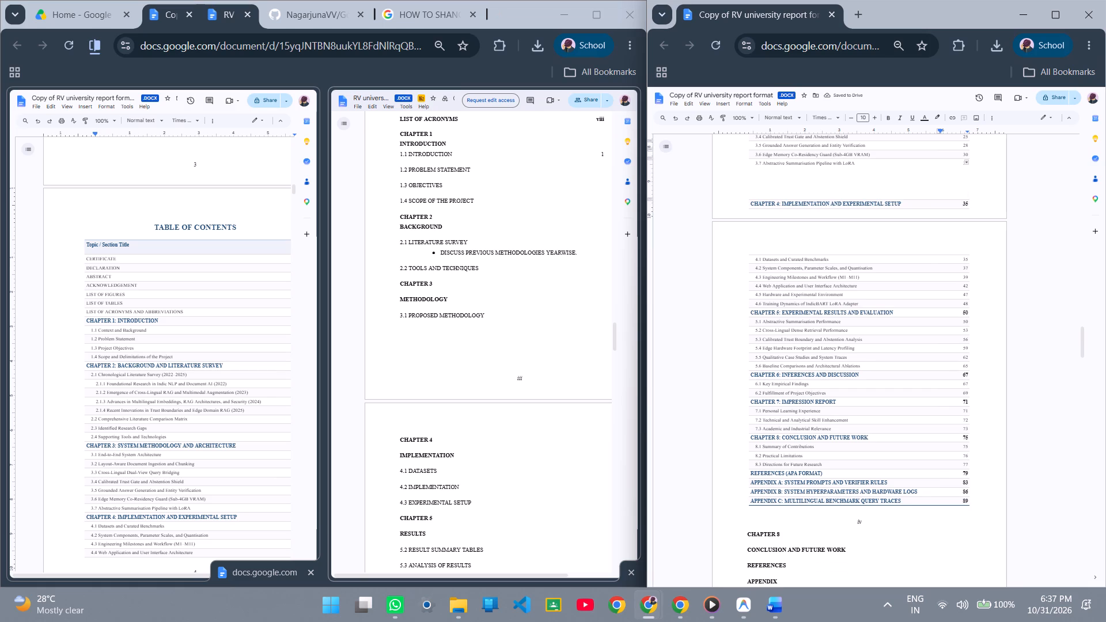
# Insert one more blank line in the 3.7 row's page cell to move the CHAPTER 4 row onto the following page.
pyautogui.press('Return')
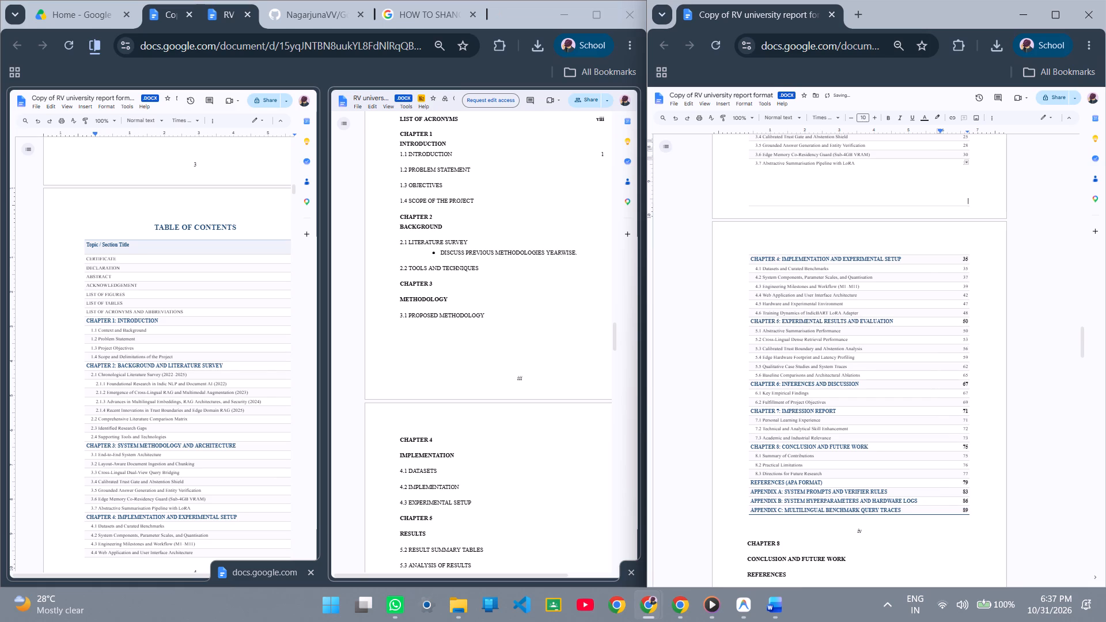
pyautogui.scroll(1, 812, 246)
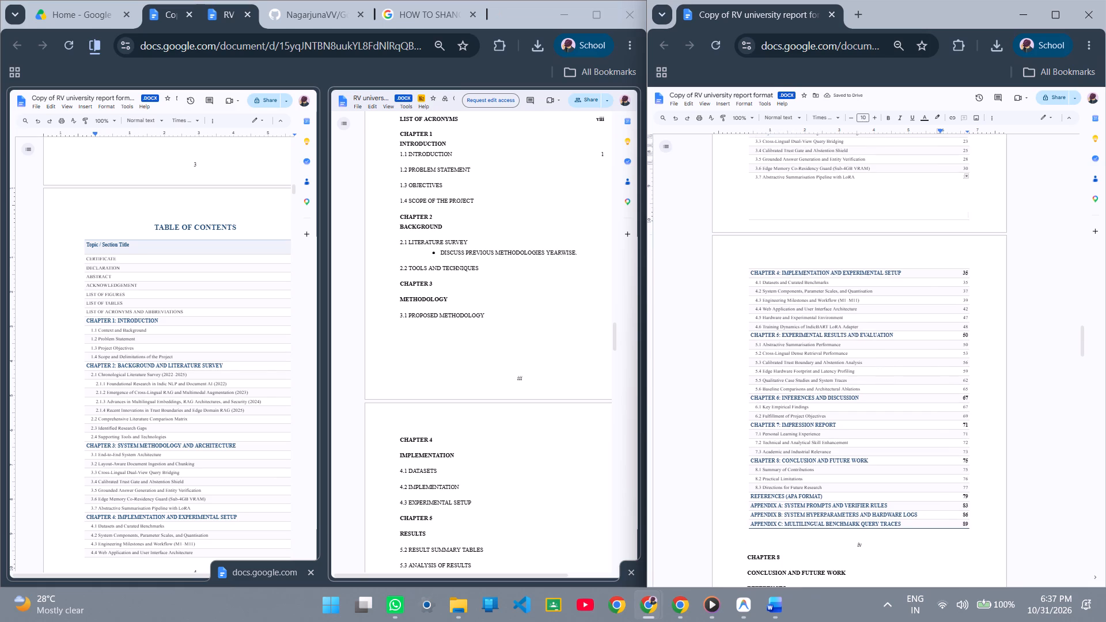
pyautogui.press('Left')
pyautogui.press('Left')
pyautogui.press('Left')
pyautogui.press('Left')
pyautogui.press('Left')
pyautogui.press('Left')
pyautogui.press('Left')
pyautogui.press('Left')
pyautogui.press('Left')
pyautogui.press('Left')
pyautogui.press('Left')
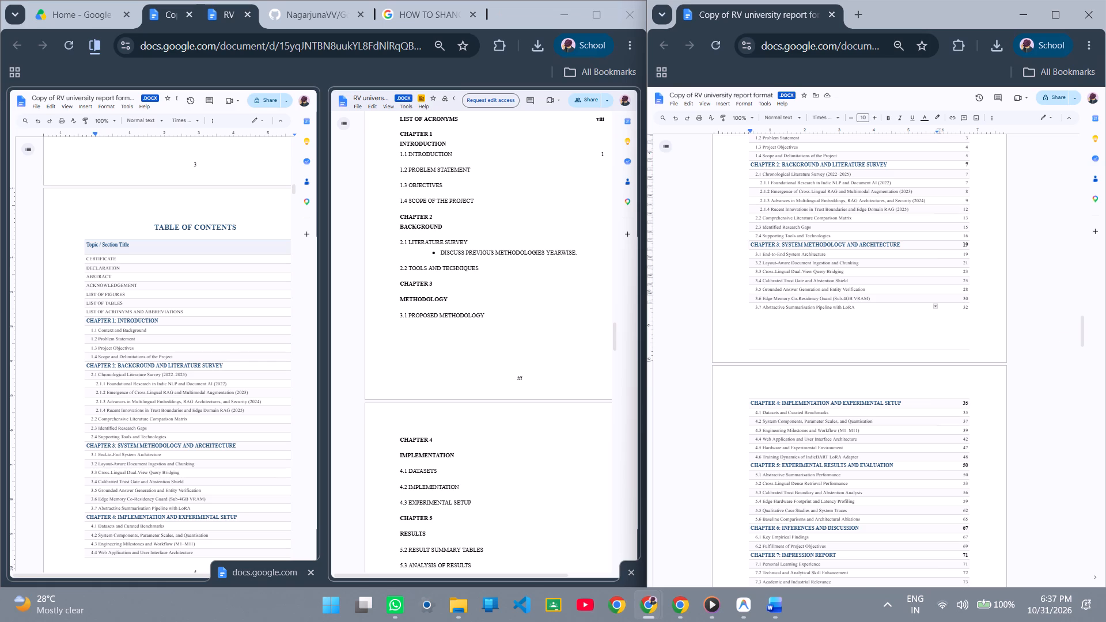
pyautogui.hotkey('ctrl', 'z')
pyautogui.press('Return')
# Inspect the gap below row 3.7 and the Table of Contents layout down to the old CHAPTER 8 and APPENDIX lines.
pyautogui.click(845, 340)
pyautogui.click(851, 348)
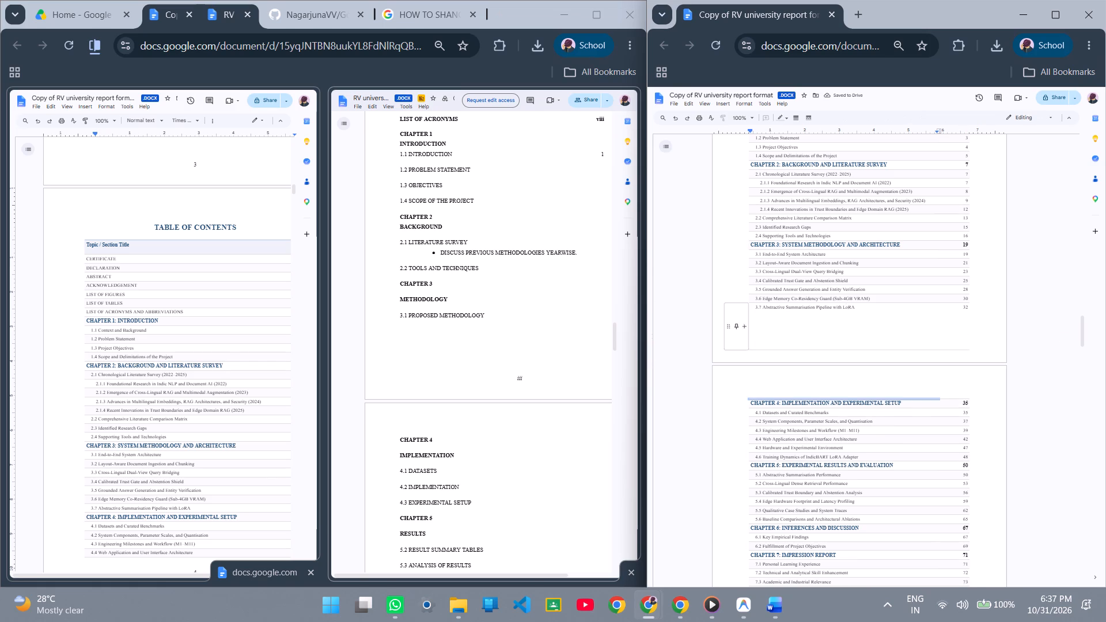
pyautogui.click(860, 346)
pyautogui.scroll(-5, 895, 333)
pyautogui.scroll(2, 895, 333)
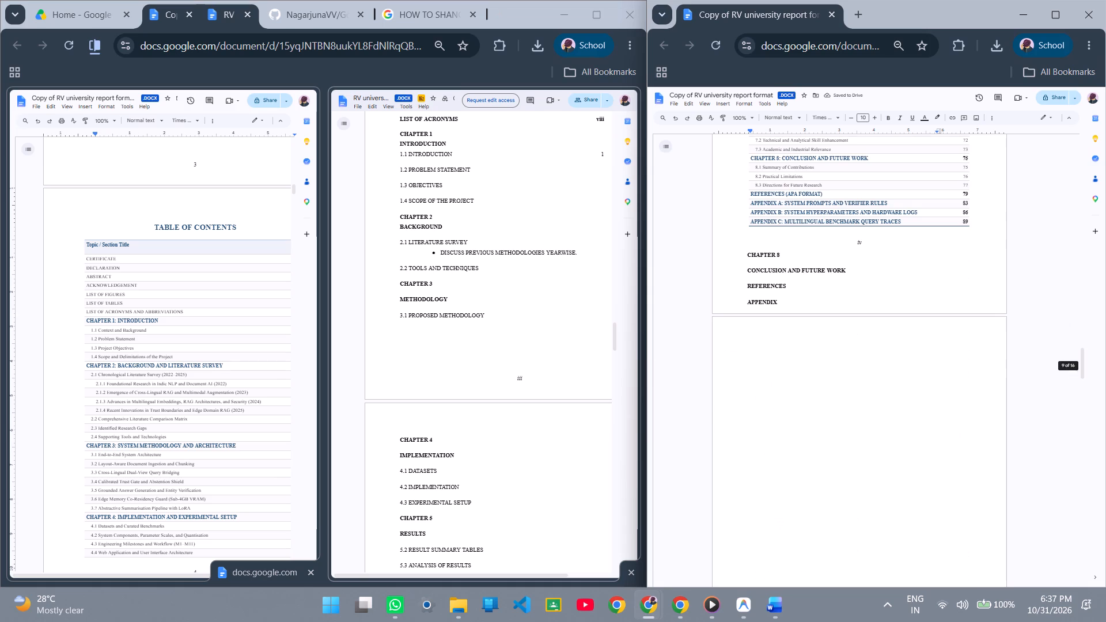
pyautogui.click(869, 238)
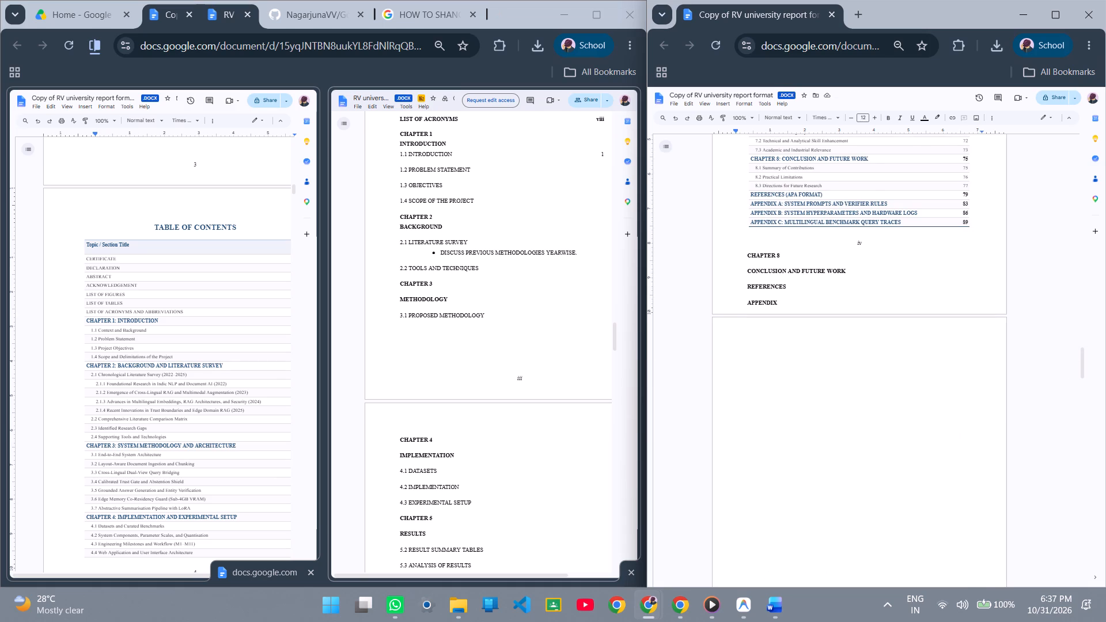
pyautogui.scroll(5, 864, 241)
pyautogui.scroll(-1, 865, 241)
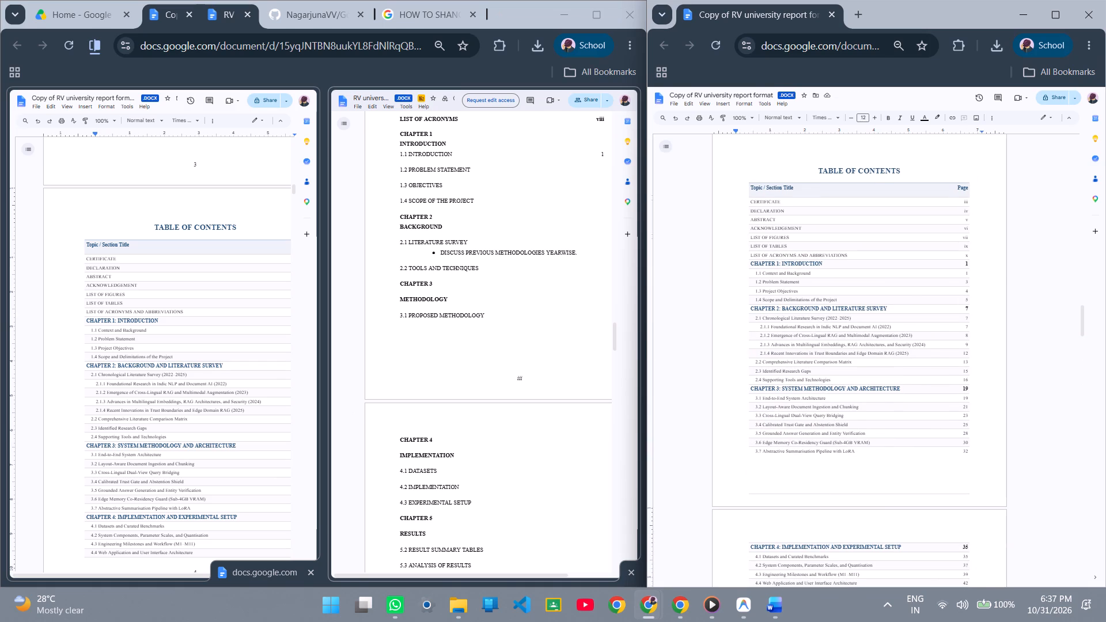
# Undo the blank-line edits and the Table of Contents paste, back to the original CONTENTS section of Copy of RV university report format.
pyautogui.hotkey('ctrl', 'z')
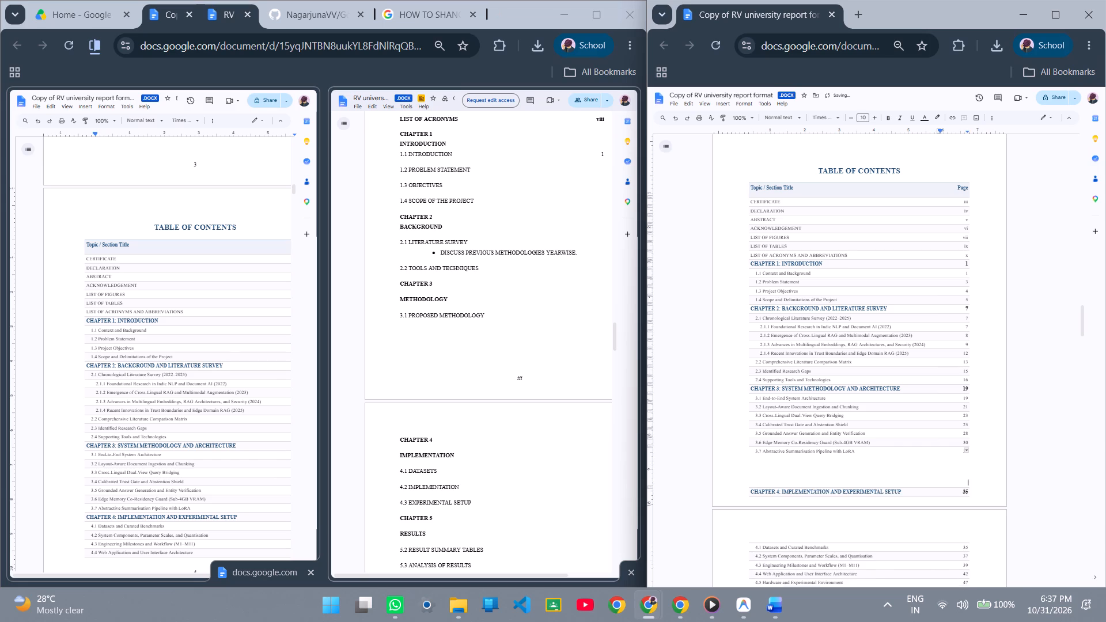
pyautogui.hotkey('ctrl', 'z')
pyautogui.hotkey('ctrl', 'z')
pyautogui.hotkey('ctrl', 'z')
pyautogui.hotkey('ctrl', 'z')
pyautogui.hotkey('ctrl', 'z')
pyautogui.hotkey('ctrl', 'z')
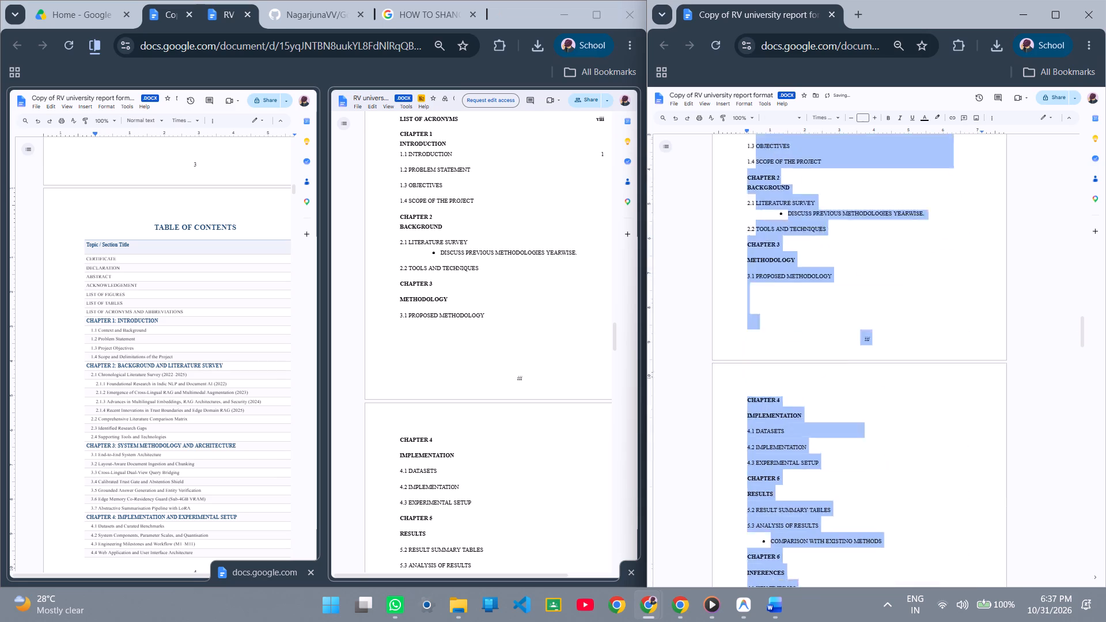
pyautogui.scroll(3, 926, 302)
pyautogui.click(885, 413)
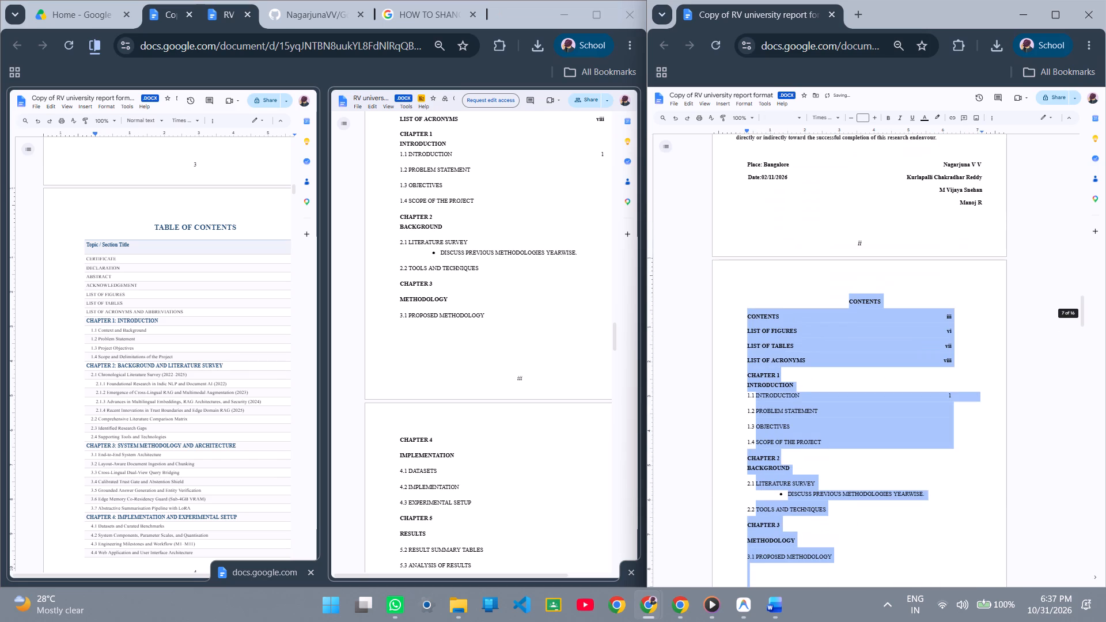
# Widen the view of copy (1) beside the reference document to expose the Page column of its Table of Contents.
pyautogui.scroll(-1, 153, 345)
pyautogui.moveTo(131, 420); pyautogui.dragTo(56, 191)
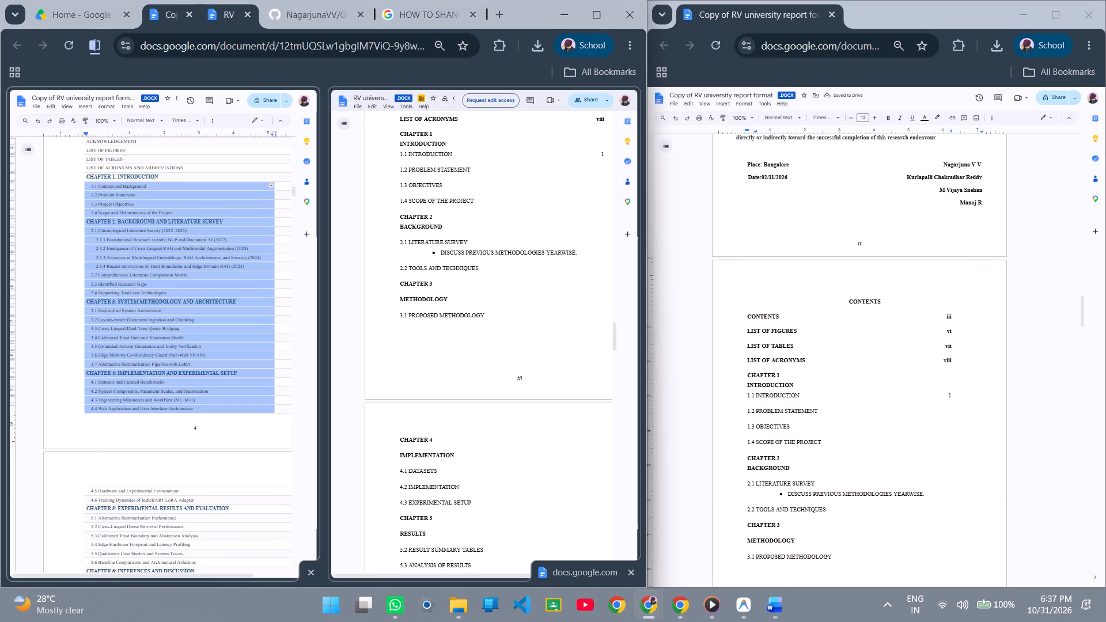
pyautogui.moveTo(56, 191); pyautogui.dragTo(58, 140)
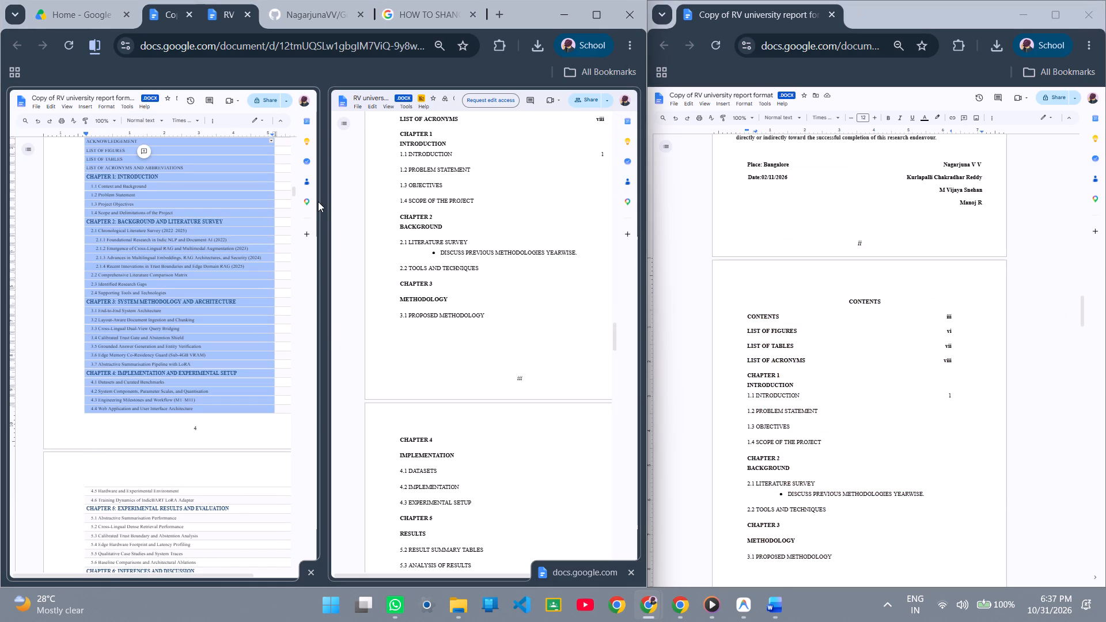
pyautogui.moveTo(323, 204); pyautogui.dragTo(425, 215)
pyautogui.click(327, 264)
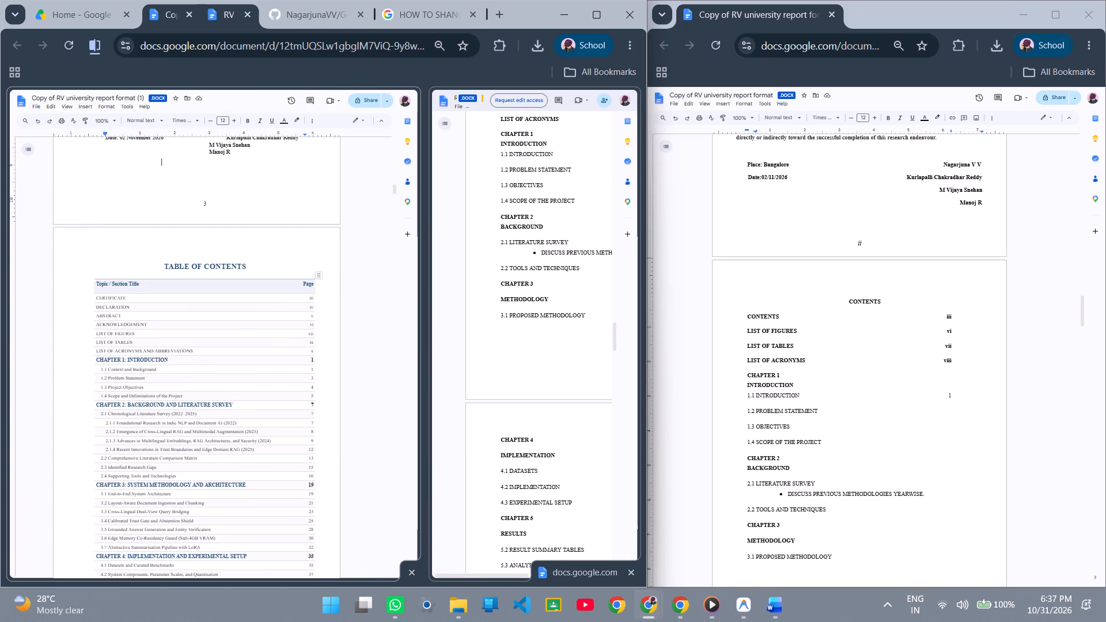
pyautogui.scroll(-1, 219, 309)
pyautogui.scroll(1, 127, 264)
pyautogui.scroll(-1, 142, 291)
pyautogui.scroll(1, 142, 291)
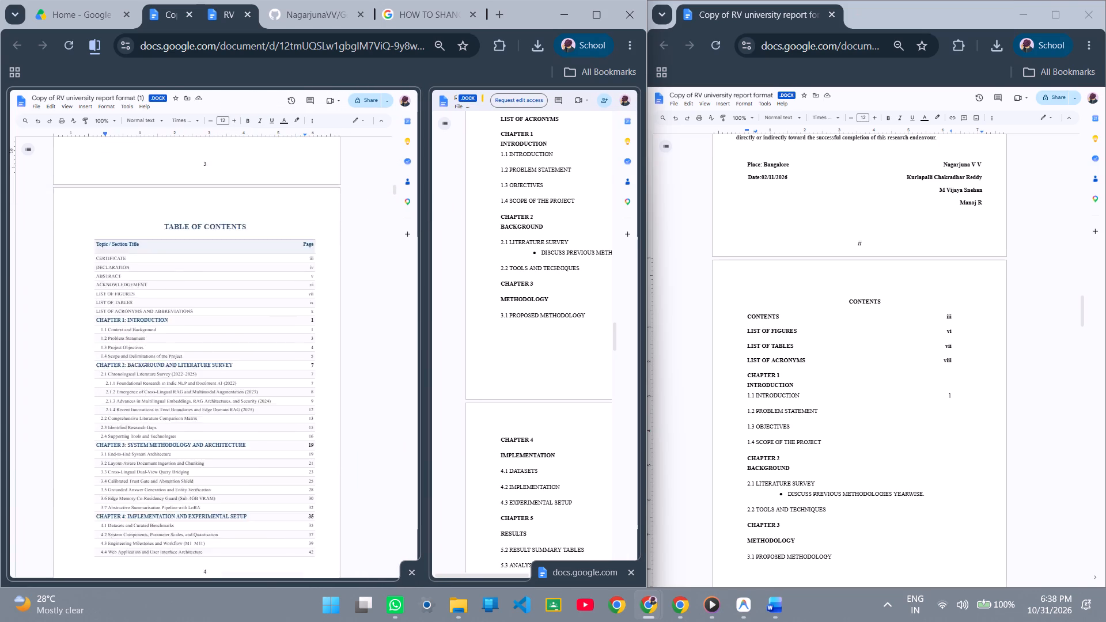
pyautogui.click(423, 332)
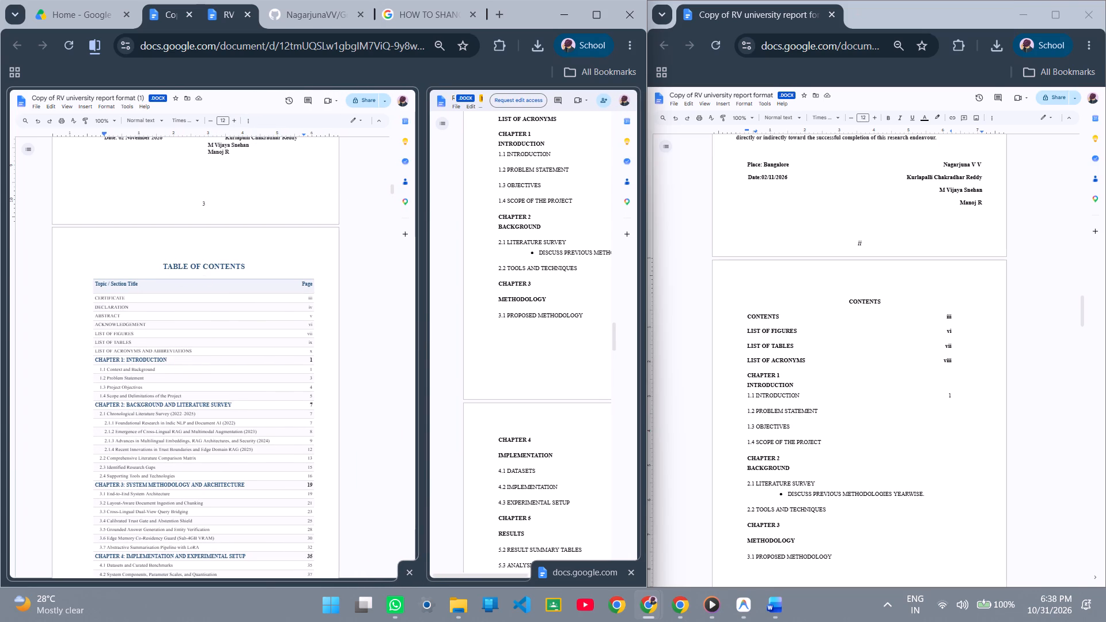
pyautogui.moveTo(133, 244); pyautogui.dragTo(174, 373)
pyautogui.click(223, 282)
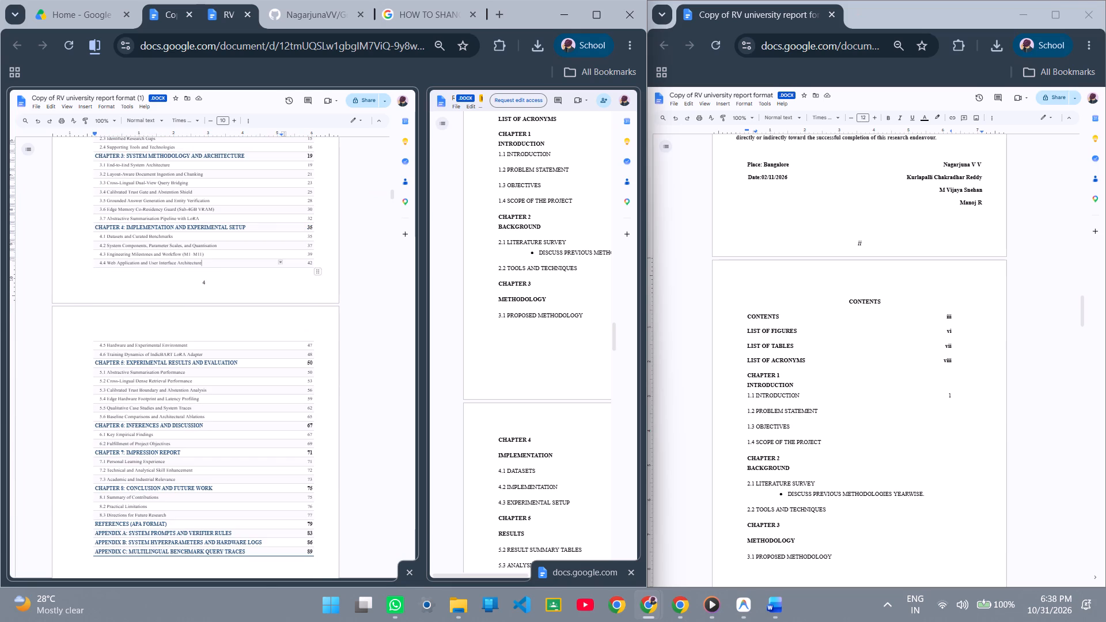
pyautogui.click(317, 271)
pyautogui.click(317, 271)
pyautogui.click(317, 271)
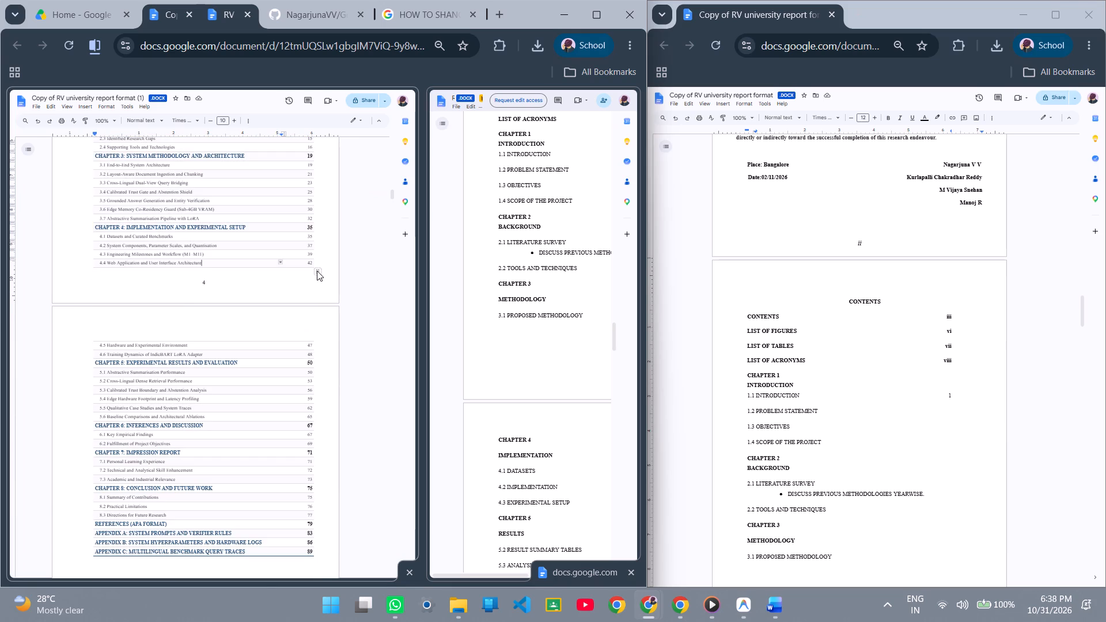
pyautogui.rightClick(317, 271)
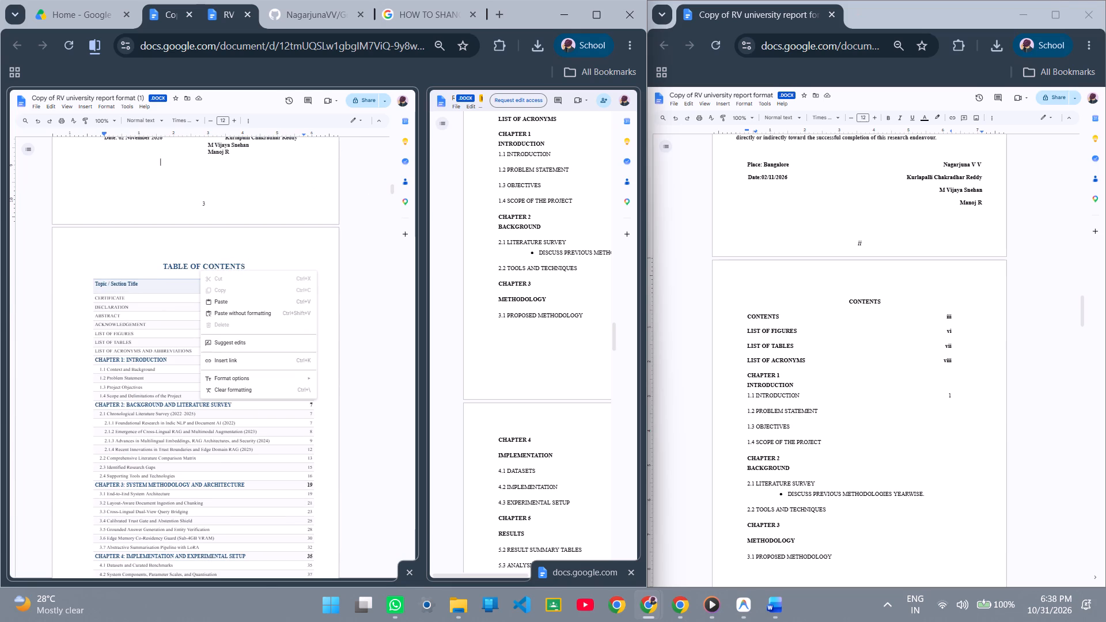
# Select the whole Table of Contents in copy (1), from its heading through the APPENDIX C row.
pyautogui.click(274, 241)
pyautogui.moveTo(90, 242); pyautogui.dragTo(123, 317)
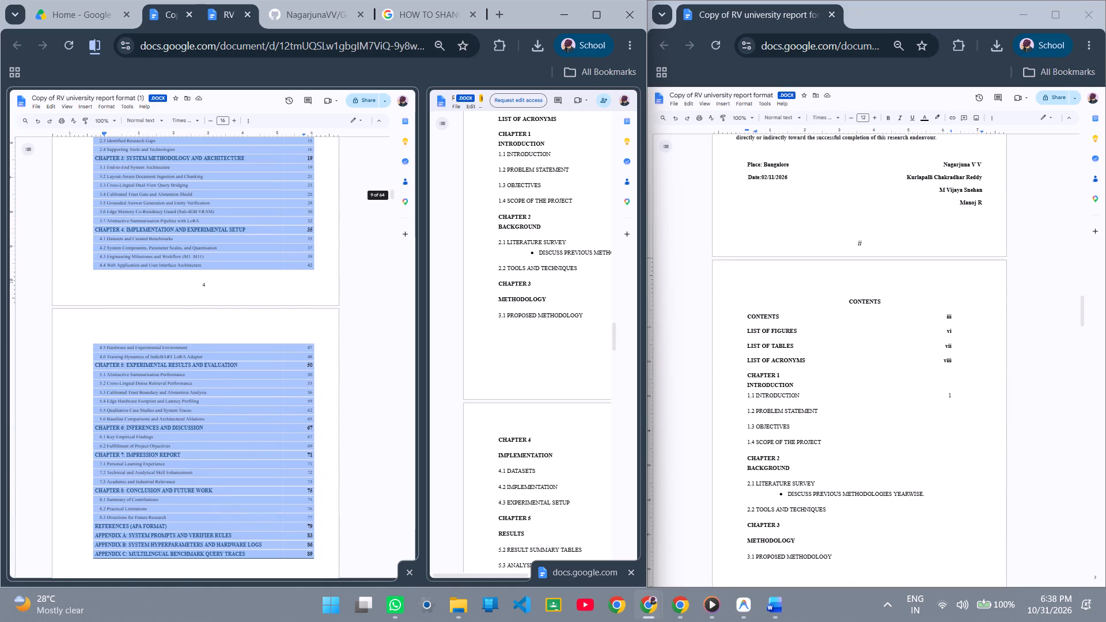
pyautogui.moveTo(123, 317); pyautogui.dragTo(316, 409)
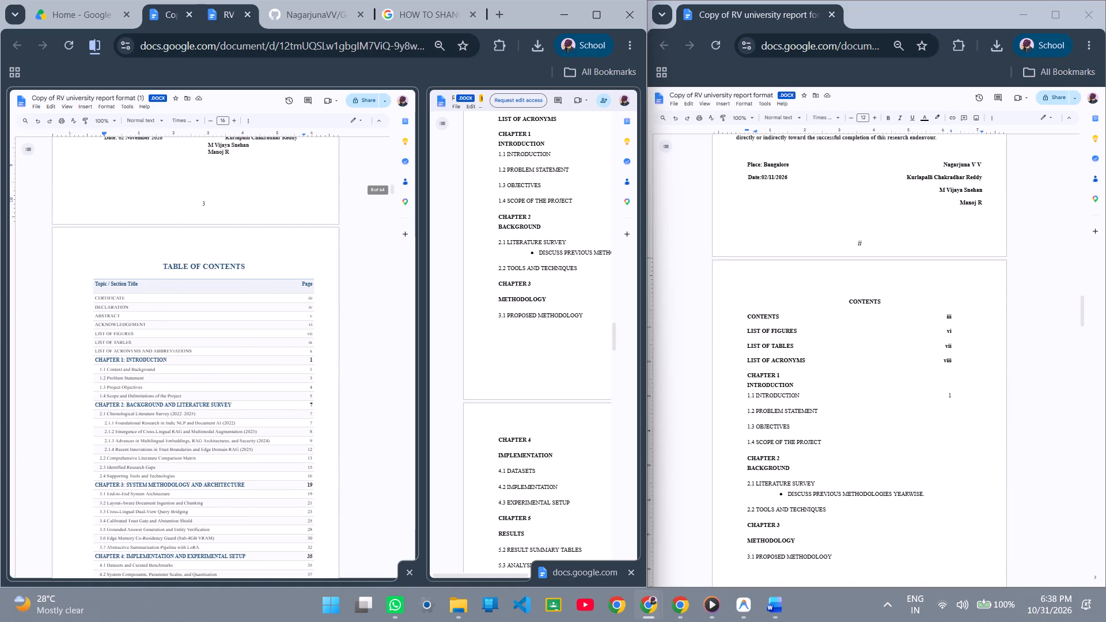
pyautogui.moveTo(316, 409); pyautogui.dragTo(328, 352)
pyautogui.moveTo(328, 352); pyautogui.dragTo(306, 317)
pyautogui.scroll(-2, 317, 309)
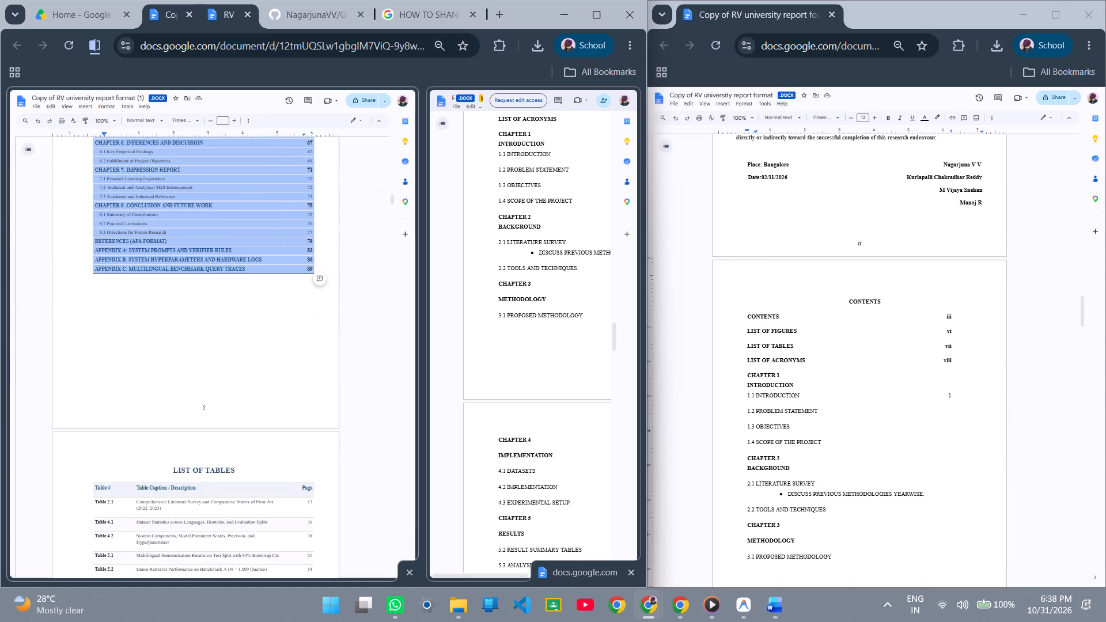
pyautogui.scroll(2, 317, 309)
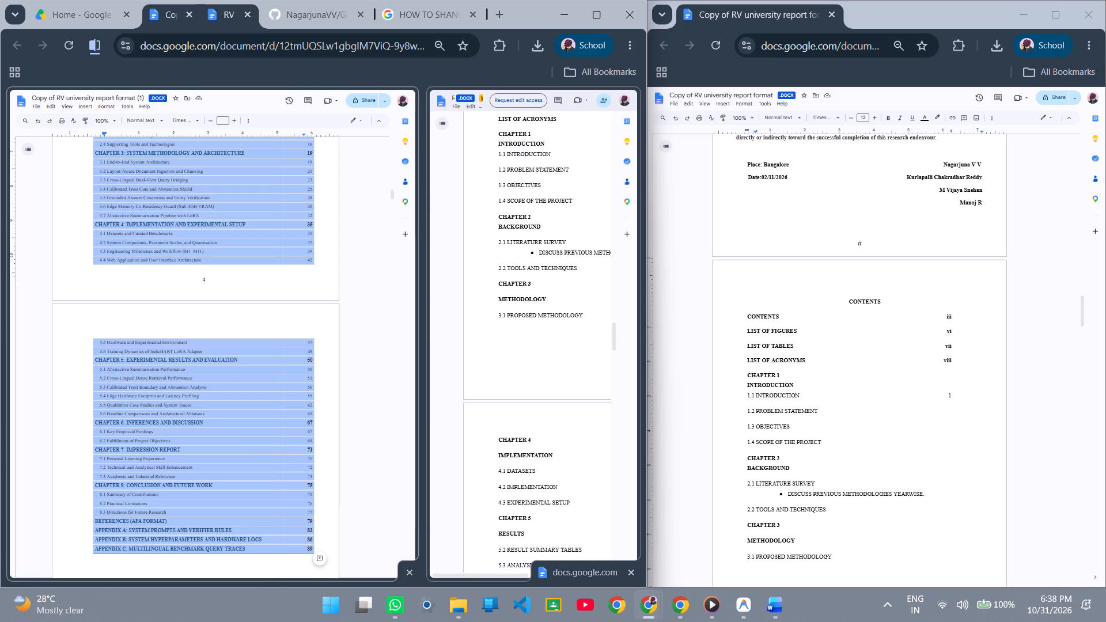
pyautogui.scroll(-1, 902, 313)
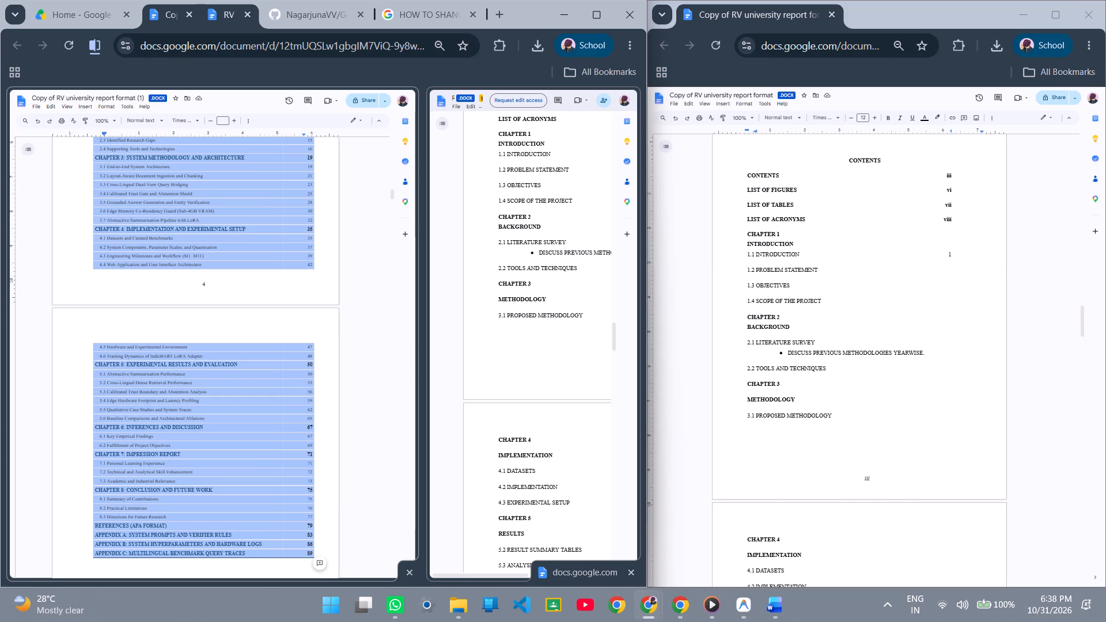
# Delete the CONTENTS heading and its entries through 3.1 PROPOSED METHODOLOGY in Copy of RV university report format.
pyautogui.moveTo(841, 421); pyautogui.dragTo(729, 178)
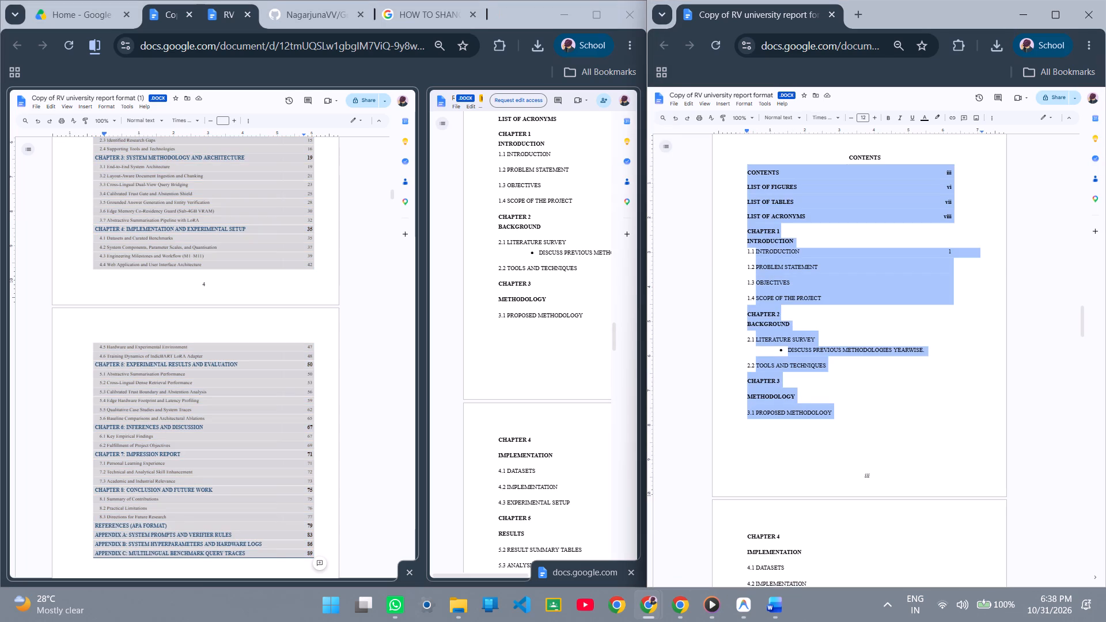
pyautogui.moveTo(729, 178); pyautogui.dragTo(722, 160)
pyautogui.click(806, 218)
pyautogui.click(785, 190)
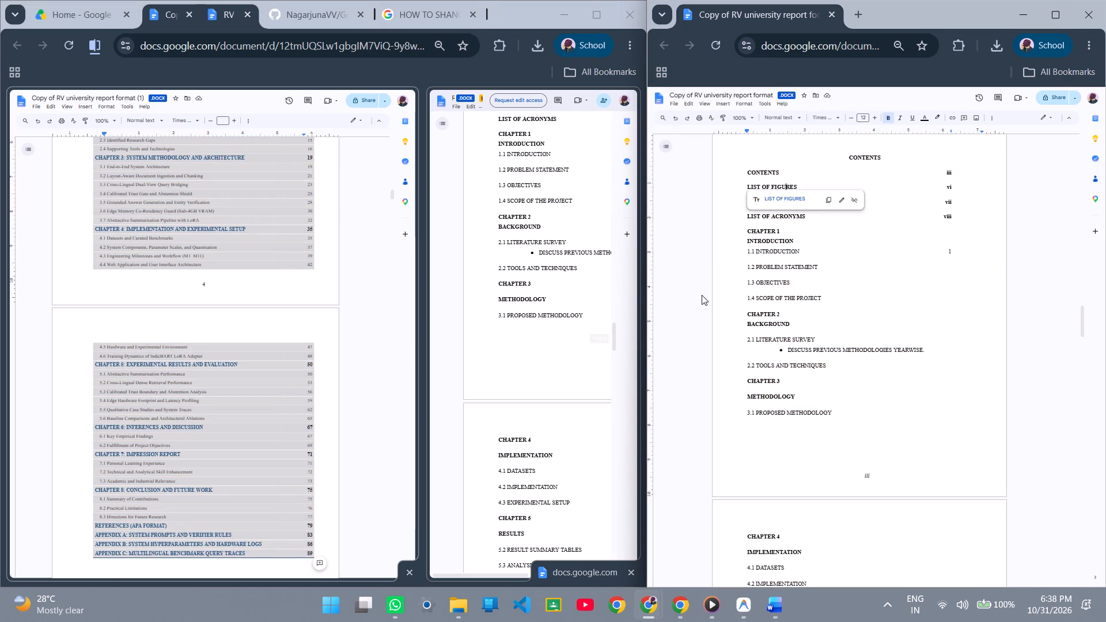
pyautogui.click(870, 154)
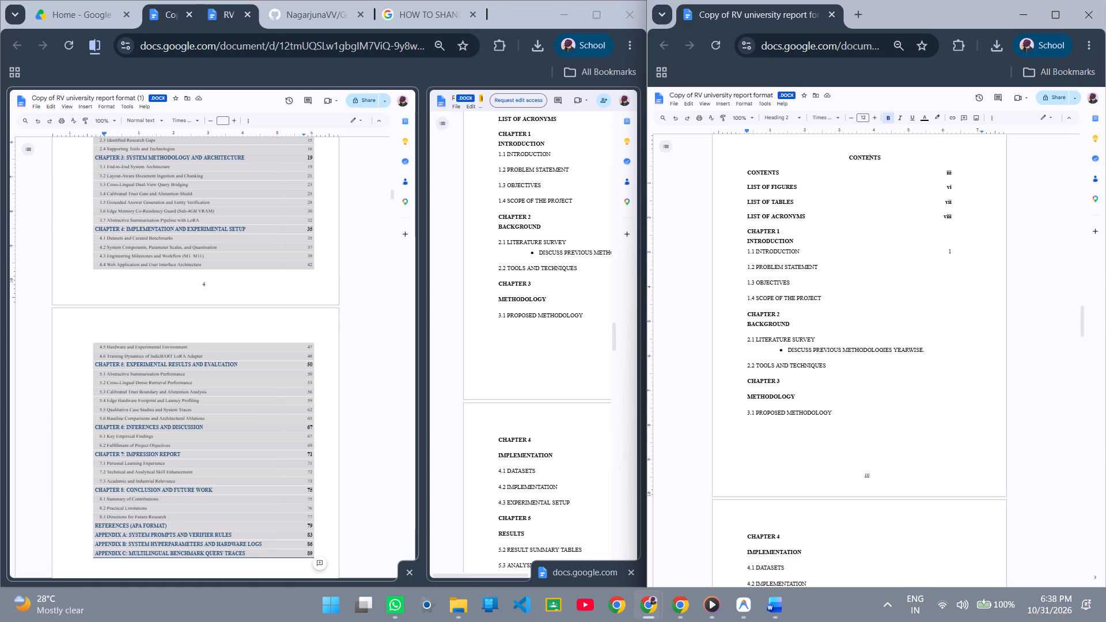
pyautogui.click(779, 254)
pyautogui.moveTo(831, 433); pyautogui.dragTo(818, 424)
pyautogui.moveTo(818, 424); pyautogui.dragTo(729, 146)
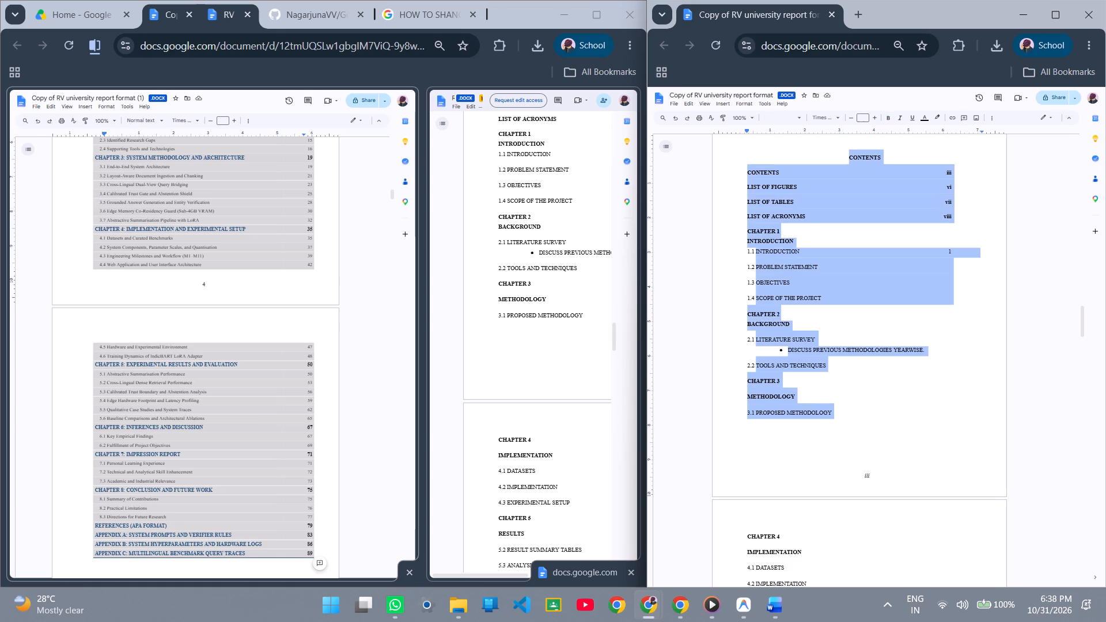
pyautogui.scroll(2, 316, 301)
pyautogui.scroll(1, 764, 275)
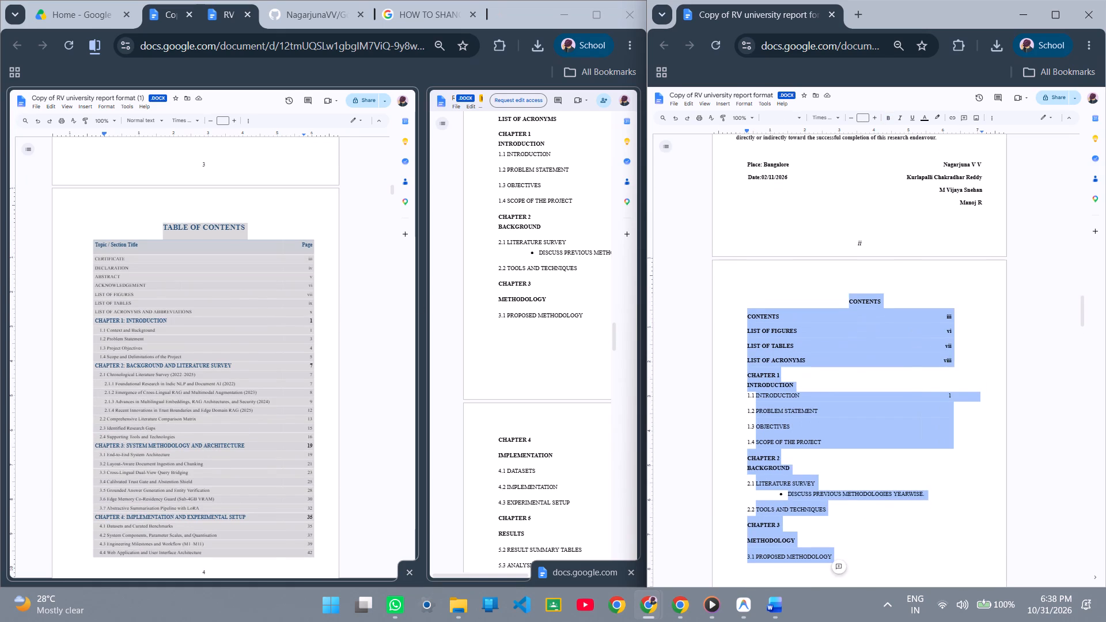
pyautogui.press('BackSpace')
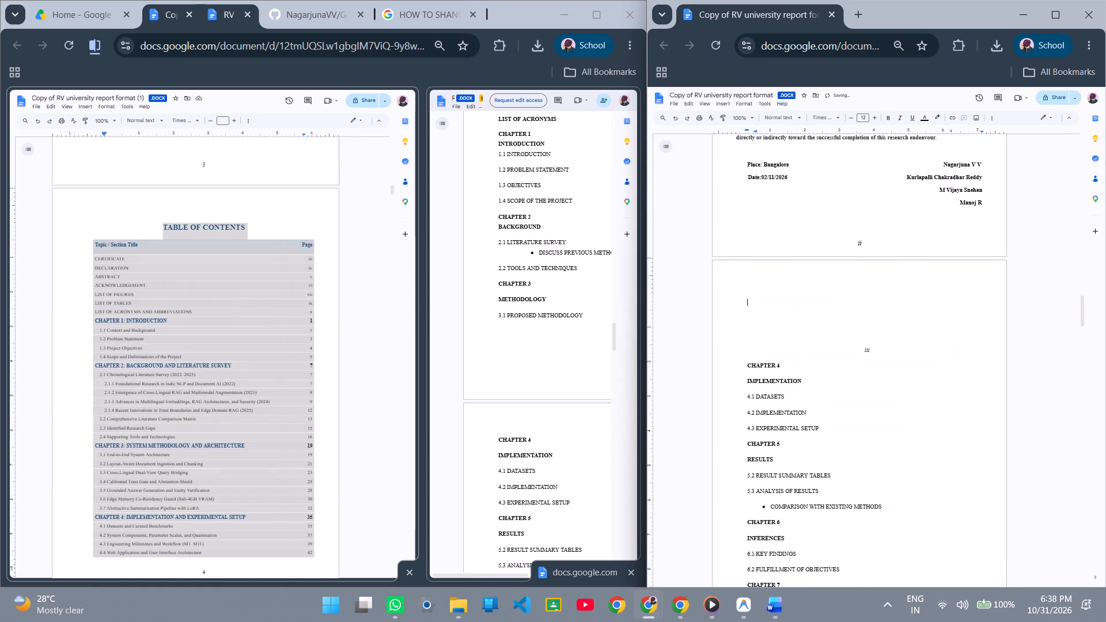
# Delete the old contents entries from CHAPTER 4 through 7.1 PERSONAL LEARNING EXPERIENCE.
pyautogui.scroll(-2, 851, 318)
pyautogui.scroll(2, 872, 332)
pyautogui.scroll(-1, 769, 363)
pyautogui.moveTo(873, 475); pyautogui.dragTo(777, 299)
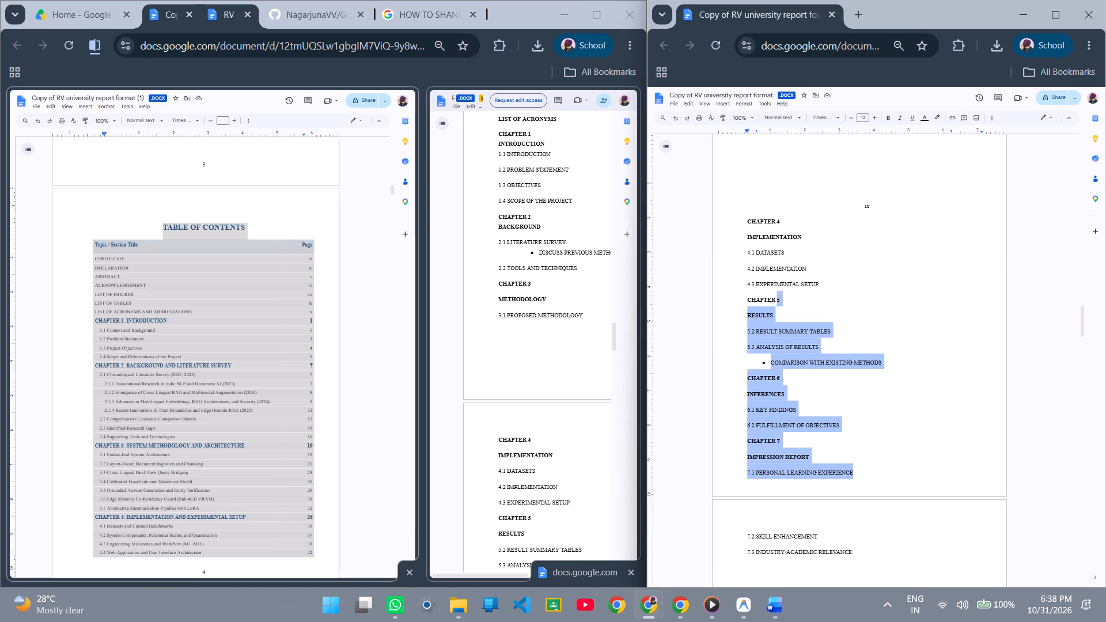
pyautogui.moveTo(777, 299); pyautogui.dragTo(745, 224)
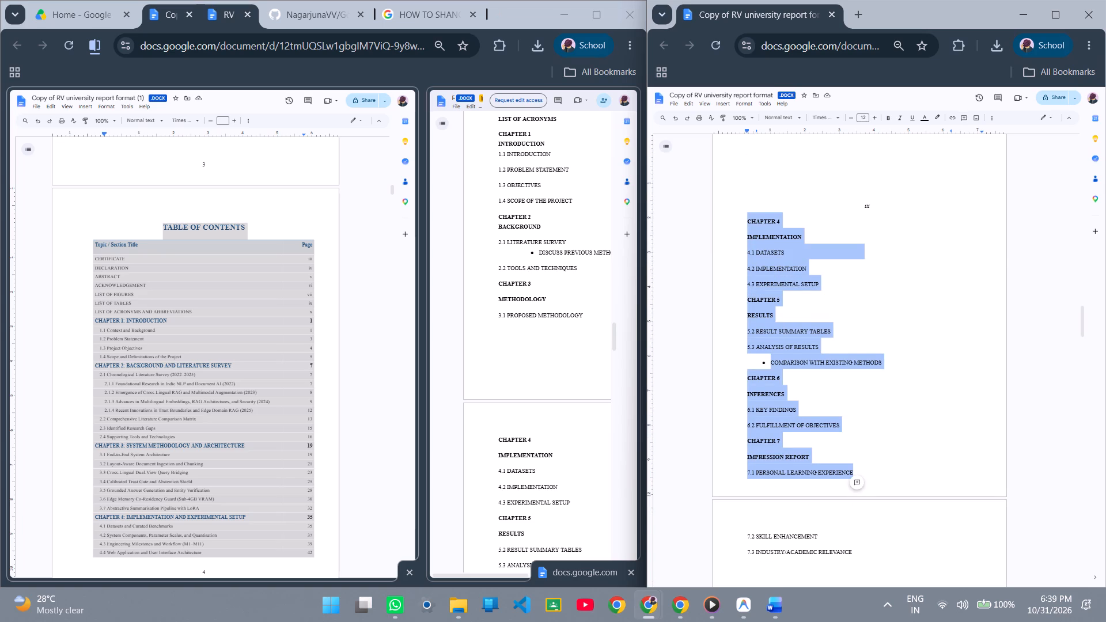
pyautogui.press('BackSpace')
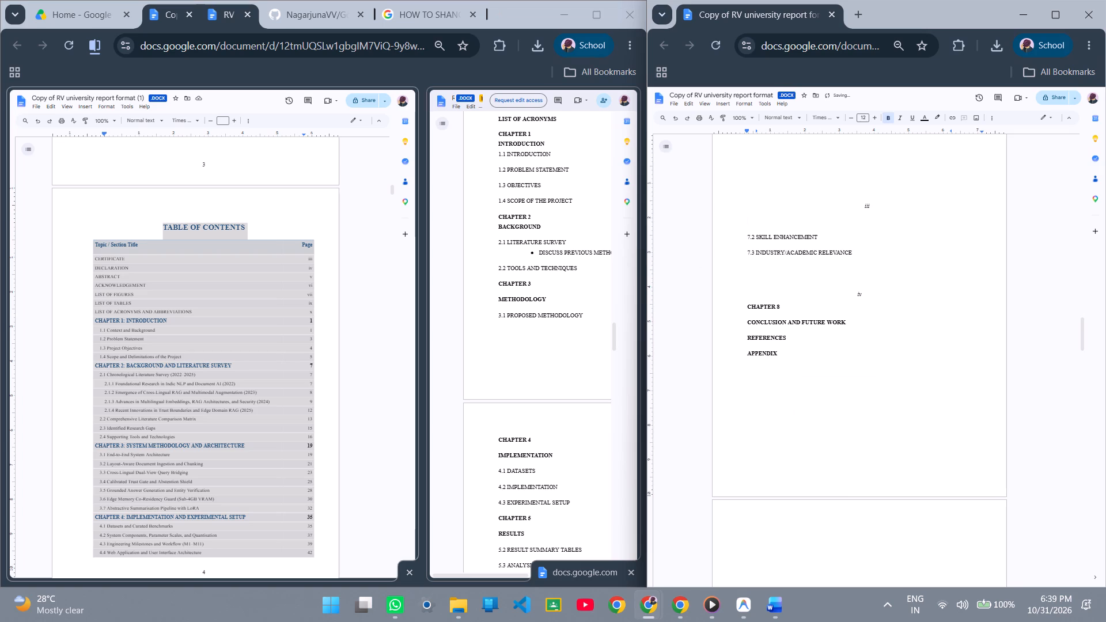
# Delete the remaining old contents lines from 7.2 SKILL ENHANCEMENT through APPENDIX.
pyautogui.scroll(-2, 315, 384)
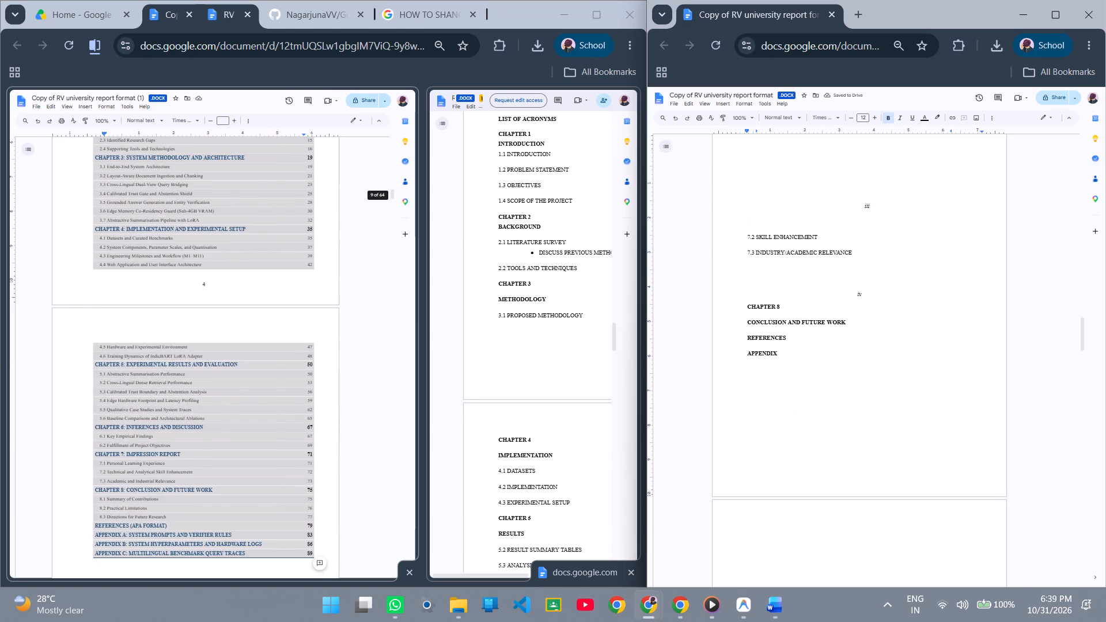
pyautogui.moveTo(743, 367); pyautogui.dragTo(736, 225)
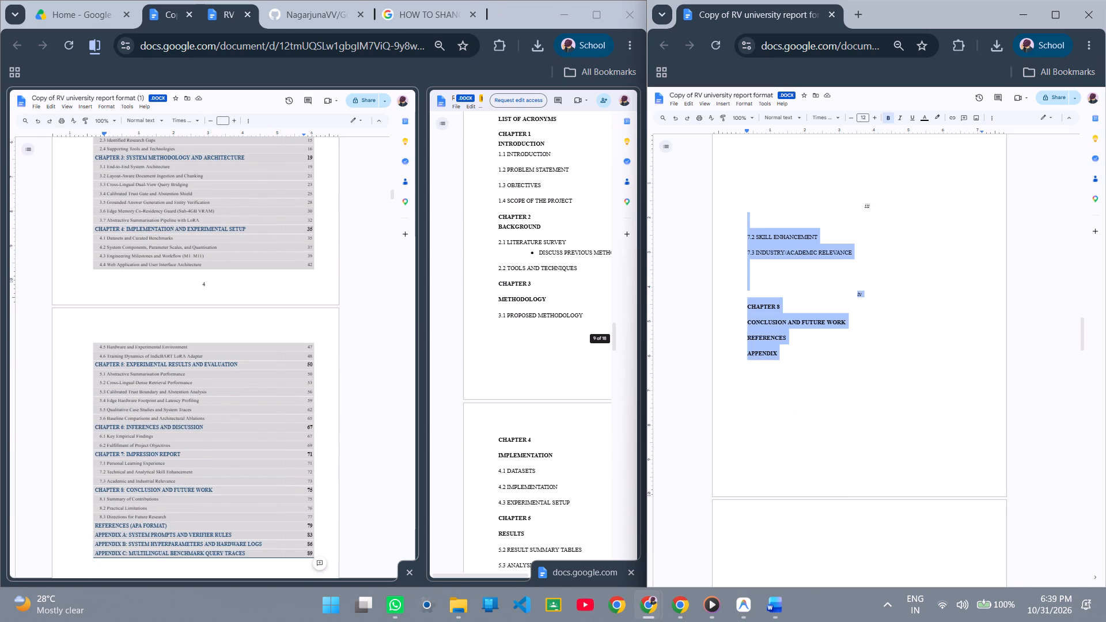
pyautogui.moveTo(736, 225); pyautogui.dragTo(736, 238)
pyautogui.press('BackSpace')
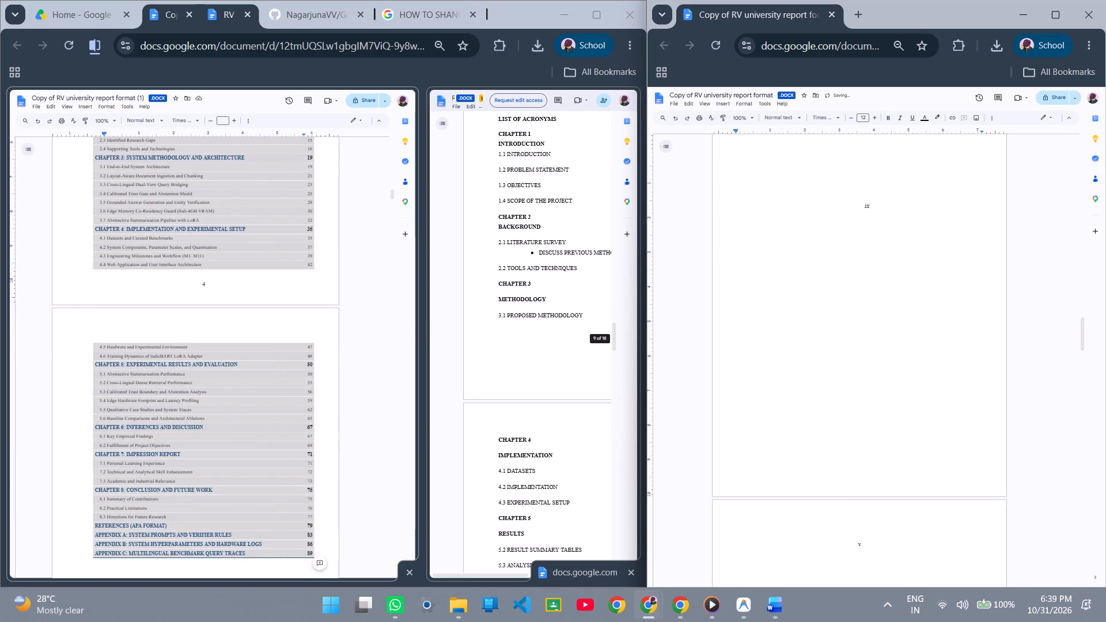
# Copy the selected Table of Contents from copy (1) and paste it onto the emptied contents page of Copy of RV university report format.
pyautogui.scroll(1, 766, 304)
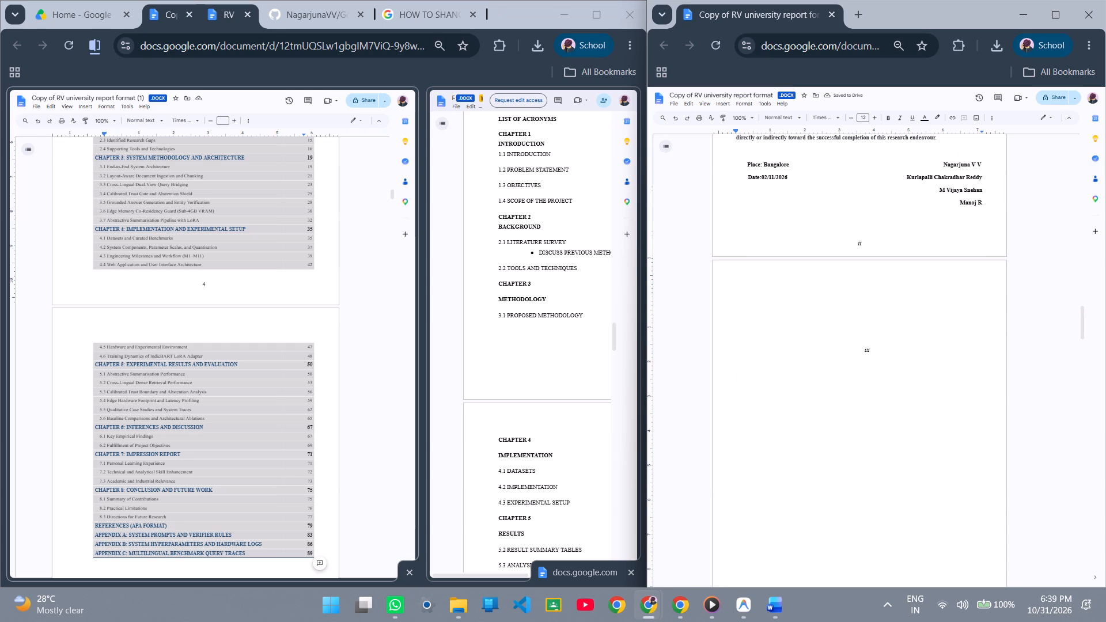
pyautogui.click(847, 305)
pyautogui.scroll(-2, 847, 305)
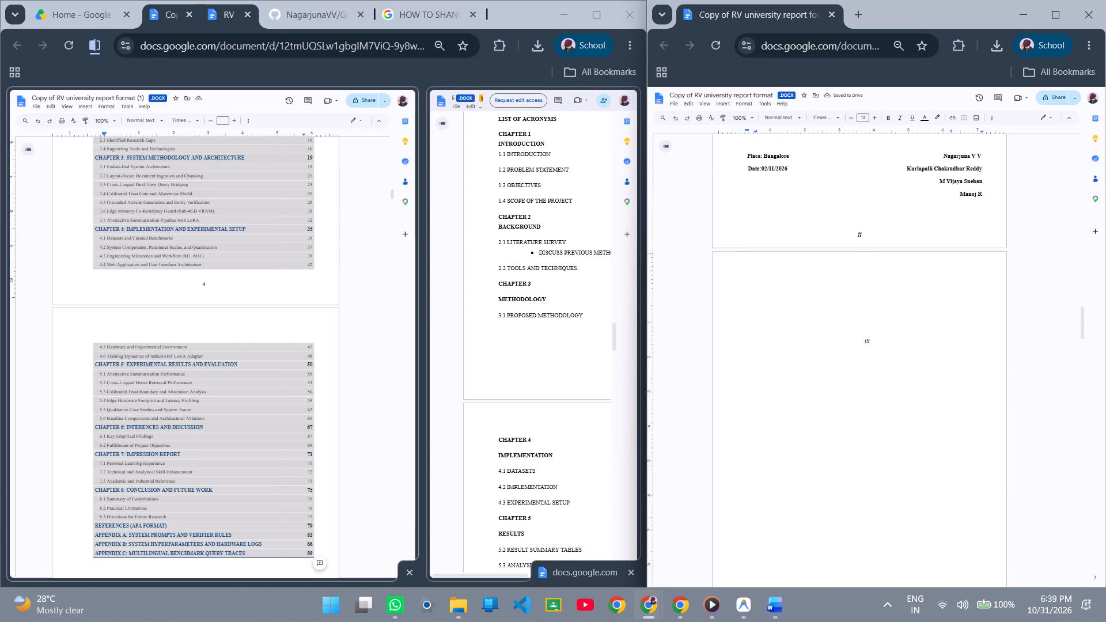
pyautogui.scroll(-3, 847, 305)
pyautogui.scroll(5, 847, 305)
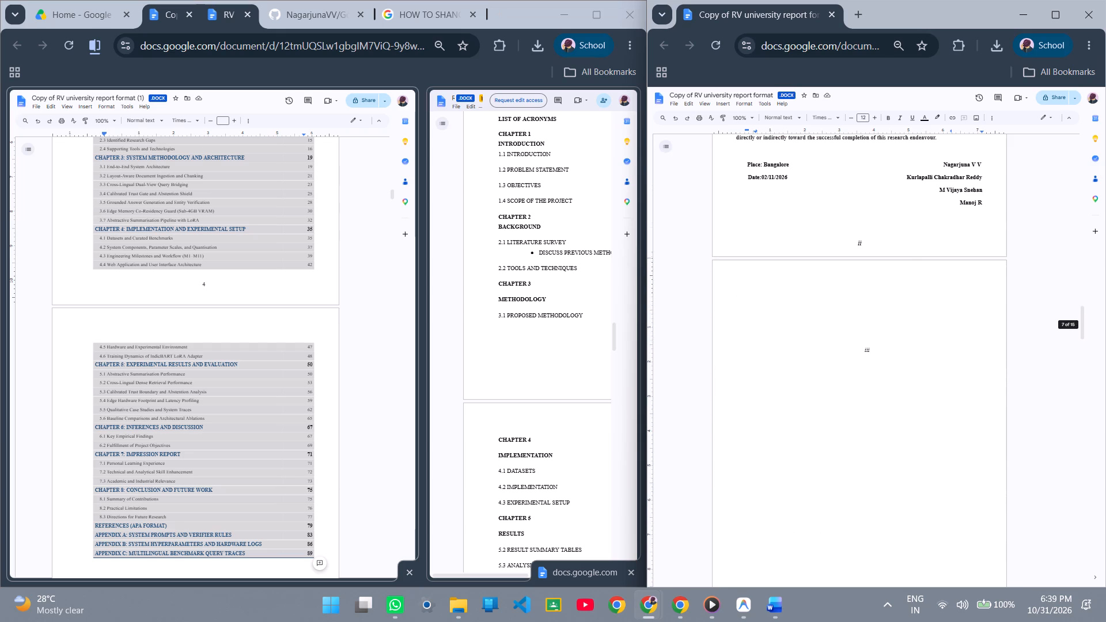
pyautogui.click(281, 299)
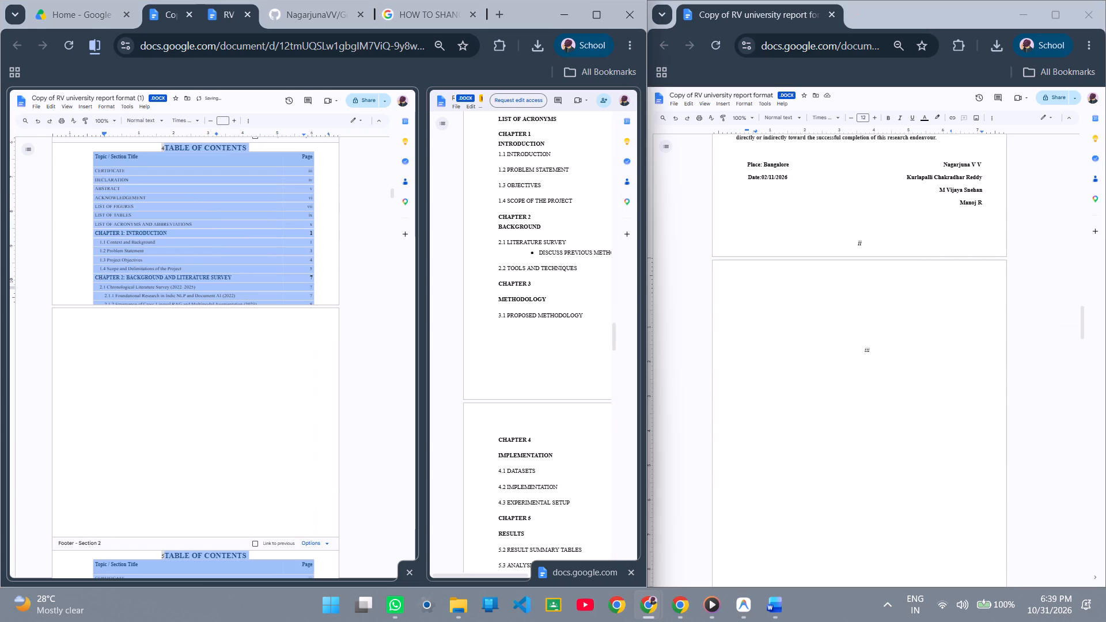
pyautogui.hotkey('ctrl', 'c')
pyautogui.click(820, 279)
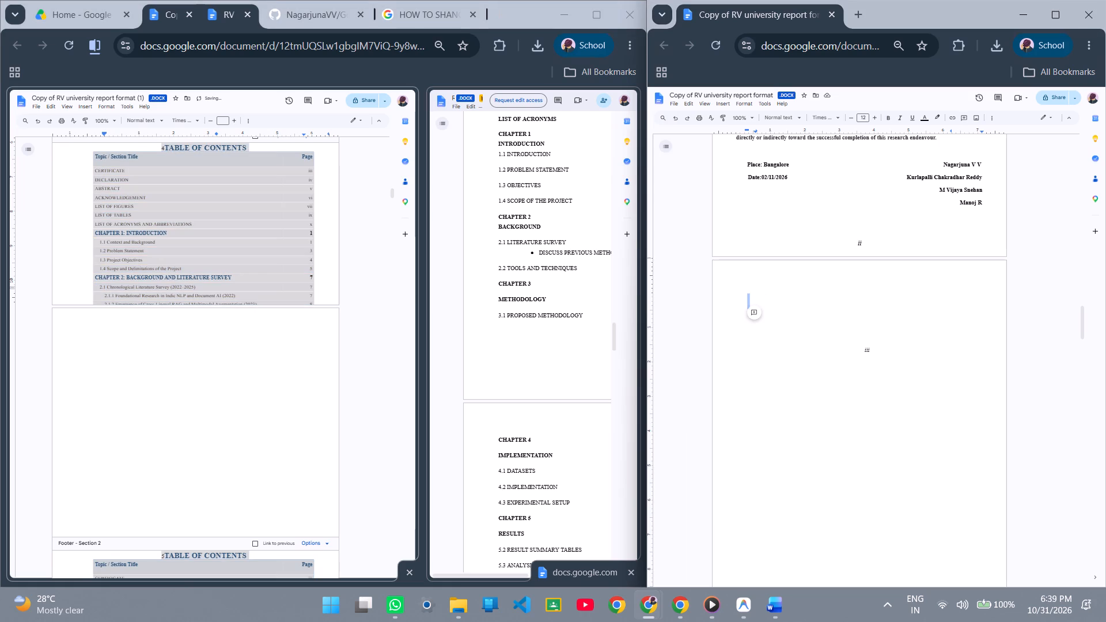
pyautogui.hotkey('ctrl', 'v')
# Shift the pasted Table of Contents table slightly toward the page's left margin.
pyautogui.scroll(-2, 866, 312)
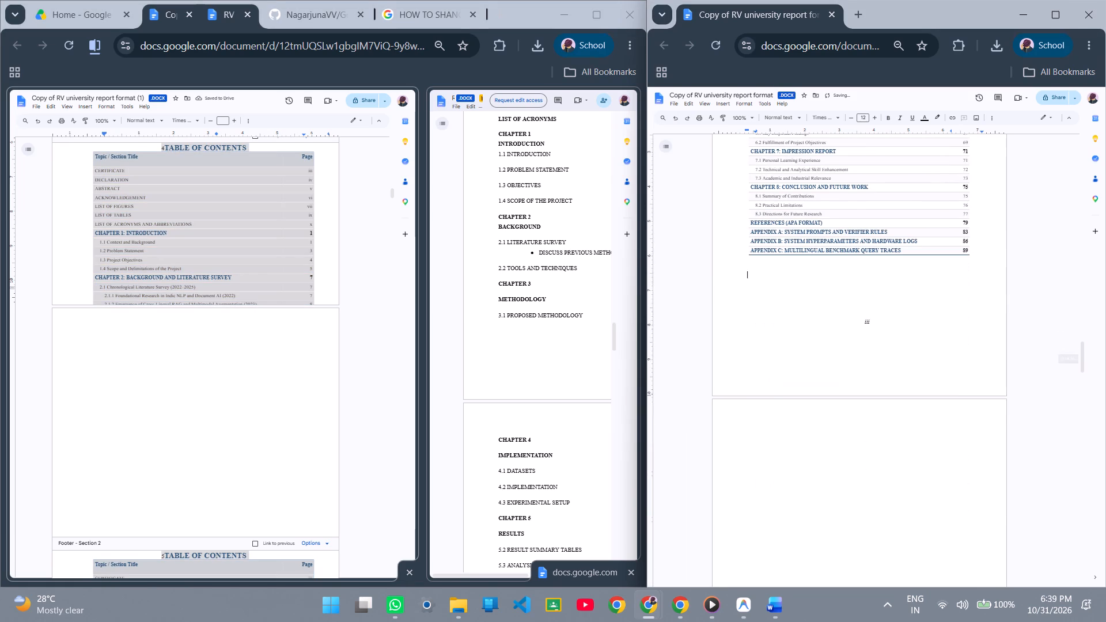
pyautogui.scroll(-2, 866, 312)
pyautogui.scroll(4, 866, 312)
pyautogui.scroll(-1, 891, 329)
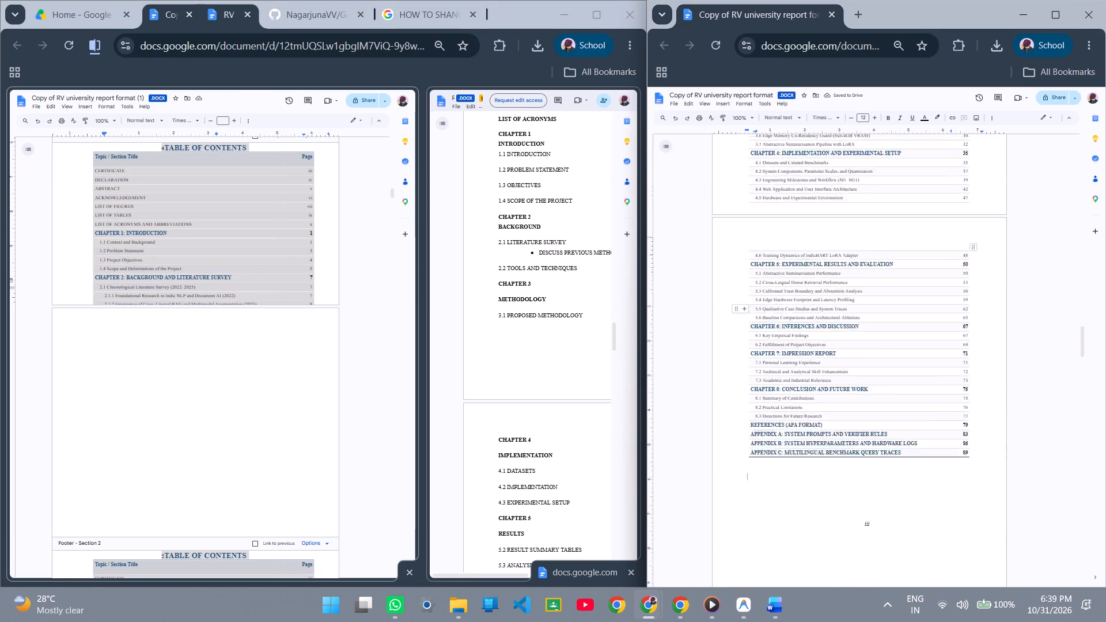
pyautogui.moveTo(786, 427); pyautogui.dragTo(704, 274)
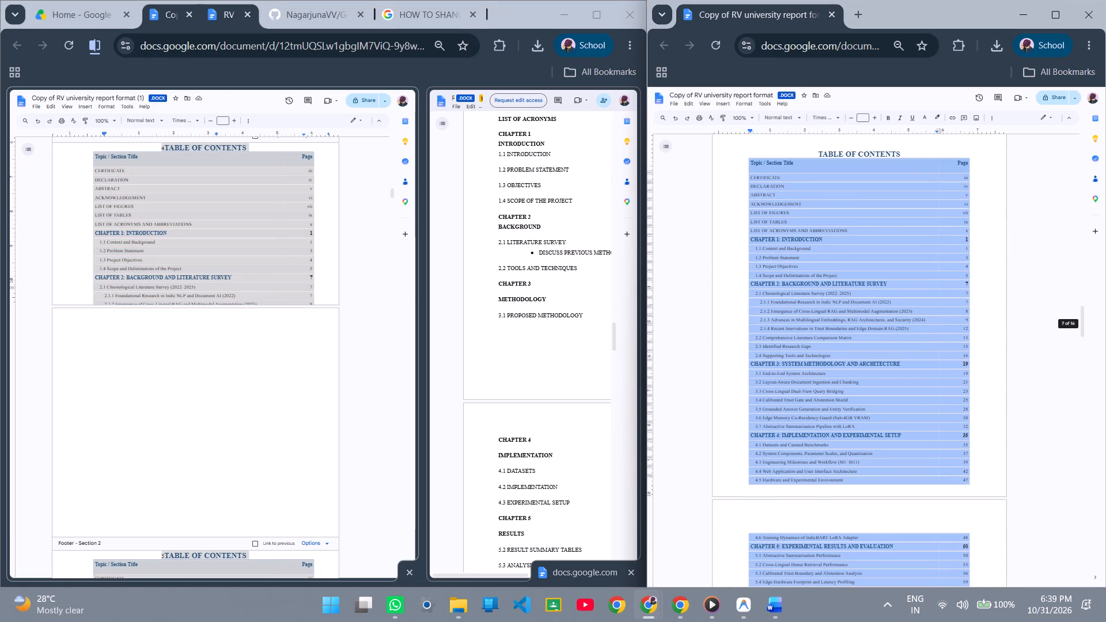
pyautogui.click(724, 447)
pyautogui.scroll(-1, 756, 444)
pyautogui.moveTo(748, 387); pyautogui.dragTo(740, 388)
pyautogui.scroll(-1, 755, 388)
pyautogui.click(738, 374)
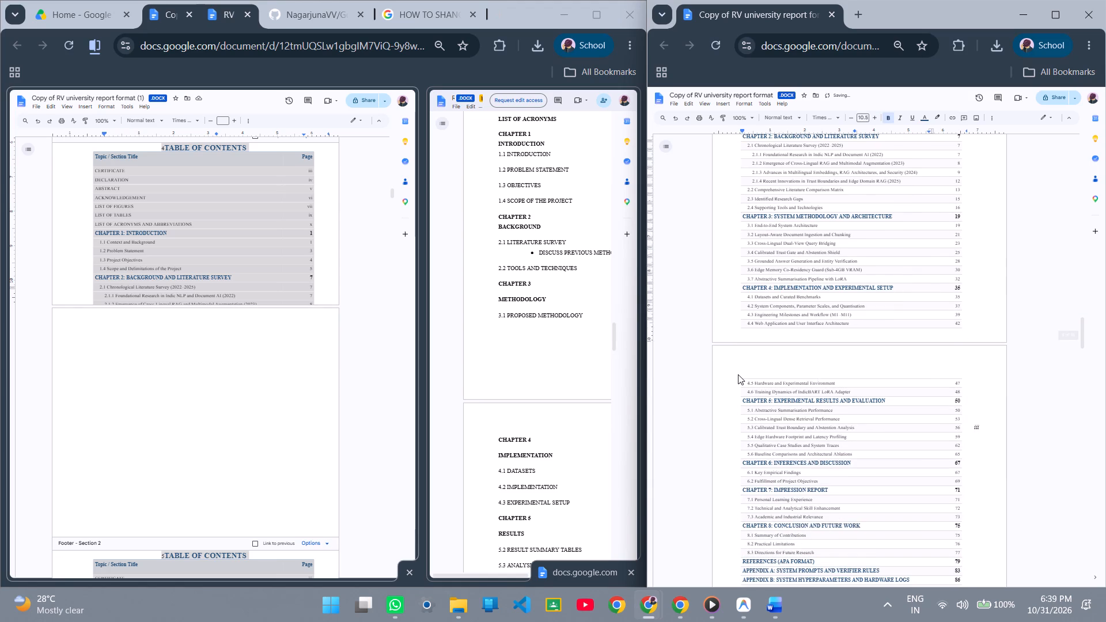
pyautogui.rightClick(738, 374)
pyautogui.click(883, 366)
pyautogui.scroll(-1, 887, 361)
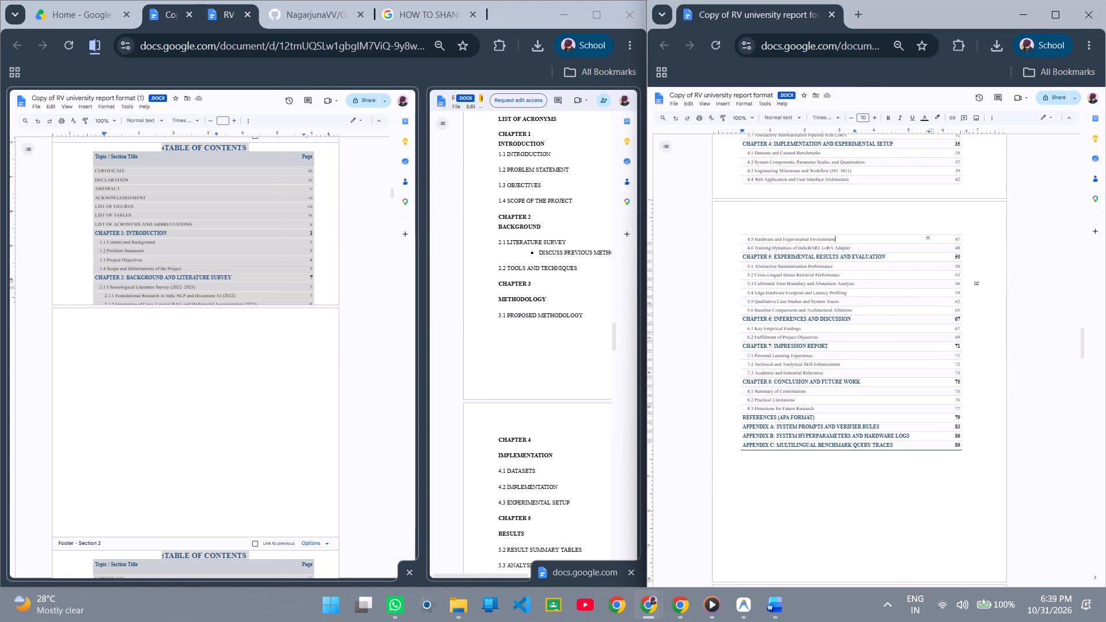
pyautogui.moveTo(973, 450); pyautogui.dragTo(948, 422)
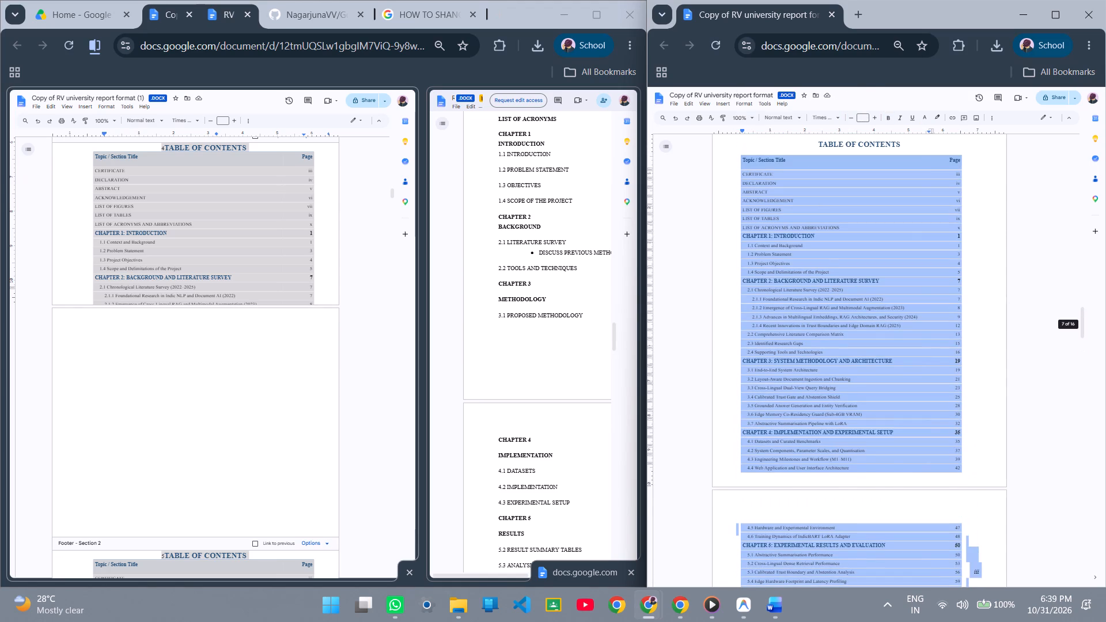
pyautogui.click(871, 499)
# Undo the Table of Contents paste made in the Section 2 footer of Copy of RV university report format (1).
pyautogui.scroll(1, 280, 326)
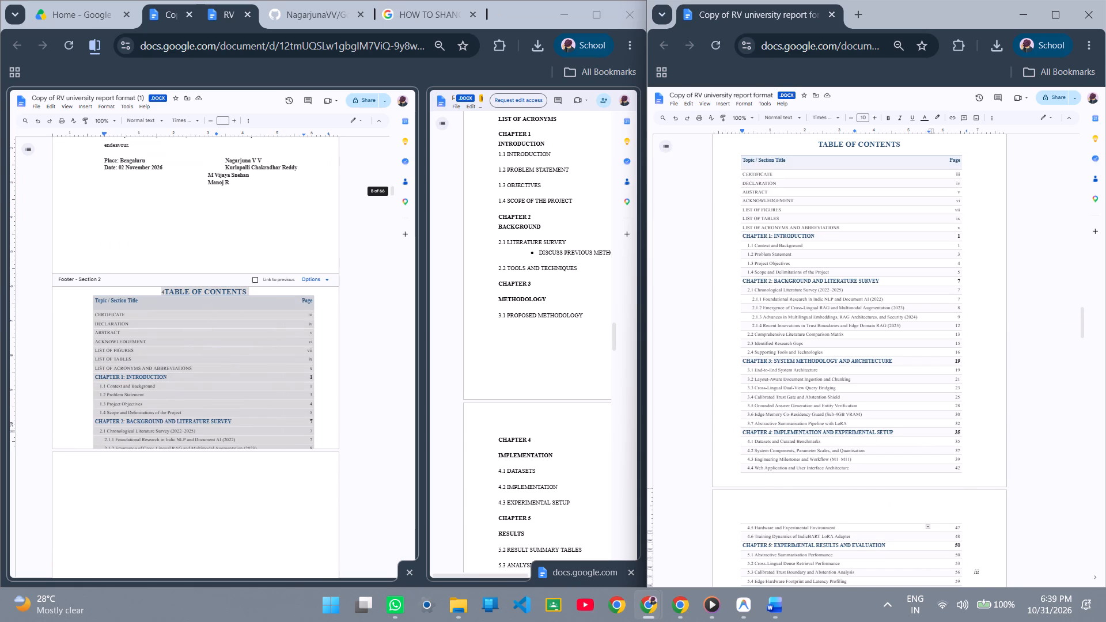
pyautogui.scroll(2, 257, 308)
pyautogui.scroll(-3, 257, 308)
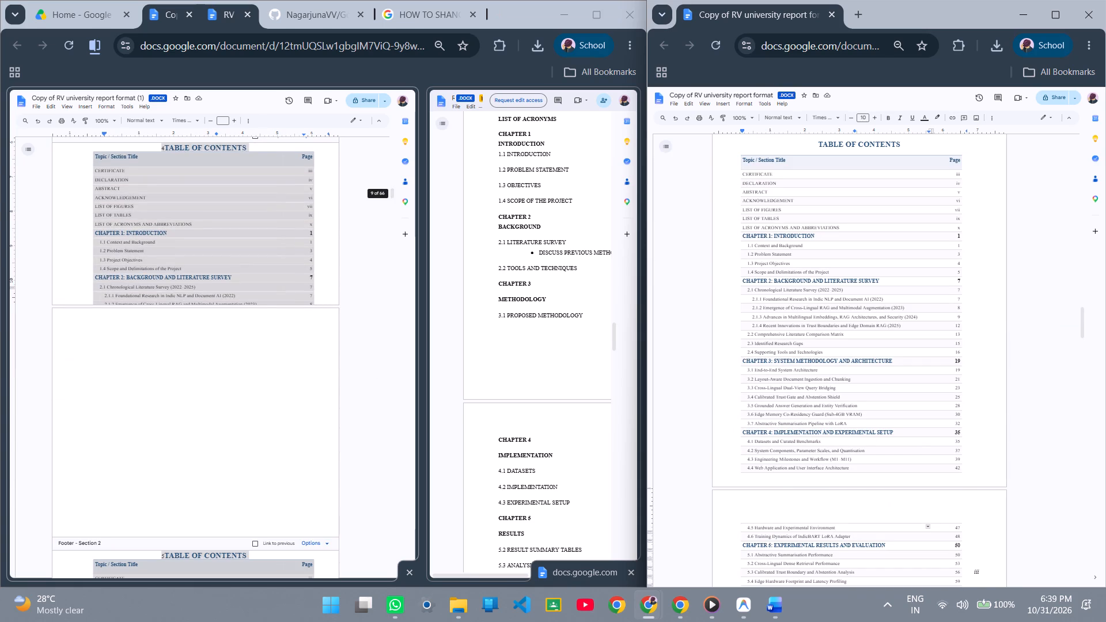
pyautogui.click(271, 272)
pyautogui.scroll(-2, 265, 350)
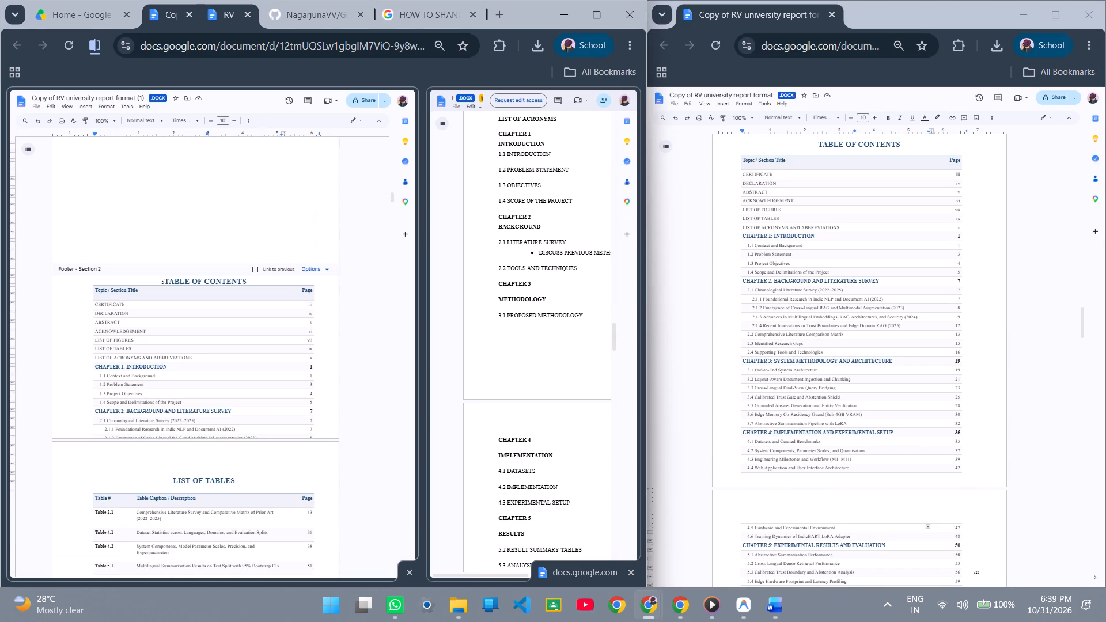
pyautogui.scroll(4, 265, 350)
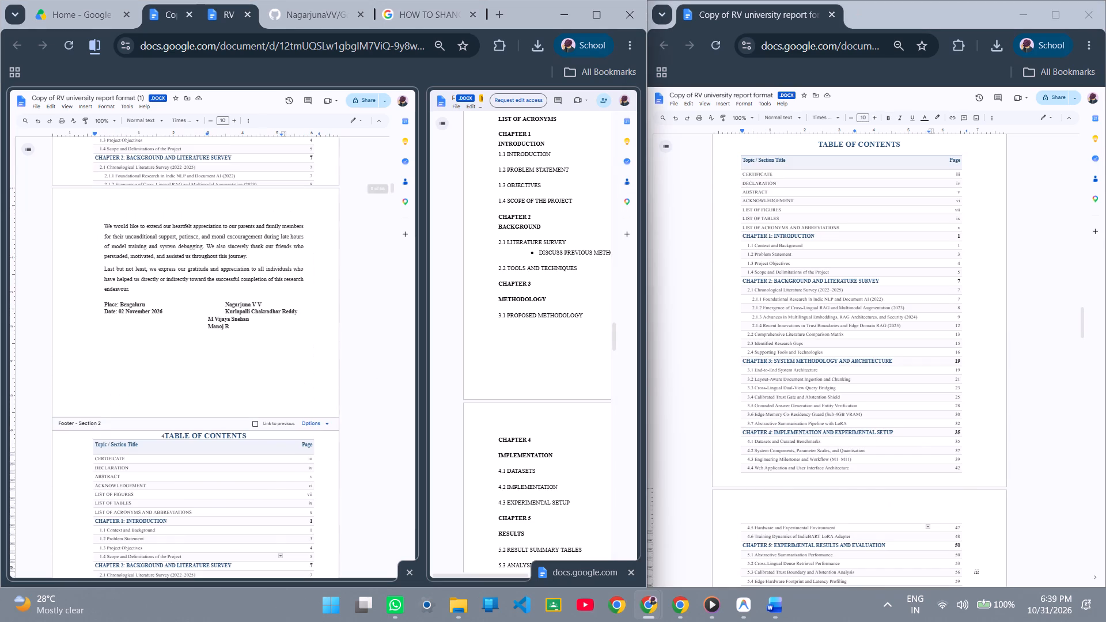
pyautogui.scroll(4, 265, 350)
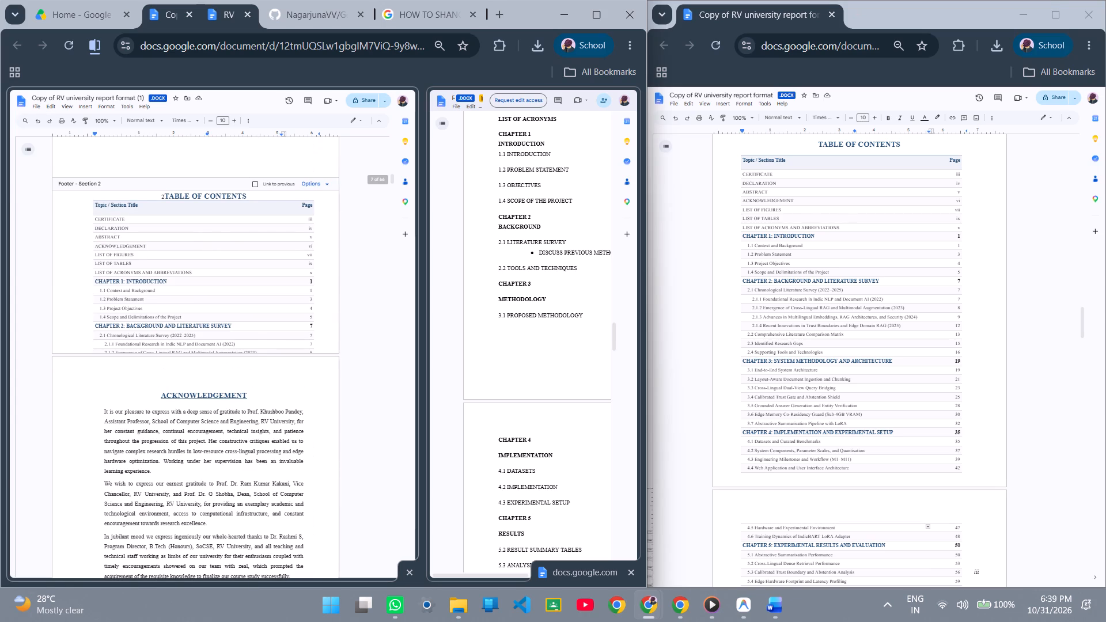
pyautogui.click(344, 297)
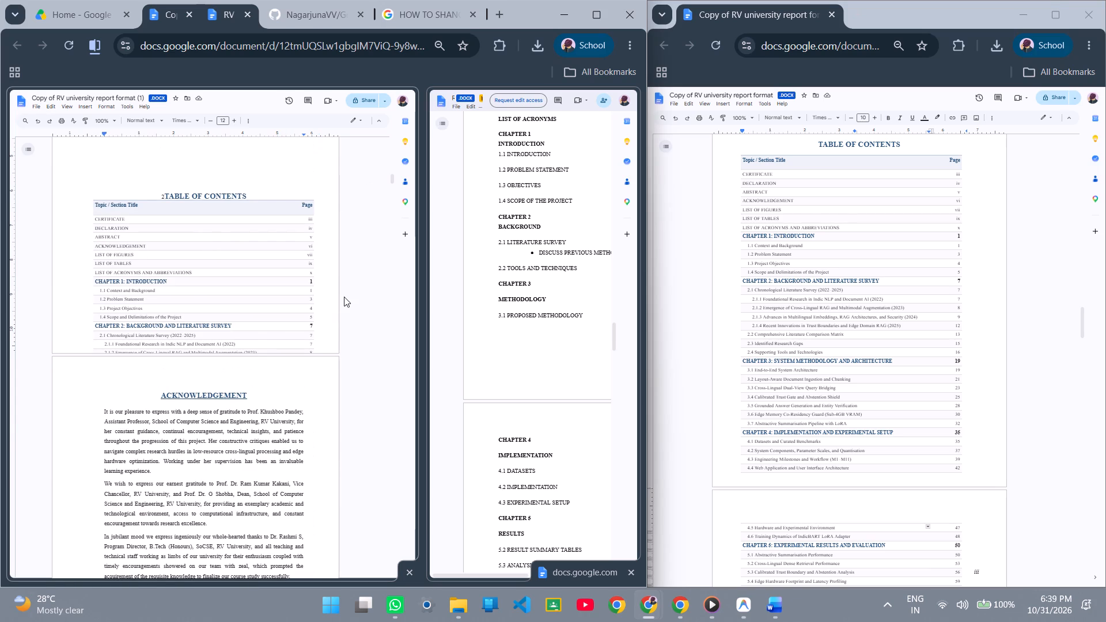
pyautogui.hotkey('ctrl', 'z')
# Review the Table of Contents pages and their page-number footers in copy (1).
pyautogui.click(344, 297)
pyautogui.scroll(3, 344, 297)
pyautogui.scroll(-3, 344, 297)
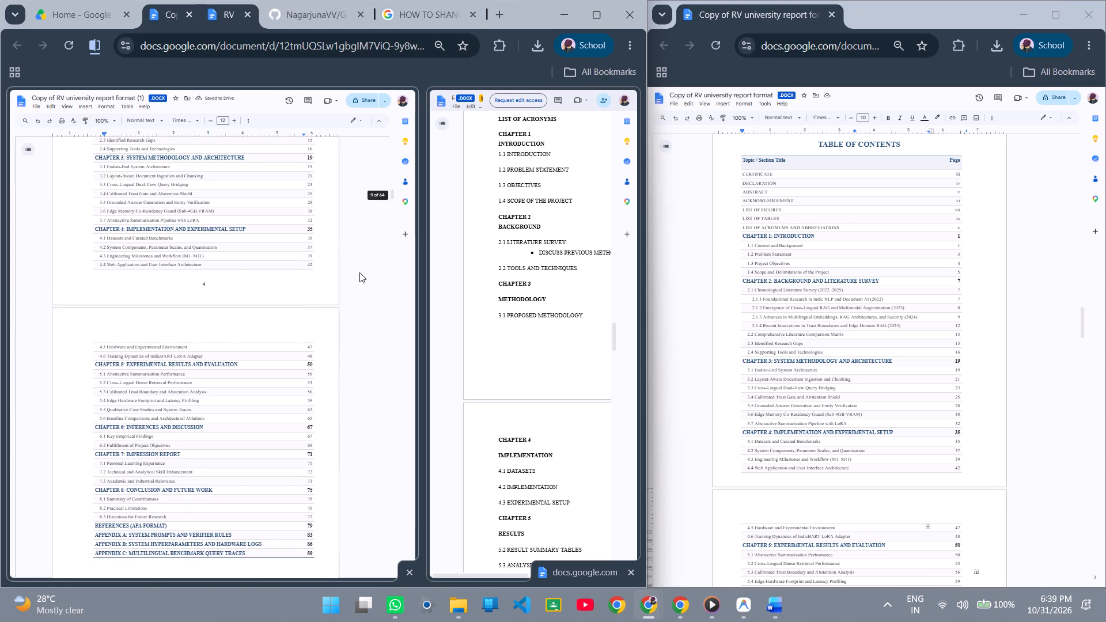
pyautogui.scroll(-1, 359, 272)
pyautogui.scroll(1, 247, 332)
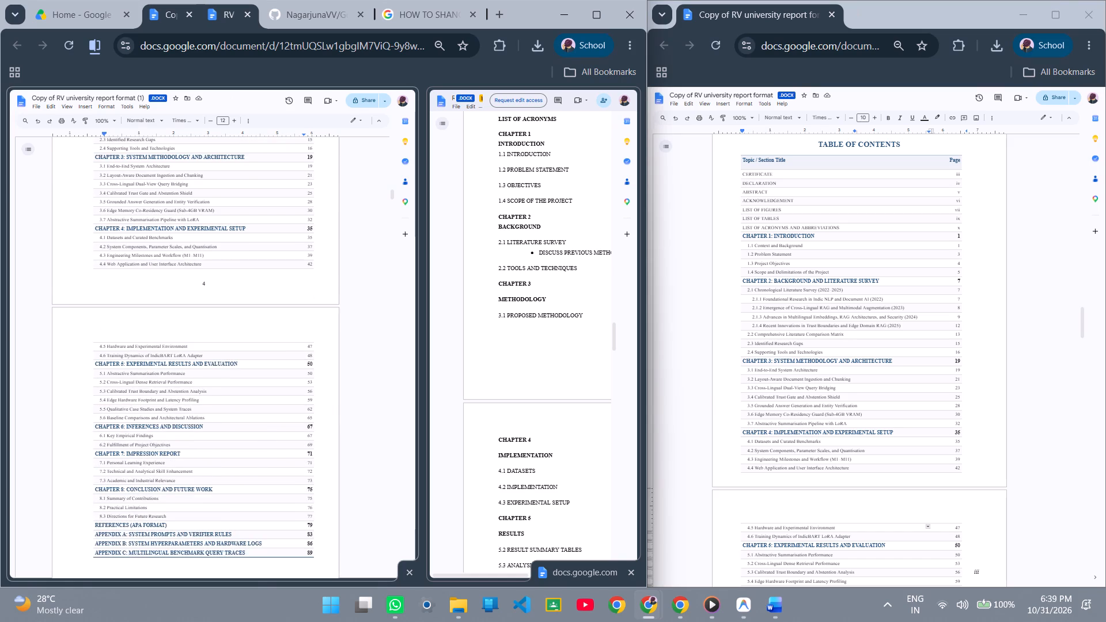
pyautogui.scroll(2, 247, 332)
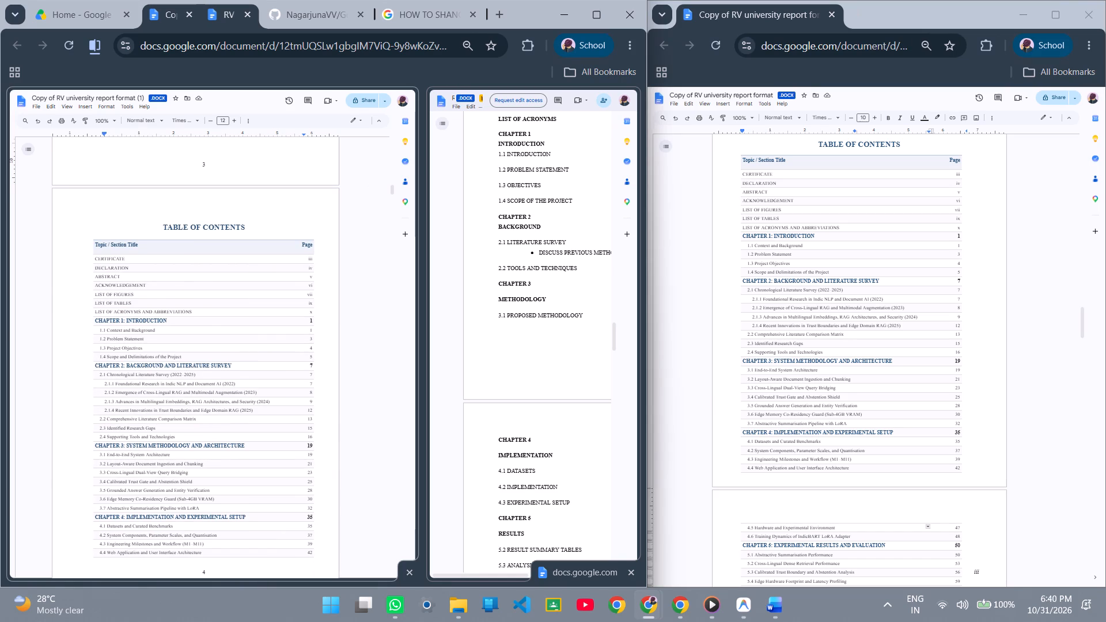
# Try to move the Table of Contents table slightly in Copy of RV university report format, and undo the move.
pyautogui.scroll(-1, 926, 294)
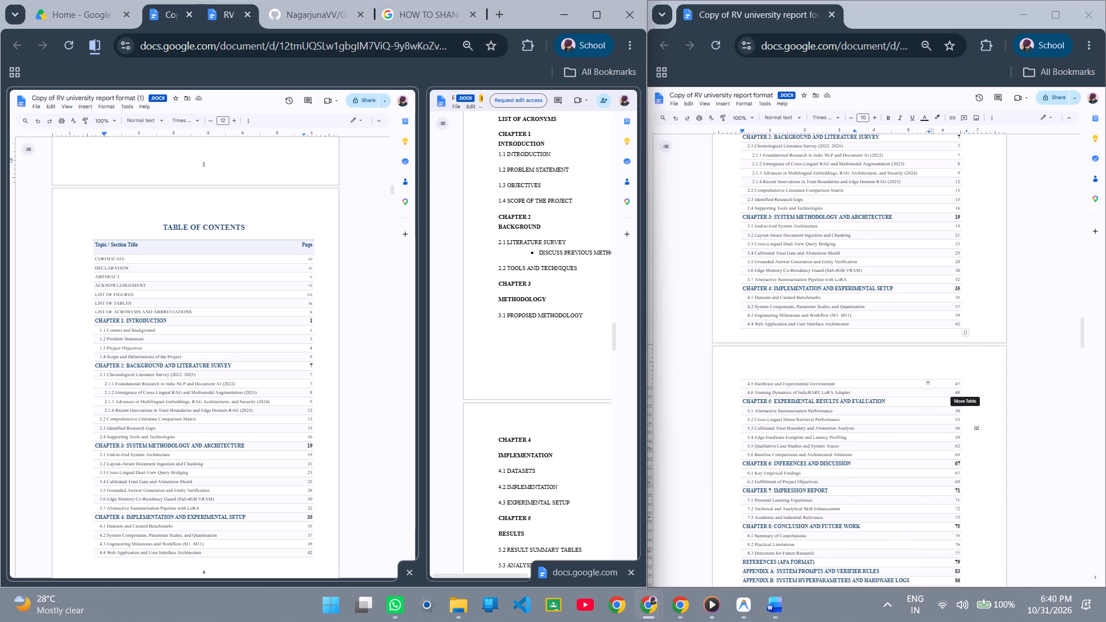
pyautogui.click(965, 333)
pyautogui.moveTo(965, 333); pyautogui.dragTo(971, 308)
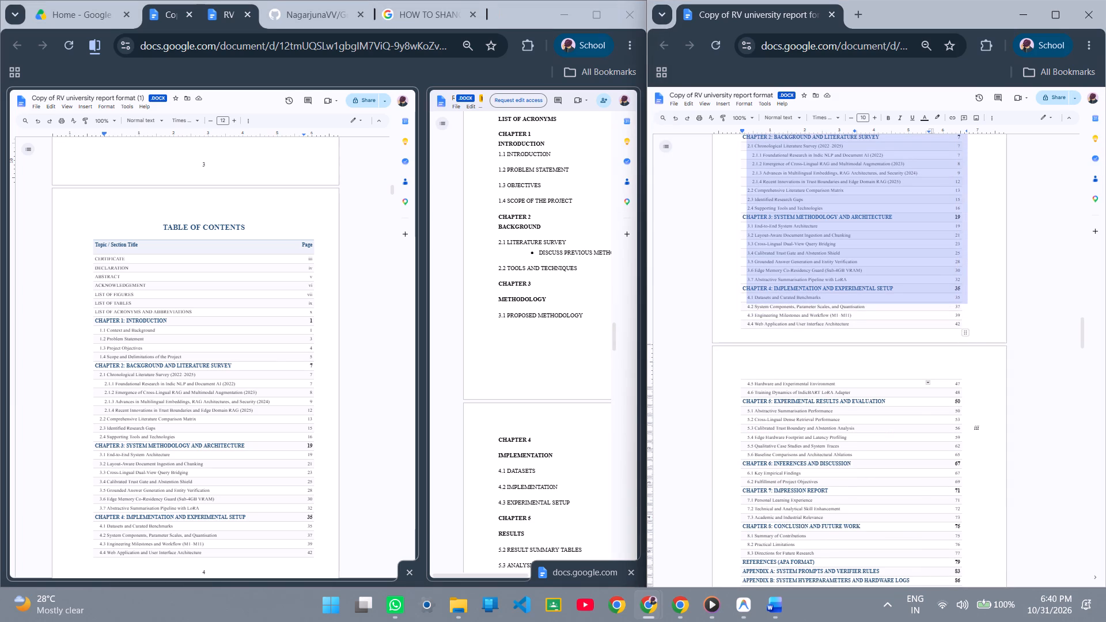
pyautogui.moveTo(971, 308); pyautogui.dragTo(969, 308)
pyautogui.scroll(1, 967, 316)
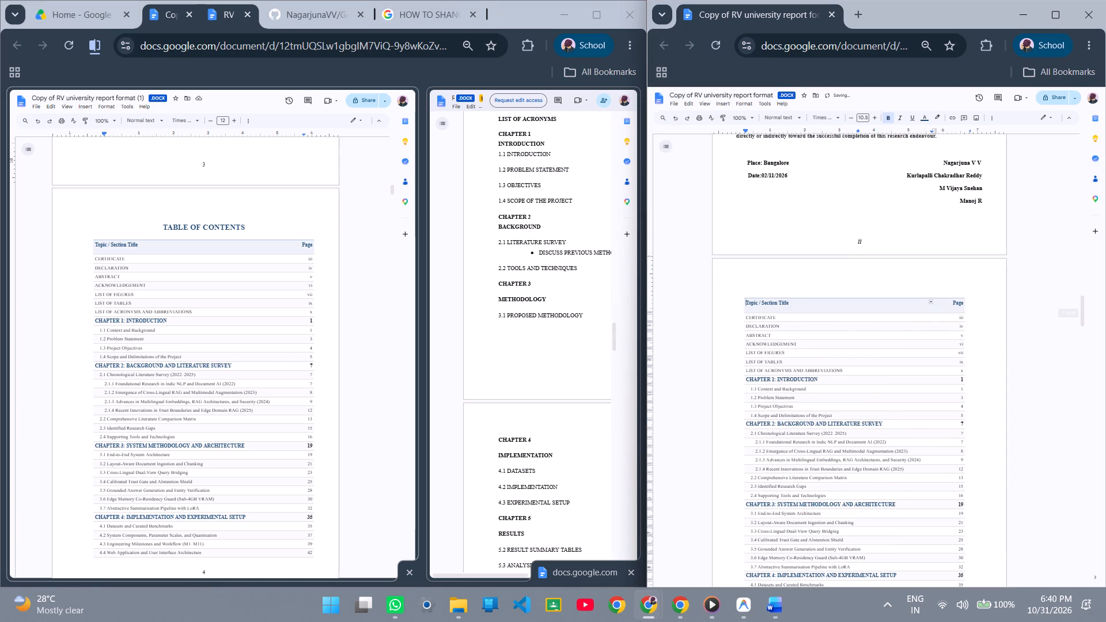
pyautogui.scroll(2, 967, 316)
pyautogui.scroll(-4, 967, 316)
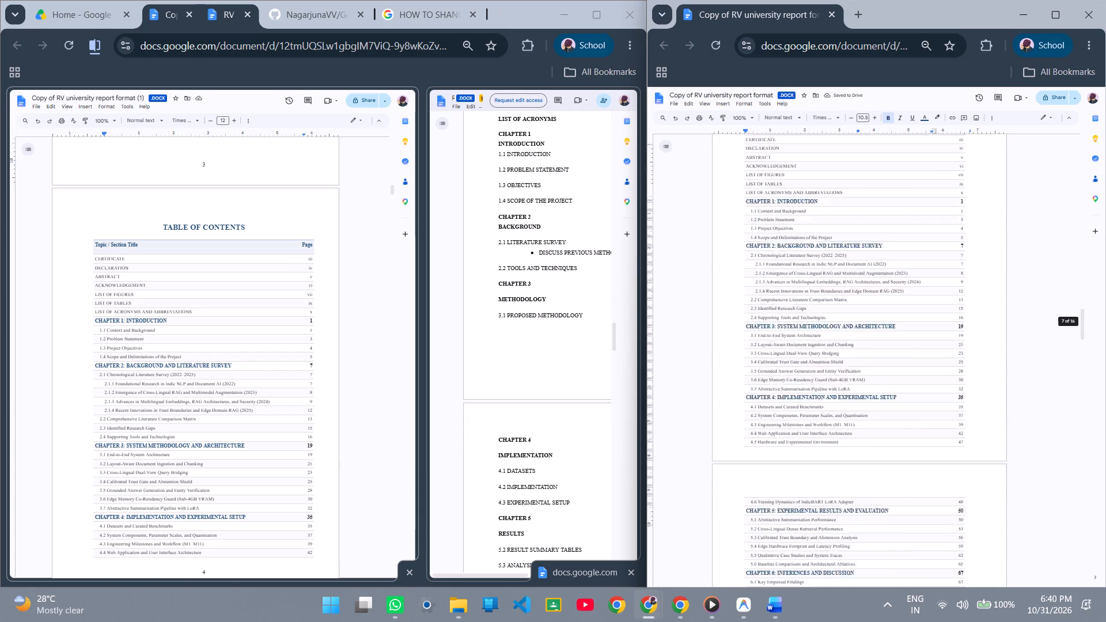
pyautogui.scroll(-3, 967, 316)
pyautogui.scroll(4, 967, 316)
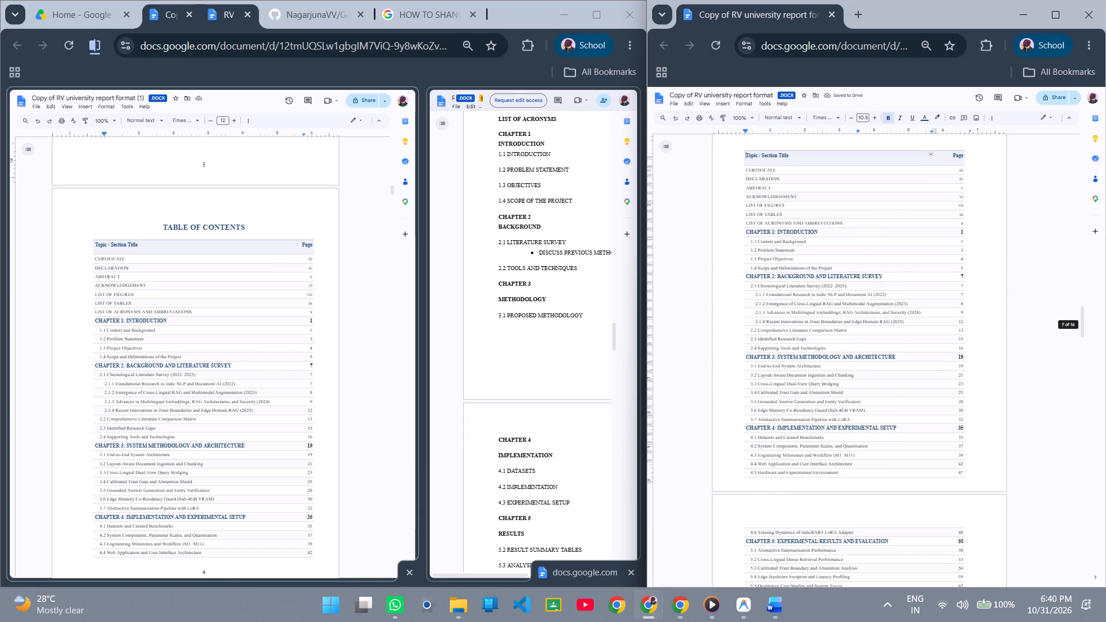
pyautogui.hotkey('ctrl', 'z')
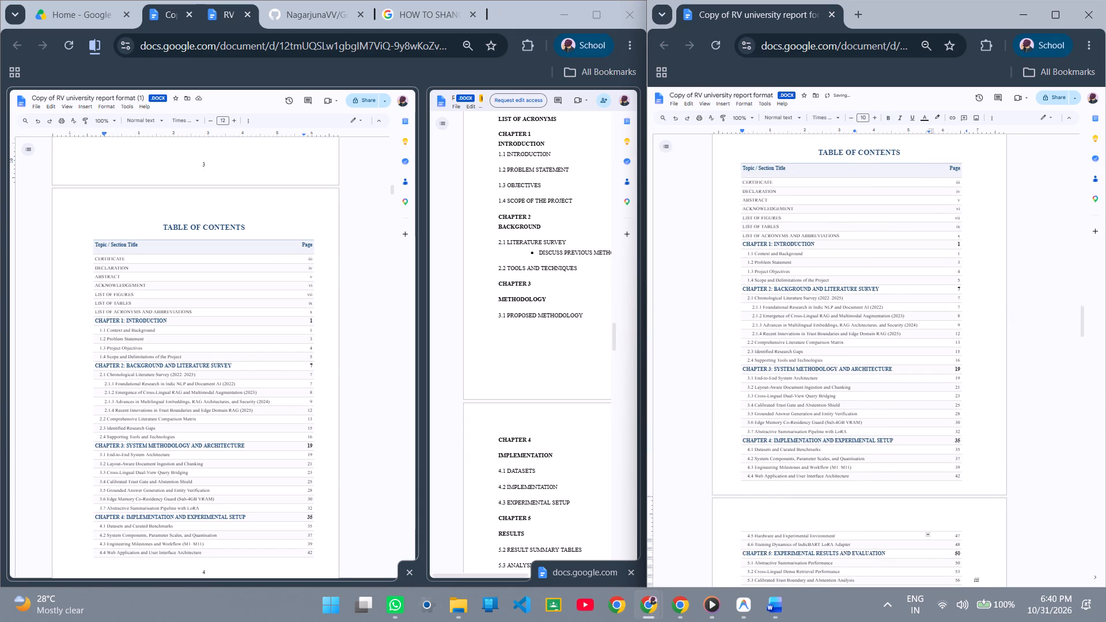
# Widen the Page column of the Table of Contents so the table's outer edge reaches the page's right margin.
pyautogui.scroll(1, 945, 313)
pyautogui.scroll(-1, 945, 313)
pyautogui.moveTo(960, 481); pyautogui.dragTo(961, 457)
pyautogui.moveTo(957, 480); pyautogui.dragTo(952, 471)
pyautogui.click(967, 452)
pyautogui.scroll(-1, 967, 452)
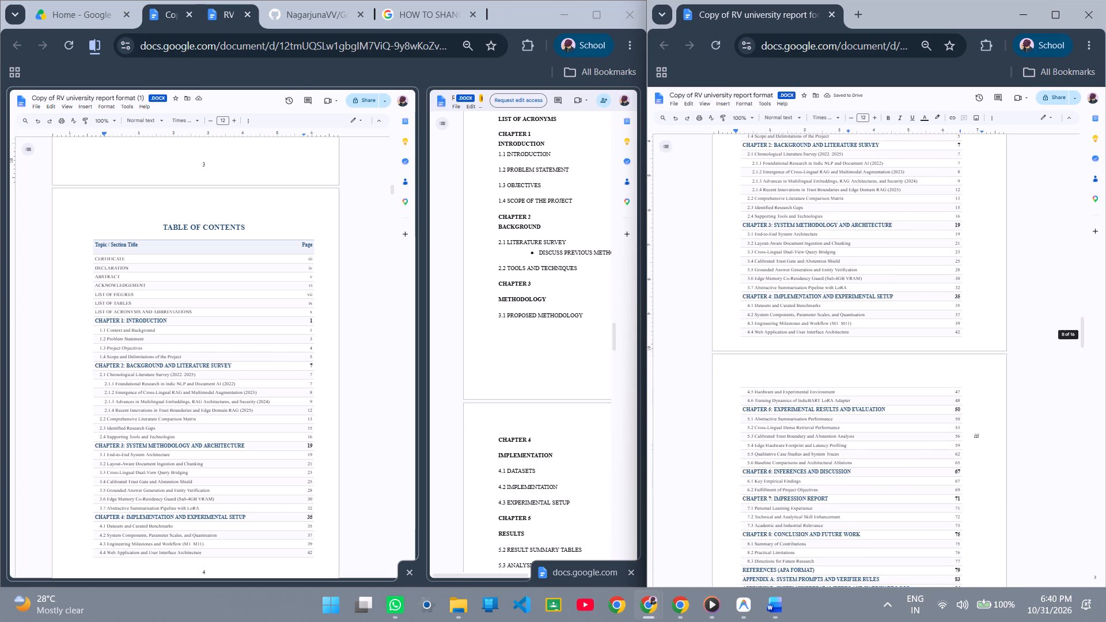
pyautogui.scroll(-1, 967, 452)
pyautogui.scroll(2, 928, 282)
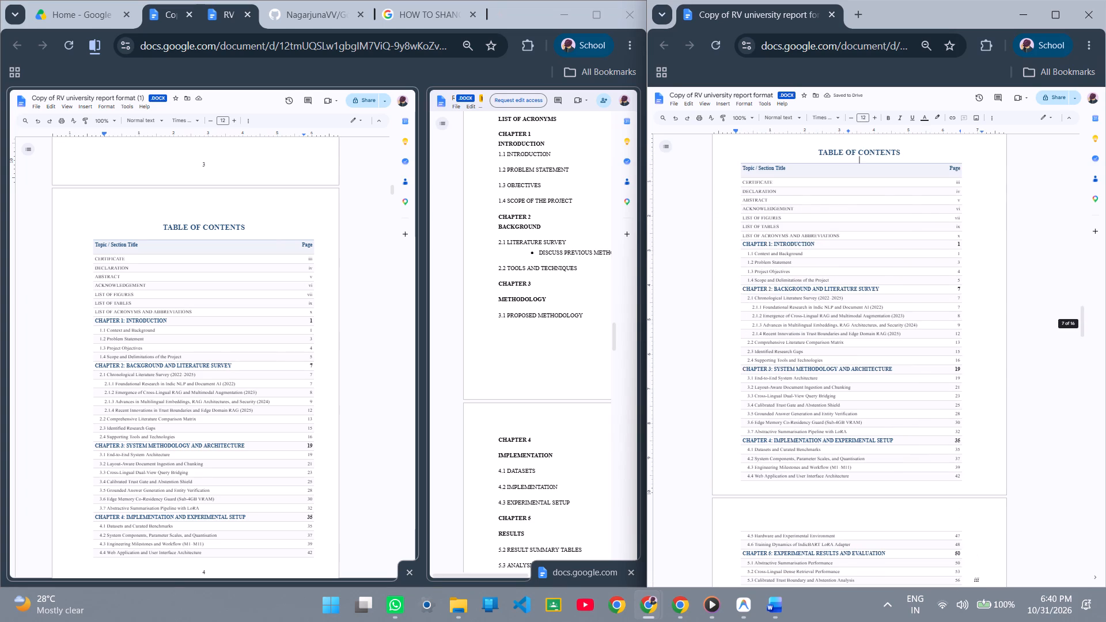
pyautogui.click(974, 434)
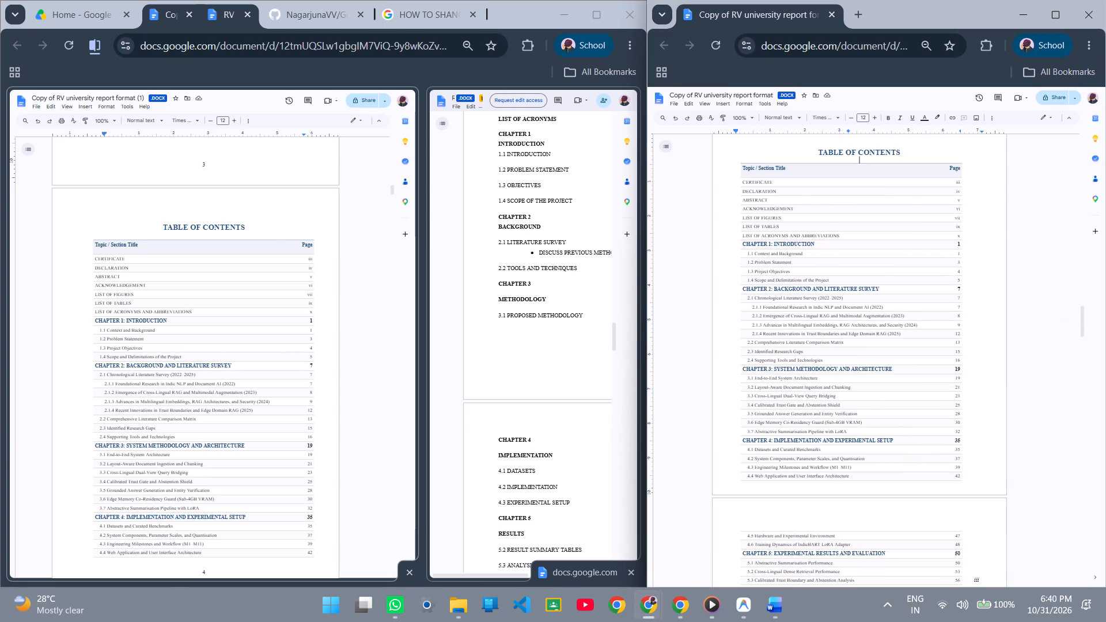
pyautogui.click(974, 438)
pyautogui.click(962, 434)
pyautogui.click(960, 437)
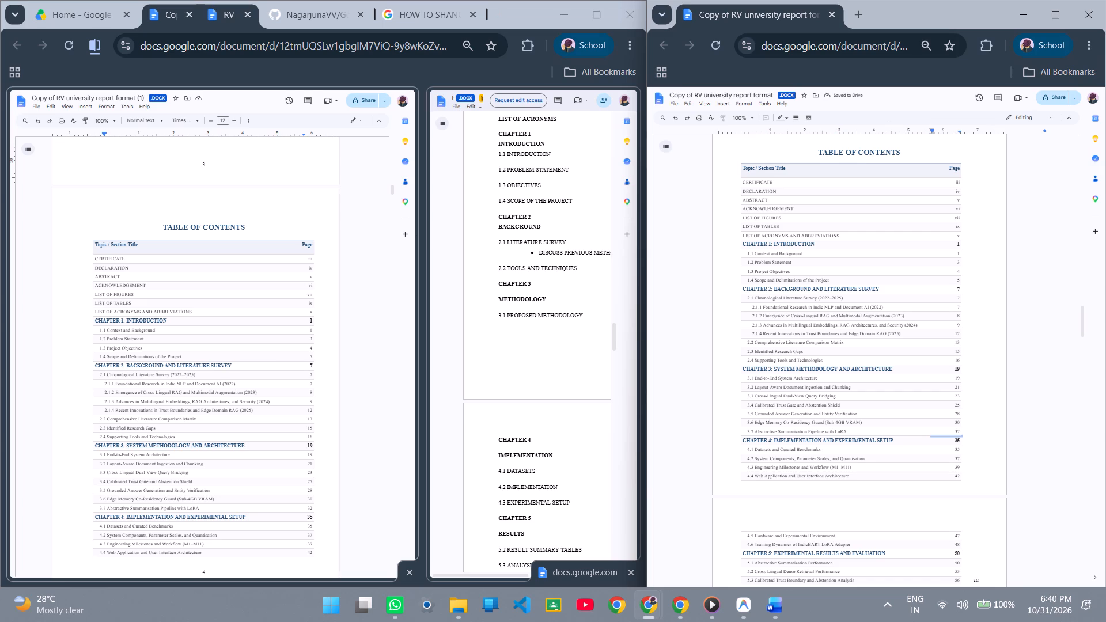
pyautogui.moveTo(961, 418); pyautogui.dragTo(984, 427)
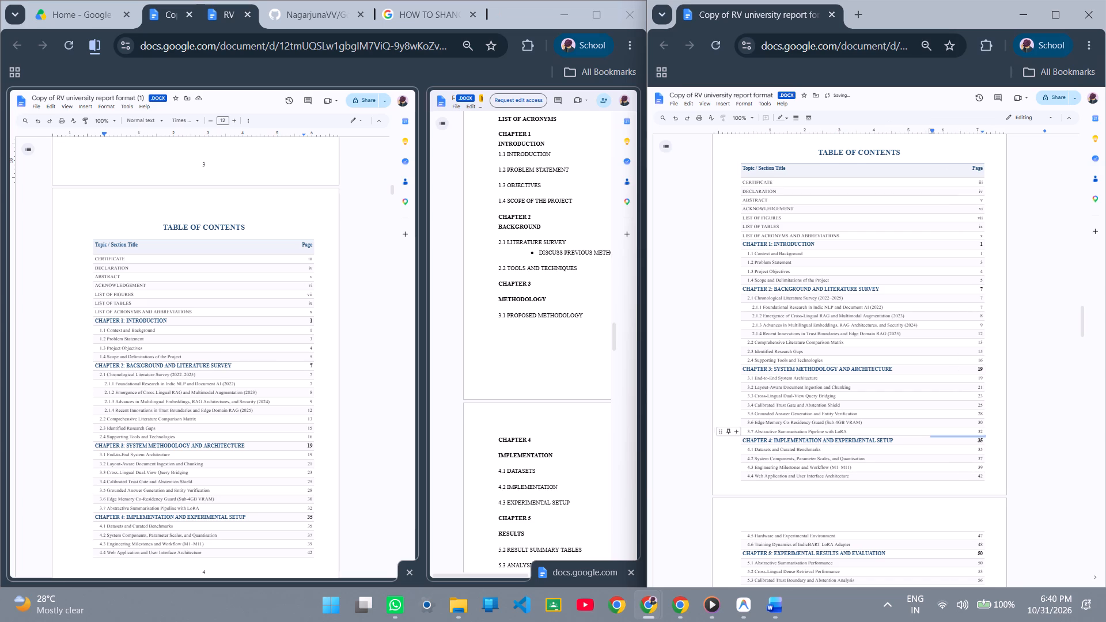
pyautogui.click(1031, 268)
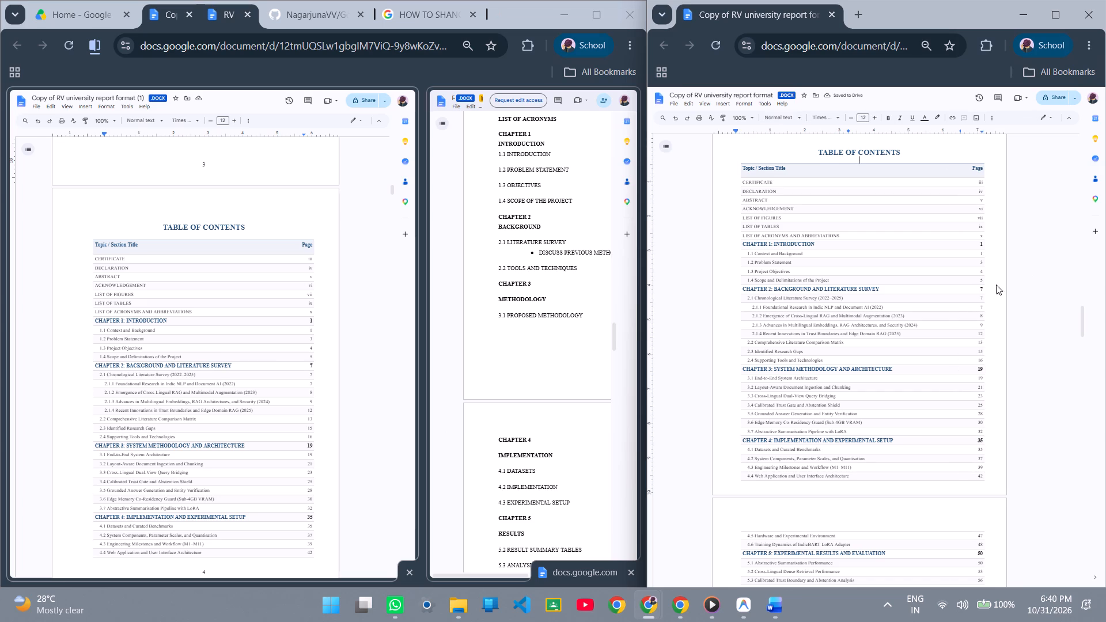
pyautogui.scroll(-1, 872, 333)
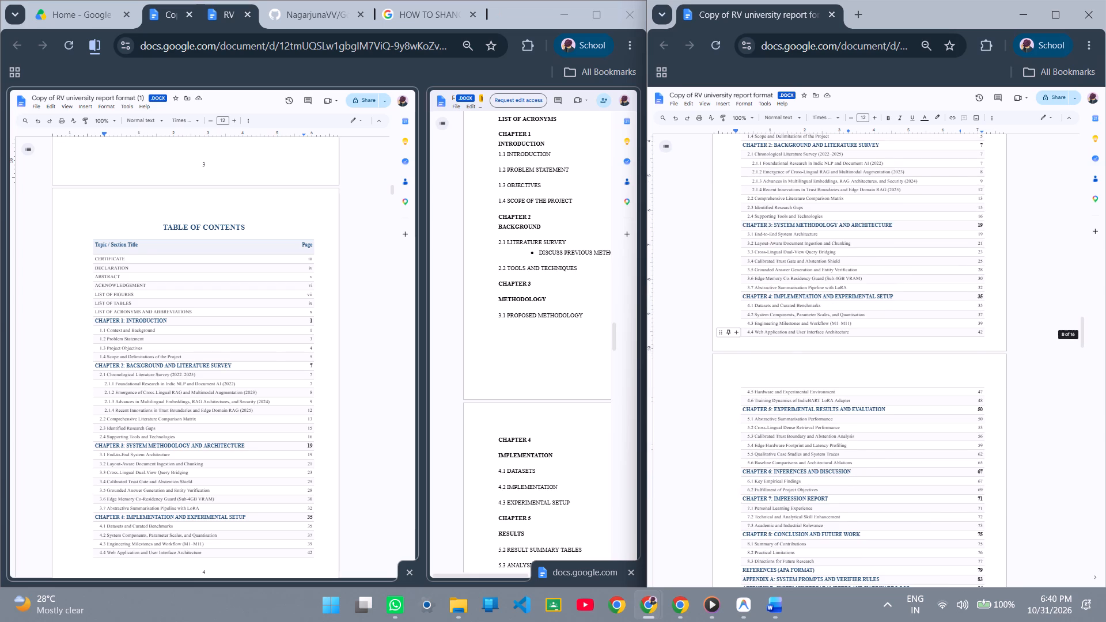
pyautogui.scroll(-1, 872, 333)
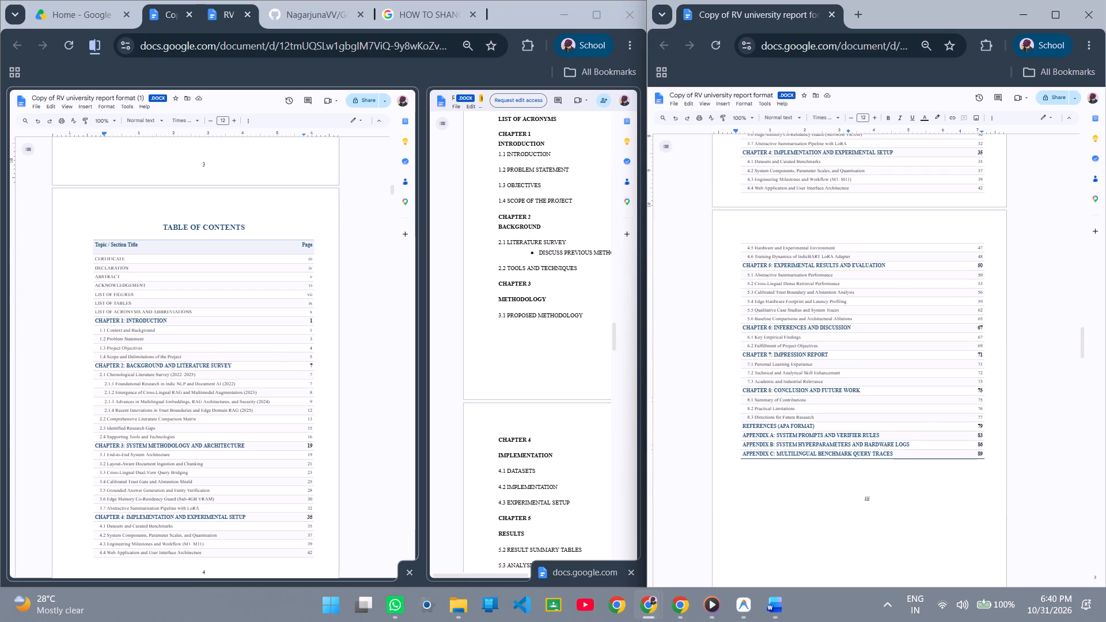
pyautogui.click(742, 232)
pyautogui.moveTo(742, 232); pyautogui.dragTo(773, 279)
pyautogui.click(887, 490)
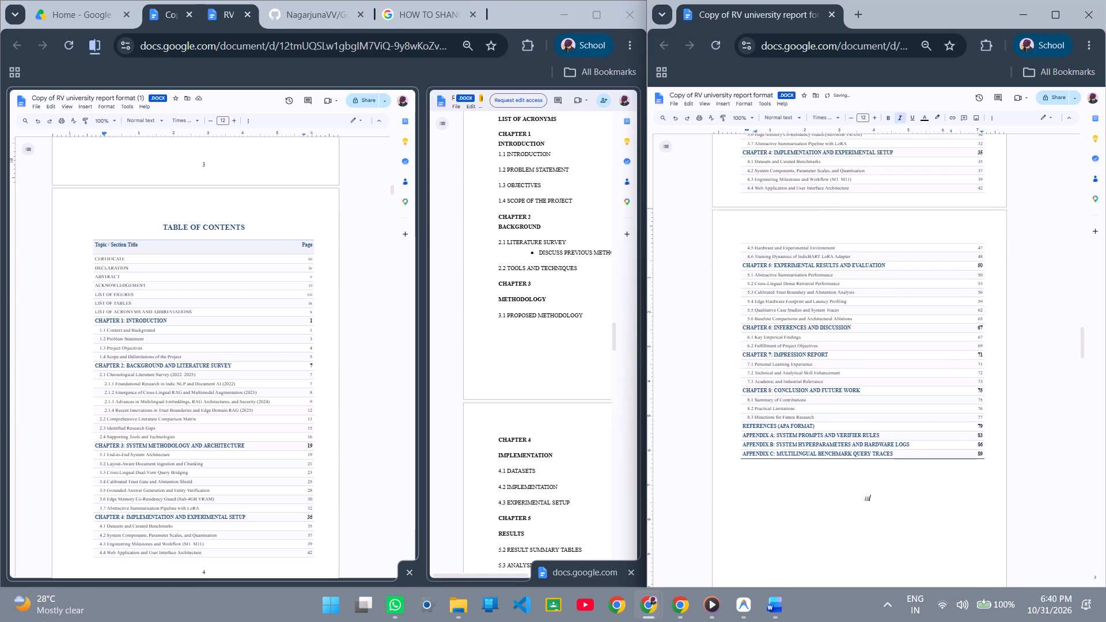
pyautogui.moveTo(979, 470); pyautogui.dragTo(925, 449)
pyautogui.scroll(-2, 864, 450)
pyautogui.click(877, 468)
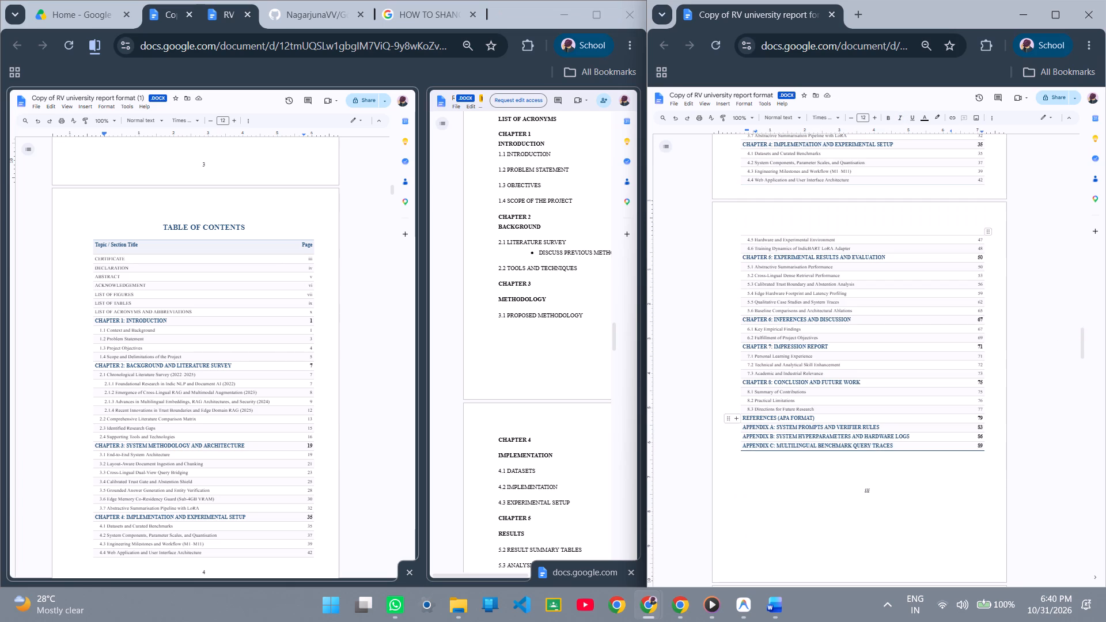
# Open the Section 5 header on the second contents page, toggle its Link to previous setting, and return to the body.
pyautogui.scroll(1, 842, 420)
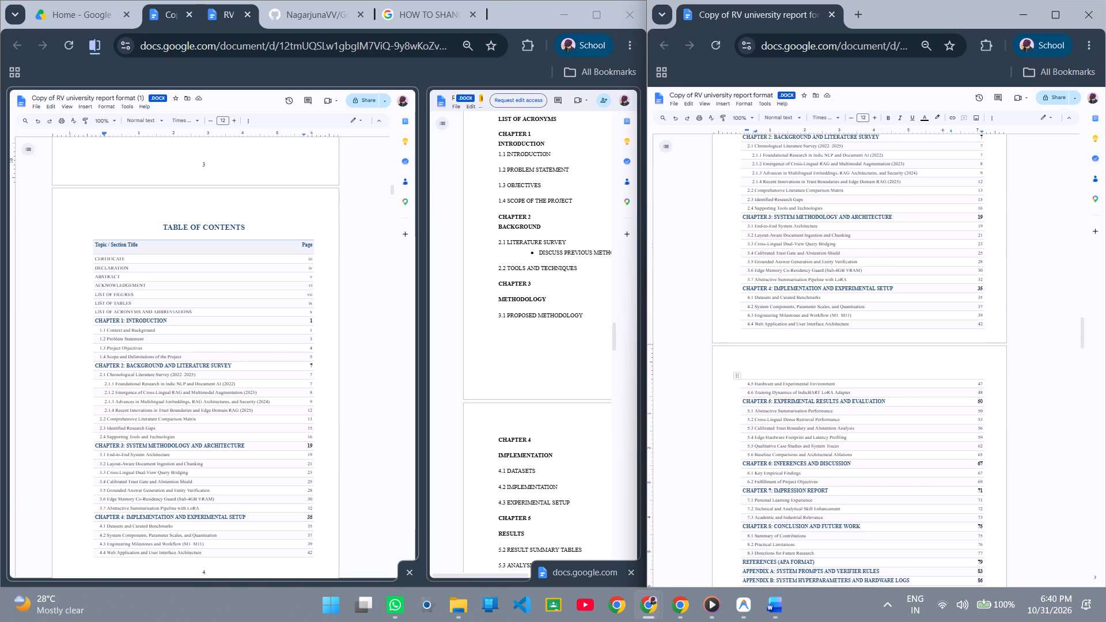
pyautogui.click(757, 366)
pyautogui.click(757, 366)
pyautogui.click(757, 366)
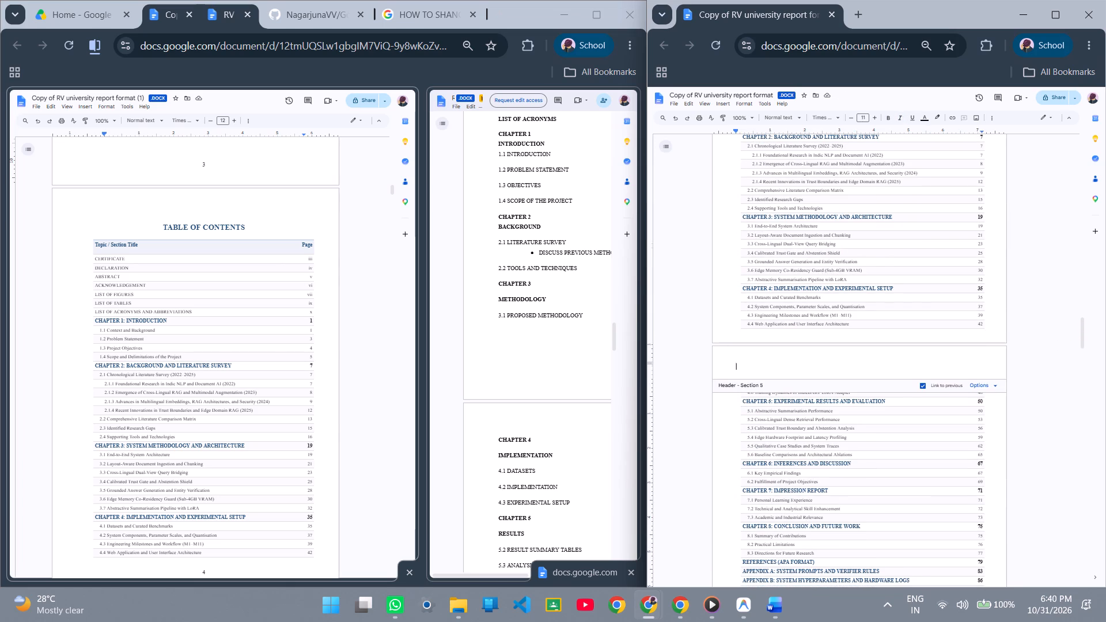
pyautogui.click(920, 386)
pyautogui.click(731, 454)
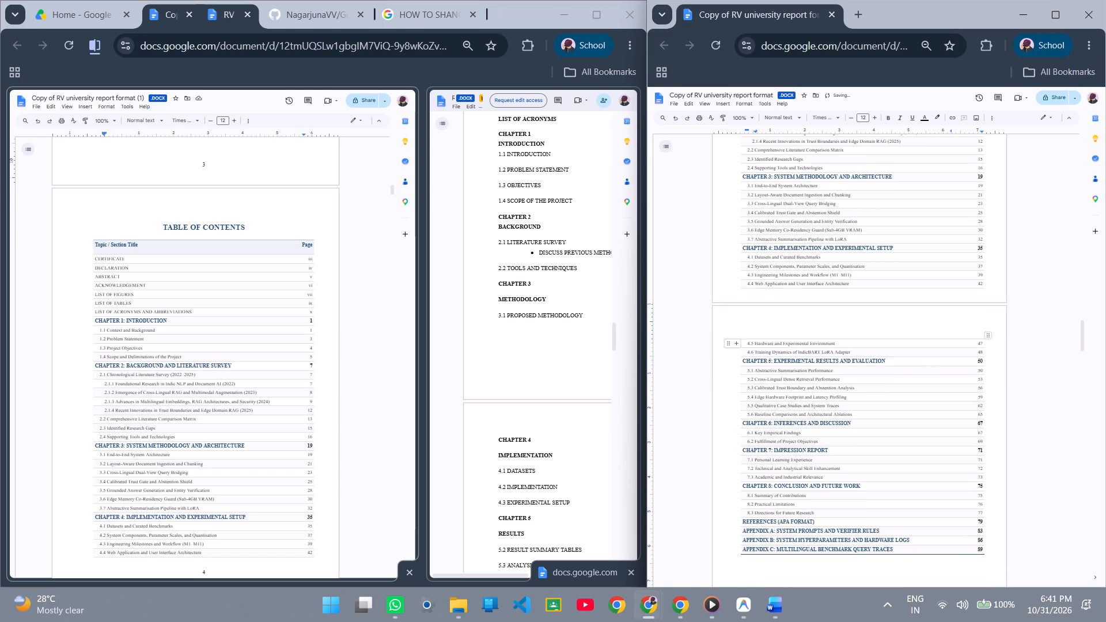
# Clear the Table of Contents entries from 4.5 Hardware and Experimental Environment through 8.3 Directions for Future Research in Copy of RV university report format.
pyautogui.moveTo(732, 335); pyautogui.dragTo(990, 557)
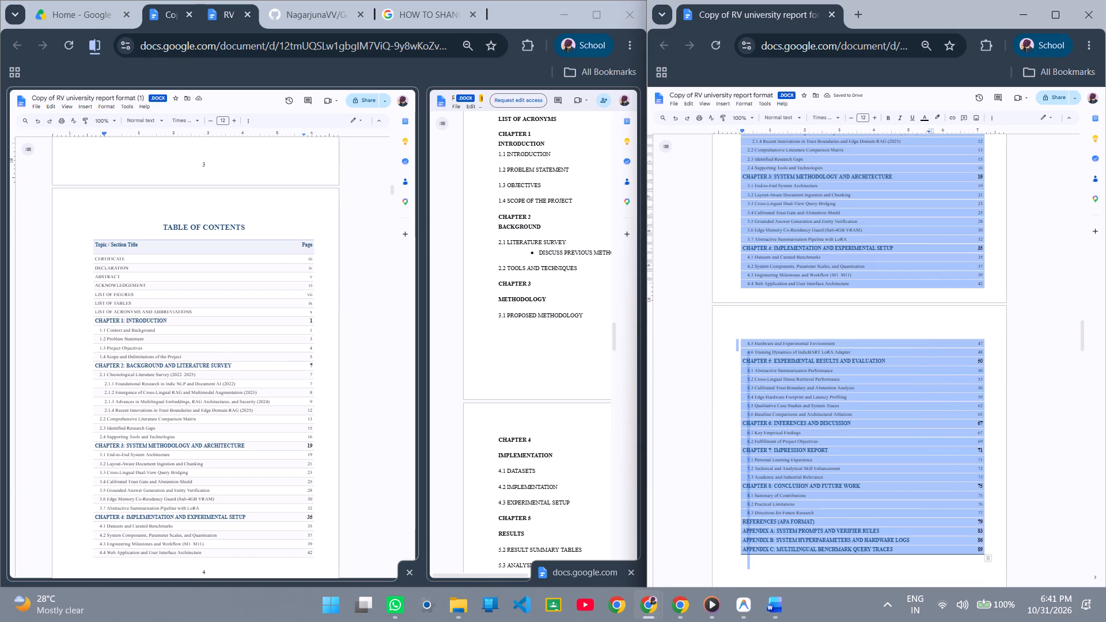
pyautogui.moveTo(990, 557); pyautogui.dragTo(975, 511)
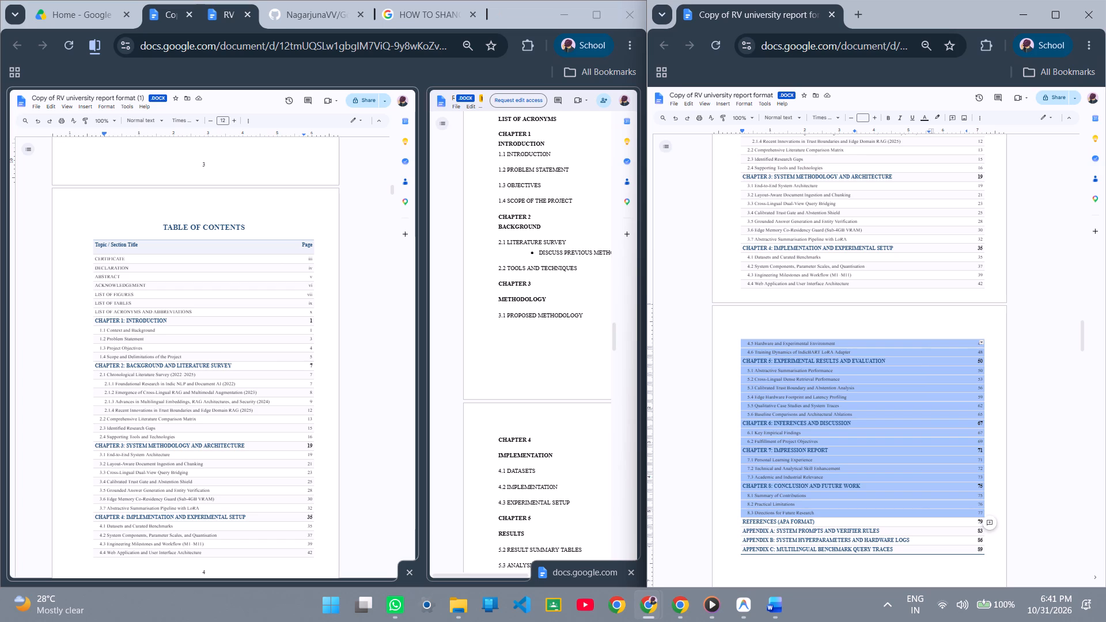
pyautogui.press('Delete')
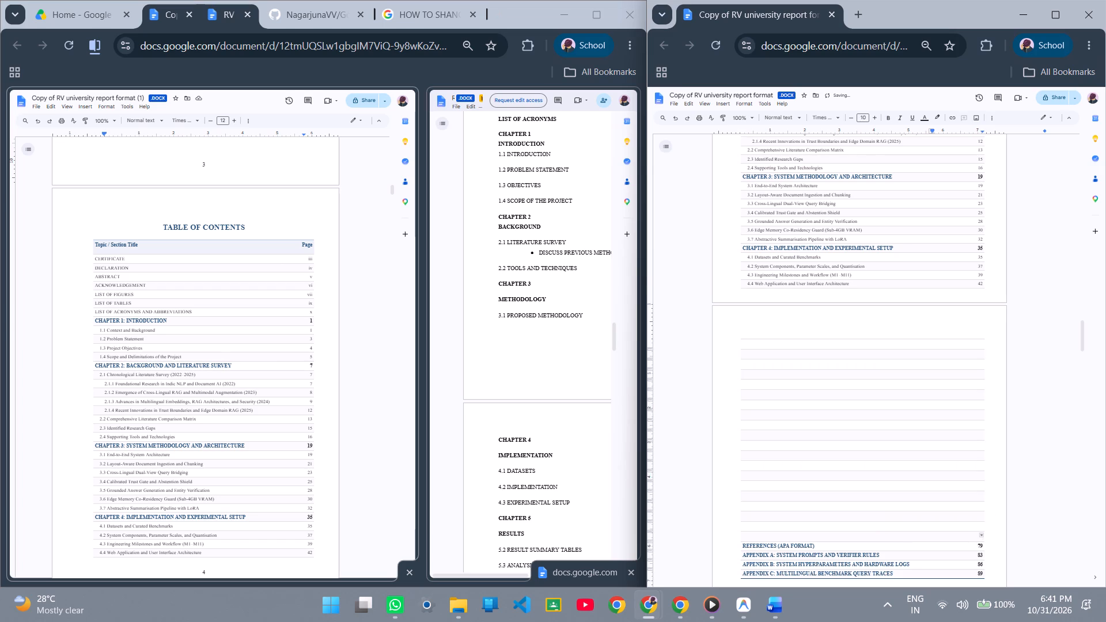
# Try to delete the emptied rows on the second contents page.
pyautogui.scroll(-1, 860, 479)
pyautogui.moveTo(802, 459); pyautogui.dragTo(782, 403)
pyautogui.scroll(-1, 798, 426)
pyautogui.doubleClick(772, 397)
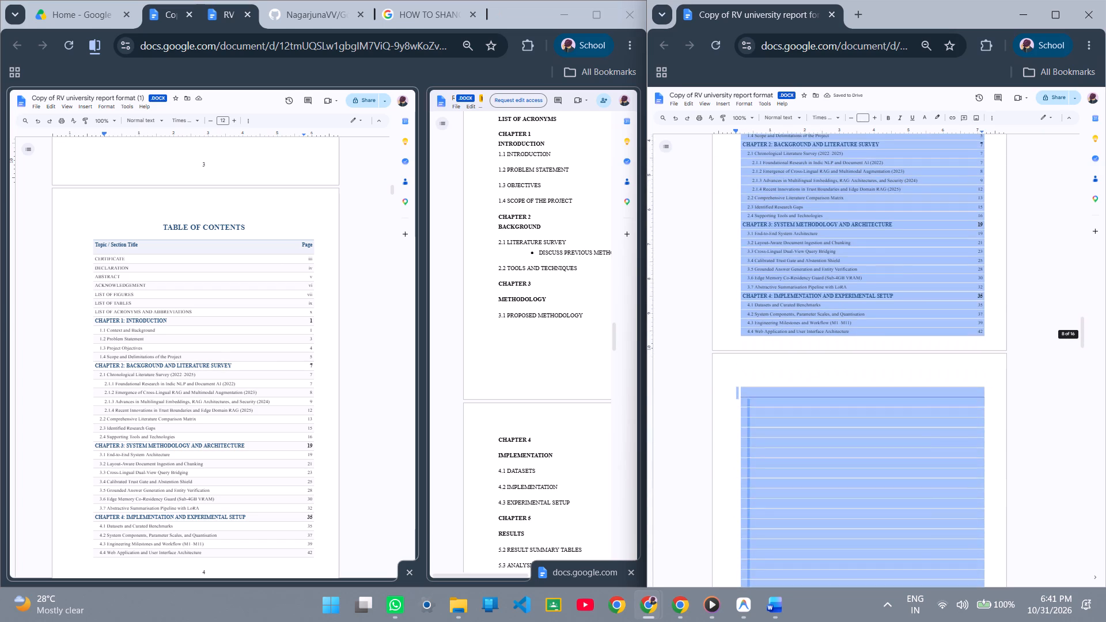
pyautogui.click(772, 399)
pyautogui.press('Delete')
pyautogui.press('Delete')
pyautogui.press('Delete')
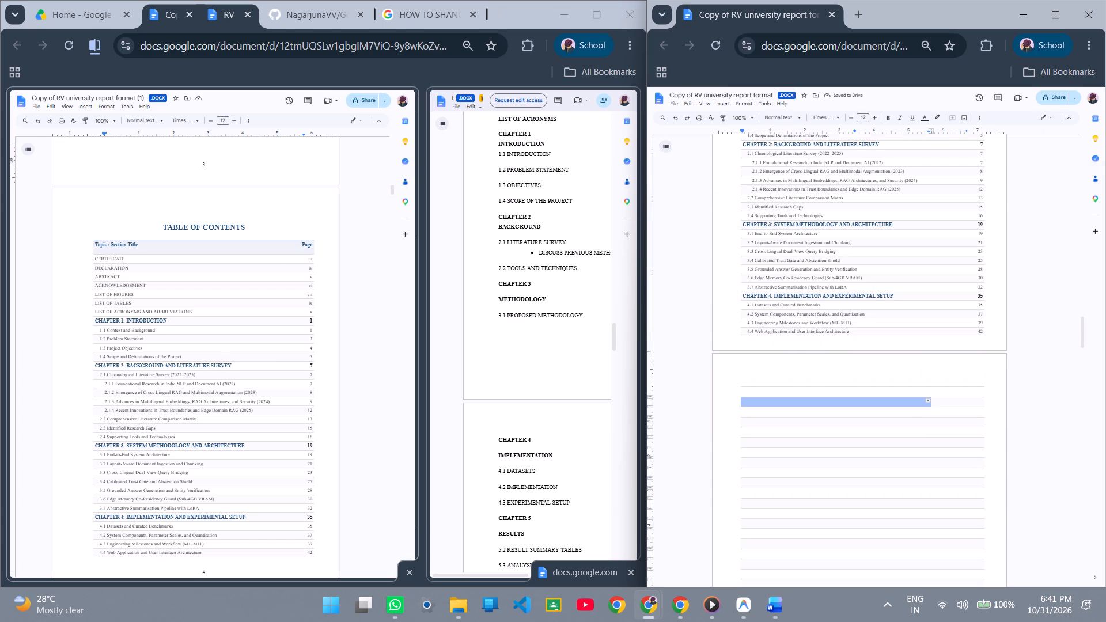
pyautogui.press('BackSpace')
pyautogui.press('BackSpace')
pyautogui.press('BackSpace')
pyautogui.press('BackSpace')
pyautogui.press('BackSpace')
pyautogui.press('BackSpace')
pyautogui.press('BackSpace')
# Select the Table of Contents table across both contents pages.
pyautogui.scroll(-1, 857, 422)
pyautogui.click(994, 476)
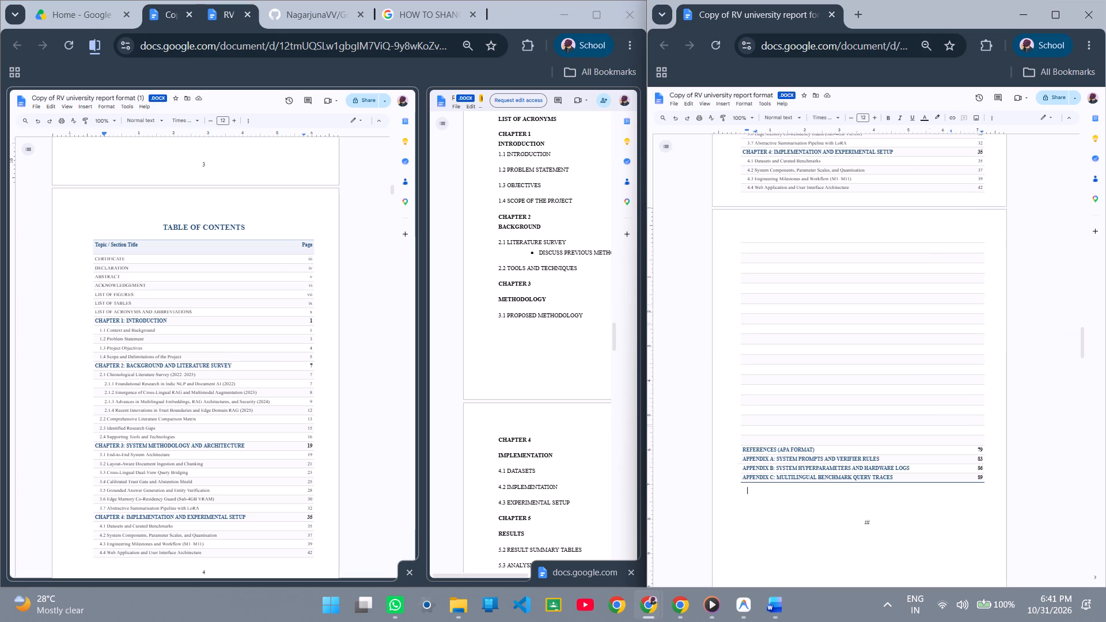
pyautogui.moveTo(987, 481); pyautogui.dragTo(970, 472)
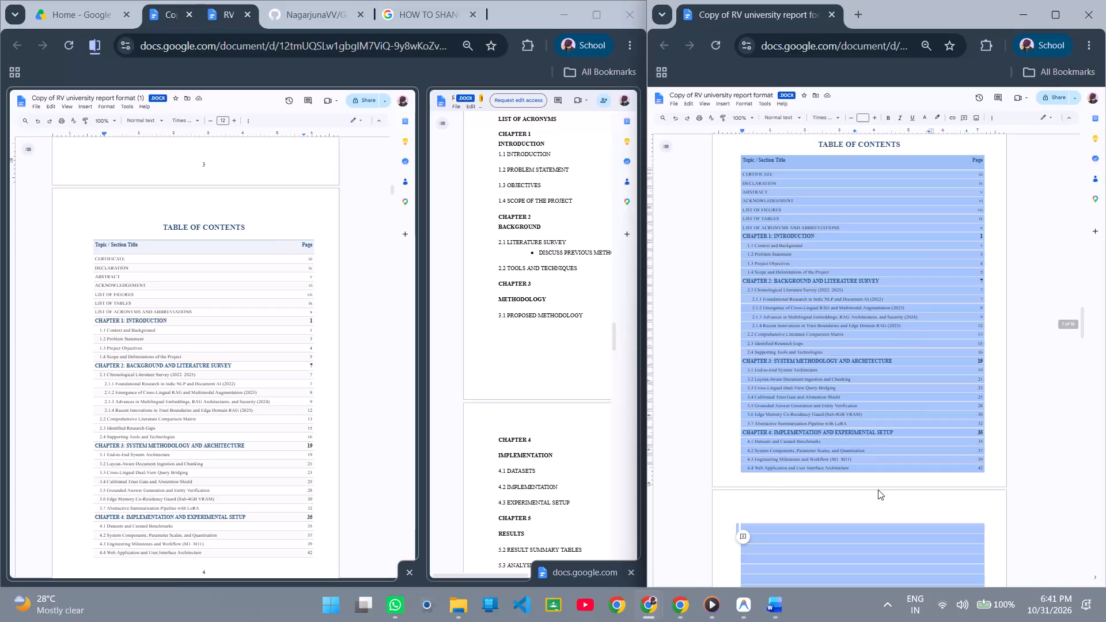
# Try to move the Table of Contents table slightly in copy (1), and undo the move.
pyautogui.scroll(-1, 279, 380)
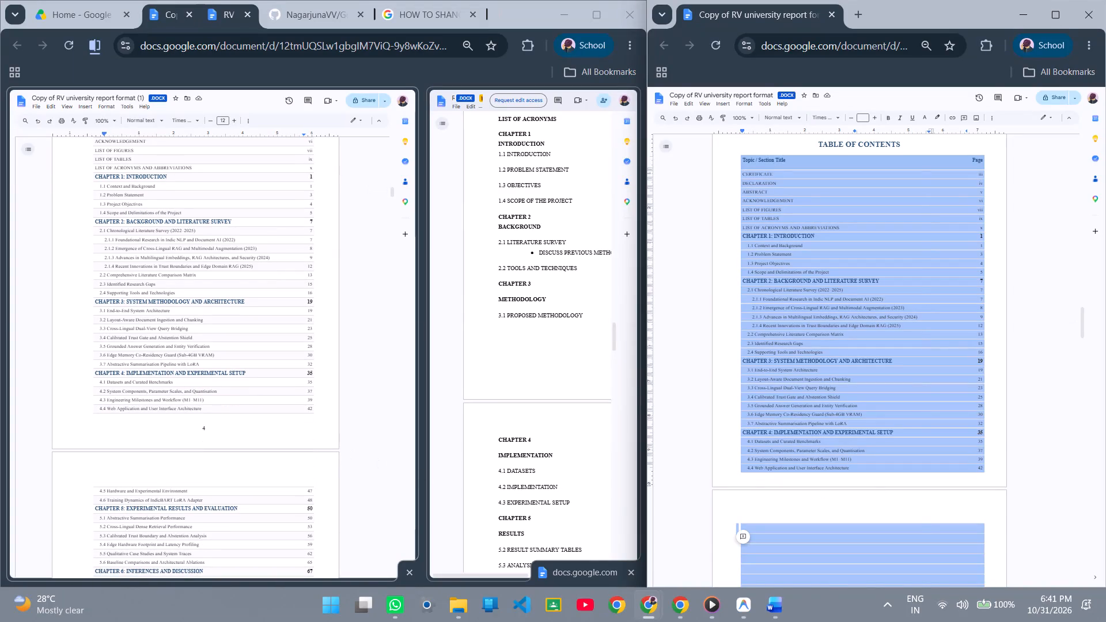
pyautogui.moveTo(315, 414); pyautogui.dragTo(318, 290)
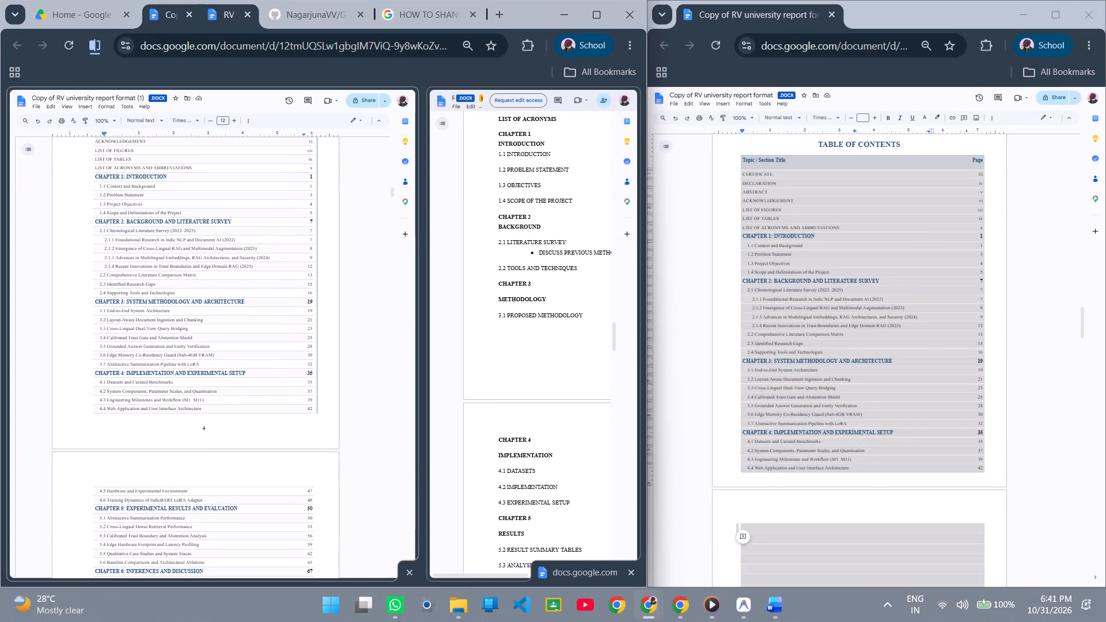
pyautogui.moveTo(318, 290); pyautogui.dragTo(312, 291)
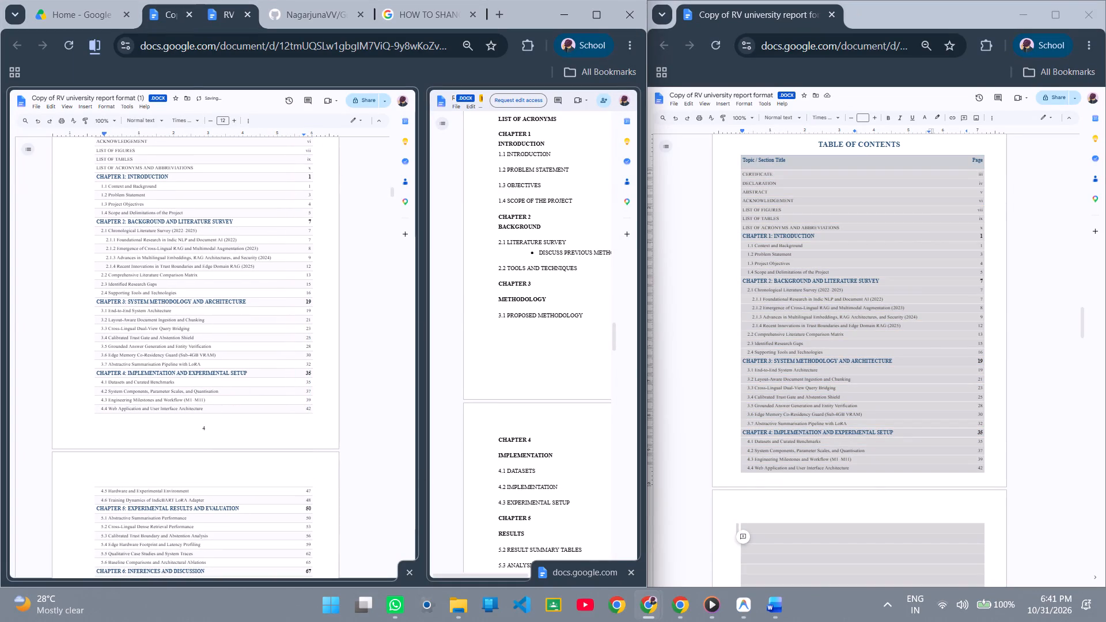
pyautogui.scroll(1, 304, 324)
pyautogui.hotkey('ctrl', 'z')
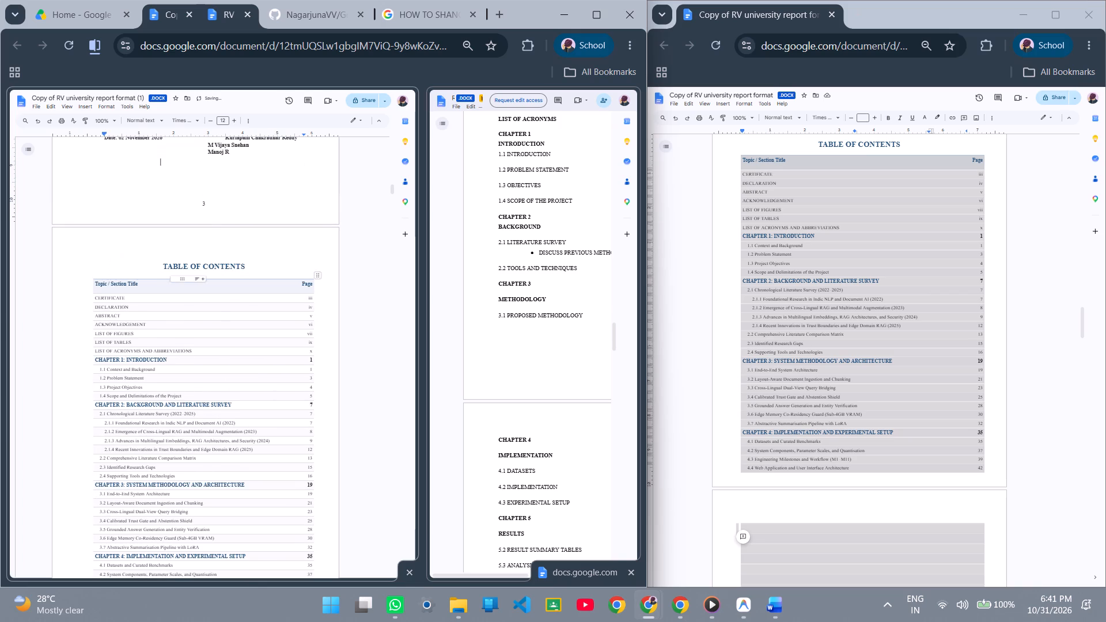
# Apply the Normal text style to the Table of Contents heading and table in copy (1).
pyautogui.moveTo(79, 257); pyautogui.dragTo(127, 392)
pyautogui.scroll(2, 276, 356)
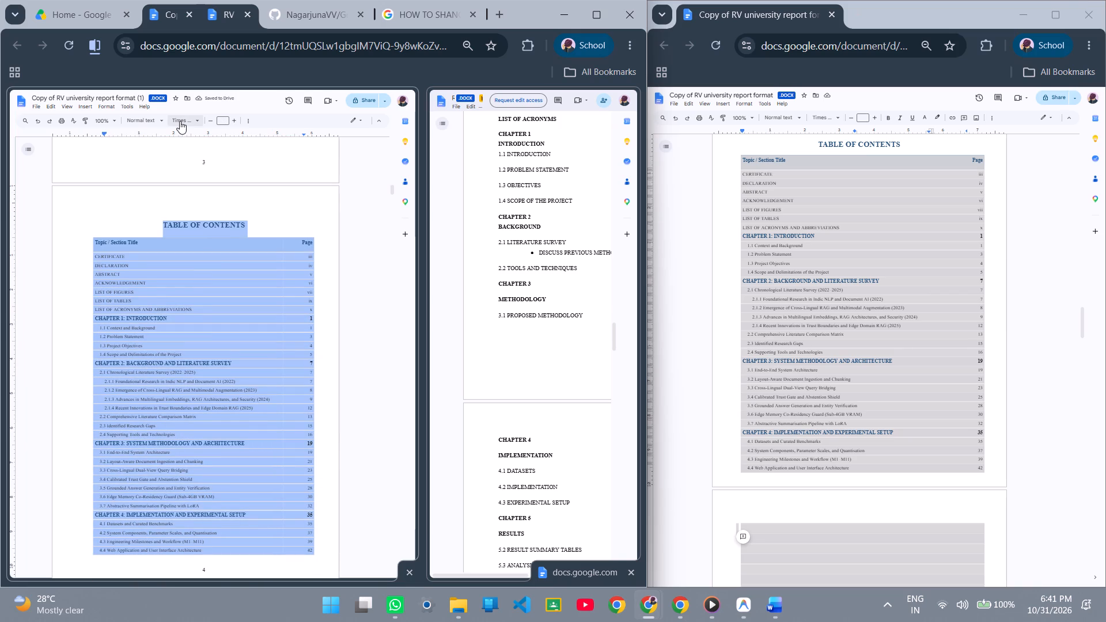
pyautogui.click(164, 118)
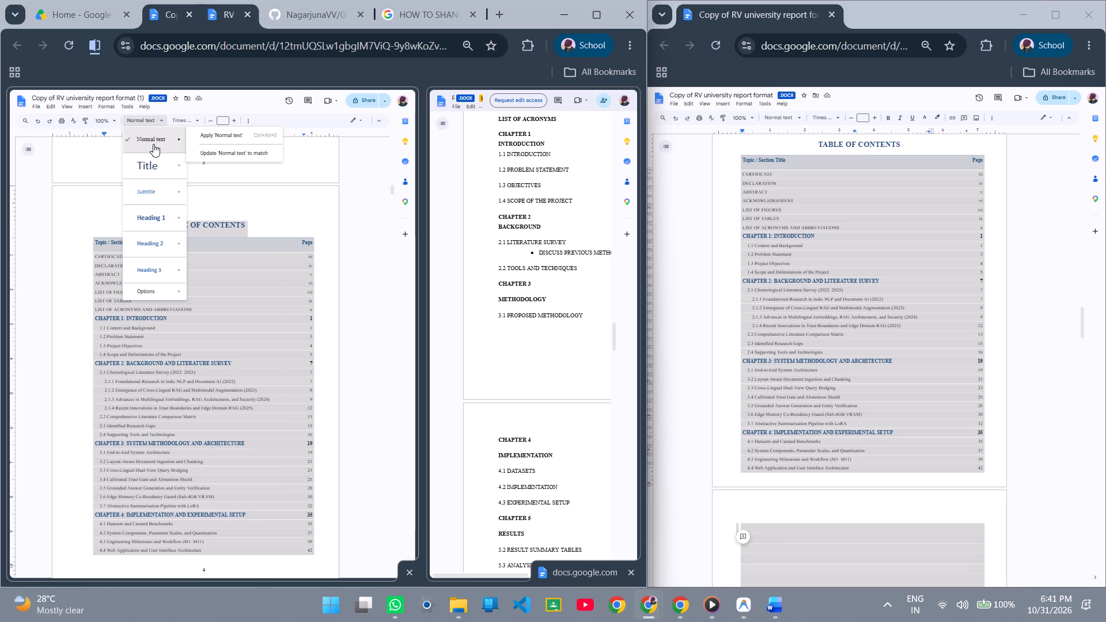
pyautogui.click(247, 137)
pyautogui.click(249, 279)
# Review the restyled Table of Contents across both of its pages in copy (1).
pyautogui.scroll(3, 320, 291)
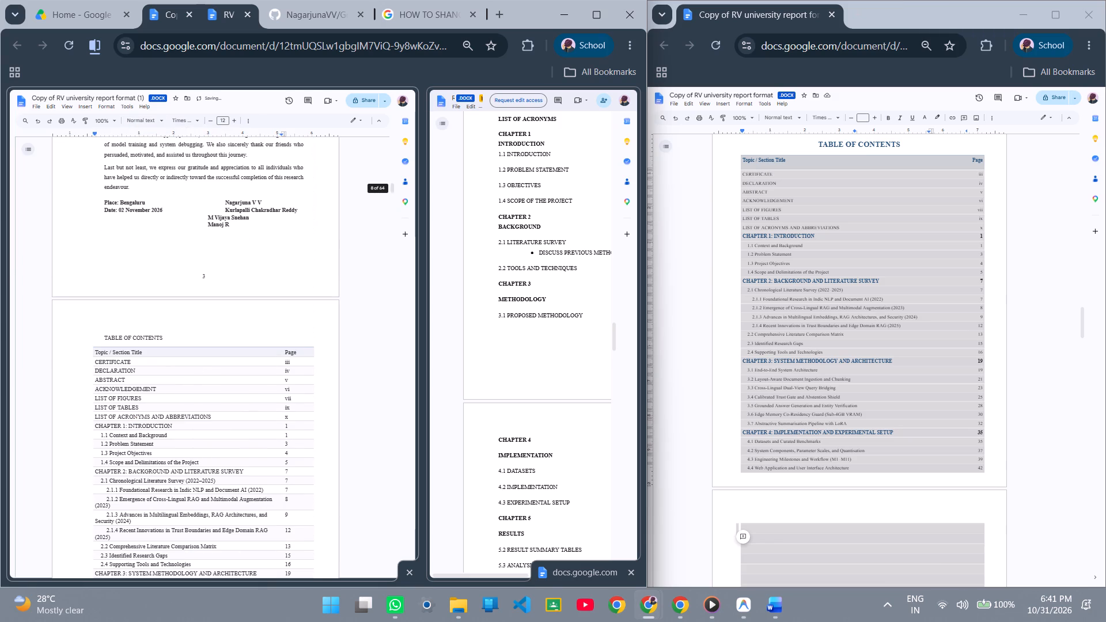
pyautogui.scroll(-1, 320, 280)
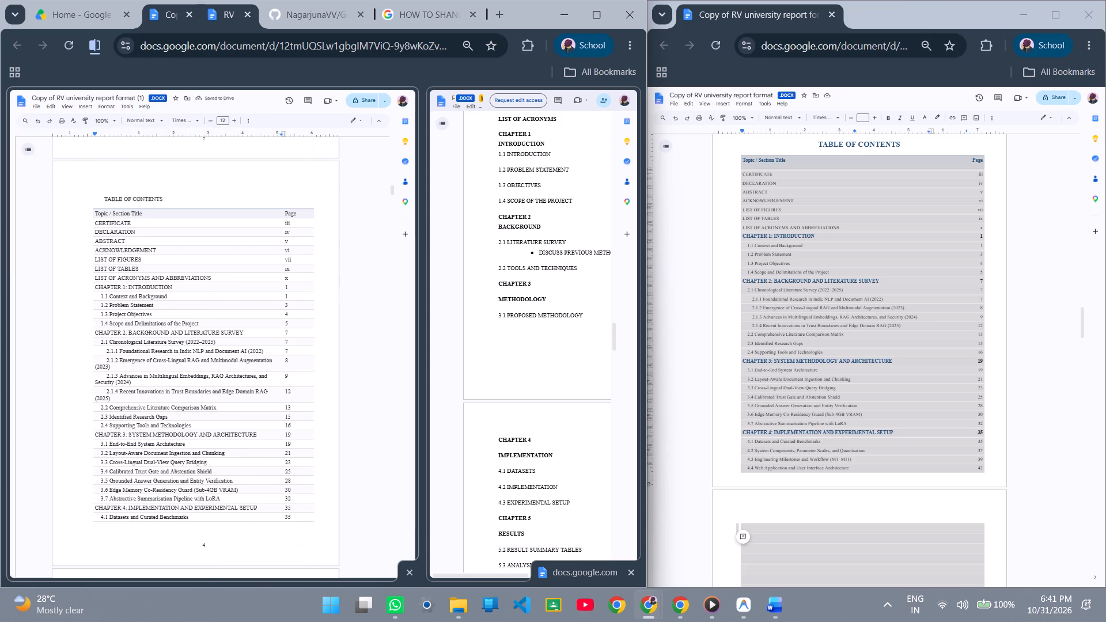
pyautogui.scroll(-1, 289, 400)
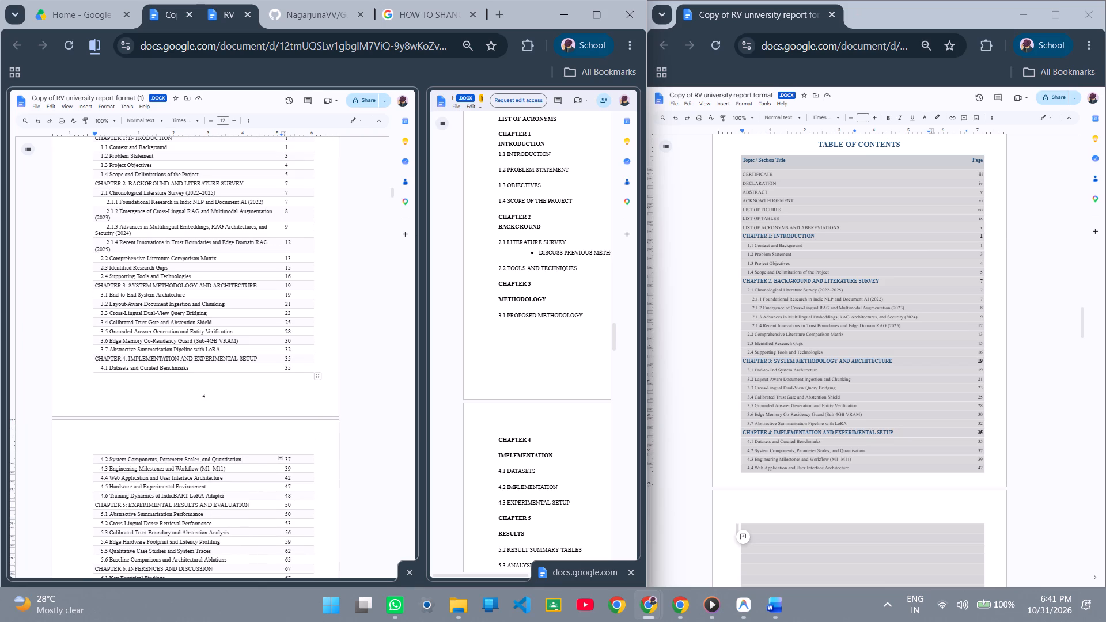
pyautogui.click(239, 400)
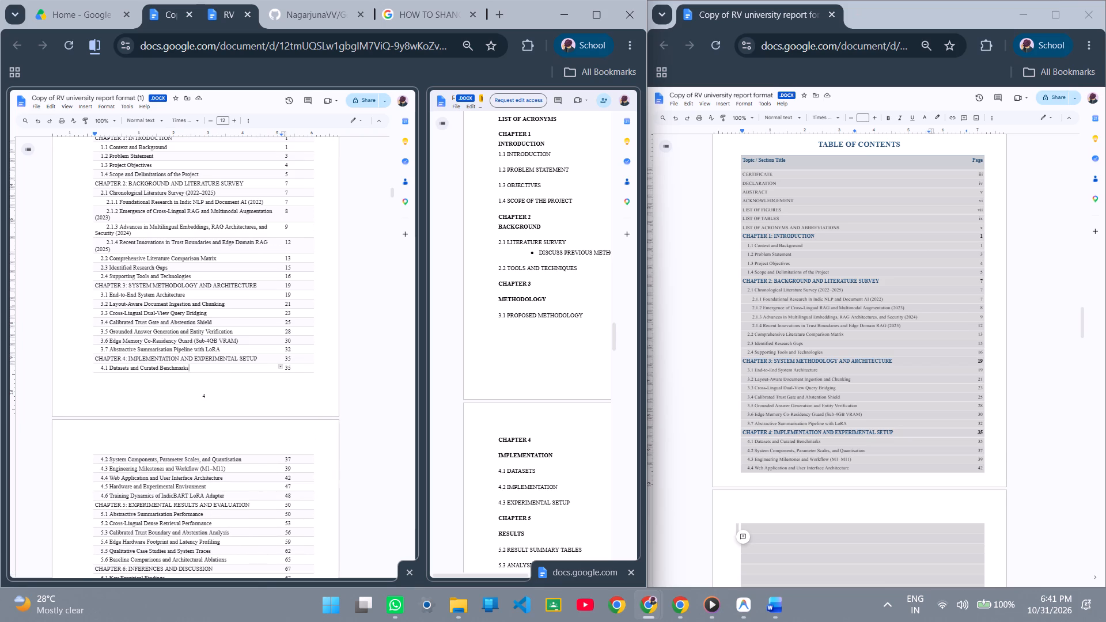
pyautogui.rightClick(164, 436)
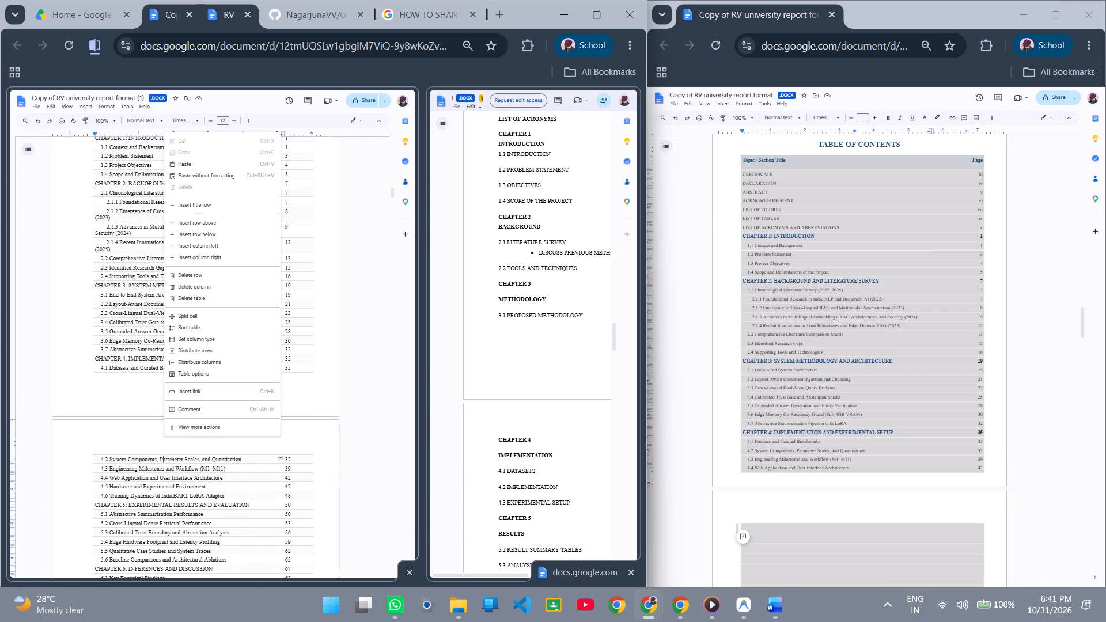
pyautogui.rightClick(113, 430)
pyautogui.click(99, 436)
pyautogui.scroll(-1, 122, 445)
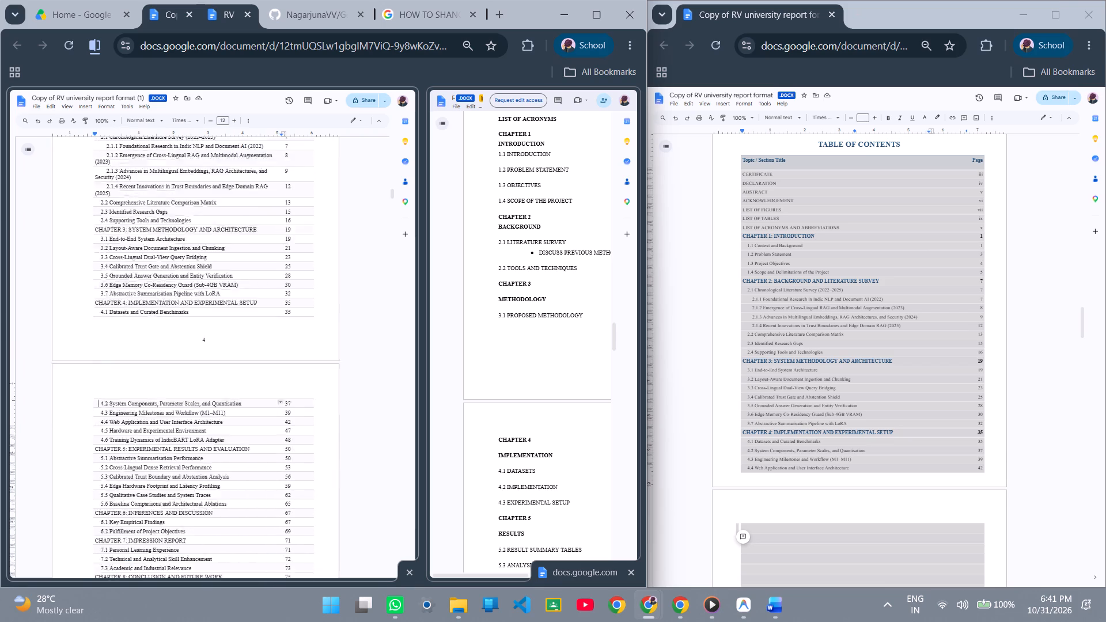
pyautogui.scroll(-1, 143, 450)
pyautogui.rightClick(150, 441)
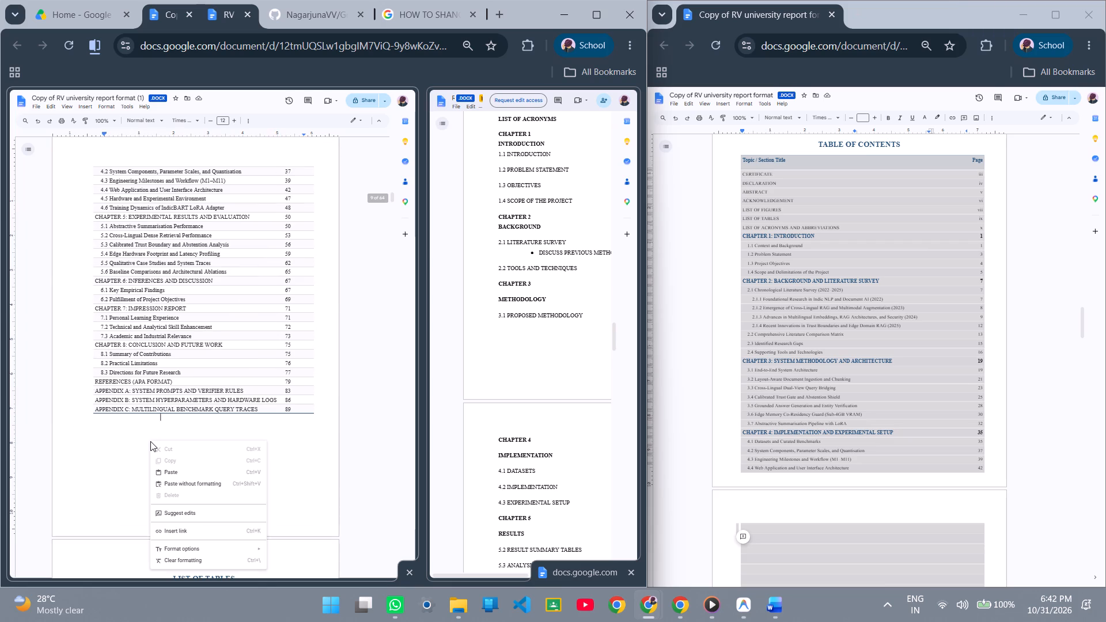
pyautogui.scroll(3, 200, 422)
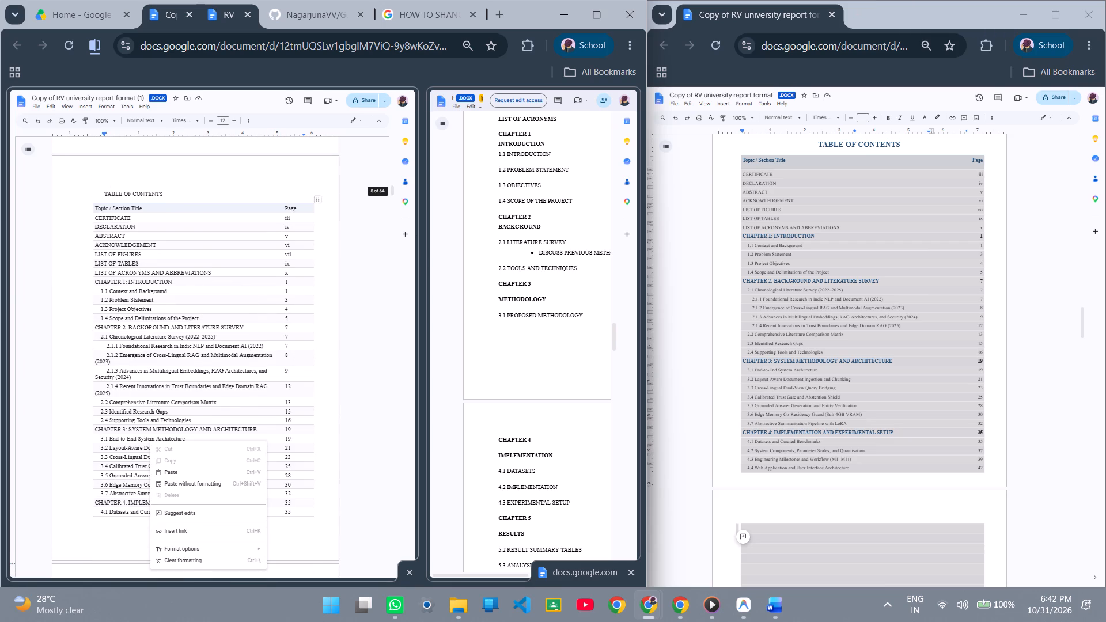
# Select the Table of Contents in copy (1) from its heading through the Appendix C row.
pyautogui.click(65, 170)
pyautogui.moveTo(75, 172); pyautogui.dragTo(108, 237)
pyautogui.scroll(-1, 312, 303)
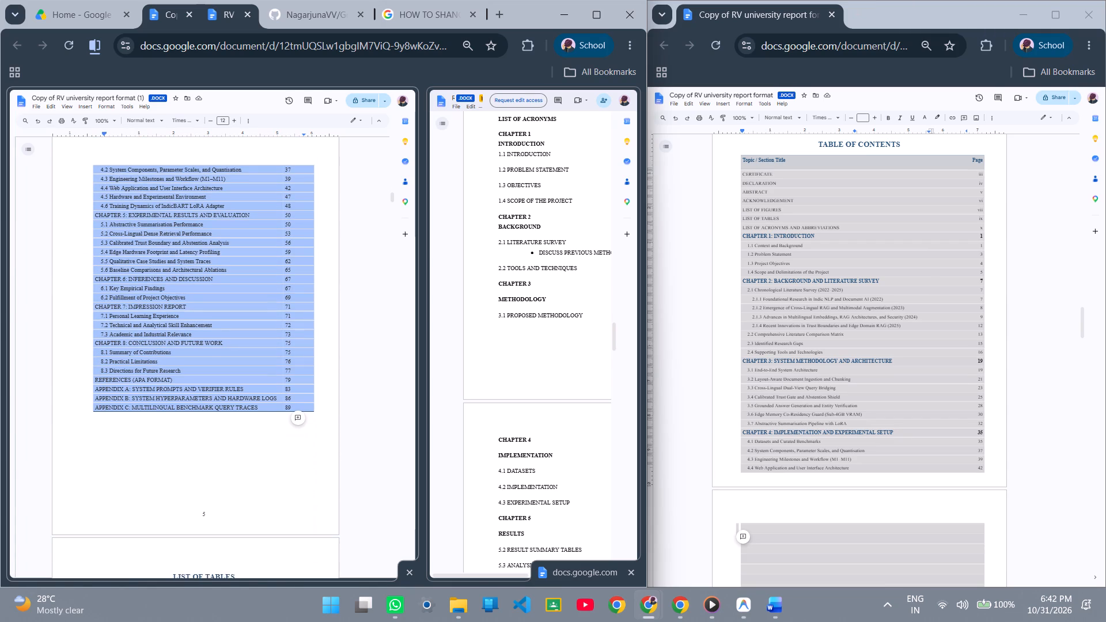
# Examine the contents pages and the blank page after them in Copy of RV university report format.
pyautogui.scroll(-5, 768, 314)
pyautogui.scroll(2, 781, 314)
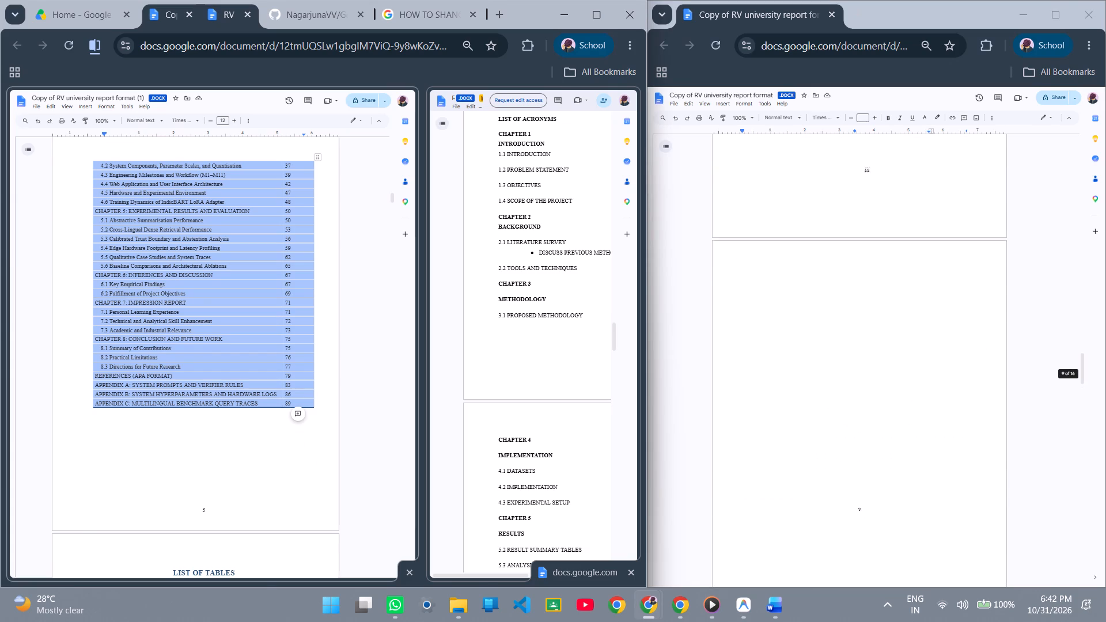
pyautogui.scroll(4, 781, 314)
pyautogui.scroll(-2, 781, 314)
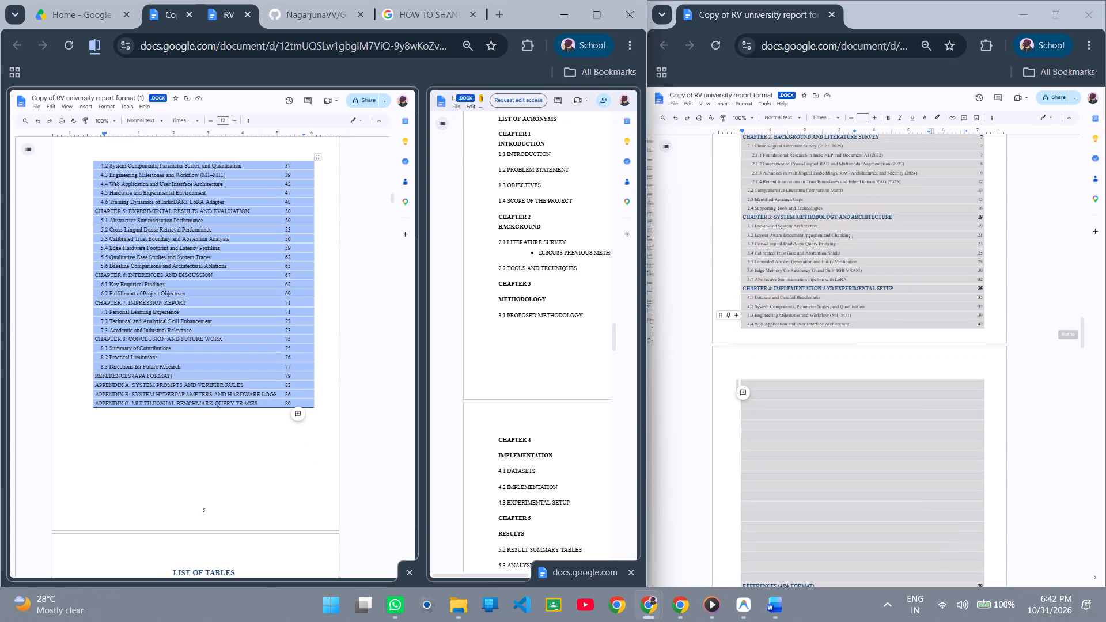
pyautogui.scroll(-3, 781, 314)
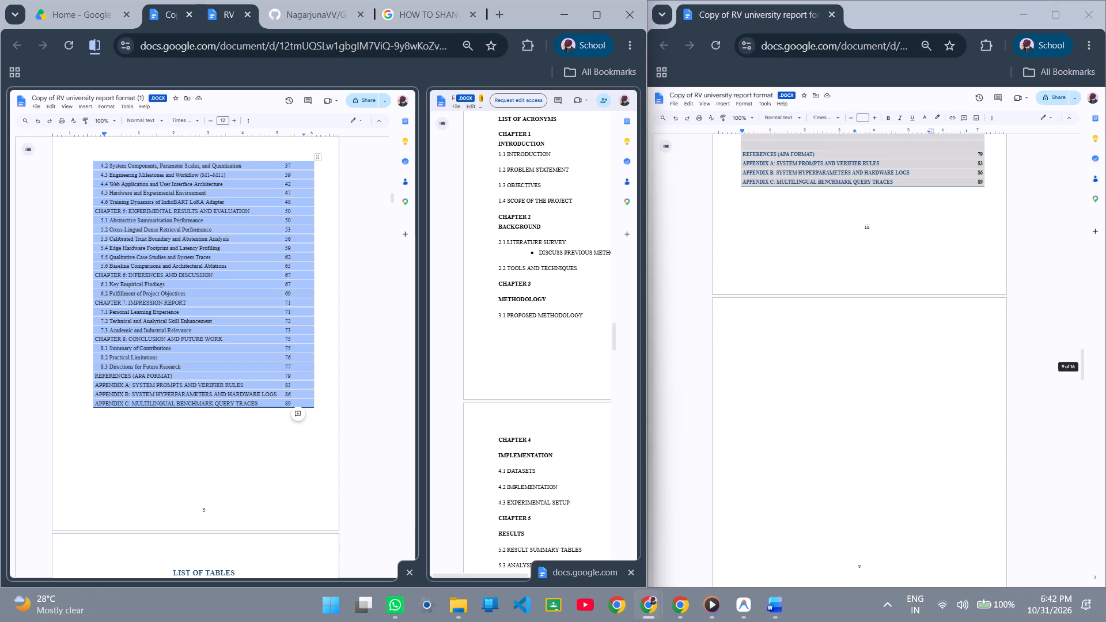
pyautogui.scroll(3, 1025, 269)
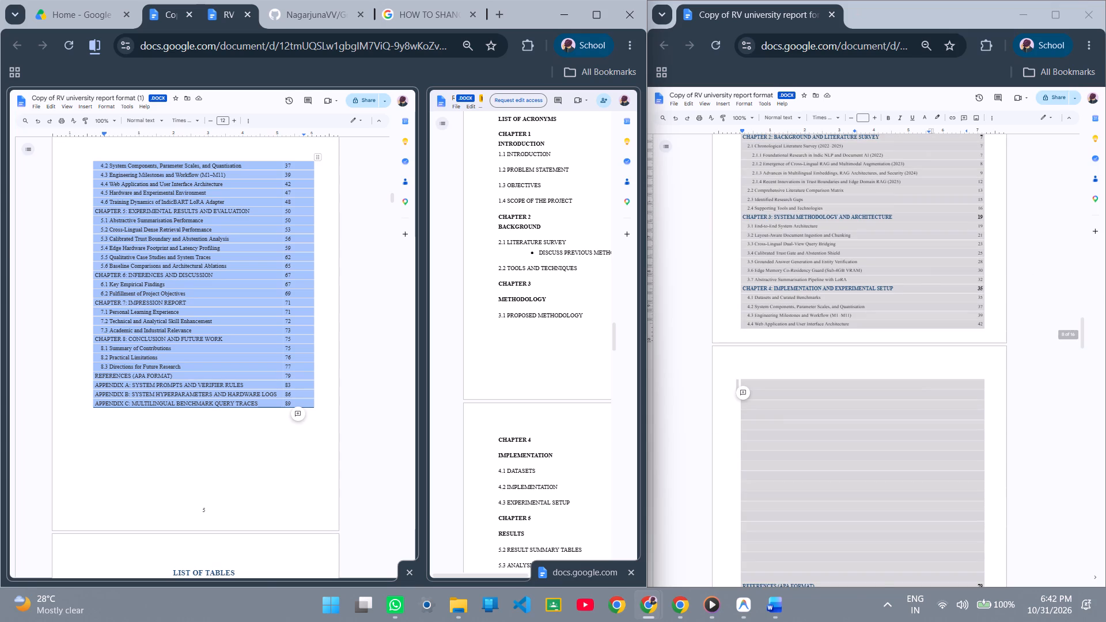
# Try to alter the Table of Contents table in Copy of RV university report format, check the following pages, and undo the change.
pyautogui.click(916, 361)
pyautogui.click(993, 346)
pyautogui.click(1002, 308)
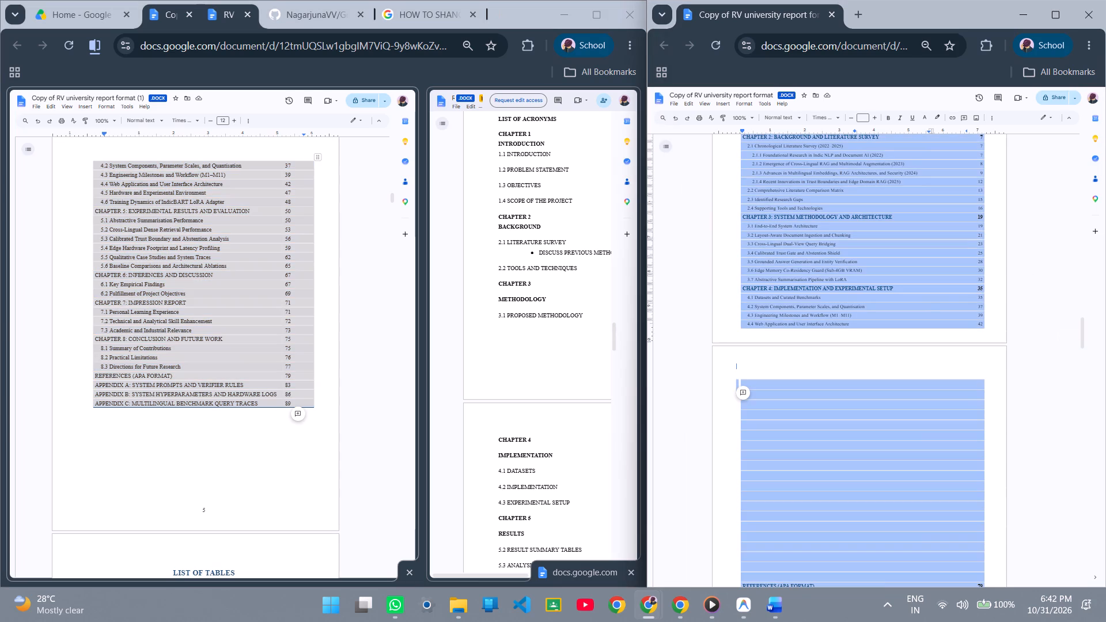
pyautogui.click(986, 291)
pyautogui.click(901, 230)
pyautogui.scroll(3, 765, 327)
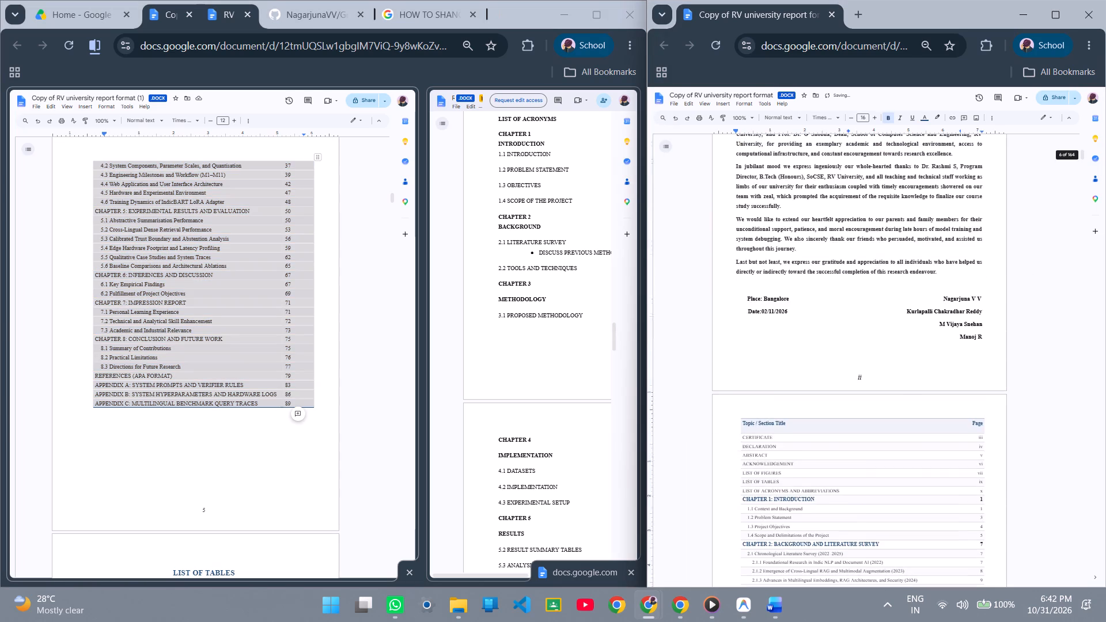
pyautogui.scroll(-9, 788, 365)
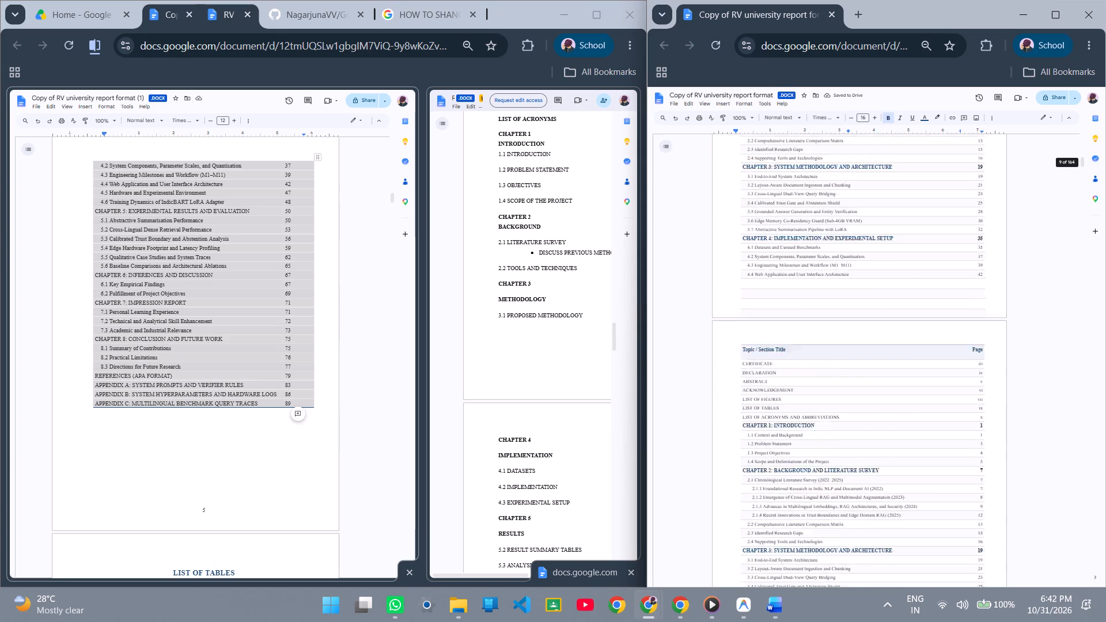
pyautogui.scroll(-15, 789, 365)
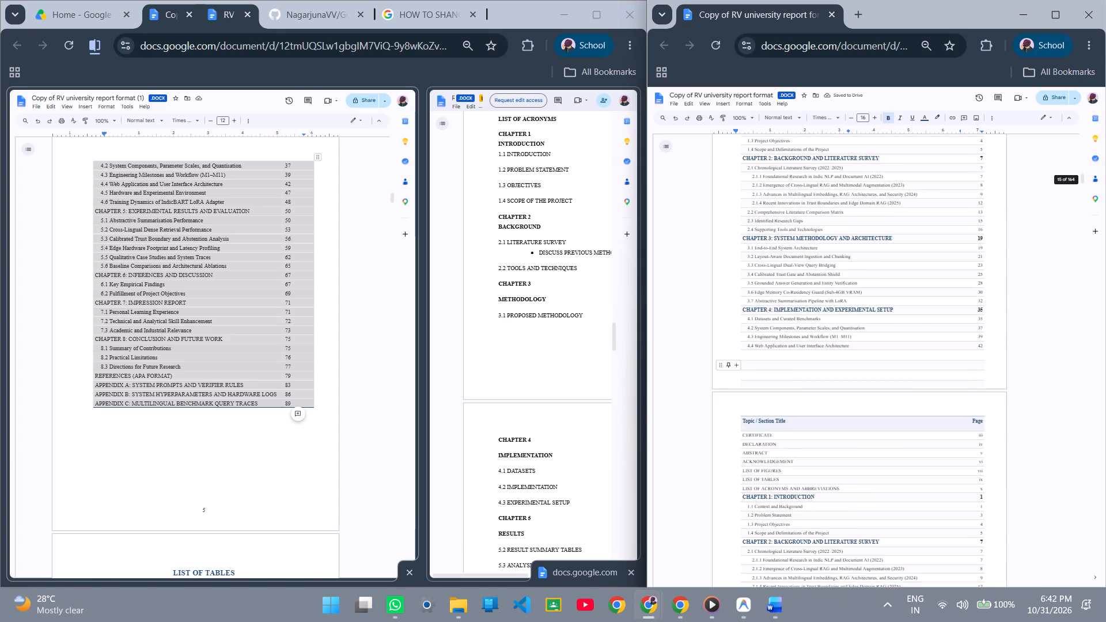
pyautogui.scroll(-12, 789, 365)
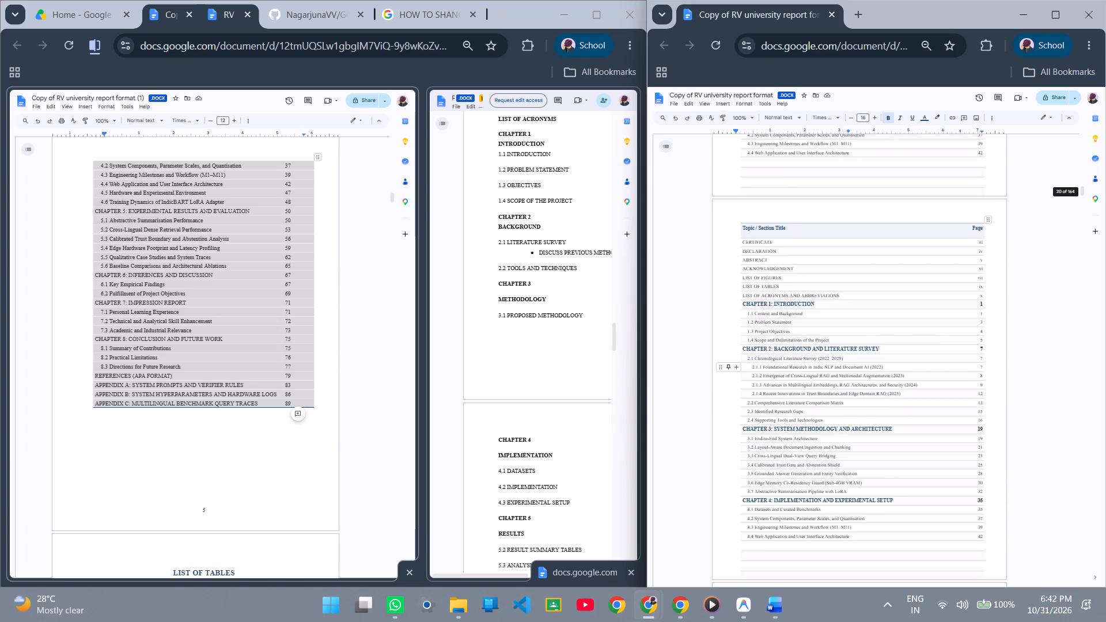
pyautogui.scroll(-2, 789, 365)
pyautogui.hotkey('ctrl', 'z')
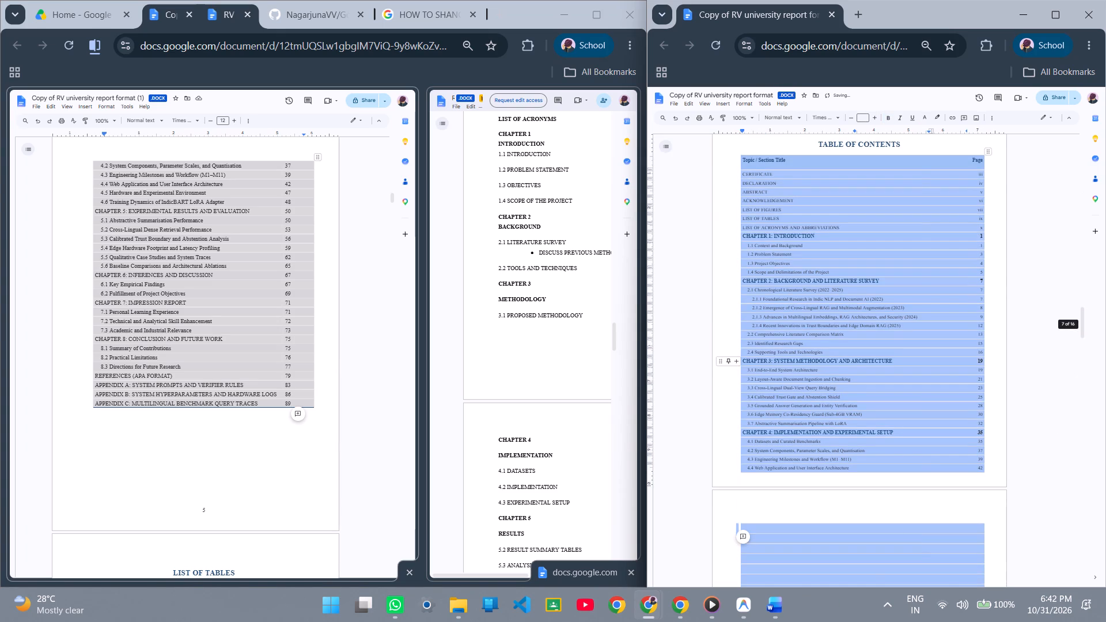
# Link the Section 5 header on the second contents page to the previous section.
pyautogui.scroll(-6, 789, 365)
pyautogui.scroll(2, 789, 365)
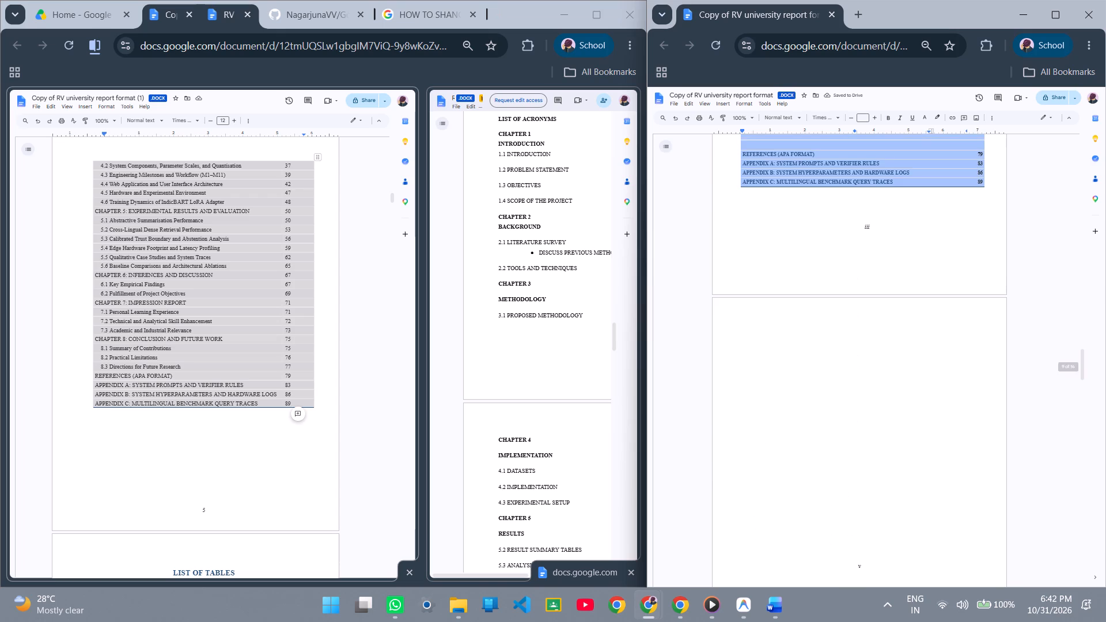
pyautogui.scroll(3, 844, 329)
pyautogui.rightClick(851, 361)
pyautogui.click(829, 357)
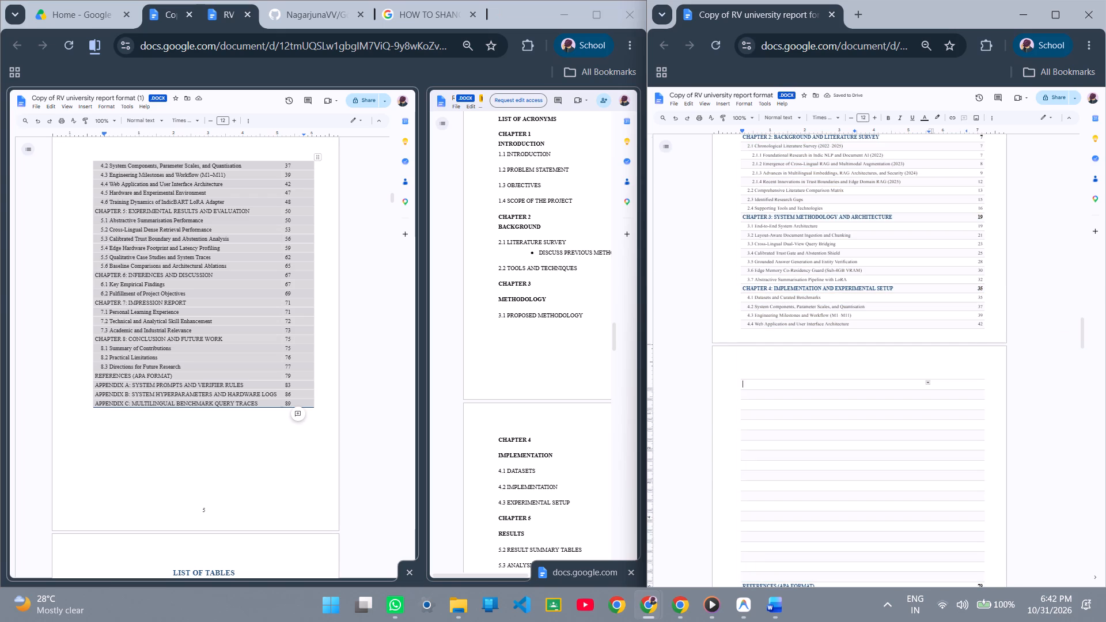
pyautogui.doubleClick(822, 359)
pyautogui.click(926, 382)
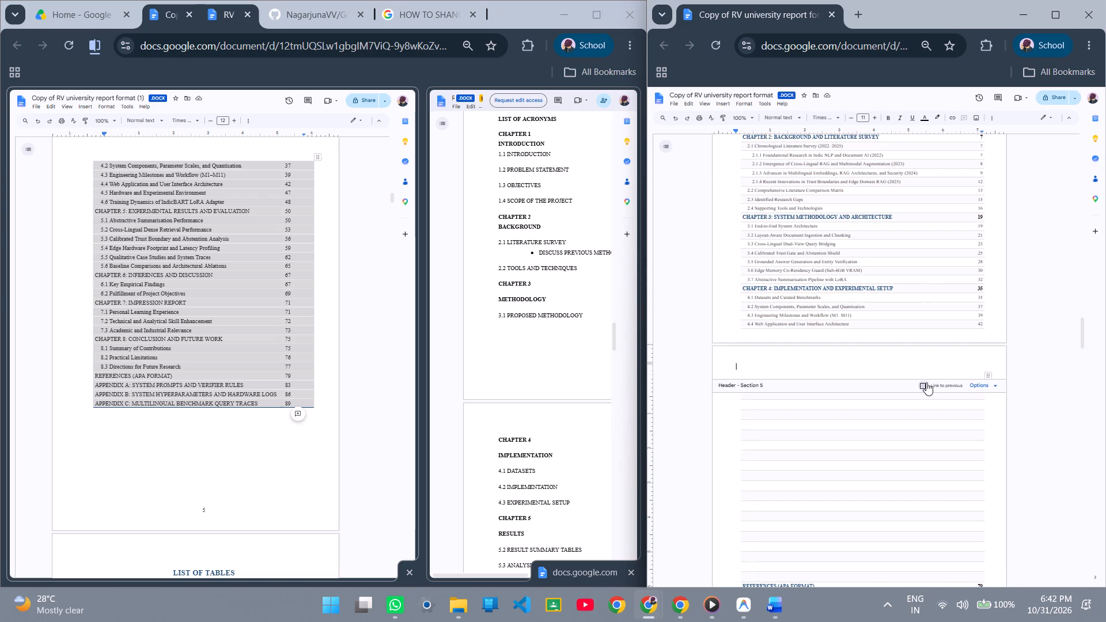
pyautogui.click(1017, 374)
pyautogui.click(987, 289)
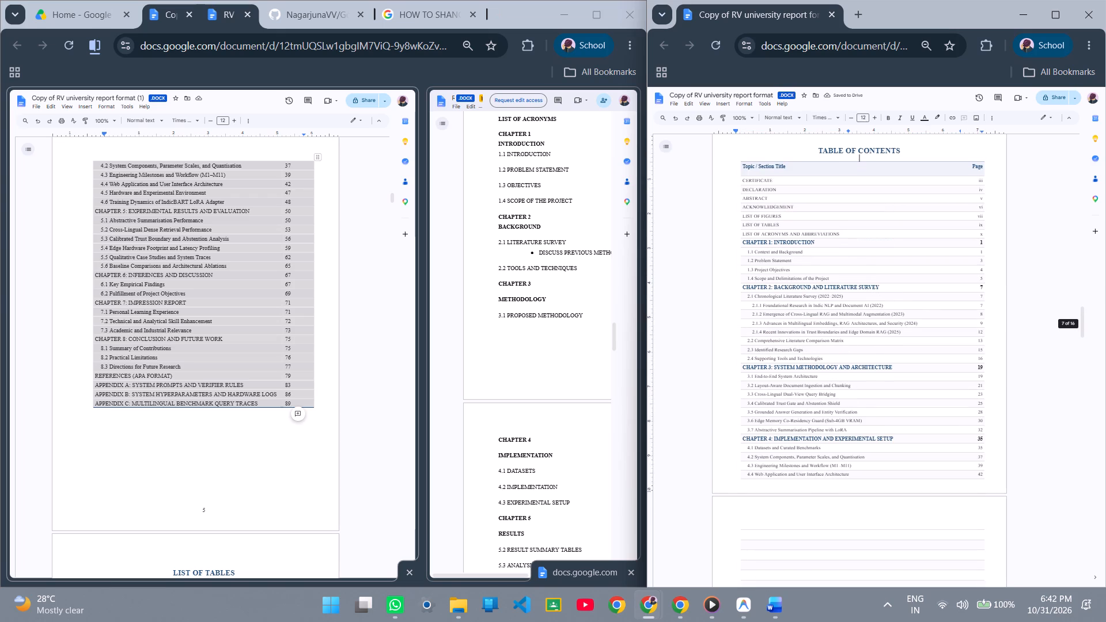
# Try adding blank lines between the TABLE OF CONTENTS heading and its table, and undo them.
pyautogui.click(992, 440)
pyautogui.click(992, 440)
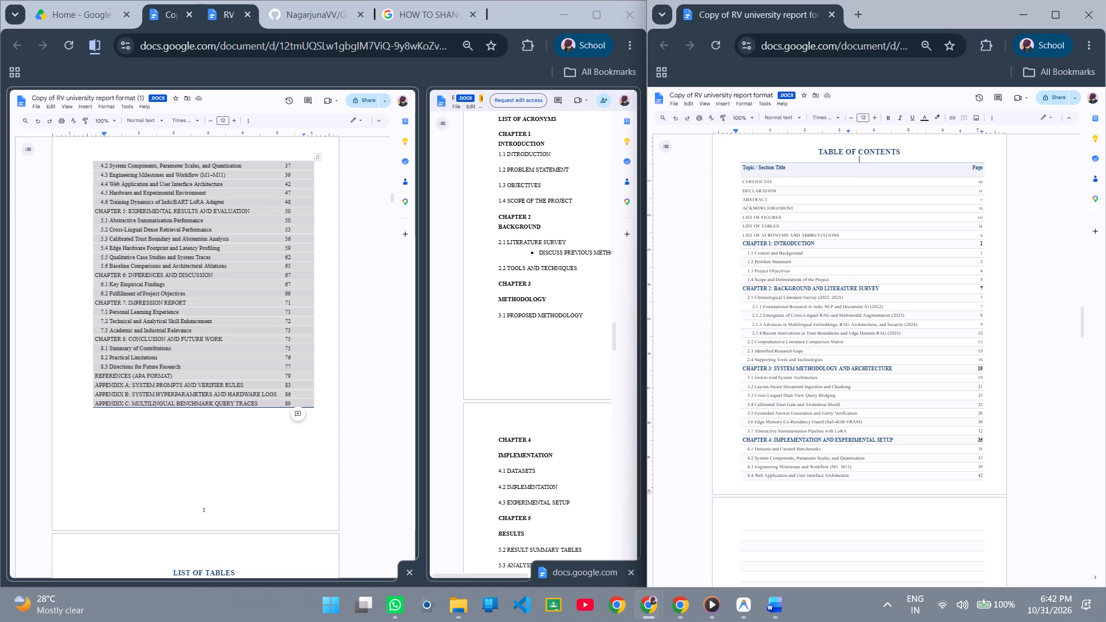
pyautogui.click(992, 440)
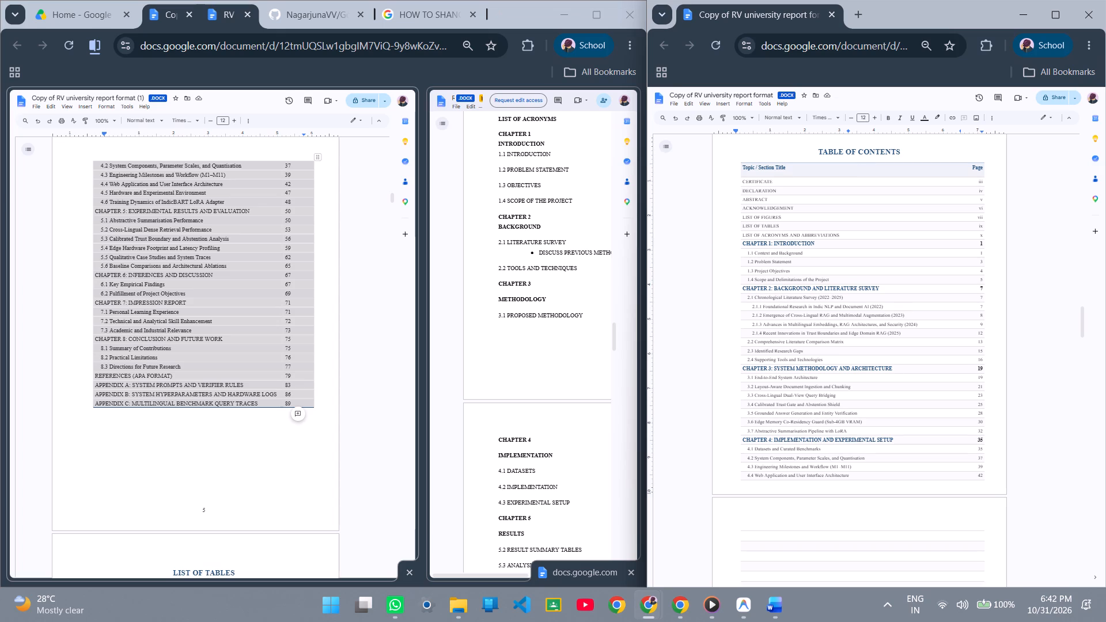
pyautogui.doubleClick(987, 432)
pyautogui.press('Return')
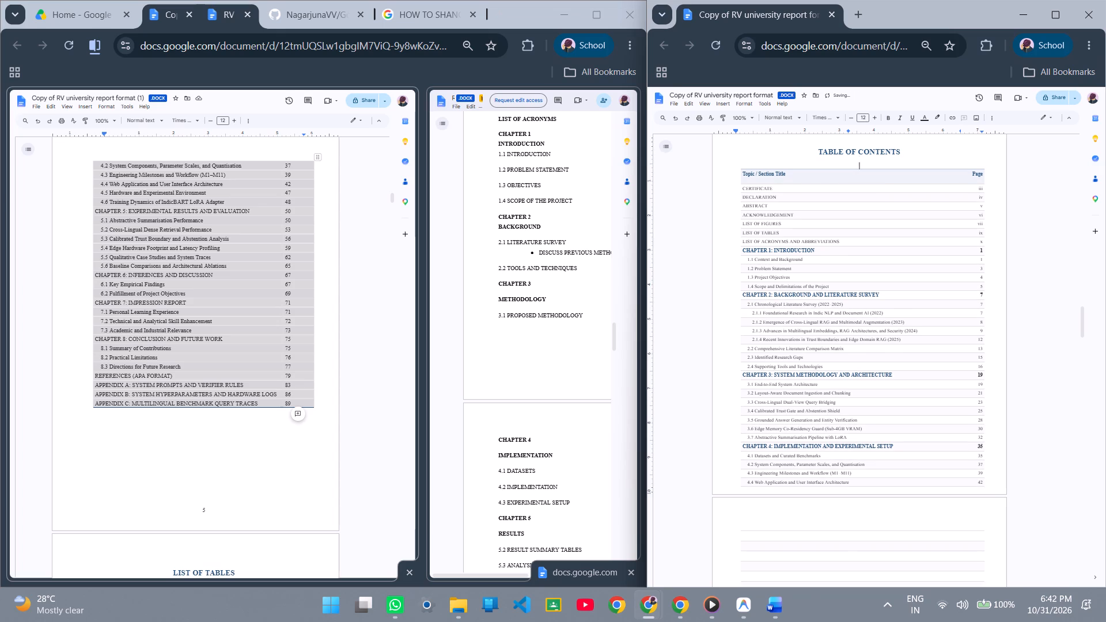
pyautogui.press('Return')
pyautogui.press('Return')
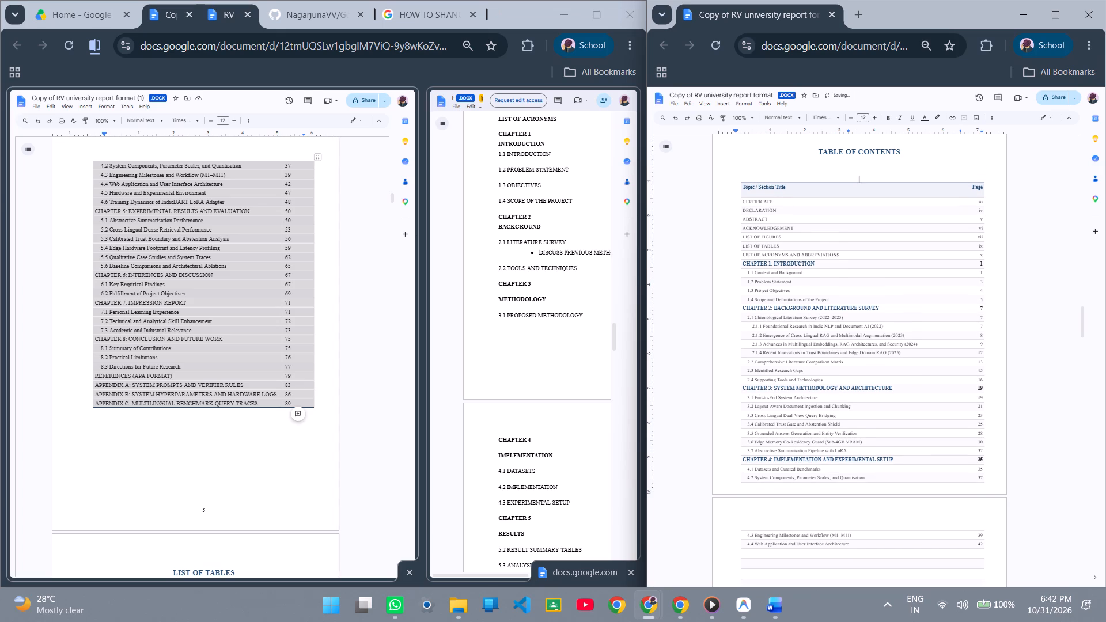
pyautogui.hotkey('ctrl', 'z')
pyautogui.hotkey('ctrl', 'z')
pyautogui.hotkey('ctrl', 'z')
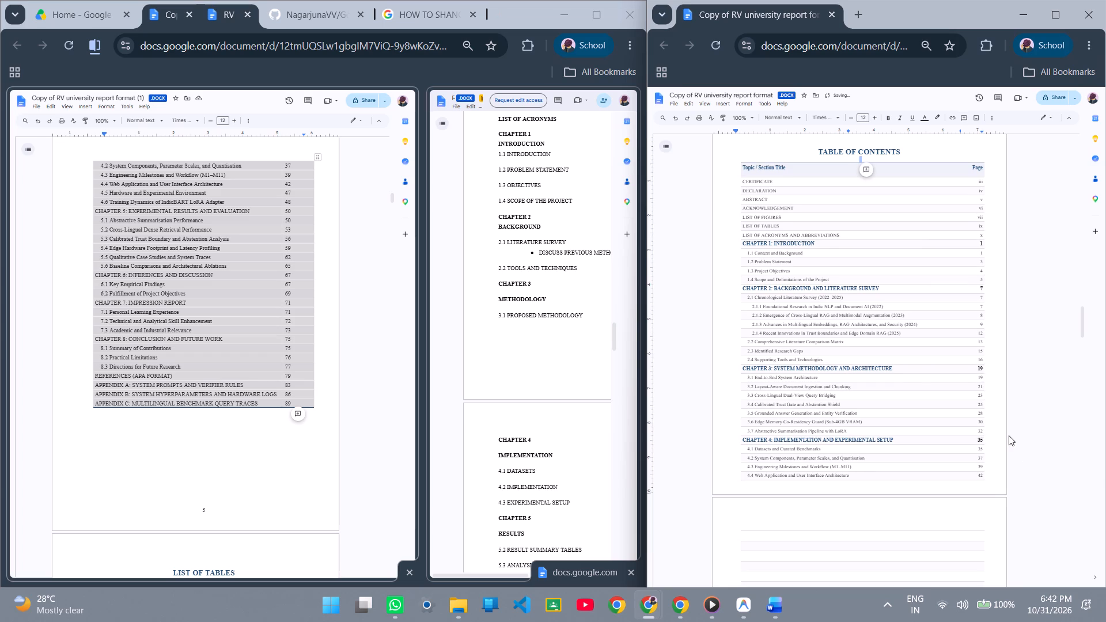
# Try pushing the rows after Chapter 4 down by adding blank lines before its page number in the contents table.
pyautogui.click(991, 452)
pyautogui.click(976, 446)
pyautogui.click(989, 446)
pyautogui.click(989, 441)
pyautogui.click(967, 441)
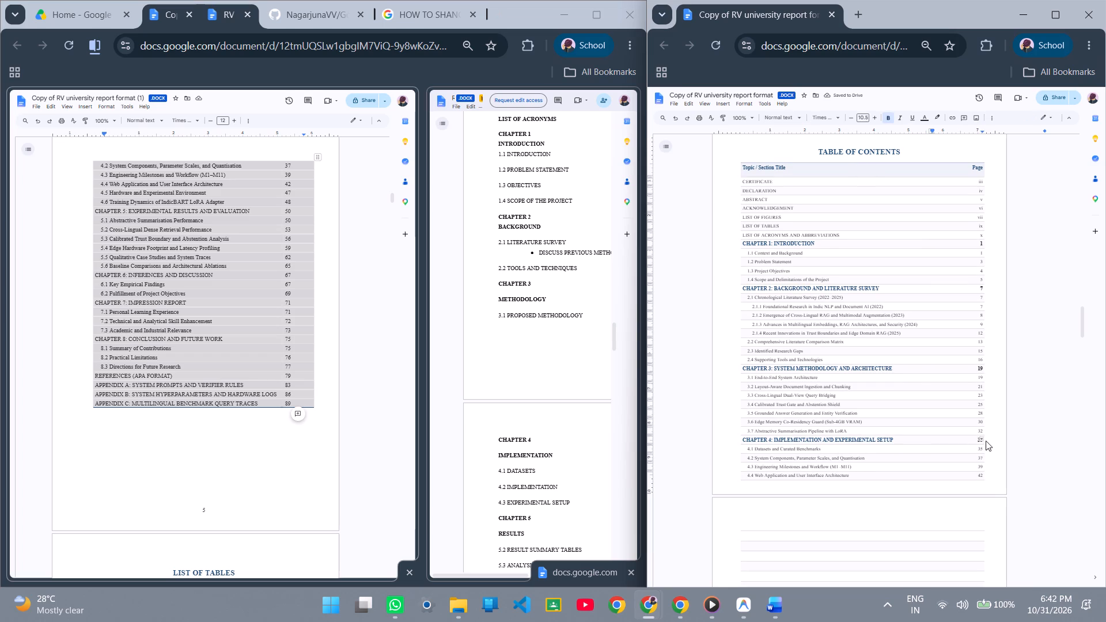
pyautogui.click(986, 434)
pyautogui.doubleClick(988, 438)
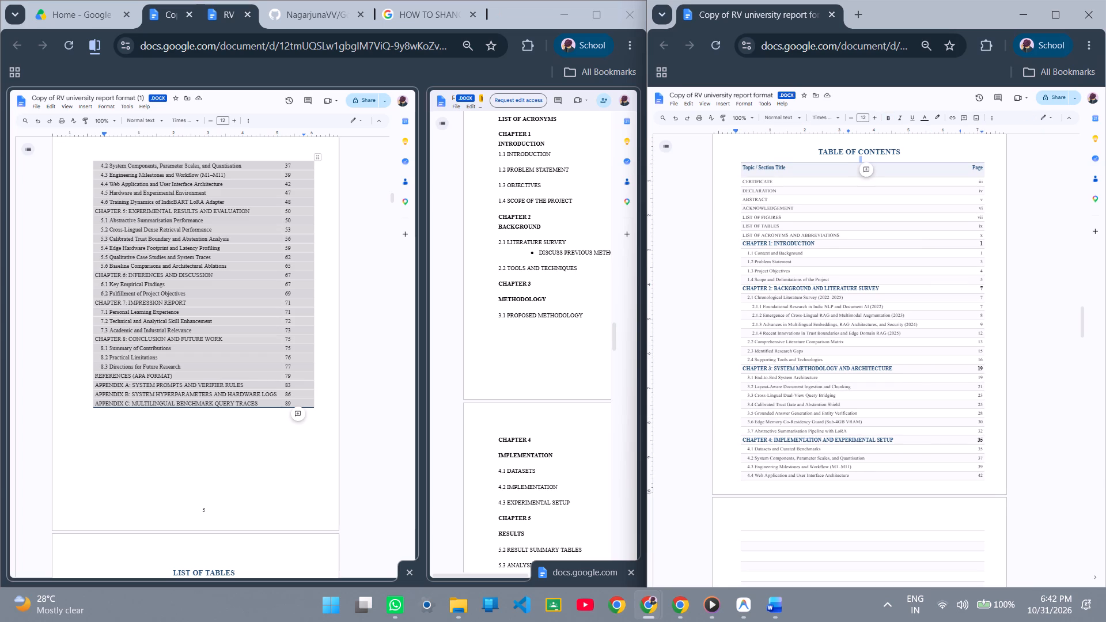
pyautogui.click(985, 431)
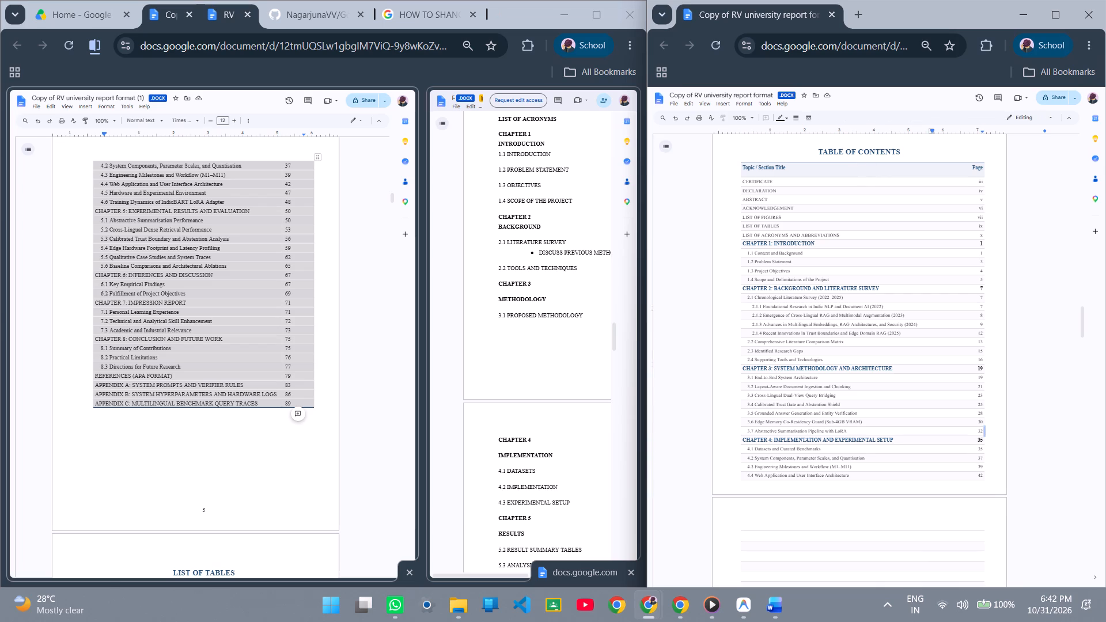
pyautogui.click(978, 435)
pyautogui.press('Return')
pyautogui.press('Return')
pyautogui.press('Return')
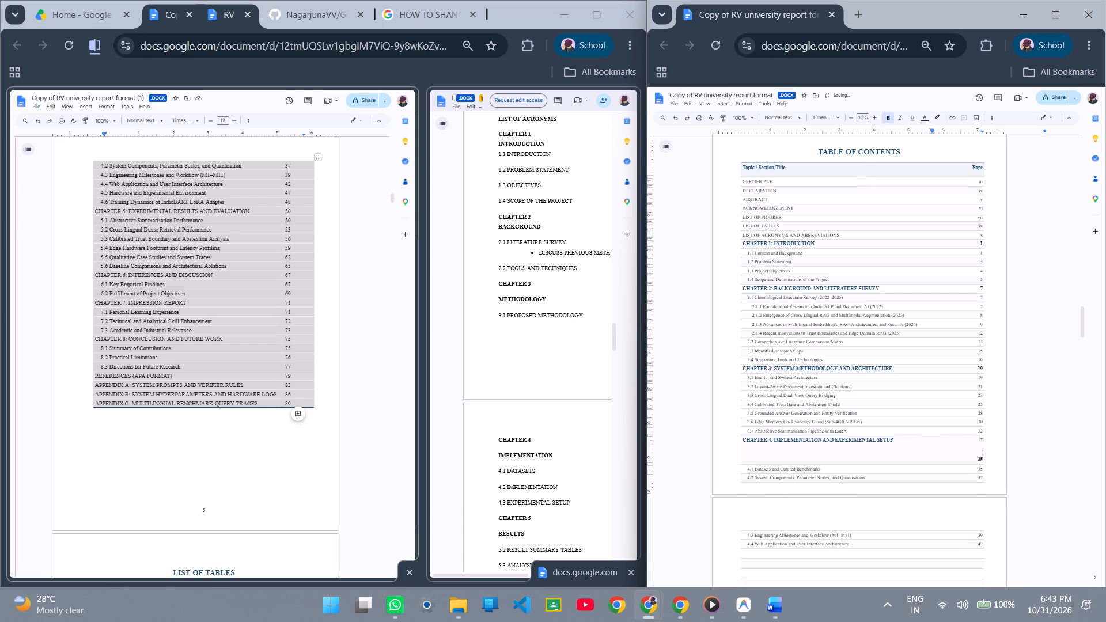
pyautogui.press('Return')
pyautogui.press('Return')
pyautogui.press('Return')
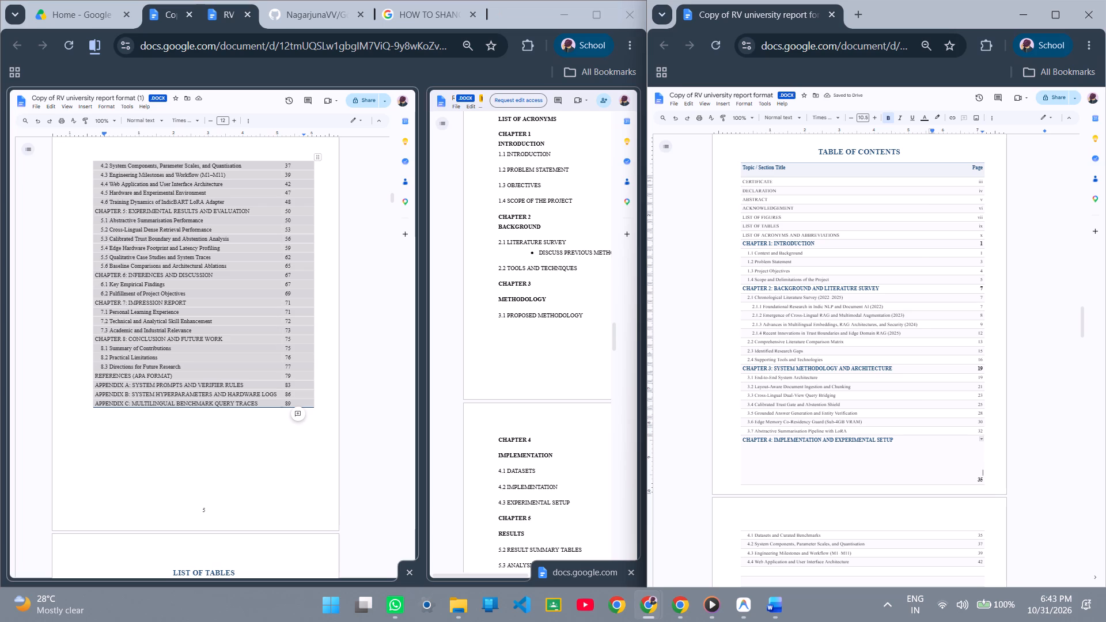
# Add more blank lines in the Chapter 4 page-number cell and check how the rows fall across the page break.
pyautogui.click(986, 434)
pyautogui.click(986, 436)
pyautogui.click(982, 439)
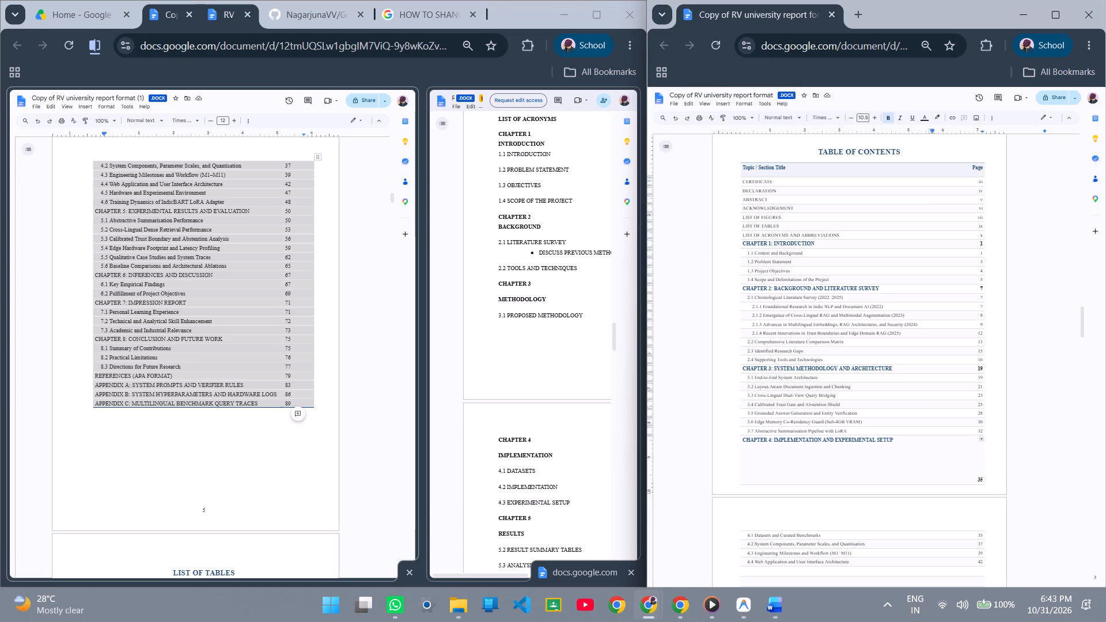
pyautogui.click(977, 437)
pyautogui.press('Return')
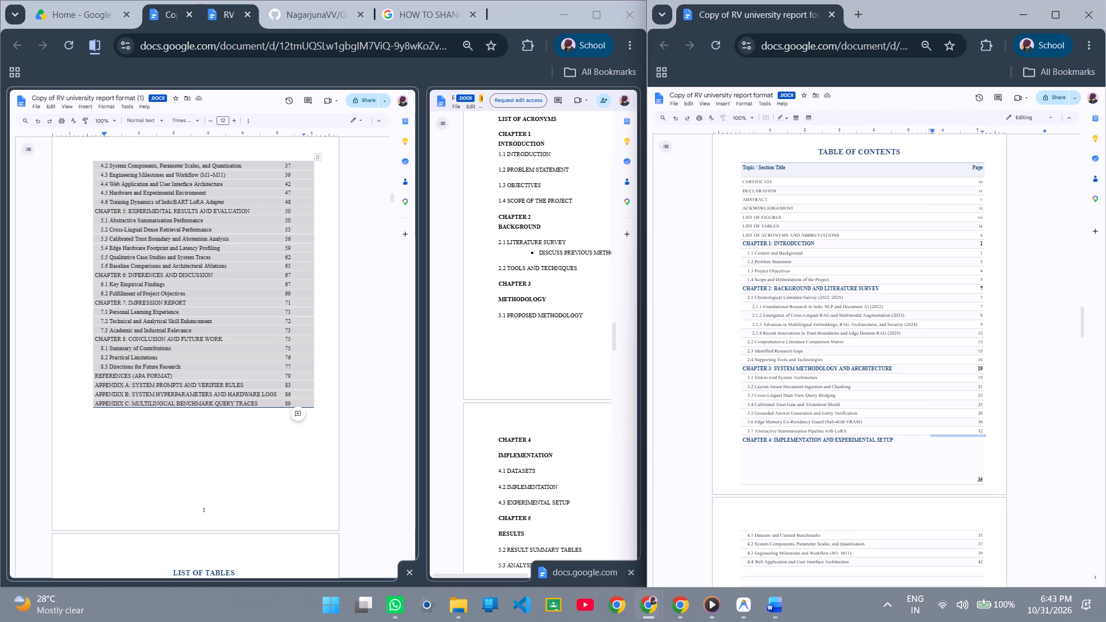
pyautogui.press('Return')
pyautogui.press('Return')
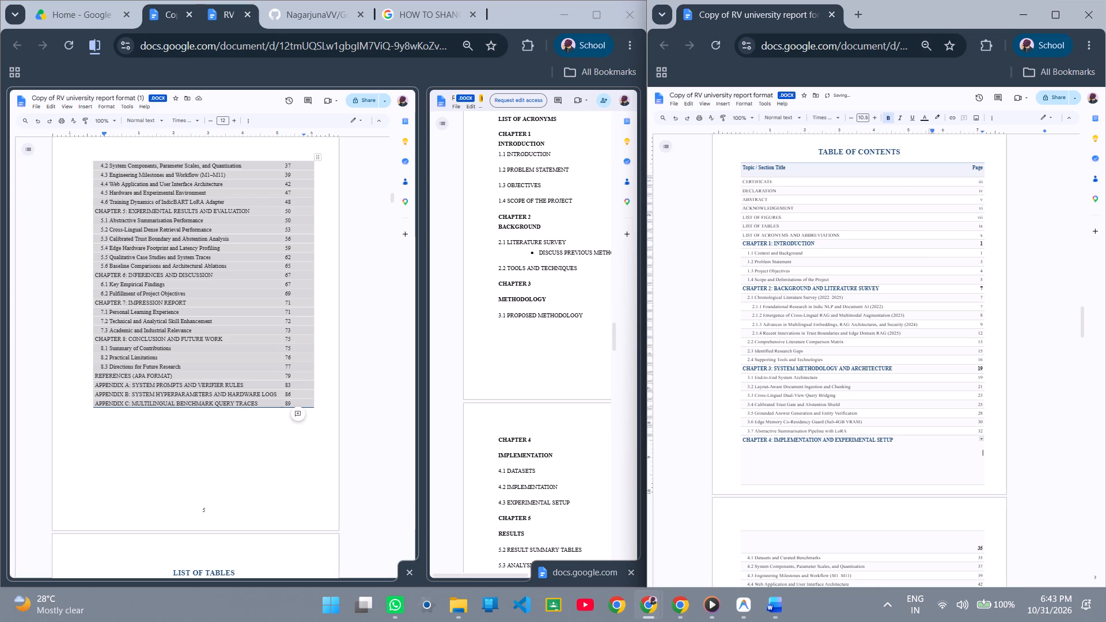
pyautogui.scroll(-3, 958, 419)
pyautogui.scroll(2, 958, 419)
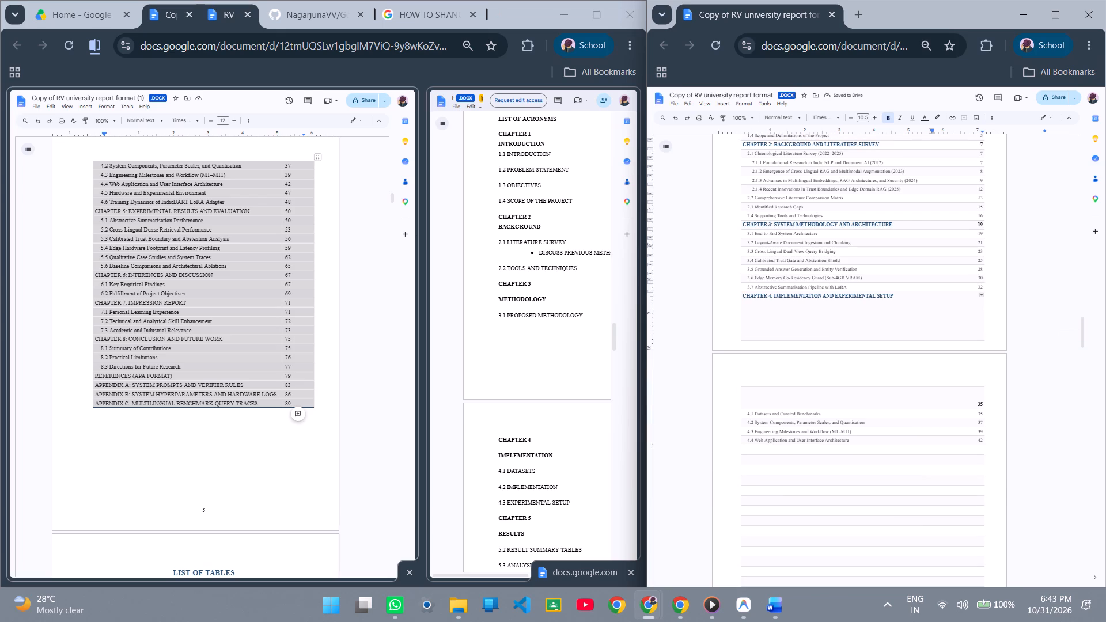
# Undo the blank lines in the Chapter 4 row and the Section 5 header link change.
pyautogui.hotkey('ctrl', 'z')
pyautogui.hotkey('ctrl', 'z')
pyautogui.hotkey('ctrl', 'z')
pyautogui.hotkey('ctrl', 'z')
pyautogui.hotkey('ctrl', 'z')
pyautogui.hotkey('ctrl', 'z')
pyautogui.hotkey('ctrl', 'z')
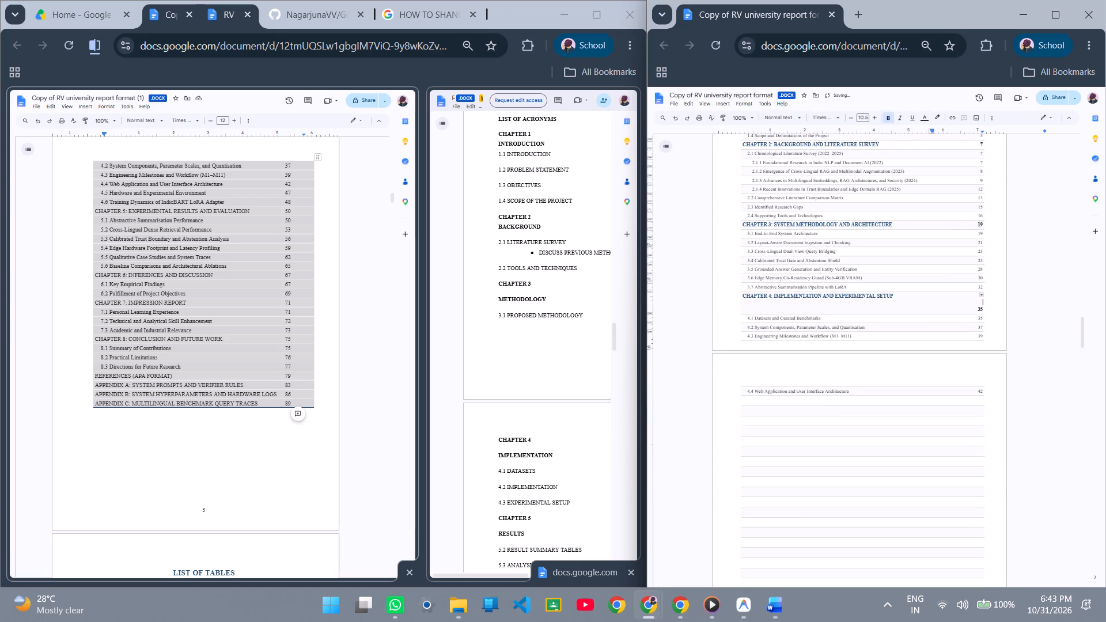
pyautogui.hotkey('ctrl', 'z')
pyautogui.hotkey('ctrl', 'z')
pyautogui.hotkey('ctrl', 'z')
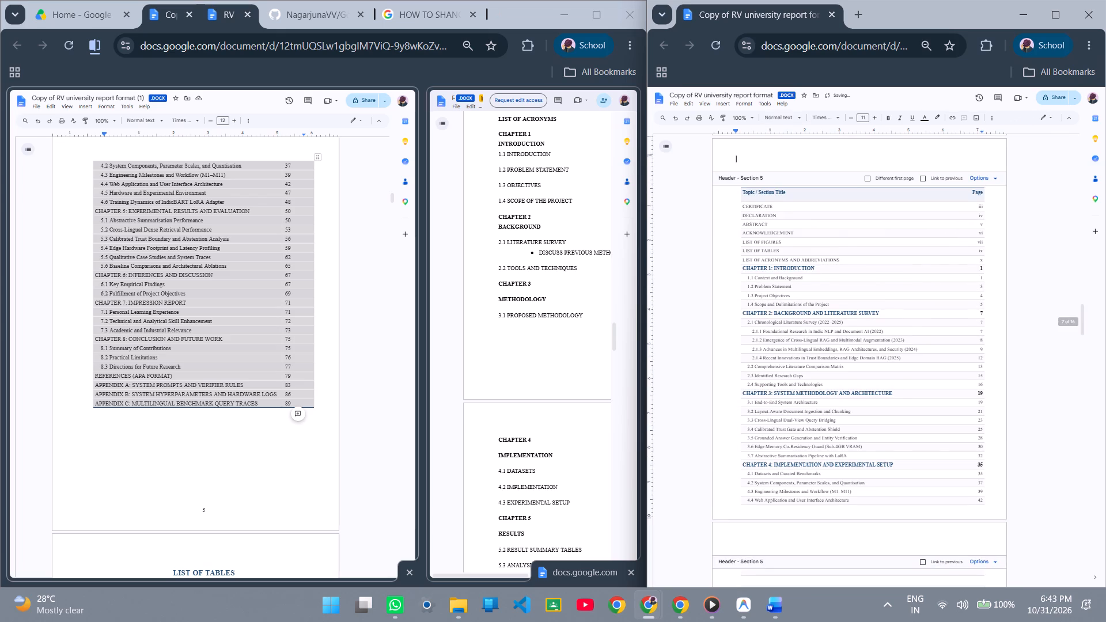
# Undo the clearing of the second contents page to restore entries 4.5 through 8.3, and review the table.
pyautogui.hotkey('ctrl', 'z')
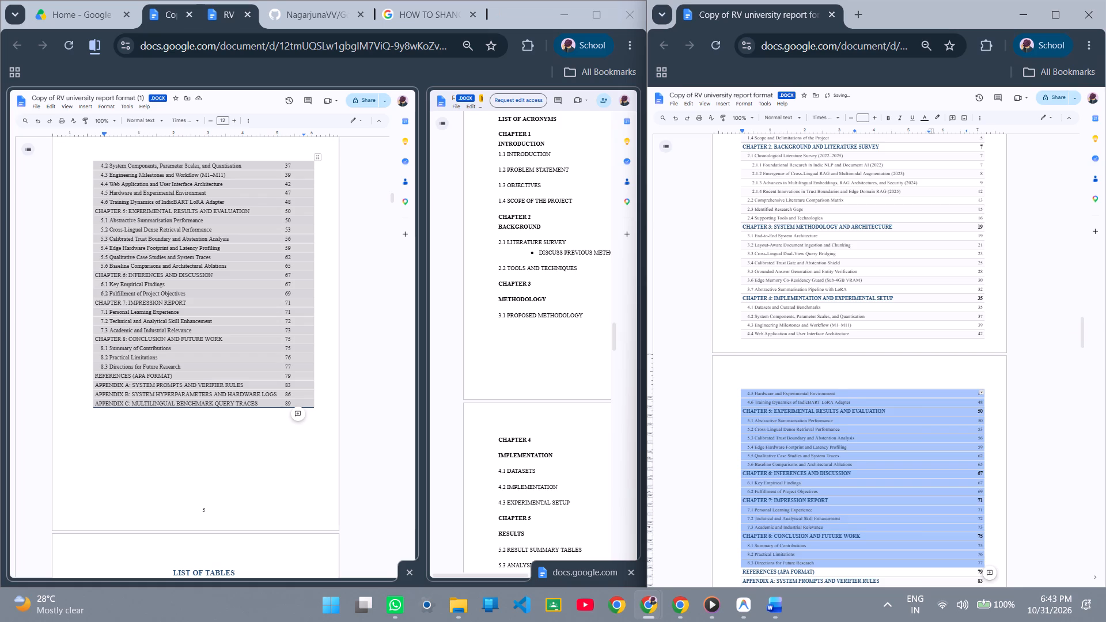
pyautogui.scroll(-1, 958, 419)
pyautogui.click(912, 488)
pyautogui.scroll(1, 912, 488)
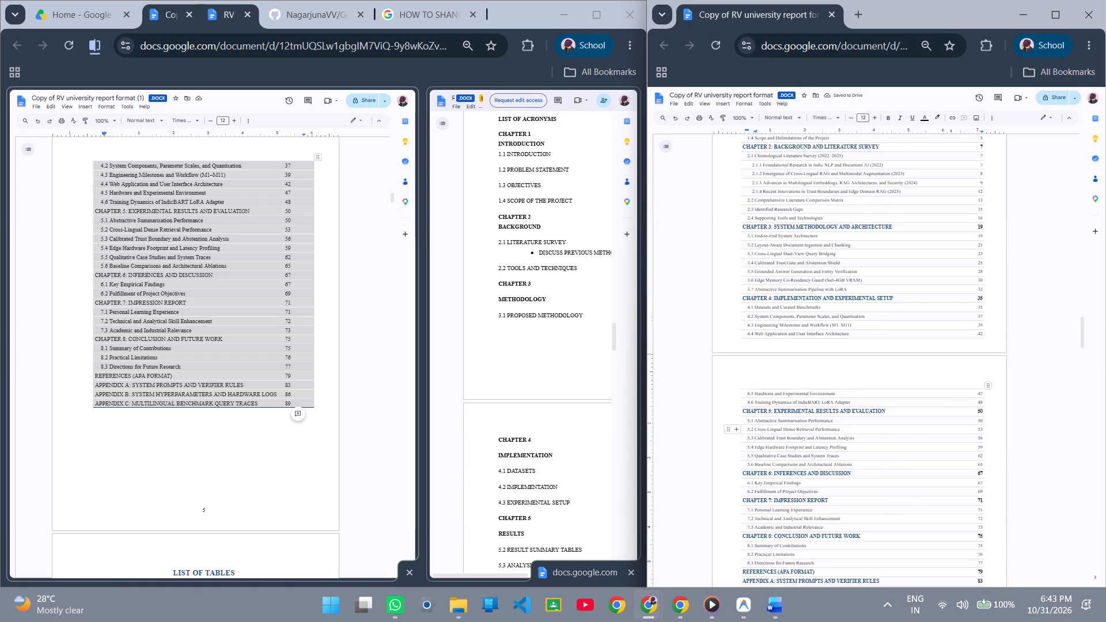
pyautogui.scroll(1, 940, 323)
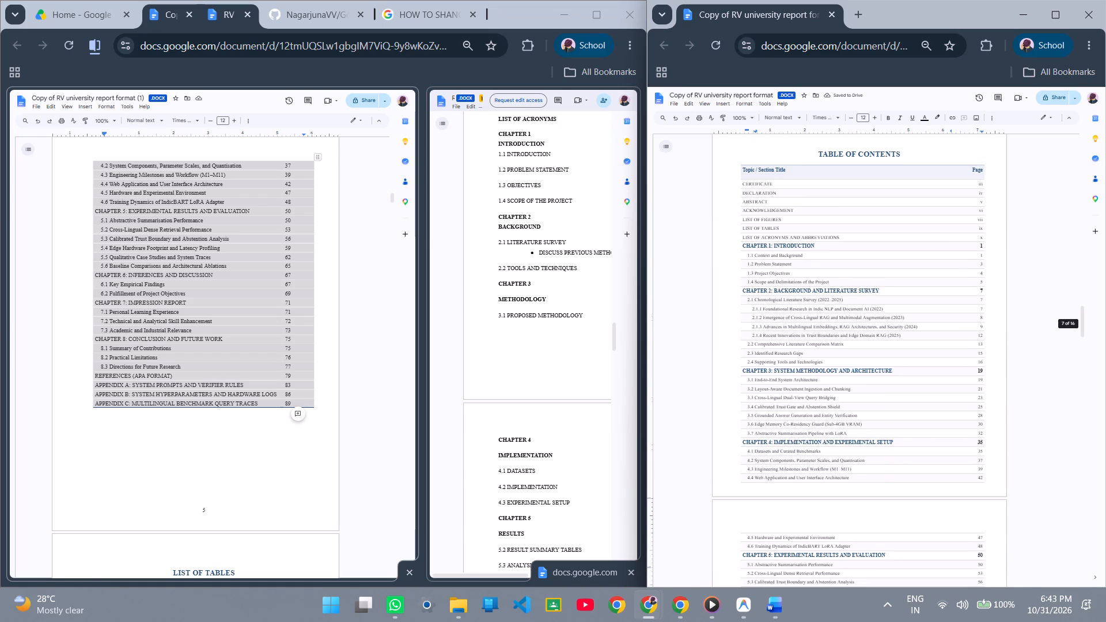
# Narrow the Page column slightly by moving the contents table's outer edge inward.
pyautogui.click(987, 437)
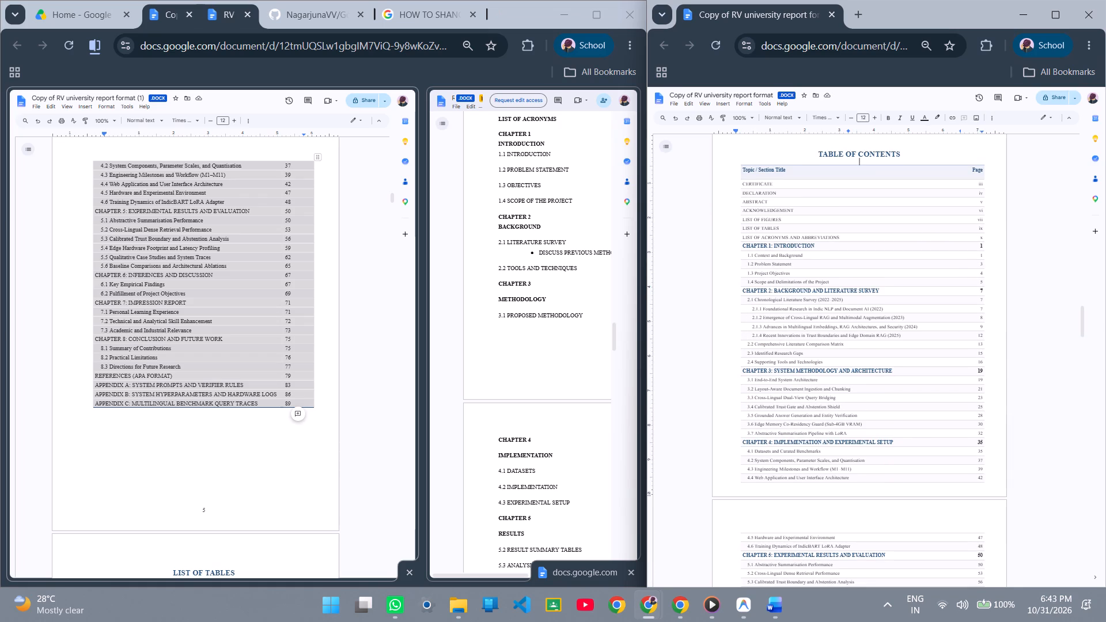
pyautogui.doubleClick(987, 437)
pyautogui.moveTo(984, 400); pyautogui.dragTo(977, 400)
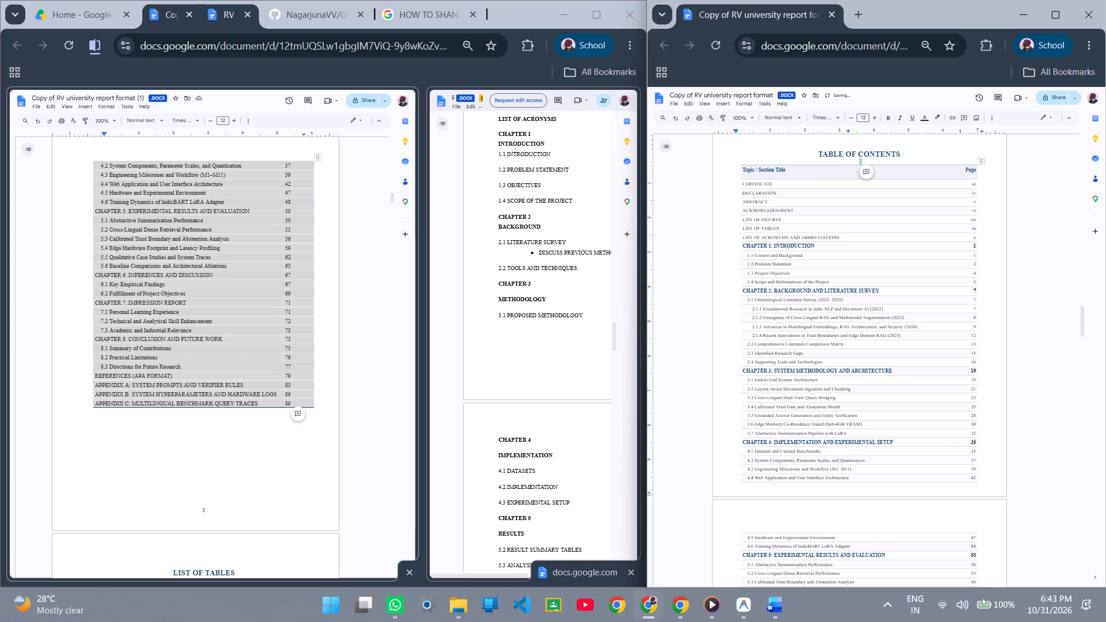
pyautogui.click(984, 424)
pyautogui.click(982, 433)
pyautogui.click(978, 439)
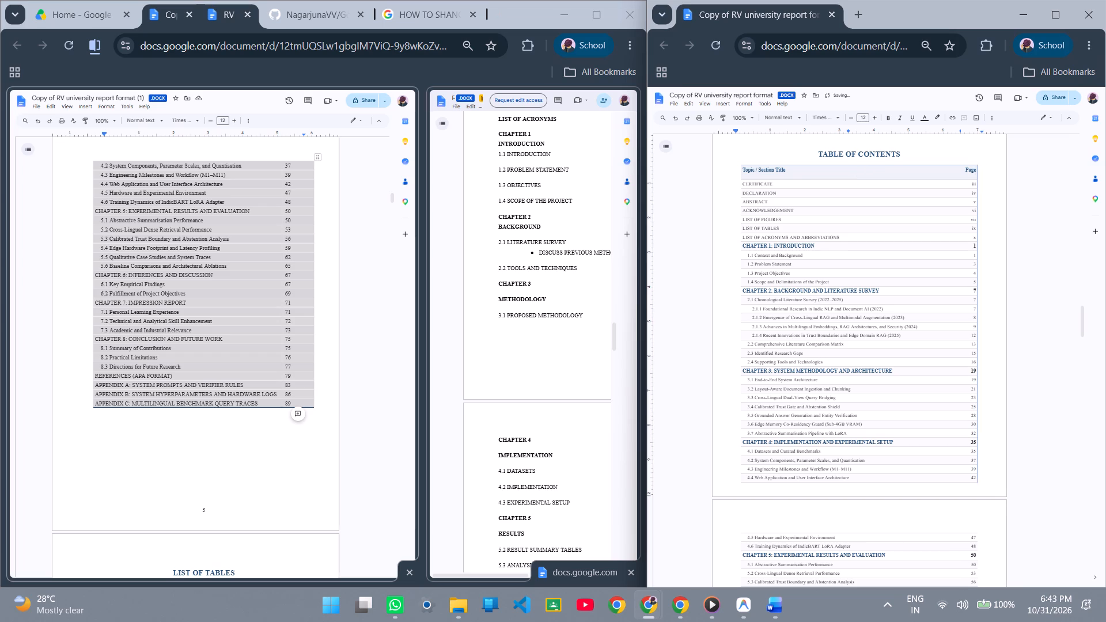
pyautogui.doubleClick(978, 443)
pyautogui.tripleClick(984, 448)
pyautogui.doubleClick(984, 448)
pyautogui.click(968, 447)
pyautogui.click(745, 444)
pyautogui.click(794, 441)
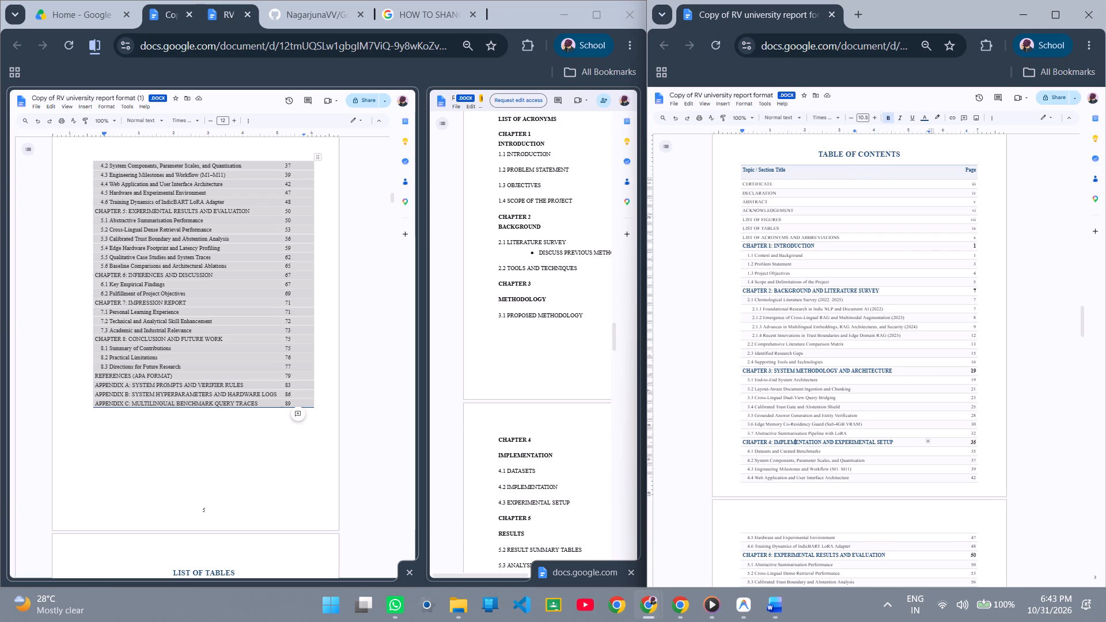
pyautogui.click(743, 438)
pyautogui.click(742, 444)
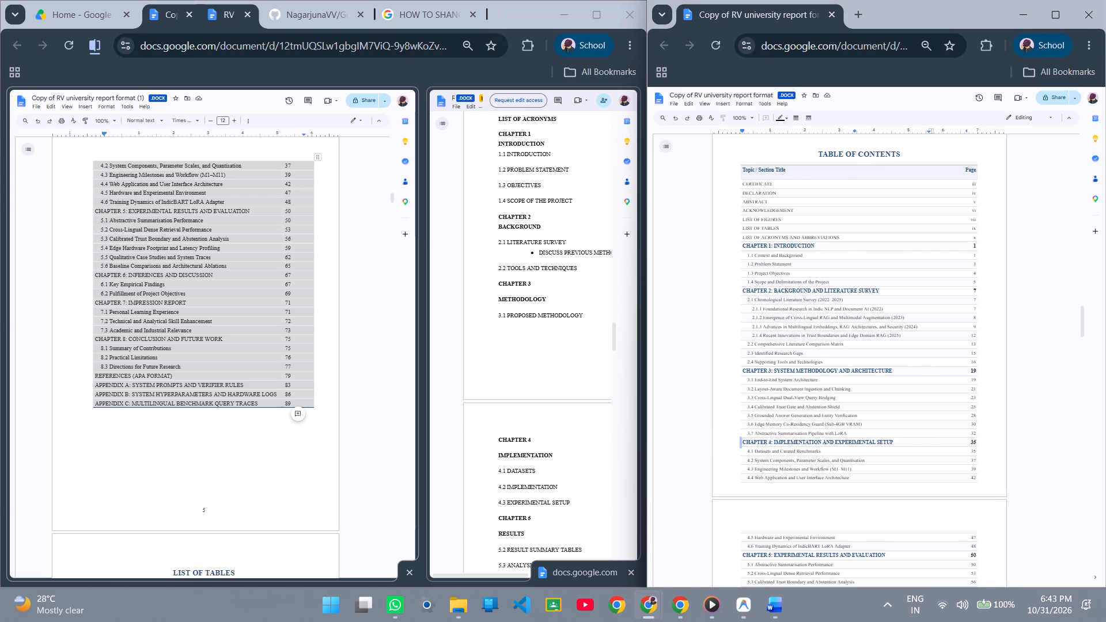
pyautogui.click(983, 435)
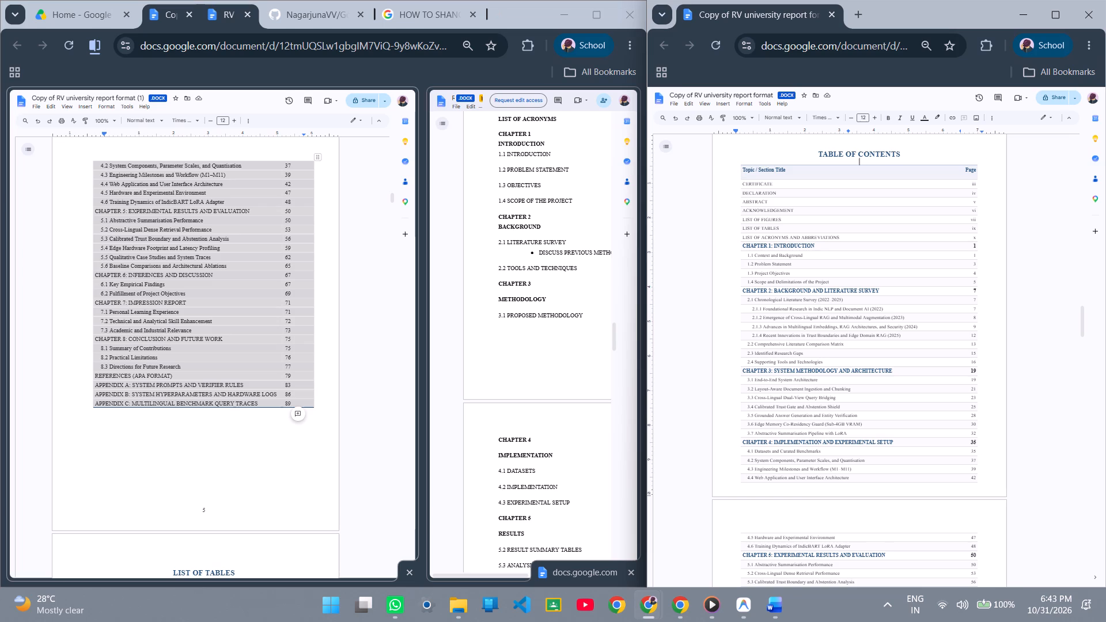
# Hide the ruler in the Copy of RV university report format document.
pyautogui.moveTo(986, 476); pyautogui.dragTo(891, 320)
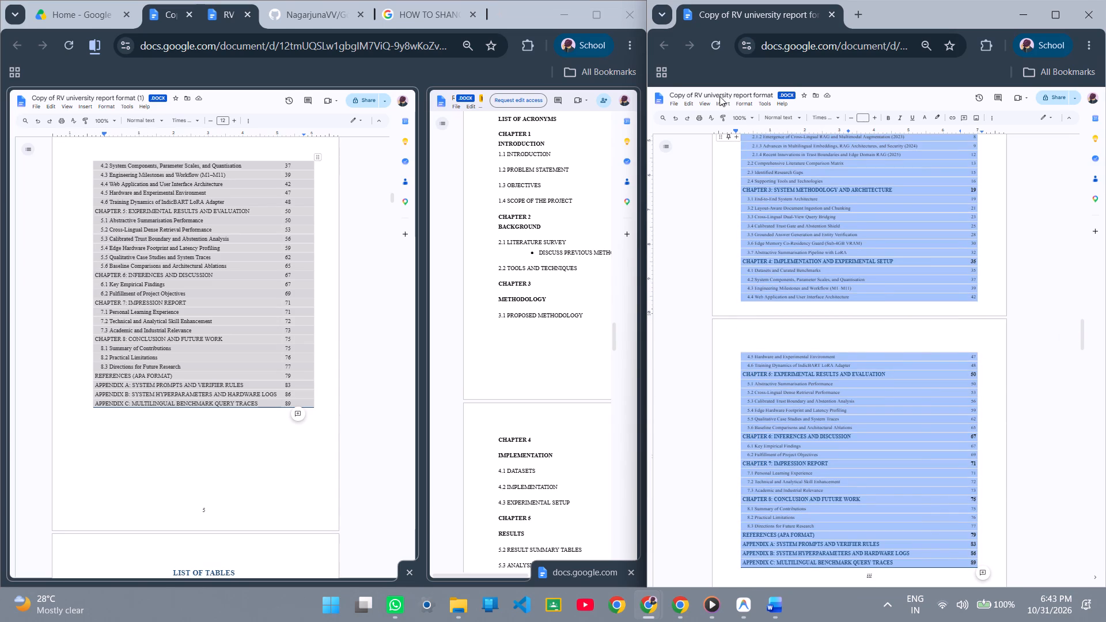
pyautogui.click(736, 99)
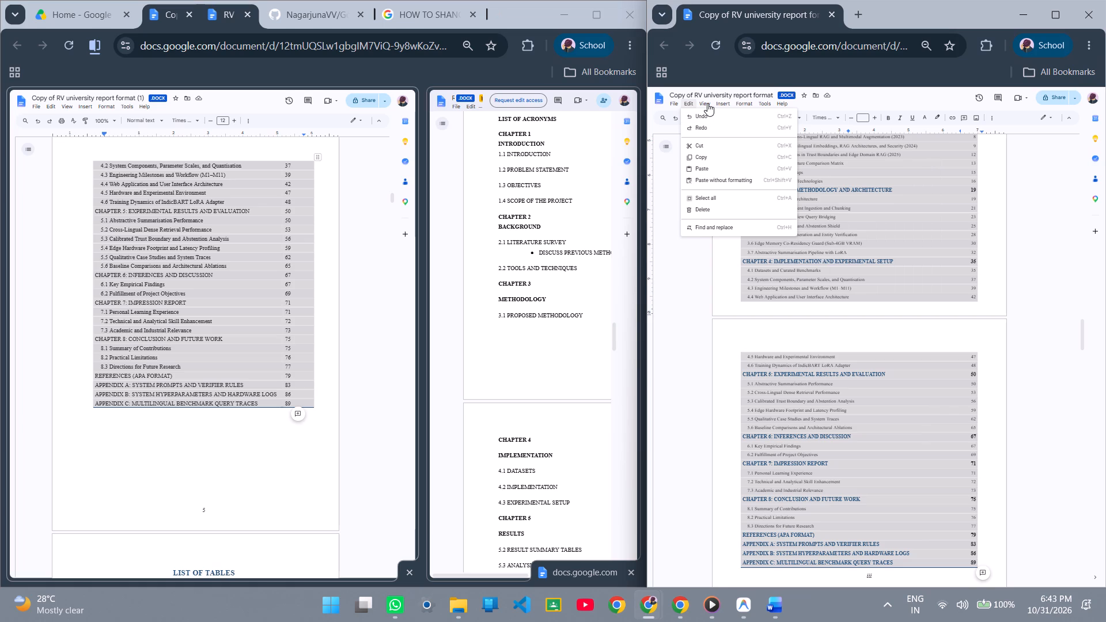
pyautogui.click(729, 183)
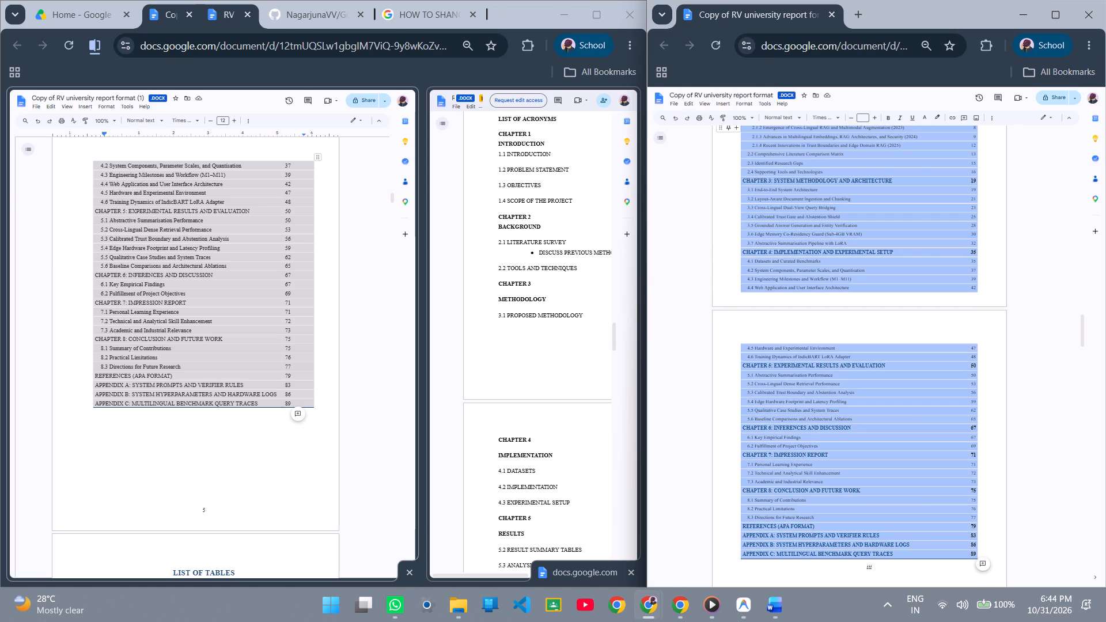
pyautogui.scroll(2, 815, 274)
pyautogui.click(906, 247)
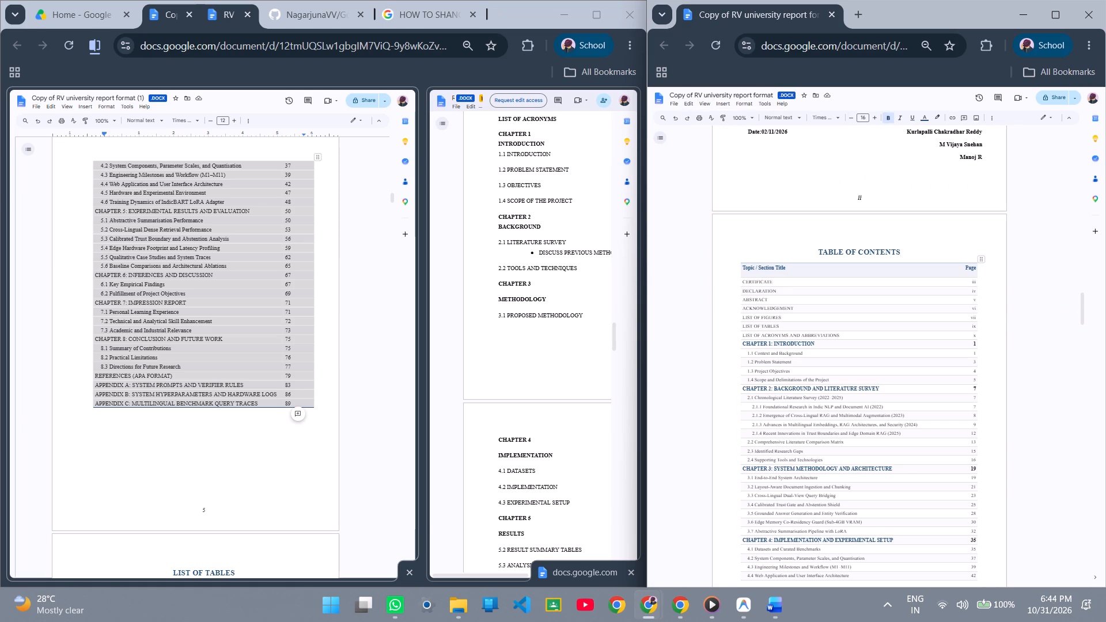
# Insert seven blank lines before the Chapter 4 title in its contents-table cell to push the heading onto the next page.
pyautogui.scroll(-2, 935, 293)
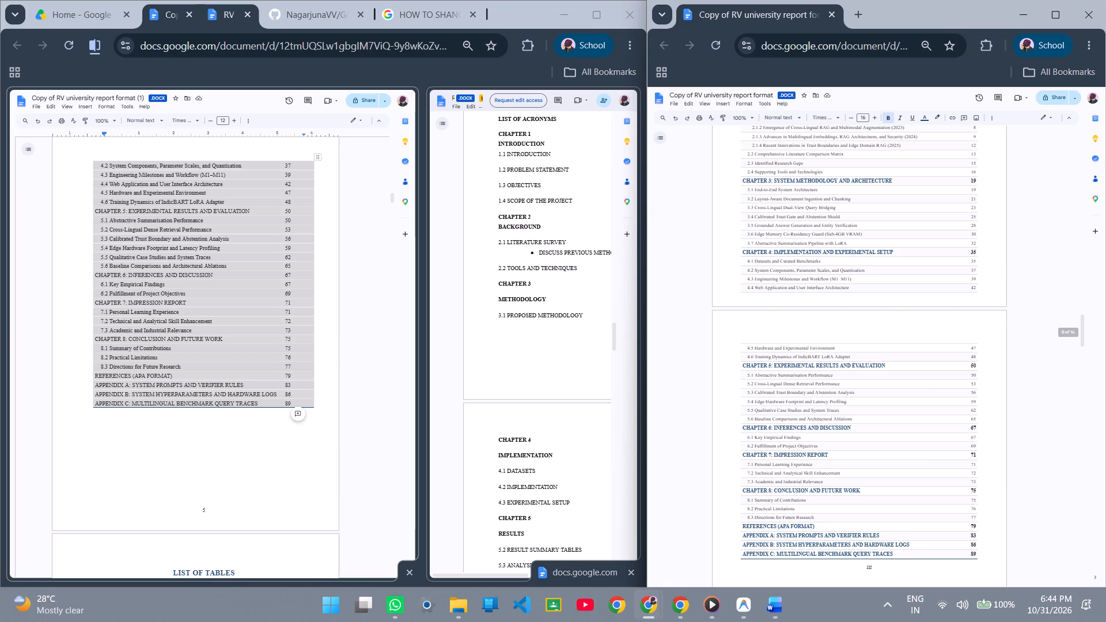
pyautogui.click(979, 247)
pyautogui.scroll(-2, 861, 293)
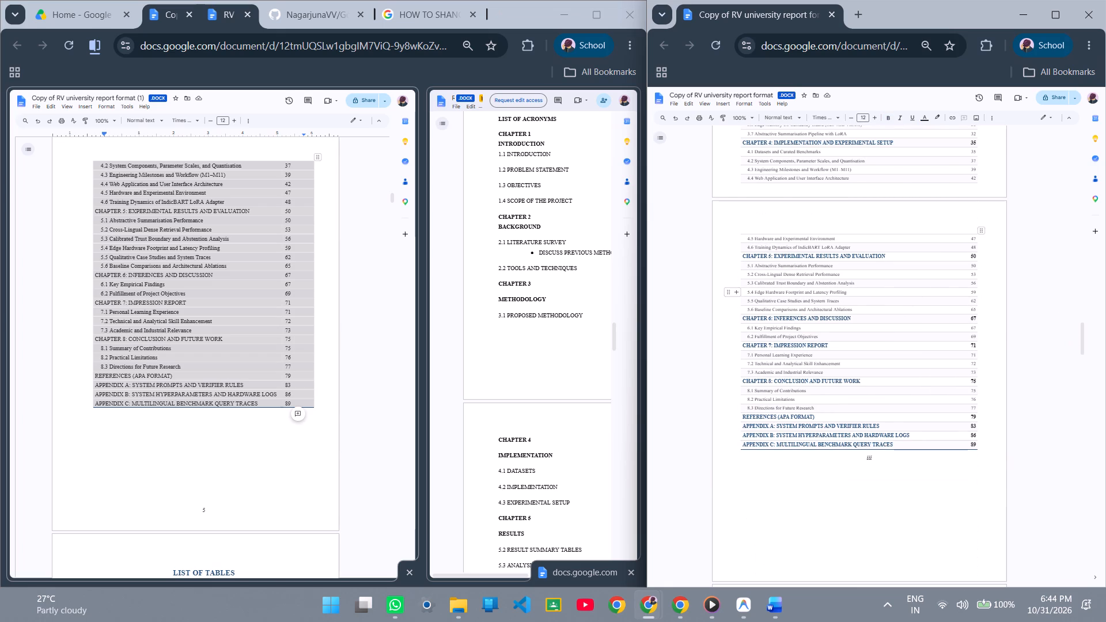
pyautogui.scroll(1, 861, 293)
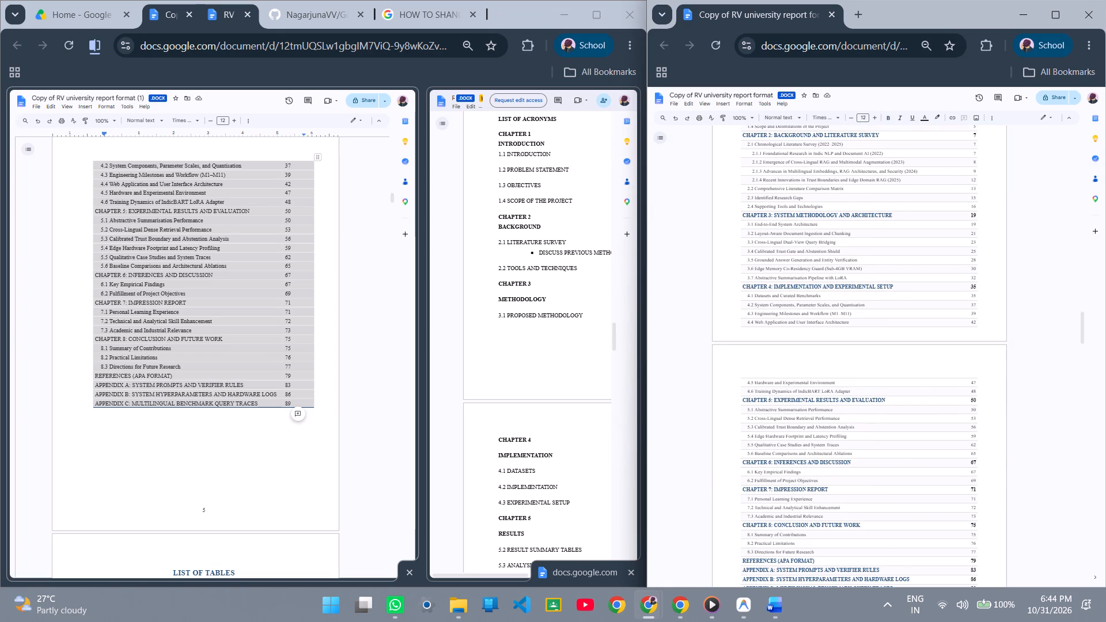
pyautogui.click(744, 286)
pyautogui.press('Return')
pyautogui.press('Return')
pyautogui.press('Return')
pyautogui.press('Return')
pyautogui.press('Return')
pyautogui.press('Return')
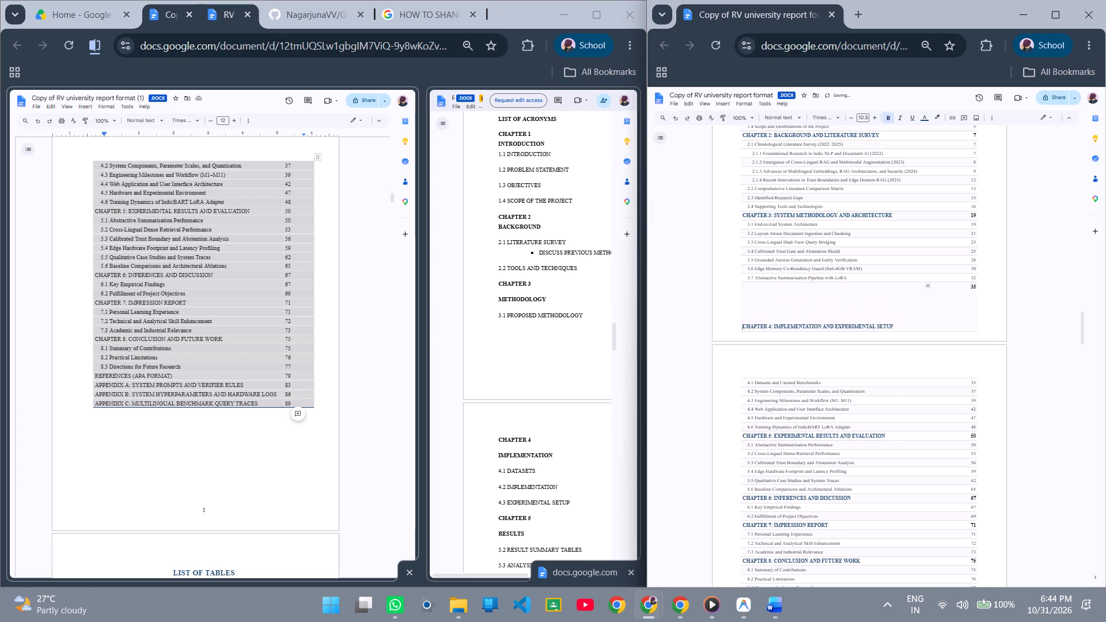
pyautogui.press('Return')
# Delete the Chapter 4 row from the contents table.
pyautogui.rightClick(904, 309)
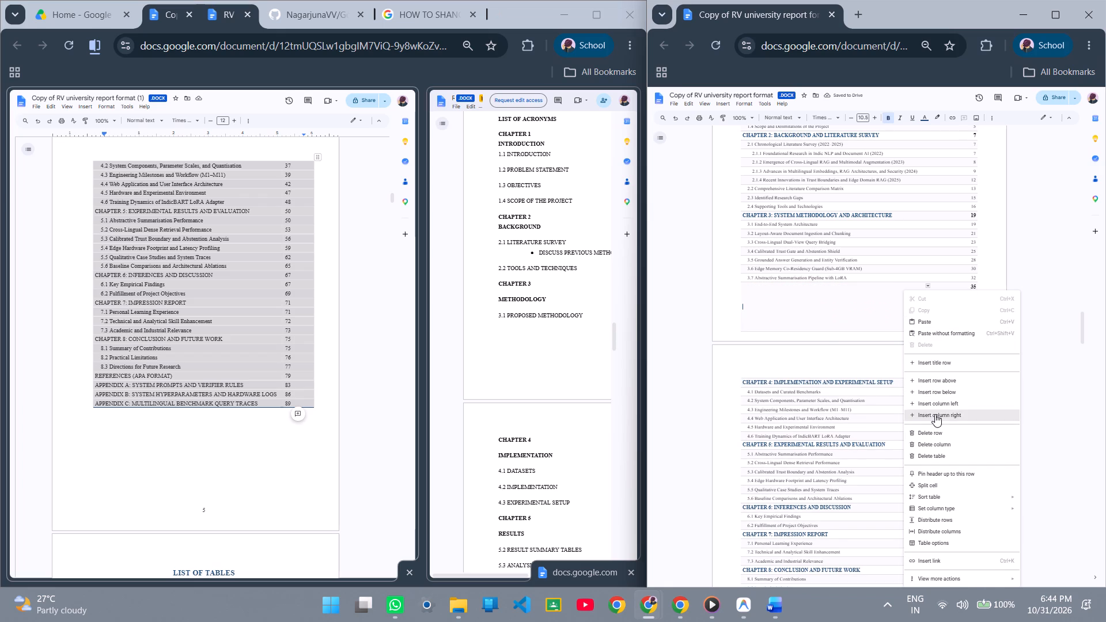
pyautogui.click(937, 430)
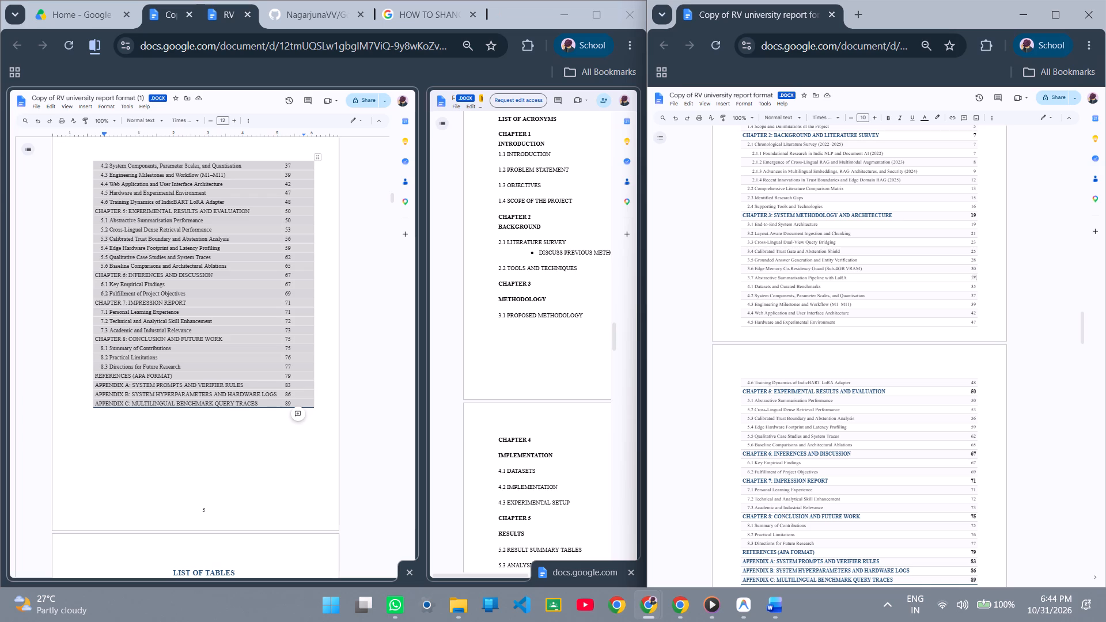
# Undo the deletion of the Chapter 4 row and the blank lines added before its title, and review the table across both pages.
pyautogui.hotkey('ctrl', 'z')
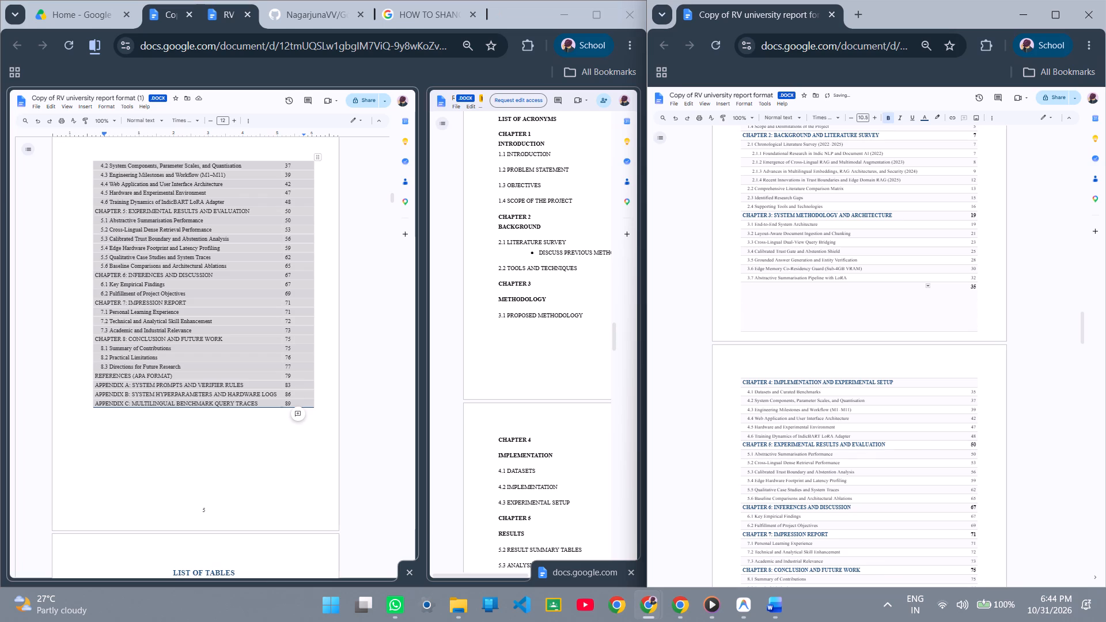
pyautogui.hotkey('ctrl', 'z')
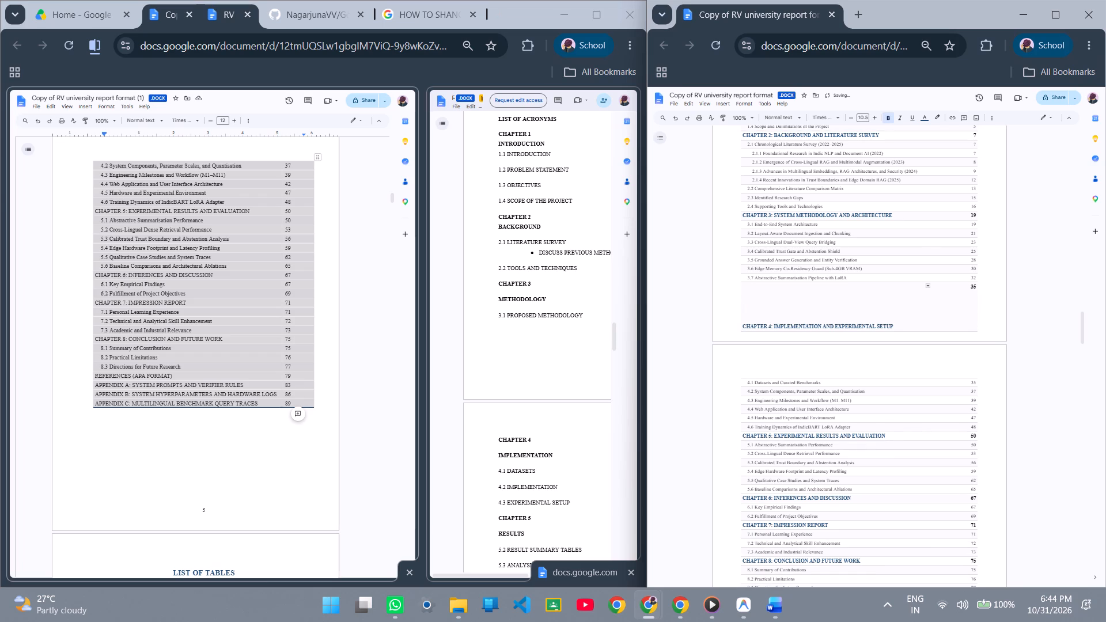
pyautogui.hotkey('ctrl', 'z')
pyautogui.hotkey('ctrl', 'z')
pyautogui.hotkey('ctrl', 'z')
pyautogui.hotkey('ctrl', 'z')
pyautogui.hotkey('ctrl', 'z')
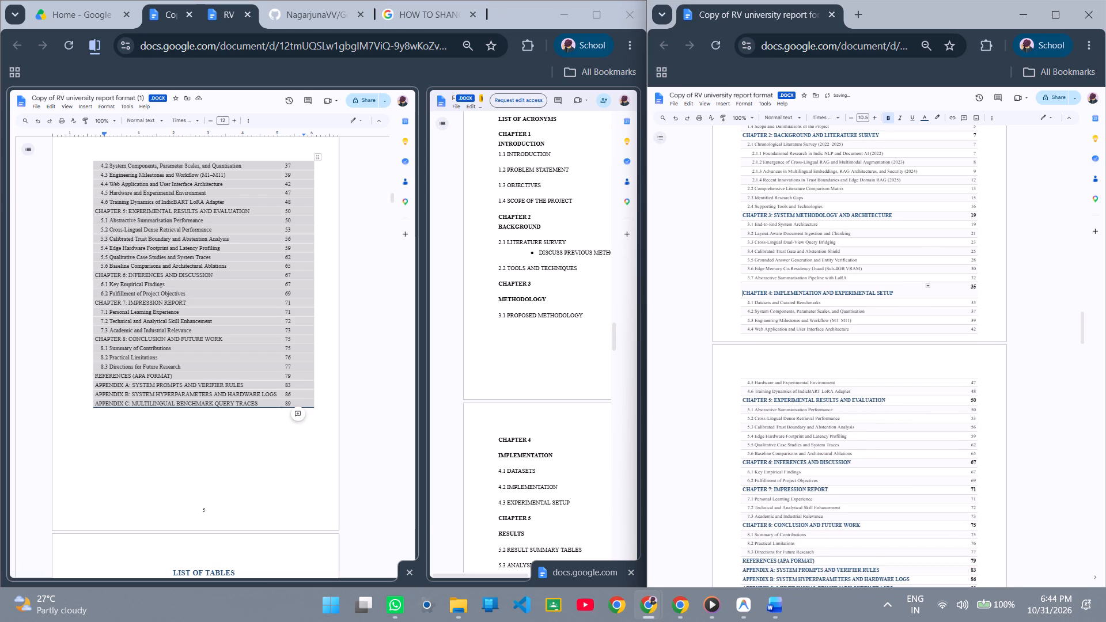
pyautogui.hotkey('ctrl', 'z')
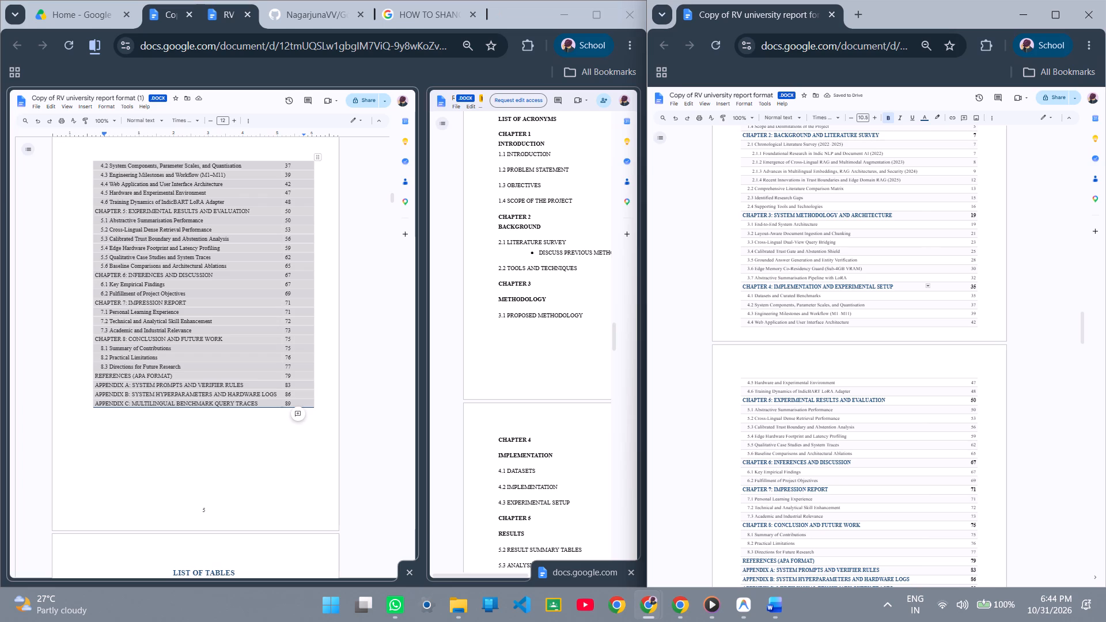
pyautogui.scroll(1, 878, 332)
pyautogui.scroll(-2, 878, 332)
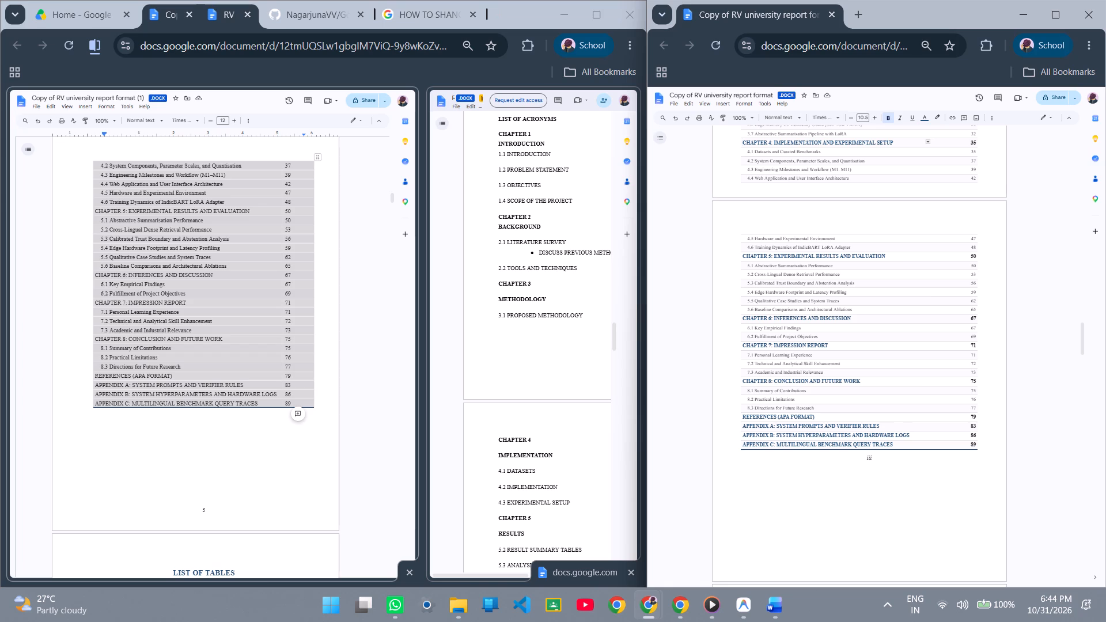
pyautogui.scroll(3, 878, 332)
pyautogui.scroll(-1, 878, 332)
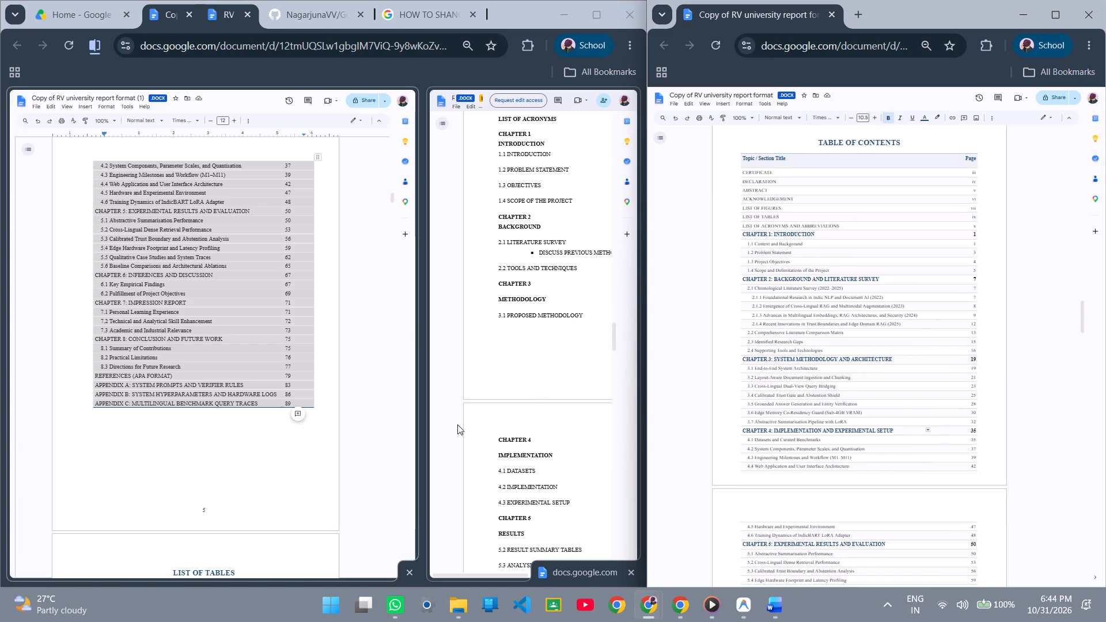
# In copy (1), clear the formatting of the TABLE OF CONTENTS heading and the whole contents table through Appendix C.
pyautogui.click(300, 446)
pyautogui.scroll(3, 282, 438)
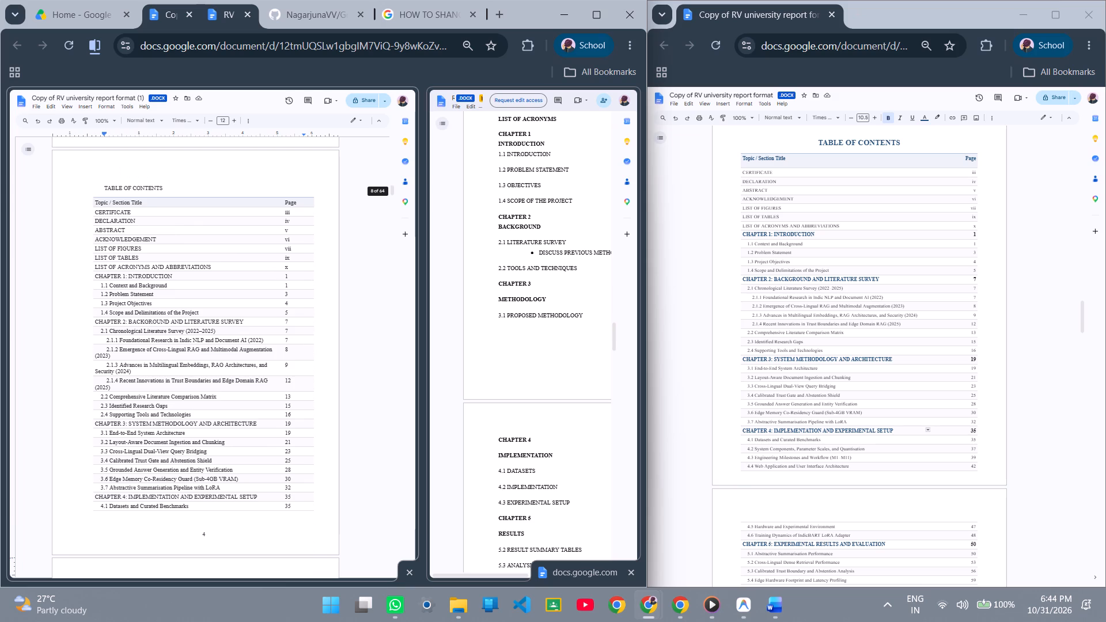
pyautogui.rightClick(184, 210)
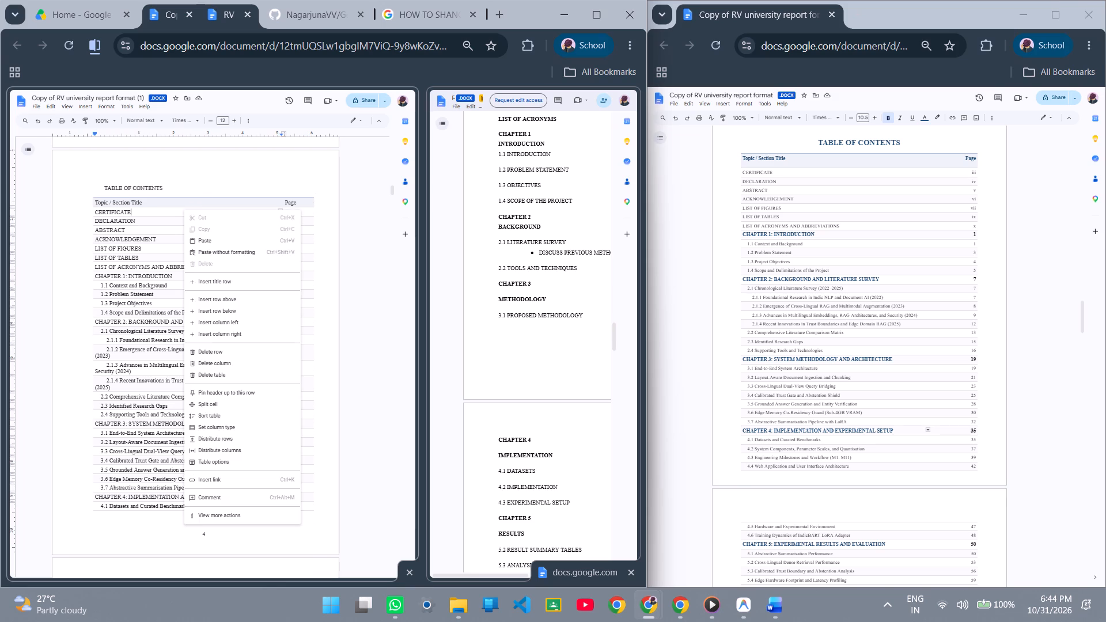
pyautogui.click(248, 173)
pyautogui.moveTo(77, 164); pyautogui.dragTo(159, 357)
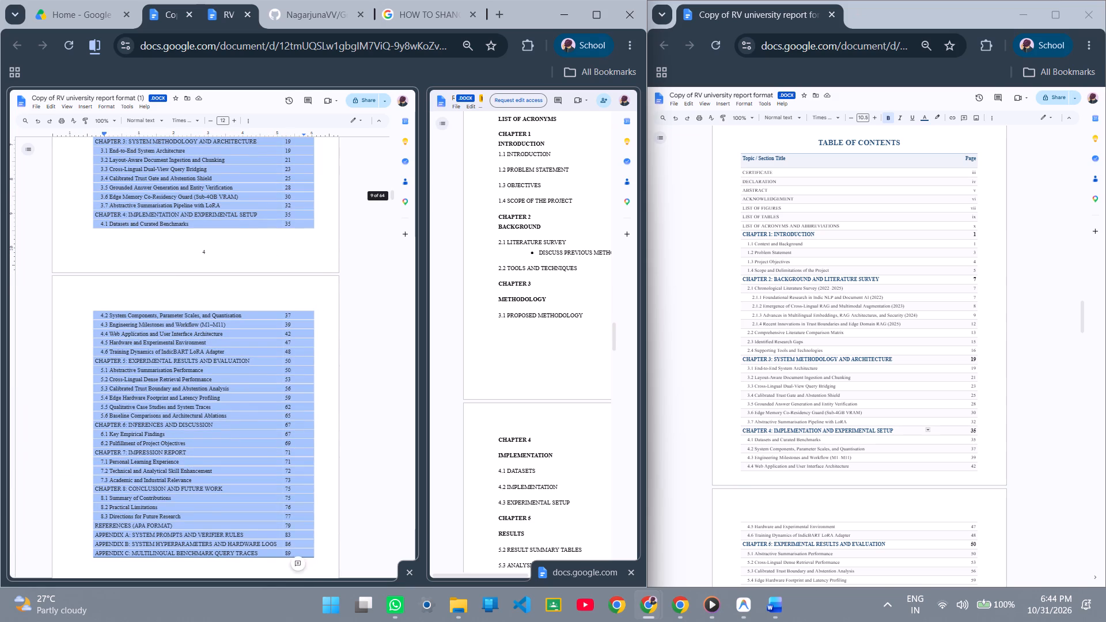
pyautogui.rightClick(242, 221)
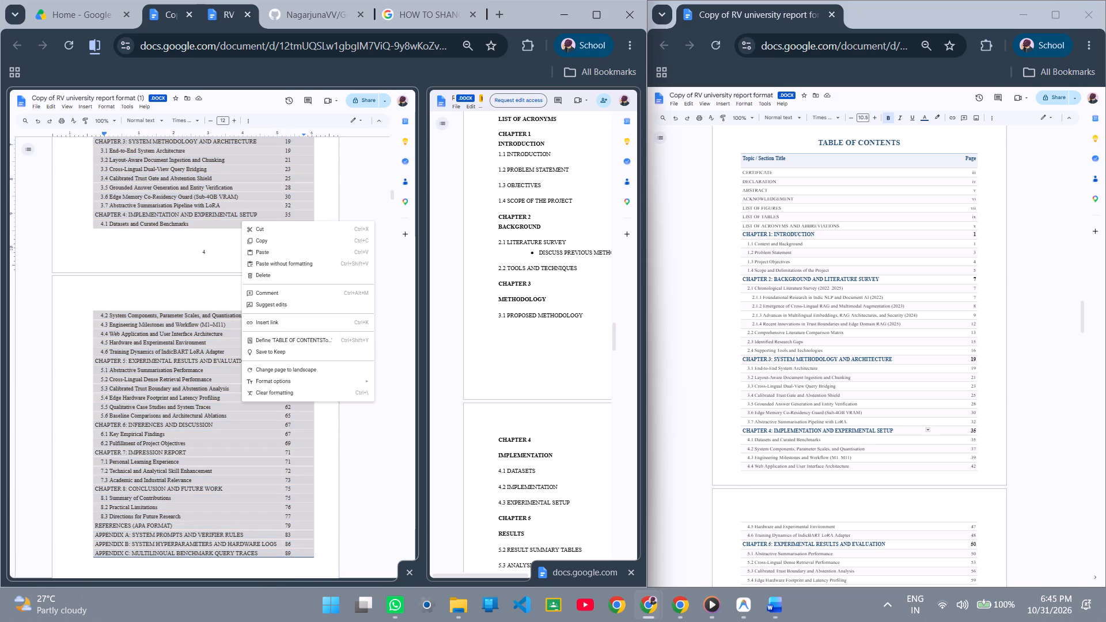
pyautogui.click(275, 392)
pyautogui.click(252, 299)
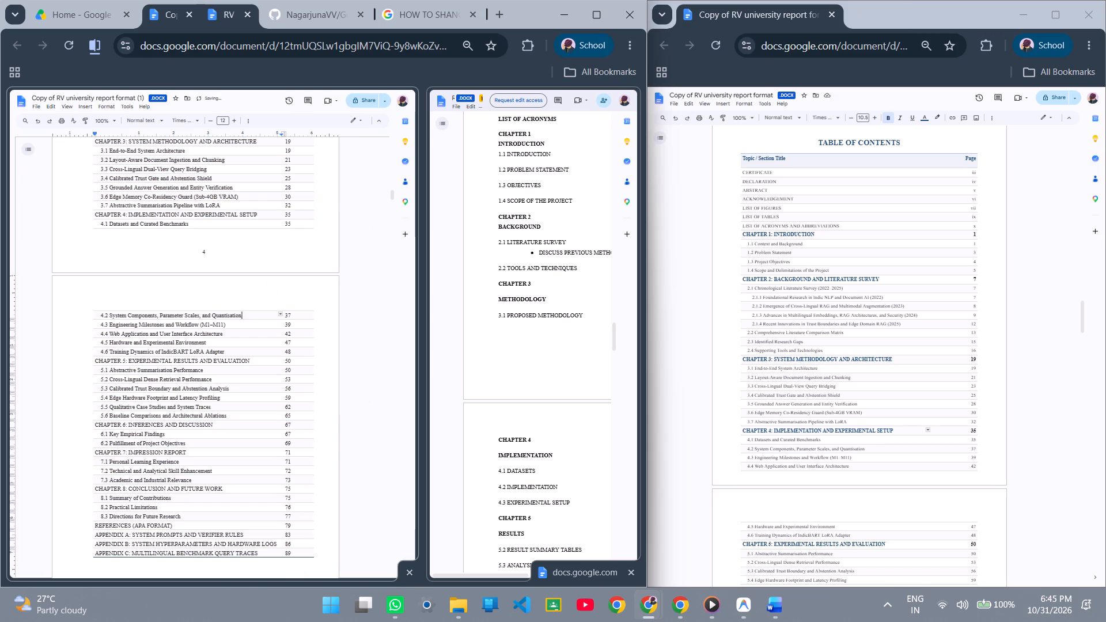
# Reselect the heading and entire contents table in copy (1) and clear their formatting once more.
pyautogui.click(313, 223)
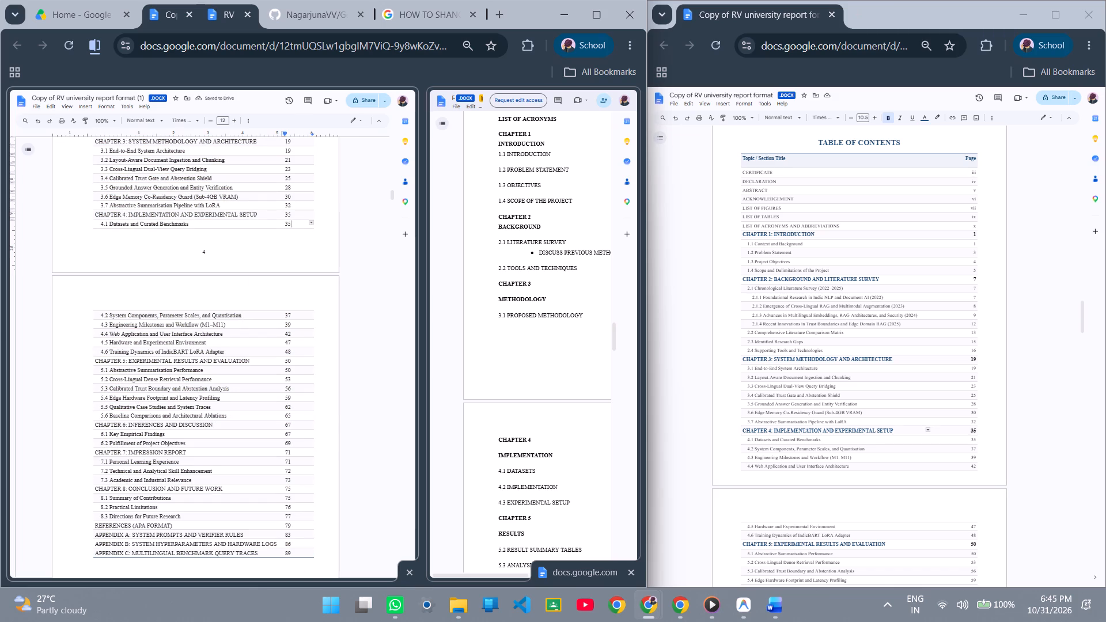
pyautogui.click(329, 218)
pyautogui.scroll(-1, 148, 257)
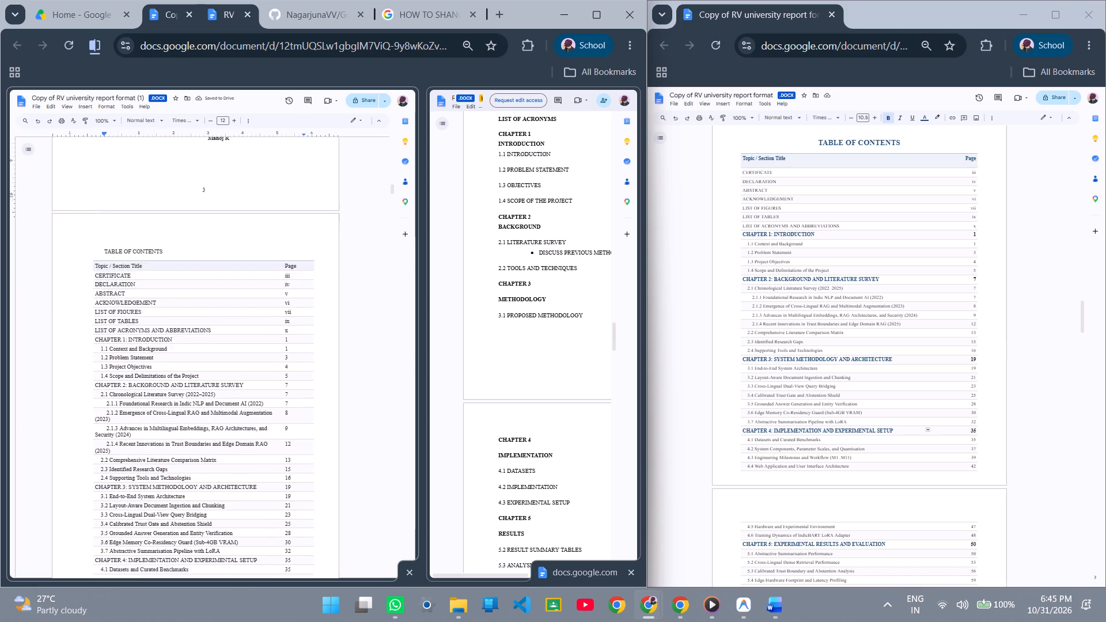
pyautogui.scroll(1, 122, 210)
pyautogui.moveTo(77, 251); pyautogui.dragTo(157, 389)
pyautogui.rightClick(174, 169)
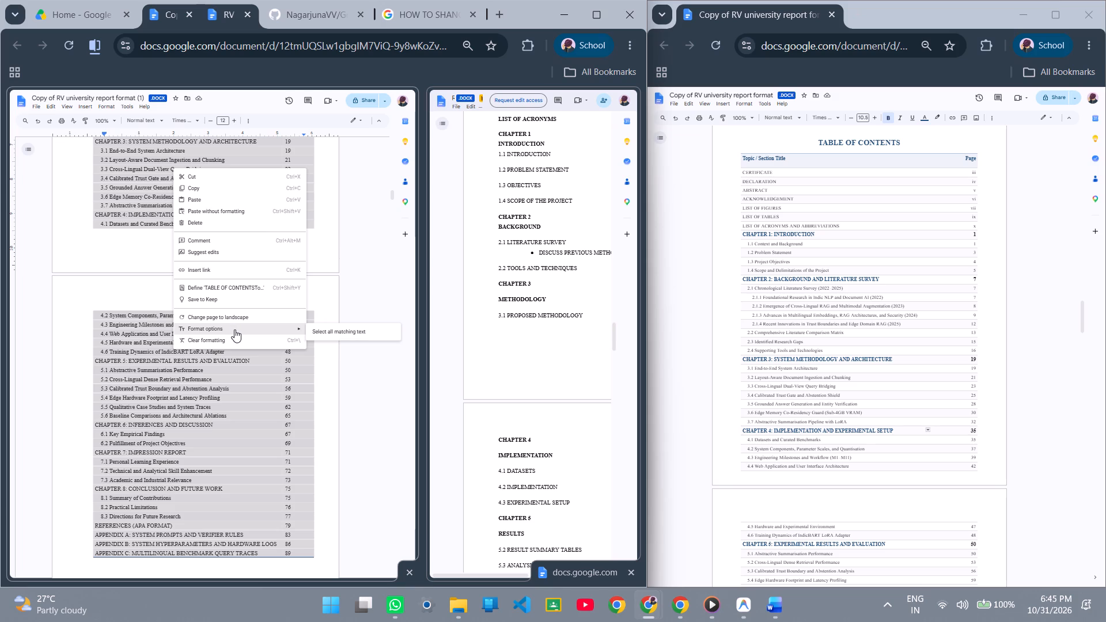
pyautogui.click(281, 339)
pyautogui.click(283, 288)
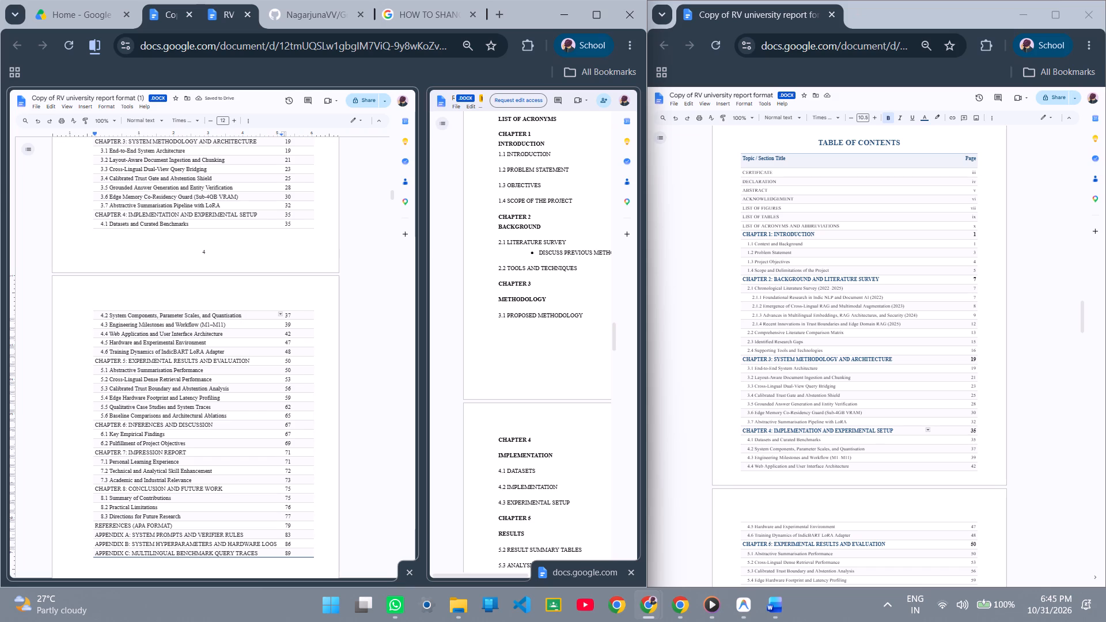
# Maximize the window holding the Copy of RV university report format document.
pyautogui.click(1063, 27)
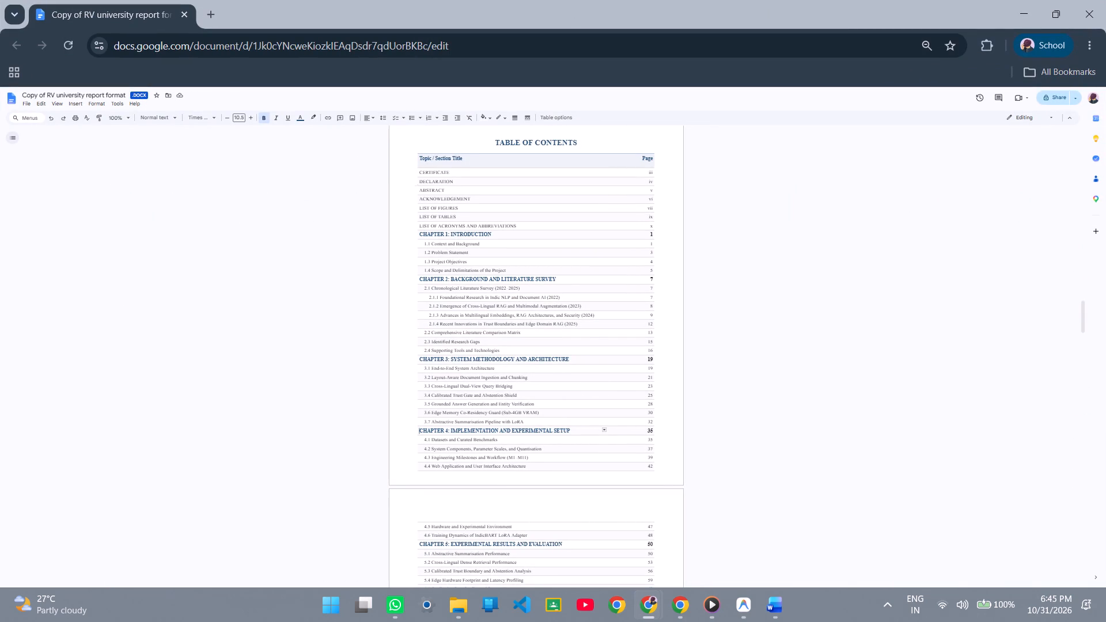
# Check the table options available for the contents table, leaving the settings as they are.
pyautogui.click(563, 116)
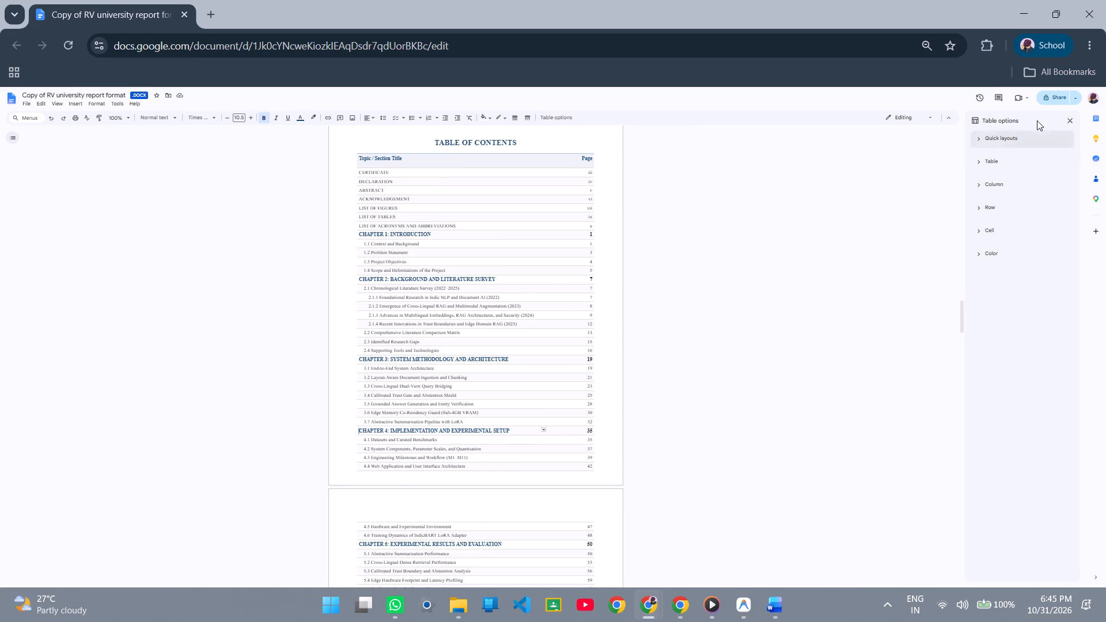
pyautogui.click(1077, 117)
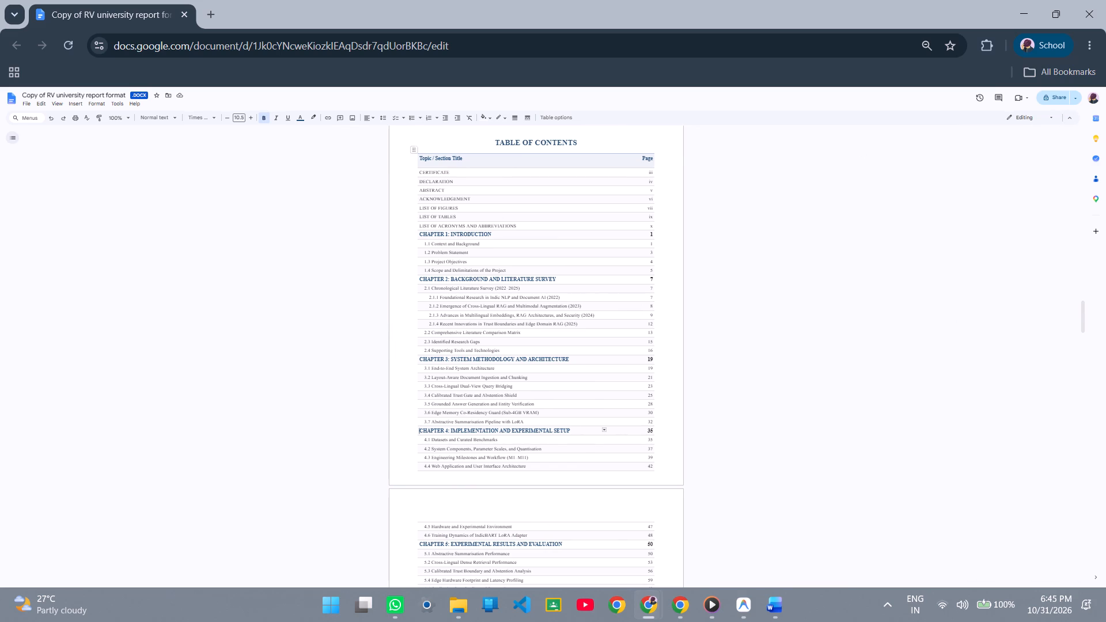
# Shift the whole contents table slightly toward the page's left margin by its move handle.
pyautogui.click(416, 152)
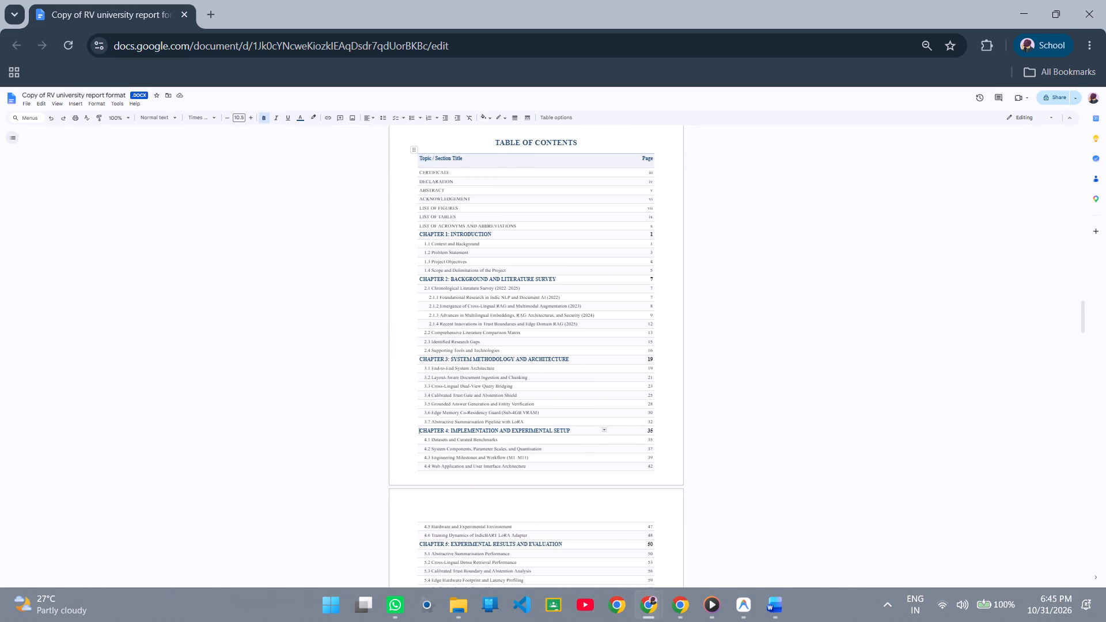
pyautogui.tripleClick(413, 149)
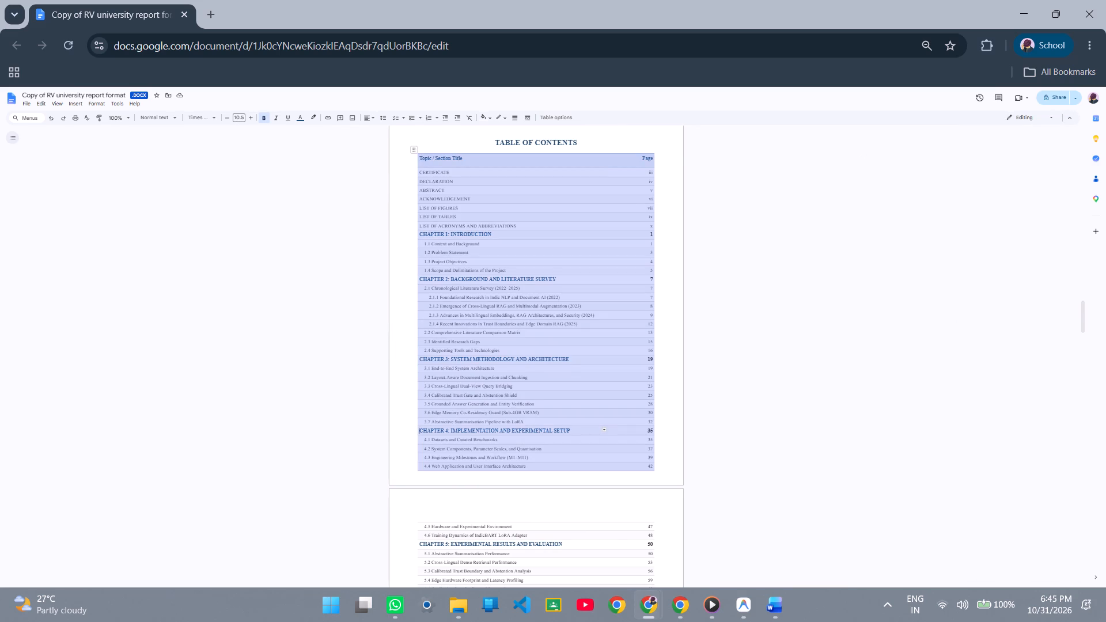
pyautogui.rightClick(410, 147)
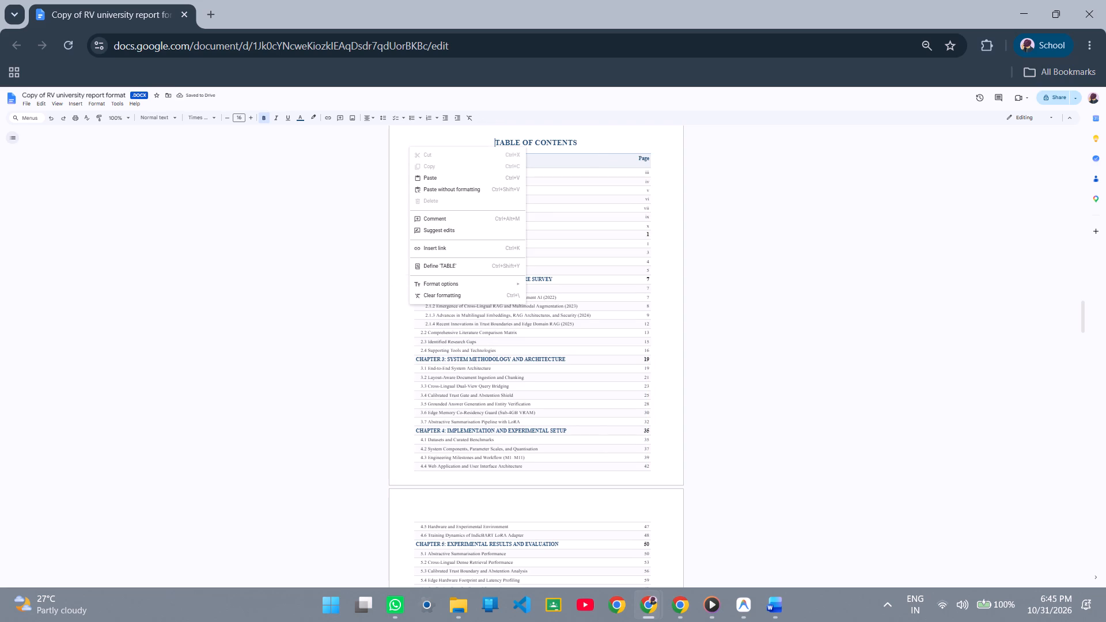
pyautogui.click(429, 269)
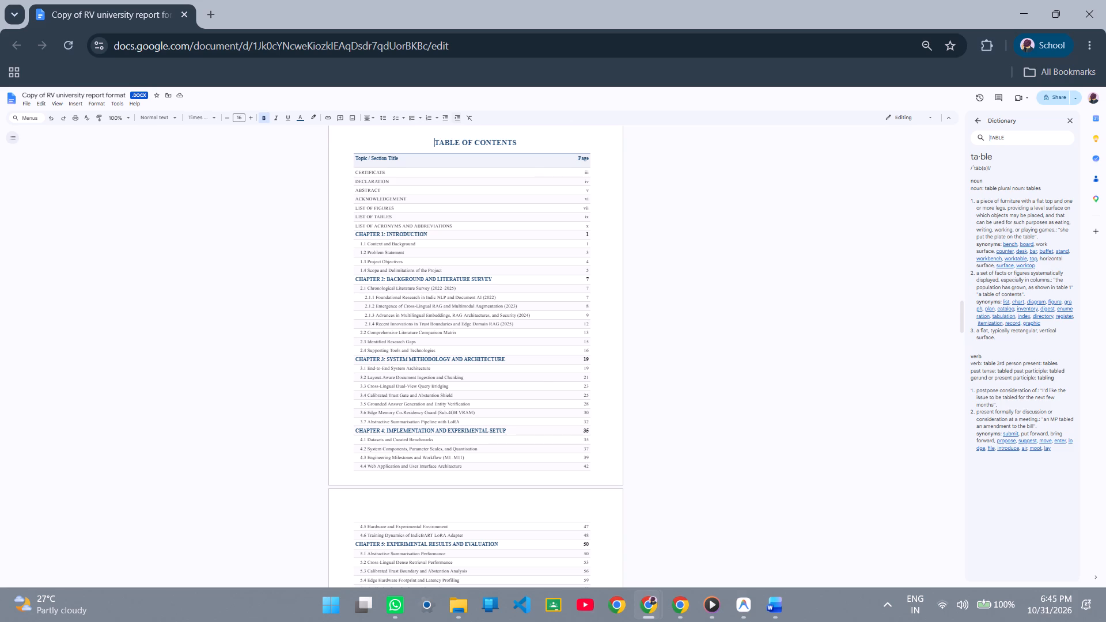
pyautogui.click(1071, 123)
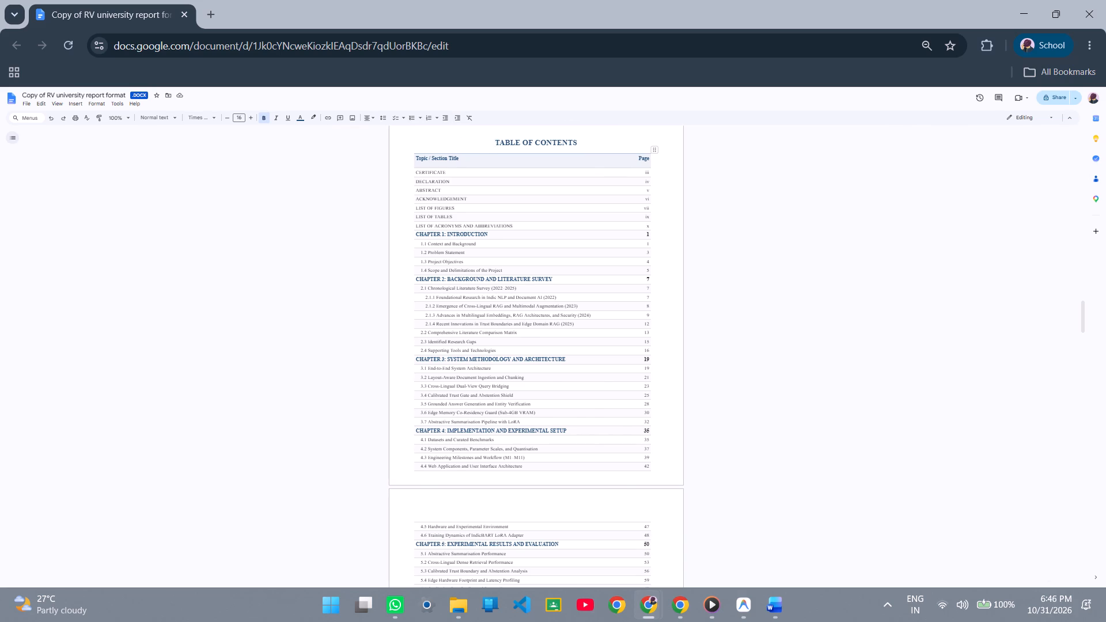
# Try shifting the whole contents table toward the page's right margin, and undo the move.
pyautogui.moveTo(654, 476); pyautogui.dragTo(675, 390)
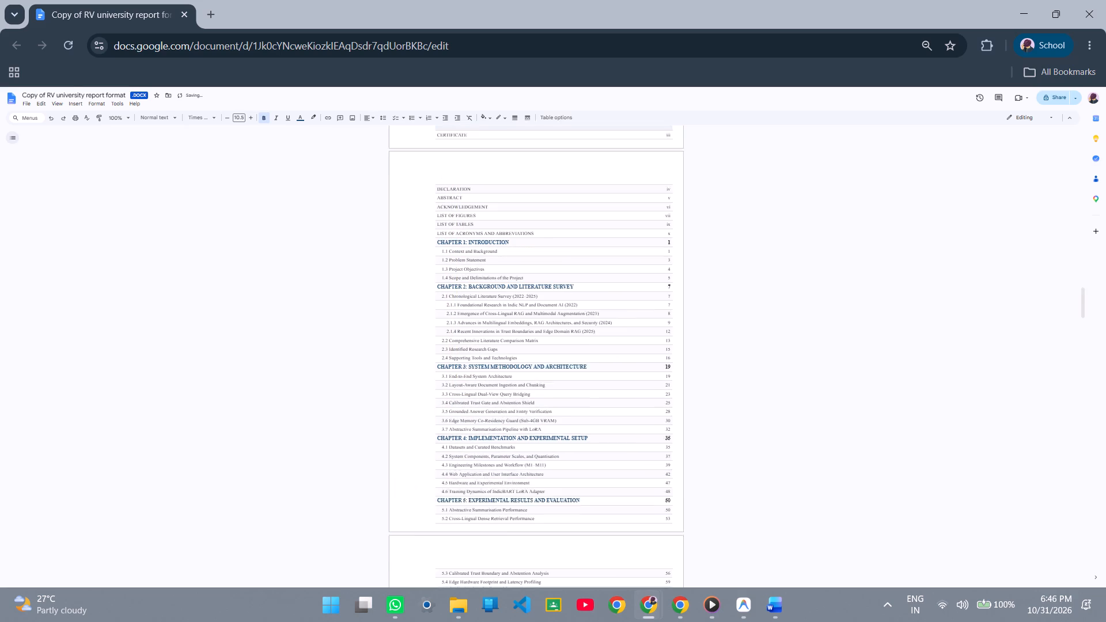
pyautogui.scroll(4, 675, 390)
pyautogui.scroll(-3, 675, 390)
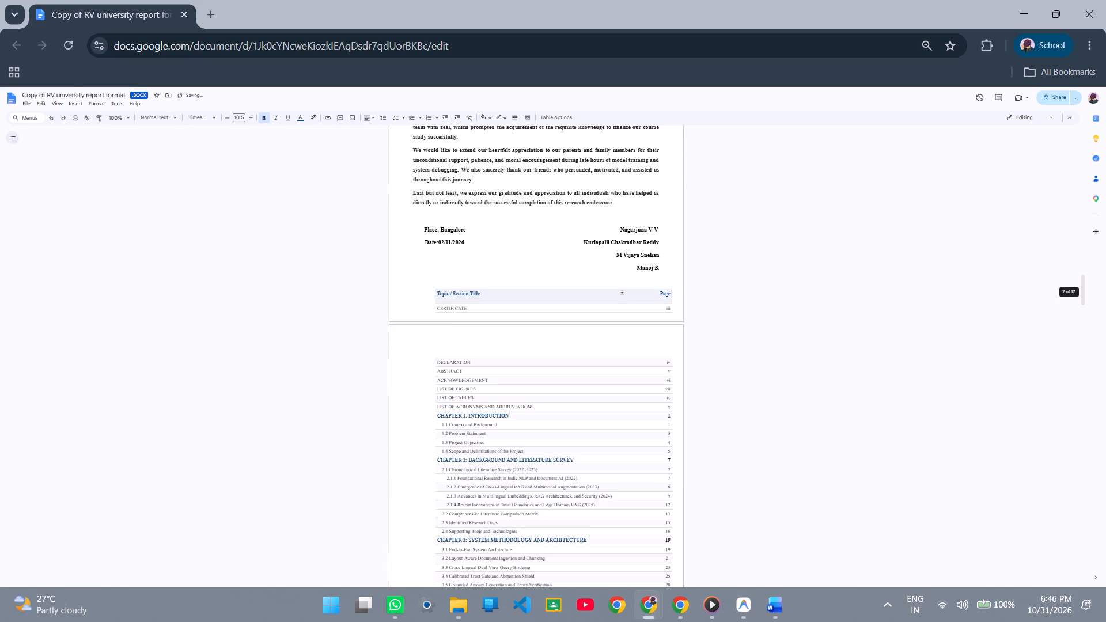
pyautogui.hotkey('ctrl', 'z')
# Select the entire document and set its text color to black, and clear the selection.
pyautogui.scroll(-6, 603, 368)
pyautogui.scroll(3, 603, 368)
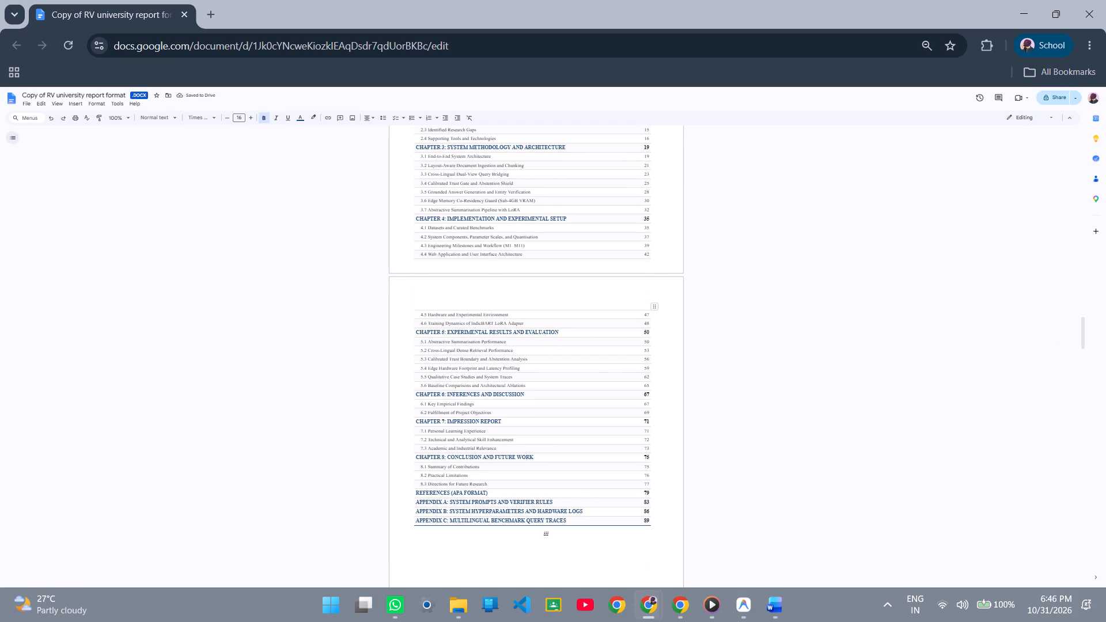
pyautogui.scroll(2, 559, 434)
pyautogui.hotkey('ctrl', 'a')
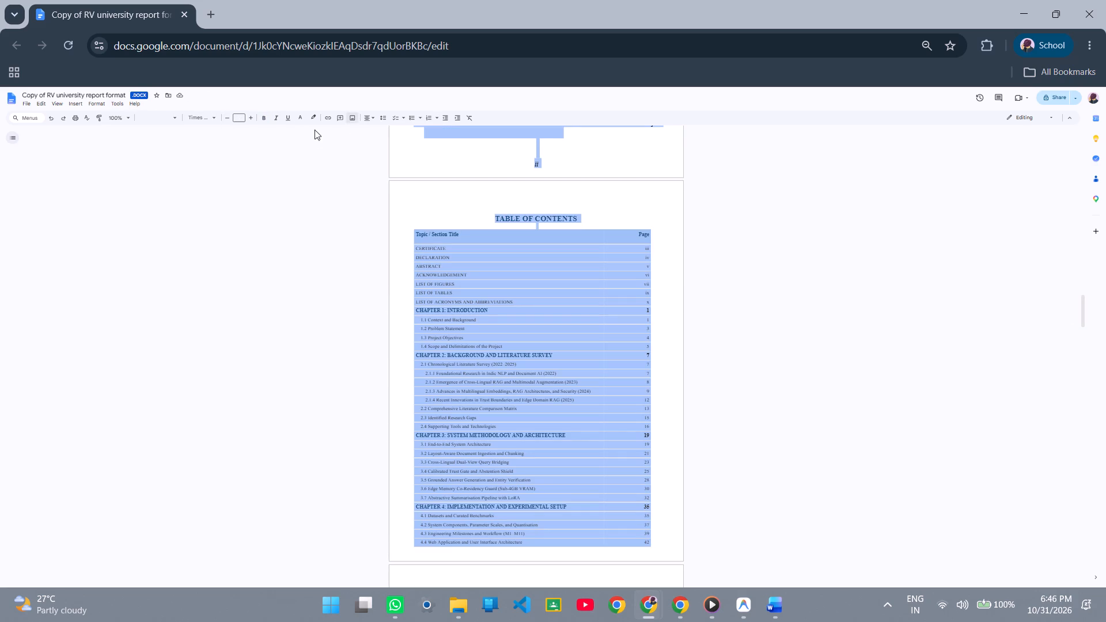
pyautogui.click(302, 116)
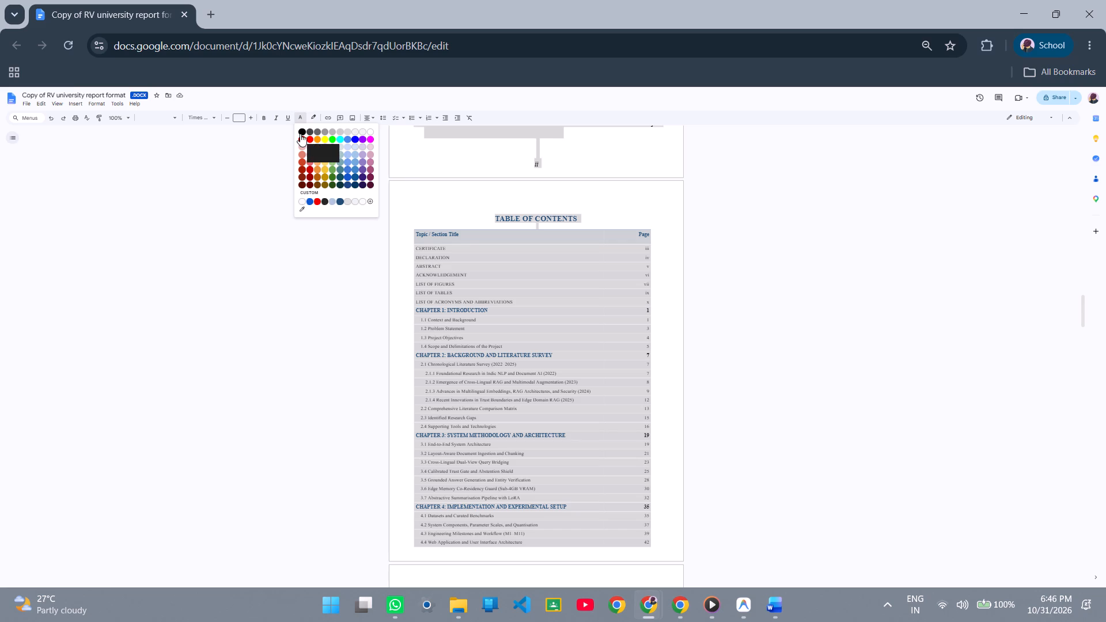
pyautogui.click(300, 134)
pyautogui.click(637, 177)
# Check the text color and layout across the Acknowledgement and Table of Contents pages.
pyautogui.scroll(2, 622, 213)
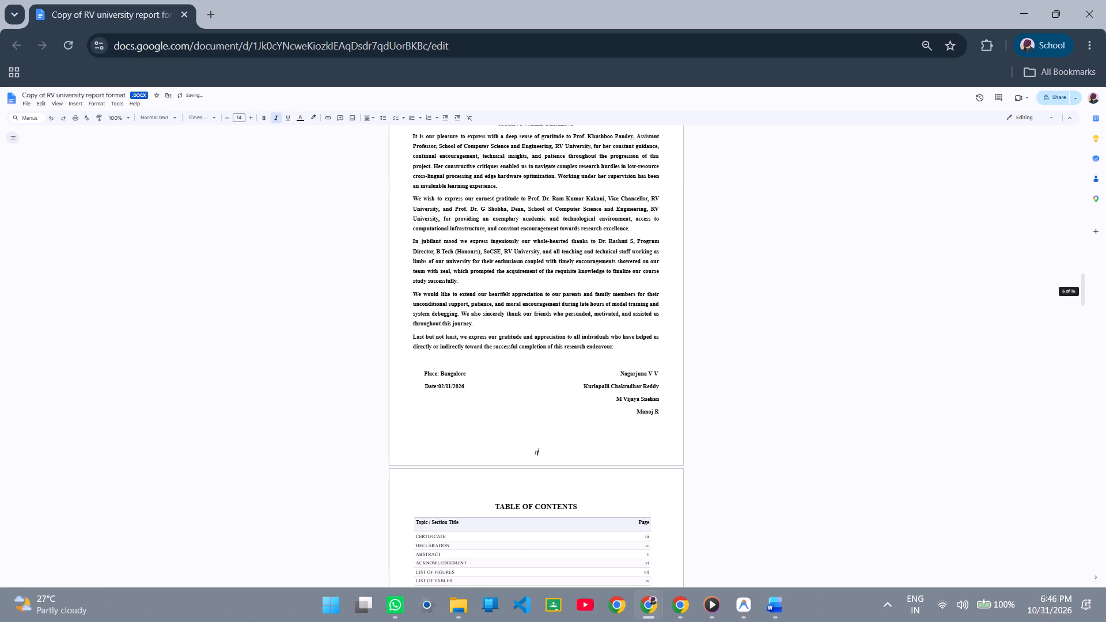
pyautogui.scroll(-1, 623, 219)
pyautogui.scroll(2, 623, 219)
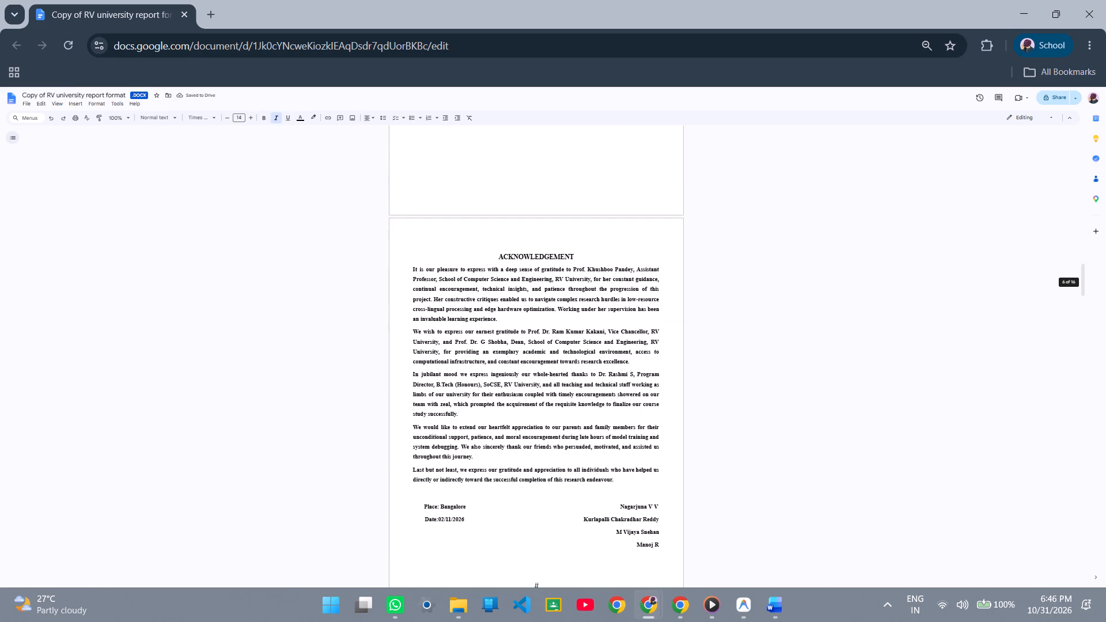
pyautogui.scroll(4, 623, 219)
pyautogui.scroll(-6, 623, 219)
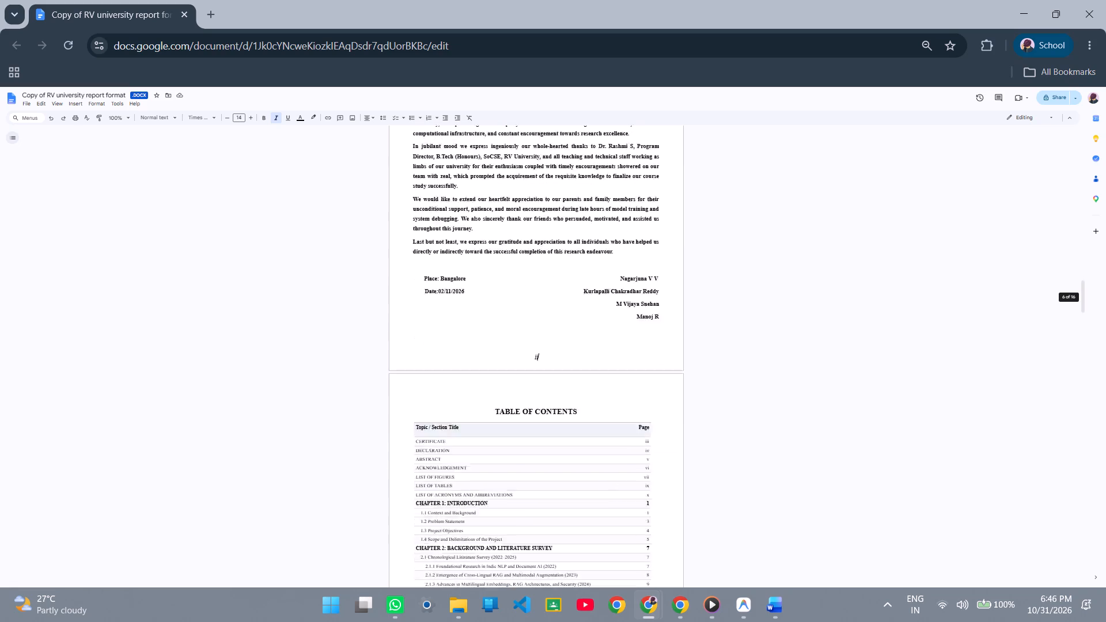
pyautogui.scroll(-4, 623, 219)
pyautogui.scroll(1, 623, 219)
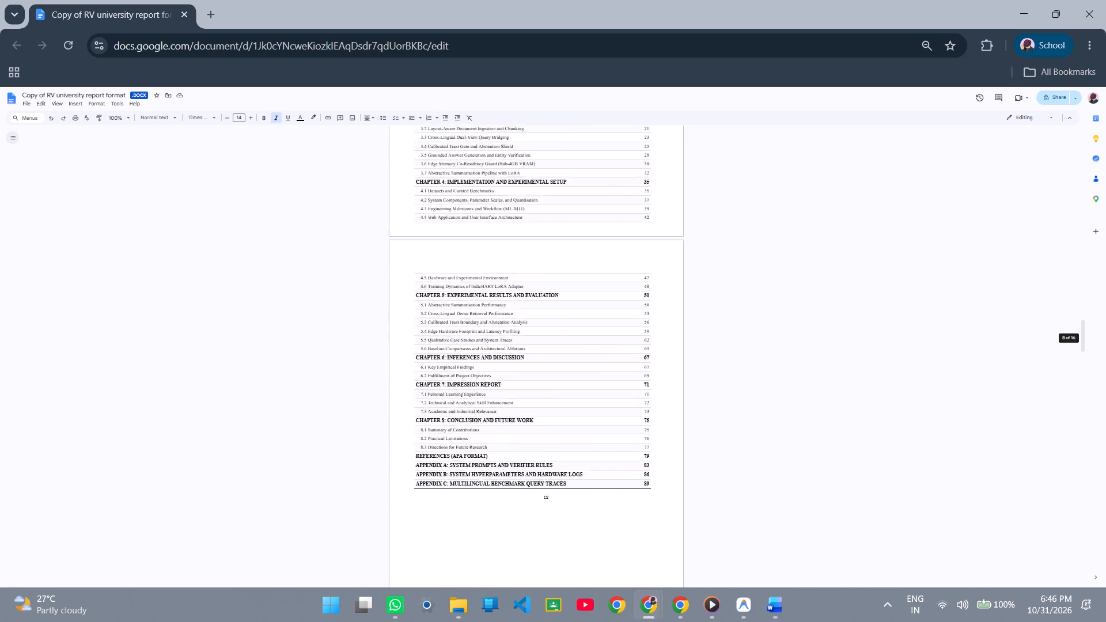
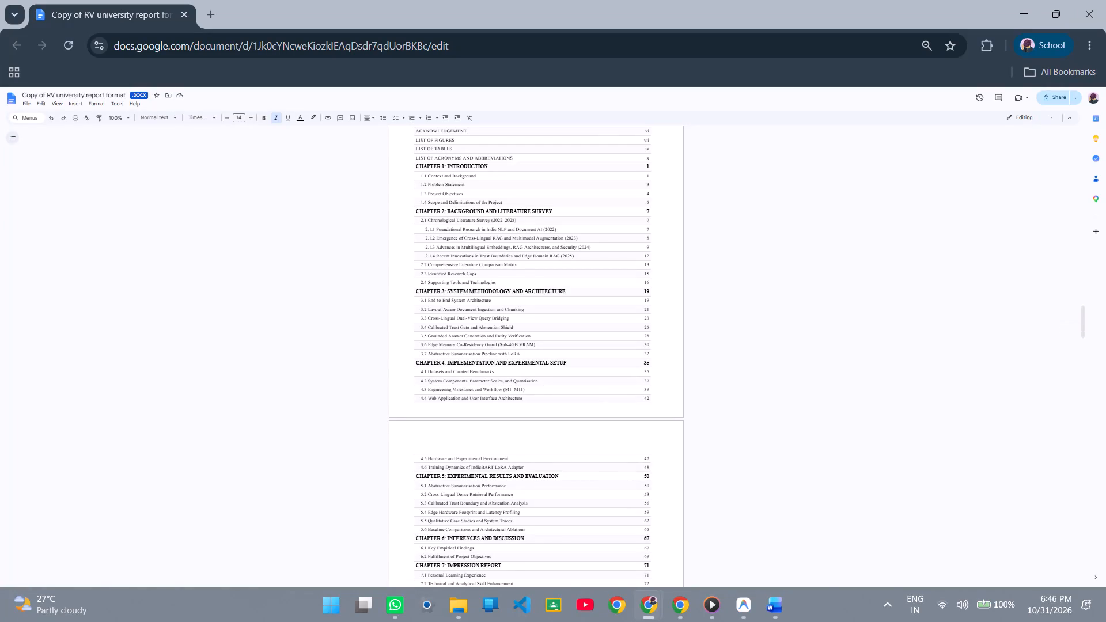
# Check how the contents table splits across its two pages.
pyautogui.click(531, 407)
pyautogui.scroll(1, 516, 350)
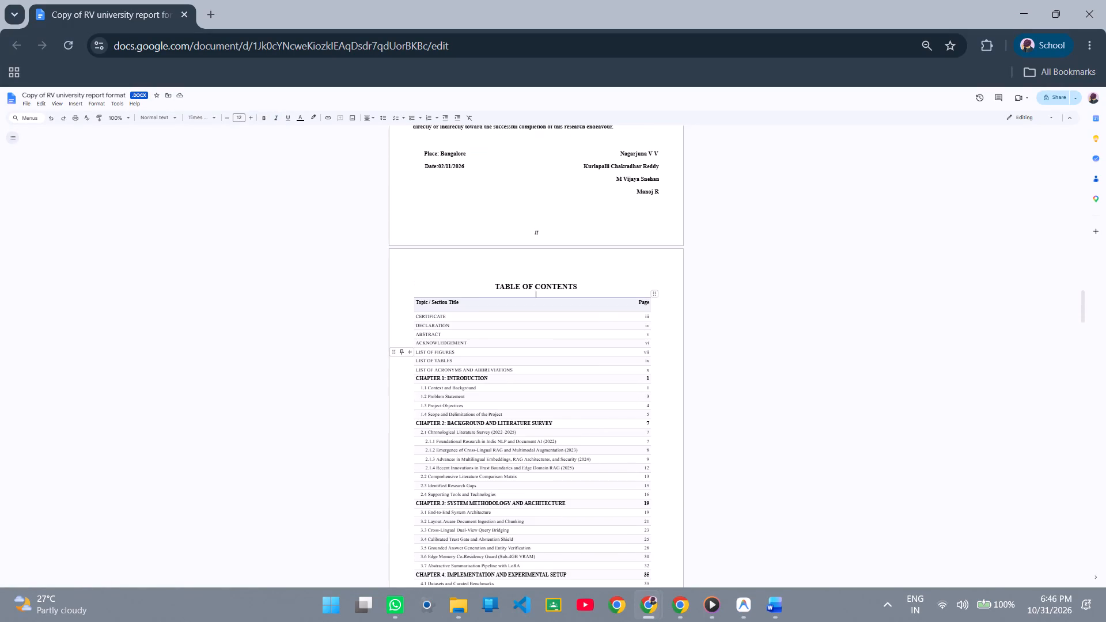
pyautogui.click(605, 266)
pyautogui.scroll(-3, 609, 260)
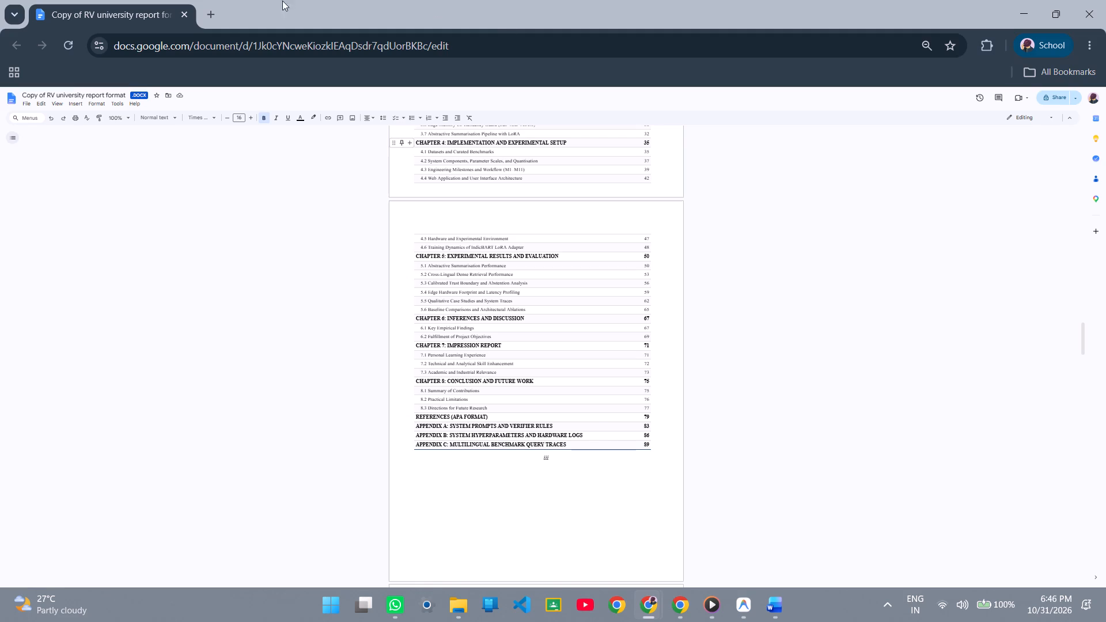
# Switch to the browser window holding the Google Docs margins search and read through its AI answer.
pyautogui.click(675, 615)
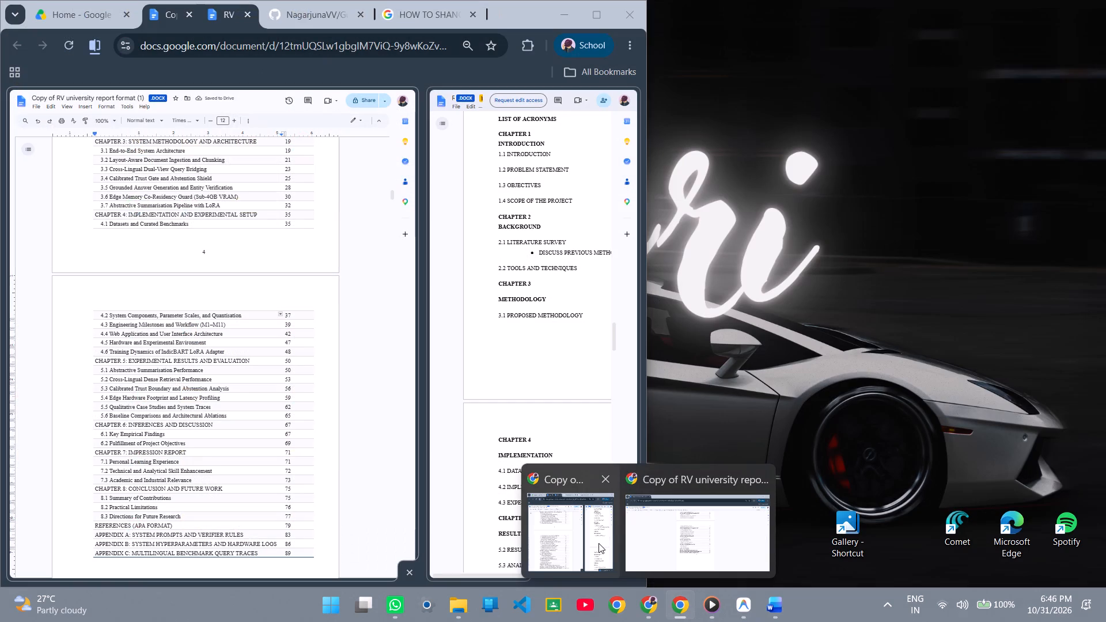
pyautogui.click(599, 543)
pyautogui.click(425, 11)
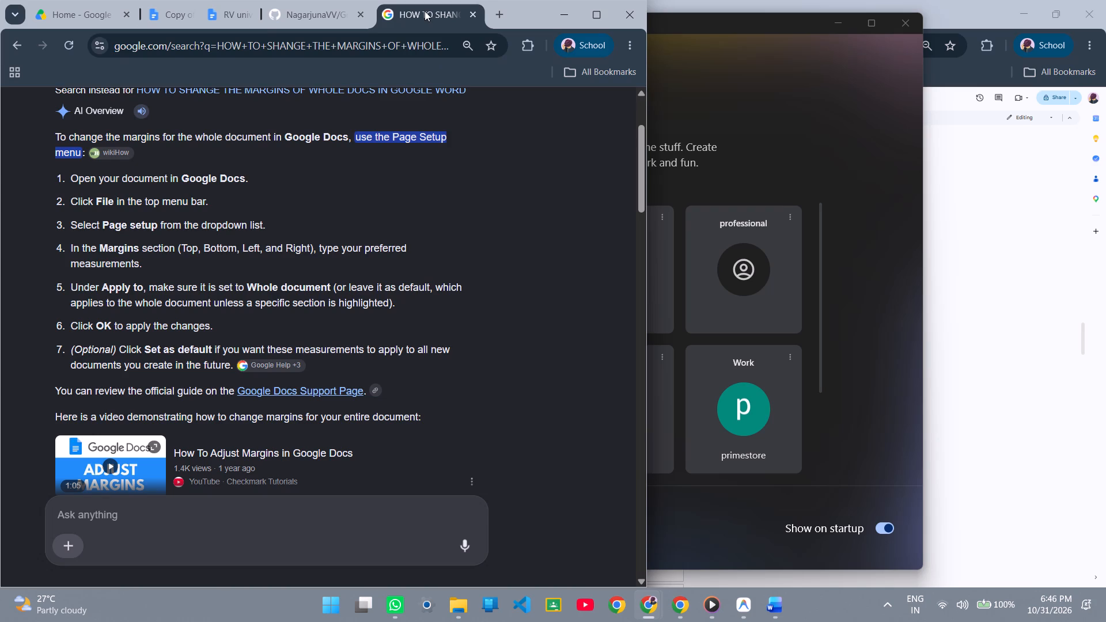
pyautogui.scroll(-4, 321, 291)
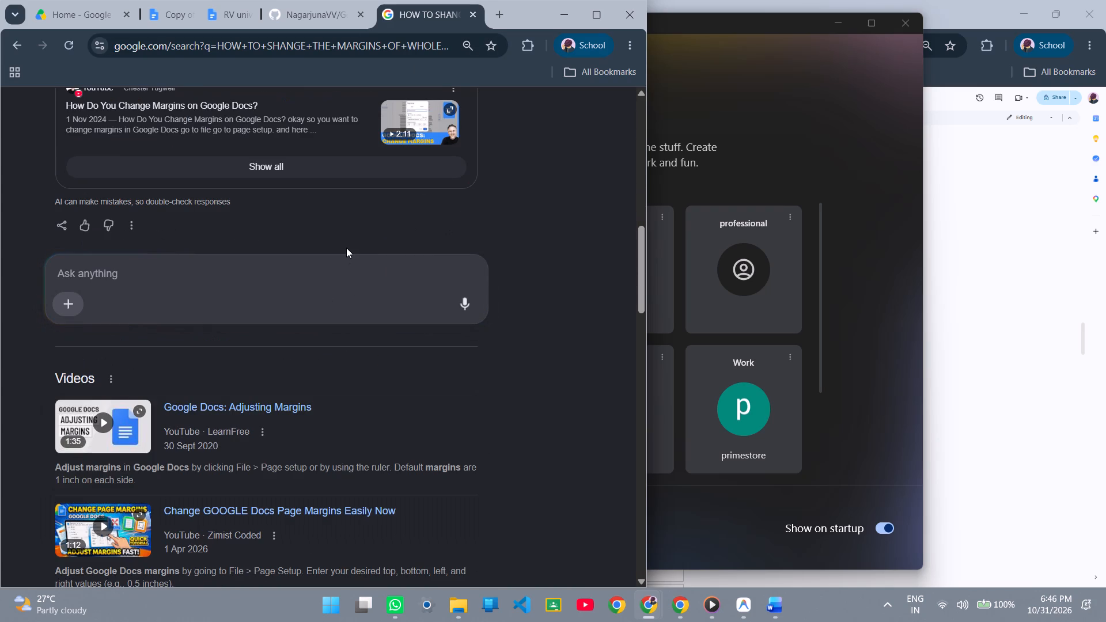
pyautogui.scroll(3, 346, 248)
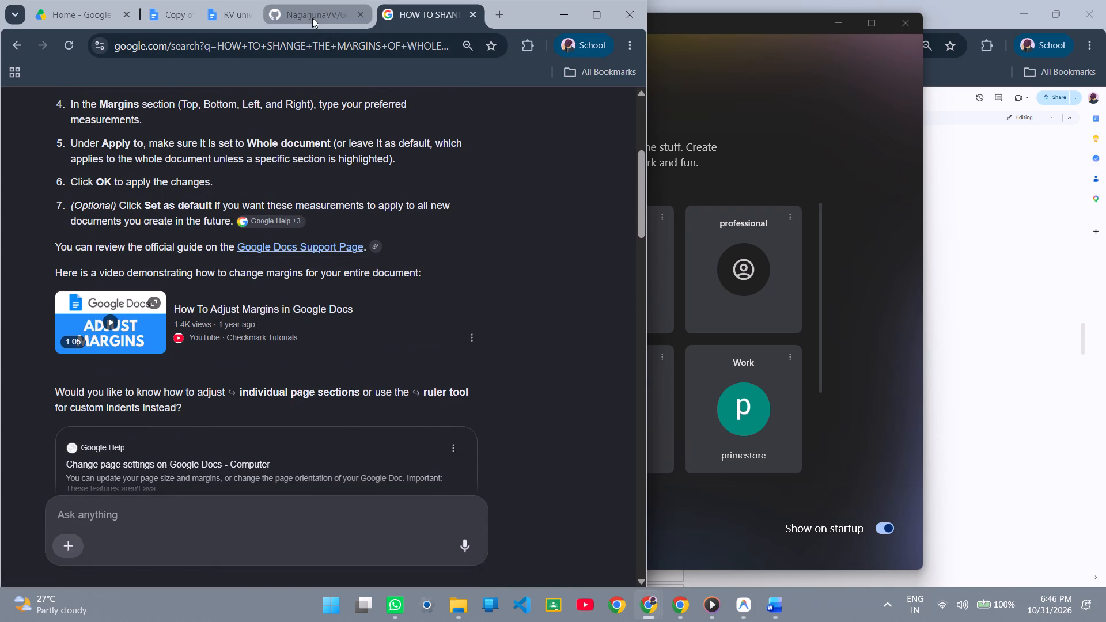
pyautogui.scroll(-2, 305, 285)
# Ask the AI "I HAVE NOW AN TABLE THAT IS DIVIDING 2 PAGES I WANT REMOVE ONLY TABLE NOT THE CONTENT IN IT".
pyautogui.click(199, 437)
pyautogui.write('I HAVE')
pyautogui.press('space')
pyautogui.write('NOW AN TAB;E')
pyautogui.press('space')
pyautogui.press('BackSpace')
pyautogui.press('BackSpace')
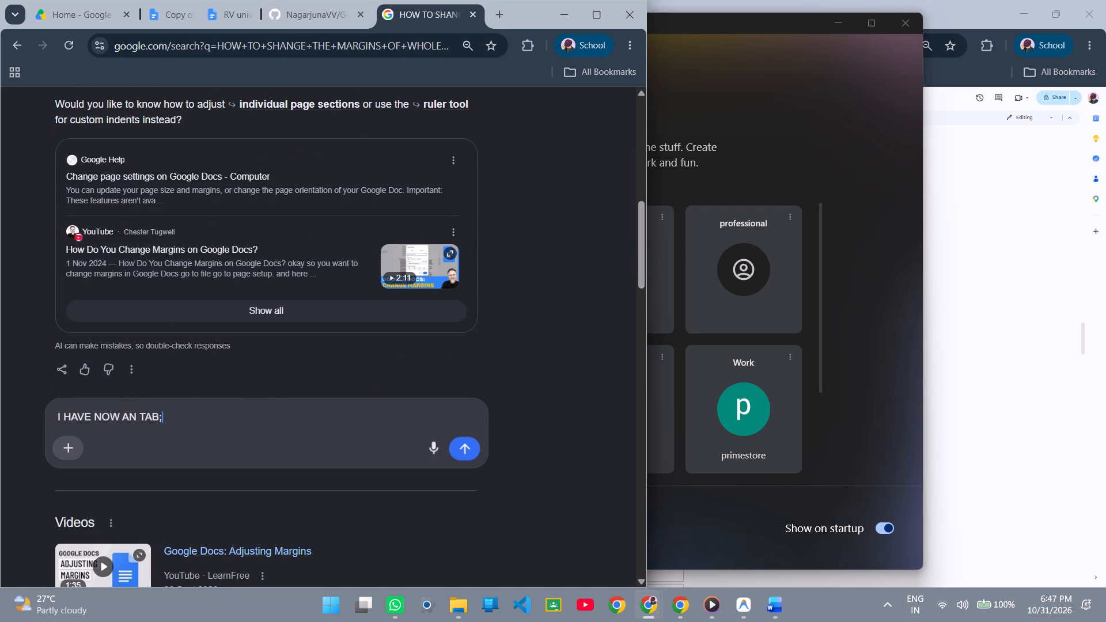
pyautogui.press('BackSpace')
pyautogui.write(';E')
pyautogui.press('space')
pyautogui.press('BackSpace')
pyautogui.press('BackSpace')
pyautogui.press('BackSpace')
pyautogui.write('LE THAT IS DIVIDING')
pyautogui.press('space')
pyautogui.write('2 PGES')
pyautogui.press('space')
pyautogui.press('BackSpace')
pyautogui.press('BackSpace')
pyautogui.press('BackSpace')
pyautogui.press('BackSpace')
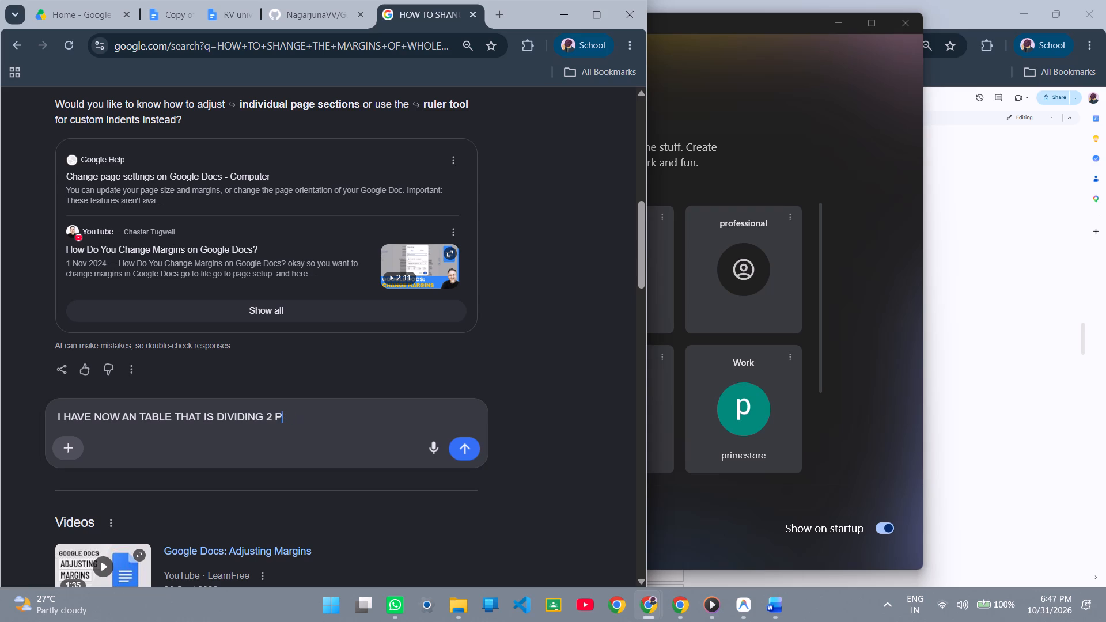
pyautogui.press('a')
pyautogui.write('GES')
pyautogui.press('space')
pyautogui.write('I WANT')
pyautogui.press('space')
pyautogui.write('REMOVE')
pyautogui.press('space')
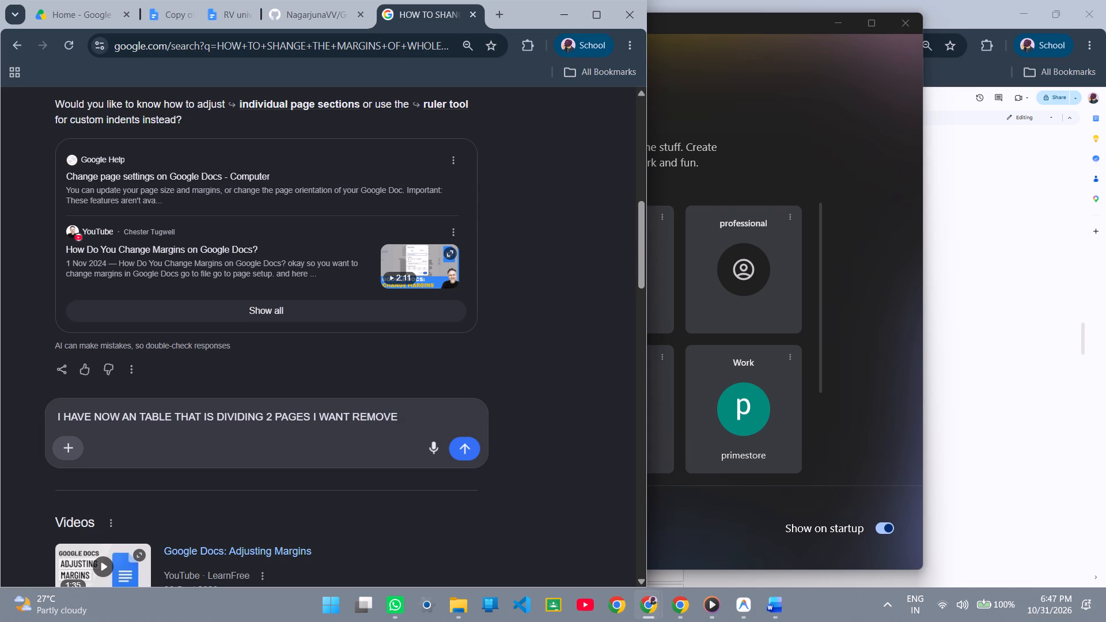
pyautogui.write('ONLY TABLW')
pyautogui.press('space')
pyautogui.press('BackSpace')
pyautogui.press('BackSpace')
pyautogui.press('BackSpace')
pyautogui.write('E')
pyautogui.press('space')
pyautogui.press('BackSpace')
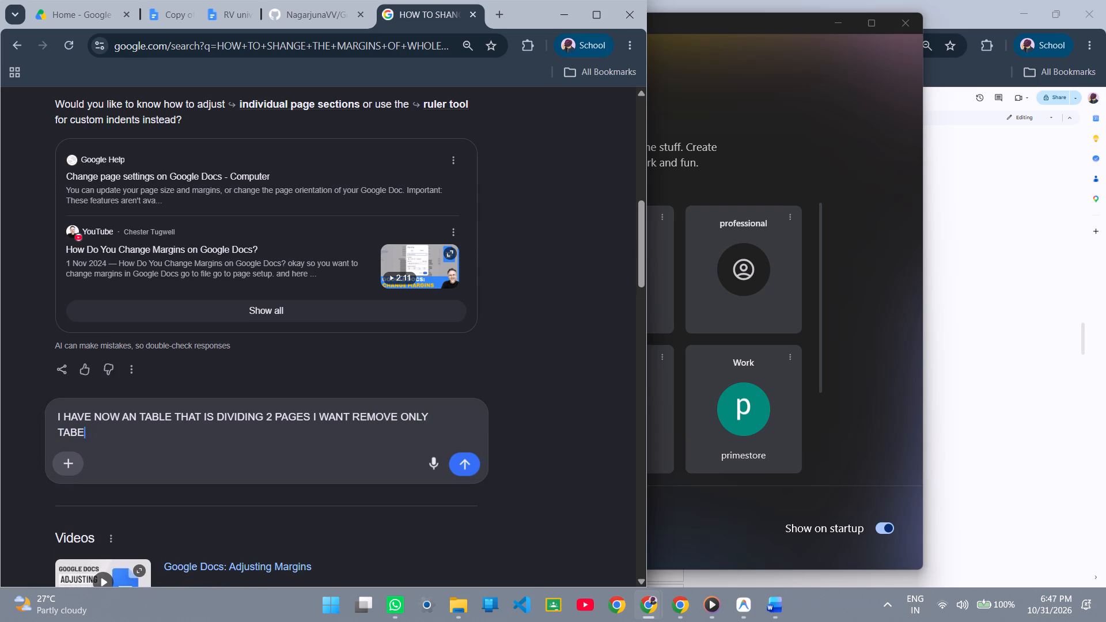
pyautogui.press('BackSpace')
pyautogui.write('LE NOT THE CONTENT IN IT')
pyautogui.press('space')
pyautogui.press('Delete')
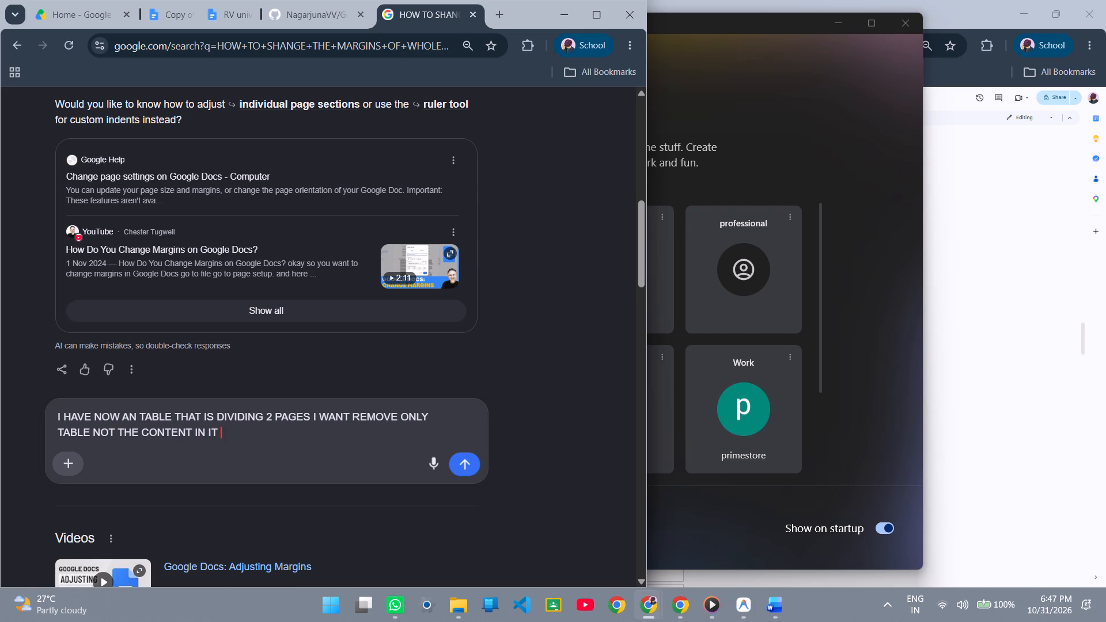
pyautogui.press('Return')
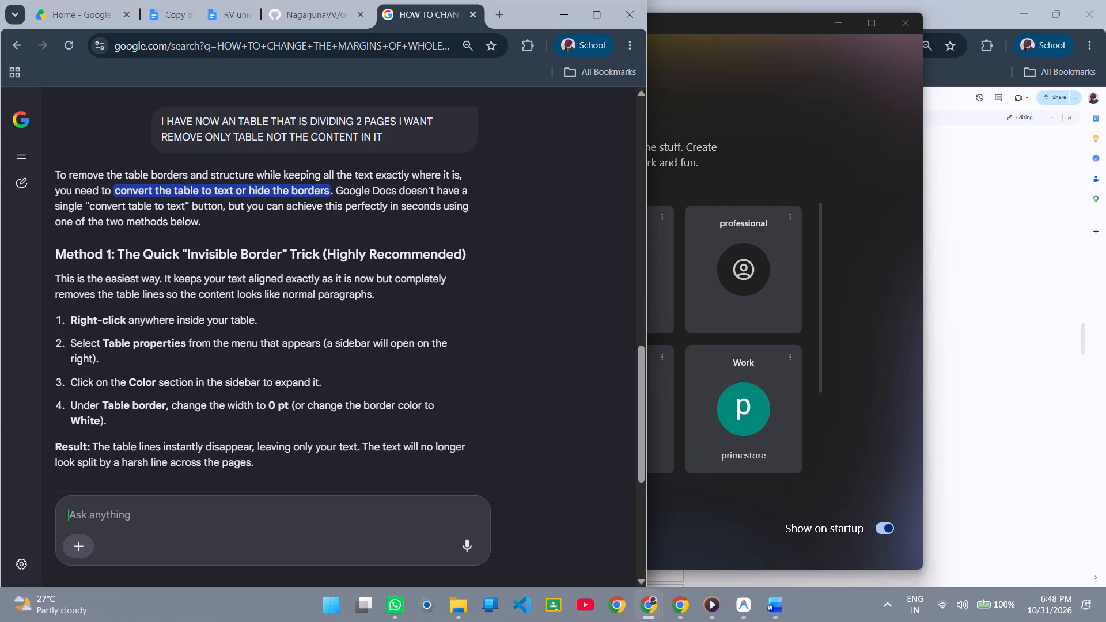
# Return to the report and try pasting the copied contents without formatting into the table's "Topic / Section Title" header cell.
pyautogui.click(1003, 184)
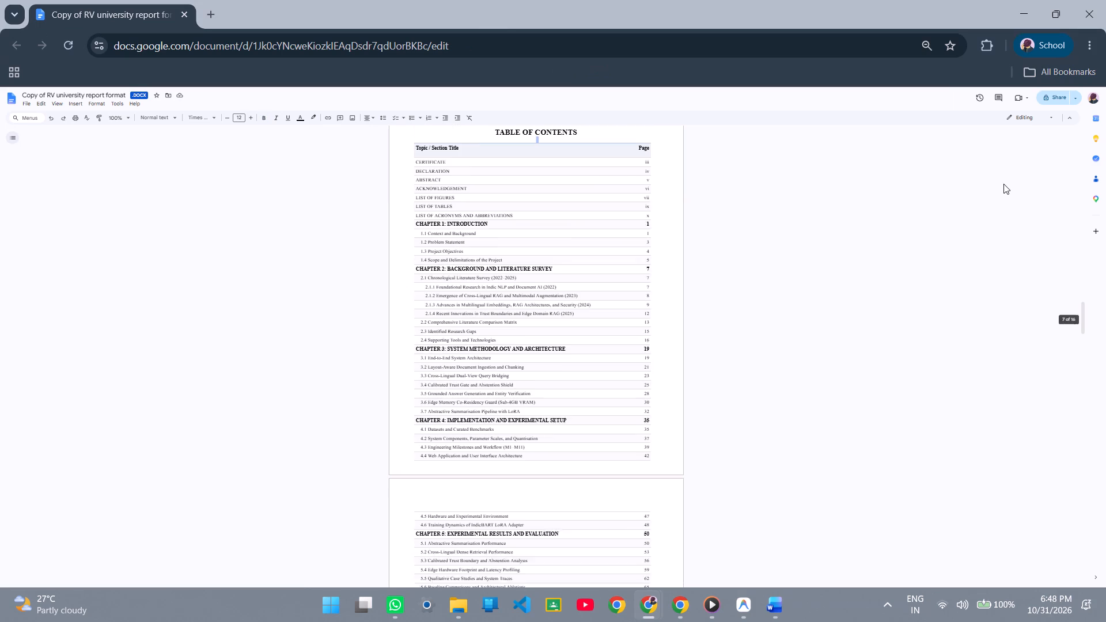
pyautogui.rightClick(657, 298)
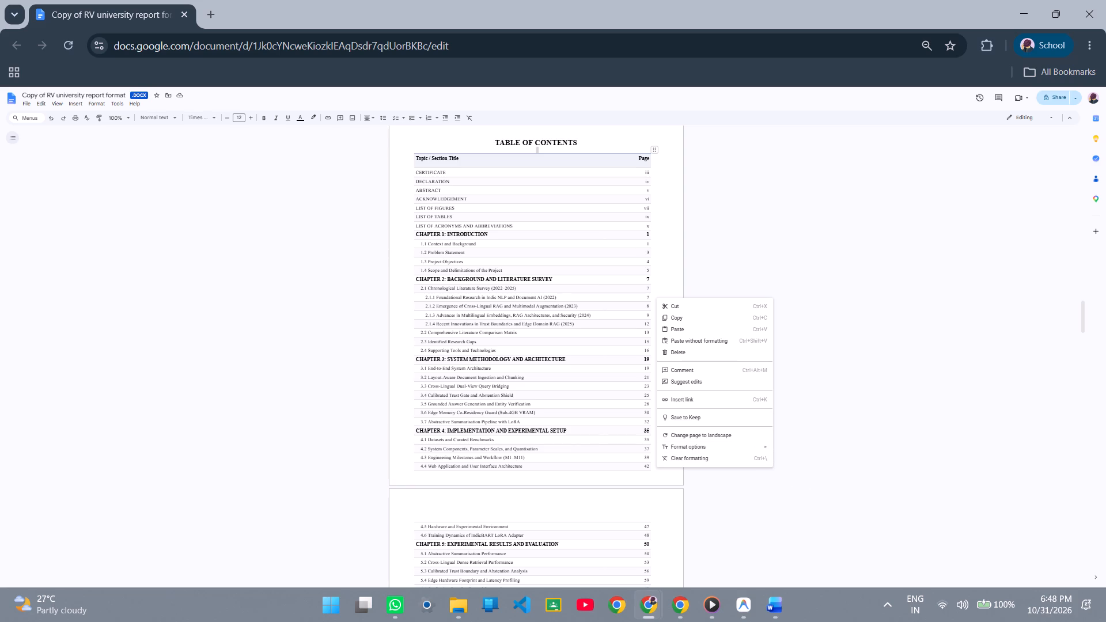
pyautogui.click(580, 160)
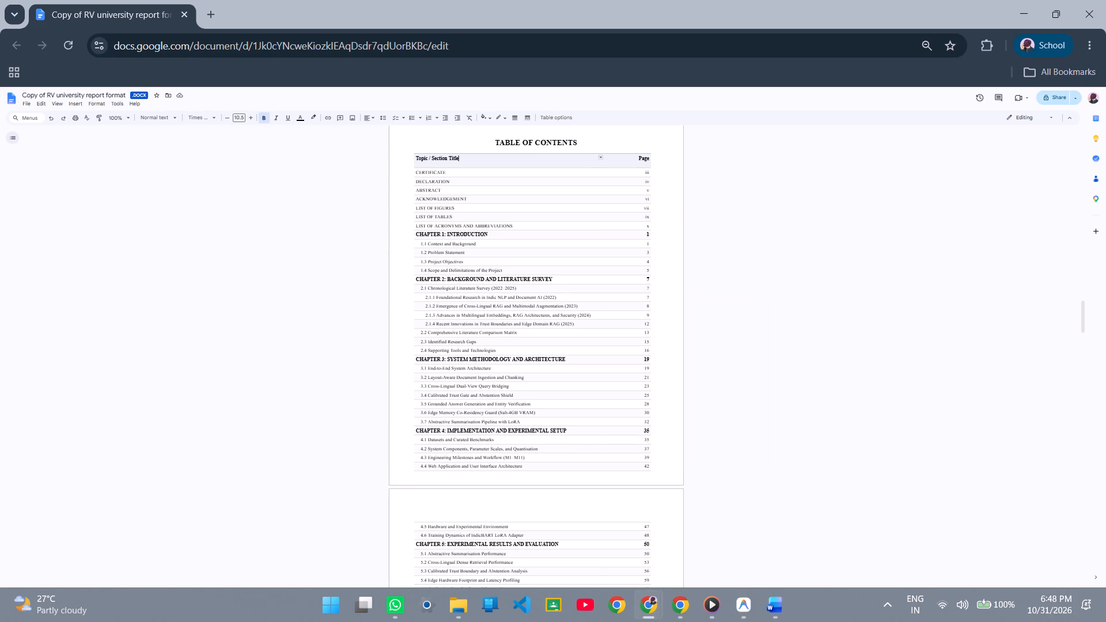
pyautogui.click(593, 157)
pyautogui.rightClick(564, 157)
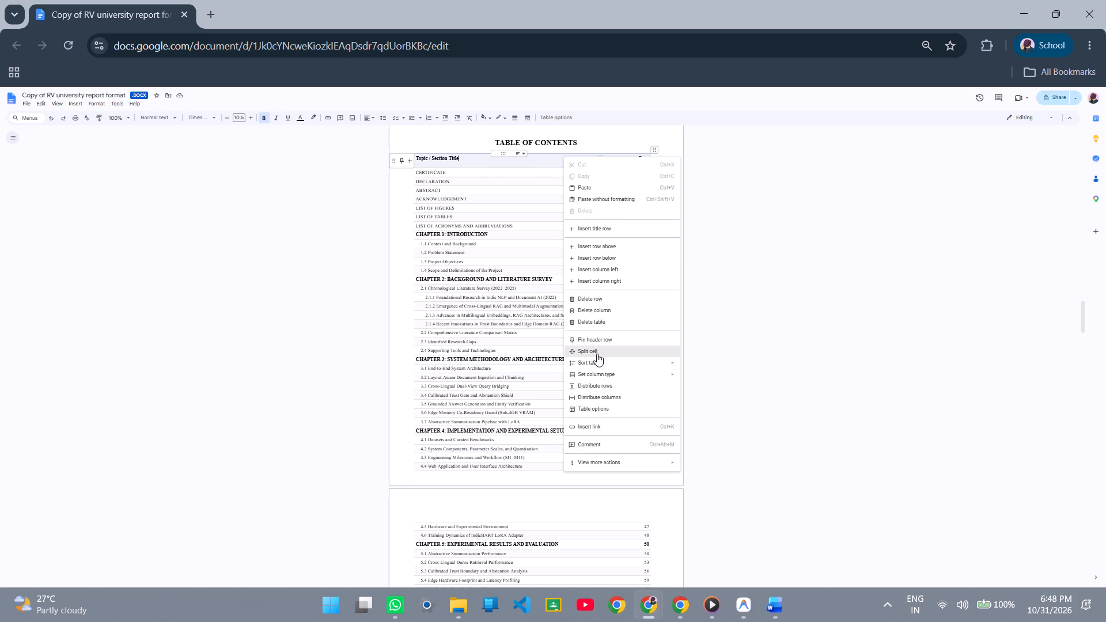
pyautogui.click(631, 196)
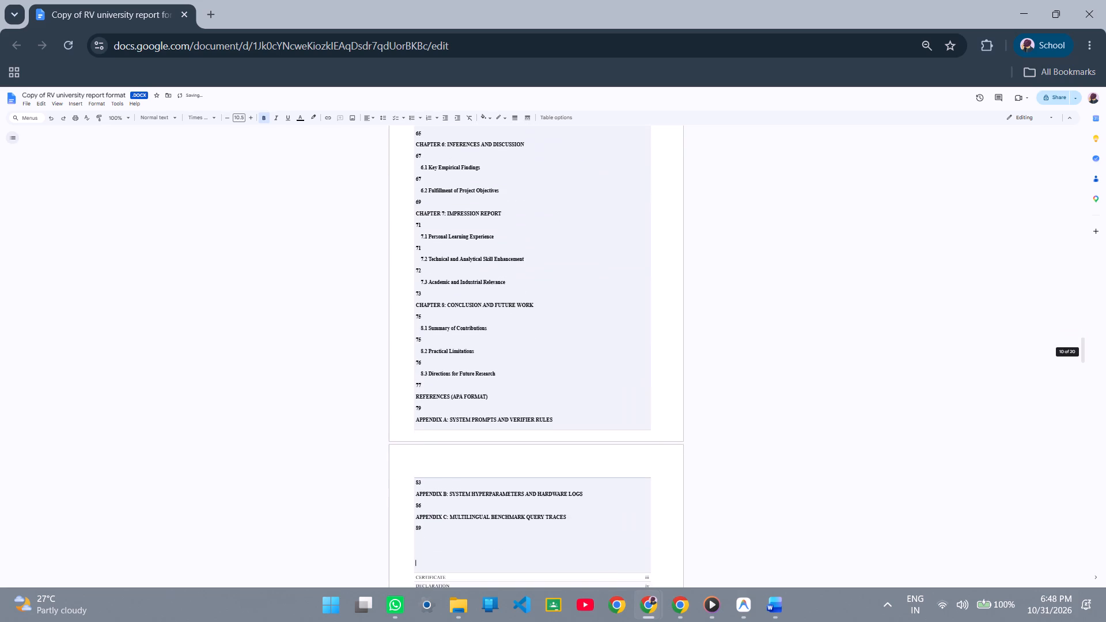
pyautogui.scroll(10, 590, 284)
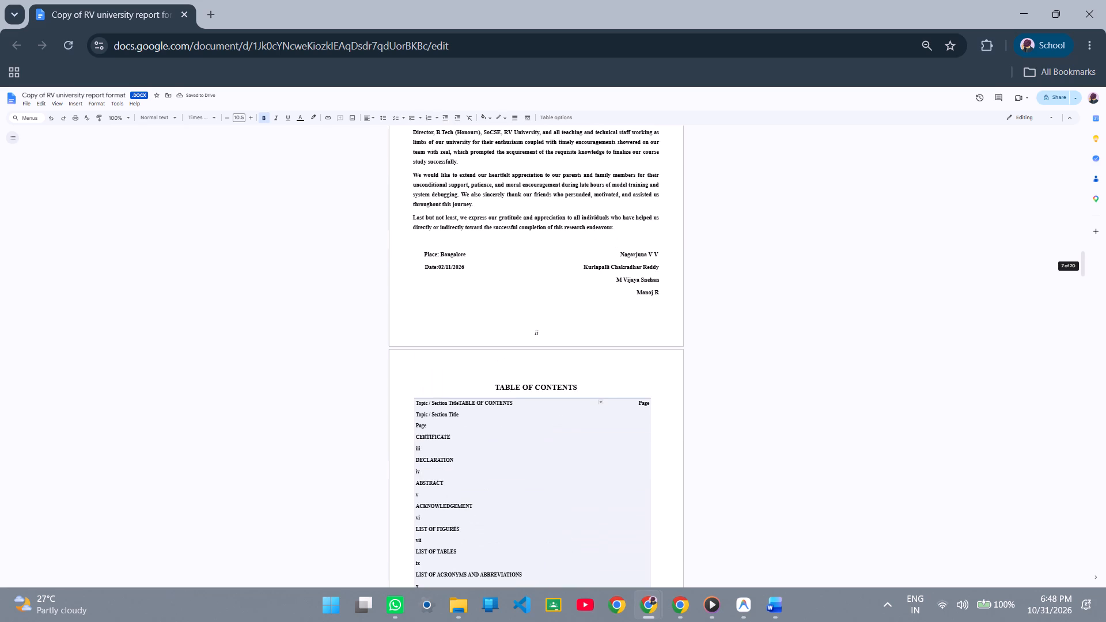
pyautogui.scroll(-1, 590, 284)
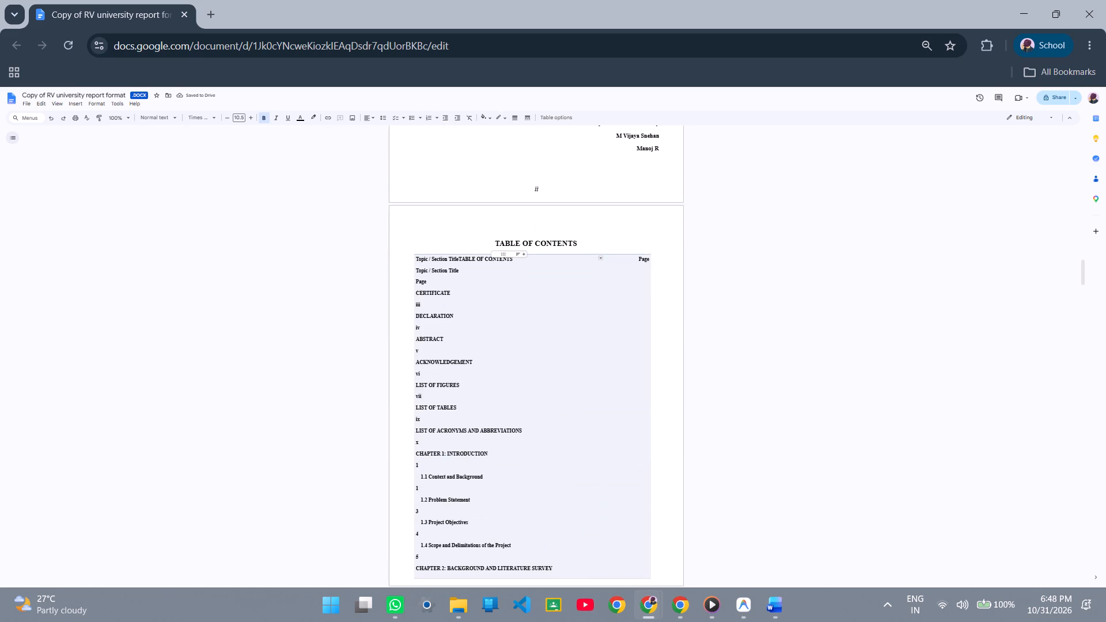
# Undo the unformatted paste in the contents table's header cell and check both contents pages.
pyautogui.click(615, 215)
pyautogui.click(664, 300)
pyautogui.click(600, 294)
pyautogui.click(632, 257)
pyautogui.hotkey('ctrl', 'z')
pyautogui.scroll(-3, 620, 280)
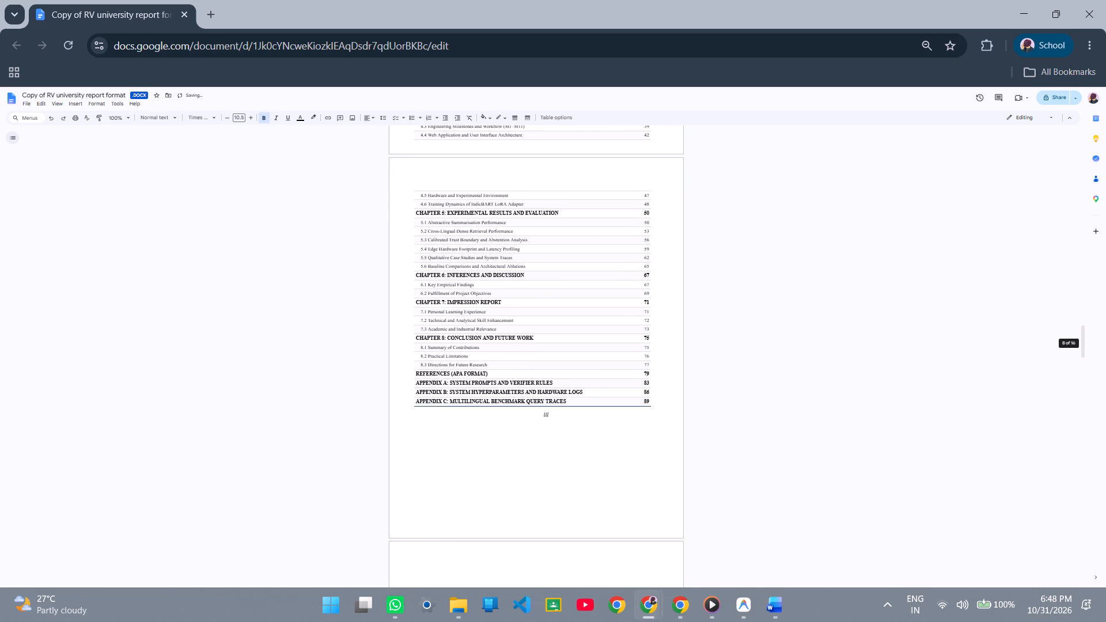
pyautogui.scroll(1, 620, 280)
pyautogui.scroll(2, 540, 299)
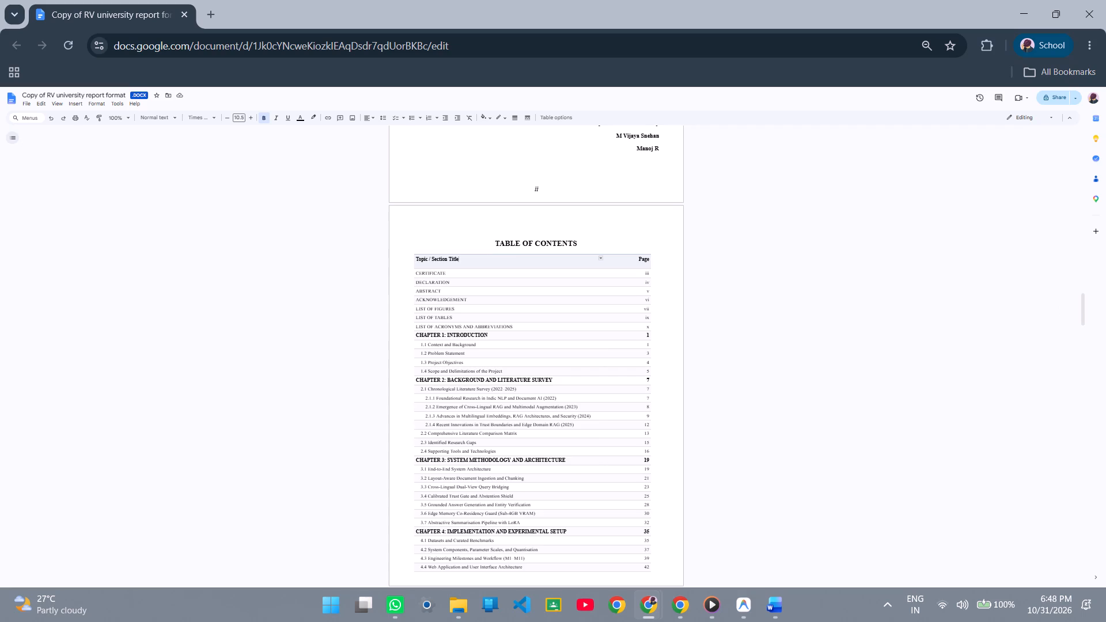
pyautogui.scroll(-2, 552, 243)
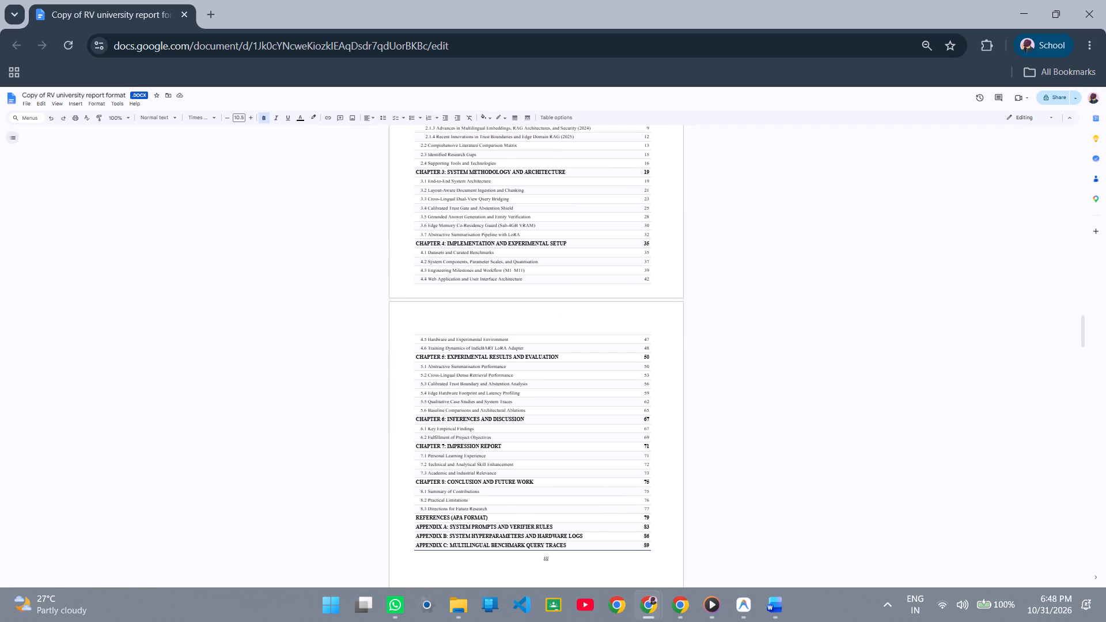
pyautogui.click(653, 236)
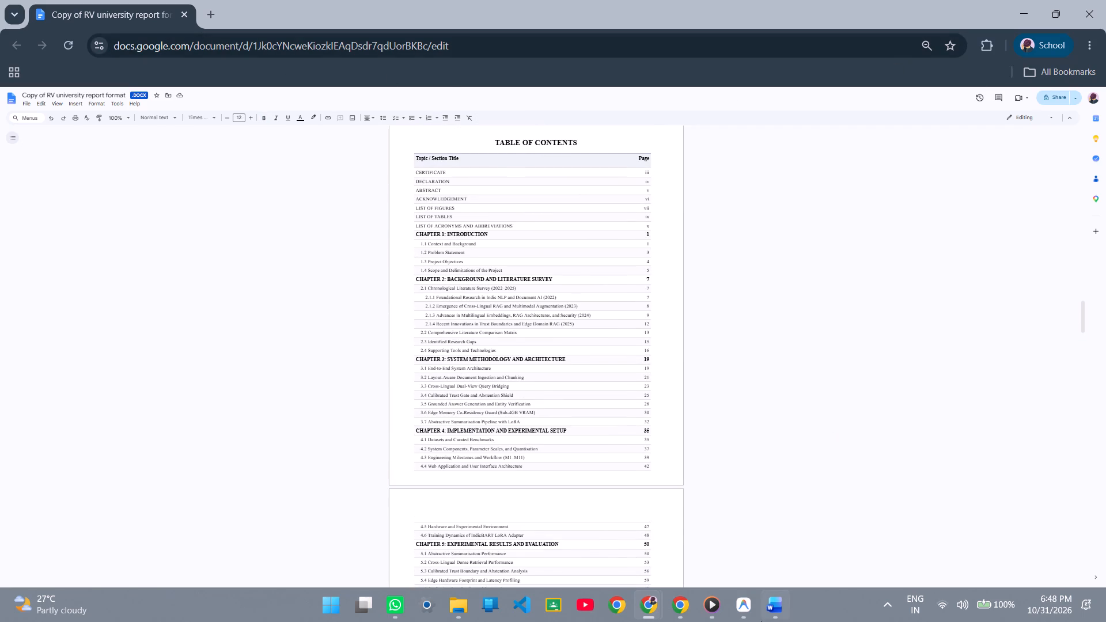
# Switch to the Word report and copy the Table of Contents heading with its table rows through 4.4 Web Application and User Interface Architecture.
pyautogui.click(781, 603)
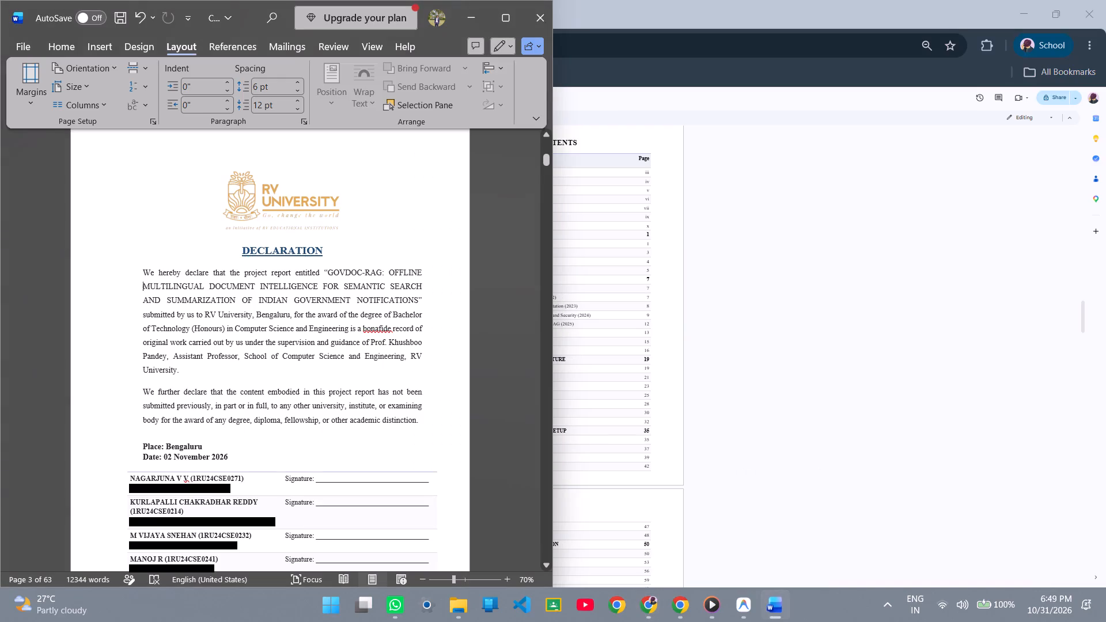
pyautogui.scroll(-14, 353, 352)
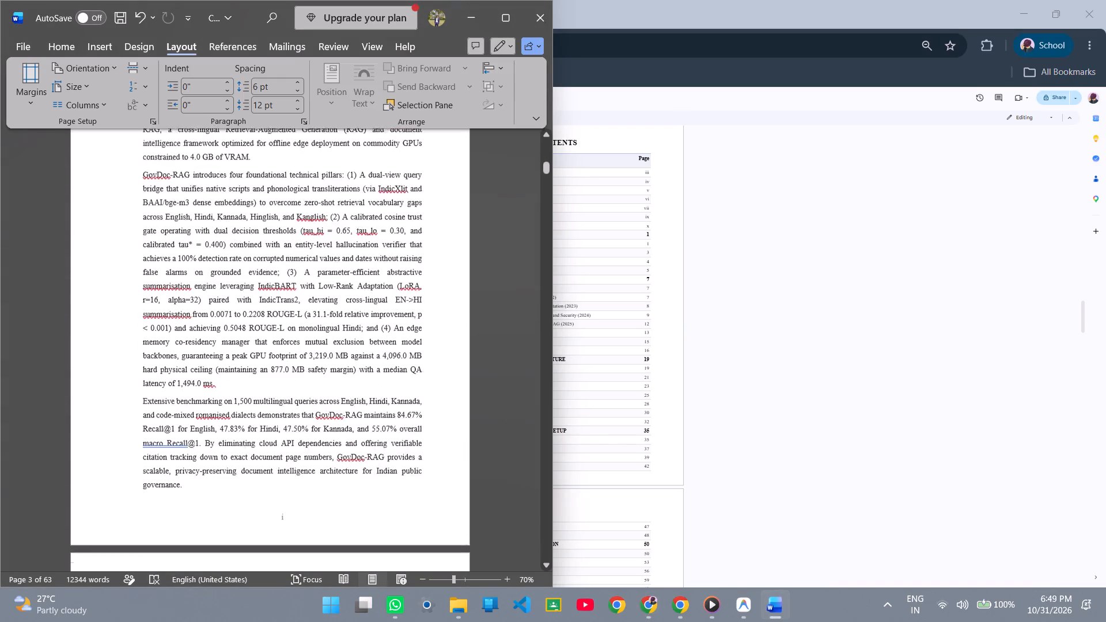
pyautogui.scroll(-3, 353, 352)
pyautogui.scroll(-18, 353, 352)
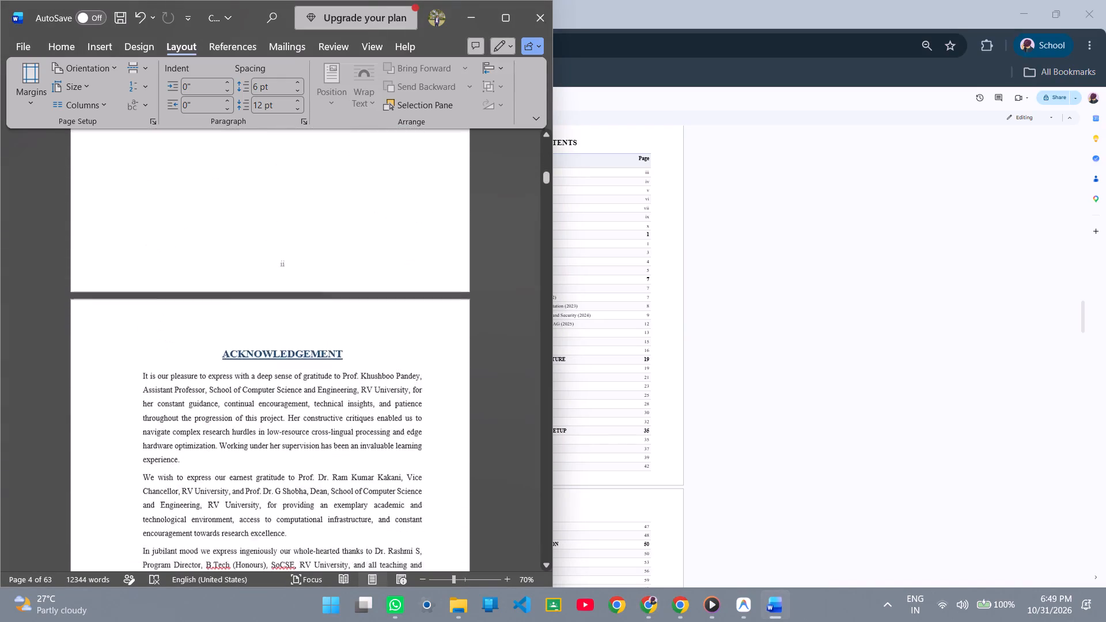
pyautogui.scroll(-16, 353, 352)
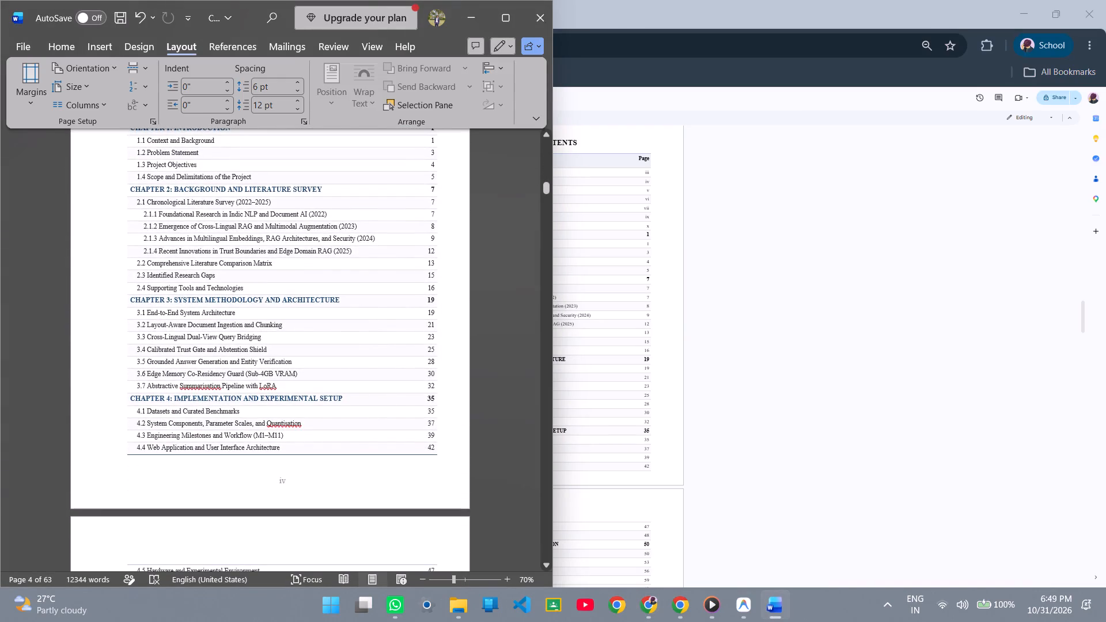
pyautogui.click(241, 464)
pyautogui.click(273, 431)
pyautogui.moveTo(440, 450); pyautogui.dragTo(380, 376)
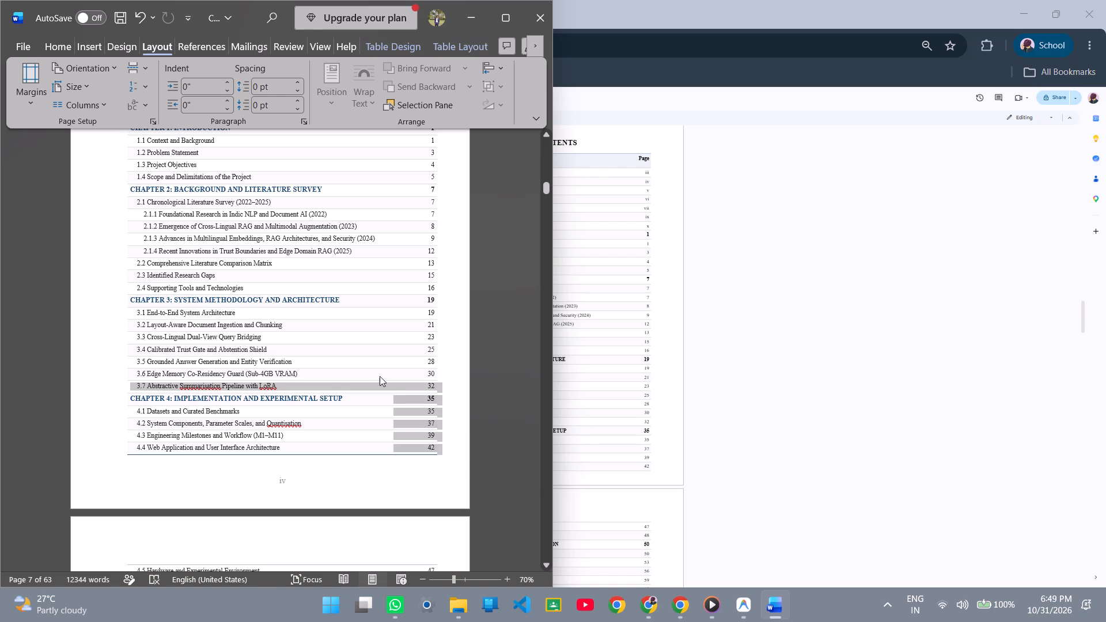
pyautogui.moveTo(380, 376); pyautogui.dragTo(293, 110)
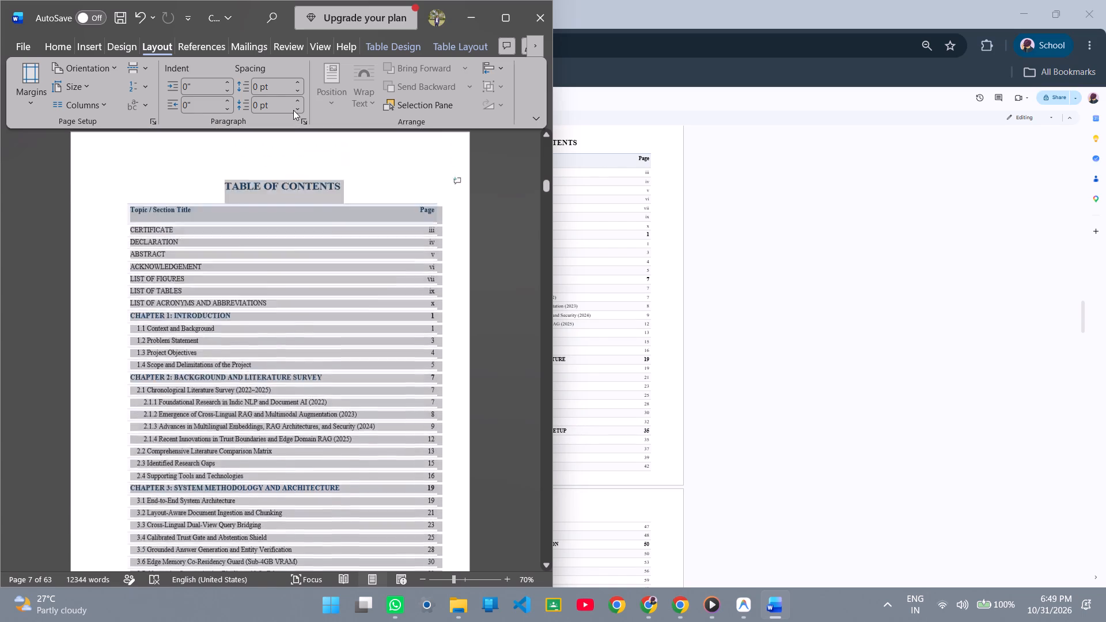
pyautogui.moveTo(293, 110); pyautogui.dragTo(263, 282)
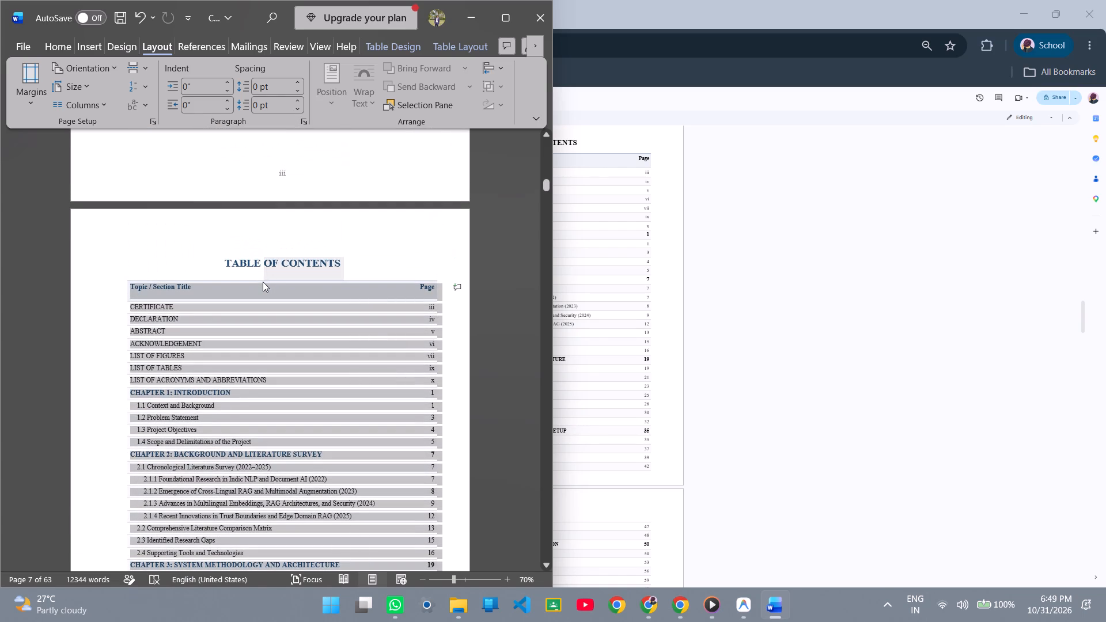
pyautogui.moveTo(263, 282); pyautogui.dragTo(233, 251)
pyautogui.scroll(-6, 335, 346)
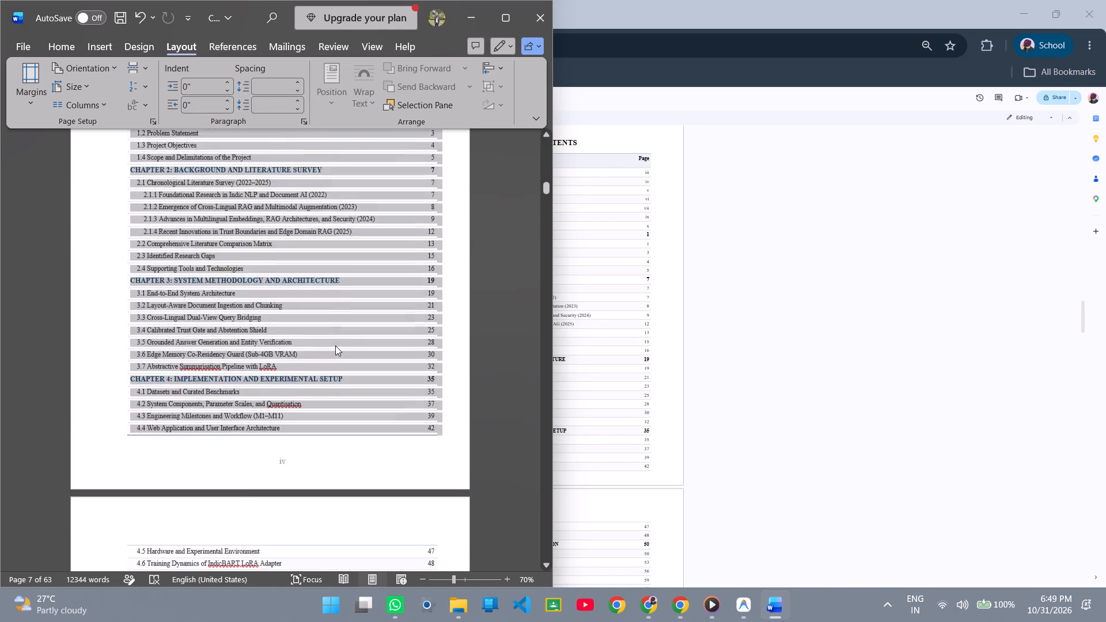
pyautogui.scroll(-2, 335, 346)
pyautogui.hotkey('ctrl', 'c')
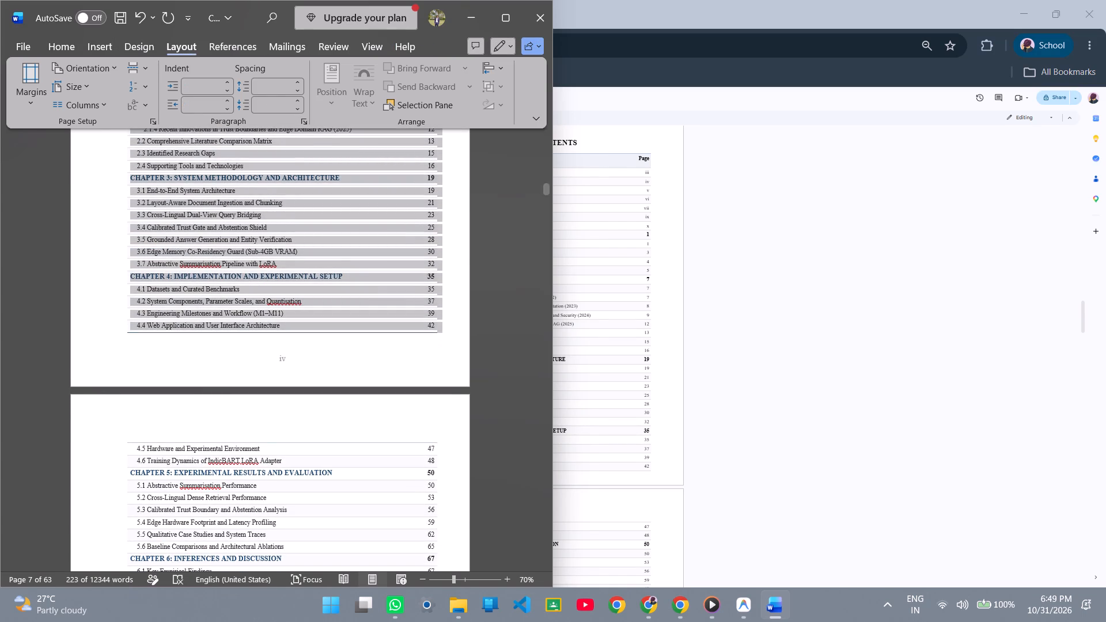
# Return to the Google Docs report and replace its Table of Contents heading and table with the copied contents.
pyautogui.hotkey('alt', 'Tab')
pyautogui.moveTo(452, 134); pyautogui.dragTo(457, 155)
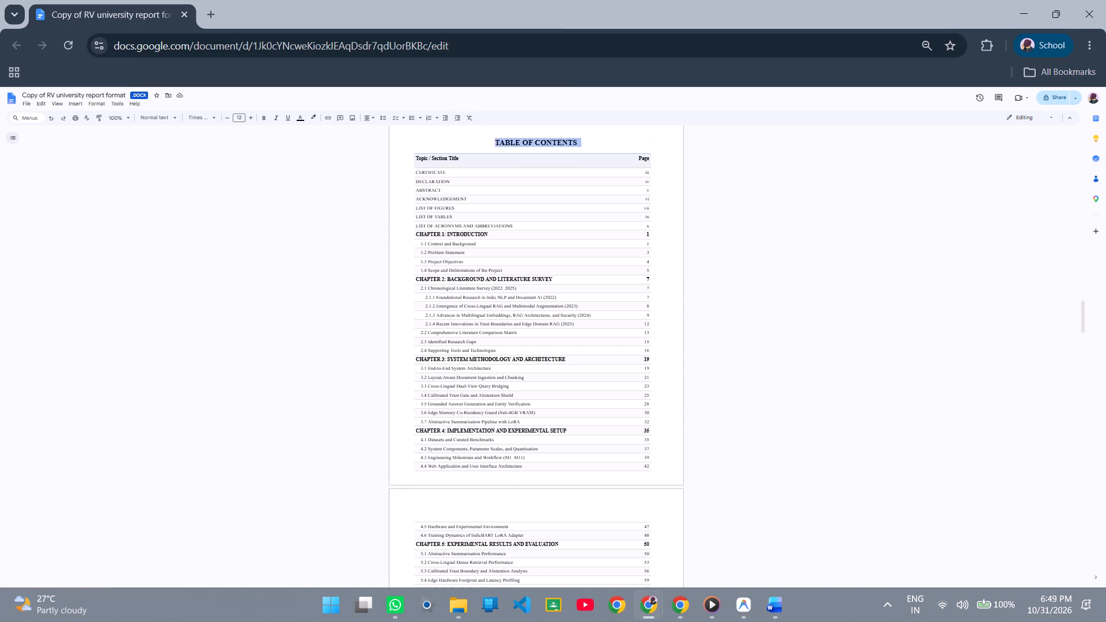
pyautogui.moveTo(457, 155); pyautogui.dragTo(522, 279)
pyautogui.hotkey('ctrl', 'v')
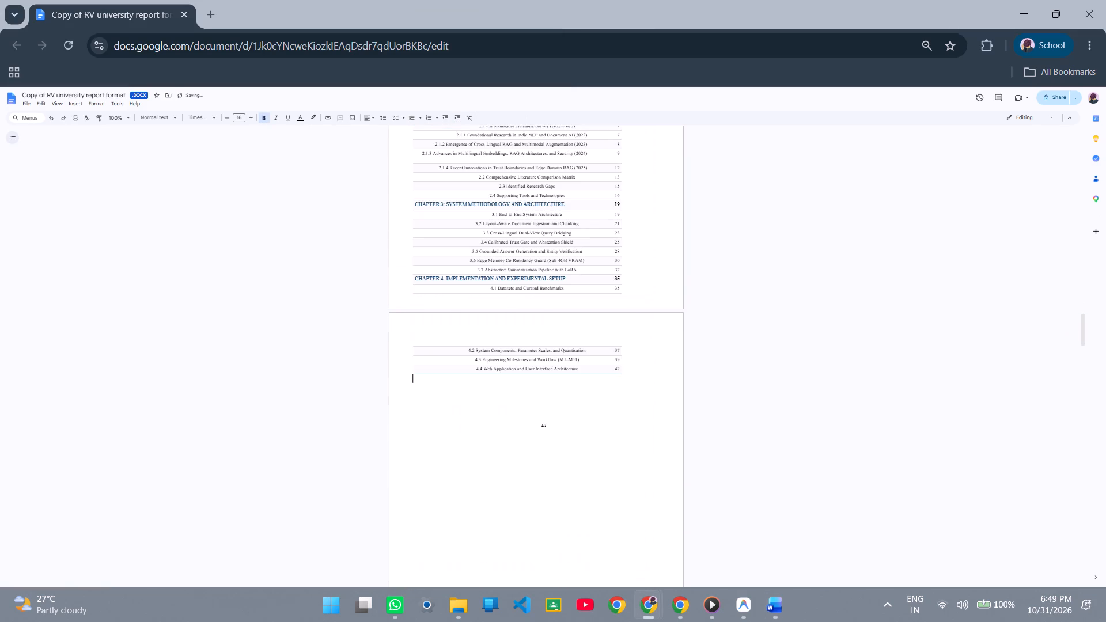
pyautogui.scroll(2, 577, 372)
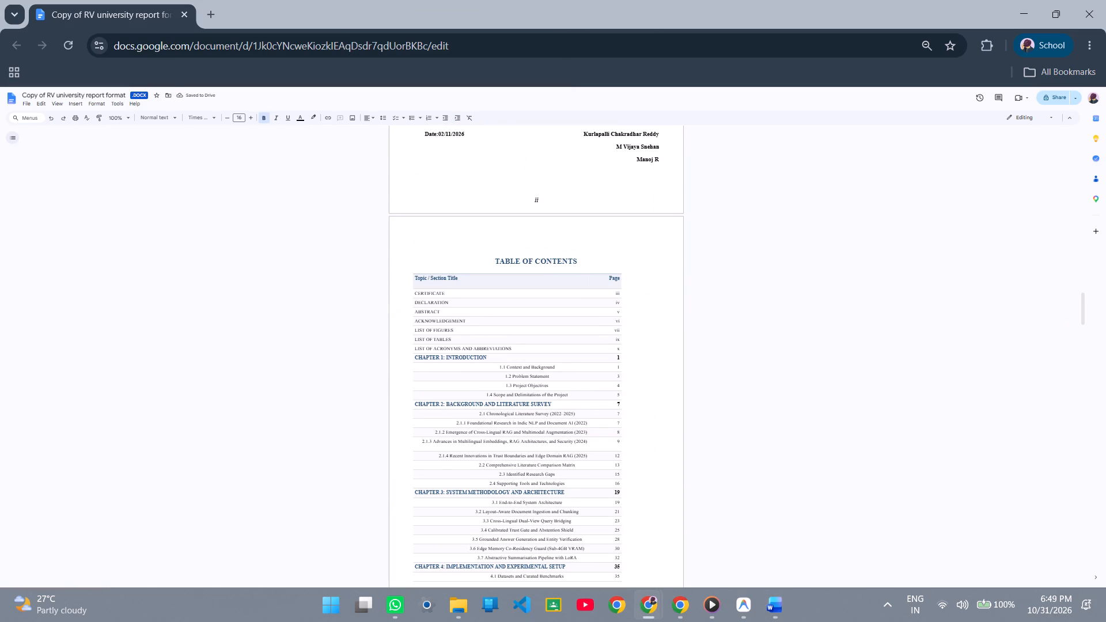
pyautogui.scroll(-3, 624, 261)
pyautogui.scroll(2, 624, 280)
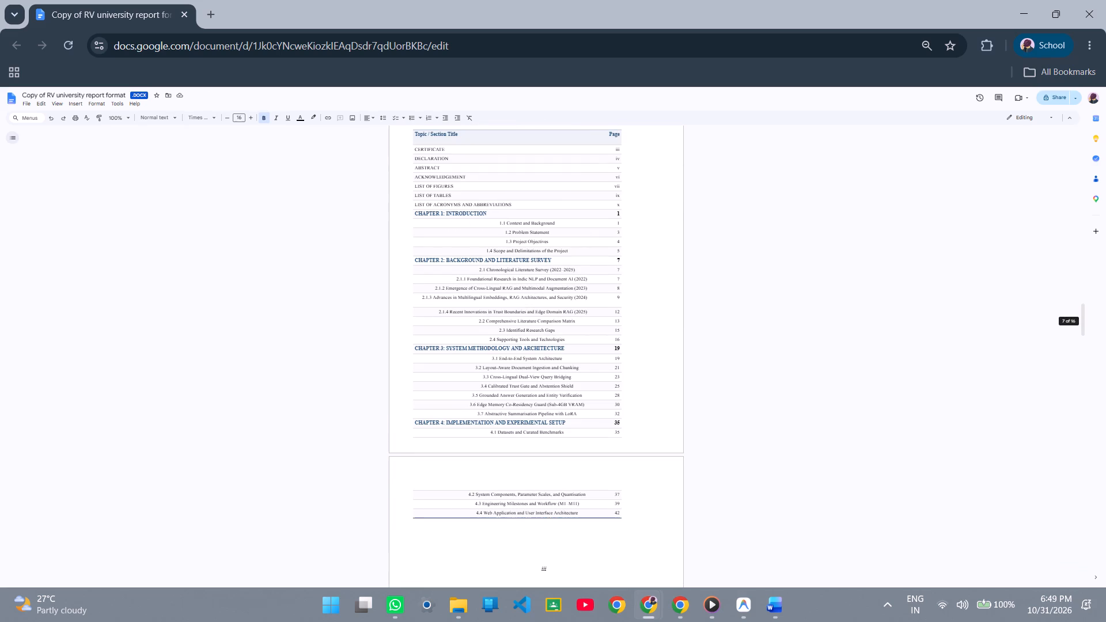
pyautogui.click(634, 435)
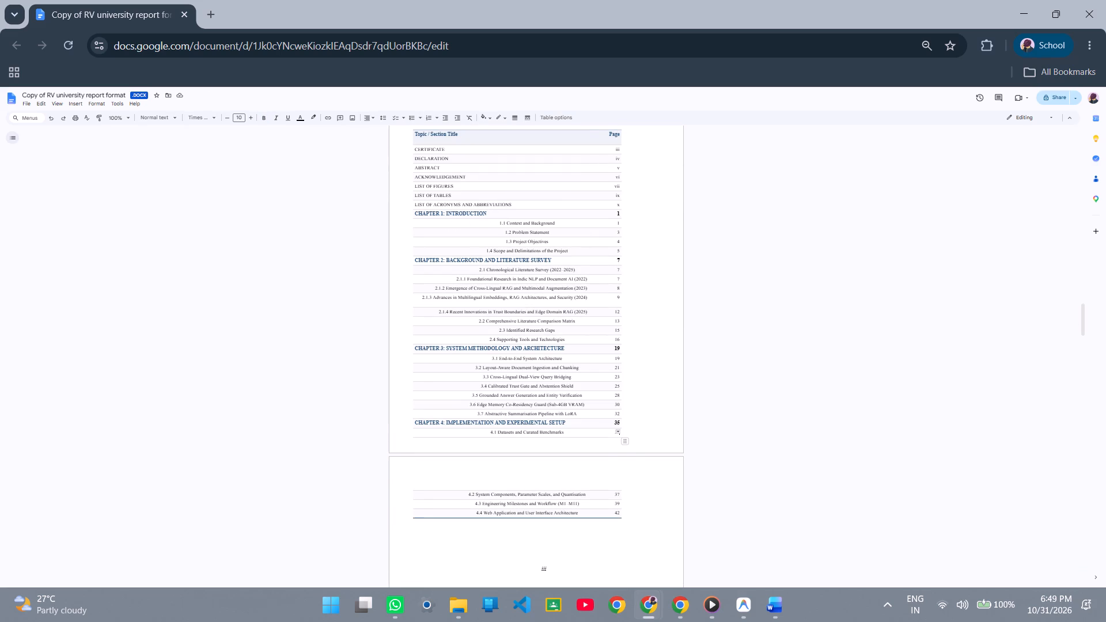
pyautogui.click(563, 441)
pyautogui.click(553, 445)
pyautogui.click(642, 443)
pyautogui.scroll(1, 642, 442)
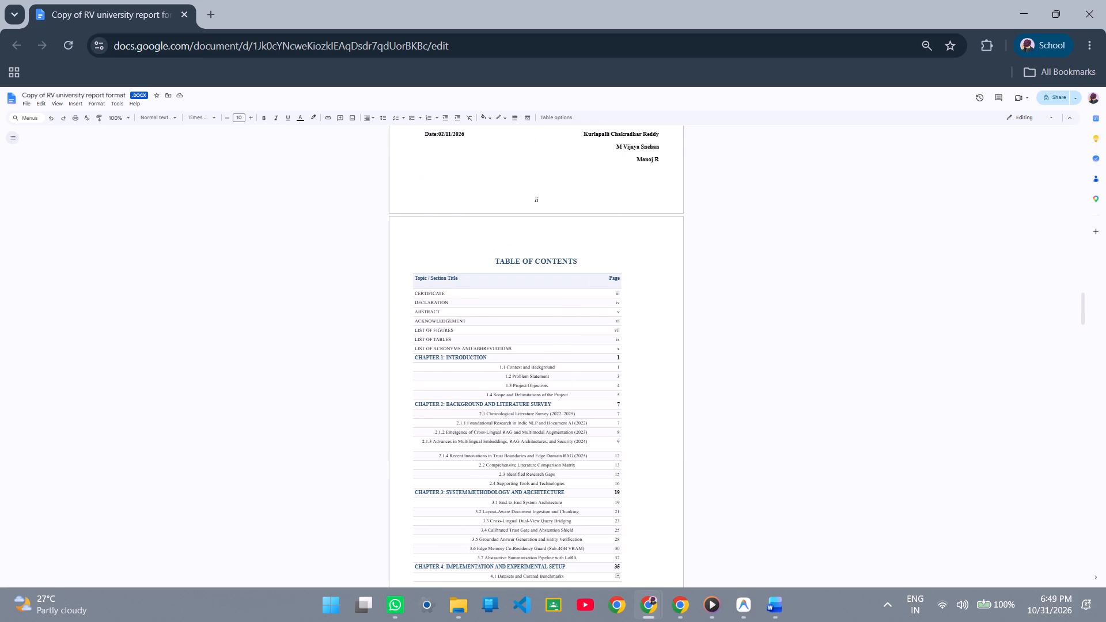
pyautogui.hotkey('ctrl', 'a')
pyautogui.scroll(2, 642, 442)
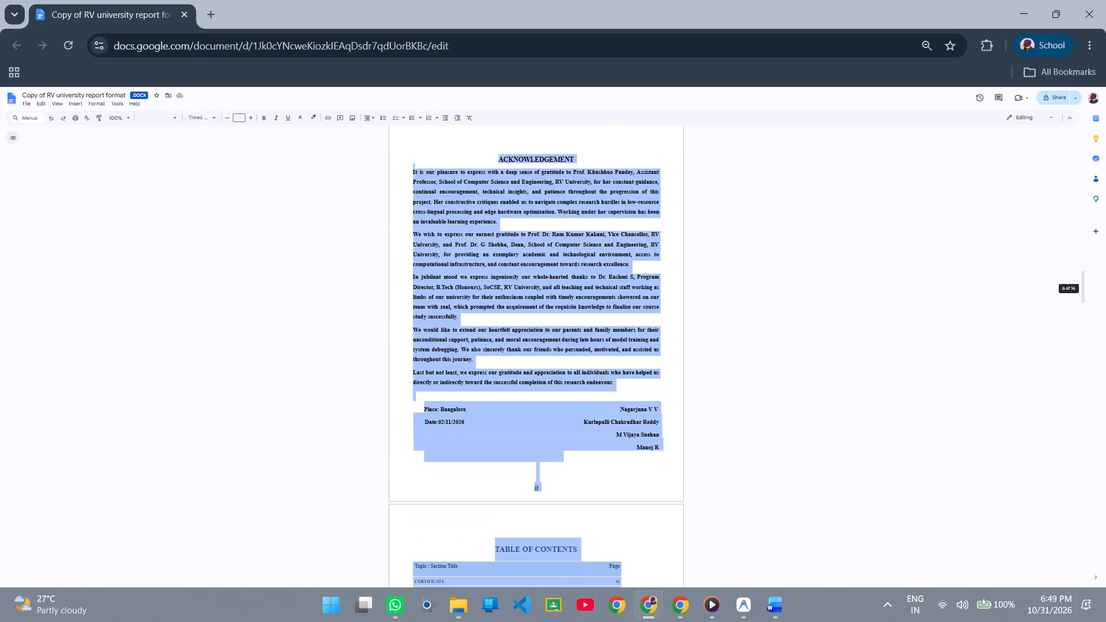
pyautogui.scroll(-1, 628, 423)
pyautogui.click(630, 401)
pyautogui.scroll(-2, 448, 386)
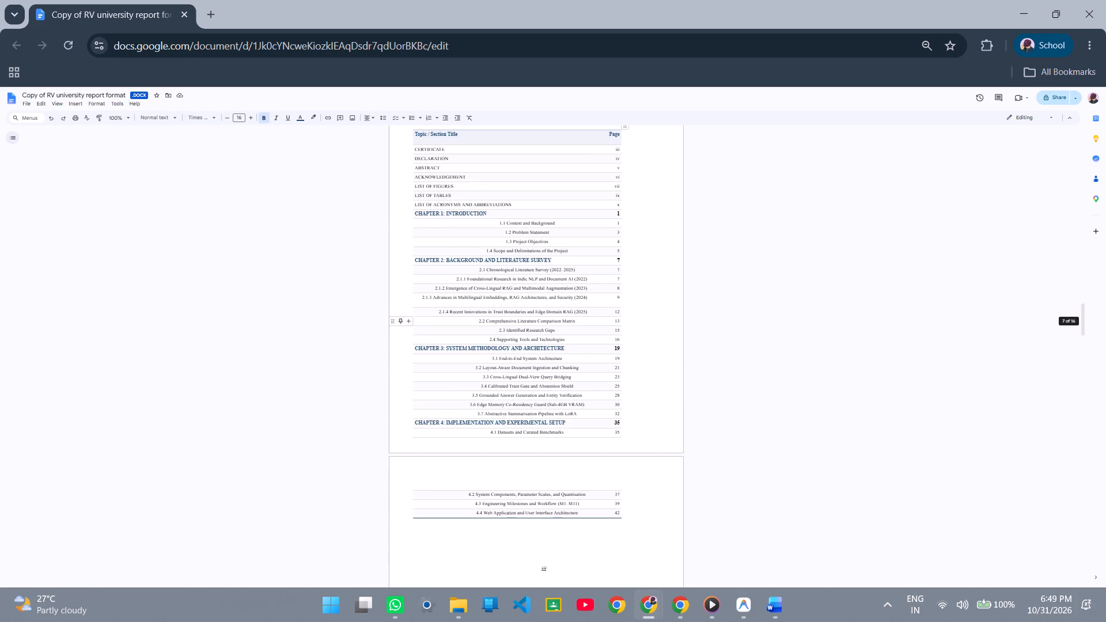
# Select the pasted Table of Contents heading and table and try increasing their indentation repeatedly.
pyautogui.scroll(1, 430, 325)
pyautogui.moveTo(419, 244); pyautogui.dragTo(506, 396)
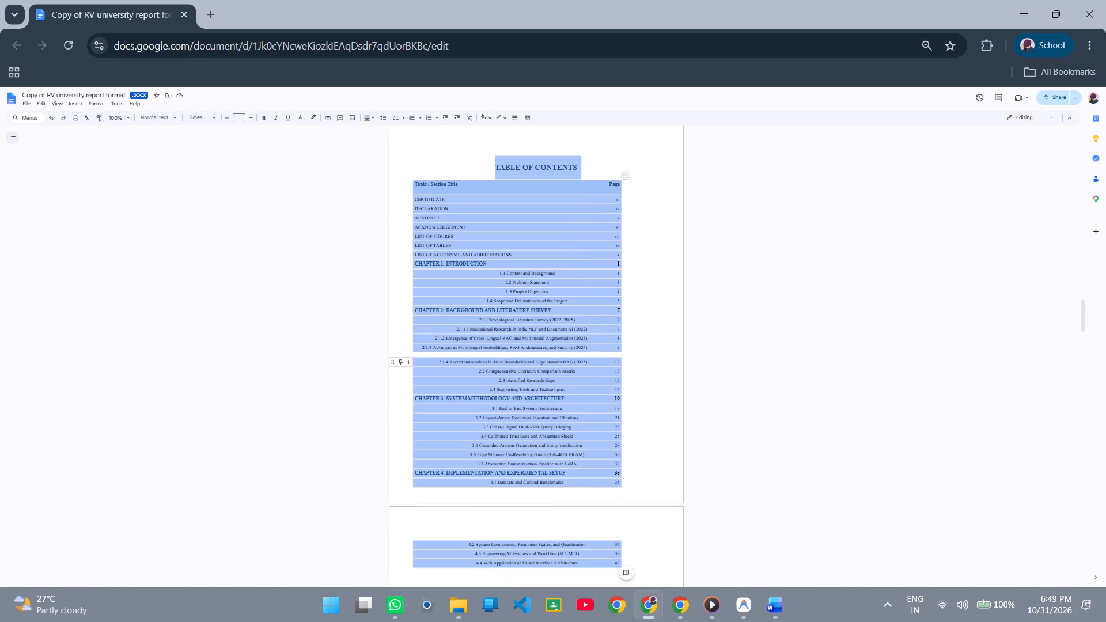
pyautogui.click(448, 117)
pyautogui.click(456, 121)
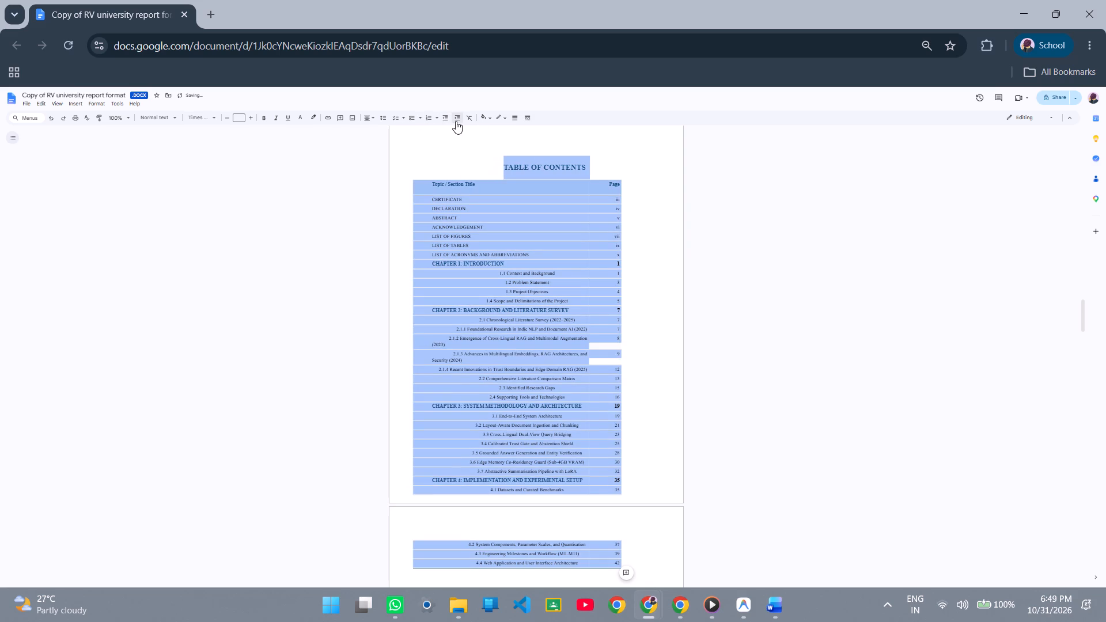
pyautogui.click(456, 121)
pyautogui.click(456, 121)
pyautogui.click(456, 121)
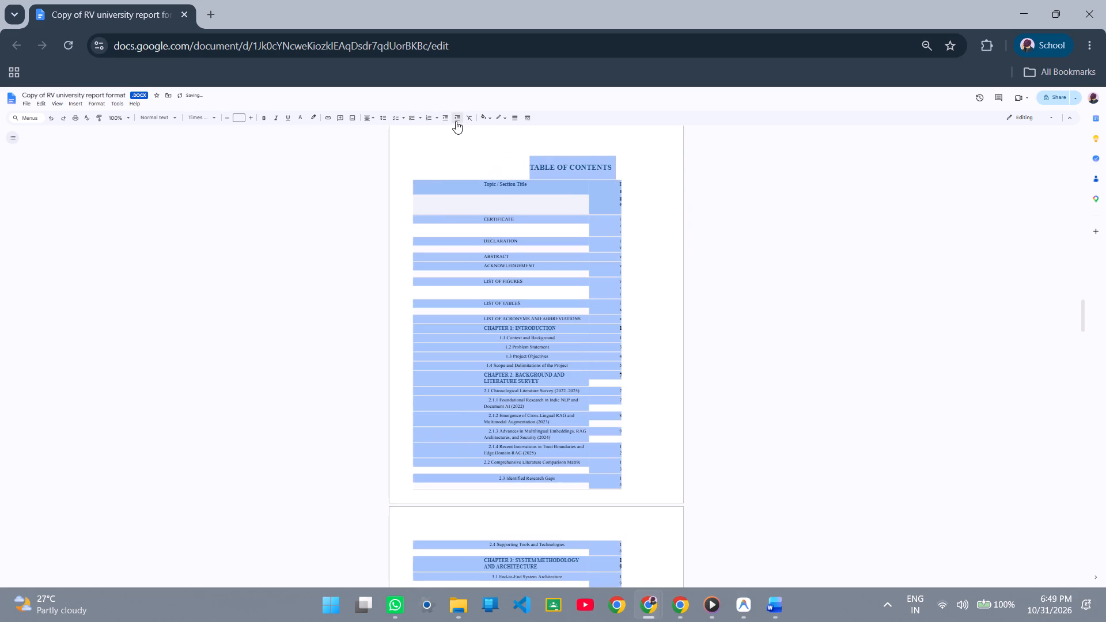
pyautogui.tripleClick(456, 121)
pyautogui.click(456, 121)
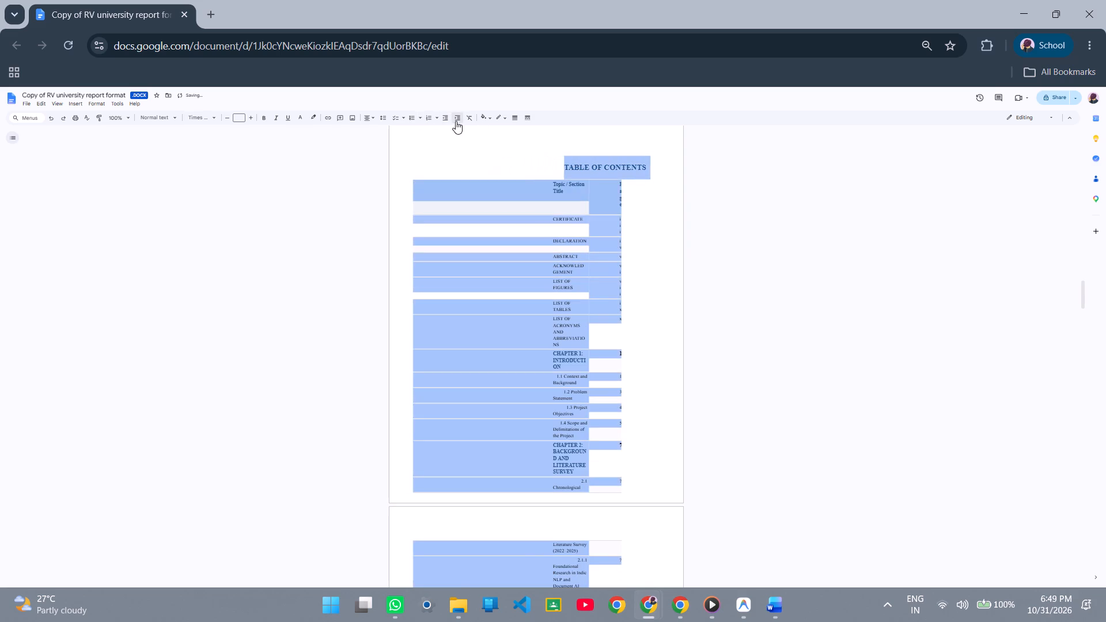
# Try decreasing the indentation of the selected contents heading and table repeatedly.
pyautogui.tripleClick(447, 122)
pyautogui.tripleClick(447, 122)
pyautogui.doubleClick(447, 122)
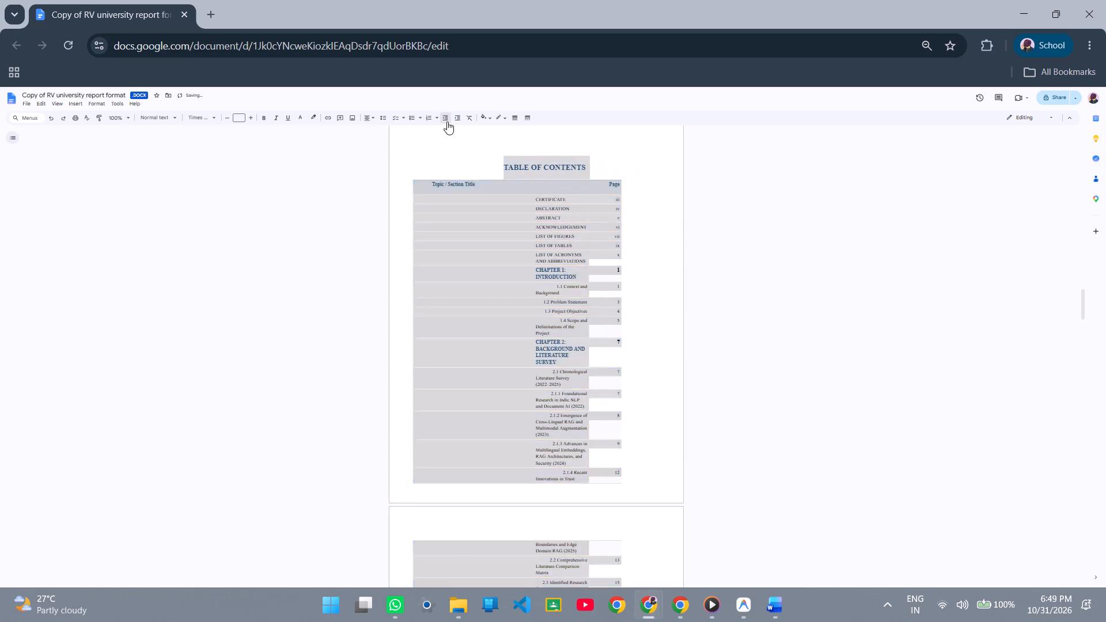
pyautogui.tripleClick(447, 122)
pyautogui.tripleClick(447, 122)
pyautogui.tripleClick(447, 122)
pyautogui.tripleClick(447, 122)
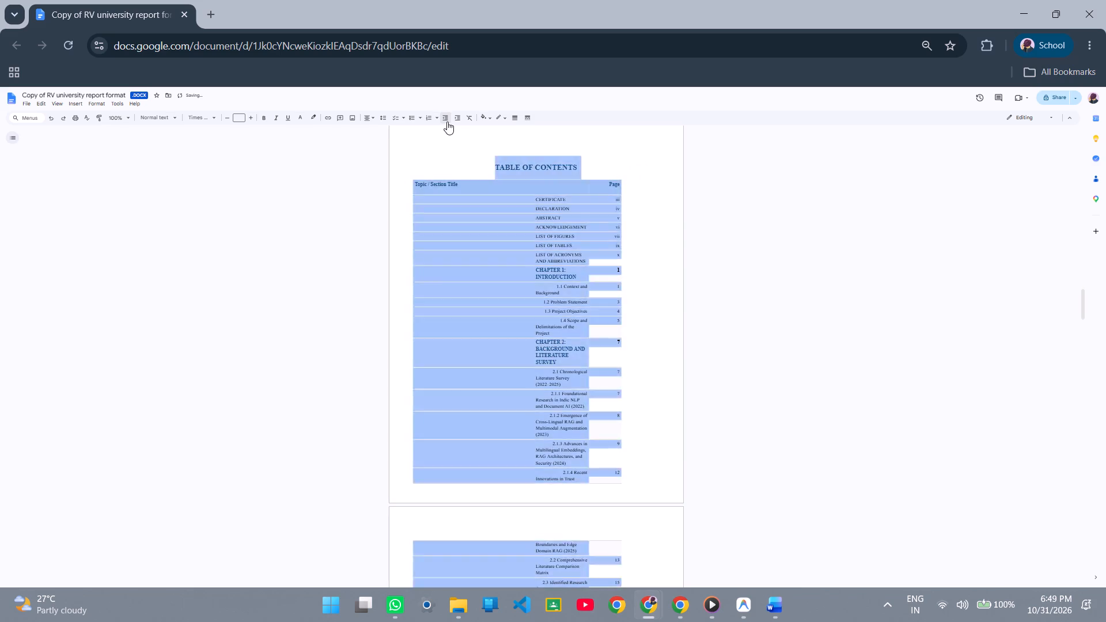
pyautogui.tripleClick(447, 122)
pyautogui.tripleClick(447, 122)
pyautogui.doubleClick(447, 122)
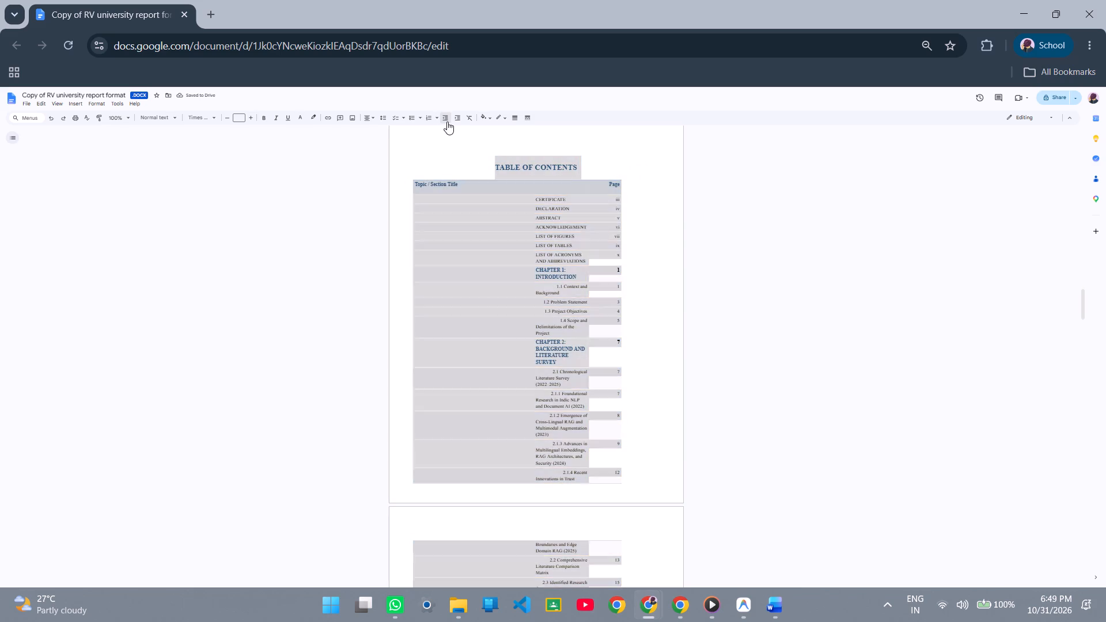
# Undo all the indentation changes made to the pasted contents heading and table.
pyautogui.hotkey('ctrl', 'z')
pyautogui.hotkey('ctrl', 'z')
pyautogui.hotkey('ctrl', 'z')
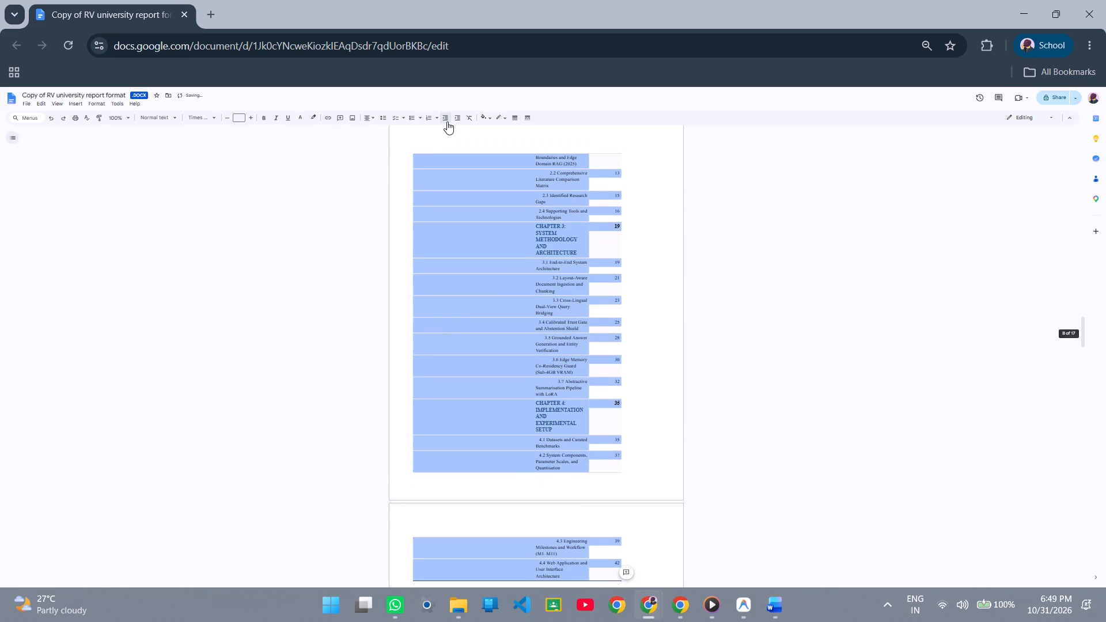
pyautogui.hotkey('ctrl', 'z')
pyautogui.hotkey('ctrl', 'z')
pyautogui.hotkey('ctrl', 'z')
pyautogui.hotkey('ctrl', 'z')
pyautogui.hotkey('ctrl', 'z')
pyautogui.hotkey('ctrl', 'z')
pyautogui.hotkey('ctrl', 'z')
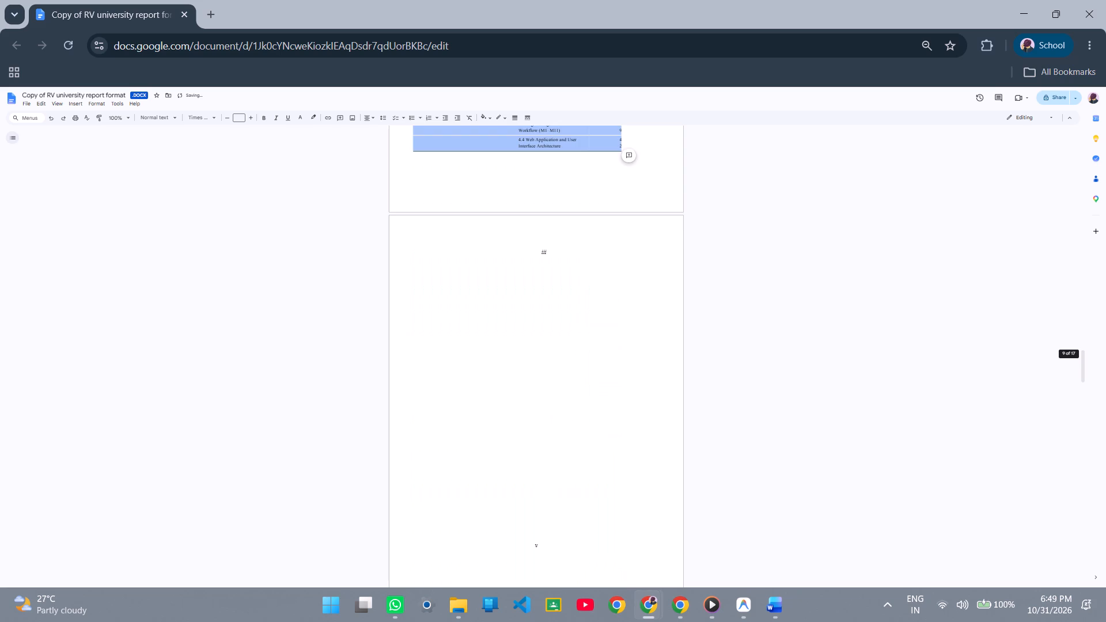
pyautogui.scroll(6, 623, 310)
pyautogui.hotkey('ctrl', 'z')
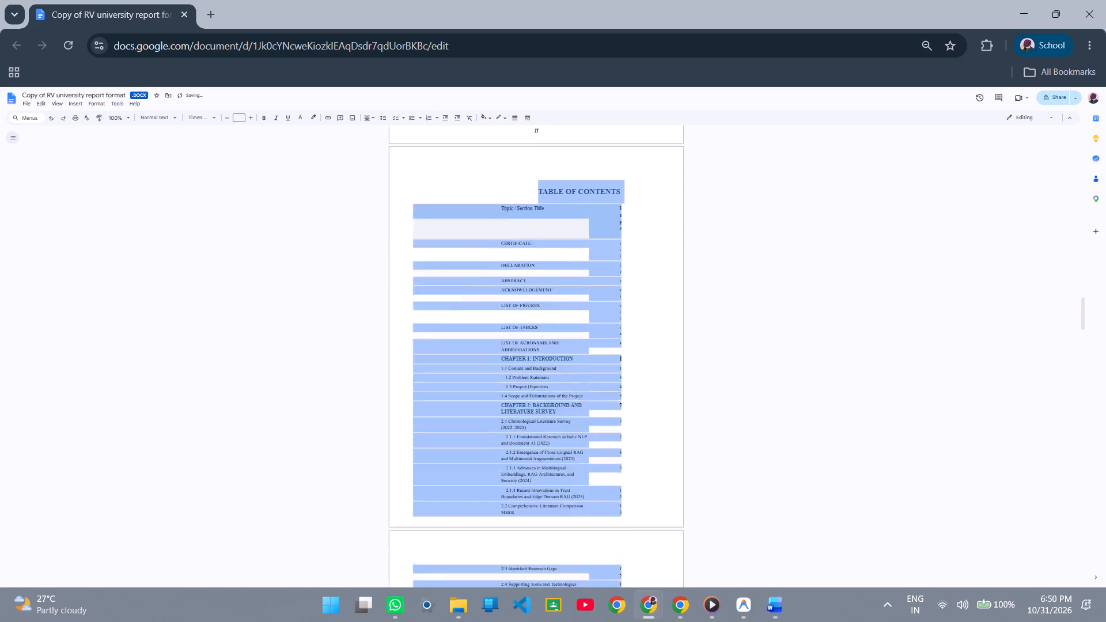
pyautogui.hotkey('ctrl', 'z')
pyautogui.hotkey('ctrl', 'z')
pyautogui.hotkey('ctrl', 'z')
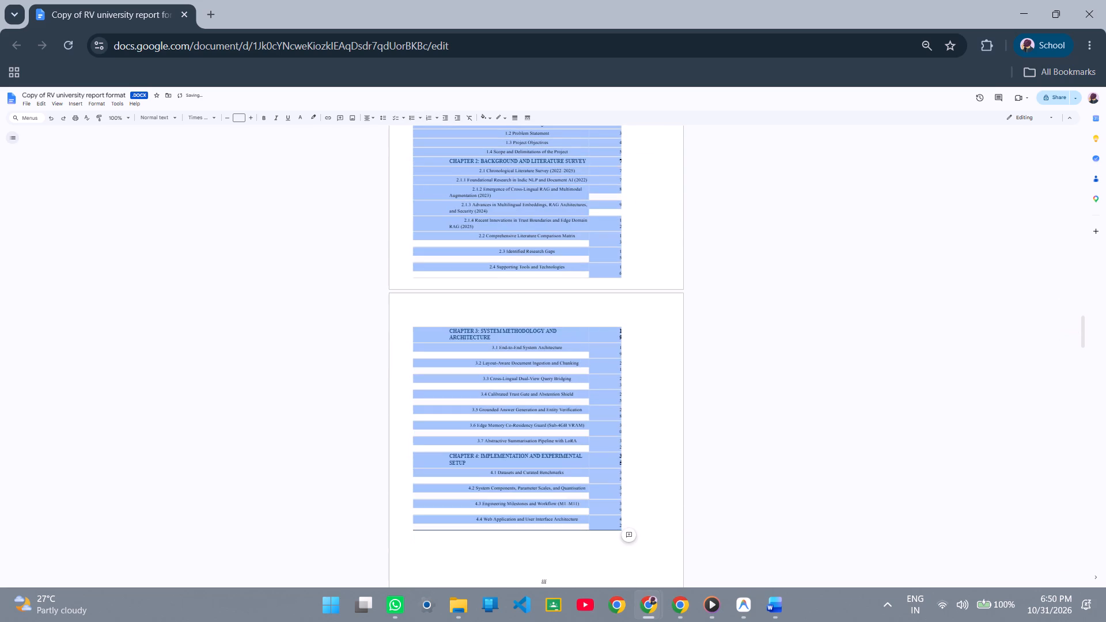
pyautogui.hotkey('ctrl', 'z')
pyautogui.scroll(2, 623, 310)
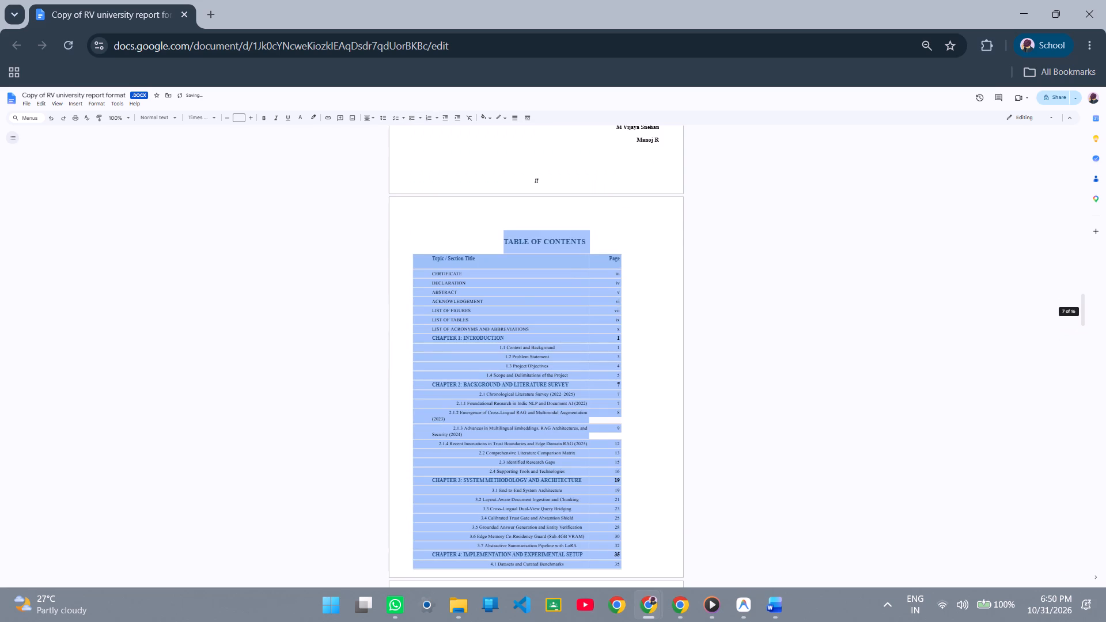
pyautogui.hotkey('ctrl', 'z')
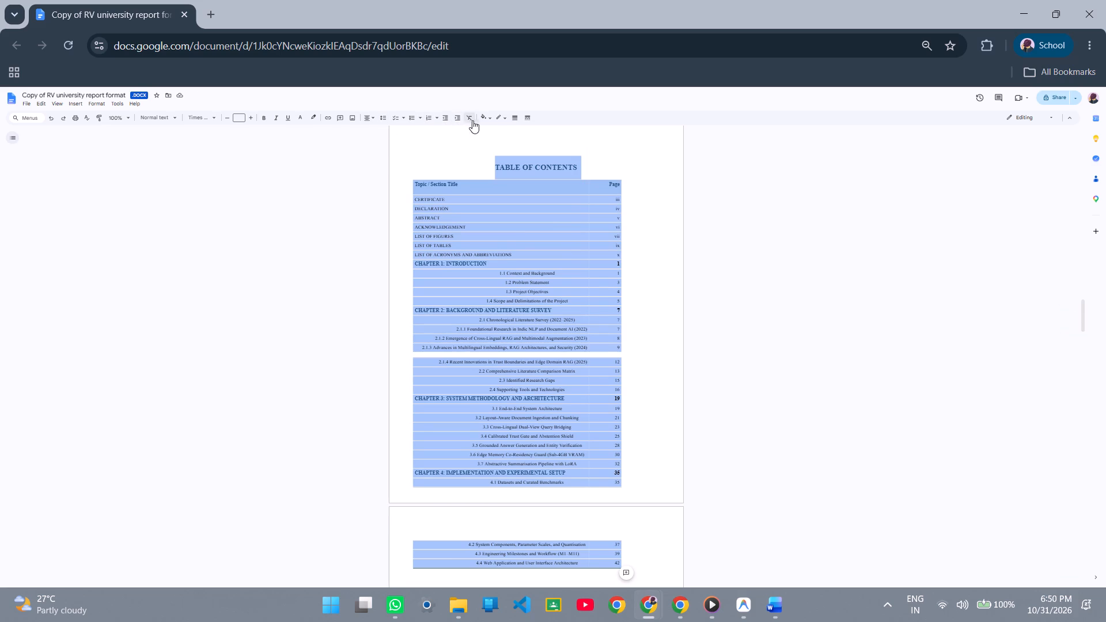
# Left-align the selected Table of Contents heading and table, trying justified alignment before returning to left.
pyautogui.click(372, 117)
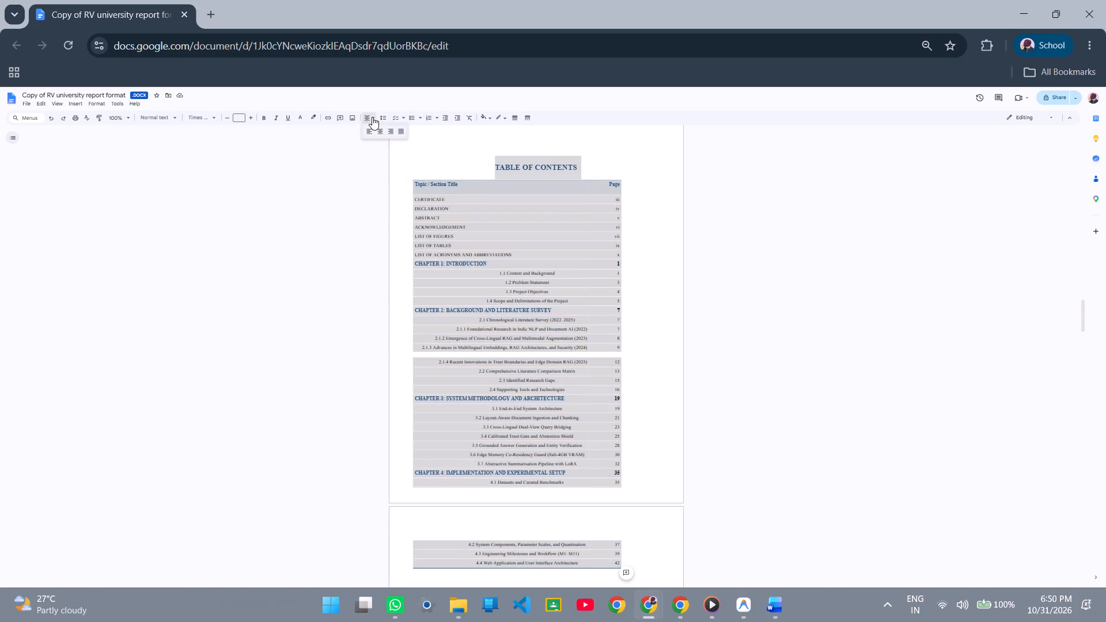
pyautogui.click(371, 131)
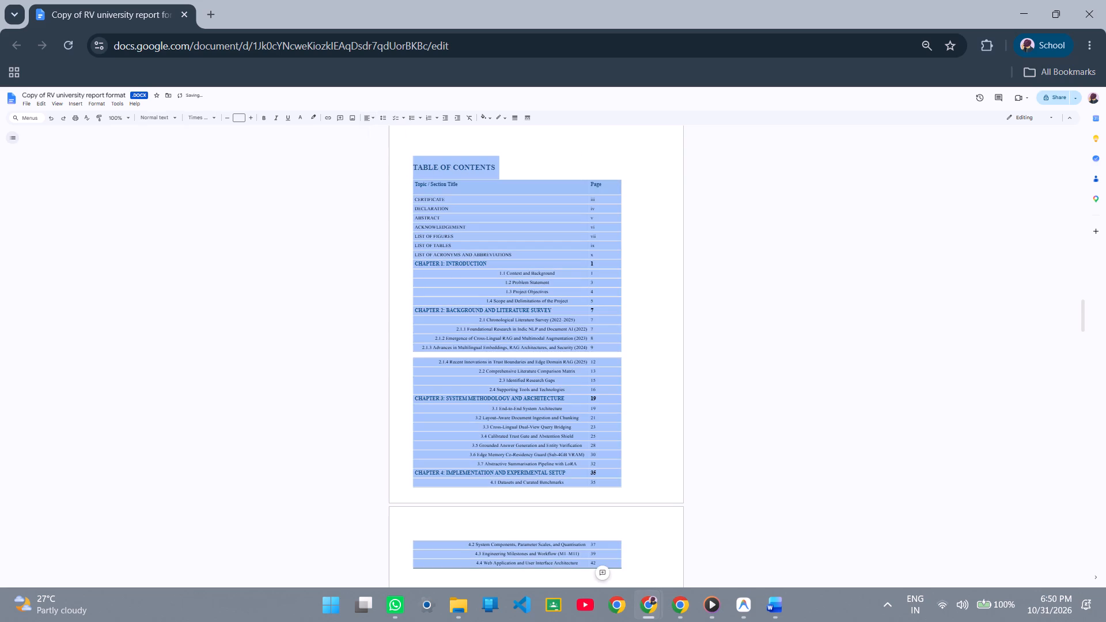
pyautogui.click(370, 117)
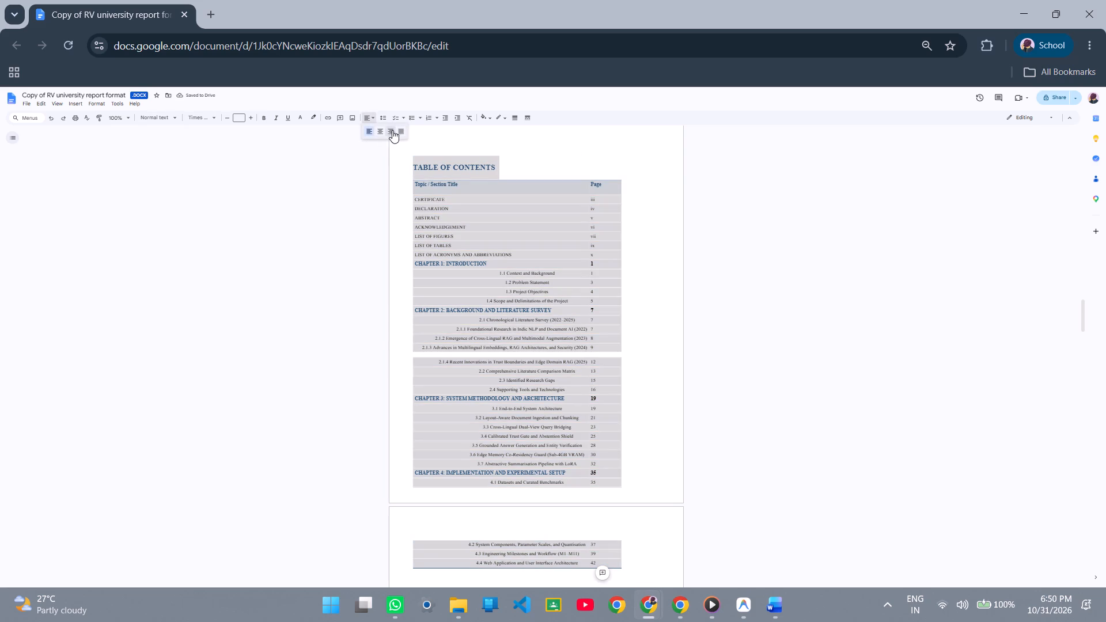
pyautogui.click(397, 131)
pyautogui.click(369, 123)
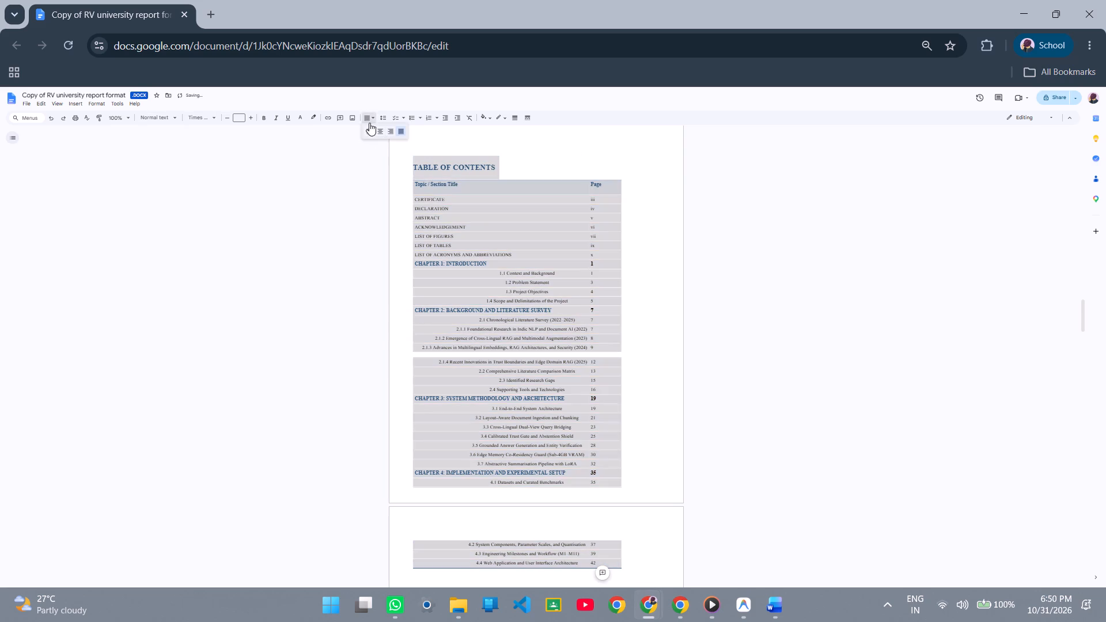
pyautogui.click(365, 132)
pyautogui.click(586, 236)
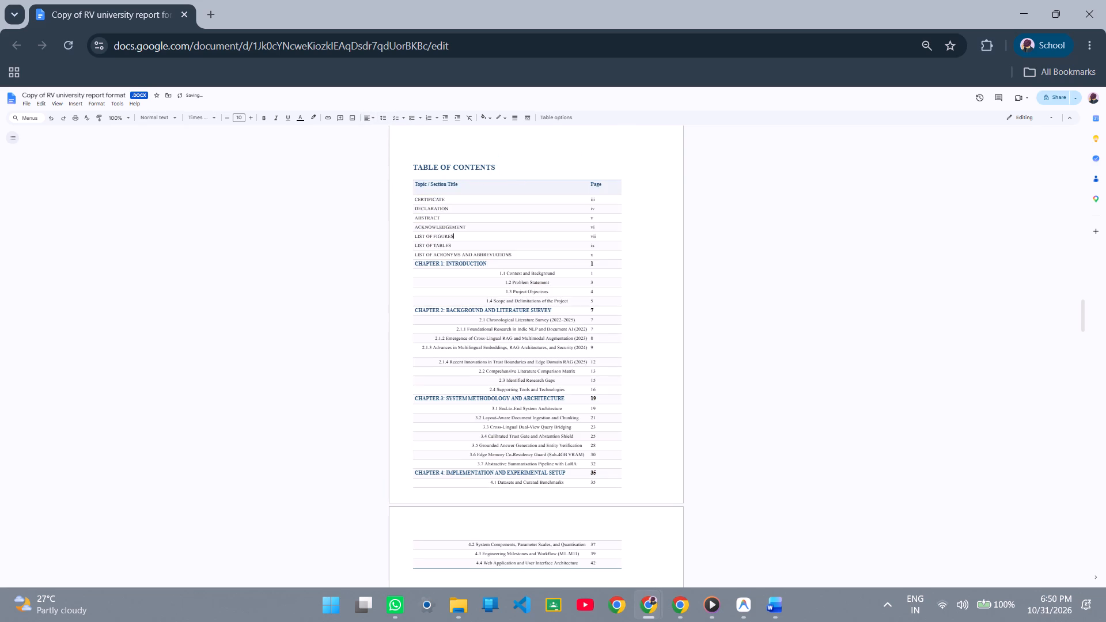
# Remove the leading whitespace before entries 1.1 to 1.4 under Chapter 1 so they start at the cell's left edge.
pyautogui.click(496, 271)
pyautogui.press('BackSpace')
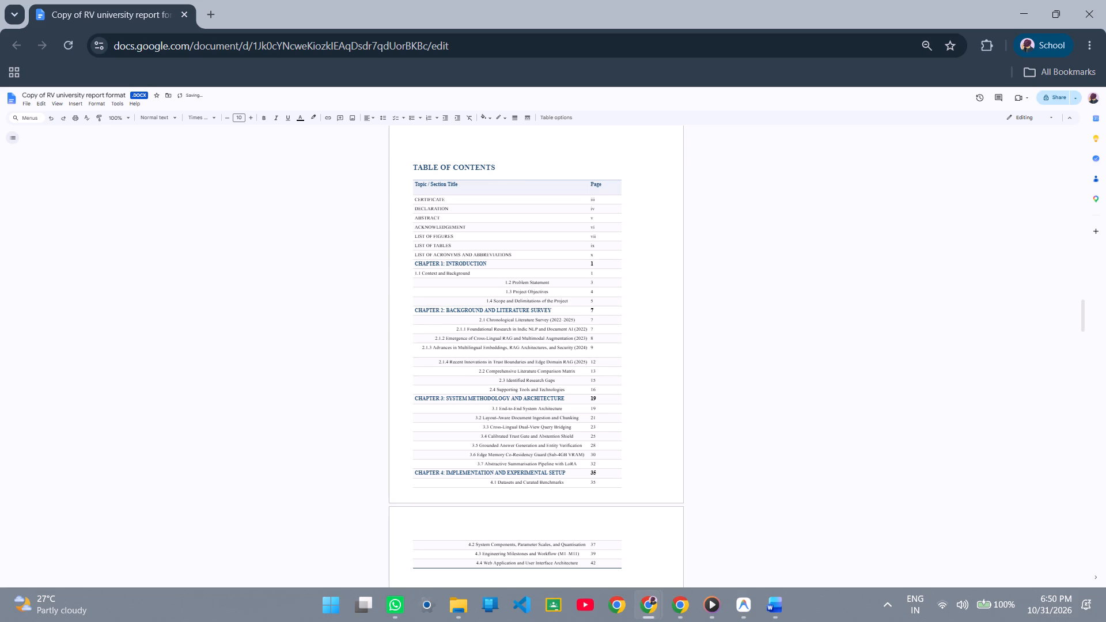
pyautogui.click(505, 286)
pyautogui.press('BackSpace')
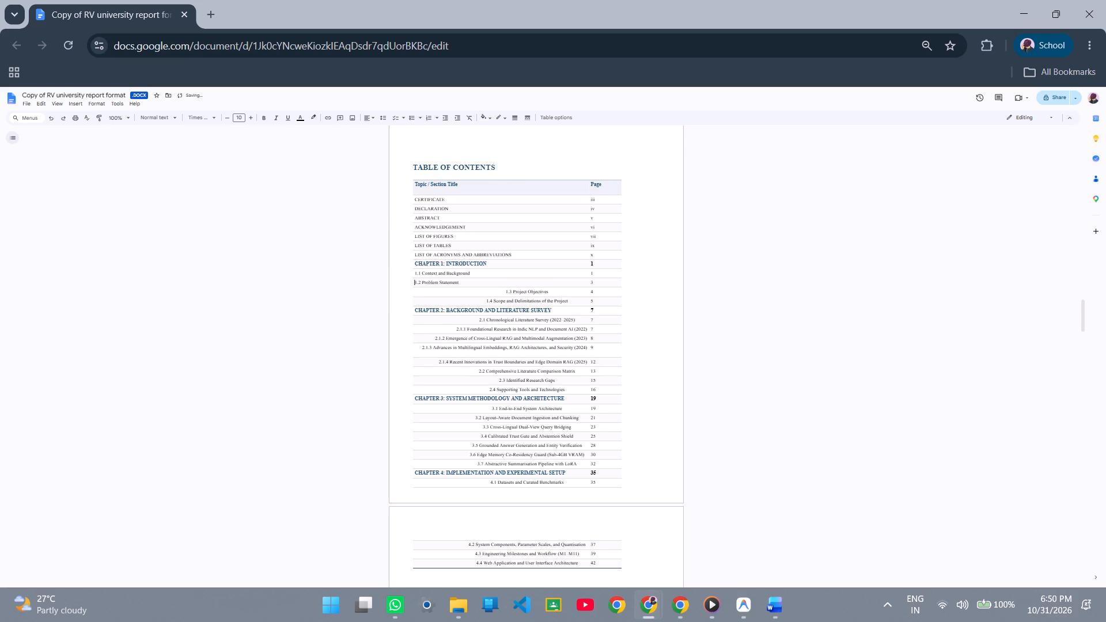
pyautogui.click(508, 290)
pyautogui.press('Left')
pyautogui.press('BackSpace')
pyautogui.press('Down')
pyautogui.press('BackSpace')
pyautogui.press('BackSpace')
pyautogui.press('Delete')
# Remove the leading whitespace before entries 2.1 and 2.1.1 under Chapter 2 in the contents table.
pyautogui.press('Down')
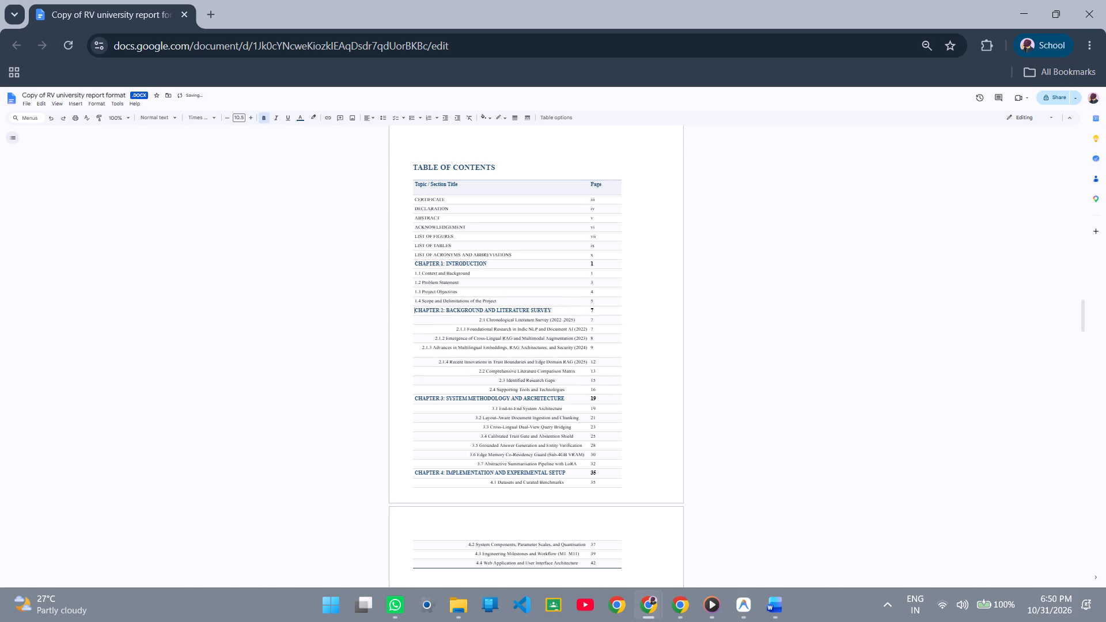
pyautogui.press('Down')
pyautogui.press('Delete')
pyautogui.press('Down')
pyautogui.press('Delete')
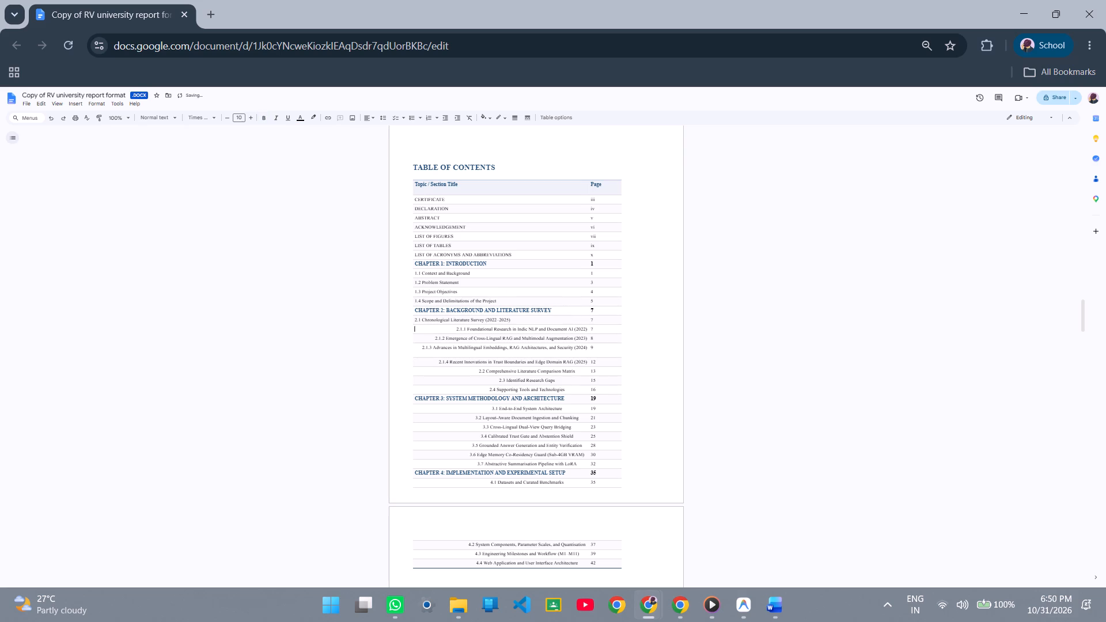
pyautogui.press('Down')
pyautogui.press('Up')
pyautogui.press('Delete')
pyautogui.press('Delete')
pyautogui.press('Right')
pyautogui.press('Delete')
pyautogui.press('Down')
pyautogui.press('Up')
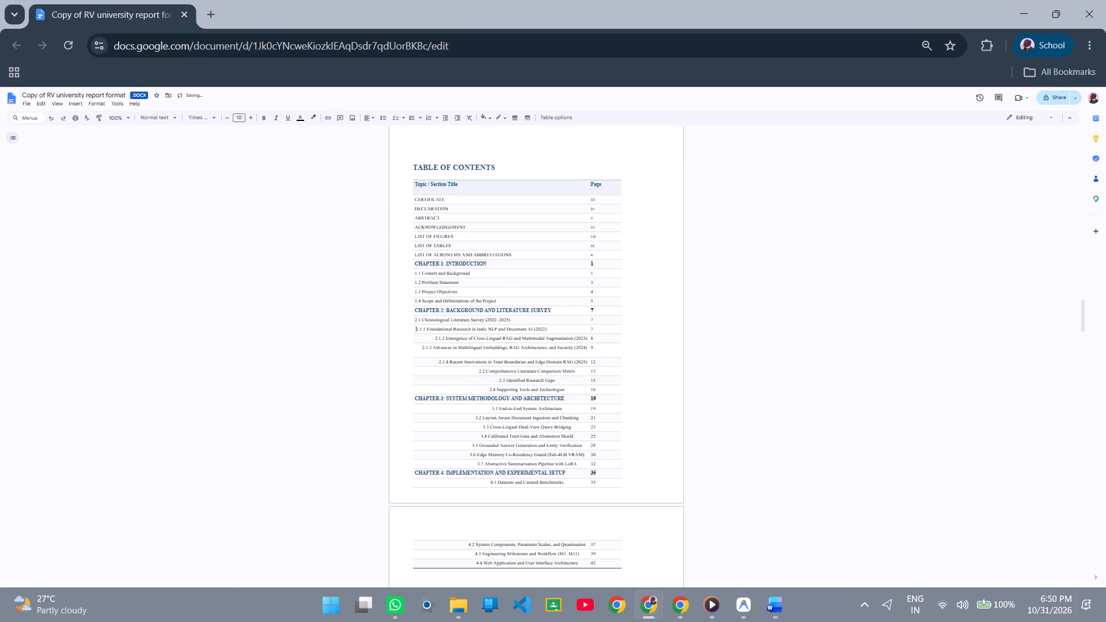
pyautogui.press('BackSpace')
# Remove the leading whitespace before entry 2.1.2 so its title starts at the cell's left edge.
pyautogui.press('Down')
pyautogui.press('BackSpace')
pyautogui.press('Delete')
pyautogui.press('Right')
pyautogui.press('Down')
pyautogui.press('Up')
pyautogui.press('Down')
pyautogui.press('Up')
pyautogui.press('Left')
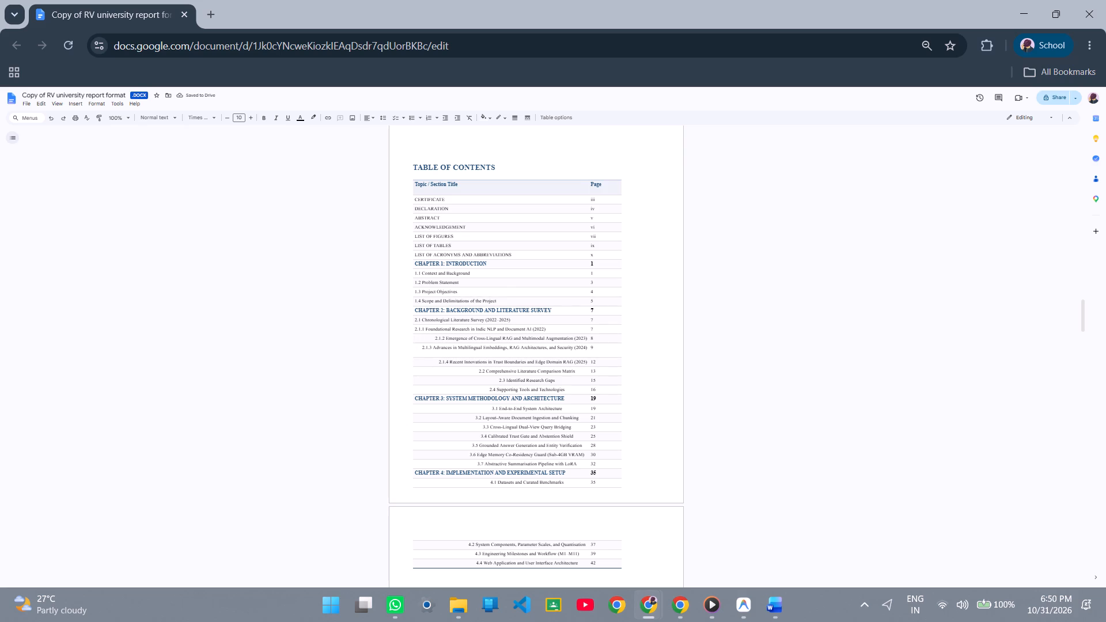
pyautogui.press('BackSpace')
pyautogui.press('Delete')
pyautogui.press('Right')
pyautogui.press('Right')
pyautogui.press('Right')
pyautogui.press('Right')
pyautogui.press('Down')
pyautogui.press('Up')
pyautogui.press('Left')
pyautogui.press('BackSpace')
pyautogui.hotkey('ctrl', 'BackSpace')
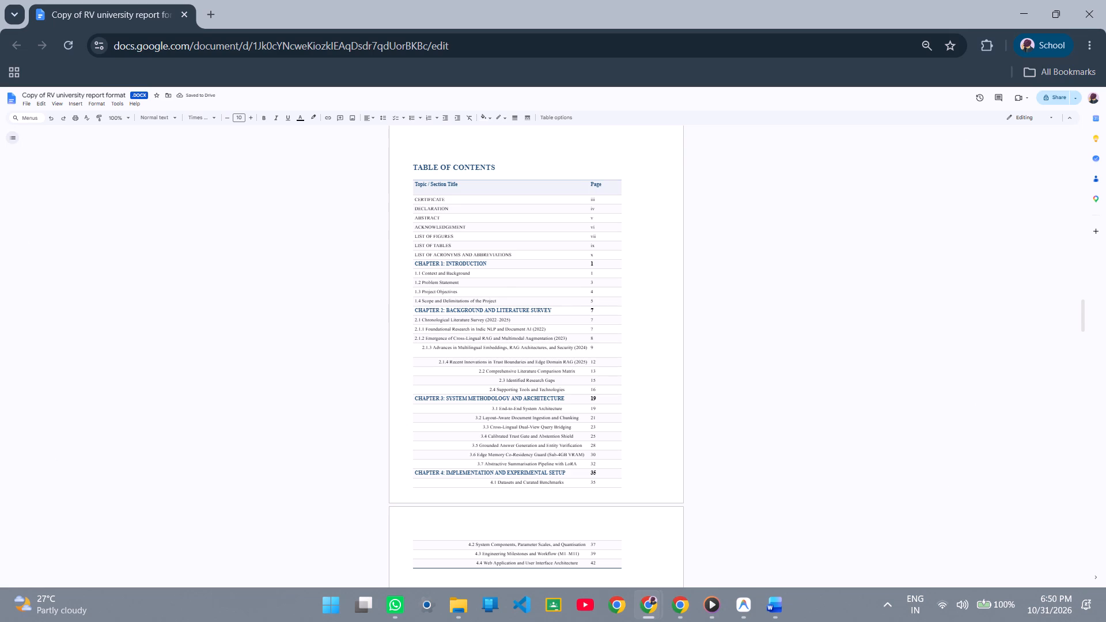
# Remove the leading whitespace before entry 2.1.3, Advances in Multilingual Embeddings, in the contents table.
pyautogui.press('Down')
pyautogui.press('Right')
pyautogui.press('Right')
pyautogui.press('Right')
pyautogui.press('Right')
pyautogui.press('Right')
pyautogui.press('BackSpace')
pyautogui.press('BackSpace')
pyautogui.press('BackSpace')
pyautogui.press('BackSpace')
pyautogui.press('BackSpace')
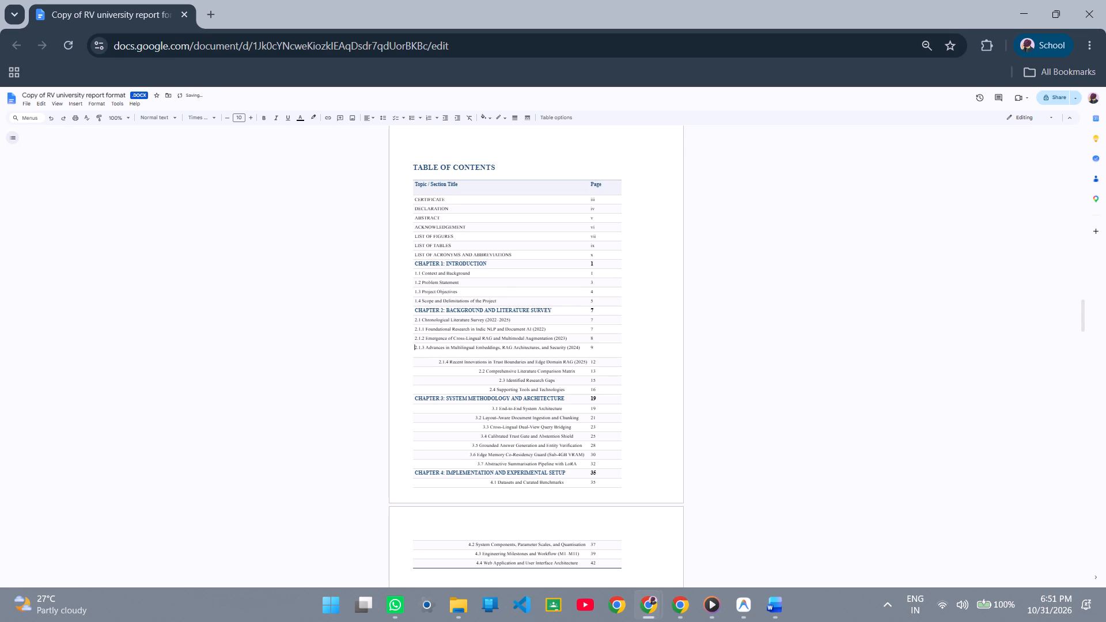
# Remove the leading whitespace before entry 2.1.4, Recent Innovations in Trust Boundaries, in the contents table.
pyautogui.click(438, 363)
pyautogui.press('BackSpace')
pyautogui.press('BackSpace')
pyautogui.press('BackSpace')
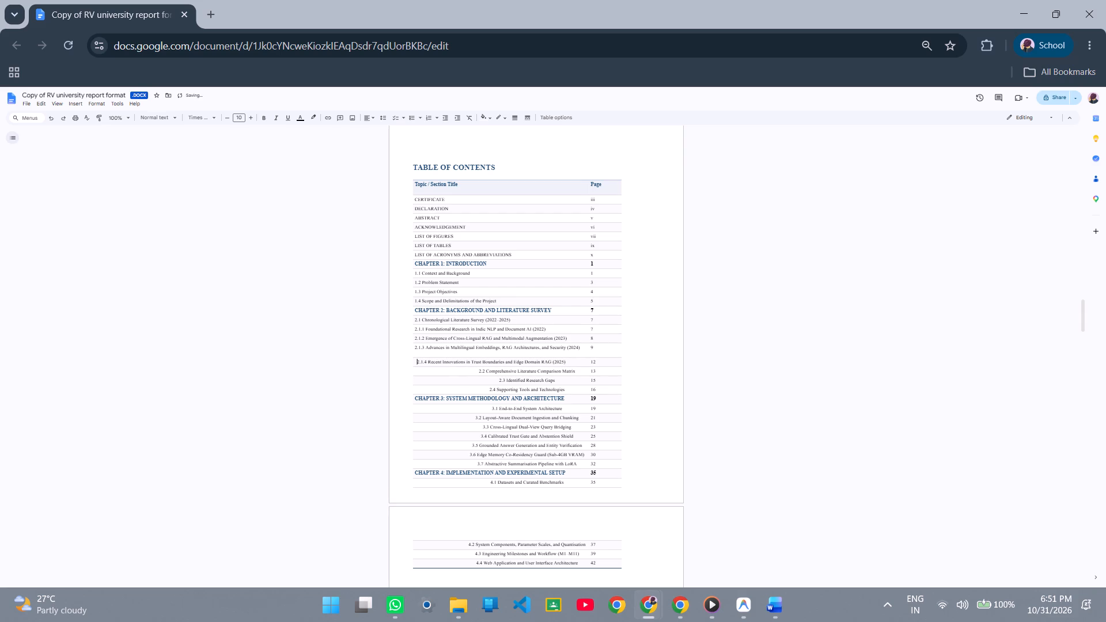
pyautogui.press('BackSpace')
pyautogui.press('BackSpace')
pyautogui.press('BackSpace')
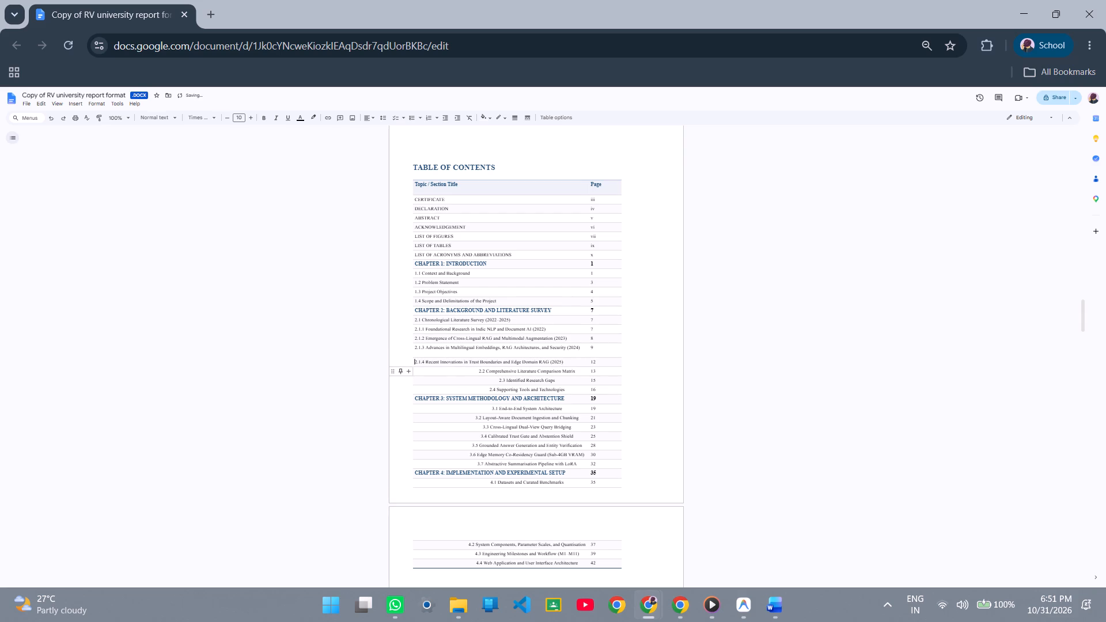
# Remove the leading whitespace before entries 2.2, 2.3 and 2.4 under Chapter 2, keeping their section numbers intact.
pyautogui.click(480, 371)
pyautogui.press('Left')
pyautogui.press('Delete')
pyautogui.hotkey('ctrl', 'z')
pyautogui.press('BackSpace')
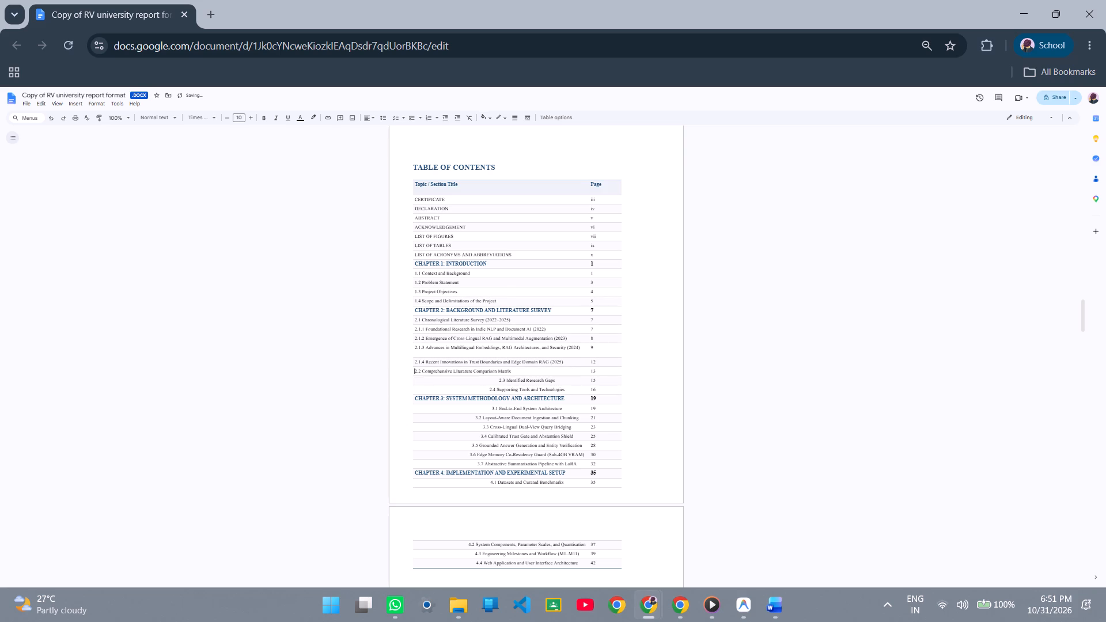
pyautogui.click(499, 376)
pyautogui.click(499, 384)
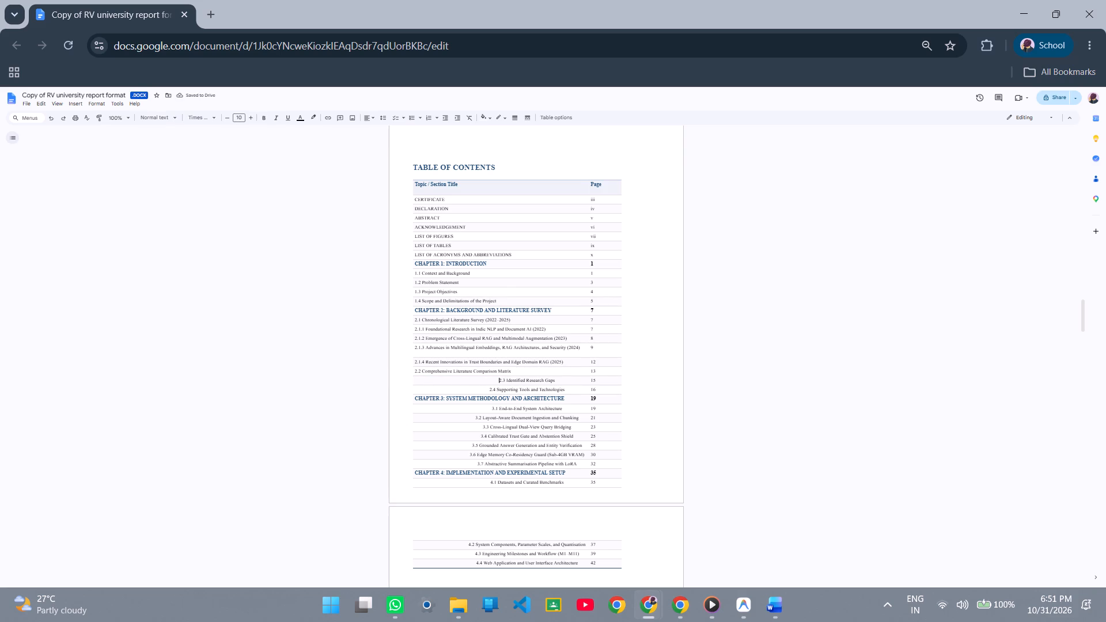
pyautogui.press('BackSpace')
pyautogui.doubleClick(486, 386)
pyautogui.press('BackSpace')
# Remove the leading whitespace before entries 3.1 and 3.2 under Chapter 3 in the contents table.
pyautogui.click(481, 410)
pyautogui.press('BackSpace')
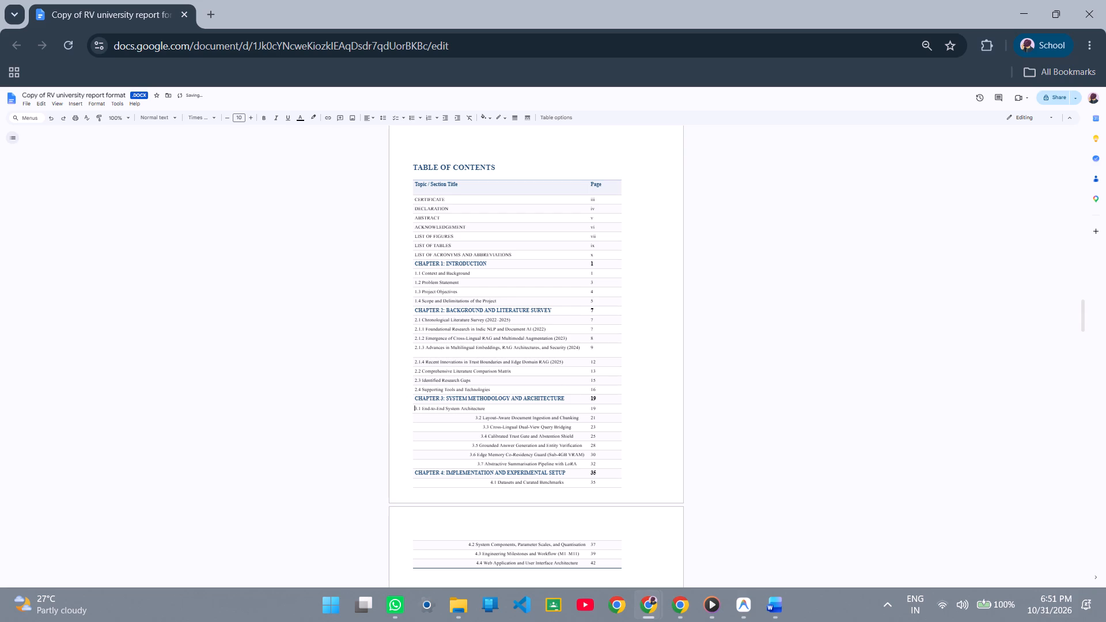
pyautogui.click(472, 416)
pyautogui.press('BackSpace')
pyautogui.click(483, 423)
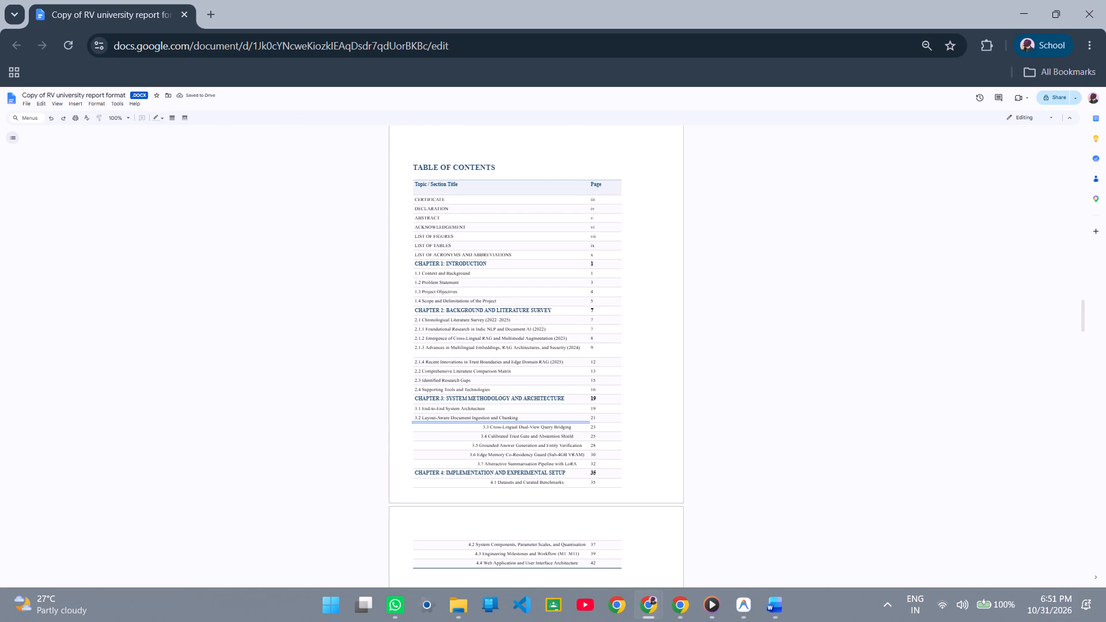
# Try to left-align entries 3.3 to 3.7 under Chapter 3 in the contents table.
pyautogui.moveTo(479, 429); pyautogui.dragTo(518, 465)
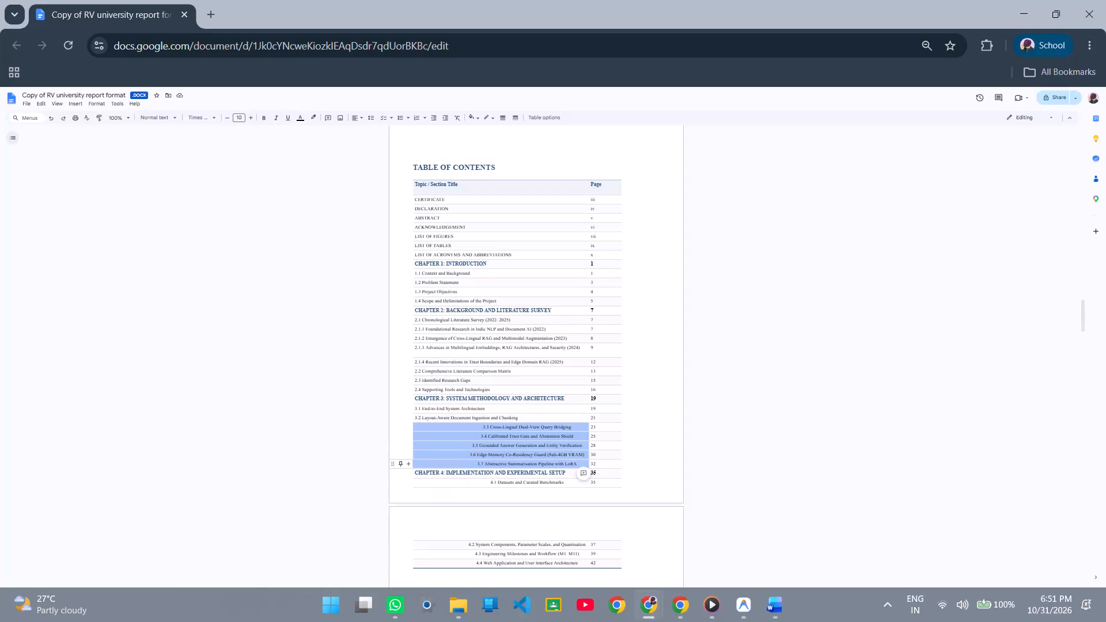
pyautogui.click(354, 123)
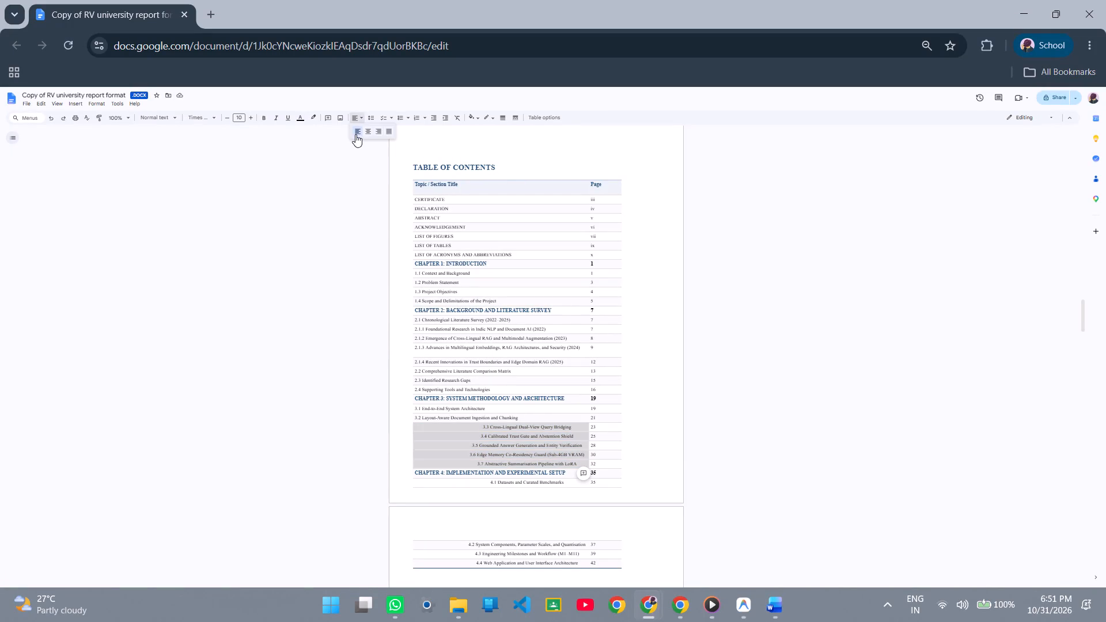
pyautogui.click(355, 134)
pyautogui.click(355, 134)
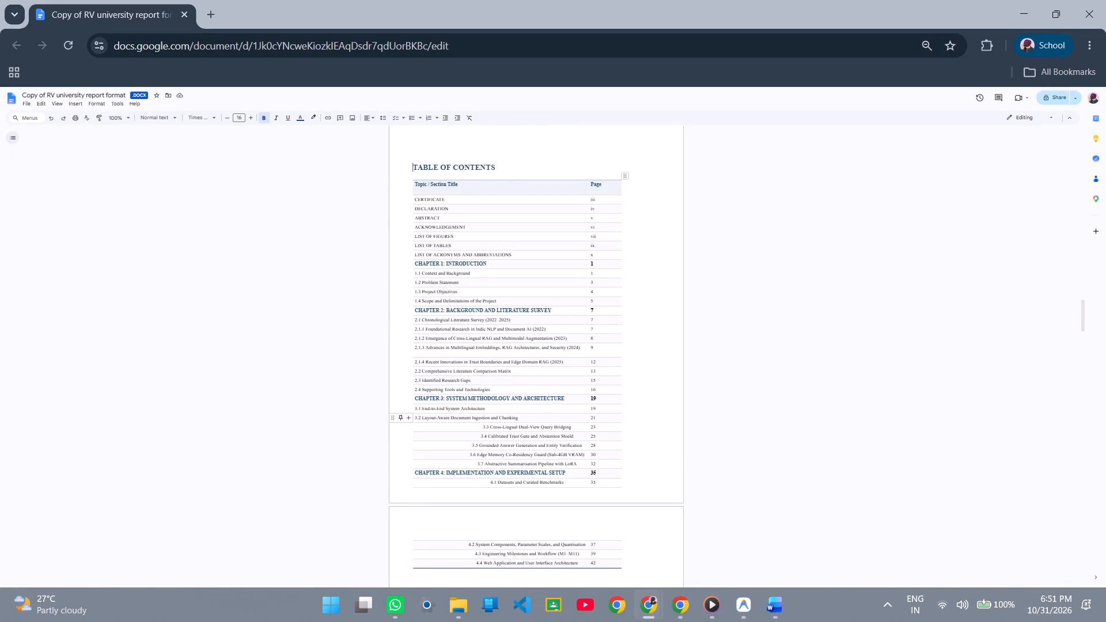
# Remove the leading whitespace before entries 3.3 to 3.7 under Chapter 3 and entry 4.1 under Chapter 4 in the contents table.
pyautogui.click(480, 427)
pyautogui.press('BackSpace')
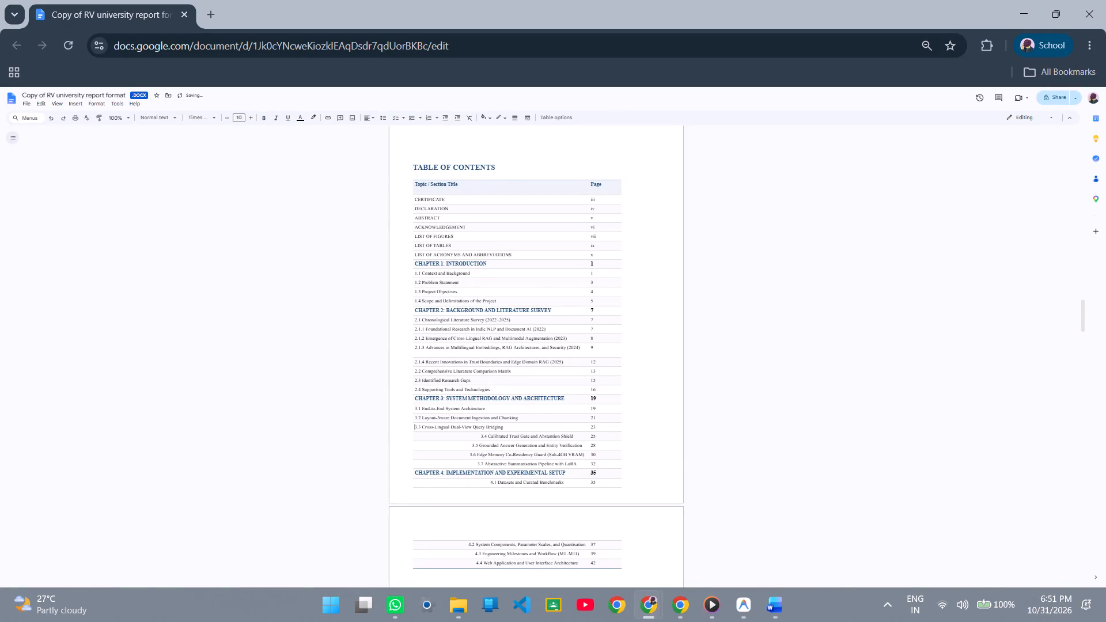
pyautogui.click(478, 434)
pyautogui.press('BackSpace')
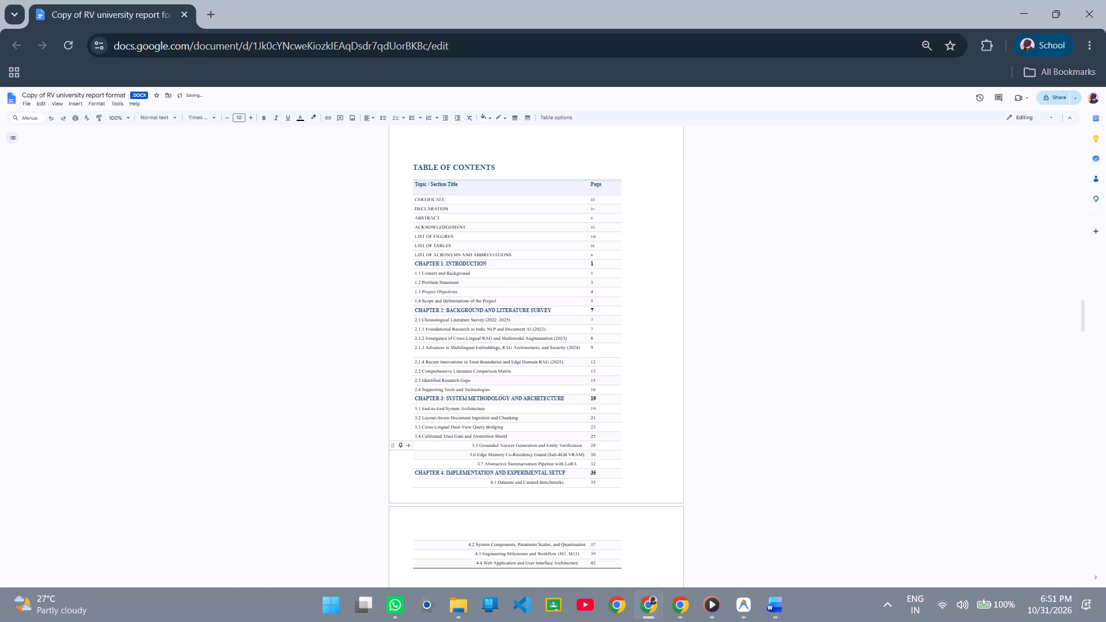
pyautogui.click(472, 446)
pyautogui.press('BackSpace')
pyautogui.click(467, 454)
pyautogui.press('BackSpace')
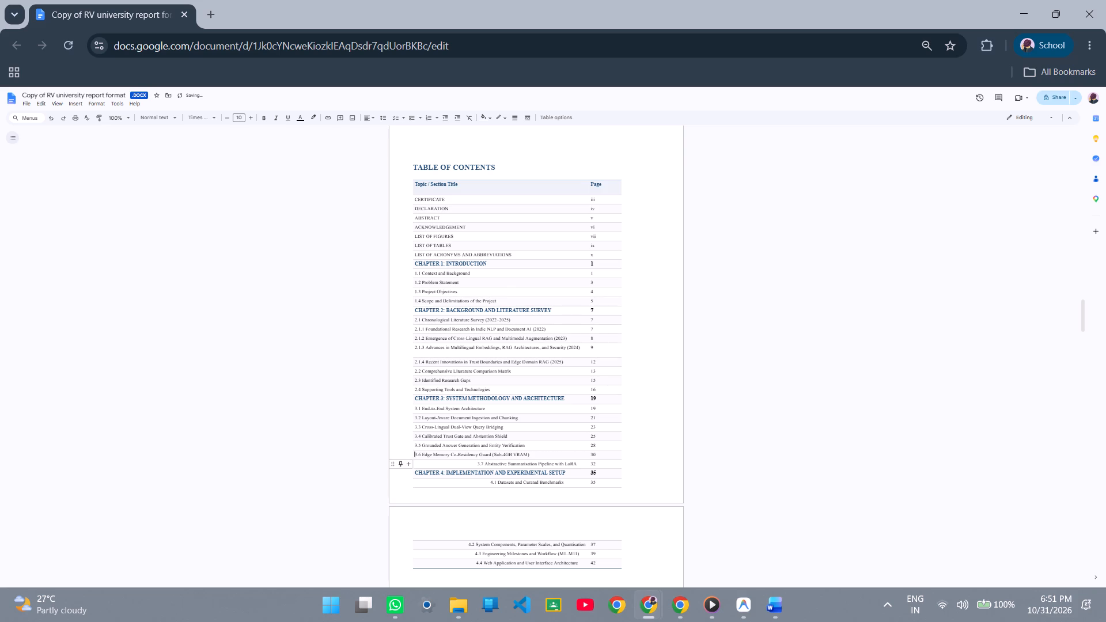
pyautogui.click(478, 464)
pyautogui.press('BackSpace')
pyautogui.click(488, 483)
pyautogui.press('BackSpace')
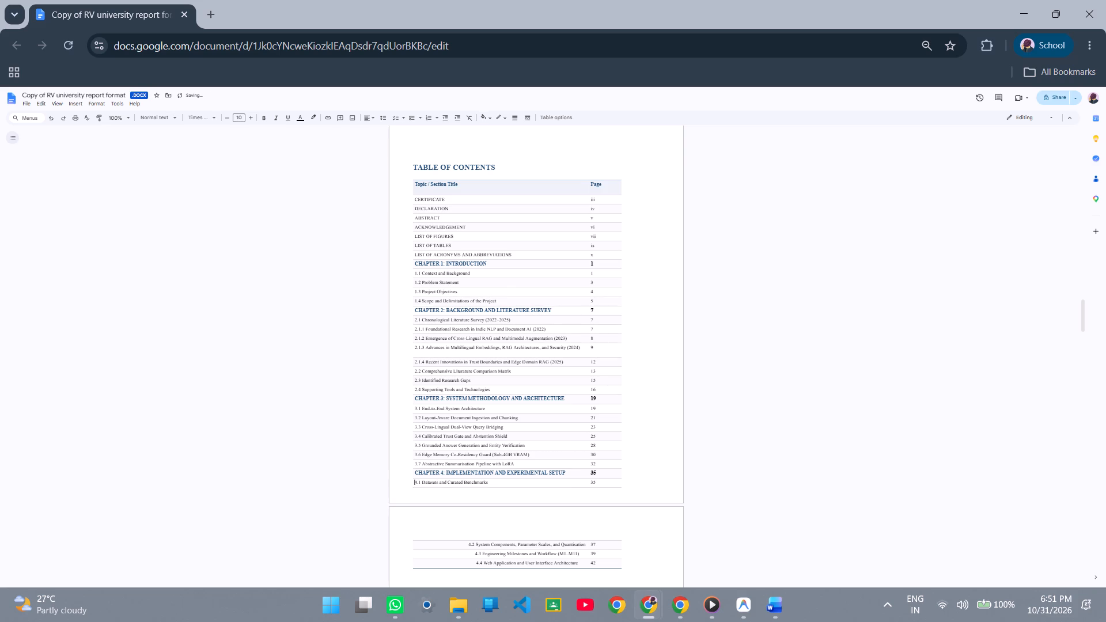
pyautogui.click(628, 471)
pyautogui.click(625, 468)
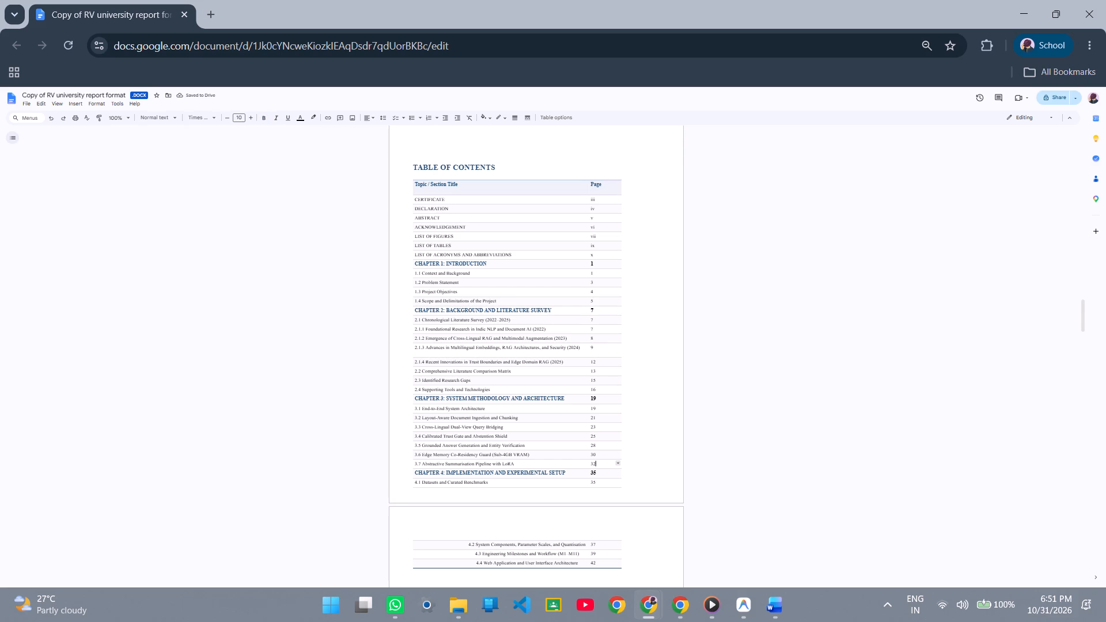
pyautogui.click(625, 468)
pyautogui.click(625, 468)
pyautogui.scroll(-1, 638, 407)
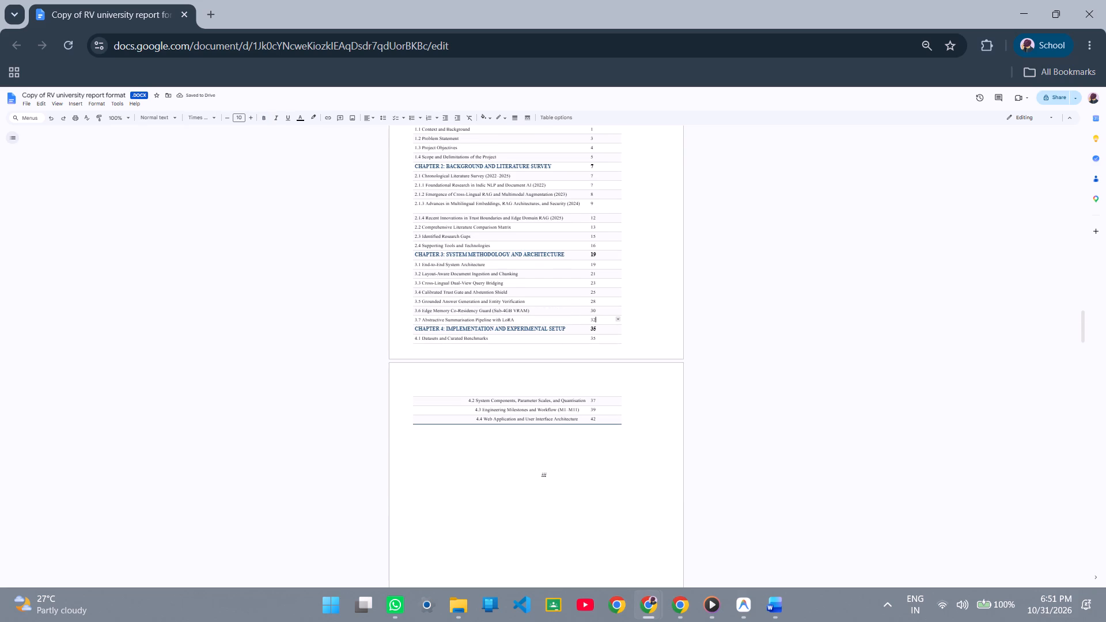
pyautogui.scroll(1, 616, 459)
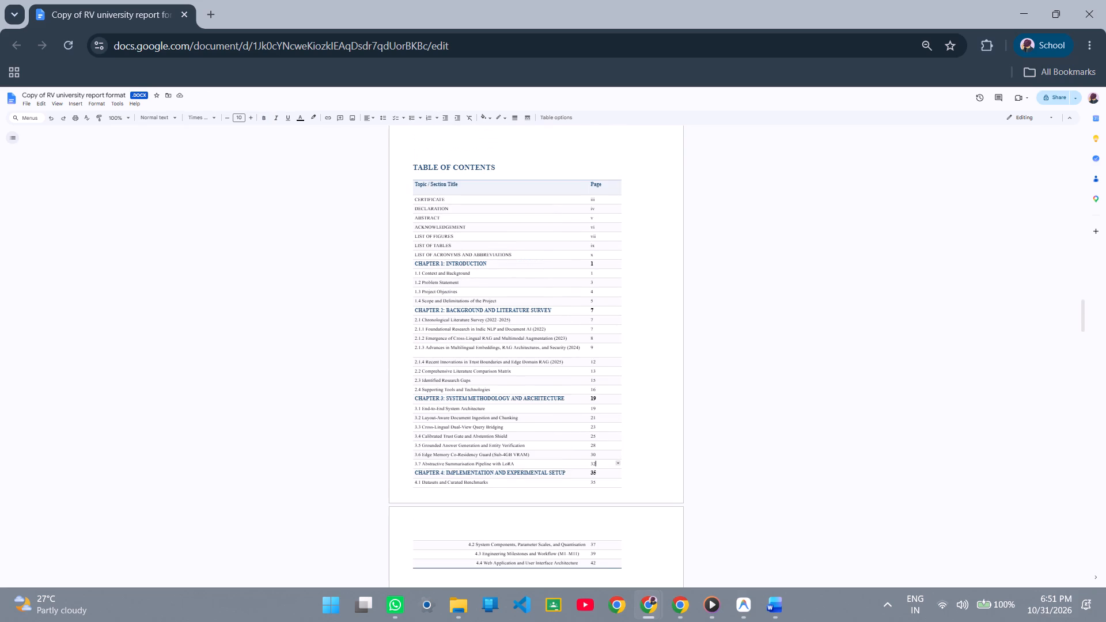
# Insert 28 spaces before the TABLE OF CONTENTS heading to shift it toward the centre of the page.
pyautogui.scroll(1, 566, 339)
pyautogui.click(414, 317)
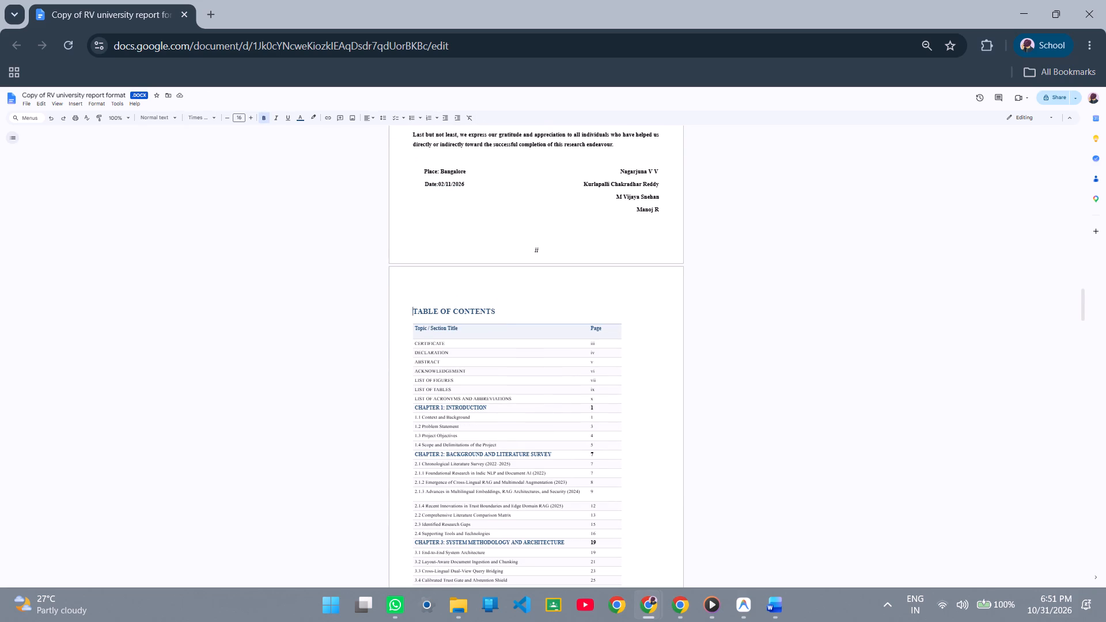
pyautogui.press('space')
pyautogui.press('space')
pyautogui.press('space')
pyautogui.press('space')
pyautogui.press('space')
pyautogui.press('space')
pyautogui.press('space')
pyautogui.press('space')
pyautogui.press('space')
pyautogui.press('space')
pyautogui.press('space')
pyautogui.press('space')
pyautogui.press('space')
pyautogui.press('space')
pyautogui.press('space')
pyautogui.press('space')
pyautogui.press('space')
pyautogui.press('space')
pyautogui.press('space')
pyautogui.press('space')
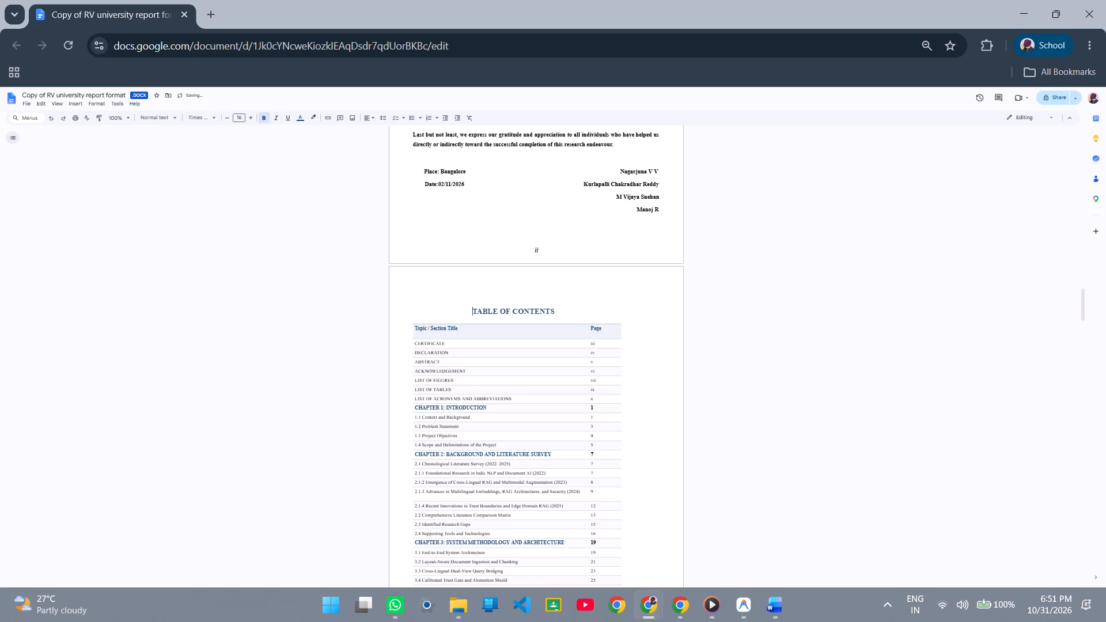
pyautogui.press('space')
pyautogui.press('space')
pyautogui.press('space')
pyautogui.press('space')
pyautogui.press('space')
pyautogui.press('space')
pyautogui.press('space')
pyautogui.press('space')
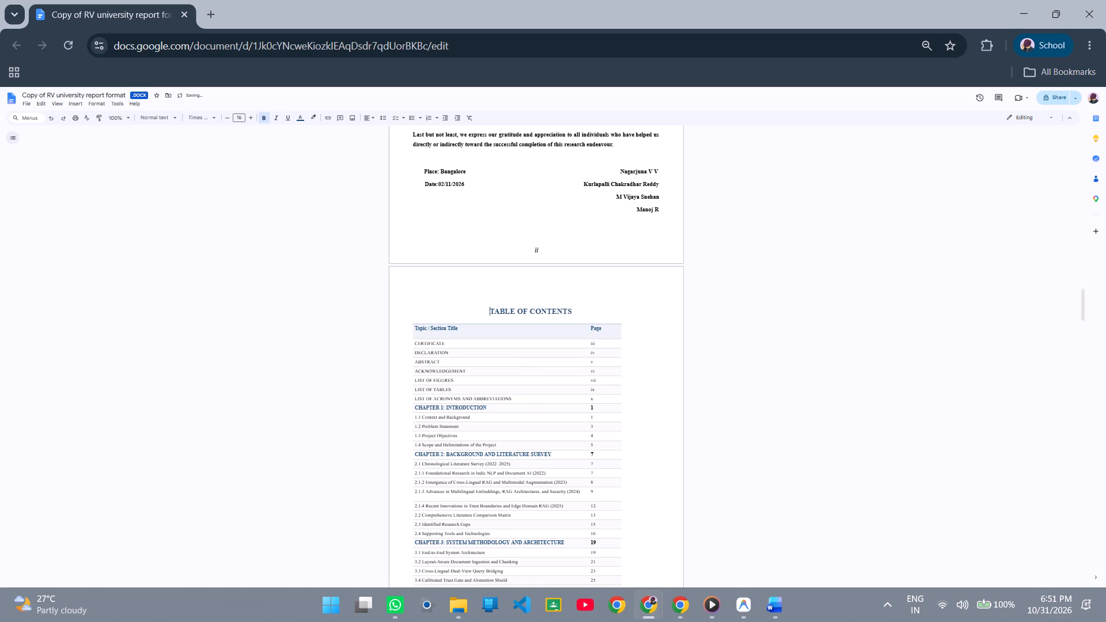
# Widen the contents table by extending its outer Page-column edge to the page's text margin.
pyautogui.scroll(-1, 536, 317)
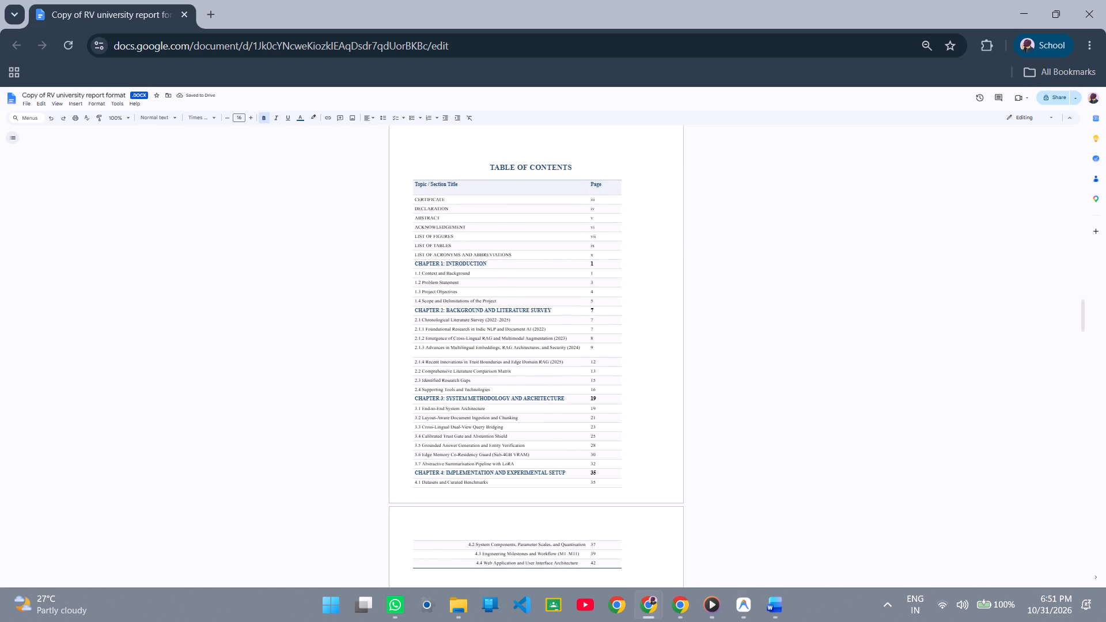
pyautogui.moveTo(622, 324); pyautogui.dragTo(657, 319)
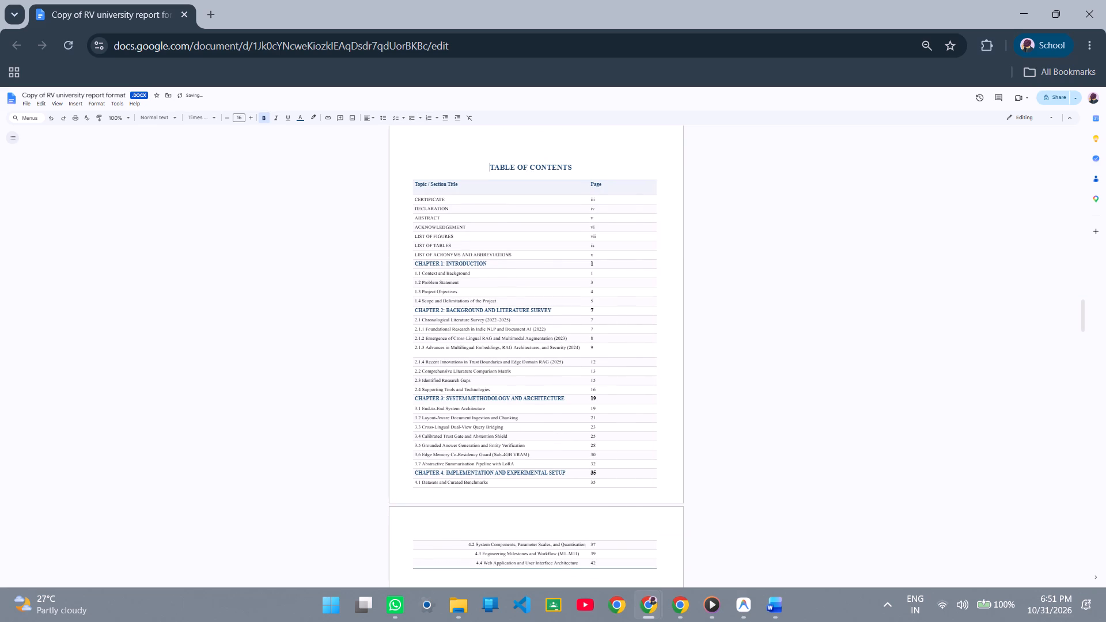
# Widen the Topic / Section Title column of the contents table, leaving a narrow Page column beside the table's outer edge.
pyautogui.click(586, 184)
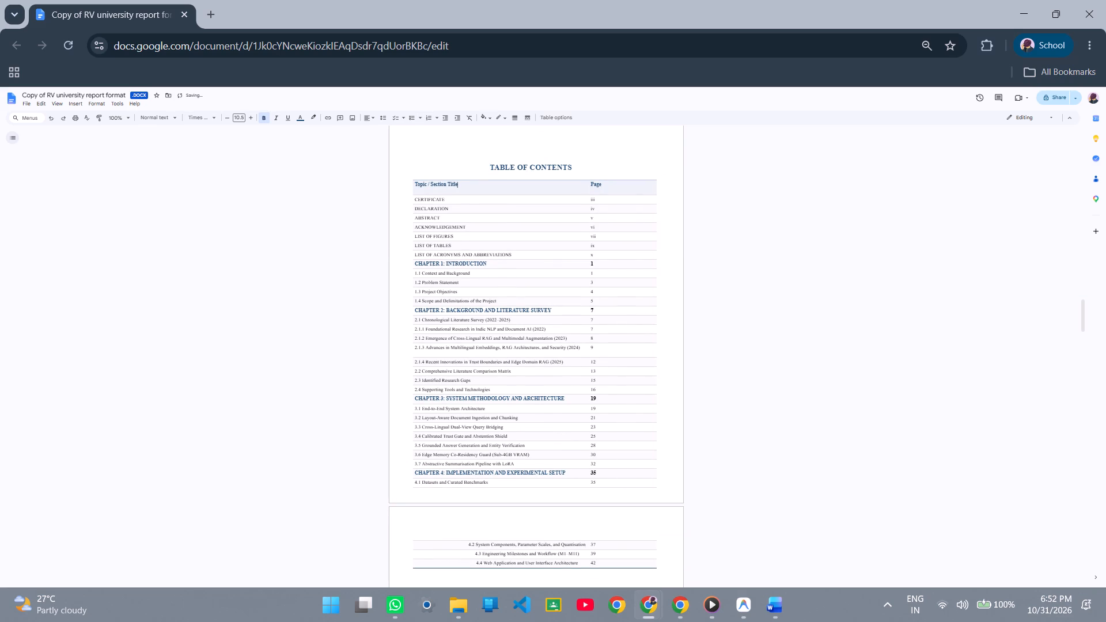
pyautogui.click(586, 184)
pyautogui.click(586, 184)
pyautogui.click(584, 193)
pyautogui.moveTo(584, 186); pyautogui.dragTo(587, 394)
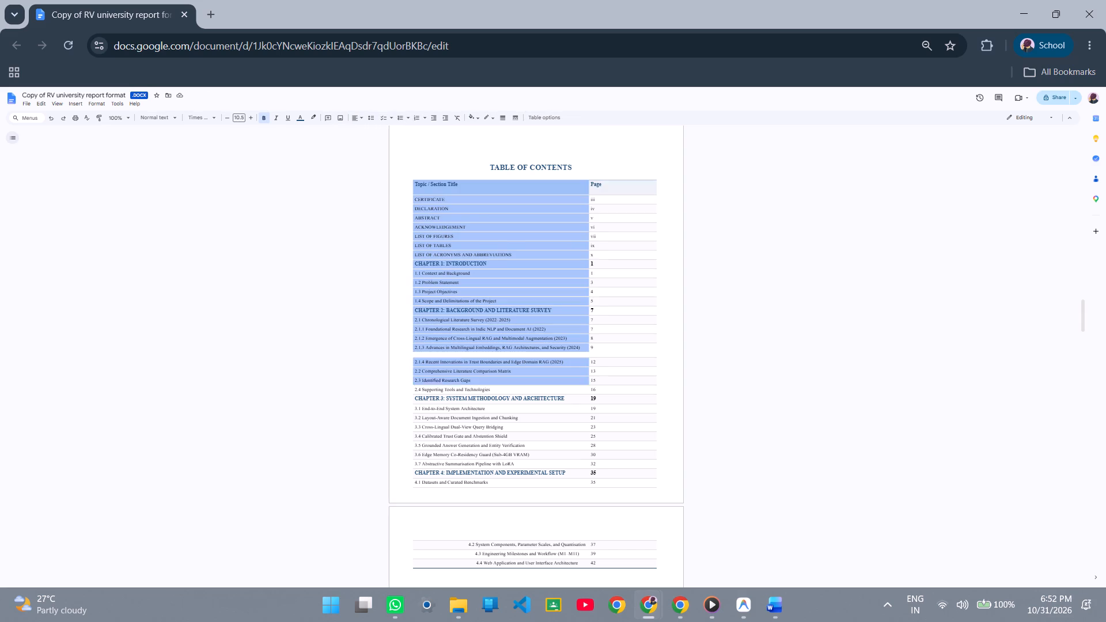
pyautogui.moveTo(587, 394); pyautogui.dragTo(554, 482)
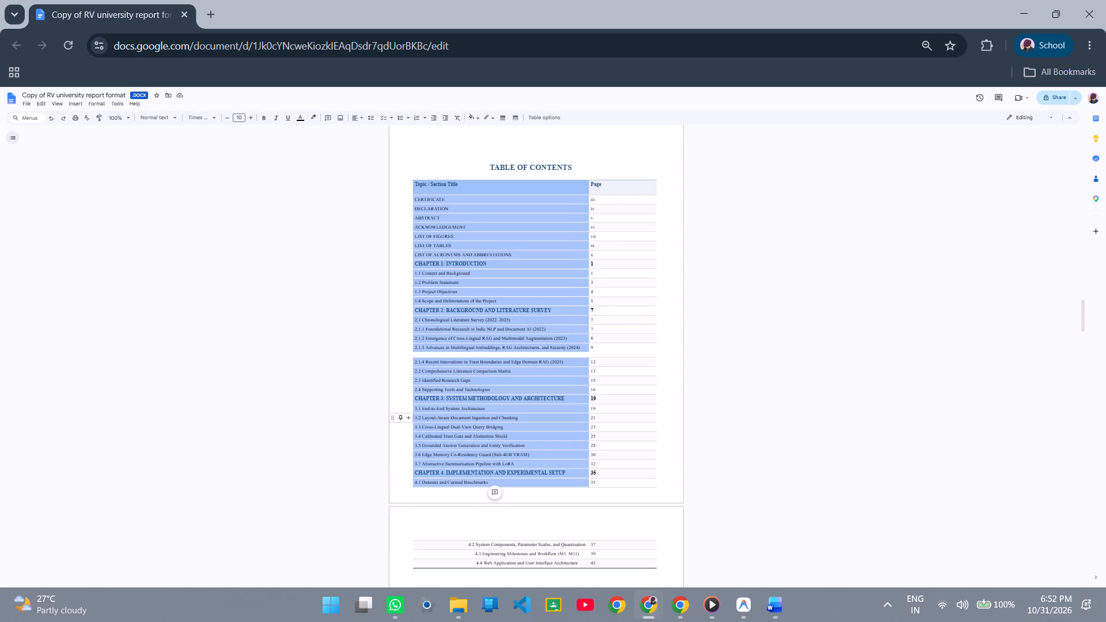
pyautogui.moveTo(588, 382); pyautogui.dragTo(613, 391)
pyautogui.moveTo(613, 391); pyautogui.dragTo(616, 391)
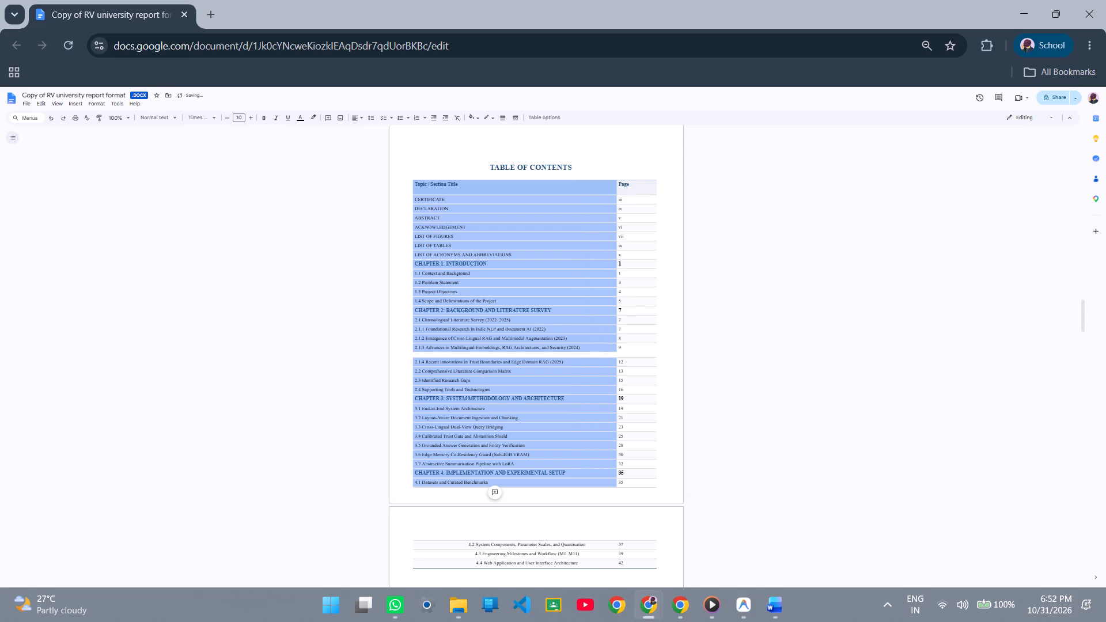
pyautogui.moveTo(616, 371); pyautogui.dragTo(636, 378)
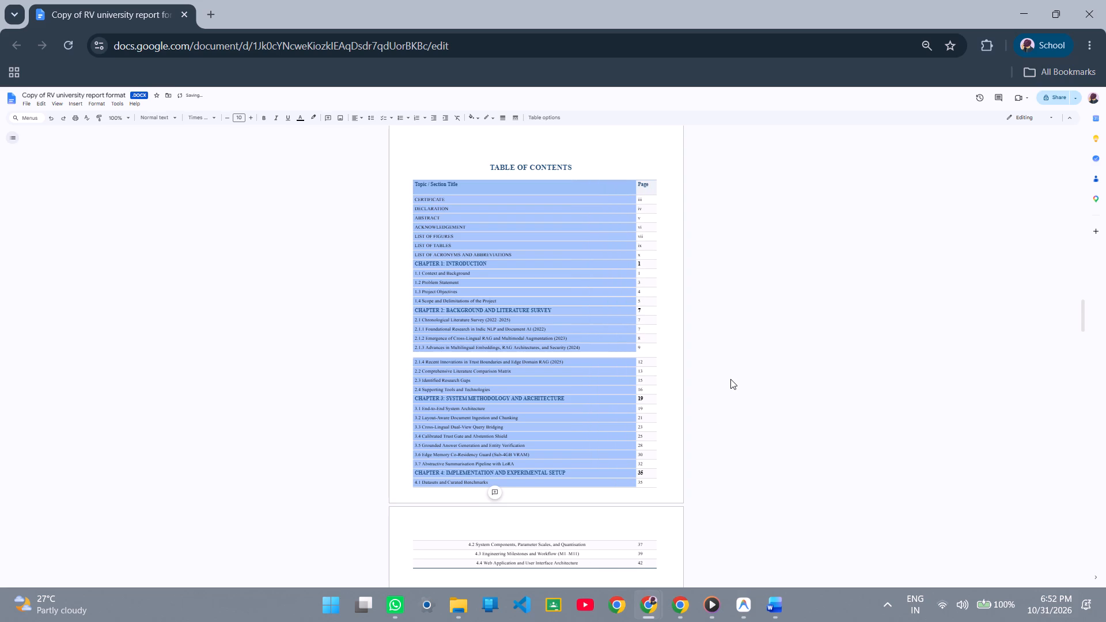
pyautogui.click(730, 379)
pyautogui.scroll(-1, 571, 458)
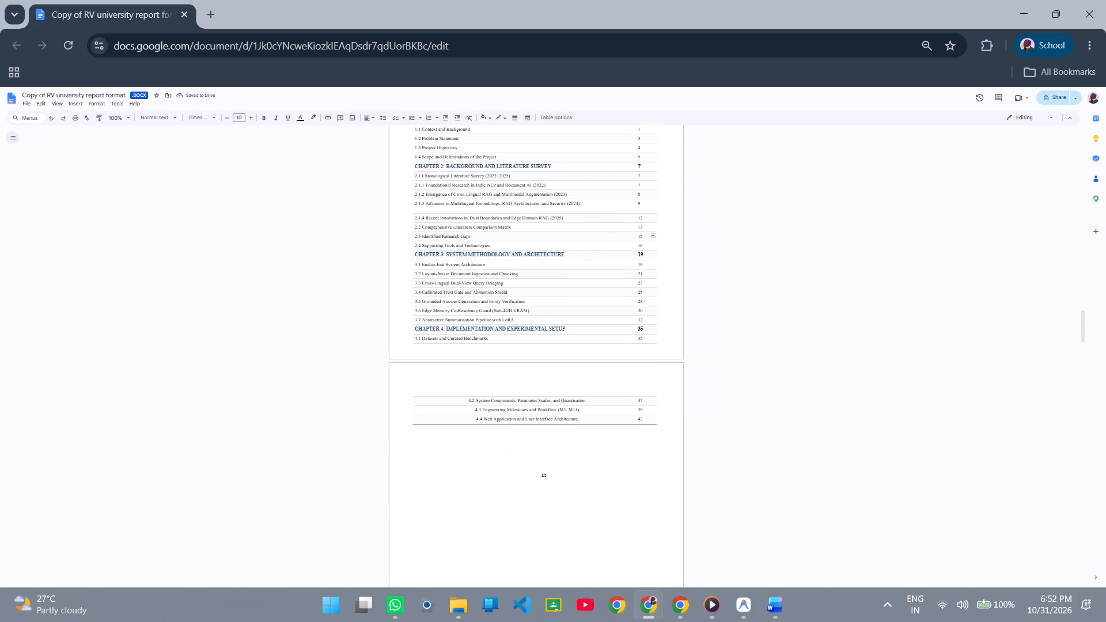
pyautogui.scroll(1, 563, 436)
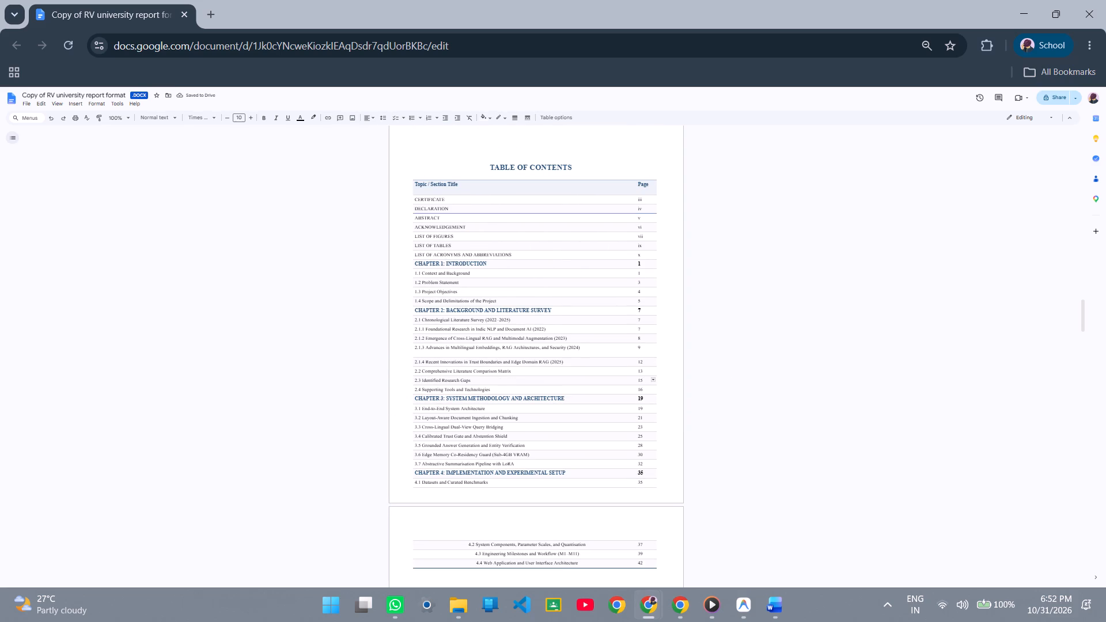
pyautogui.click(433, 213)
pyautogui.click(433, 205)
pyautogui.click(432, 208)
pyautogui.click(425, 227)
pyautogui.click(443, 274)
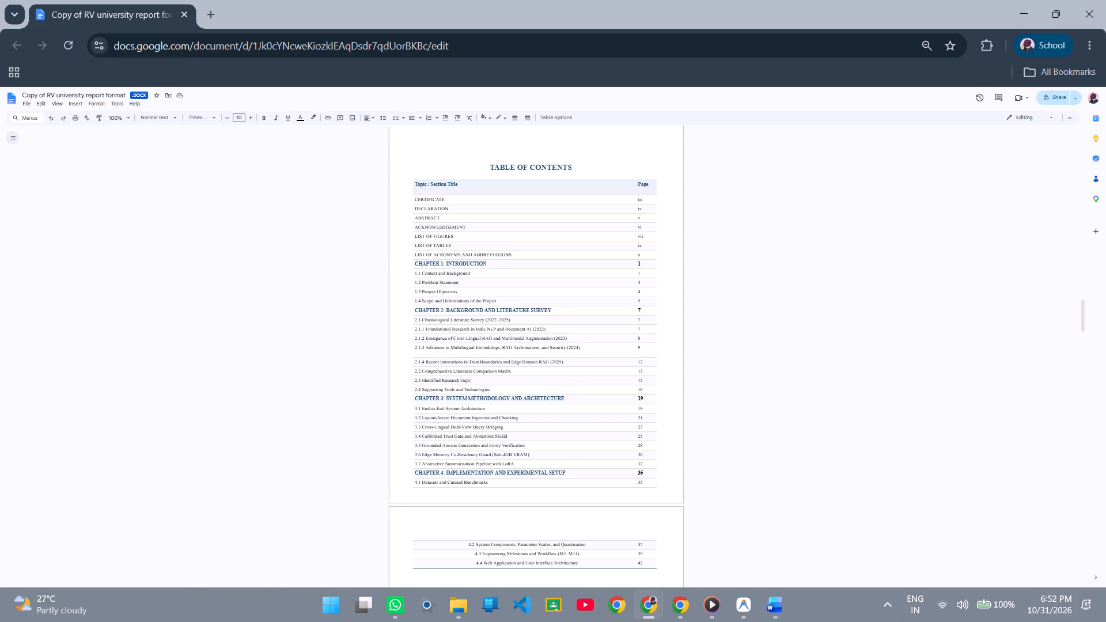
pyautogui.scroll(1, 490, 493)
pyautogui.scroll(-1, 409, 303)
# Increase the font size of the TABLE OF CONTENTS heading and the whole contents table by one increment.
pyautogui.moveTo(483, 495); pyautogui.dragTo(389, 182)
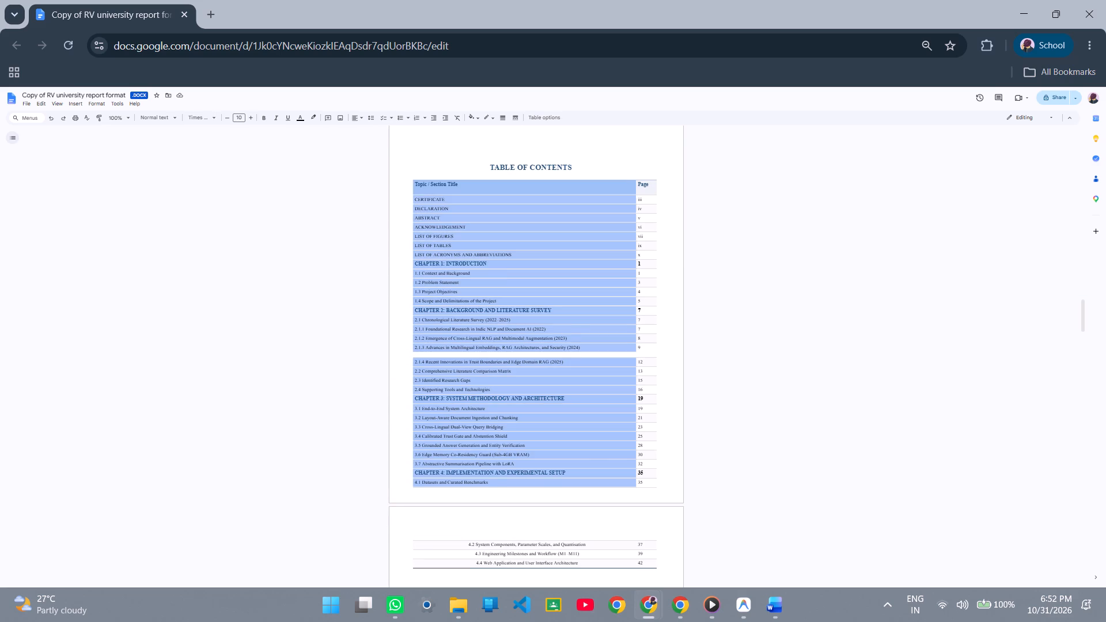
pyautogui.moveTo(389, 182); pyautogui.dragTo(388, 179)
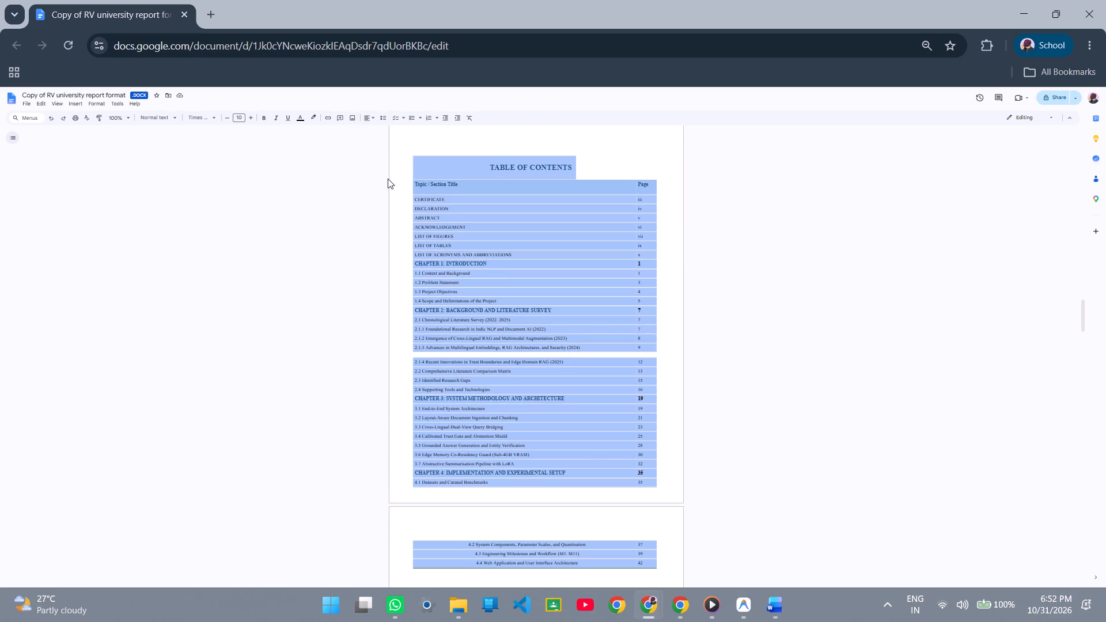
pyautogui.moveTo(388, 179); pyautogui.dragTo(376, 173)
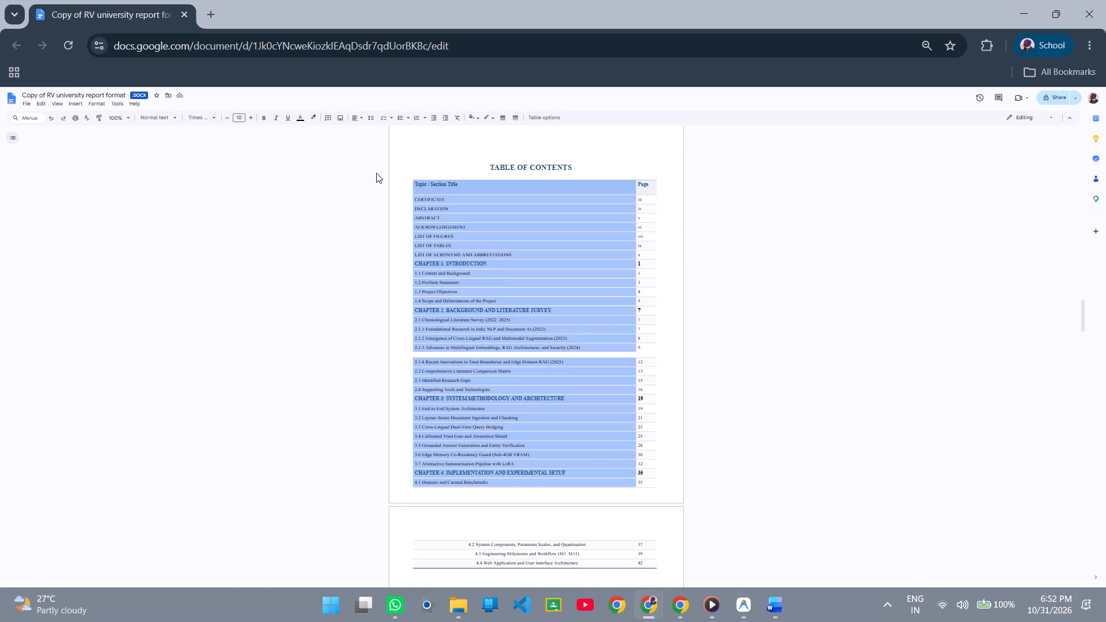
pyautogui.moveTo(376, 173); pyautogui.dragTo(411, 175)
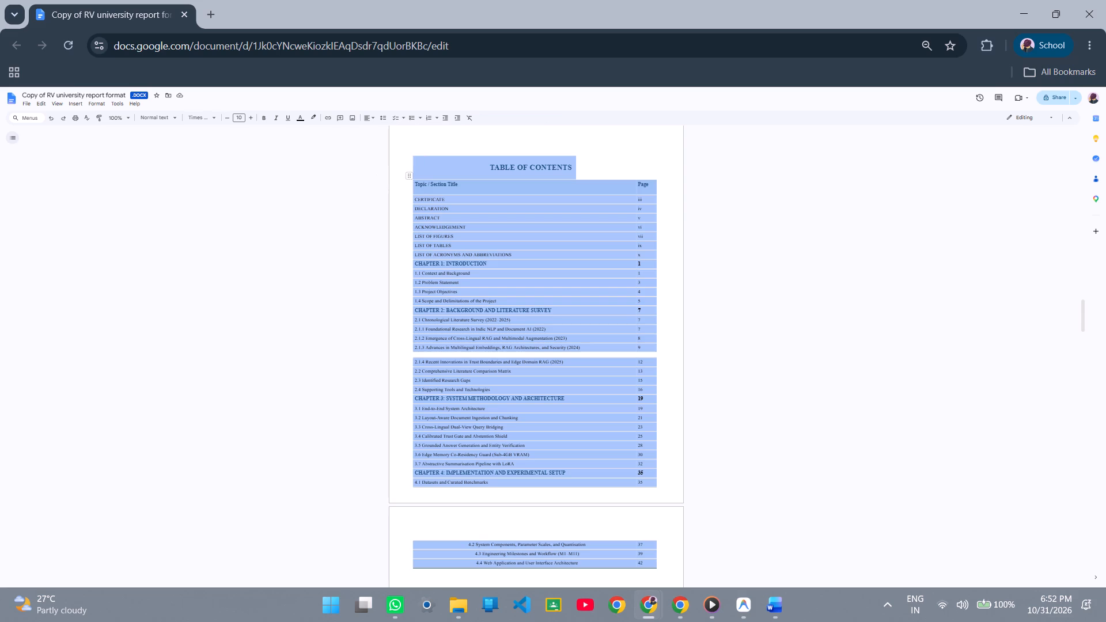
pyautogui.moveTo(411, 175); pyautogui.dragTo(432, 156)
pyautogui.moveTo(432, 156); pyautogui.dragTo(420, 151)
pyautogui.click(251, 113)
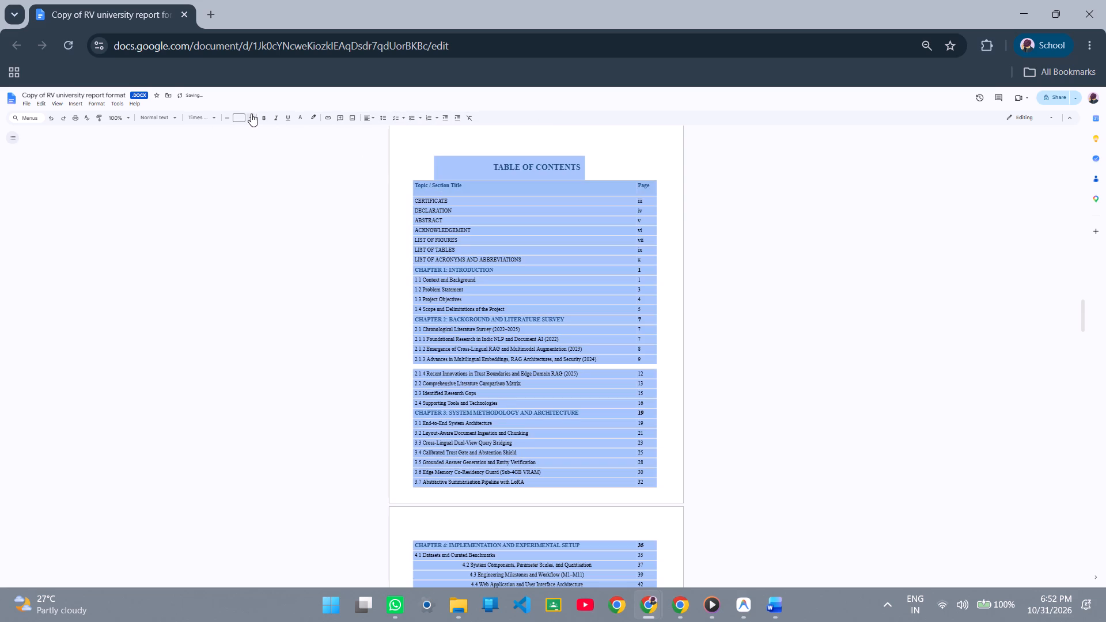
# Set the font size of the TABLE OF CONTENTS heading and the whole contents table to 12.
pyautogui.click(251, 120)
pyautogui.click(234, 120)
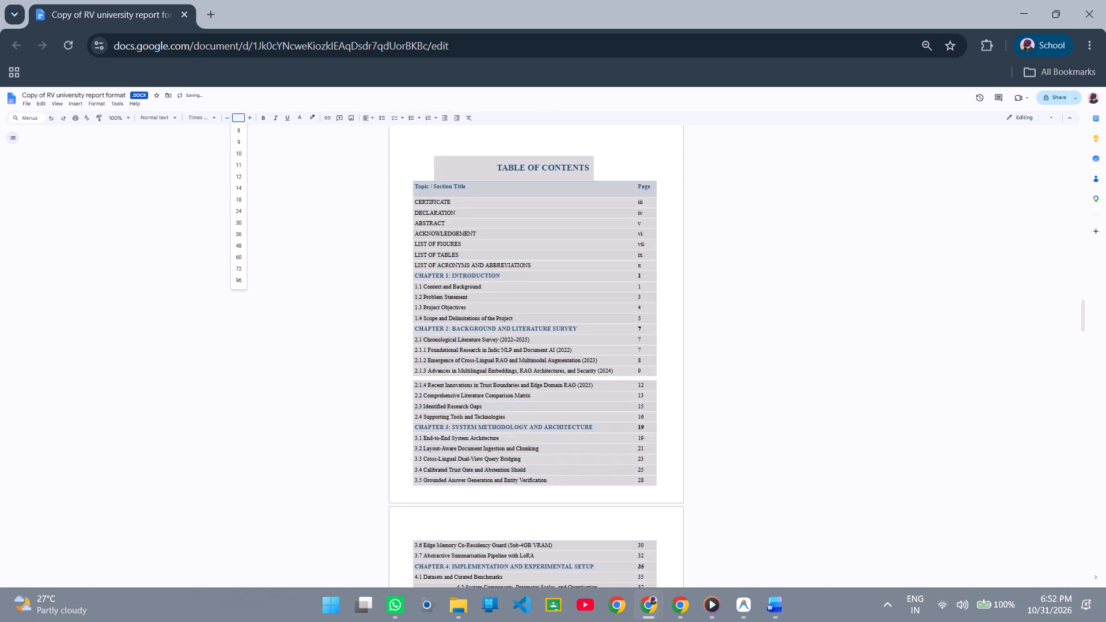
pyautogui.press('2')
pyautogui.press('BackSpace')
pyautogui.write('12')
pyautogui.press('Return')
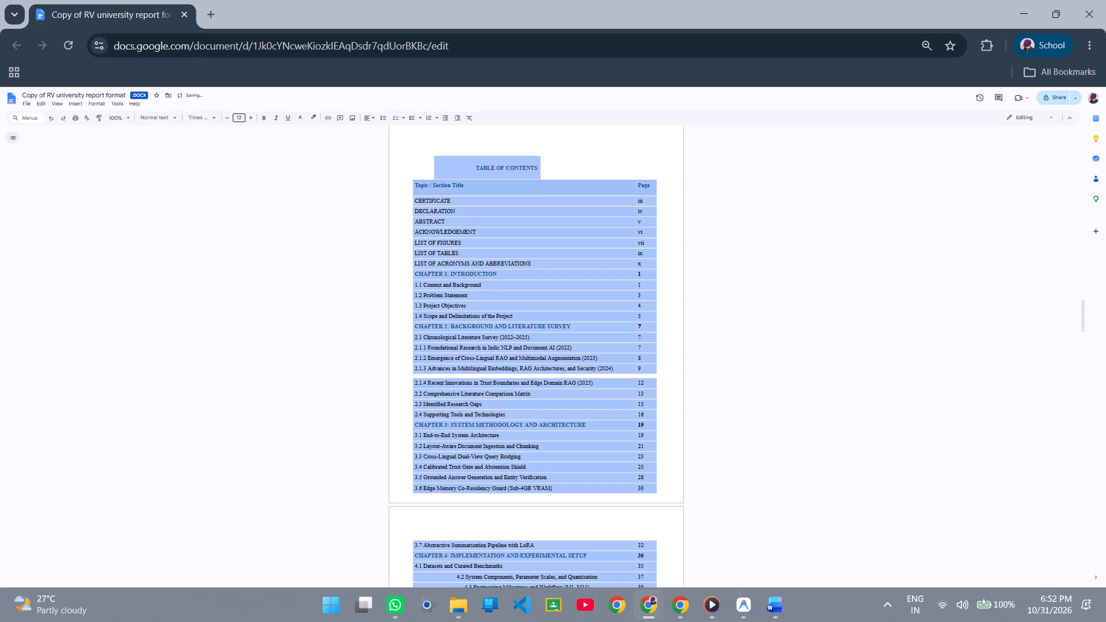
pyautogui.click(556, 154)
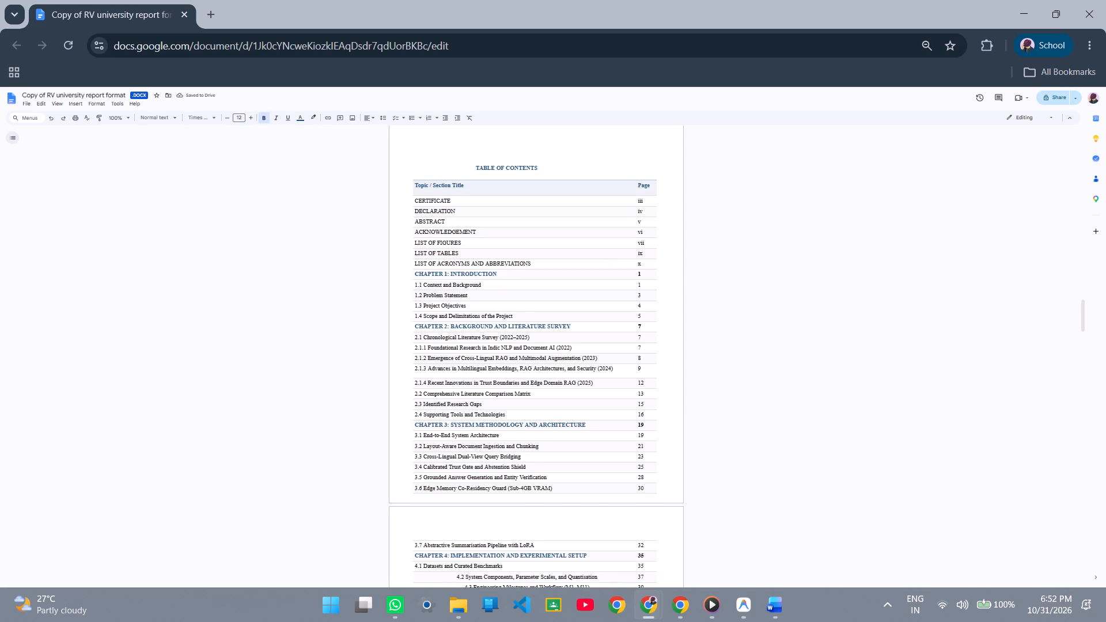
# Increase the font size of only the TABLE OF CONTENTS heading to 14.
pyautogui.click(518, 166)
pyautogui.tripleClick(518, 166)
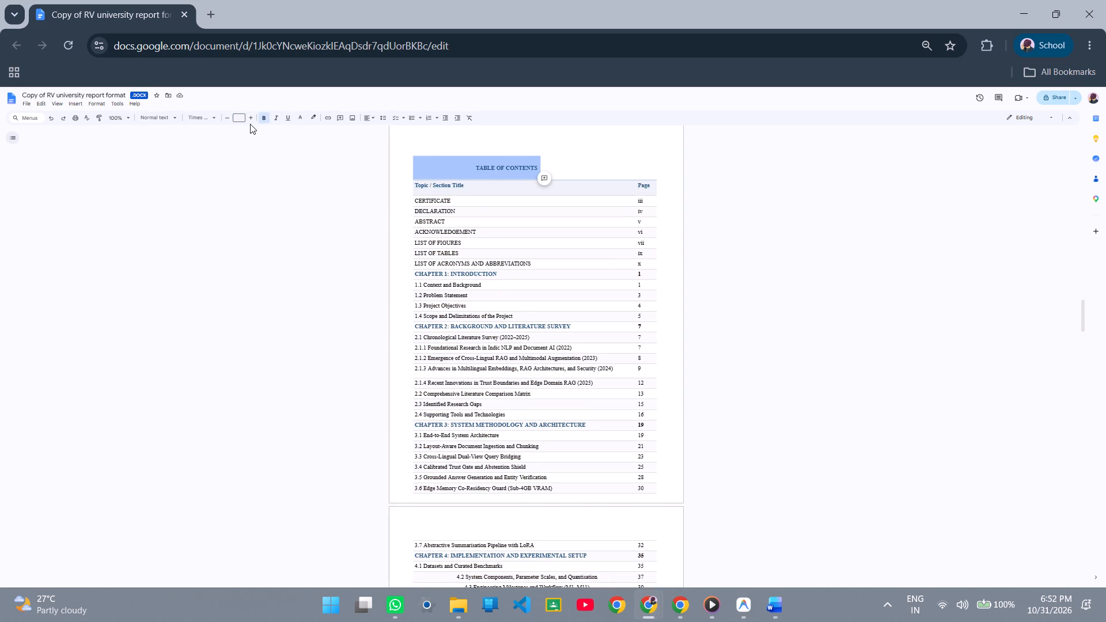
pyautogui.click(250, 120)
pyautogui.click(250, 120)
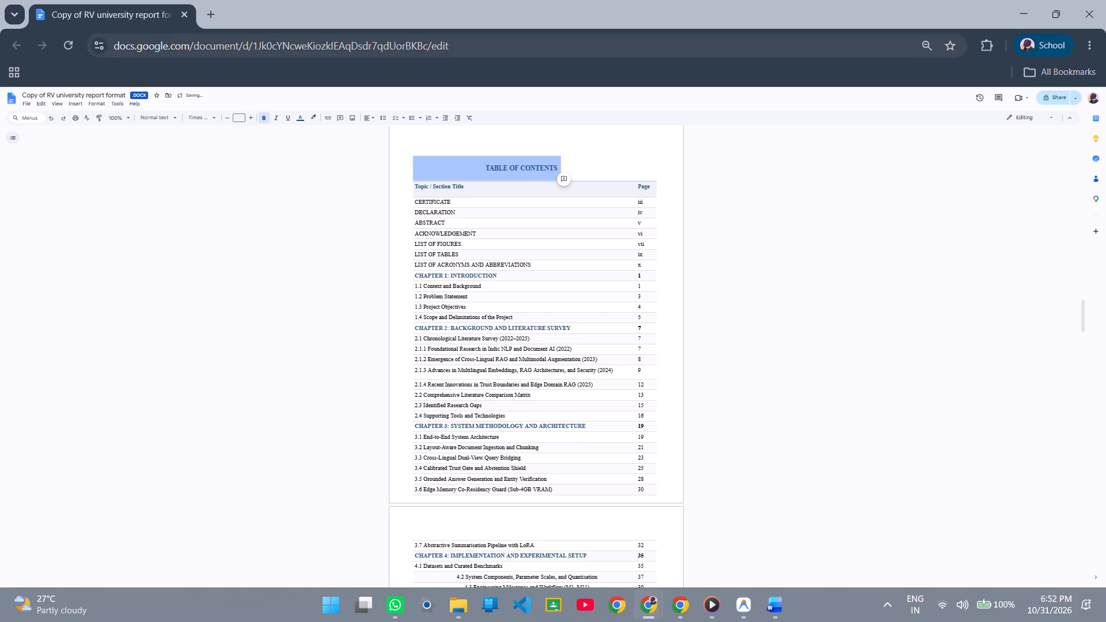
# Examine the Table of Contents in the Word report and the CONTENTS page of the RV university report format template.
pyautogui.hotkey('alt', 'Tab')
pyautogui.scroll(8, 408, 256)
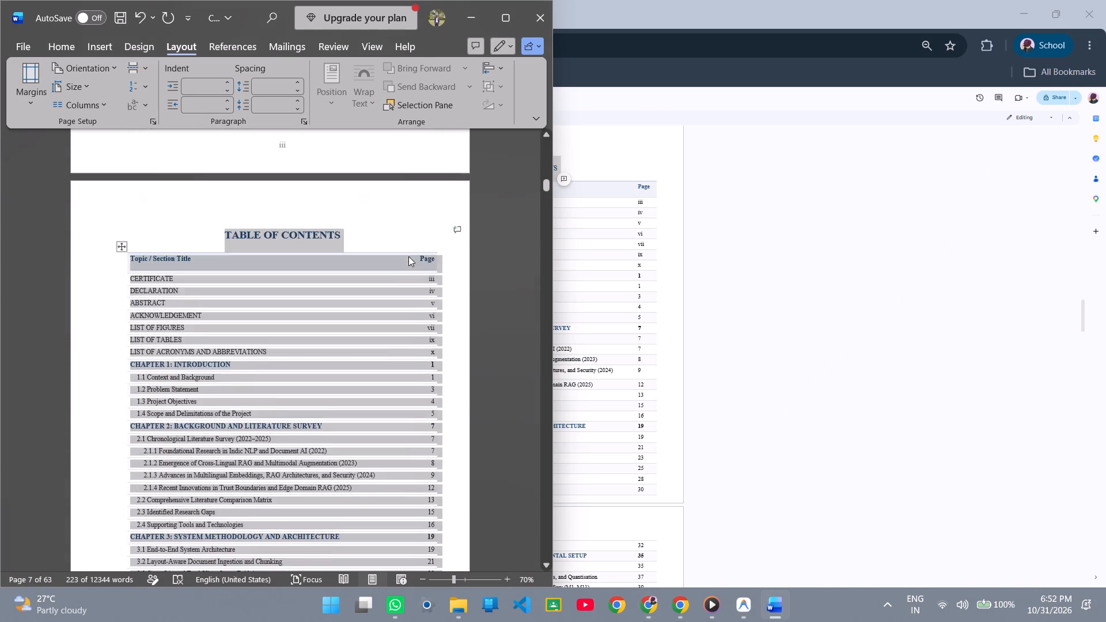
pyautogui.hotkey('alt', 'Tab')
pyautogui.hotkey('alt', 'Tab')
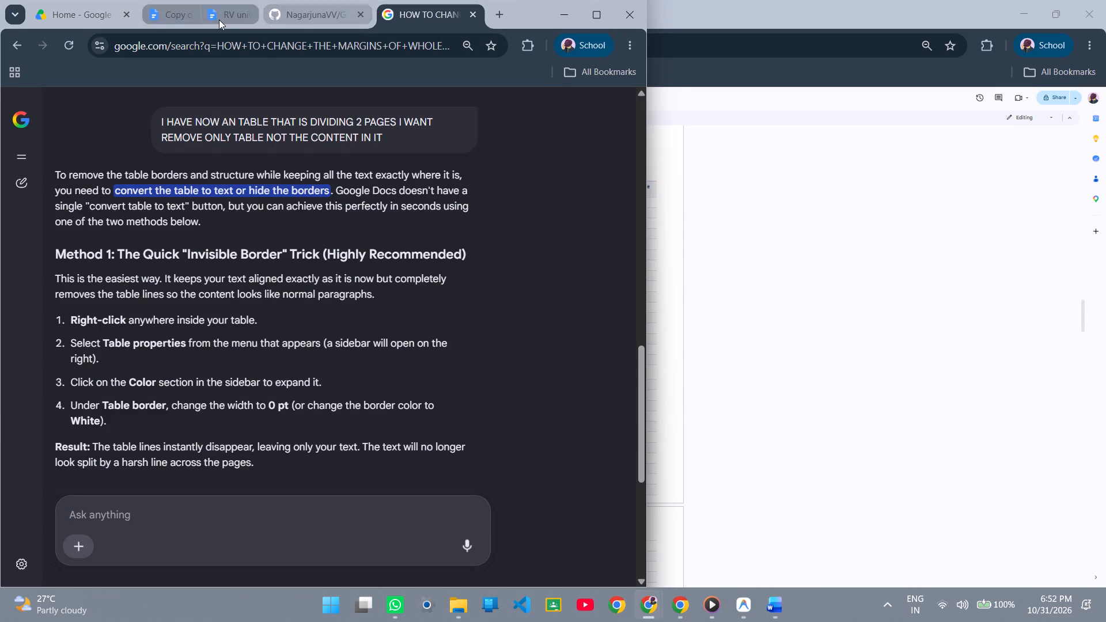
pyautogui.click(219, 20)
pyautogui.scroll(2, 486, 197)
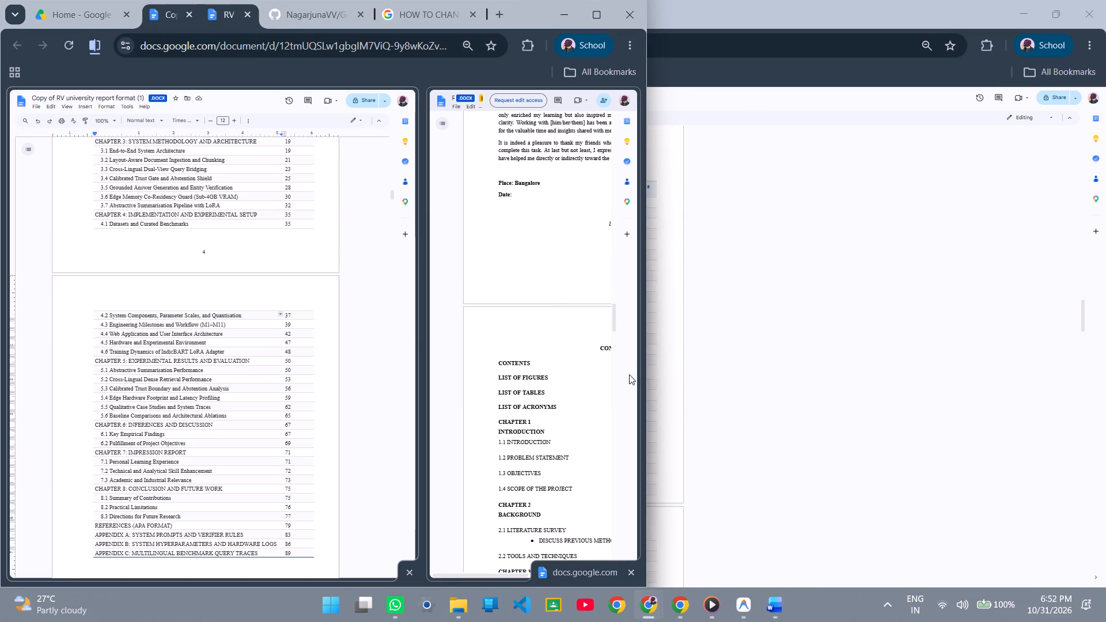
pyautogui.click(604, 351)
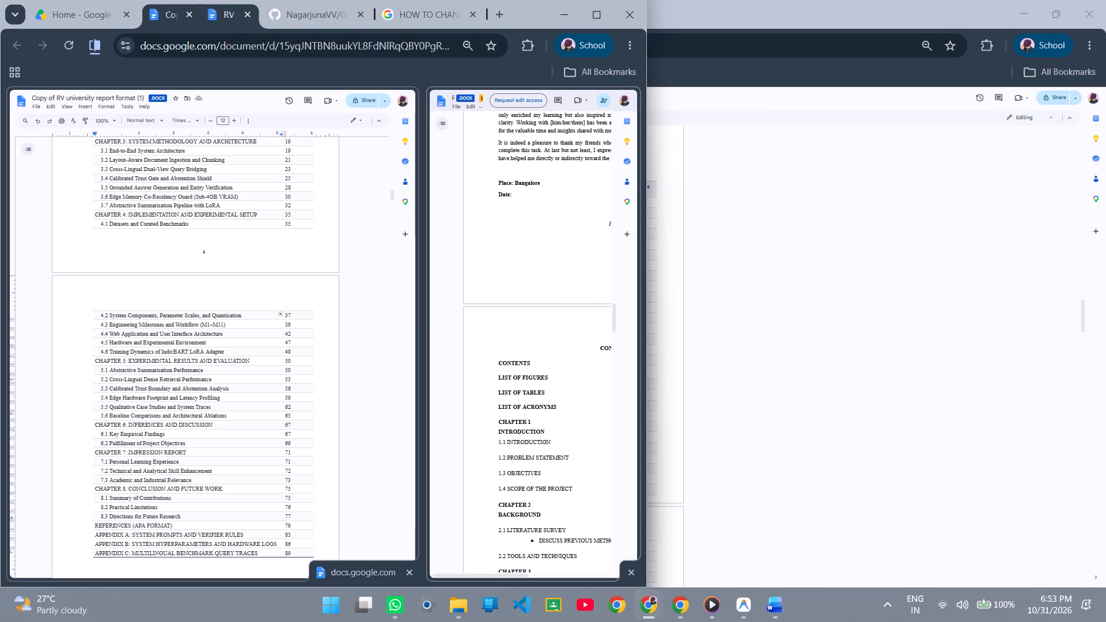
pyautogui.click(646, 182)
pyautogui.click(623, 297)
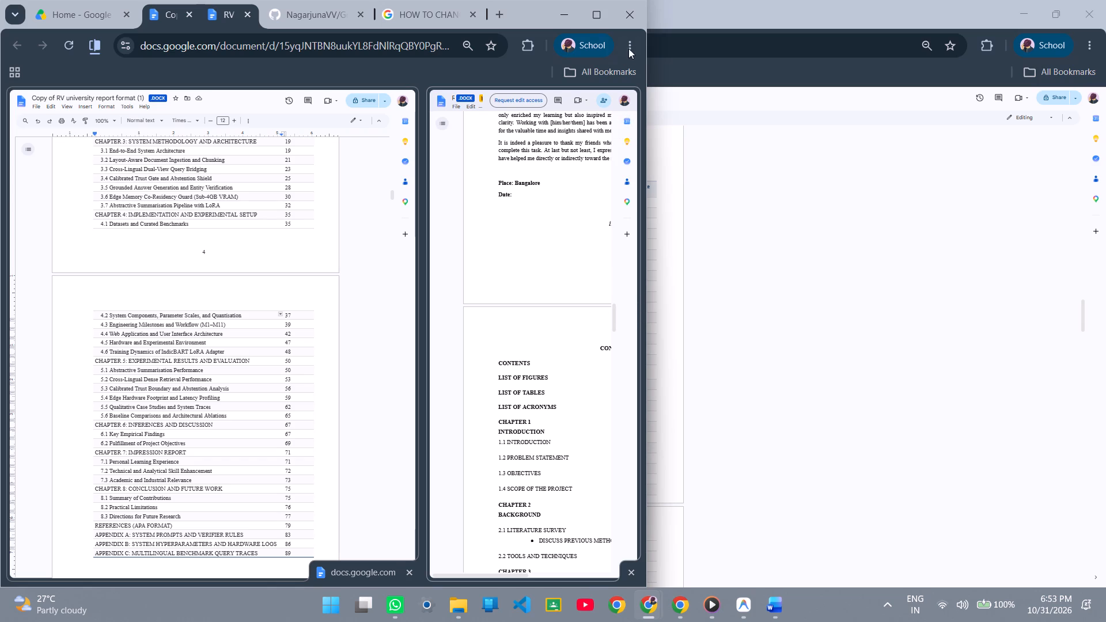
pyautogui.click(601, 10)
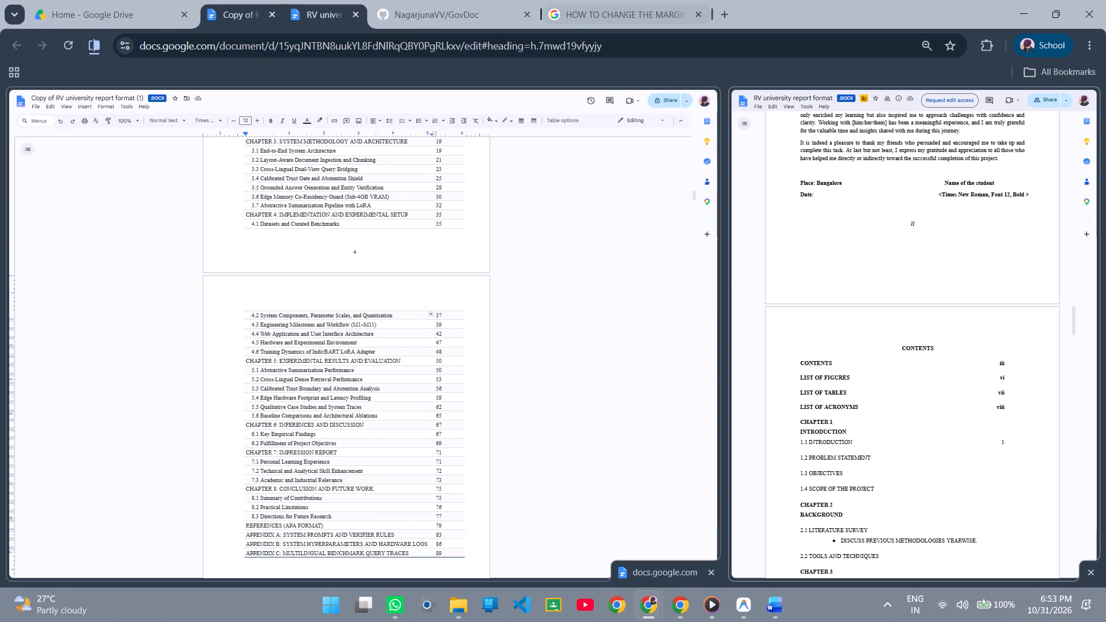
pyautogui.click(916, 337)
pyautogui.click(912, 350)
pyautogui.scroll(9, 369, 356)
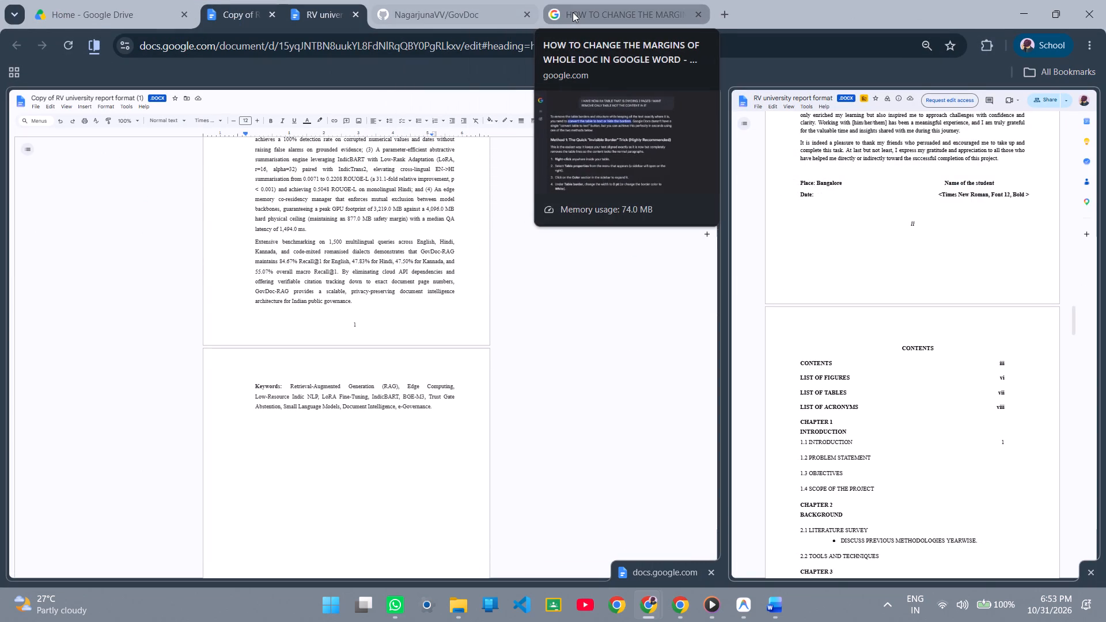
pyautogui.click(468, 16)
pyautogui.click(307, 0)
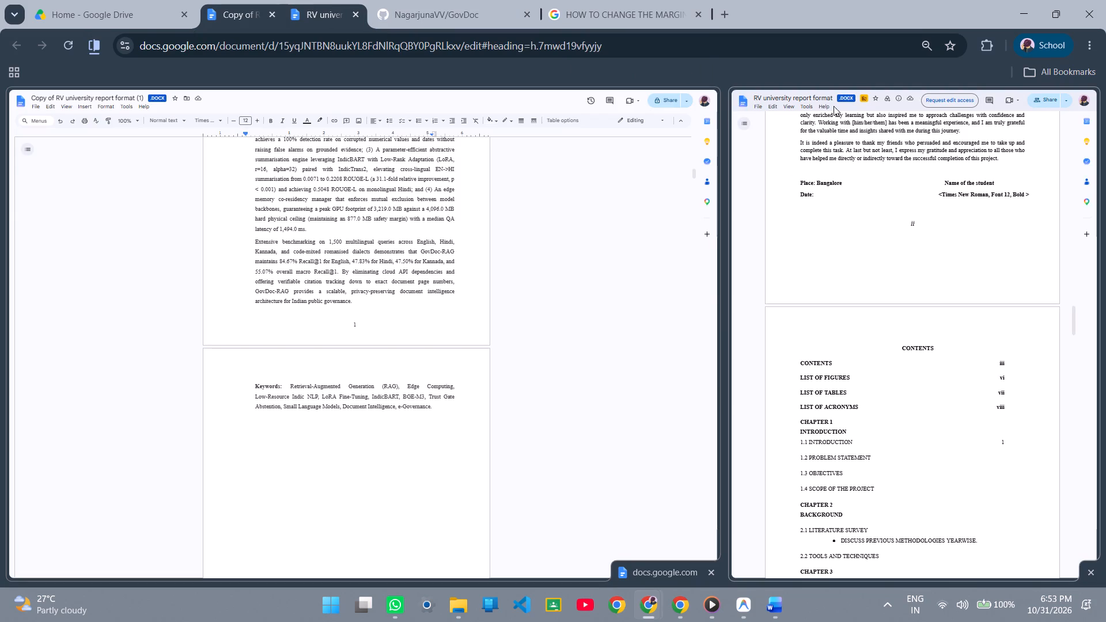
# Make an editable copy of the view-only RV university report format document.
pyautogui.click(759, 108)
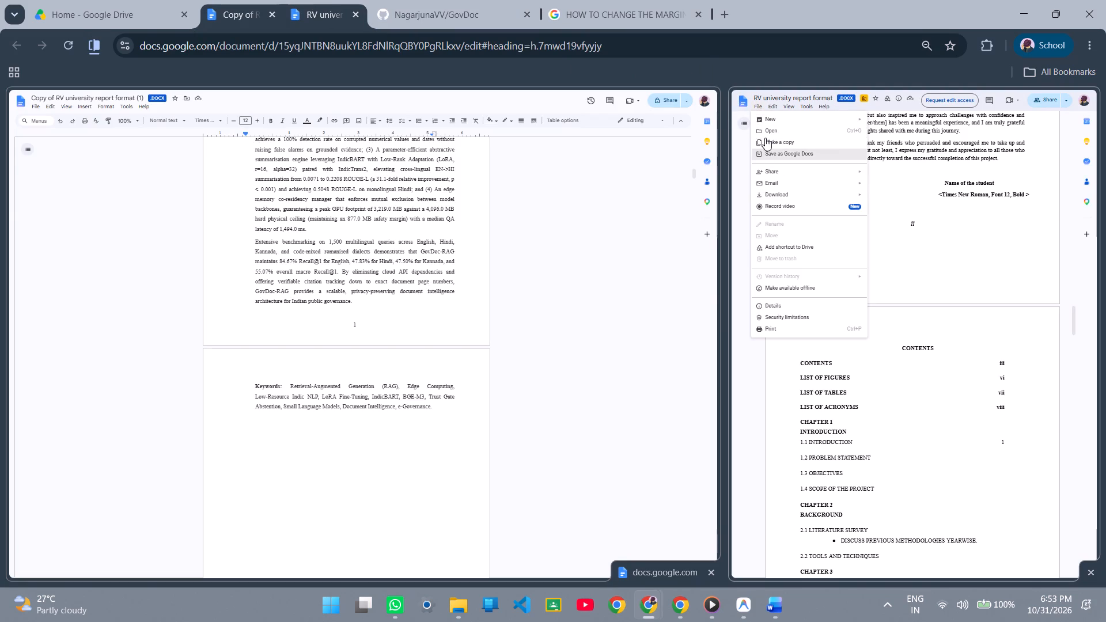
pyautogui.click(765, 138)
pyautogui.click(961, 389)
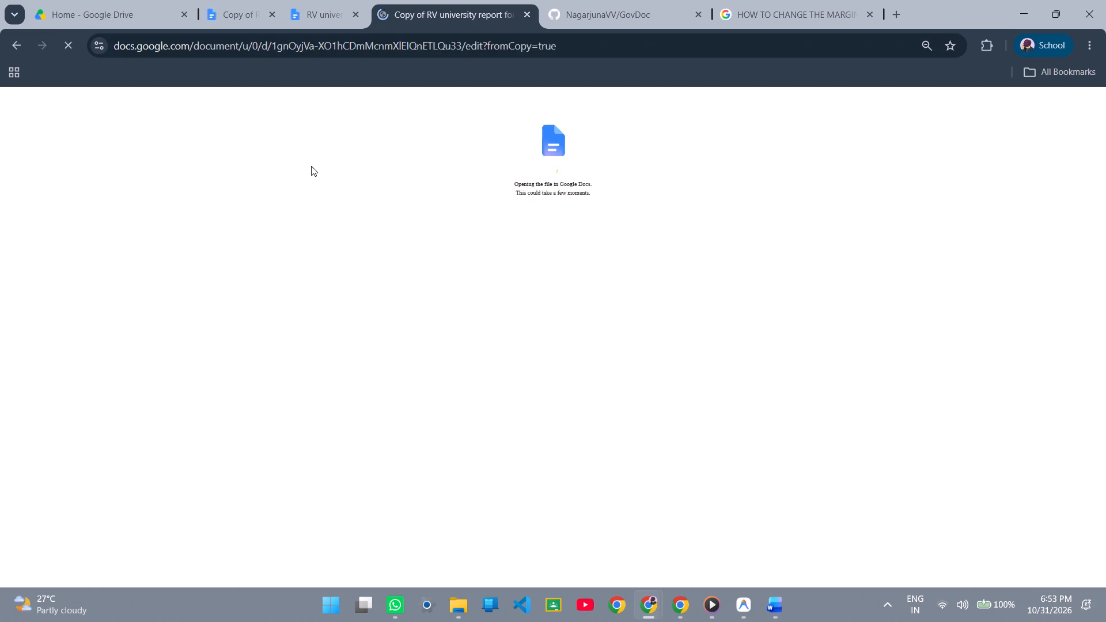
# Check the font sizes of the CONTENTS heading and its entries in the newly copied template.
pyautogui.scroll(-5, 620, 375)
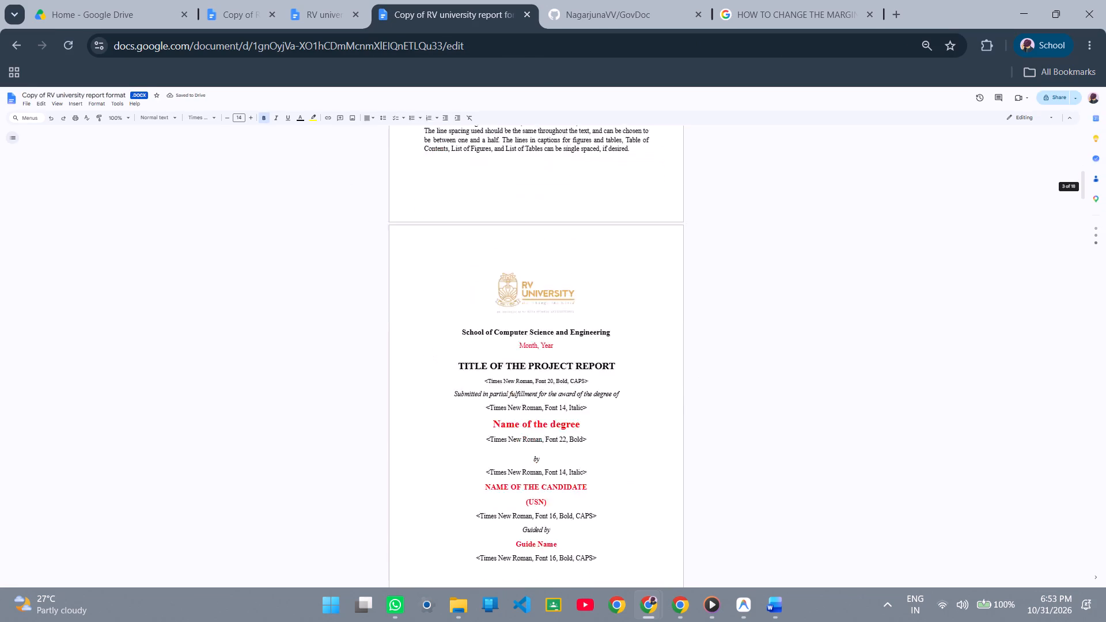
pyautogui.scroll(-7, 613, 375)
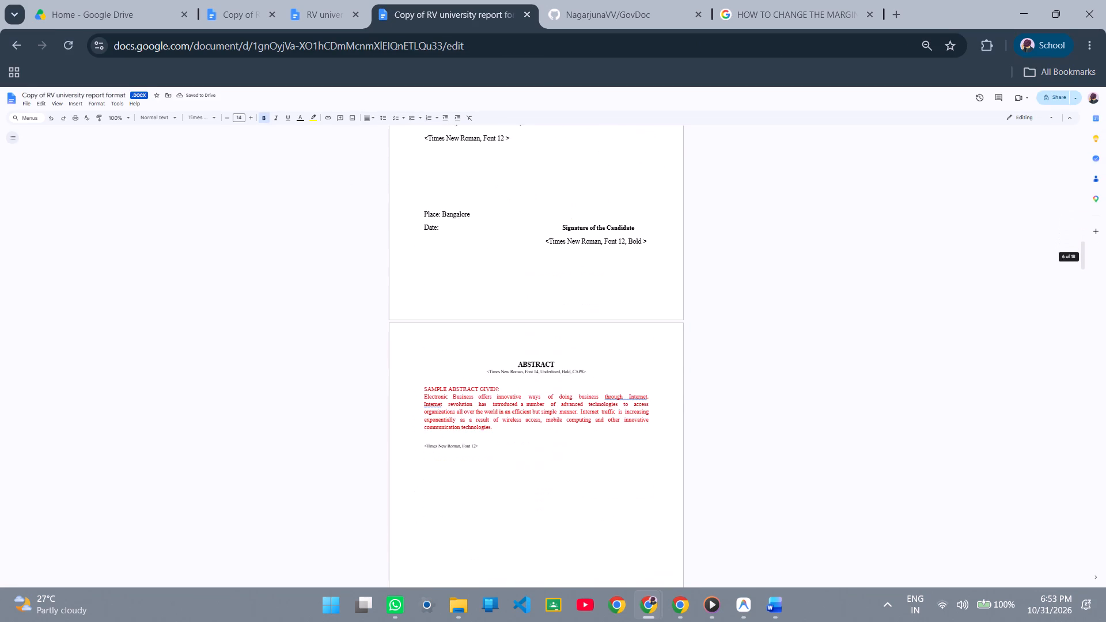
pyautogui.scroll(-6, 541, 362)
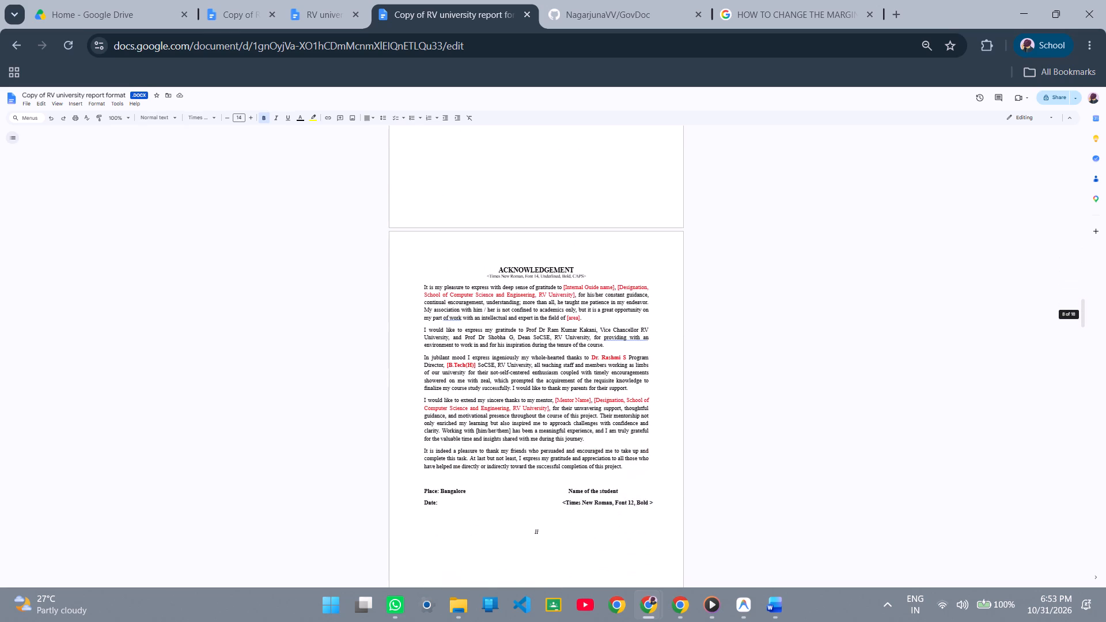
pyautogui.scroll(-3, 531, 298)
pyautogui.click(544, 221)
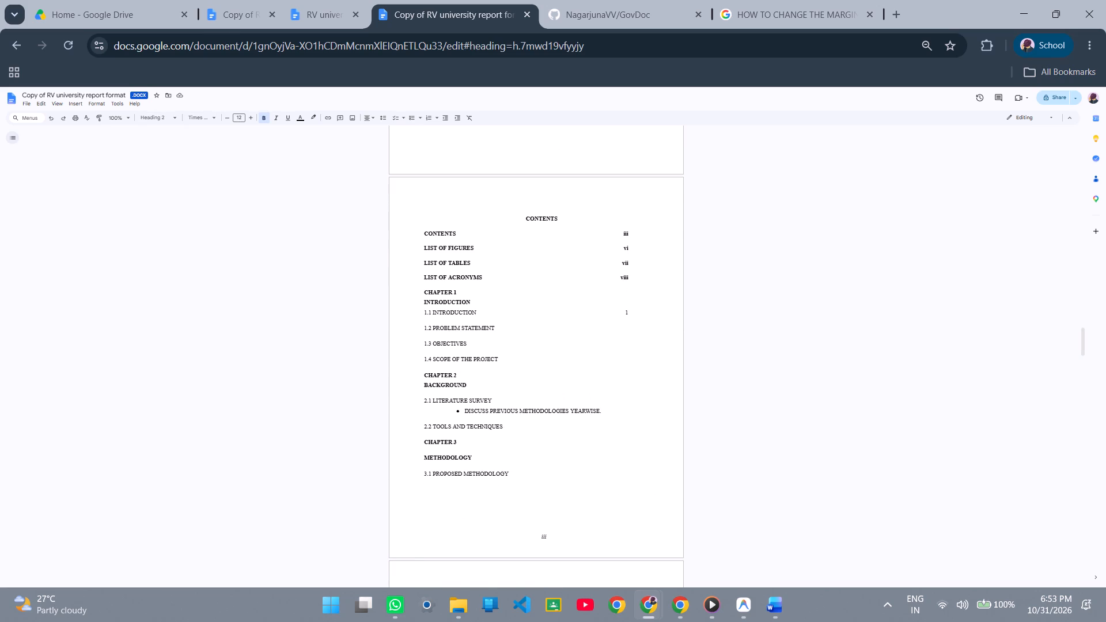
pyautogui.hotkey('alt', 'Tab')
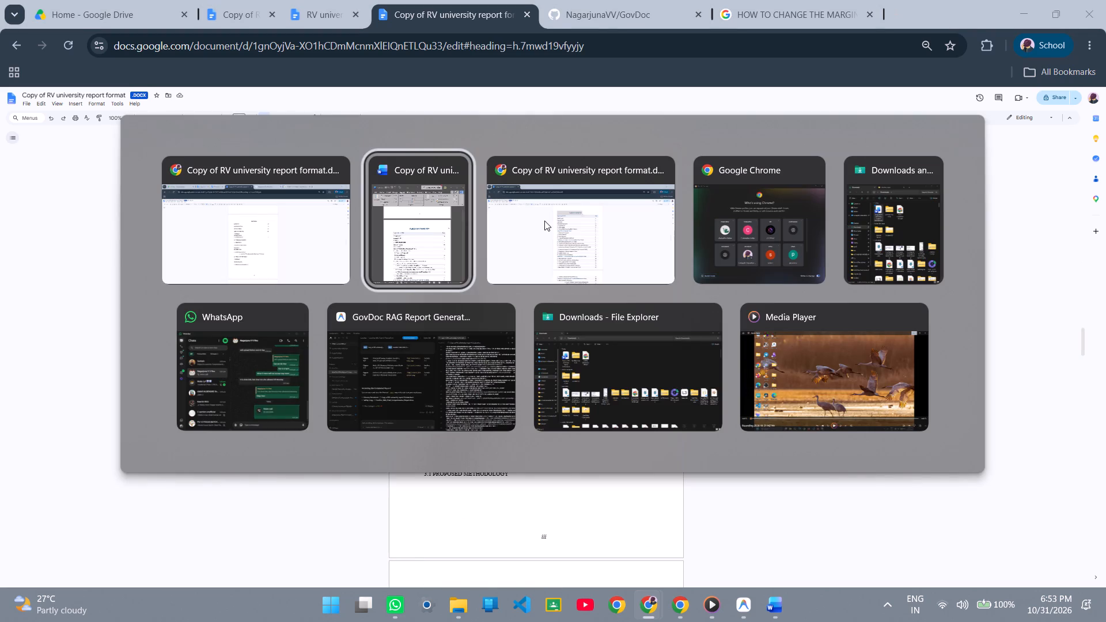
pyautogui.hotkey('alt', 'Tab')
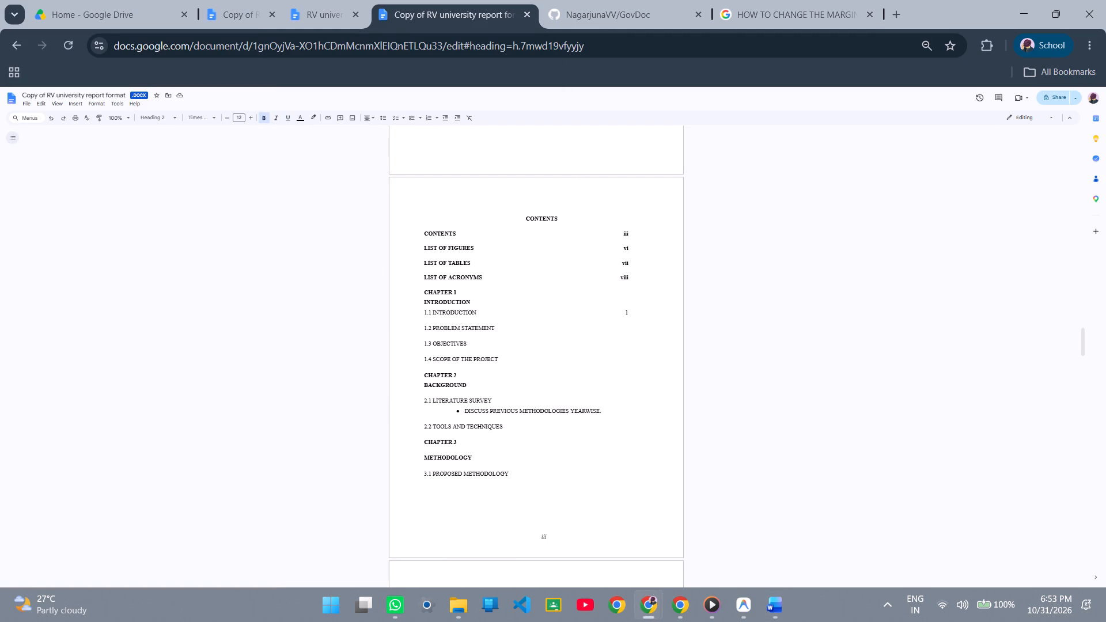
pyautogui.click(426, 230)
pyautogui.click(441, 268)
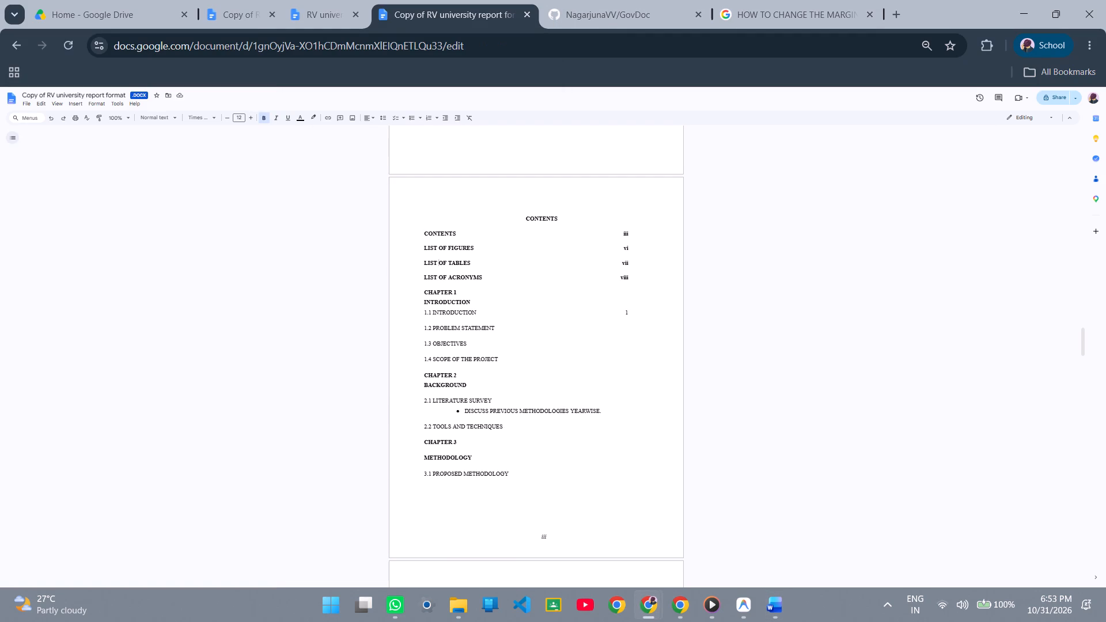
# Return to the report's contents page and insert 11 more spaces before the TABLE OF CONTENTS heading to centre it.
pyautogui.hotkey('alt', 'Tab')
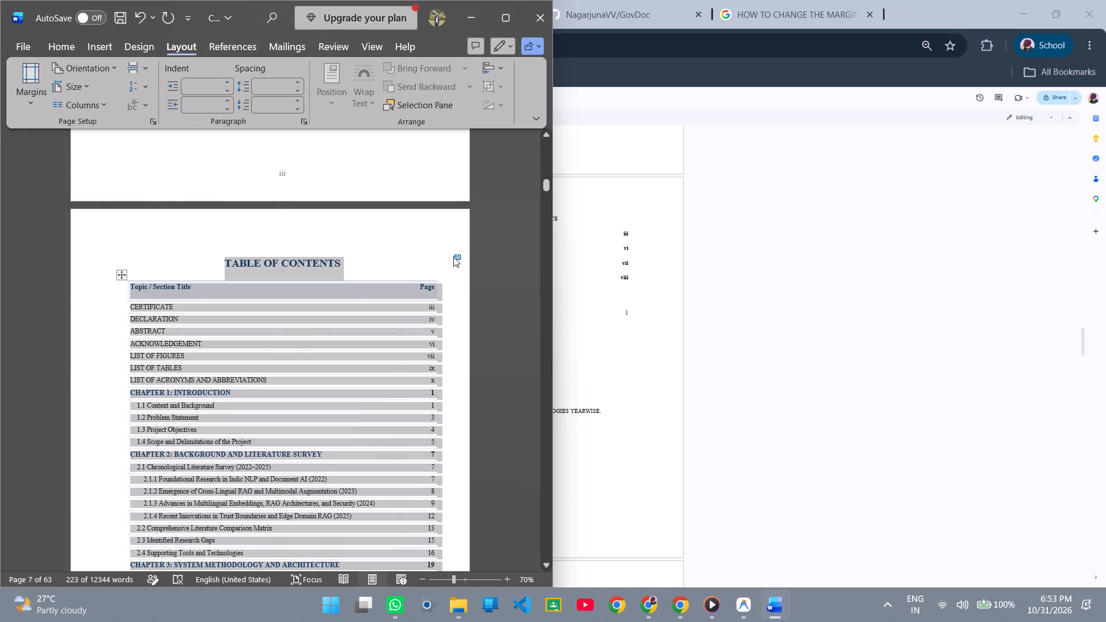
pyautogui.hotkey('alt', 'Tab')
pyautogui.hotkey('alt', 'Tab')
pyautogui.click(578, 166)
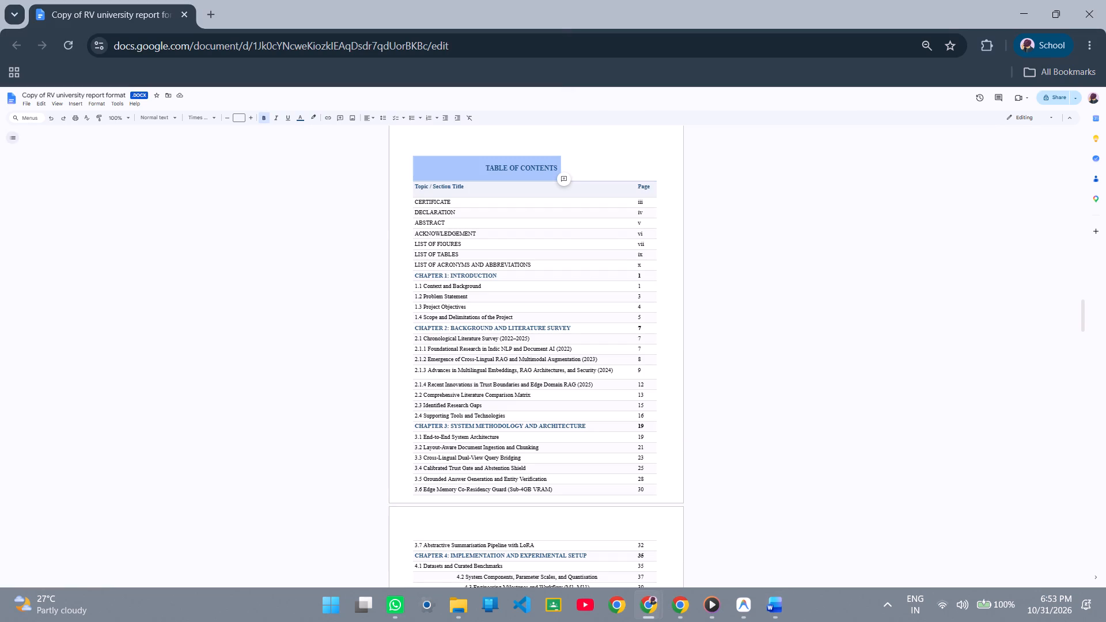
pyautogui.click(484, 166)
pyautogui.press('space')
pyautogui.press('space')
pyautogui.press('space')
pyautogui.press('space')
pyautogui.press('space')
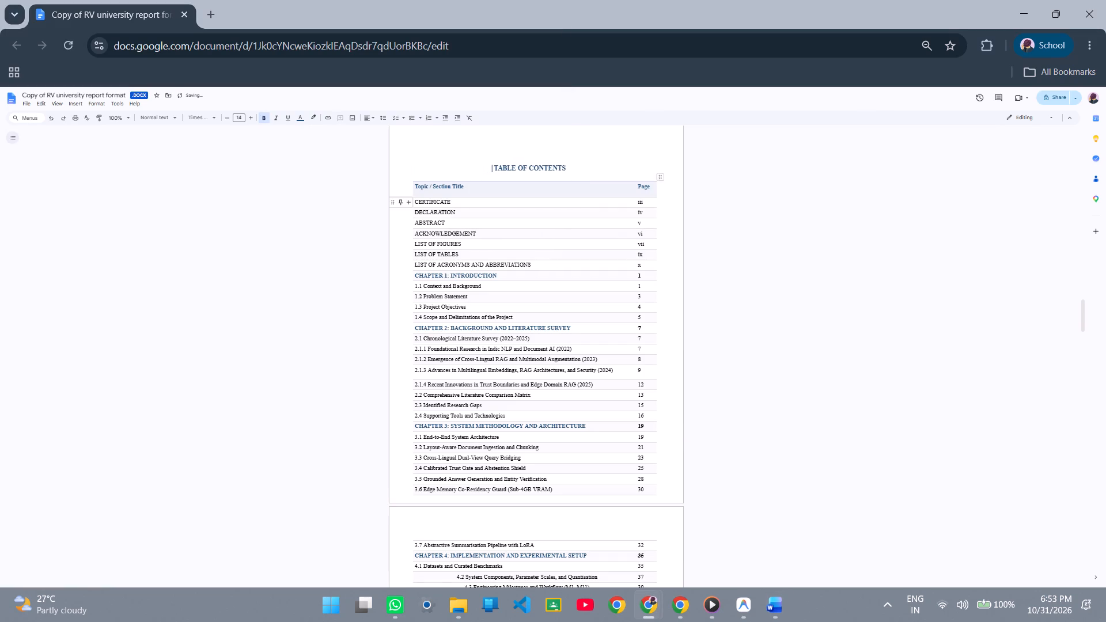
pyautogui.press('space')
pyautogui.press('space')
pyautogui.press('space')
pyautogui.press('space')
pyautogui.press('space')
pyautogui.press('space')
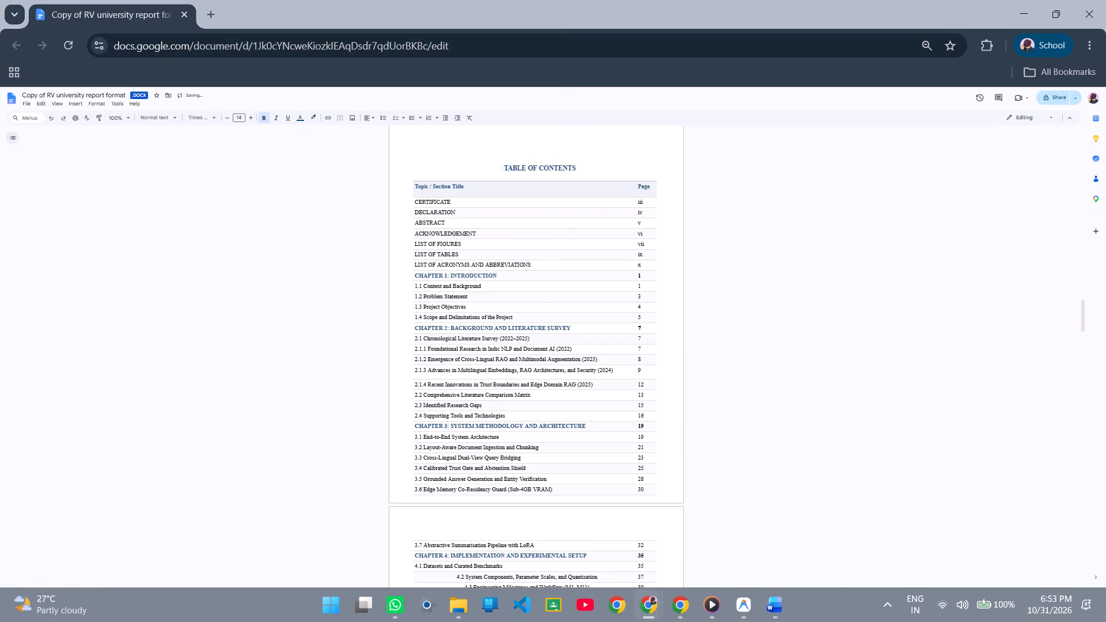
# Remove the extra indentation before the 4.2, 4.3 and 4.4 entries so they align with entry 4.1 in the contents table.
pyautogui.scroll(-2, 652, 236)
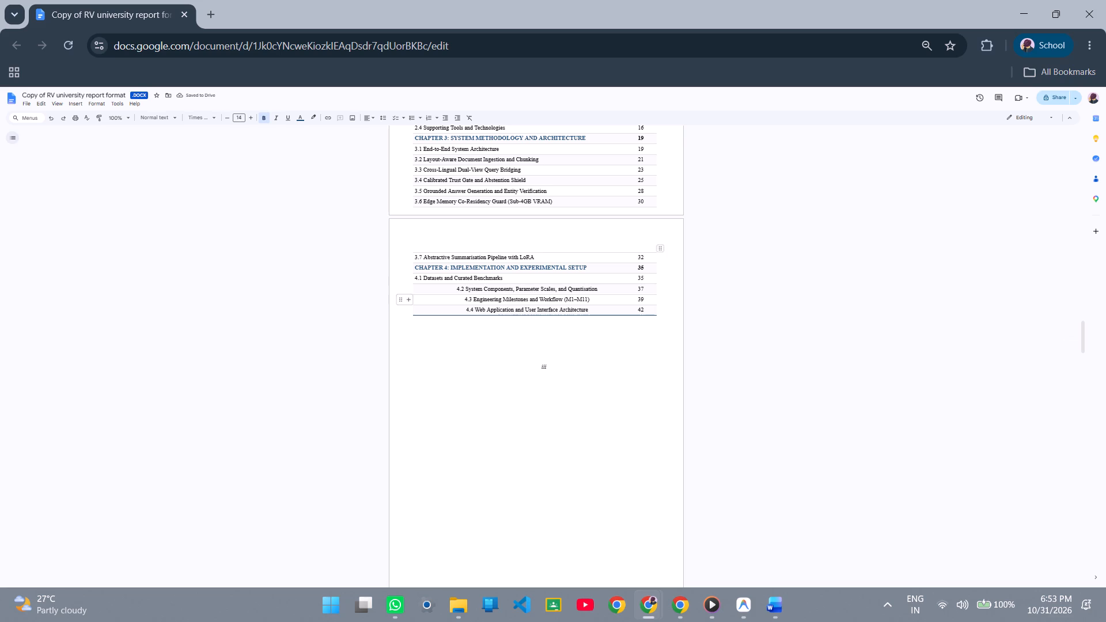
pyautogui.click(457, 296)
pyautogui.click(457, 290)
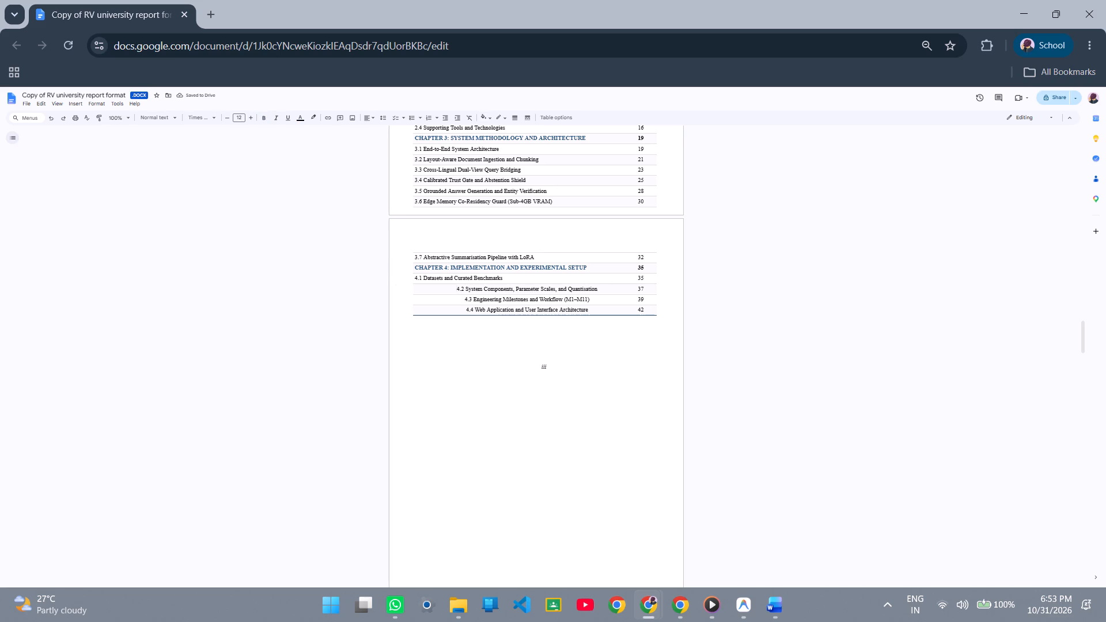
pyautogui.press('BackSpace')
pyautogui.click(467, 299)
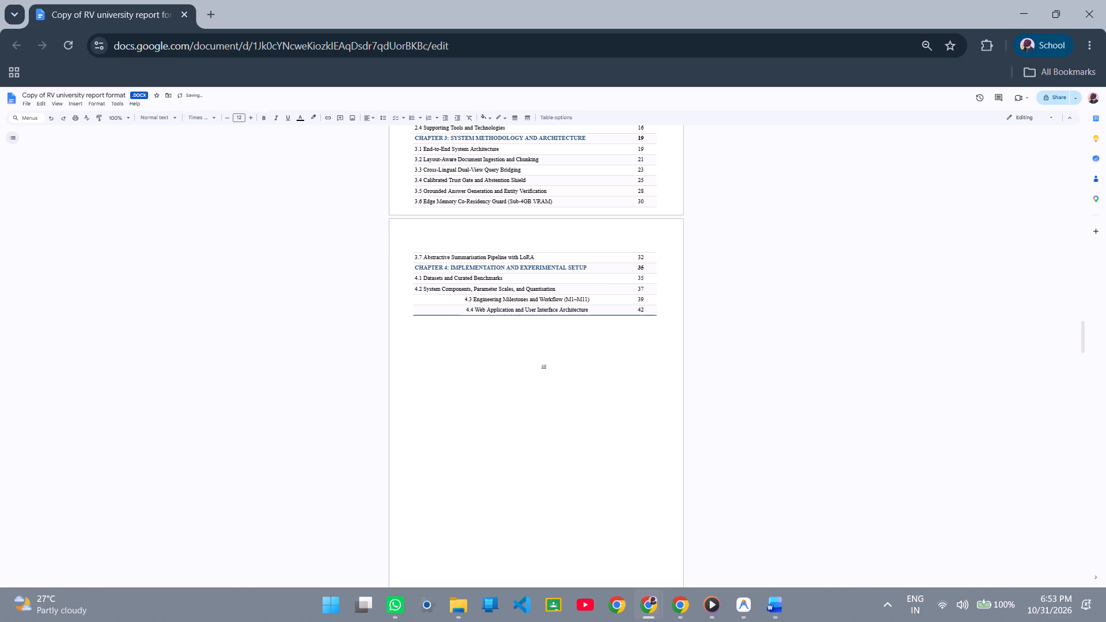
pyautogui.press('Left')
pyautogui.press('BackSpace')
pyautogui.press('Down')
pyautogui.press('Right')
pyautogui.press('BackSpace')
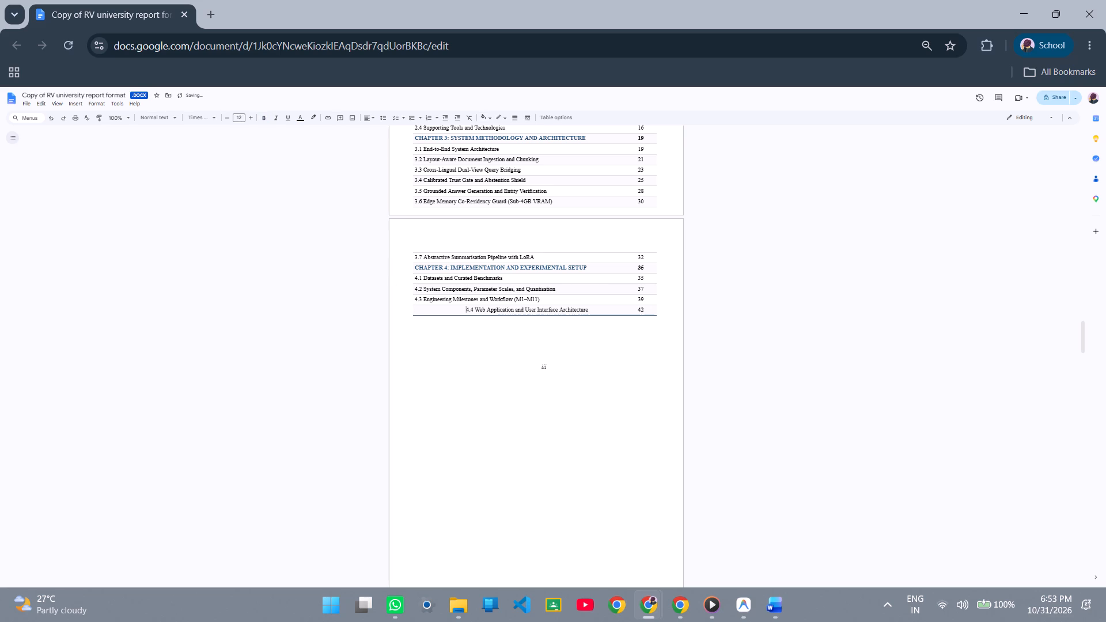
pyautogui.scroll(2, 433, 390)
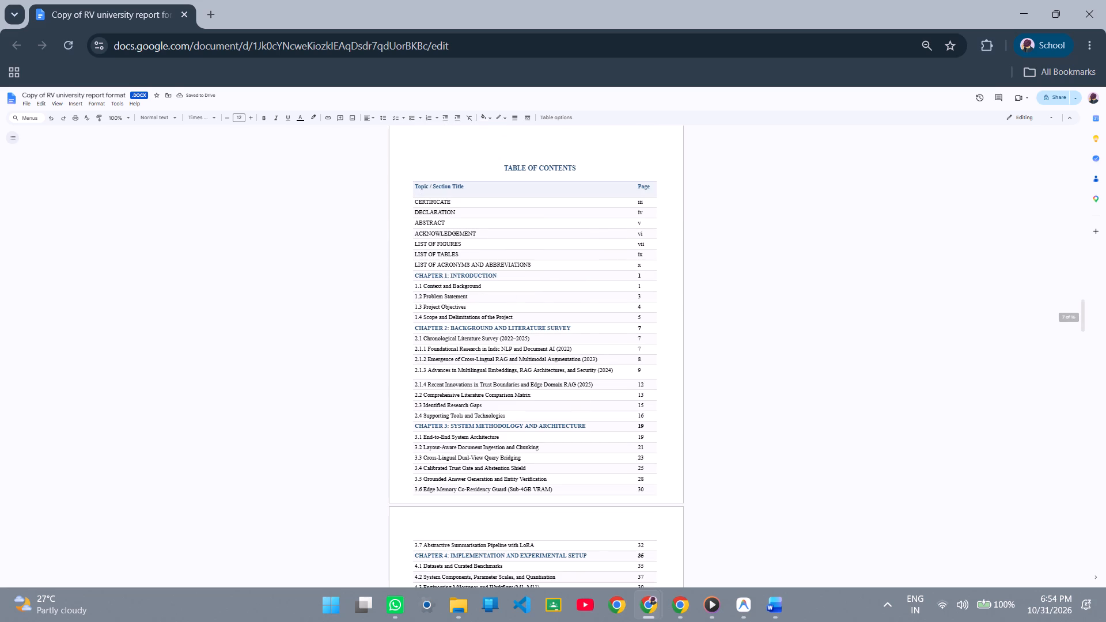
# Clear the text of entries 3.7 through 4.4 from the part of the contents table that overflows onto the second page.
pyautogui.scroll(-1, 600, 270)
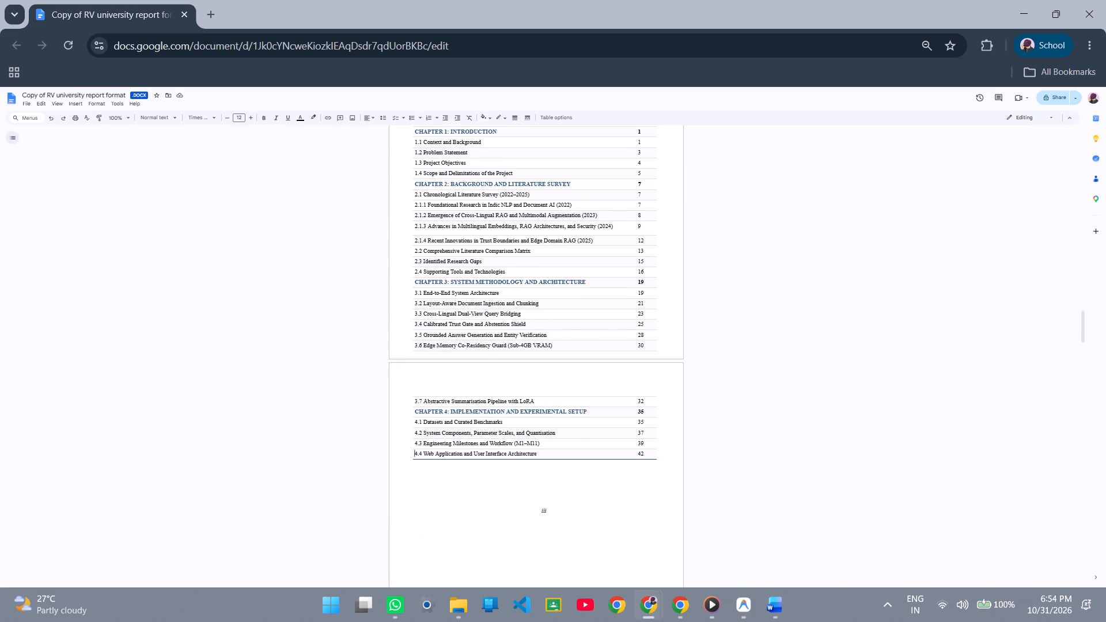
pyautogui.moveTo(662, 458); pyautogui.dragTo(415, 395)
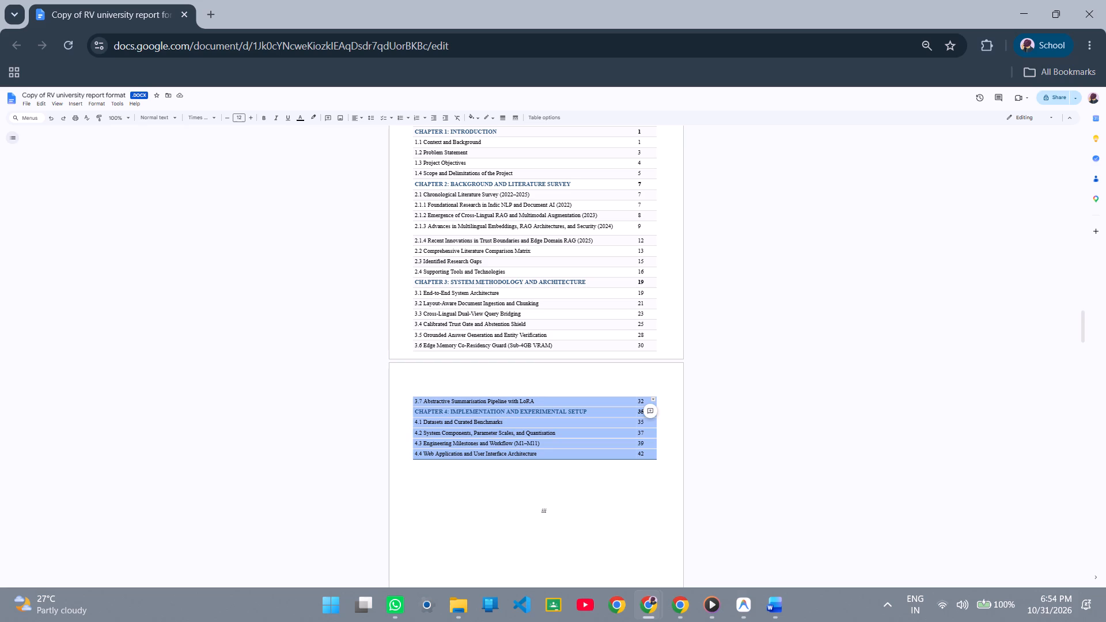
pyautogui.press('BackSpace')
pyautogui.click(623, 468)
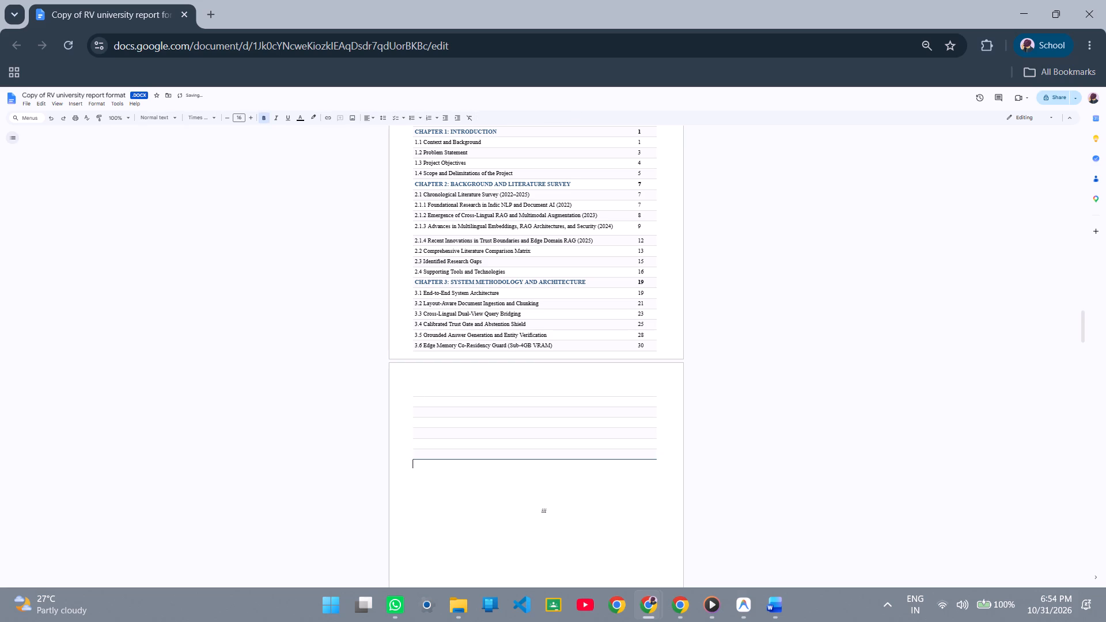
pyautogui.click(668, 464)
pyautogui.click(660, 462)
pyautogui.click(660, 462)
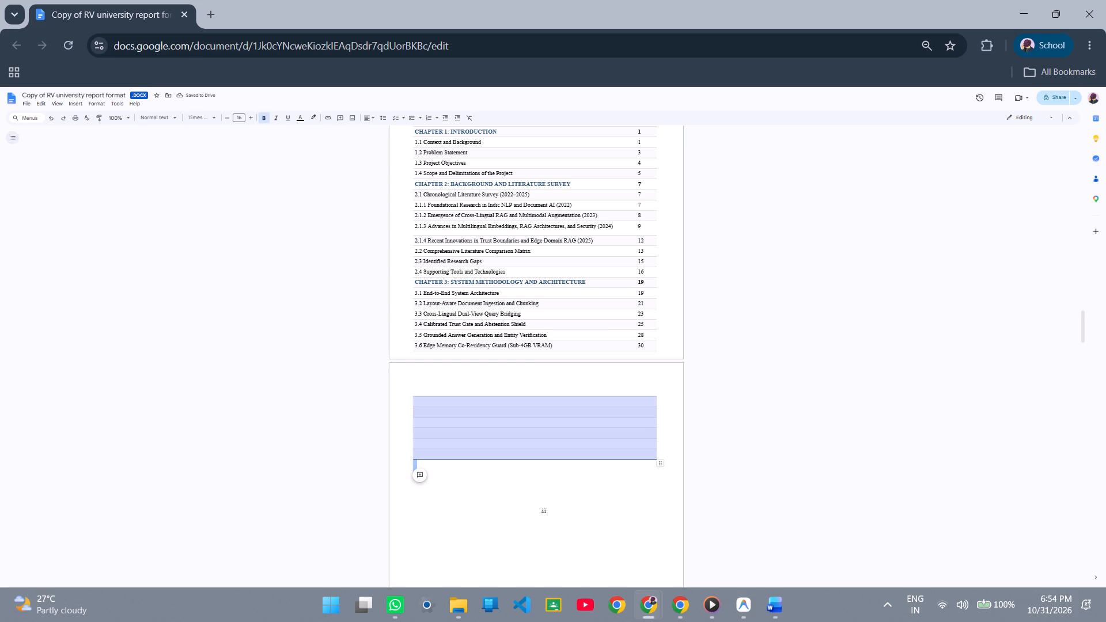
pyautogui.press('BackSpace')
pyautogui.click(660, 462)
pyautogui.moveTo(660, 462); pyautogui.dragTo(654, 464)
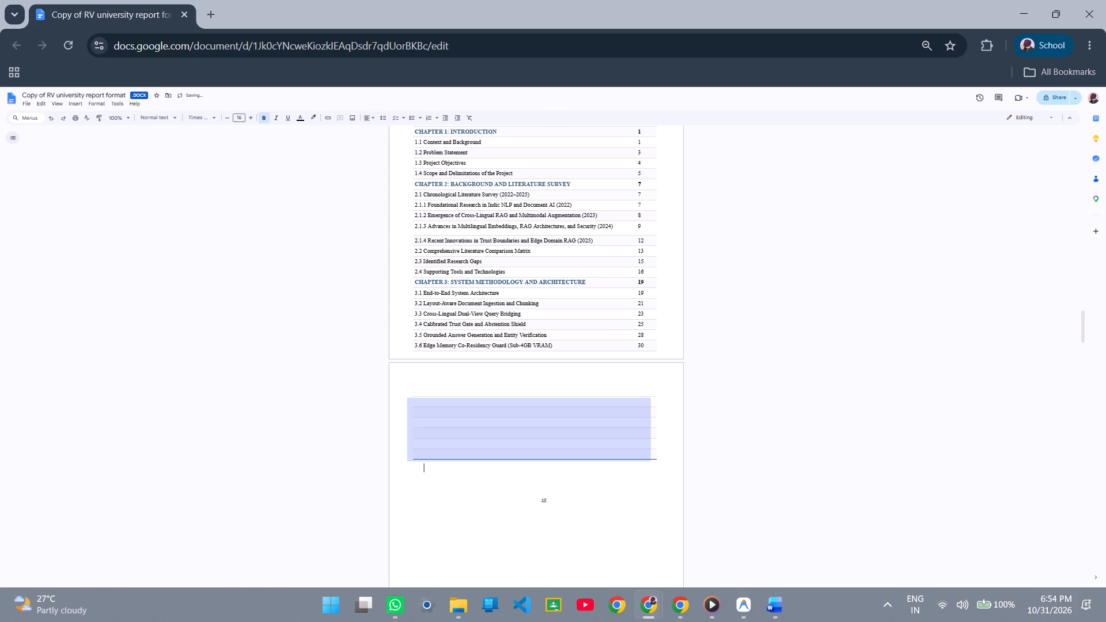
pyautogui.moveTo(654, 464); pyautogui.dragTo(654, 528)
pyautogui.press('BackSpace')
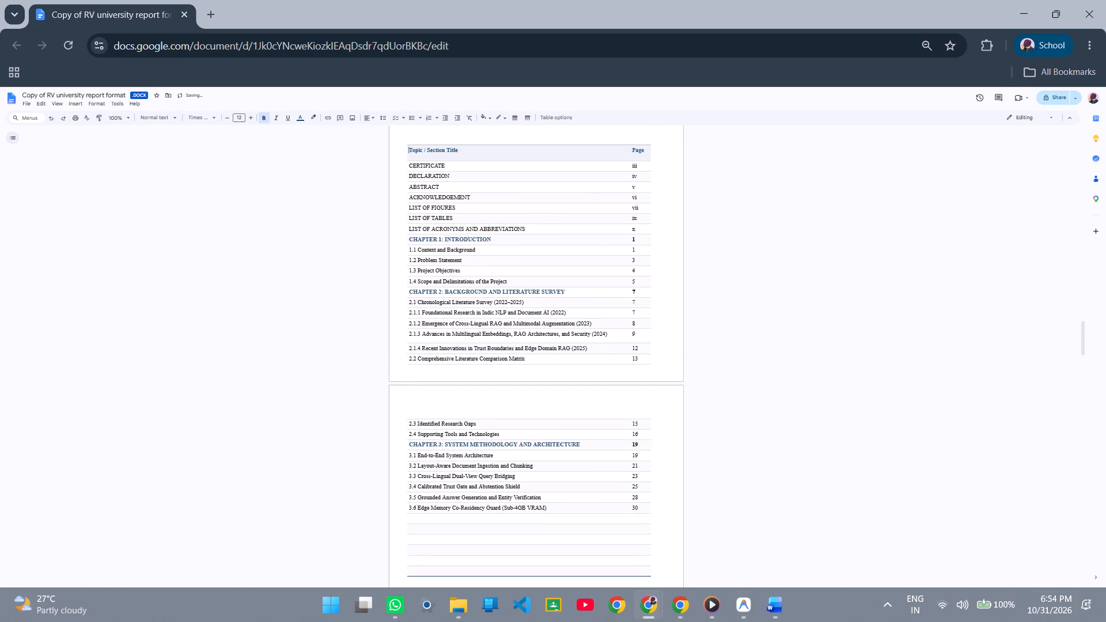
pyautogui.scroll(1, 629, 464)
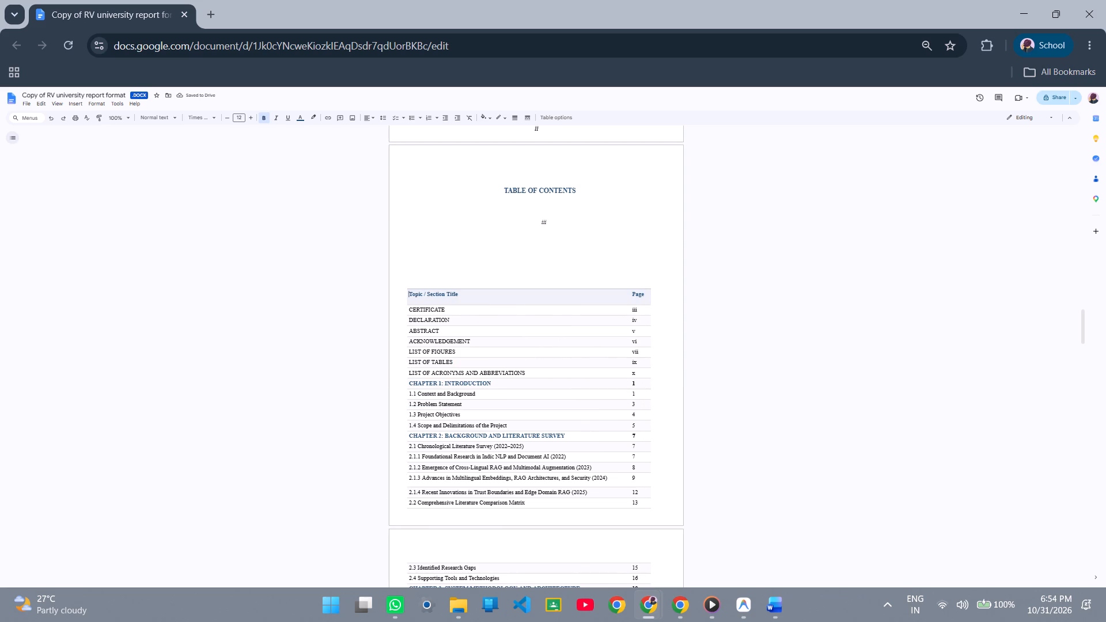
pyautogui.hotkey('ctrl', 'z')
# Delete the six emptied rows at the end of the contents table.
pyautogui.scroll(-1, 591, 413)
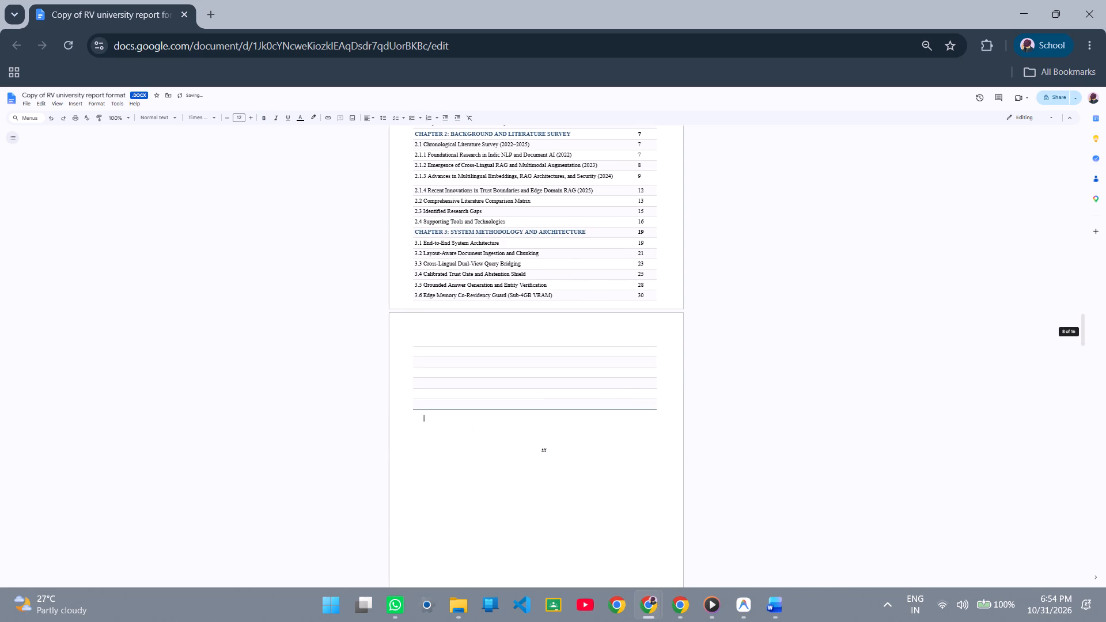
pyautogui.moveTo(405, 328); pyautogui.dragTo(444, 377)
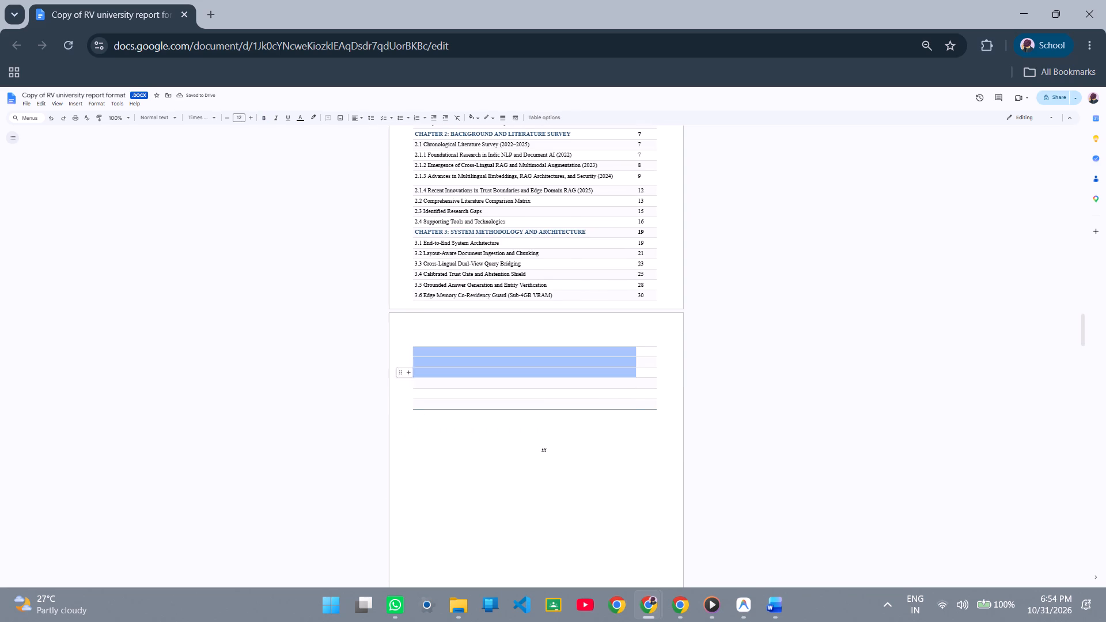
pyautogui.moveTo(444, 377); pyautogui.dragTo(653, 401)
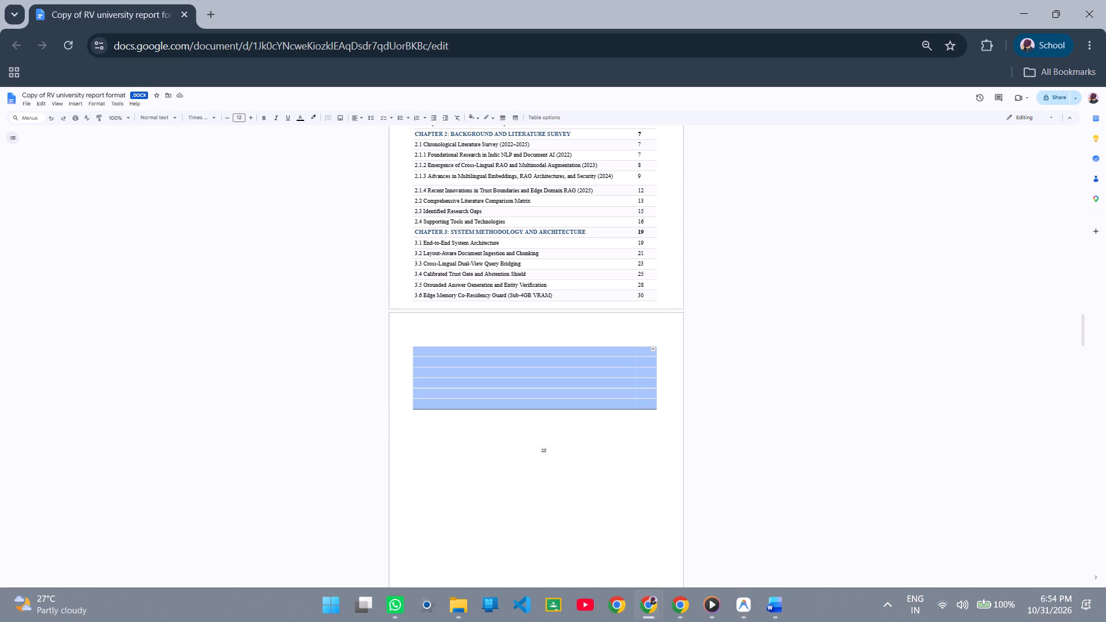
pyautogui.press('BackSpace')
pyautogui.press('Delete')
pyautogui.press('Delete')
pyautogui.press('Delete')
pyautogui.press('Delete')
pyautogui.press('Delete')
pyautogui.press('Delete')
pyautogui.rightClick(615, 392)
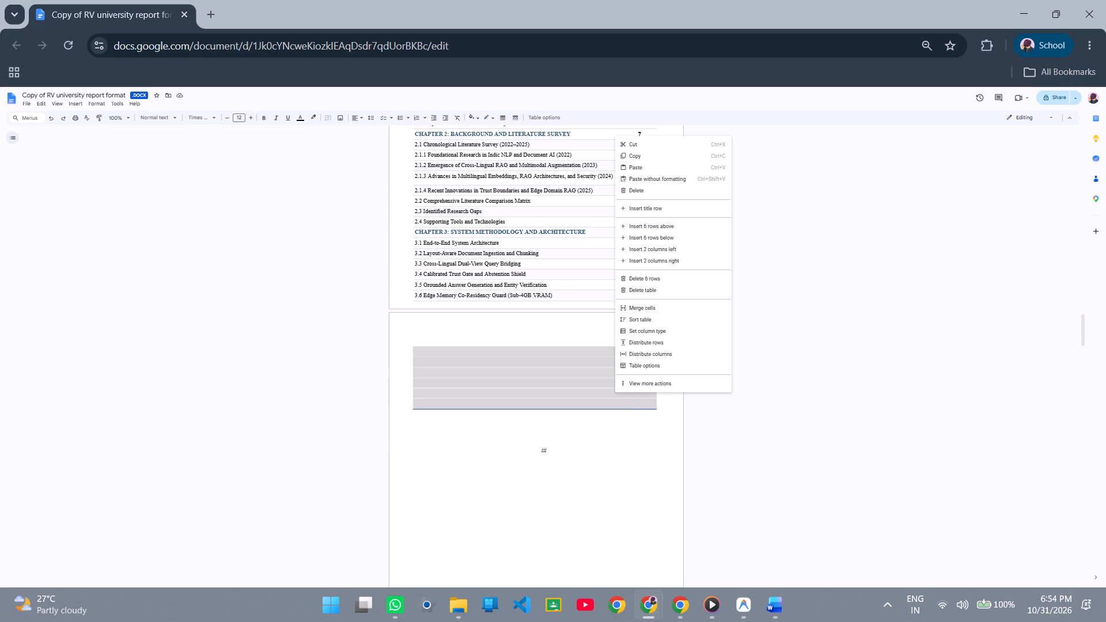
pyautogui.click(639, 280)
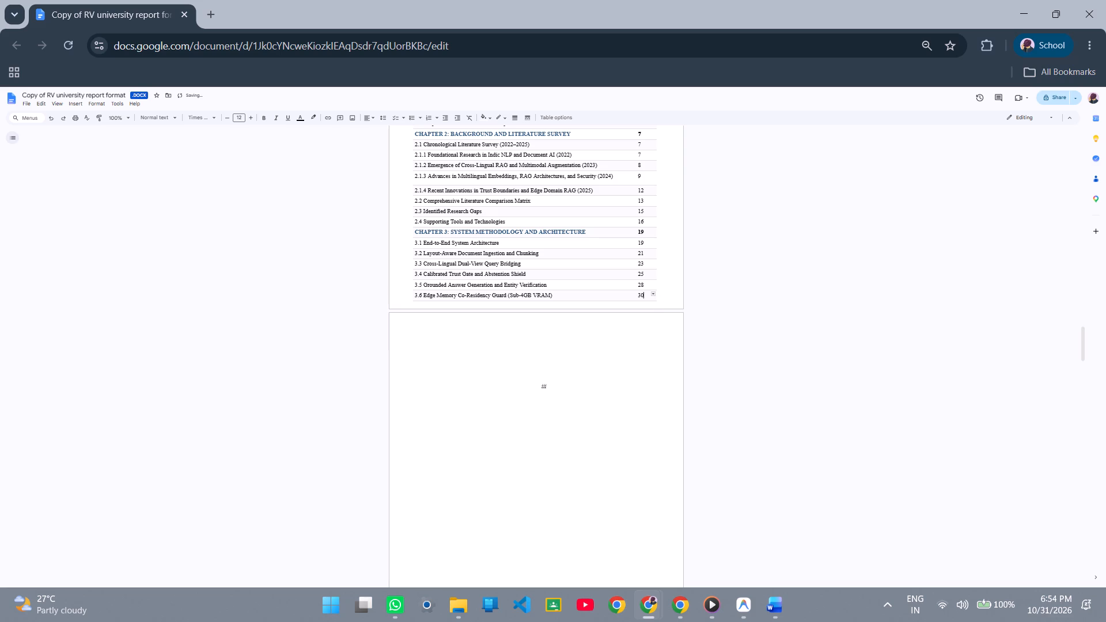
# Delete the rows for entries 3.4, 3.5 and 3.6 from the contents table.
pyautogui.click(660, 290)
pyautogui.scroll(2, 658, 261)
pyautogui.scroll(-1, 658, 261)
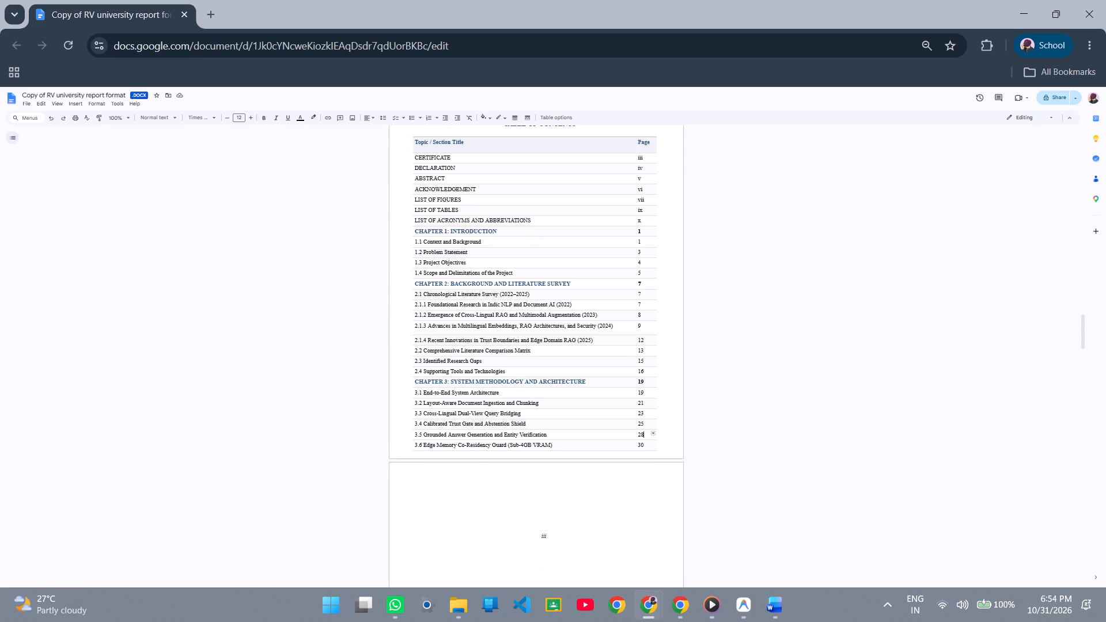
pyautogui.moveTo(419, 449); pyautogui.dragTo(411, 416)
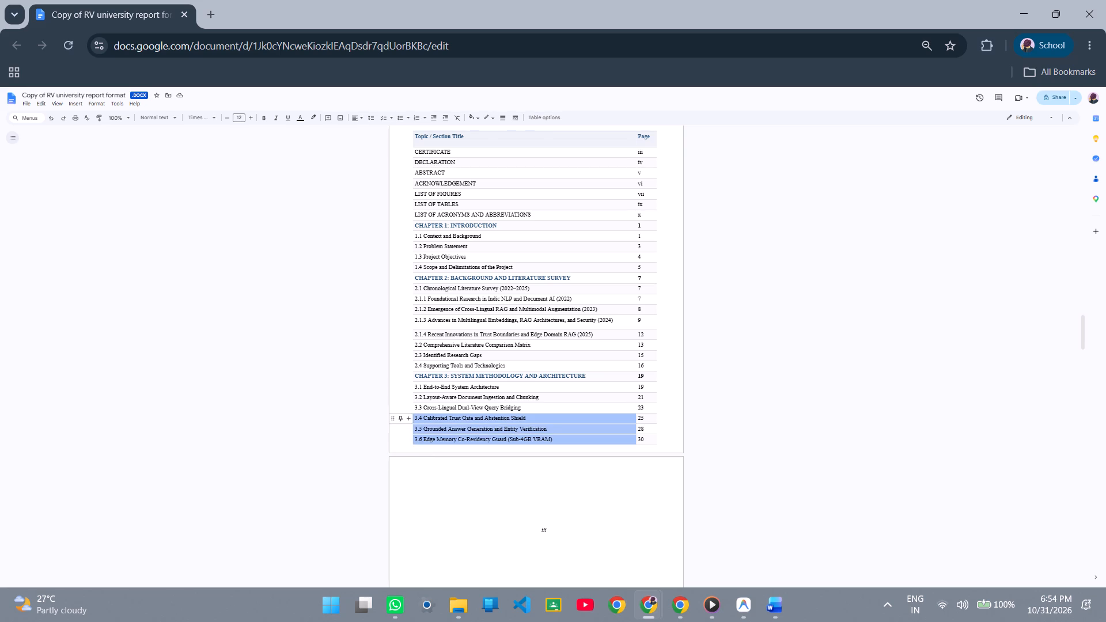
pyautogui.moveTo(411, 416); pyautogui.dragTo(411, 414)
pyautogui.rightClick(472, 426)
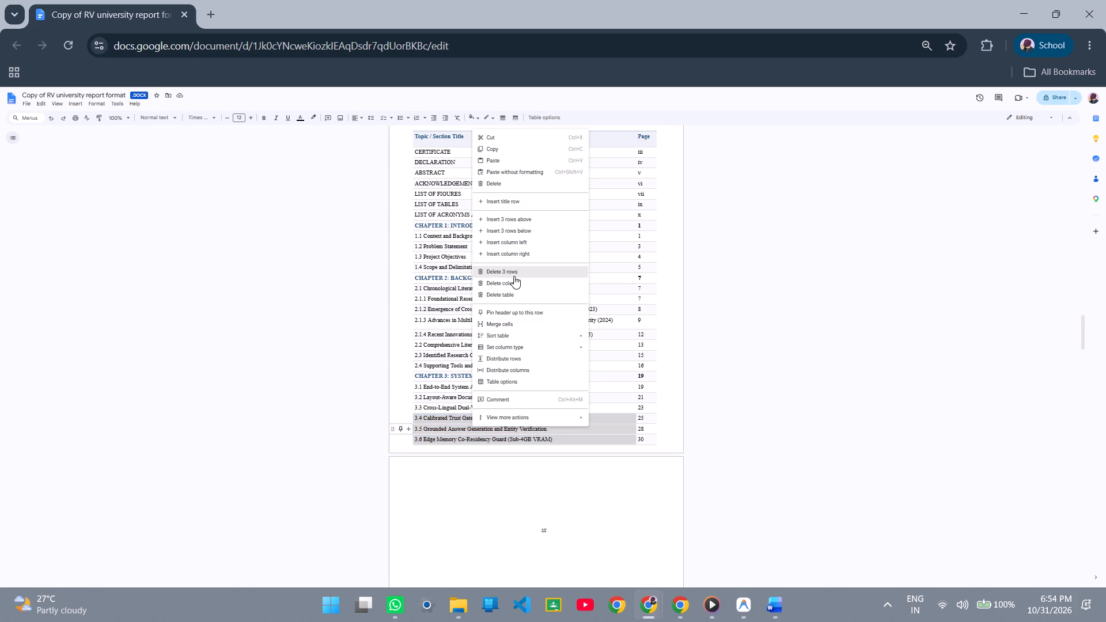
pyautogui.click(514, 276)
# Pull the italic page number iii back from the following page to the bottom of the contents page.
pyautogui.click(653, 426)
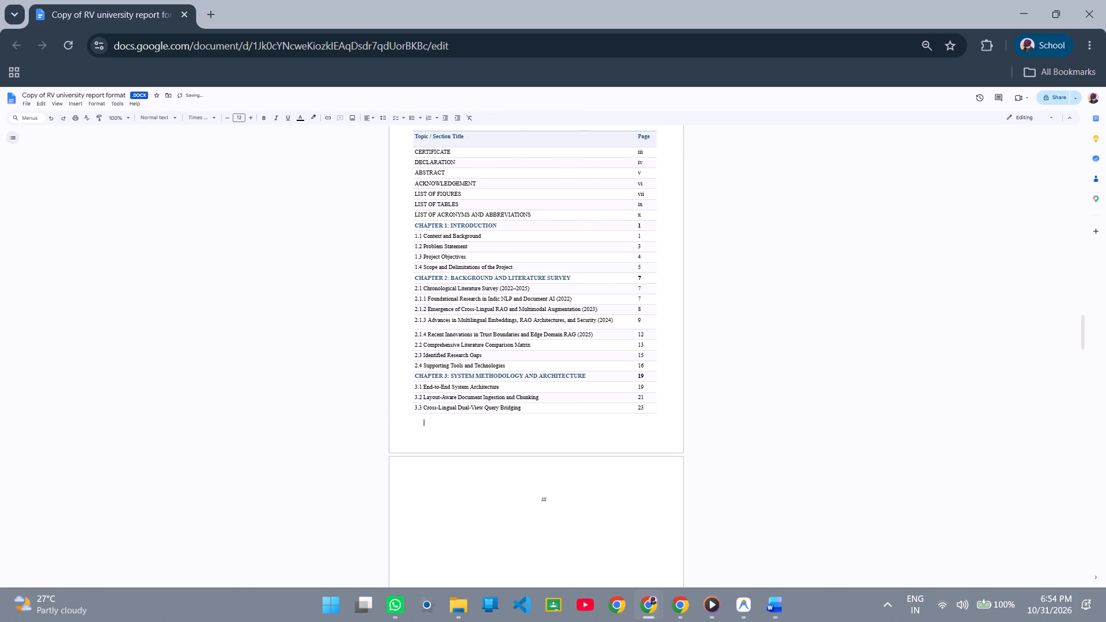
pyautogui.click(539, 493)
pyautogui.press('BackSpace')
pyautogui.press('BackSpace')
pyautogui.press('BackSpace')
pyautogui.press('BackSpace')
pyautogui.press('BackSpace')
# Insert 40 spaces before the page number iii to centre it beneath the contents table.
pyautogui.press('Right')
pyautogui.press('space')
pyautogui.press('space')
pyautogui.press('space')
pyautogui.press('space')
pyautogui.press('space')
pyautogui.press('space')
pyautogui.press('space')
pyautogui.press('space')
pyautogui.press('space')
pyautogui.press('space')
pyautogui.press('space')
pyautogui.press('space')
pyautogui.press('space')
pyautogui.press('space')
pyautogui.press('space')
pyautogui.press('space')
pyautogui.press('space')
pyautogui.press('space')
pyautogui.press('space')
pyautogui.press('space')
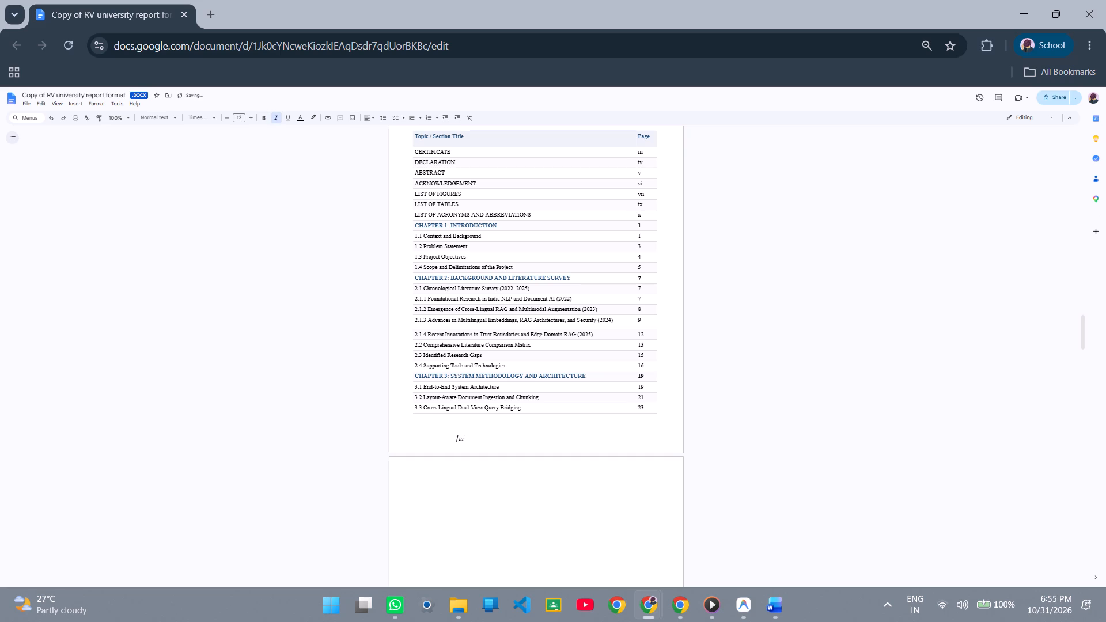
pyautogui.press('Right')
pyautogui.press('space')
pyautogui.press('space')
pyautogui.press('space')
pyautogui.press('space')
pyautogui.press('space')
pyautogui.press('space')
pyautogui.press('space')
pyautogui.press('space')
pyautogui.press('space')
pyautogui.press('space')
pyautogui.press('space')
pyautogui.press('space')
pyautogui.press('space')
pyautogui.press('space')
pyautogui.press('space')
pyautogui.press('space')
pyautogui.press('space')
pyautogui.press('space')
pyautogui.press('space')
pyautogui.press('space')
# Review the pages from the acknowledgement through the contents table to the List of Figures.
pyautogui.scroll(-3, 681, 411)
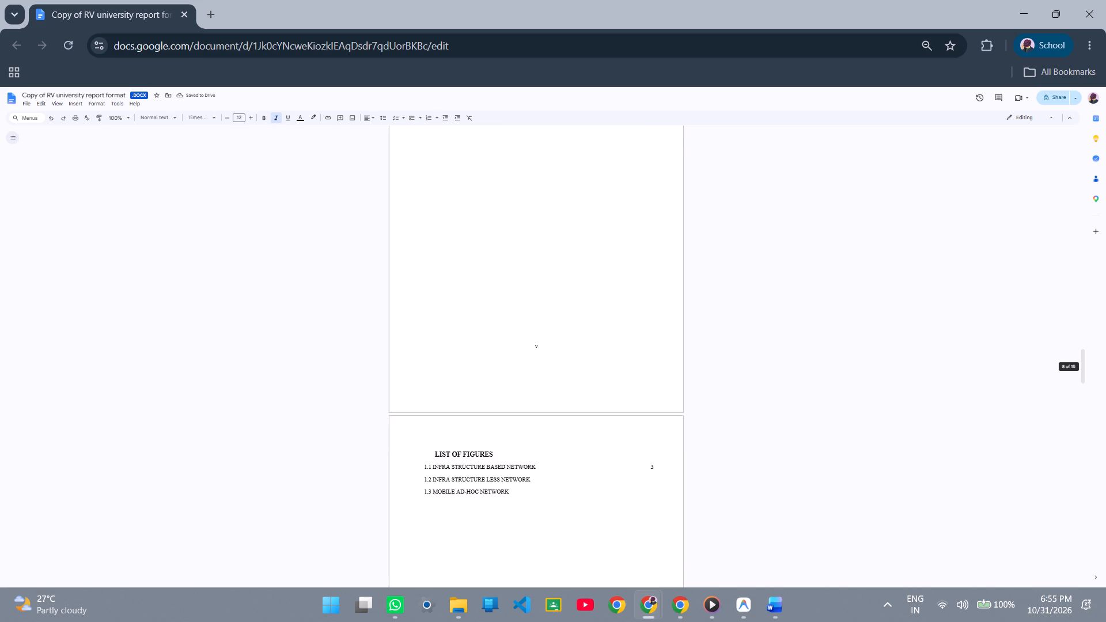
pyautogui.scroll(-1, 681, 411)
pyautogui.scroll(3, 681, 411)
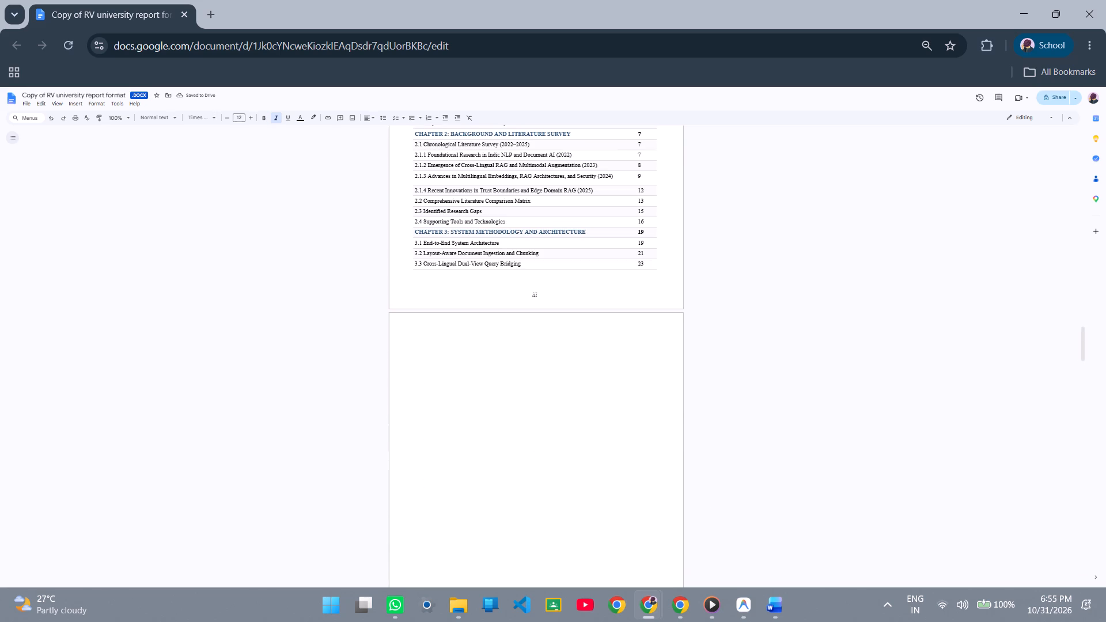
pyautogui.scroll(3, 681, 411)
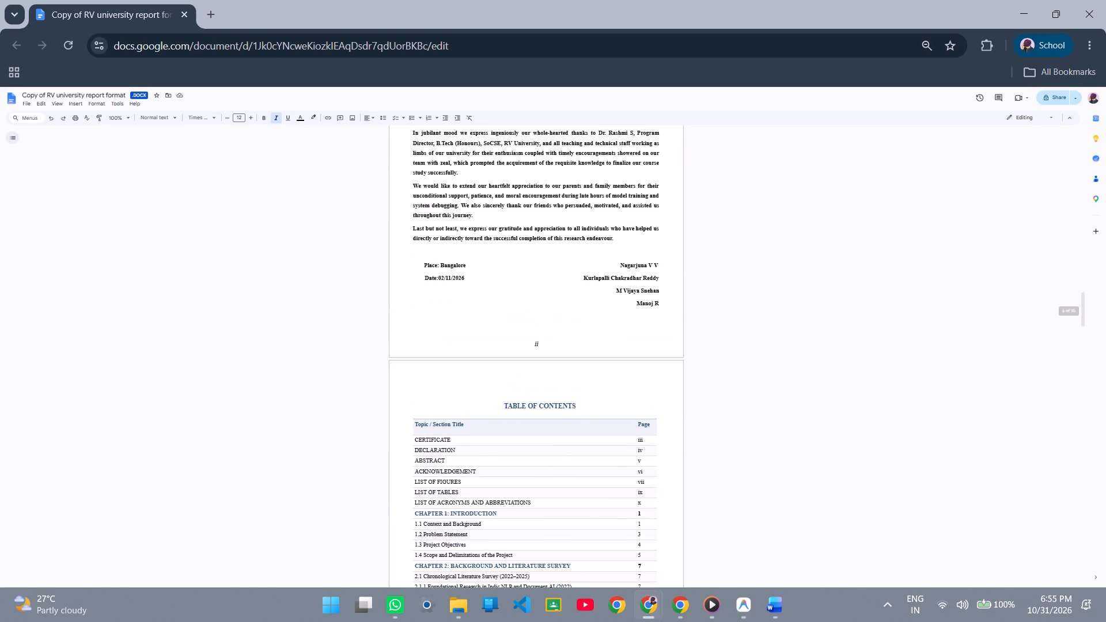
pyautogui.scroll(-3, 681, 411)
pyautogui.scroll(1, 681, 411)
pyautogui.scroll(-3, 681, 411)
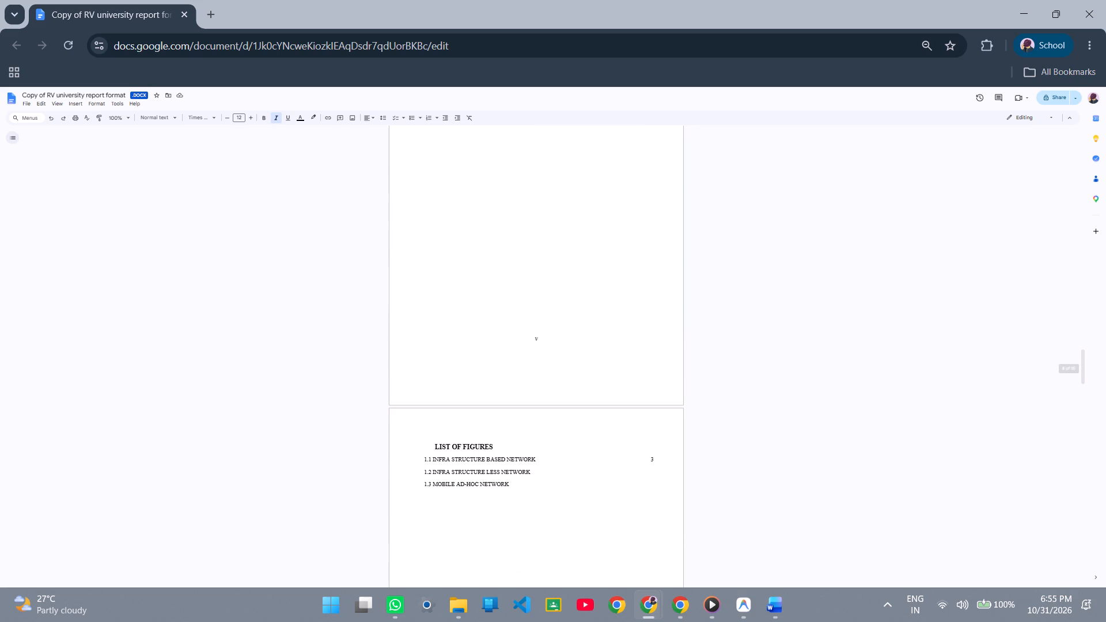
pyautogui.scroll(3, 681, 411)
pyautogui.scroll(1, 592, 458)
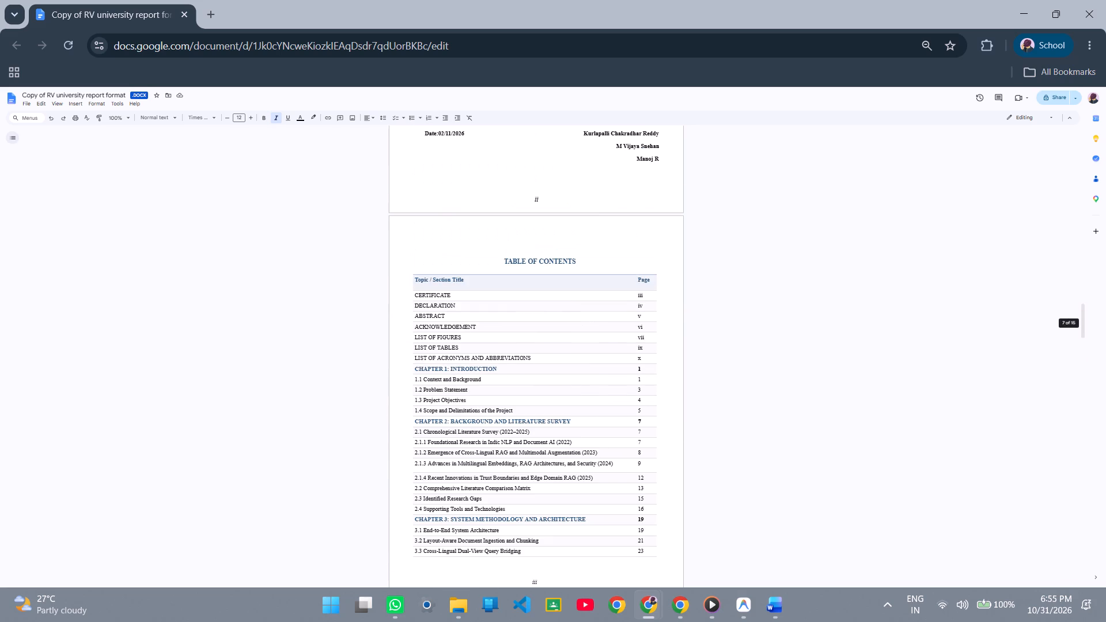
pyautogui.scroll(-1, 592, 458)
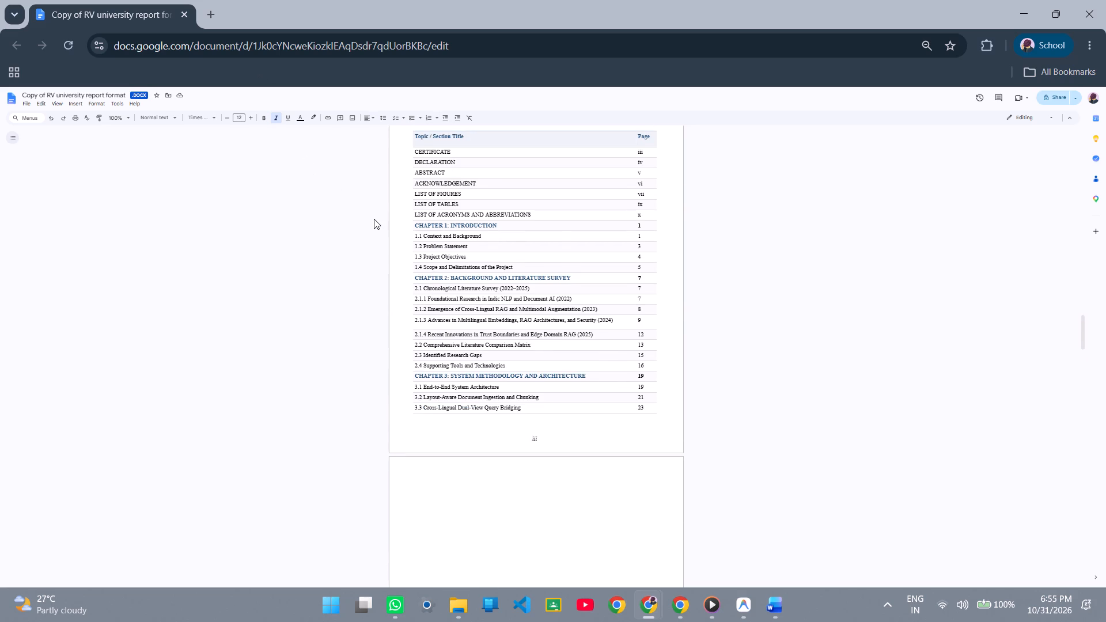
# Switch to Word and copy the contents table rows from 3.4 Calibrated Trust Gate and Abstention Shield through Appendix C.
pyautogui.hotkey('alt', 'Tab')
pyautogui.scroll(-1, 350, 291)
pyautogui.click(349, 261)
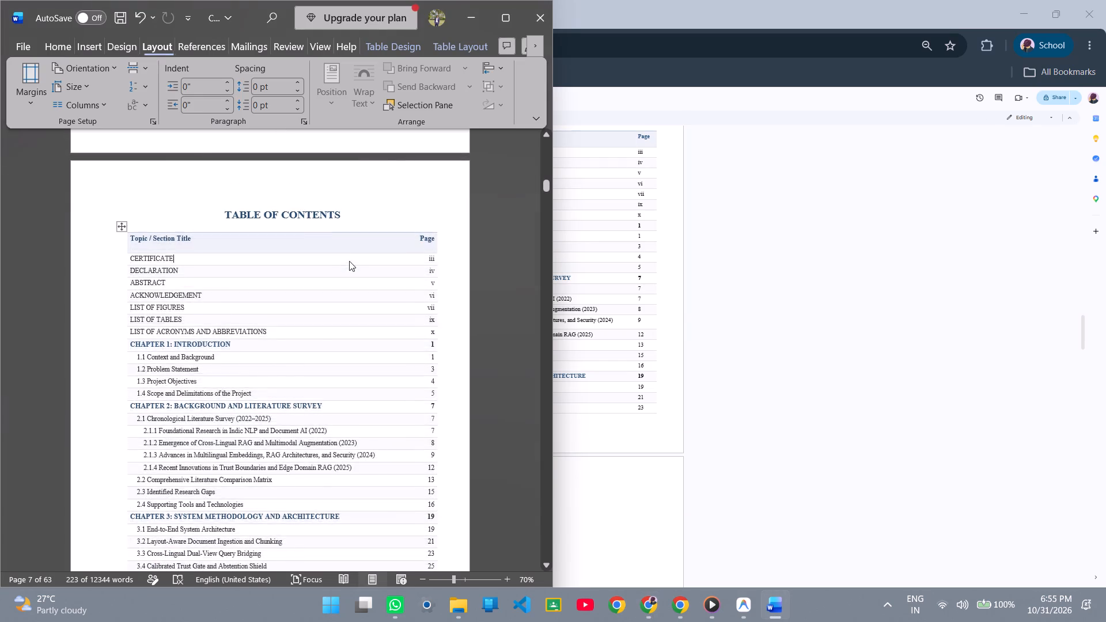
pyautogui.scroll(-5, 349, 261)
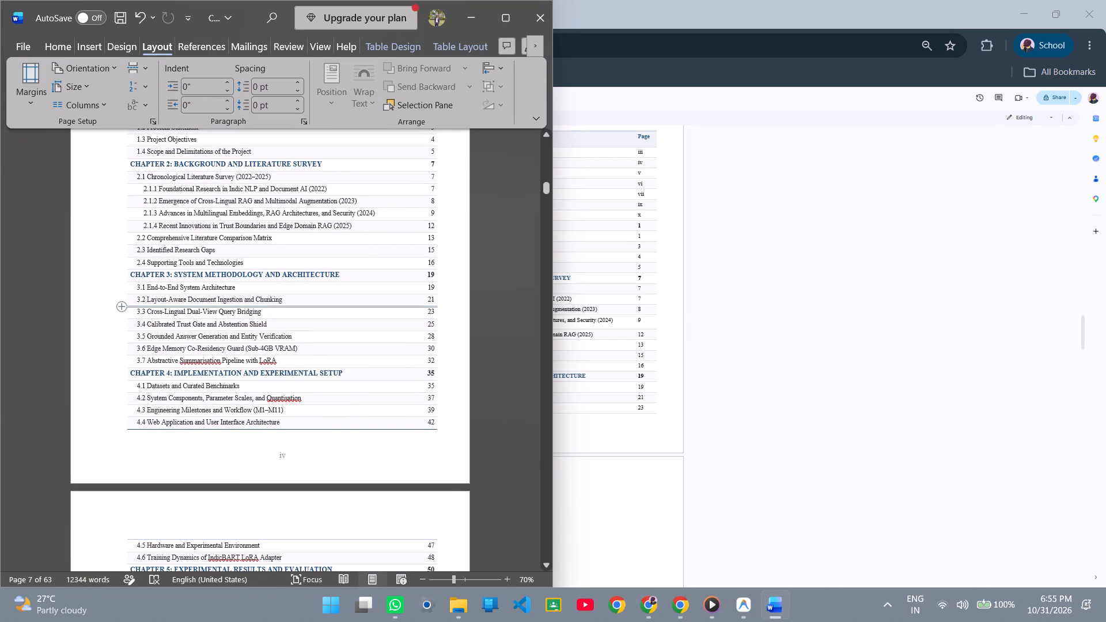
pyautogui.moveTo(109, 304); pyautogui.dragTo(123, 337)
pyautogui.click(122, 331)
pyautogui.click(113, 310)
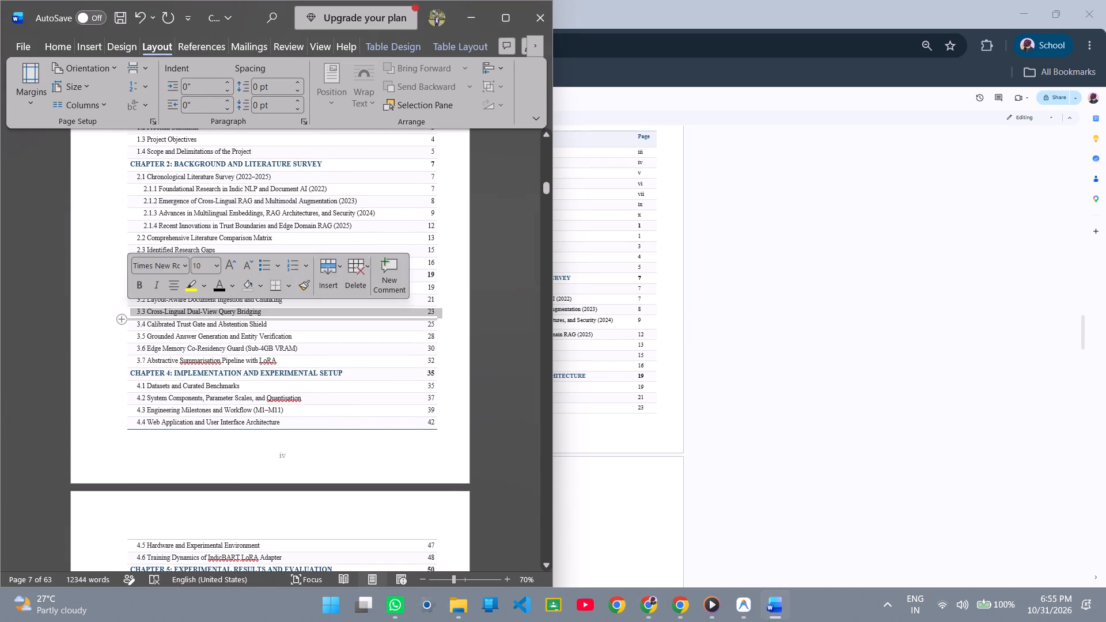
pyautogui.click(112, 311)
pyautogui.moveTo(111, 310); pyautogui.dragTo(122, 404)
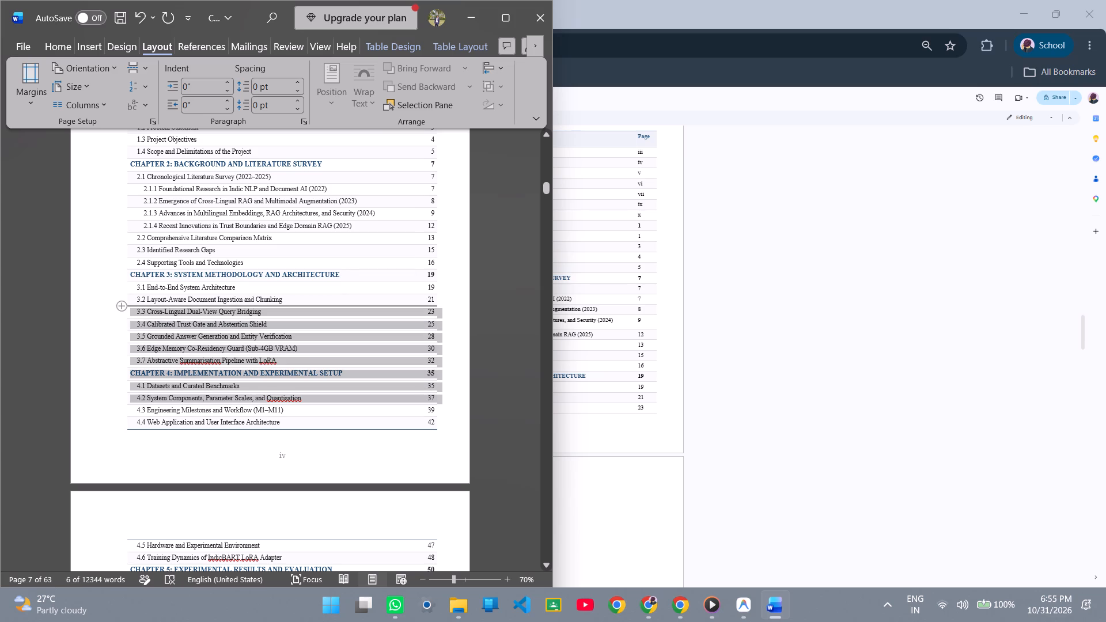
pyautogui.moveTo(122, 404); pyautogui.dragTo(128, 423)
pyautogui.click(617, 470)
pyautogui.hotkey('alt', 'Tab')
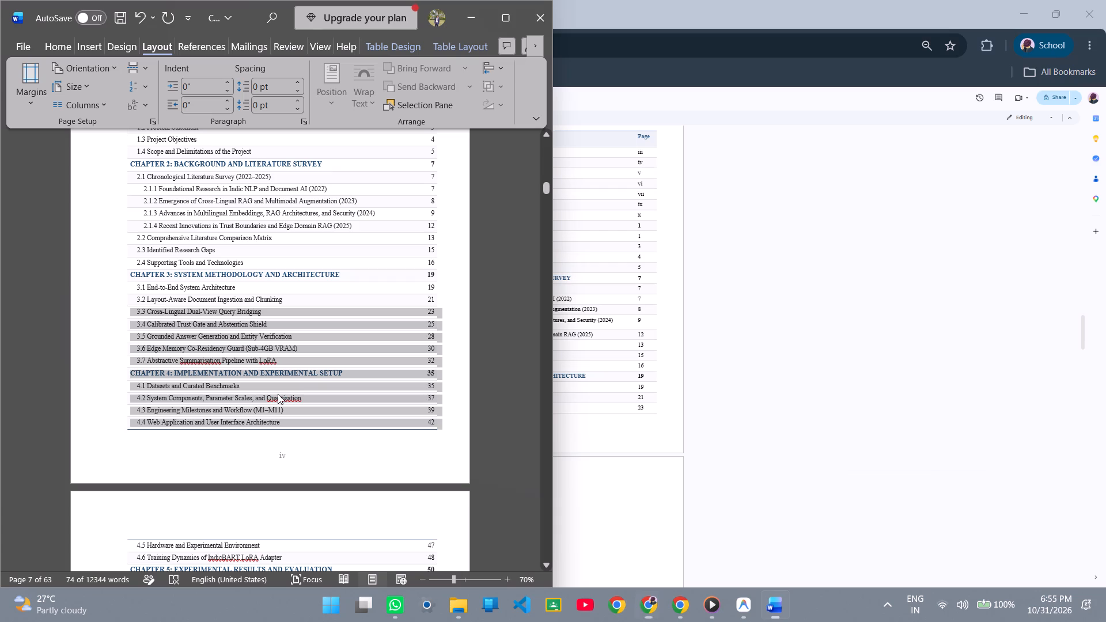
pyautogui.click(100, 346)
pyautogui.click(115, 332)
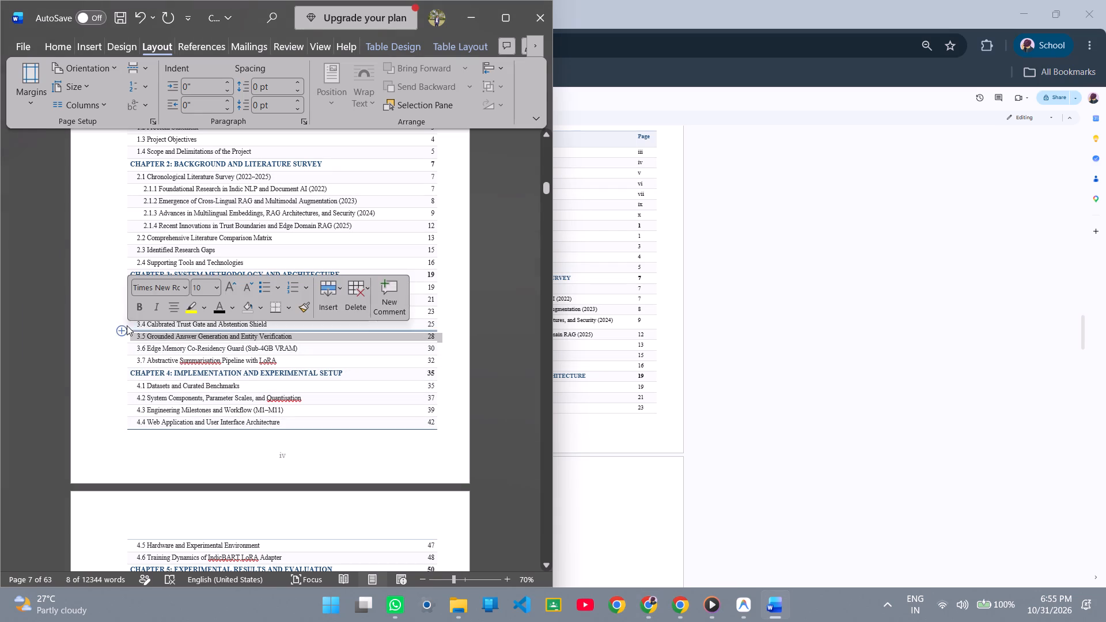
pyautogui.moveTo(127, 325); pyautogui.dragTo(123, 356)
pyautogui.click(107, 348)
pyautogui.click(113, 324)
pyautogui.moveTo(113, 323); pyautogui.dragTo(117, 351)
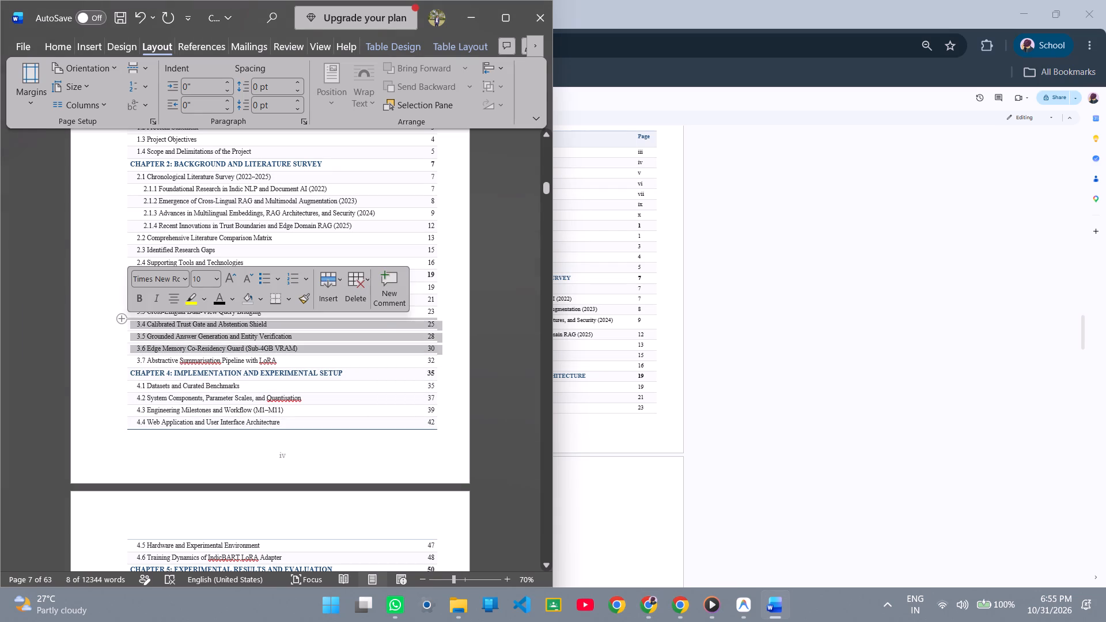
pyautogui.moveTo(117, 351); pyautogui.dragTo(153, 577)
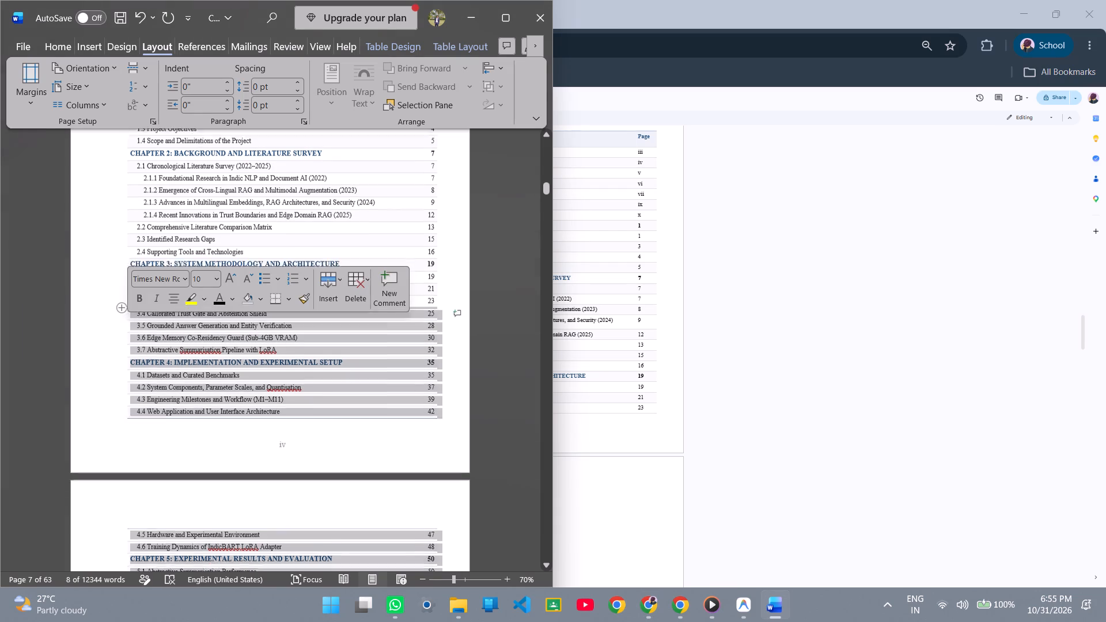
pyautogui.moveTo(153, 577); pyautogui.dragTo(153, 581)
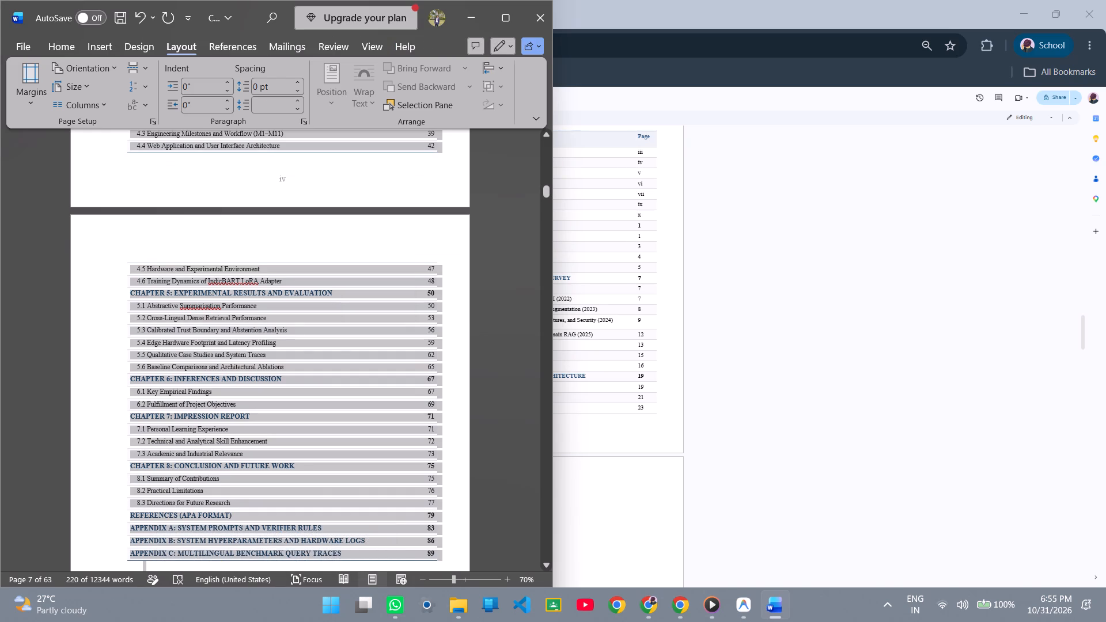
pyautogui.hotkey('ctrl', 'c')
# Return to the Google Docs report and paste the copied rows onto the blank page following contents page iii.
pyautogui.hotkey('alt', 'Tab')
pyautogui.scroll(-1, 533, 429)
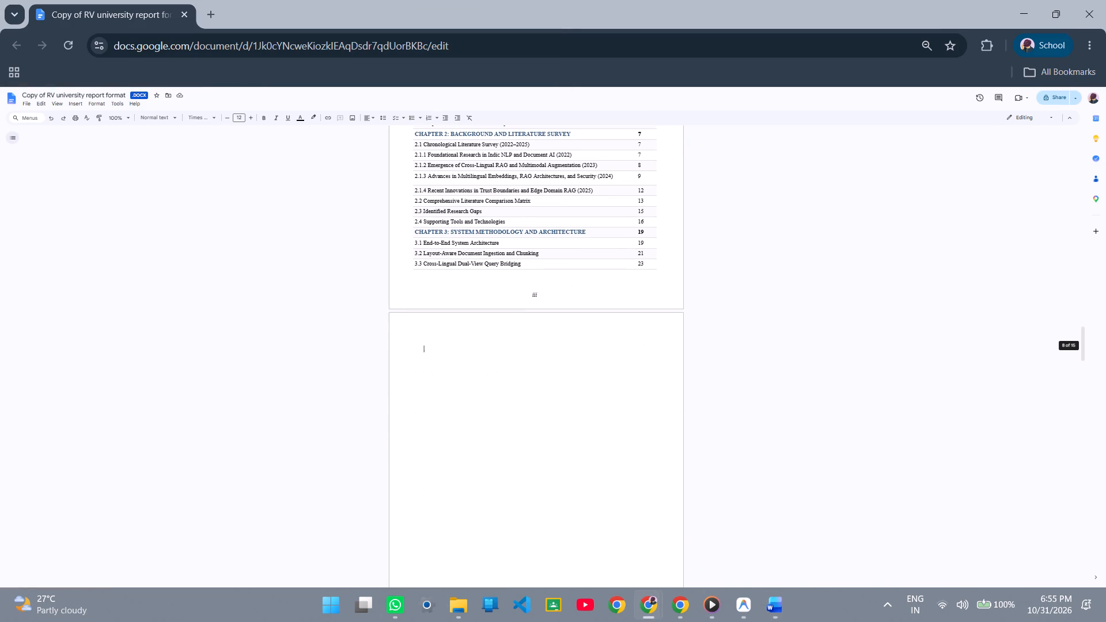
pyautogui.hotkey('ctrl', 'v')
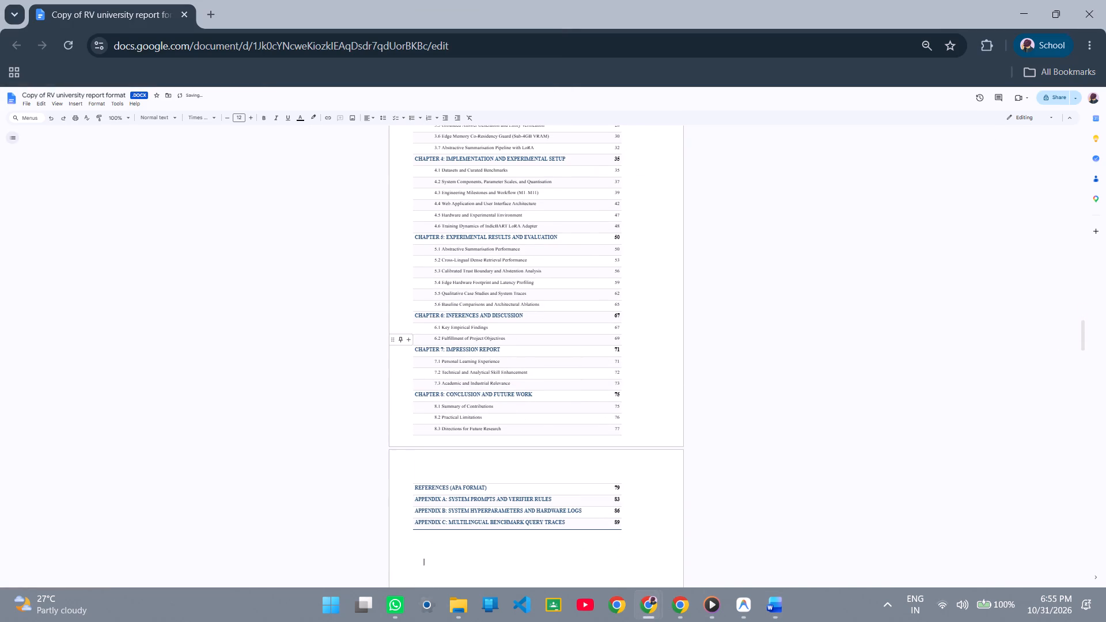
# Remove the indentation from contents entries 3.4, 3.5, 3.6 and 3.7 in the pasted table.
pyautogui.scroll(2, 575, 342)
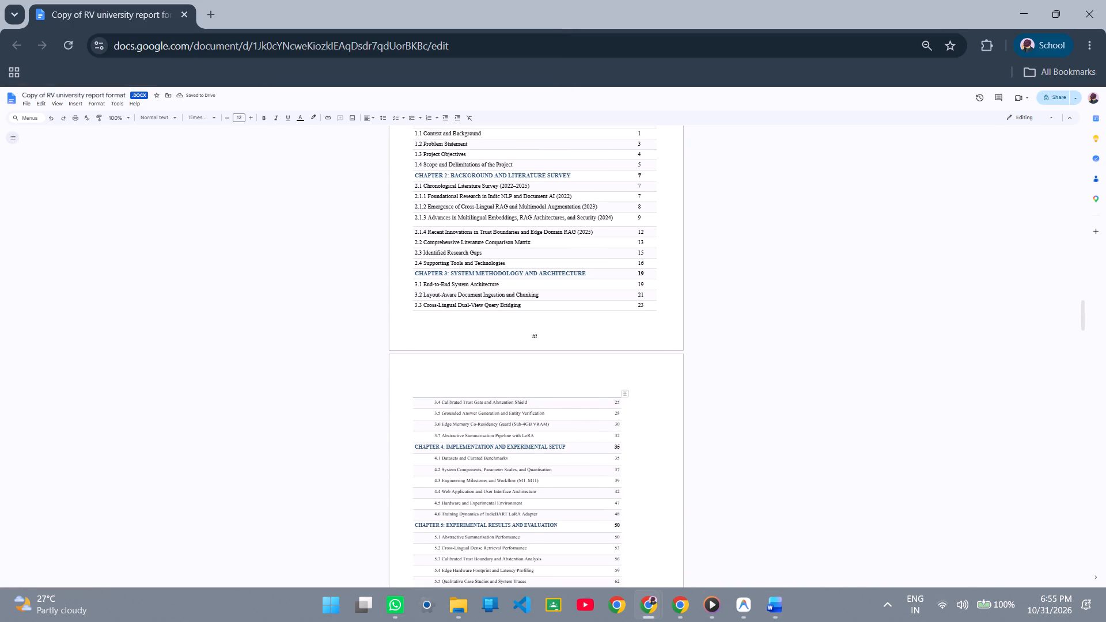
pyautogui.click(434, 401)
pyautogui.press('BackSpace')
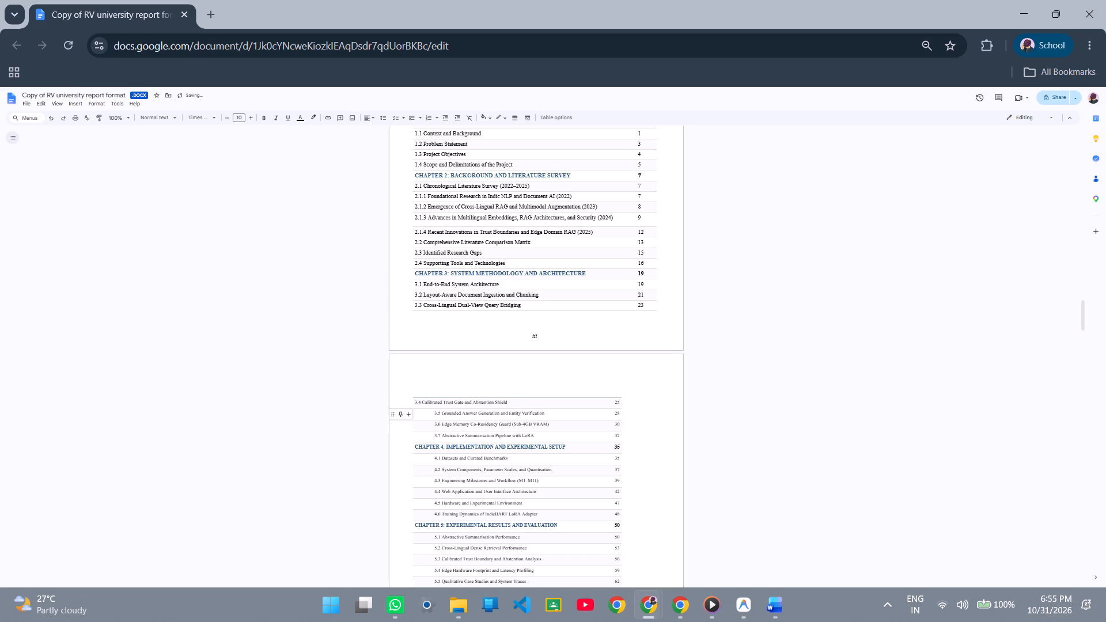
pyautogui.click(436, 412)
pyautogui.press('BackSpace')
pyautogui.hotkey('ctrl', 'z')
pyautogui.keyDown('ctrl'); pyautogui.scroll(5, 708, 374); pyautogui.keyUp('ctrl')
pyautogui.keyDown('ctrl'); pyautogui.scroll(-1, 716, 369); pyautogui.keyUp('ctrl')
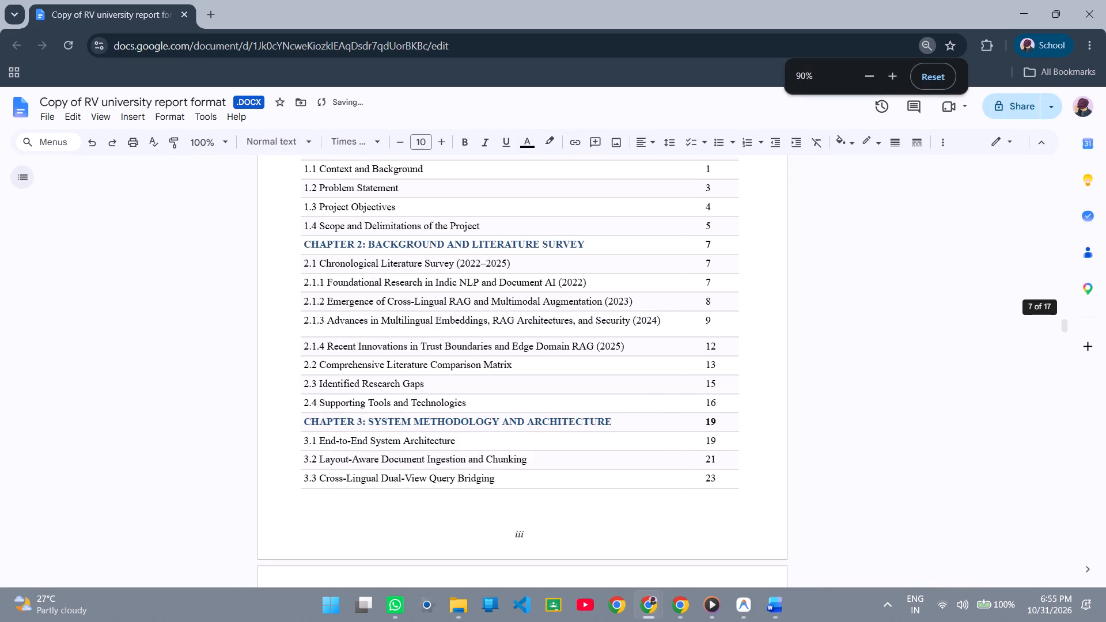
pyautogui.scroll(-2, 716, 369)
pyautogui.scroll(2, 704, 368)
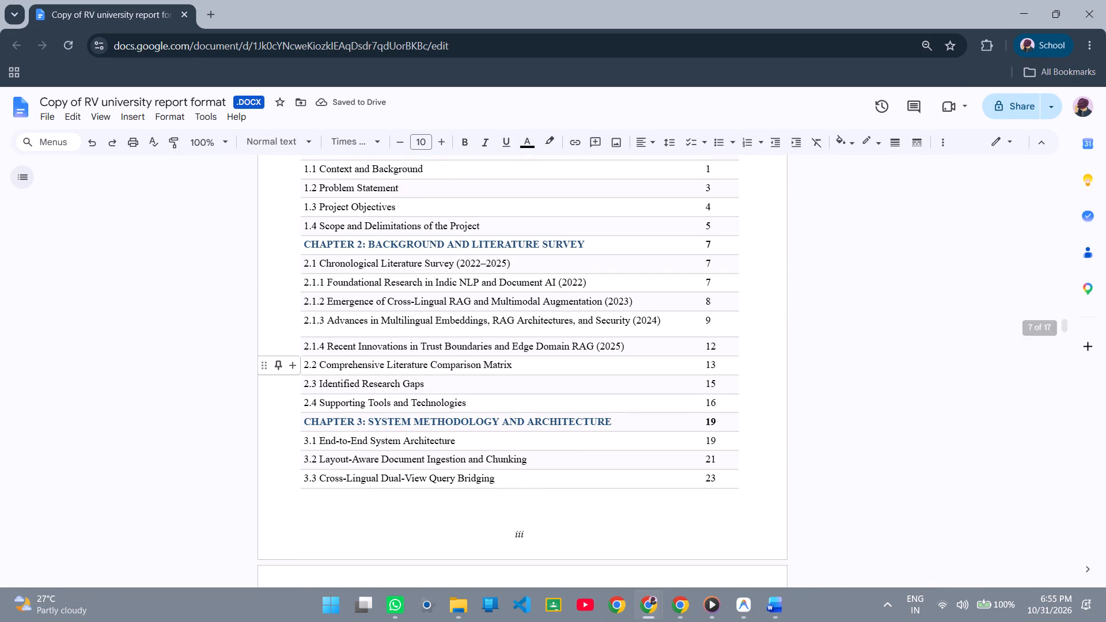
pyautogui.scroll(-2, 654, 366)
pyautogui.press('Left')
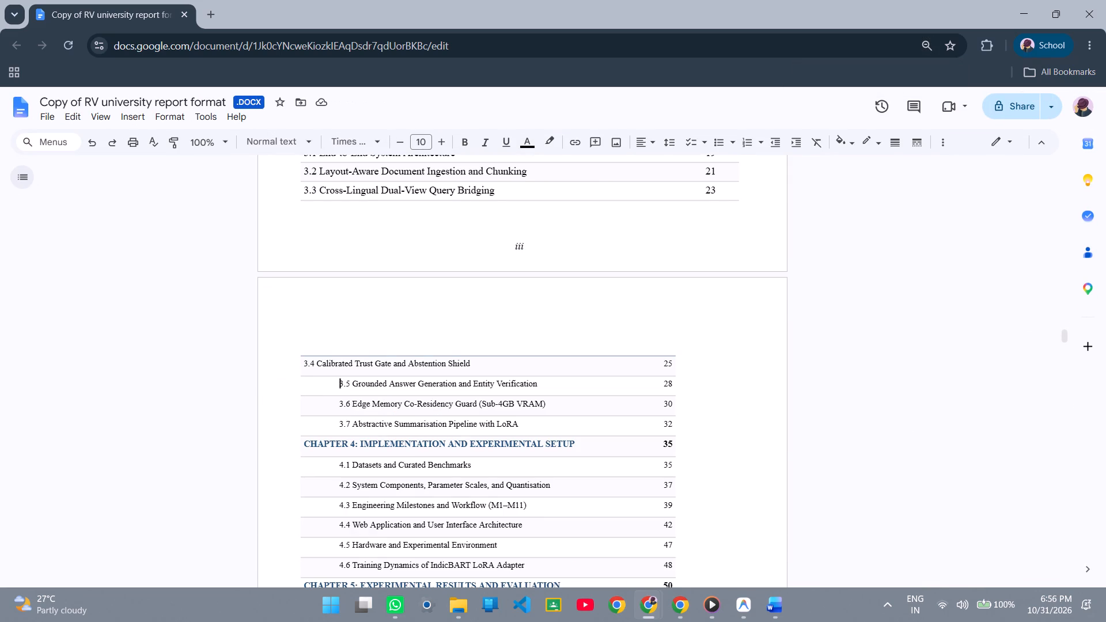
pyautogui.press('BackSpace')
pyautogui.click(336, 403)
pyautogui.press('BackSpace')
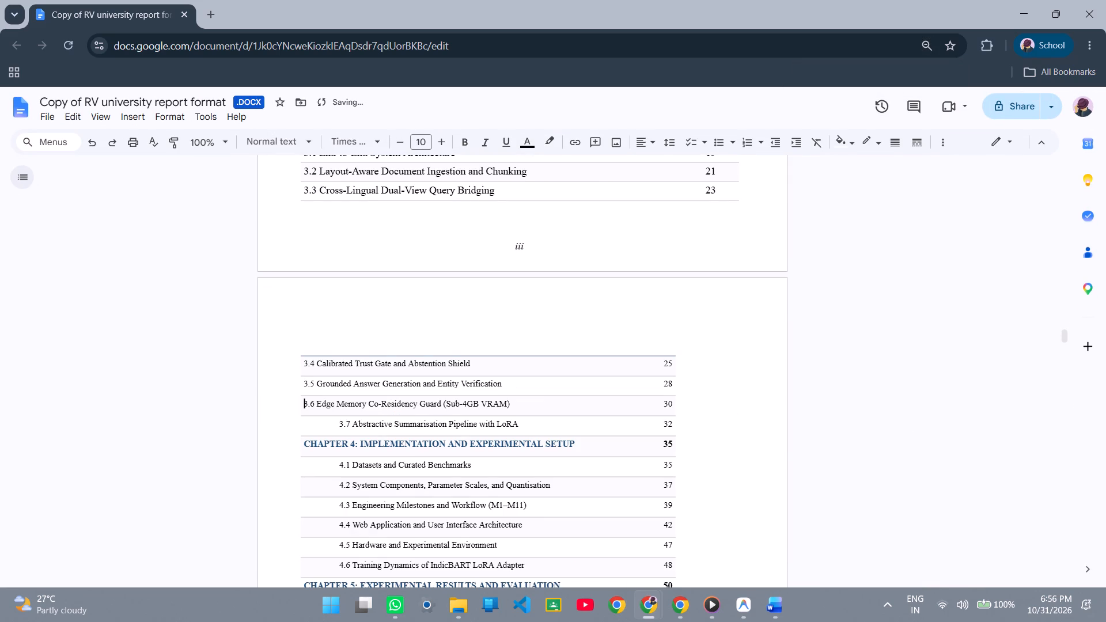
pyautogui.click(338, 420)
pyautogui.press('BackSpace')
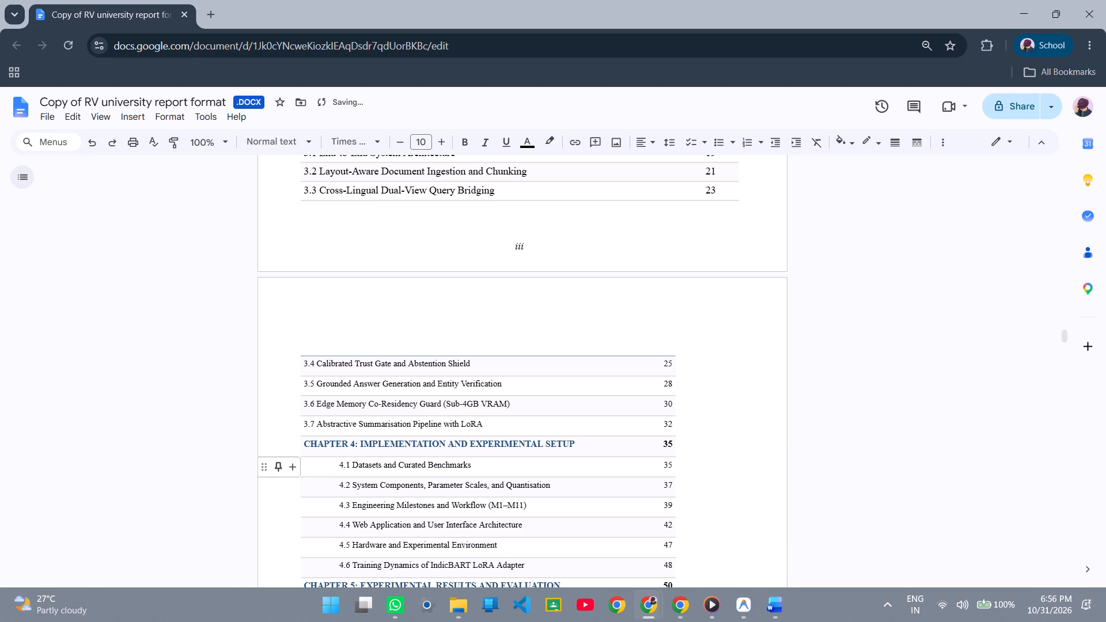
# Remove the indentation from the Chapter 4 entries 4.1 to 4.6 in the pasted contents table.
pyautogui.click(339, 466)
pyautogui.press('BackSpace')
pyautogui.click(335, 490)
pyautogui.press('BackSpace')
pyautogui.click(339, 507)
pyautogui.press('BackSpace')
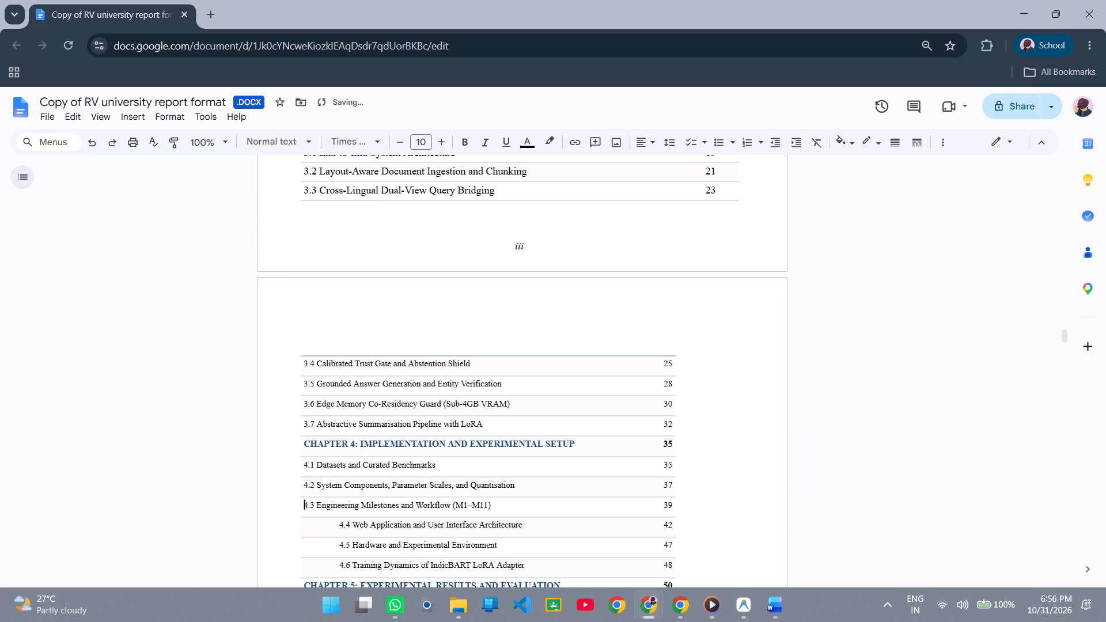
pyautogui.click(339, 527)
pyautogui.press('BackSpace')
pyautogui.click(335, 545)
pyautogui.press('BackSpace')
pyautogui.click(337, 567)
pyautogui.press('BackSpace')
# Remove the indentation from the Chapter 5 entries 5.1 to 5.6 in the pasted contents table.
pyautogui.scroll(-2, 421, 479)
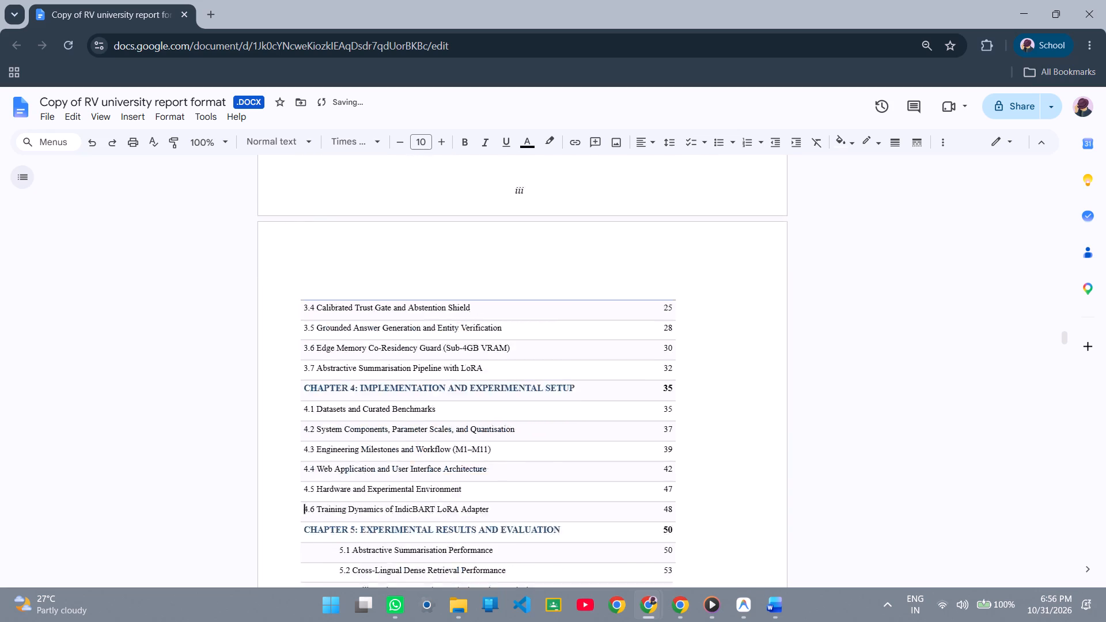
pyautogui.click(336, 323)
pyautogui.press('BackSpace')
pyautogui.click(339, 341)
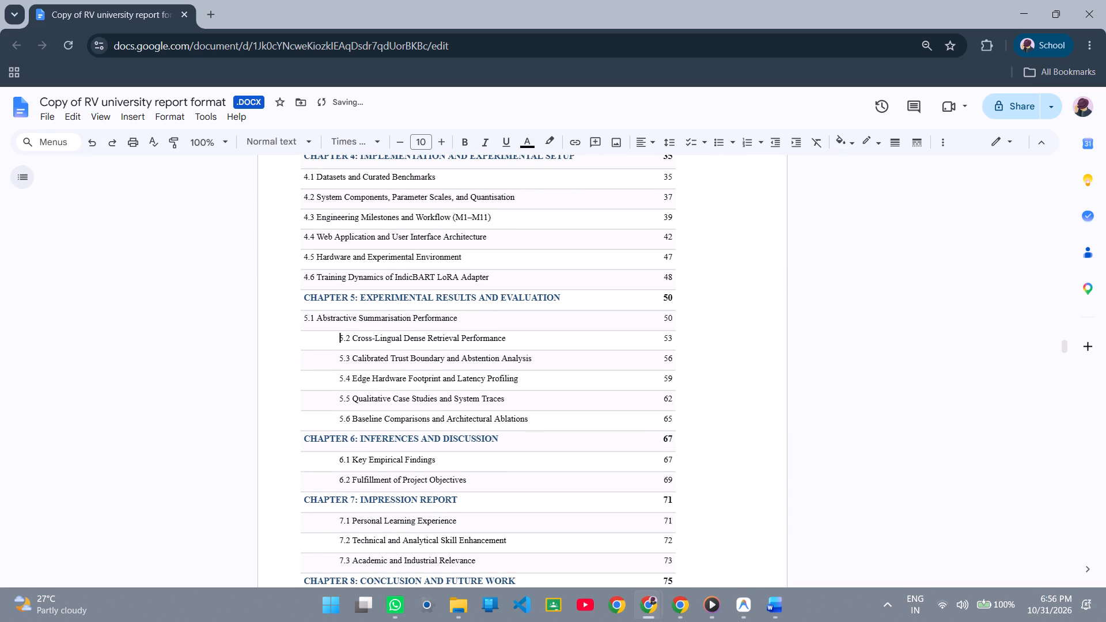
pyautogui.press('BackSpace')
pyautogui.click(329, 367)
pyautogui.press('BackSpace')
pyautogui.click(332, 374)
pyautogui.press('BackSpace')
pyautogui.click(338, 394)
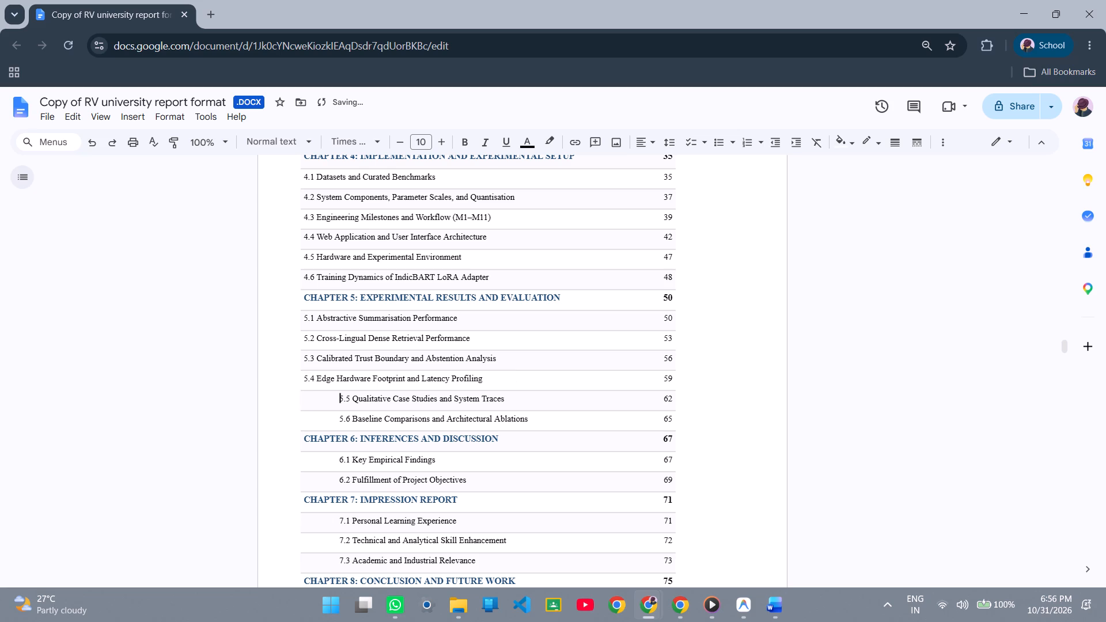
pyautogui.press('BackSpace')
pyautogui.click(343, 414)
pyautogui.click(333, 421)
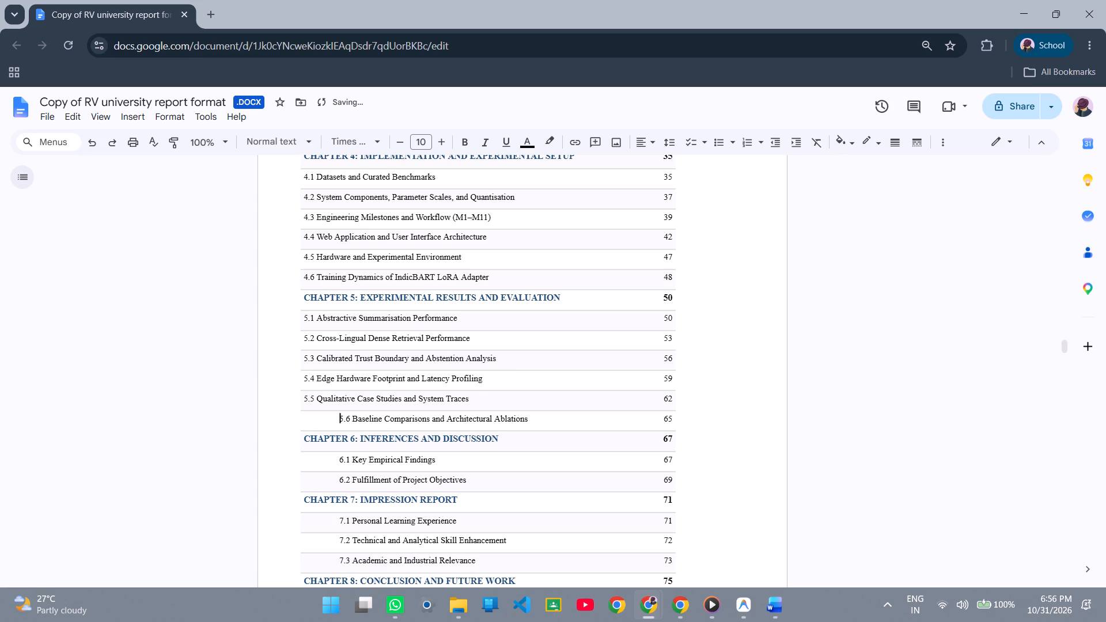
pyautogui.press('BackSpace')
# Remove the indentation from the Chapter 6 entries 6.1 and 6.2 and the Chapter 7 entries 7.1 to 7.3.
pyautogui.click(342, 457)
pyautogui.press('BackSpace')
pyautogui.click(339, 476)
pyautogui.press('BackSpace')
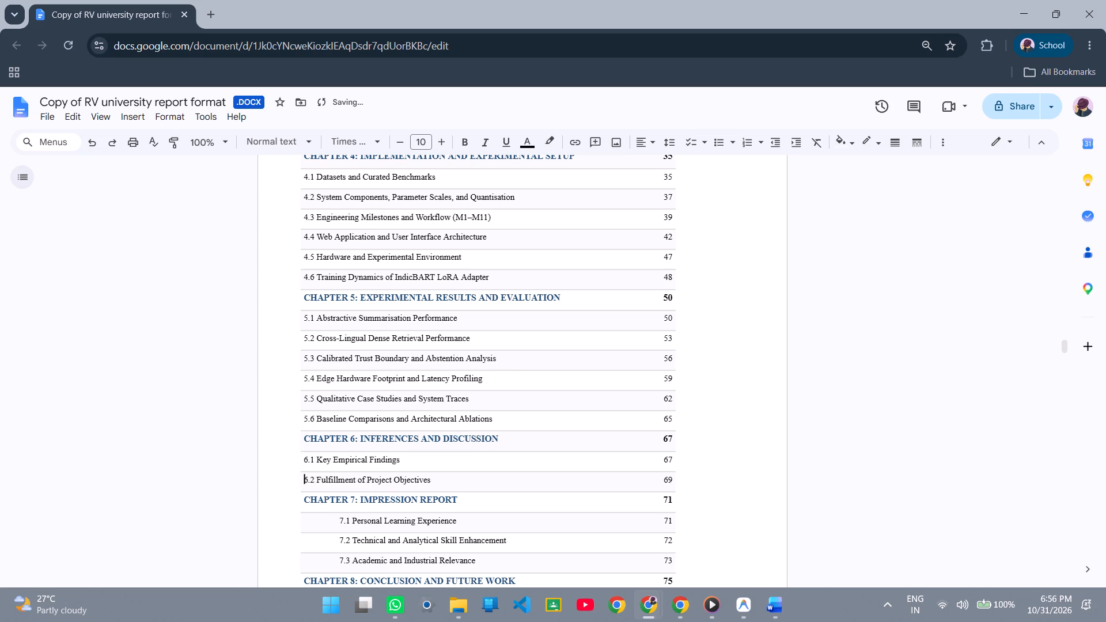
pyautogui.scroll(-1, 420, 431)
pyautogui.click(329, 371)
pyautogui.press('BackSpace')
pyautogui.click(340, 398)
pyautogui.press('BackSpace')
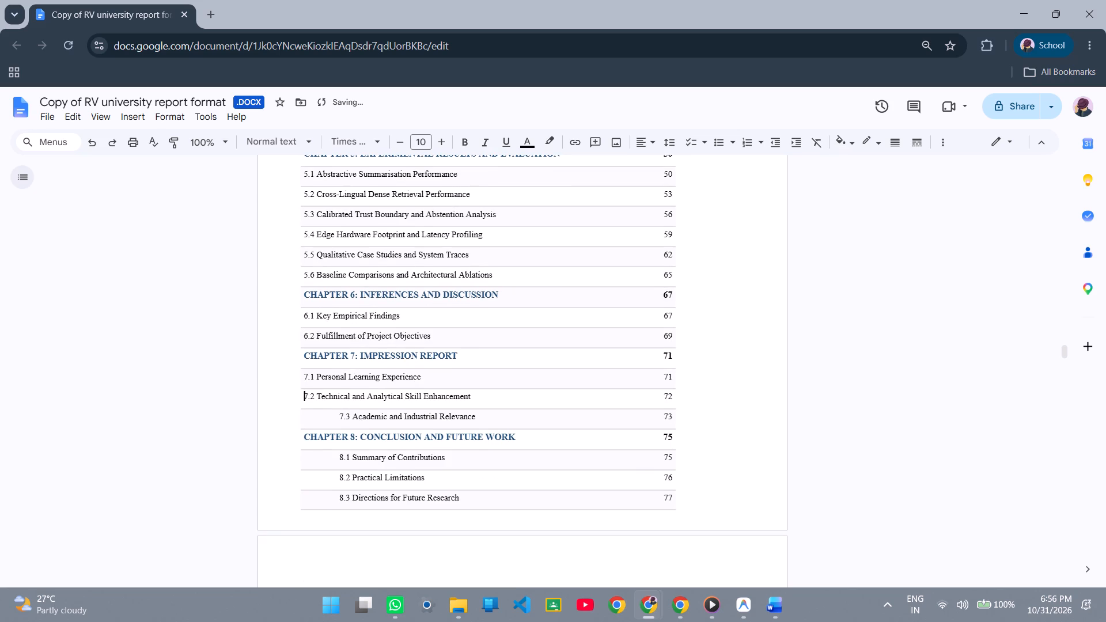
pyautogui.click(340, 416)
pyautogui.press('BackSpace')
# Remove the indentation from the Chapter 8 entries 8.1, 8.2 and 8.3 in the pasted contents table.
pyautogui.click(334, 453)
pyautogui.press('BackSpace')
pyautogui.click(337, 471)
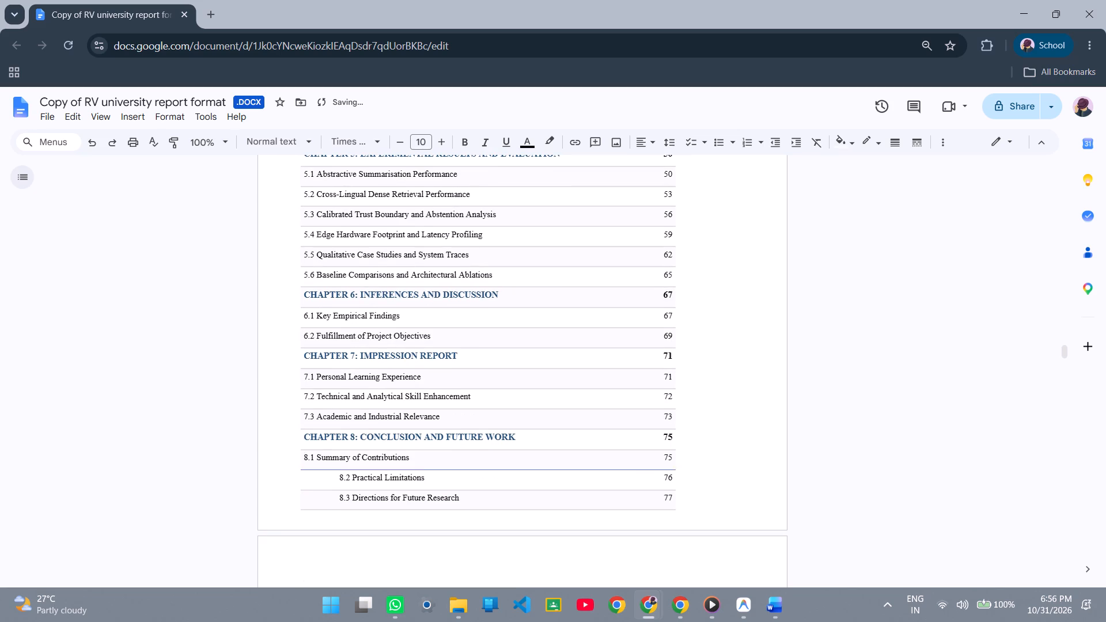
pyautogui.click(338, 478)
pyautogui.press('BackSpace')
pyautogui.click(336, 499)
pyautogui.press('BackSpace')
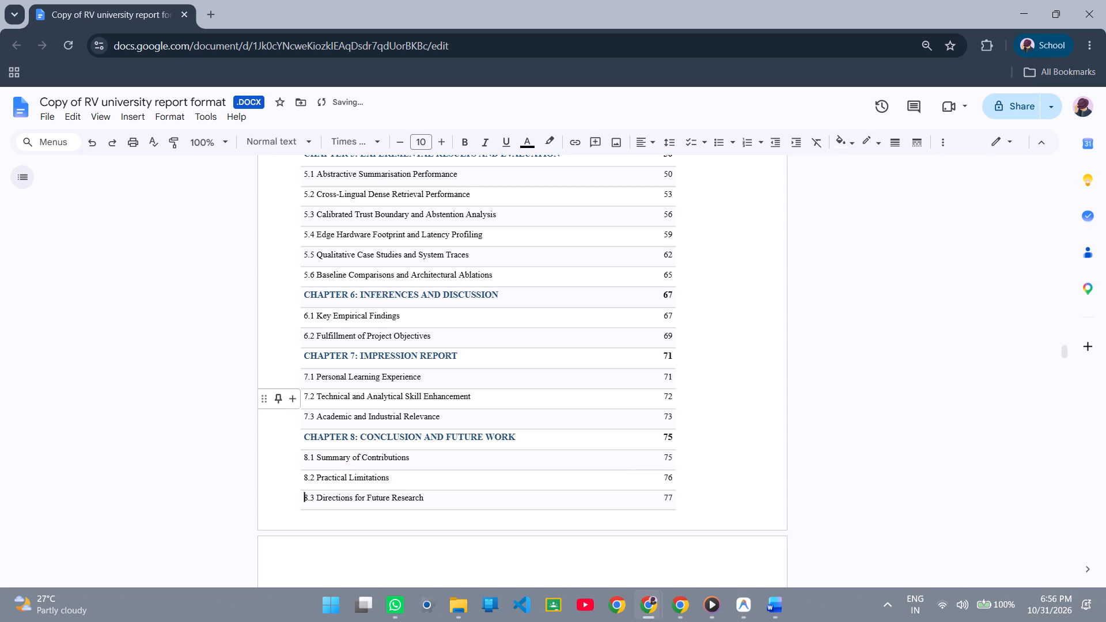
# Compare the font size and layout of the pasted contents rows with those of the entries on page iii.
pyautogui.scroll(-1, 512, 402)
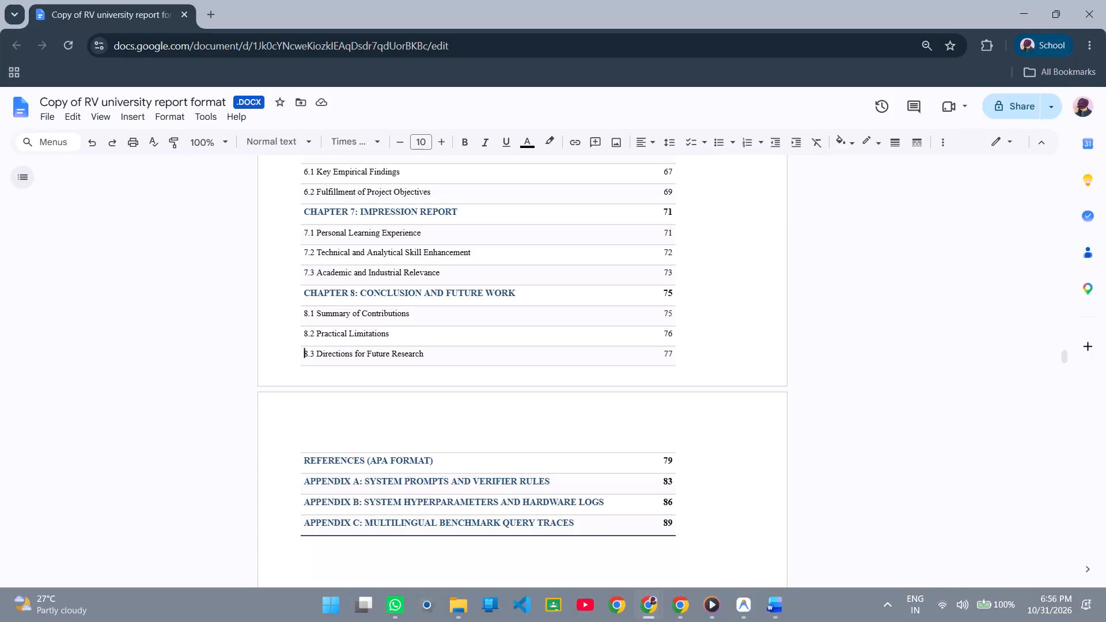
pyautogui.scroll(3, 698, 332)
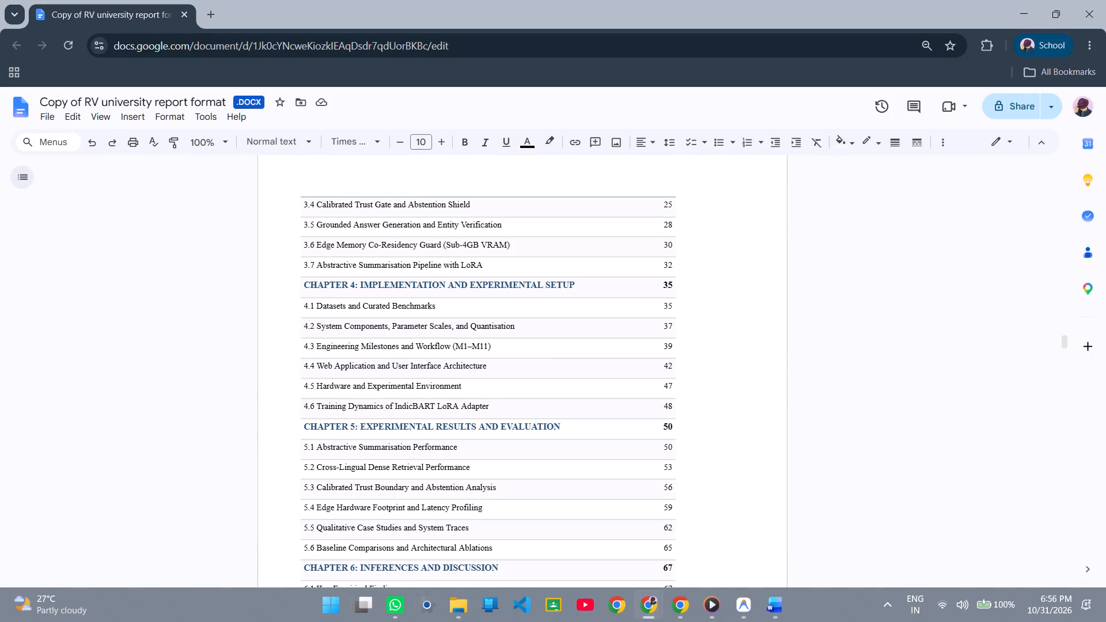
pyautogui.scroll(3, 363, 217)
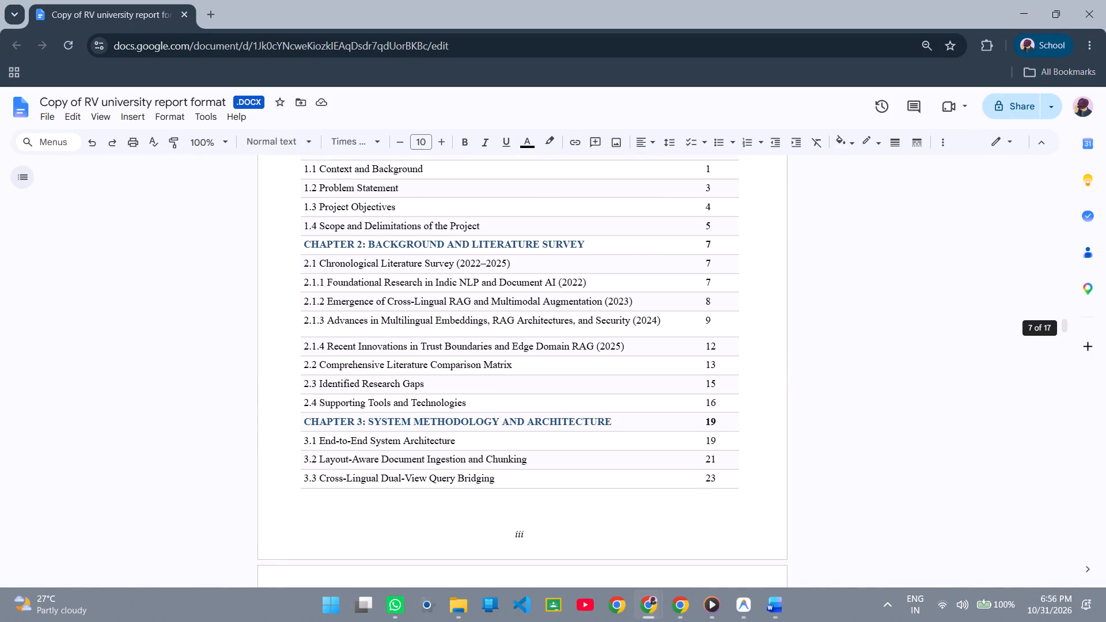
pyautogui.click(404, 289)
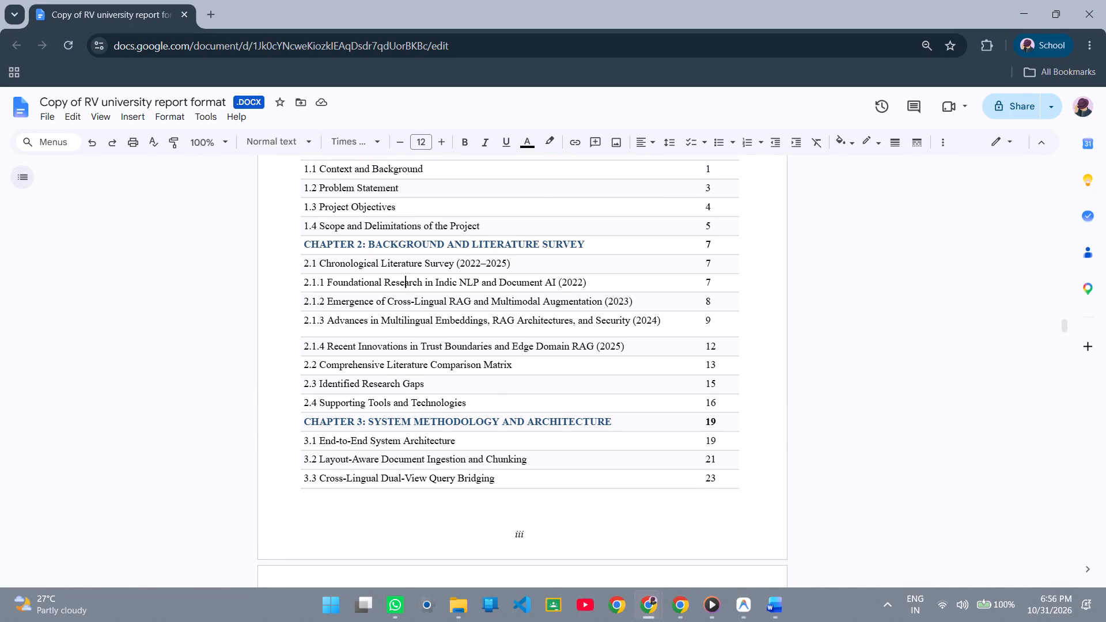
pyautogui.scroll(-1, 489, 333)
pyautogui.click(410, 510)
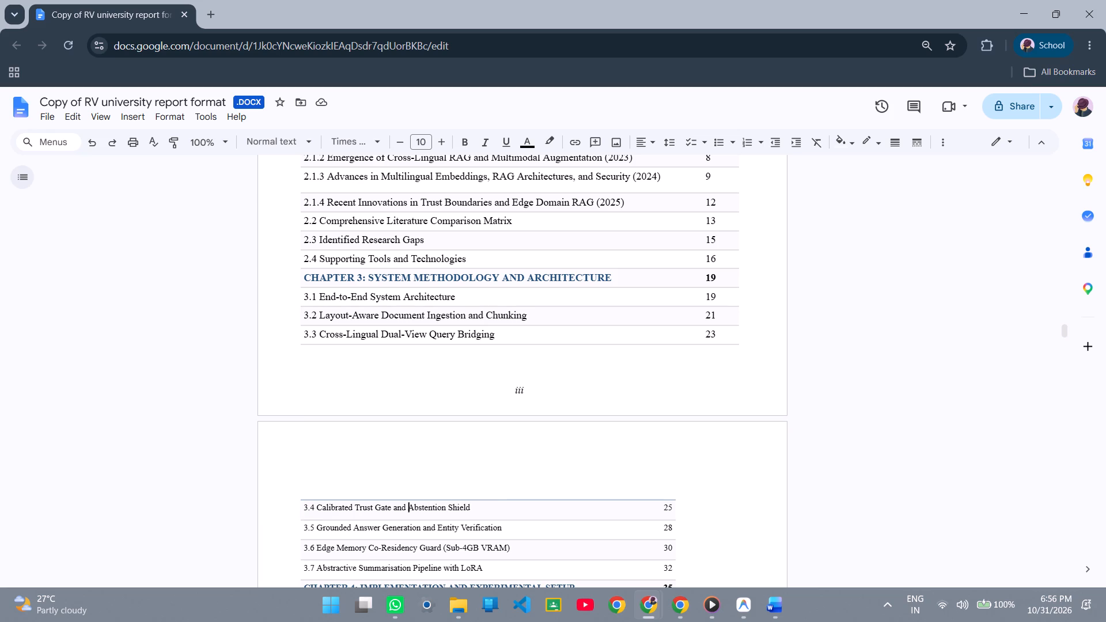
pyautogui.scroll(-3, 448, 423)
pyautogui.keyDown('ctrl'); pyautogui.scroll(-1, 448, 423); pyautogui.keyUp('ctrl')
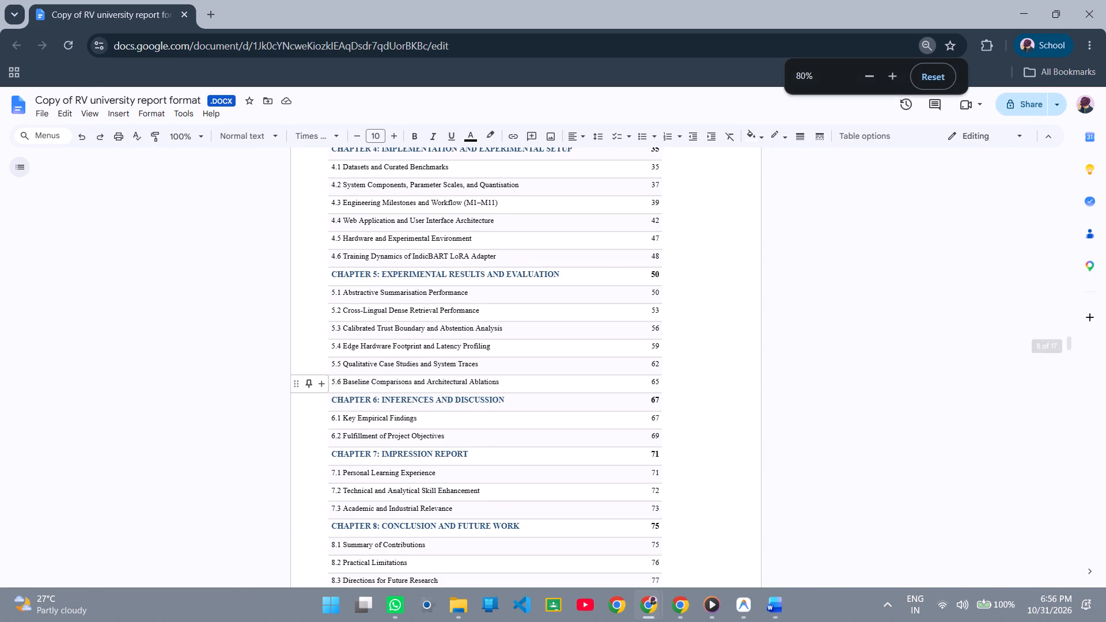
pyautogui.keyDown('ctrl'); pyautogui.scroll(-2, 448, 423); pyautogui.keyUp('ctrl')
pyautogui.scroll(2, 448, 423)
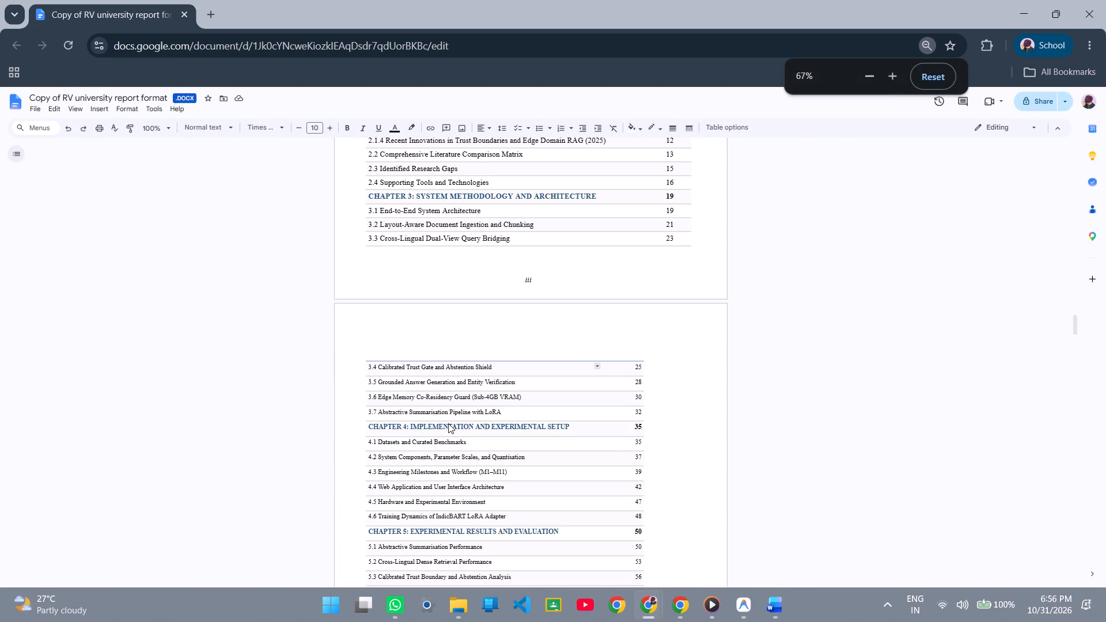
# Widen the continued contents table starting at entry 3.4 to match the width of the page iii table.
pyautogui.scroll(3, 448, 423)
pyautogui.scroll(-1, 479, 386)
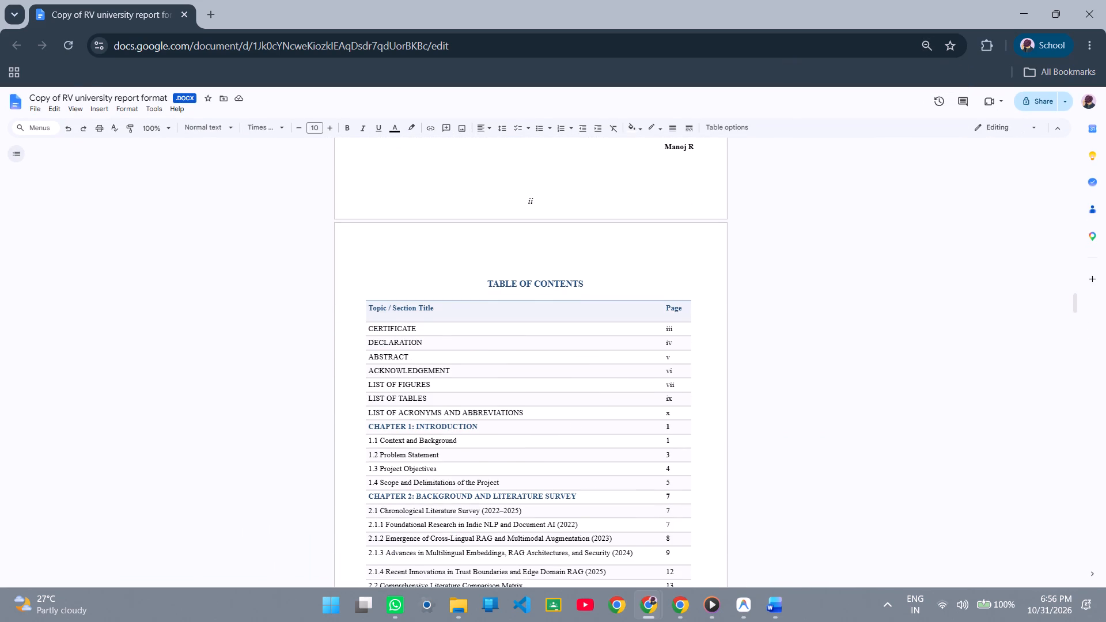
pyautogui.scroll(-4, 479, 386)
pyautogui.scroll(1, 479, 386)
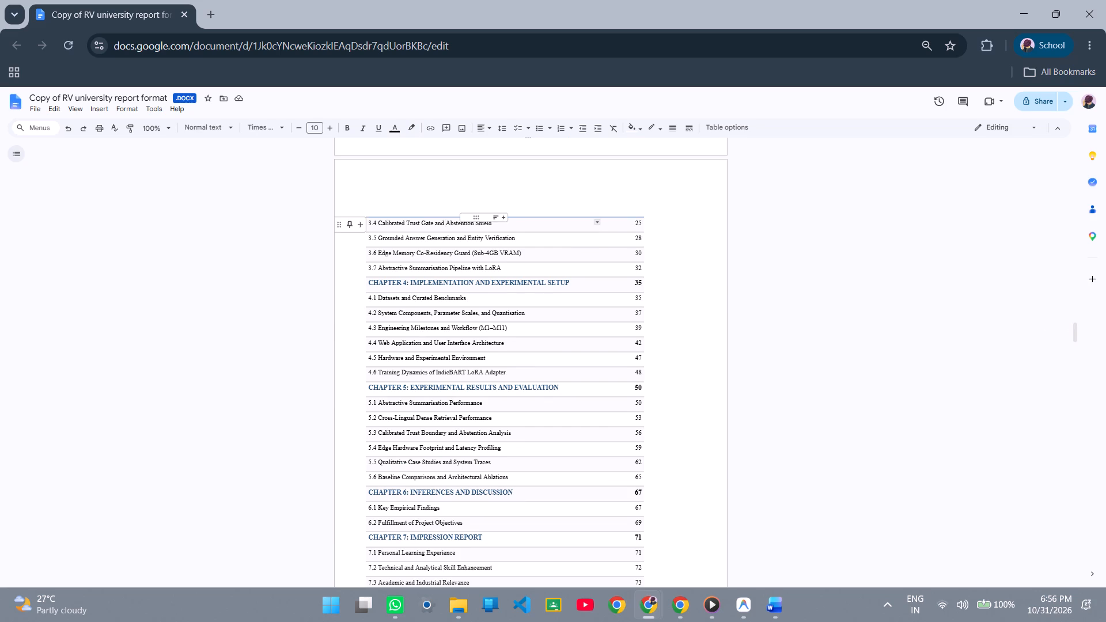
pyautogui.click(572, 237)
pyautogui.moveTo(376, 197); pyautogui.dragTo(391, 225)
pyautogui.scroll(2, 645, 322)
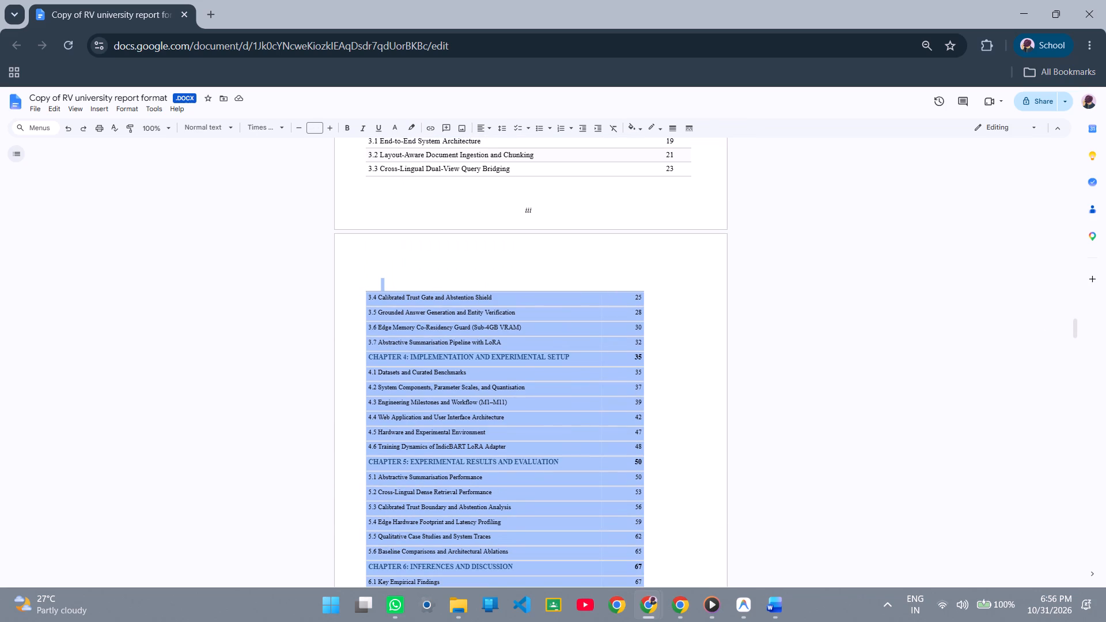
pyautogui.moveTo(644, 304); pyautogui.dragTo(692, 314)
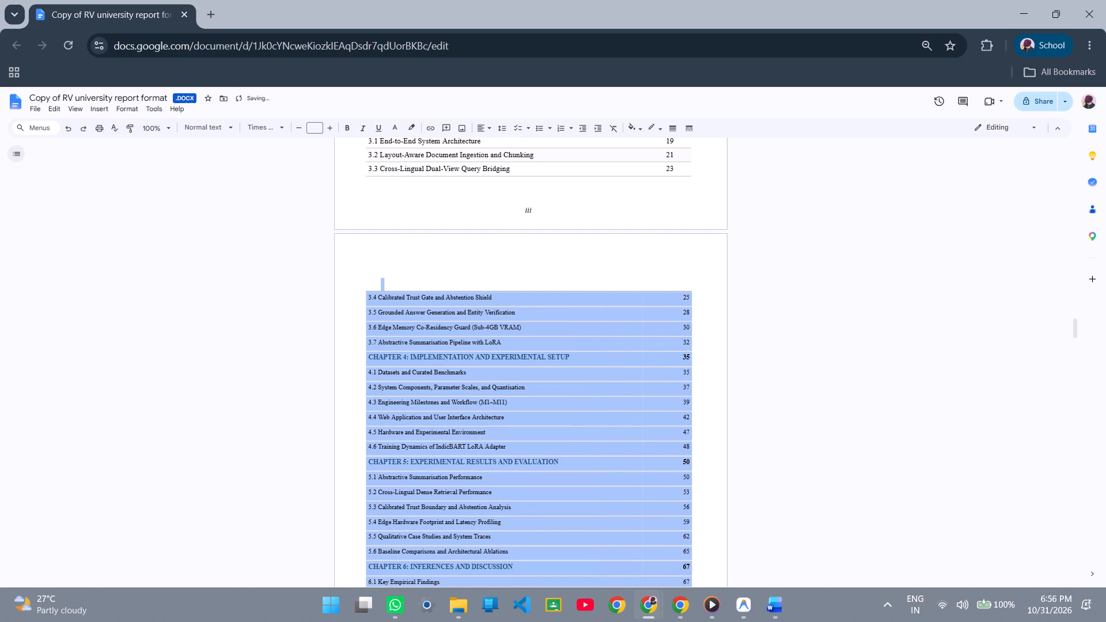
pyautogui.click(692, 312)
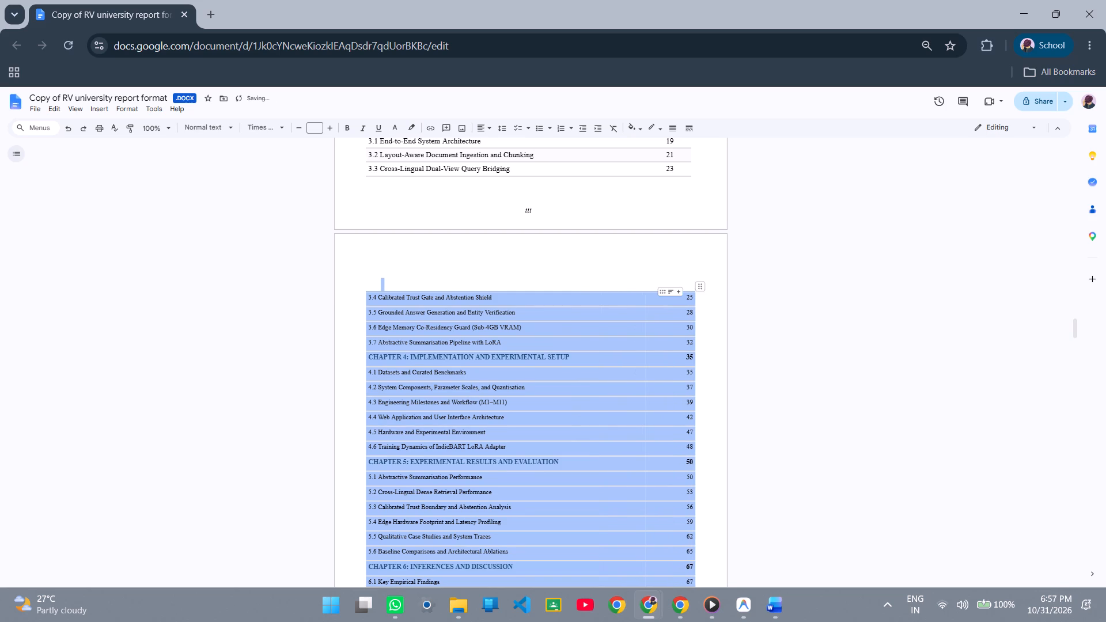
# Compare the width and page-number alignment of the continued contents table with the table on page iii.
pyautogui.scroll(-2, 622, 306)
pyautogui.scroll(3, 624, 306)
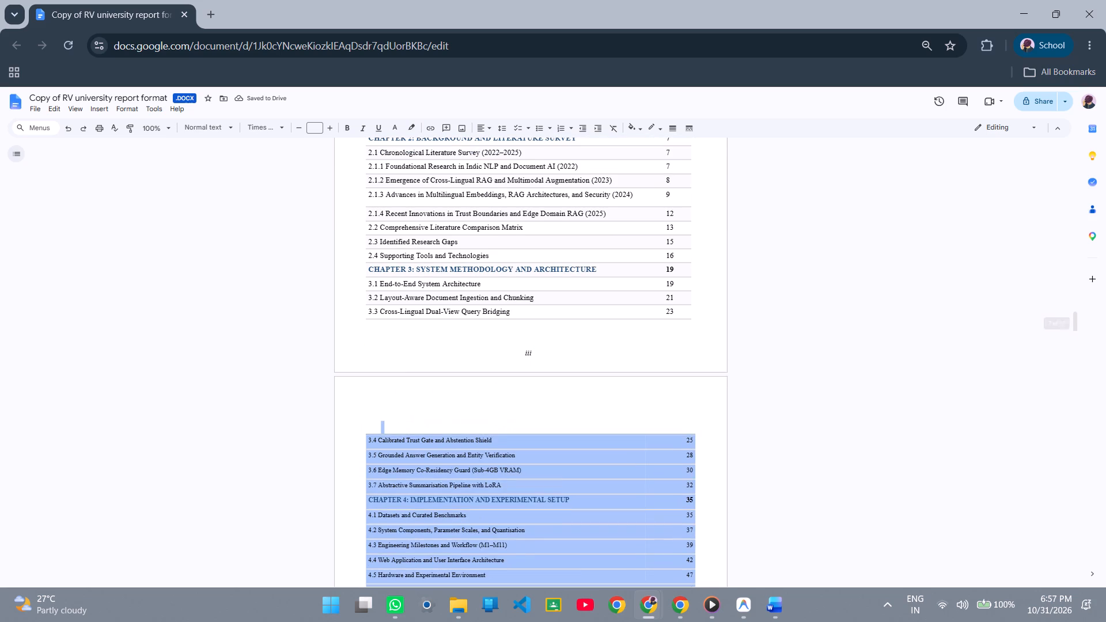
pyautogui.scroll(-1, 624, 306)
pyautogui.scroll(3, 624, 306)
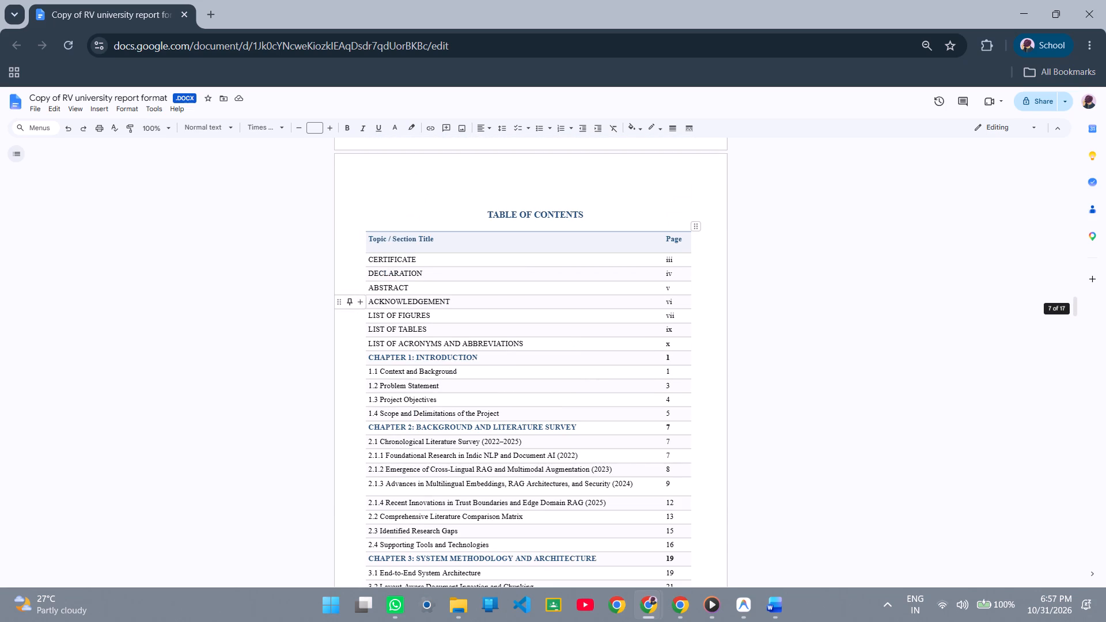
pyautogui.scroll(-2, 643, 296)
pyautogui.scroll(-2, 663, 343)
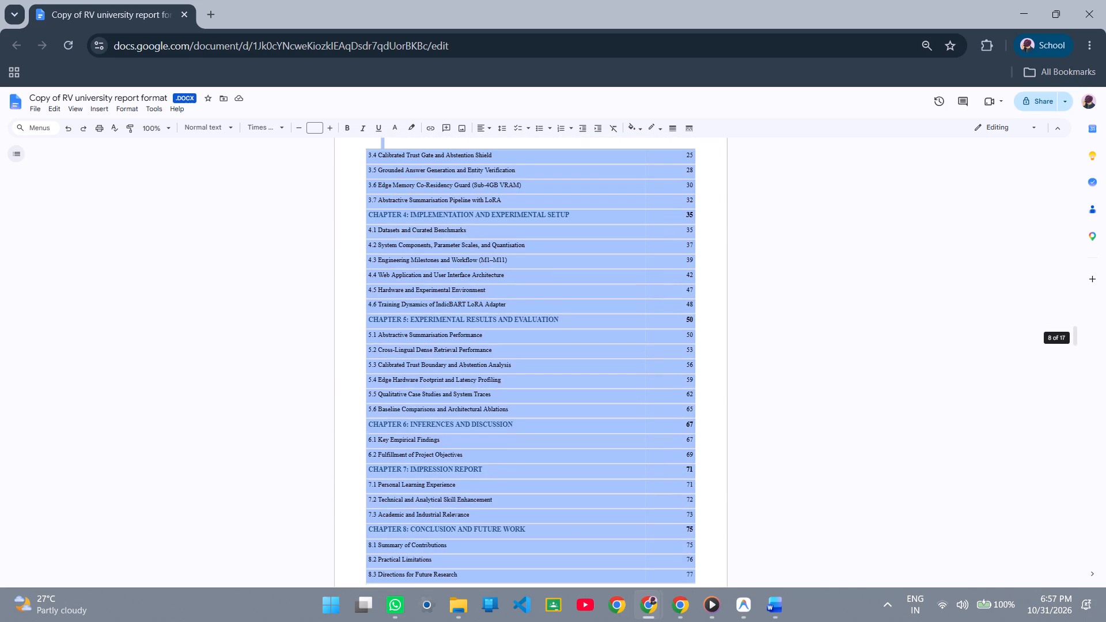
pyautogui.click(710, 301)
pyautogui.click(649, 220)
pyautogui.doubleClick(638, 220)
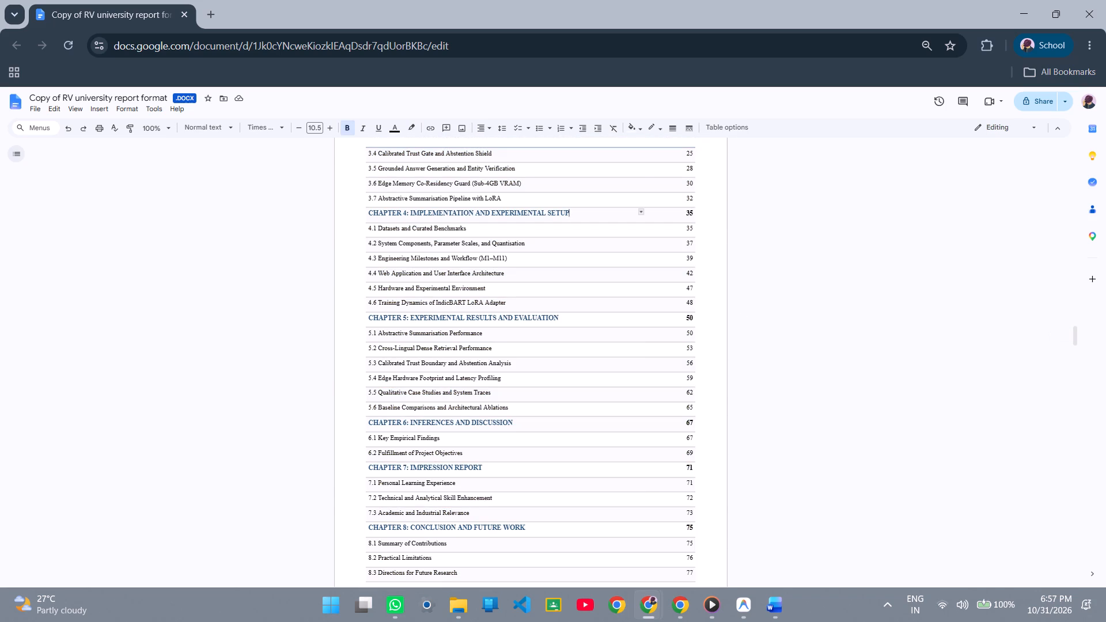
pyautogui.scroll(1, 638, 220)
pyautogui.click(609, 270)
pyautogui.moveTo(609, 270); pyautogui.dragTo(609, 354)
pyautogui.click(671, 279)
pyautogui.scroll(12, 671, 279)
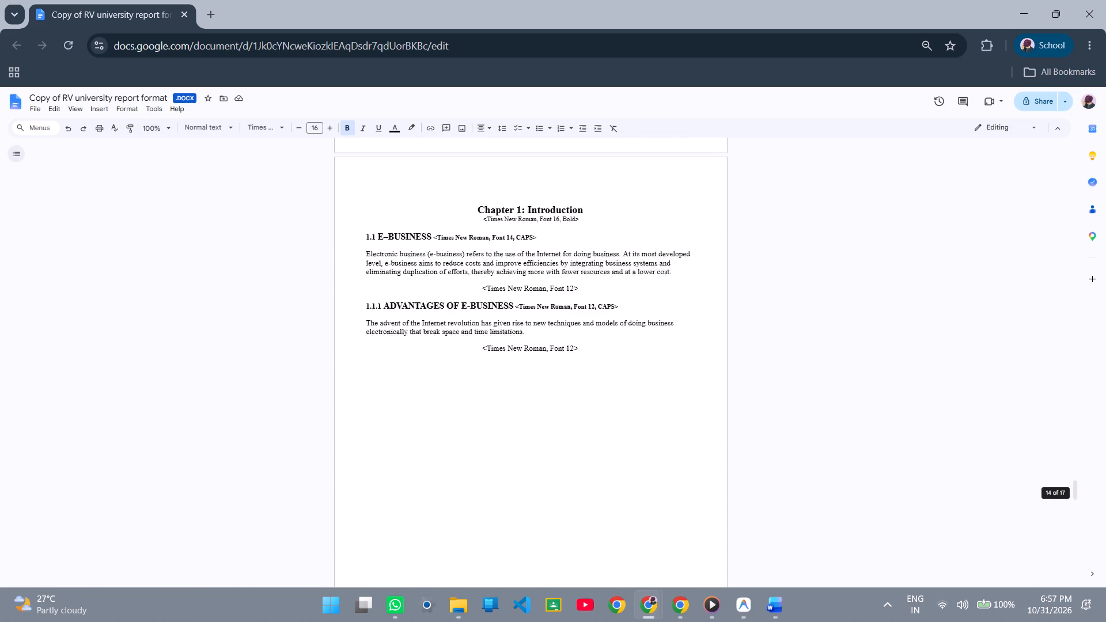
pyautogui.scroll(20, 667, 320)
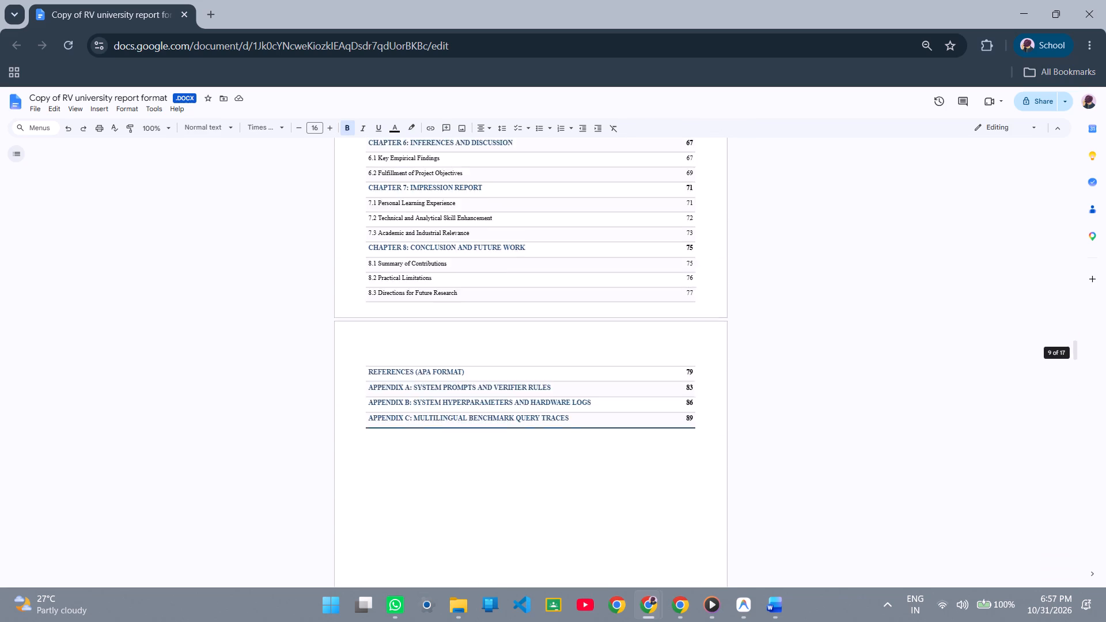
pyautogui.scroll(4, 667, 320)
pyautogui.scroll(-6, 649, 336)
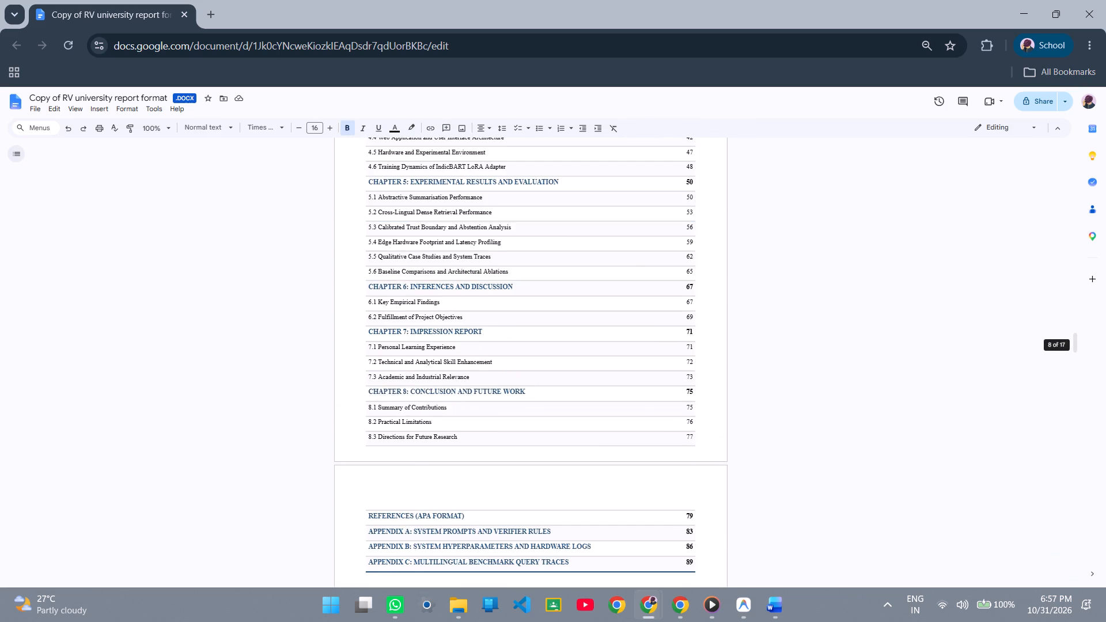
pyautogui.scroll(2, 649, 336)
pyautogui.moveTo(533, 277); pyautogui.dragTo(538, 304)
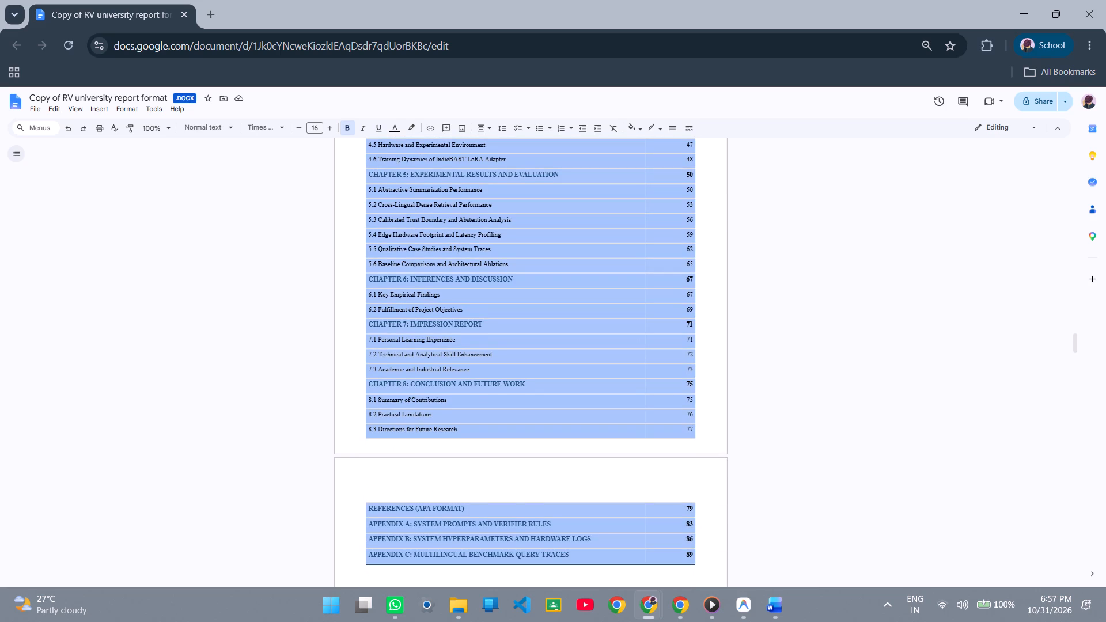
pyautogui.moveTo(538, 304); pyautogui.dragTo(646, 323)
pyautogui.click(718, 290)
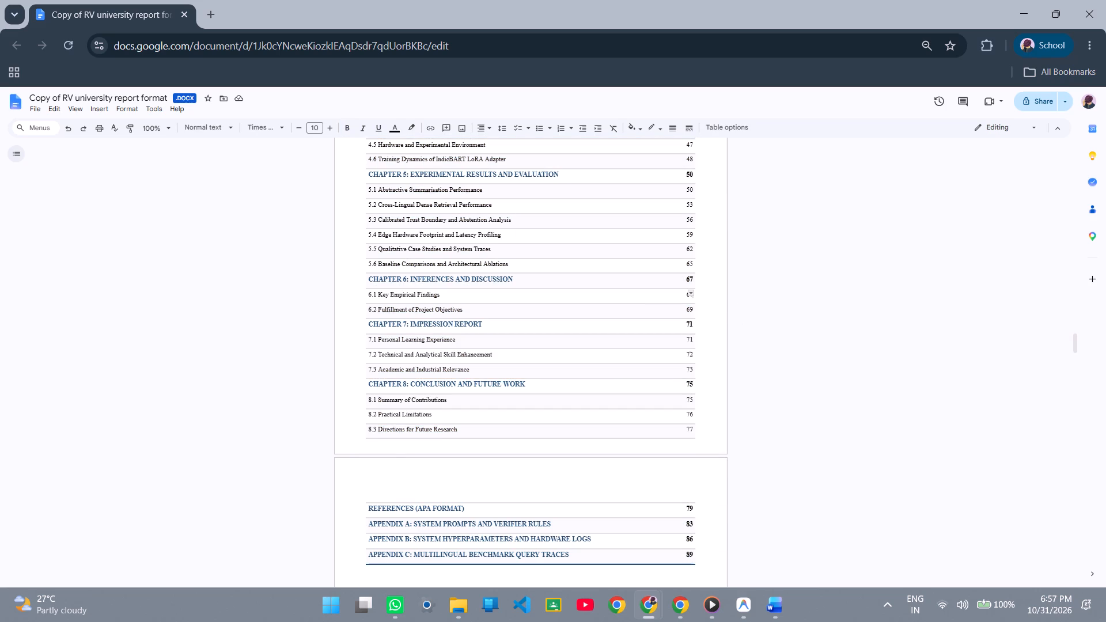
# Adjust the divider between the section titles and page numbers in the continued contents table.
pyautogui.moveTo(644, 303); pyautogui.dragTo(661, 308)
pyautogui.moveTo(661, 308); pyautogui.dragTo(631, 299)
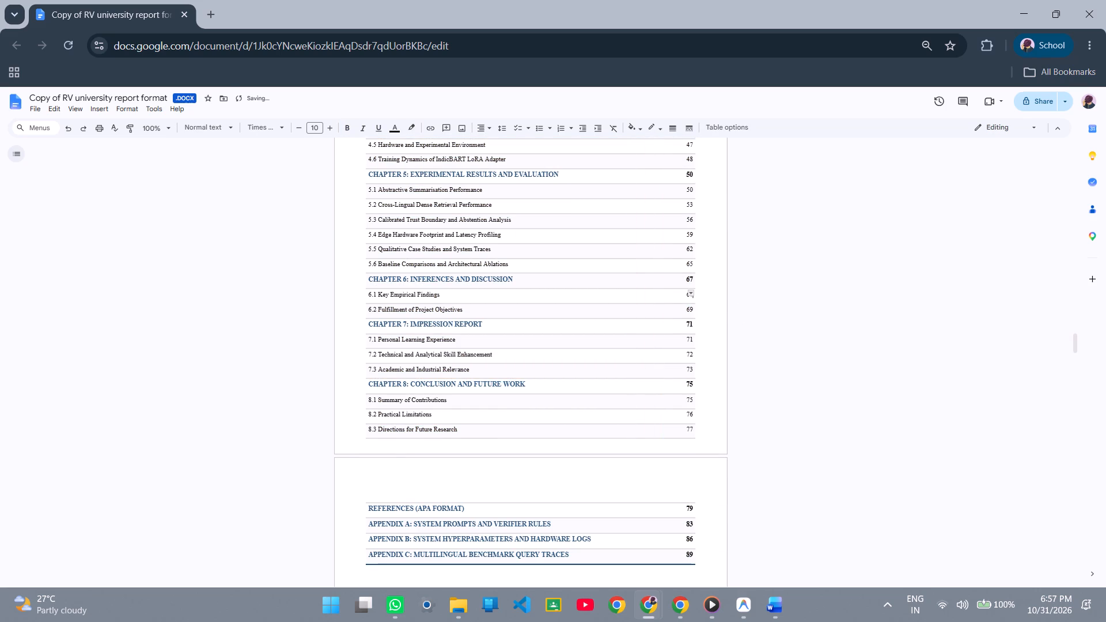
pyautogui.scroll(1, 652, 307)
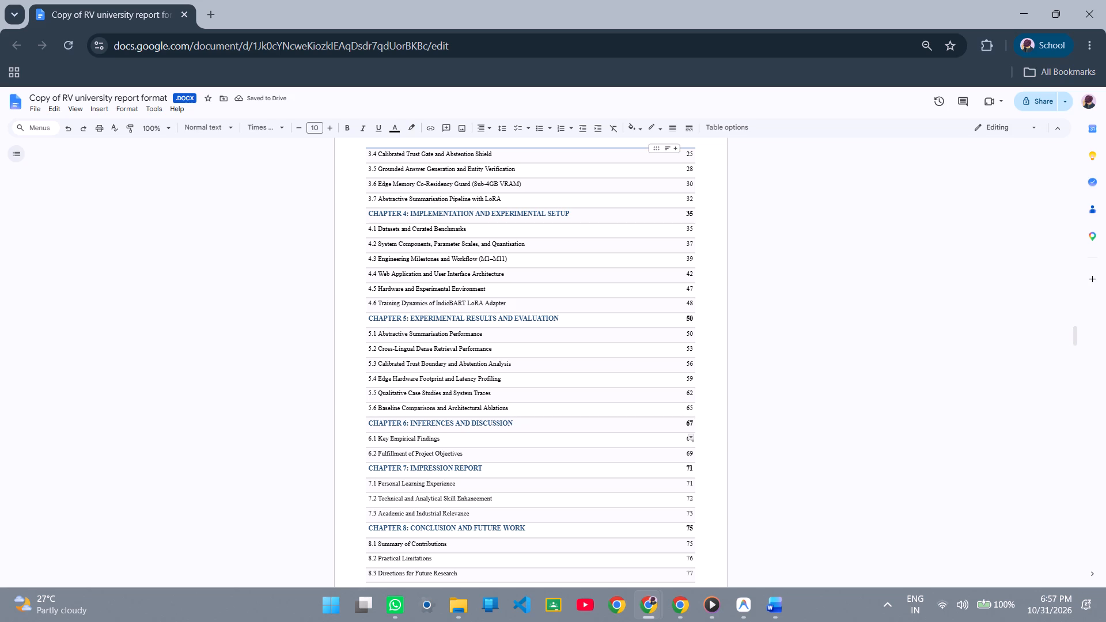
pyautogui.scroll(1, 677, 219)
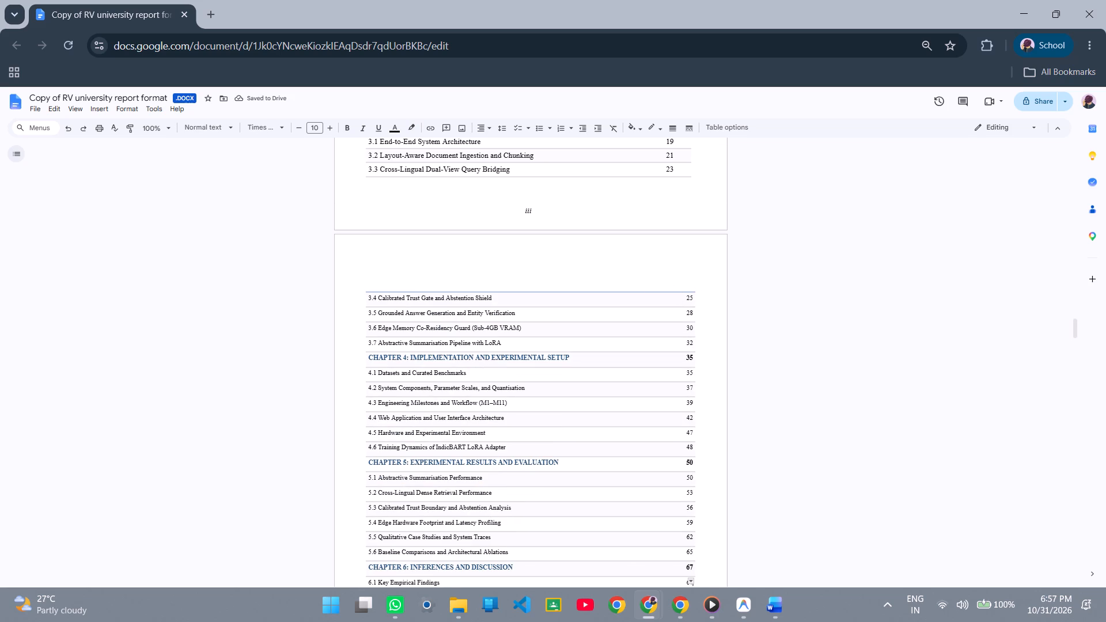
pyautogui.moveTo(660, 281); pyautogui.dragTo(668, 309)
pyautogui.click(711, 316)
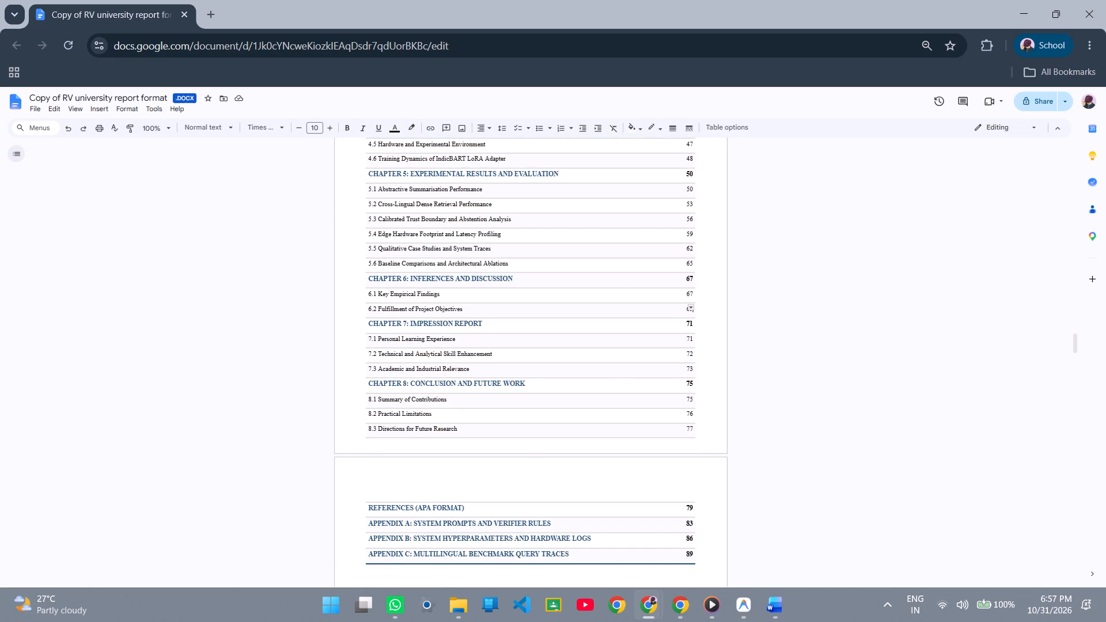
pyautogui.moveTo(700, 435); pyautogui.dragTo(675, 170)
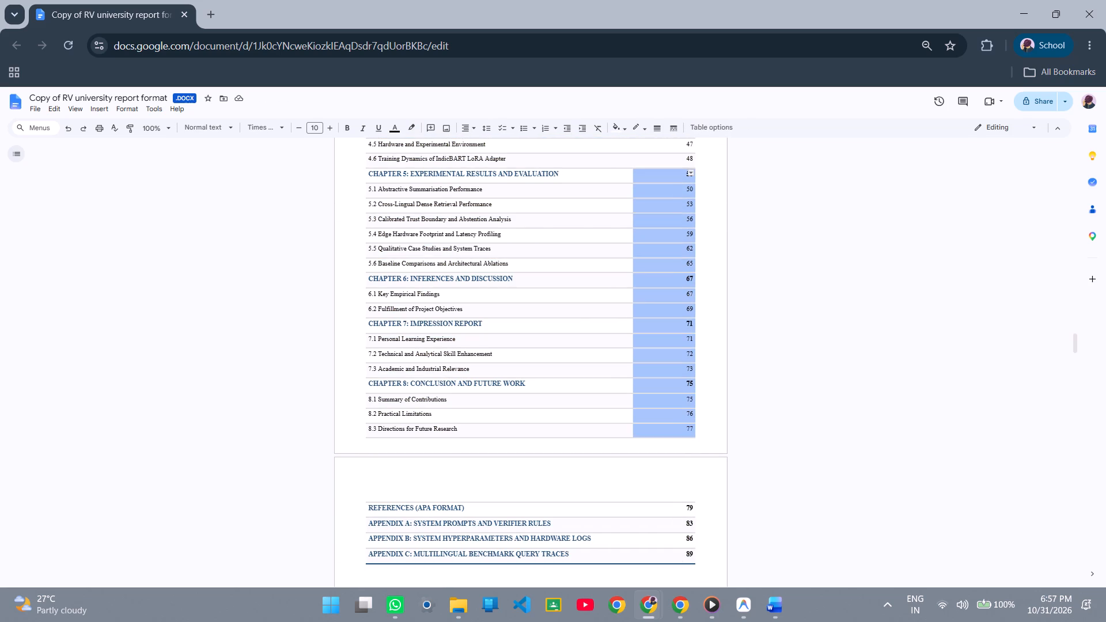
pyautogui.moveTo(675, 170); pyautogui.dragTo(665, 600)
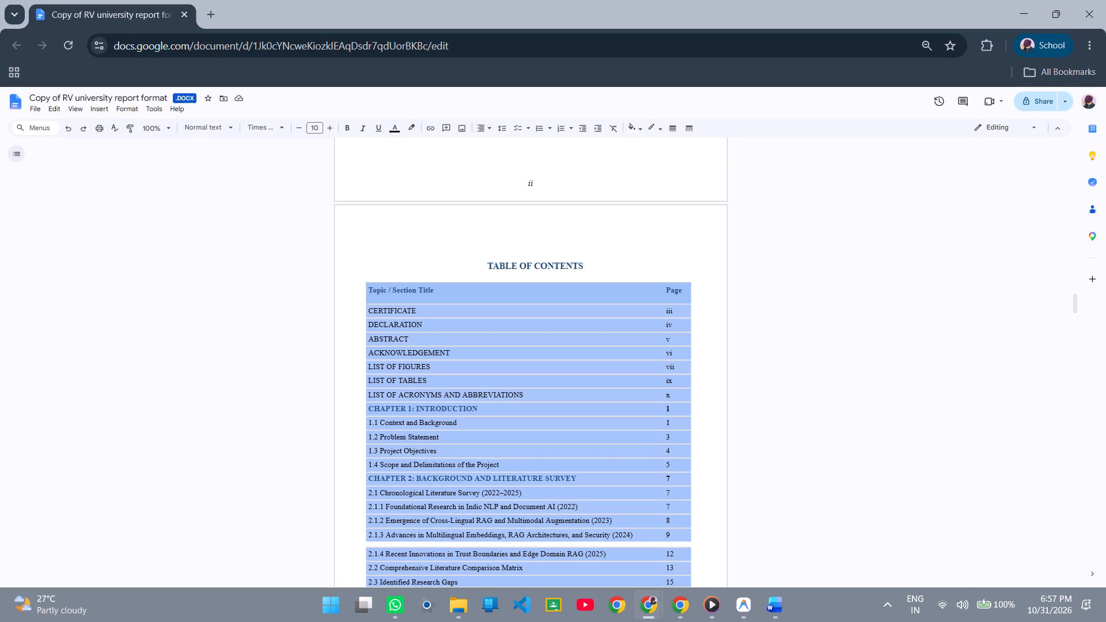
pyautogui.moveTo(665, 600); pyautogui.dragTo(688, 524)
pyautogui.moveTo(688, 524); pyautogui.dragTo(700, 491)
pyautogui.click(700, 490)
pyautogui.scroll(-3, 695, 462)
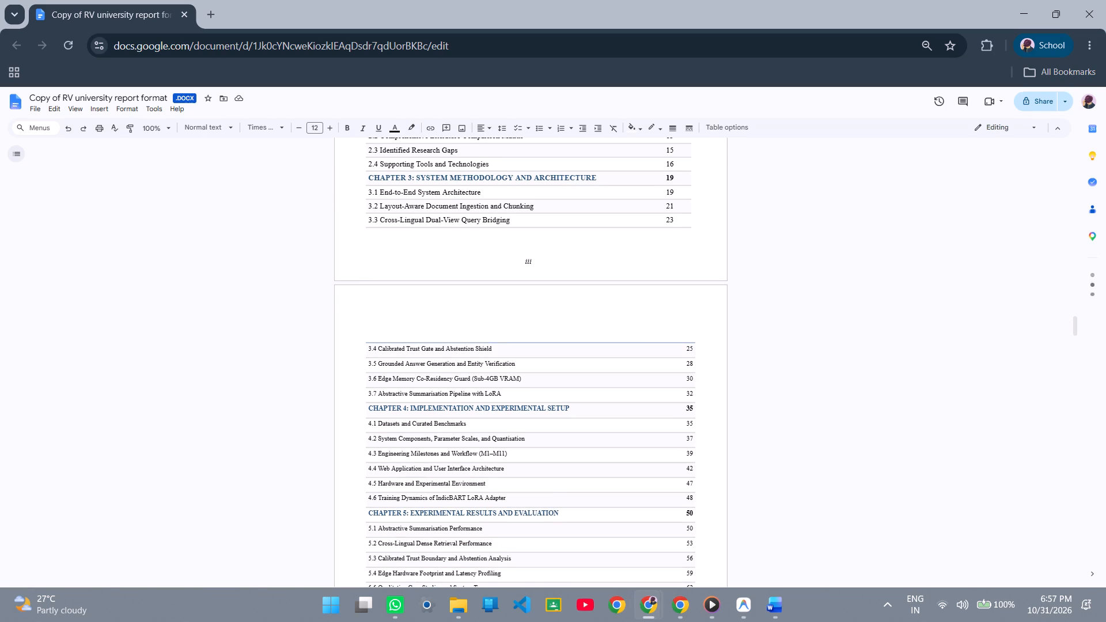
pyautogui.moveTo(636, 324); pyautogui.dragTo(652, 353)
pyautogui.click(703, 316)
# Left-align the page numbers of entries 3.4 to 8.3 in the continued contents table.
pyautogui.scroll(1, 703, 316)
pyautogui.keyDown('ctrl'); pyautogui.scroll(1, 703, 316); pyautogui.keyUp('ctrl')
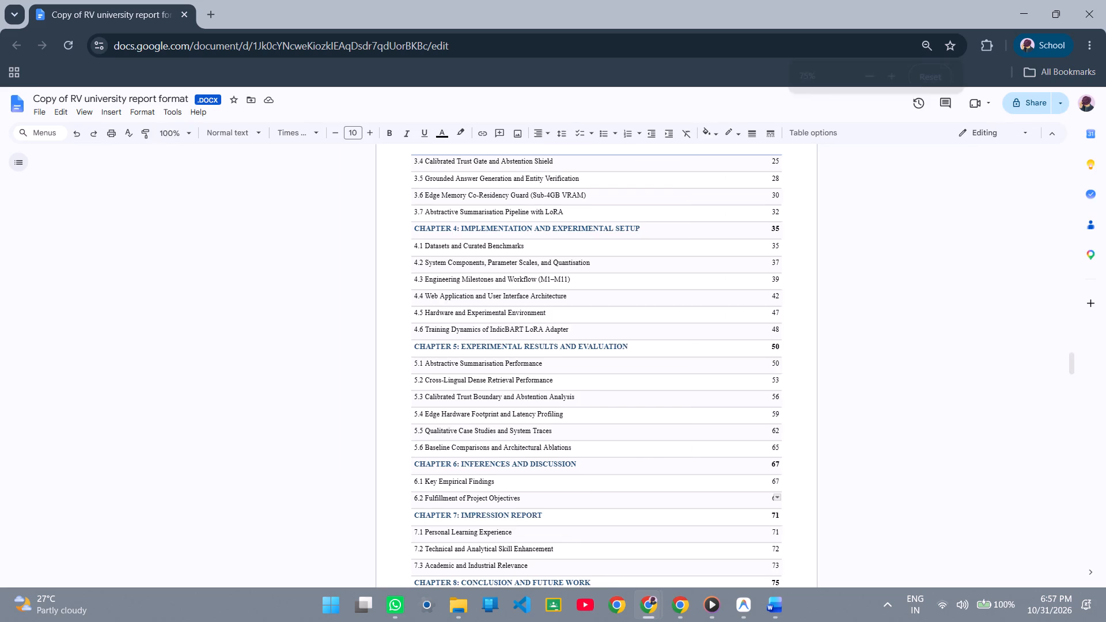
pyautogui.keyDown('ctrl'); pyautogui.scroll(1, 703, 316); pyautogui.keyUp('ctrl')
pyautogui.keyDown('ctrl'); pyautogui.scroll(-5, 703, 316); pyautogui.keyUp('ctrl')
pyautogui.scroll(1, 703, 316)
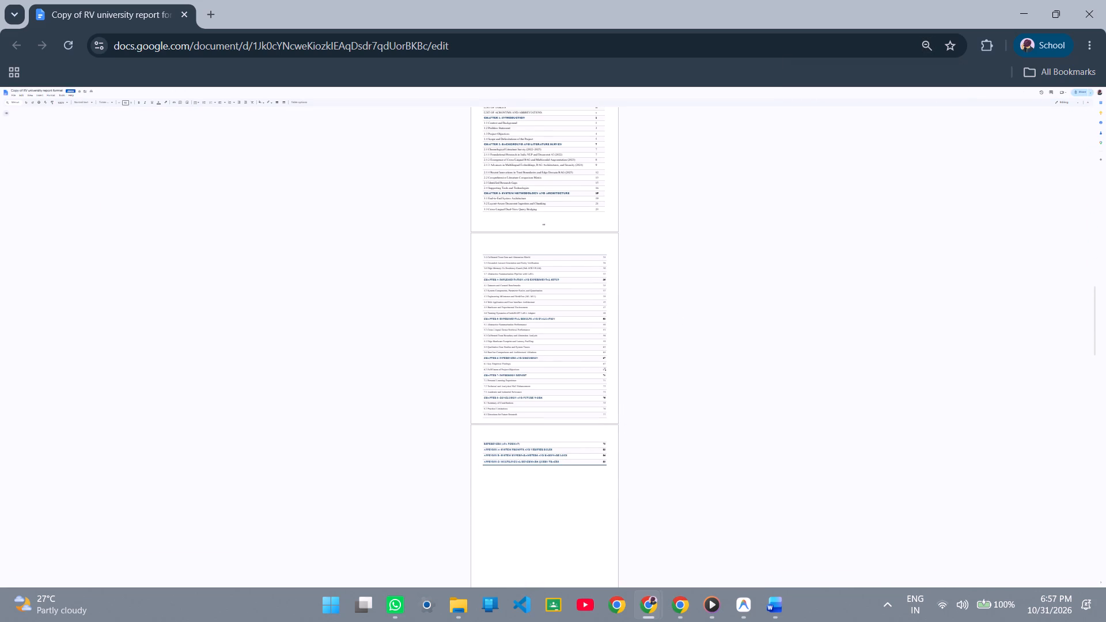
pyautogui.moveTo(609, 418); pyautogui.dragTo(612, 259)
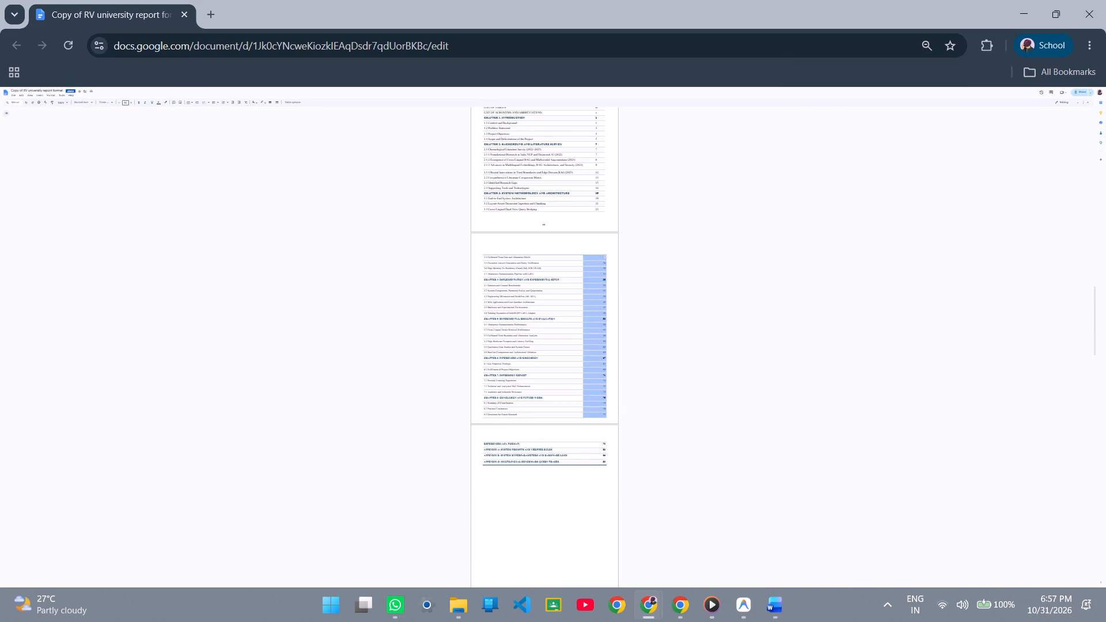
pyautogui.moveTo(612, 259); pyautogui.dragTo(611, 259)
pyautogui.keyDown('ctrl'); pyautogui.scroll(2, 228, 136); pyautogui.keyUp('ctrl')
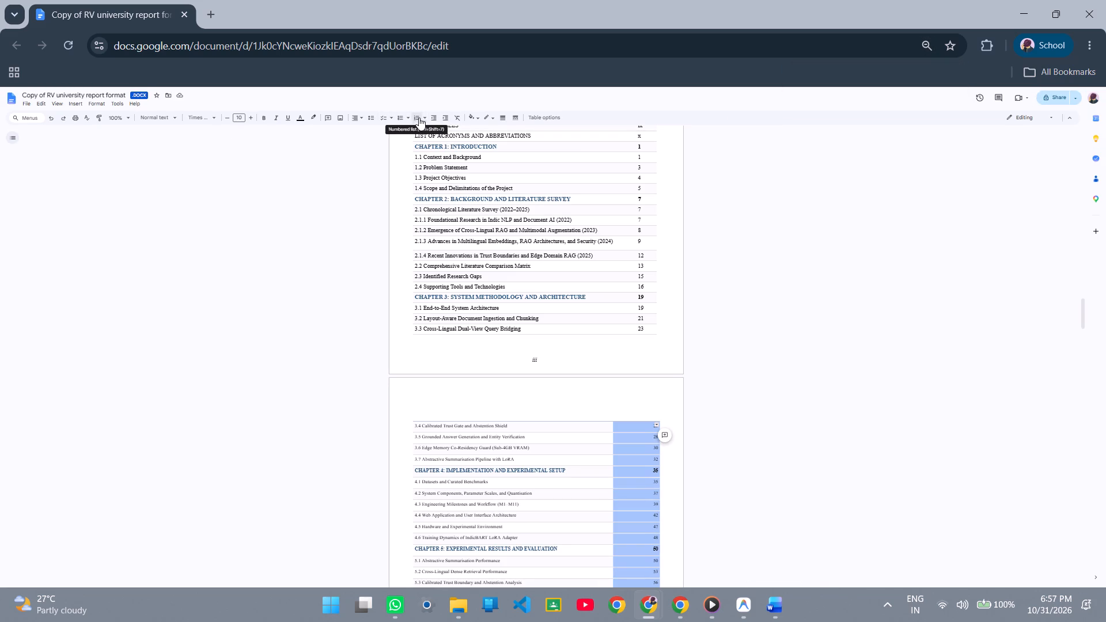
pyautogui.click(358, 120)
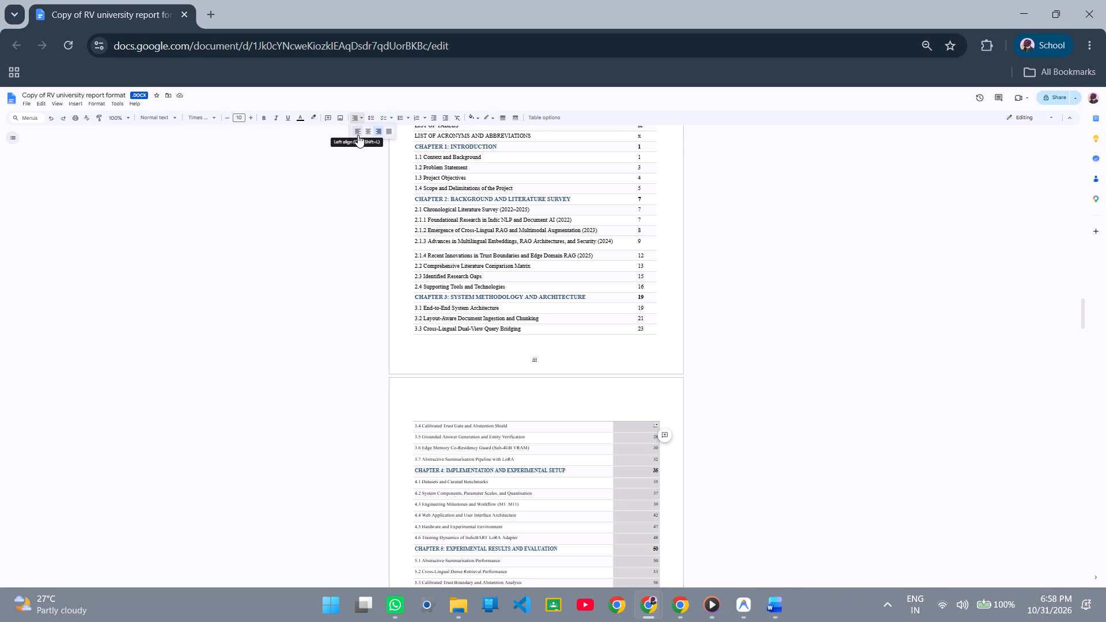
pyautogui.click(358, 135)
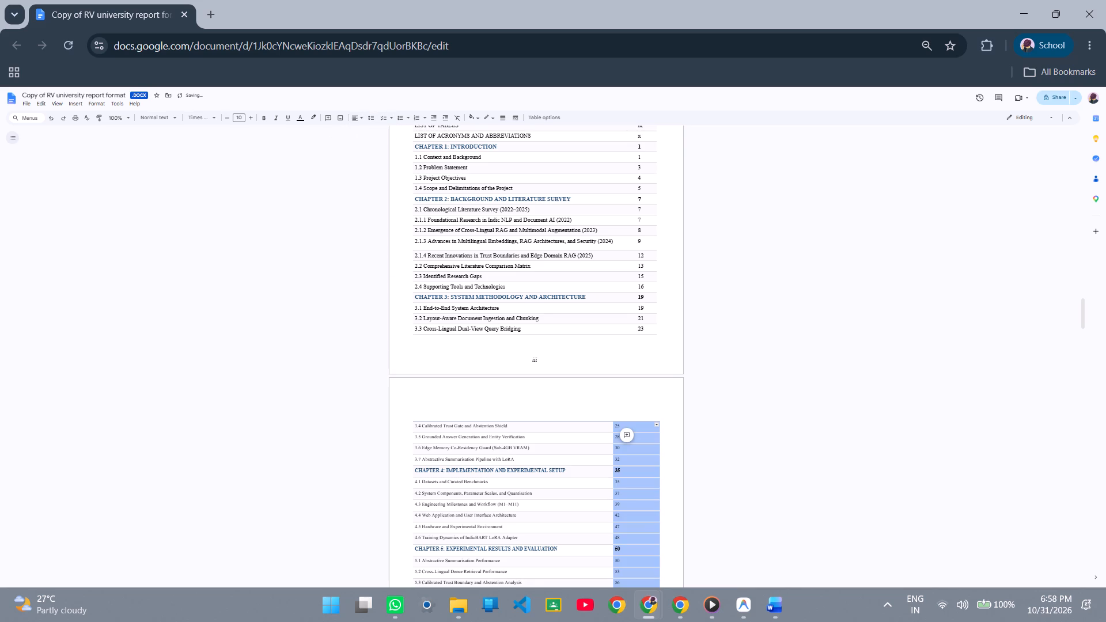
# Narrow the continued table's page-number column so its numbers line up with those on page iii.
pyautogui.scroll(-1, 657, 376)
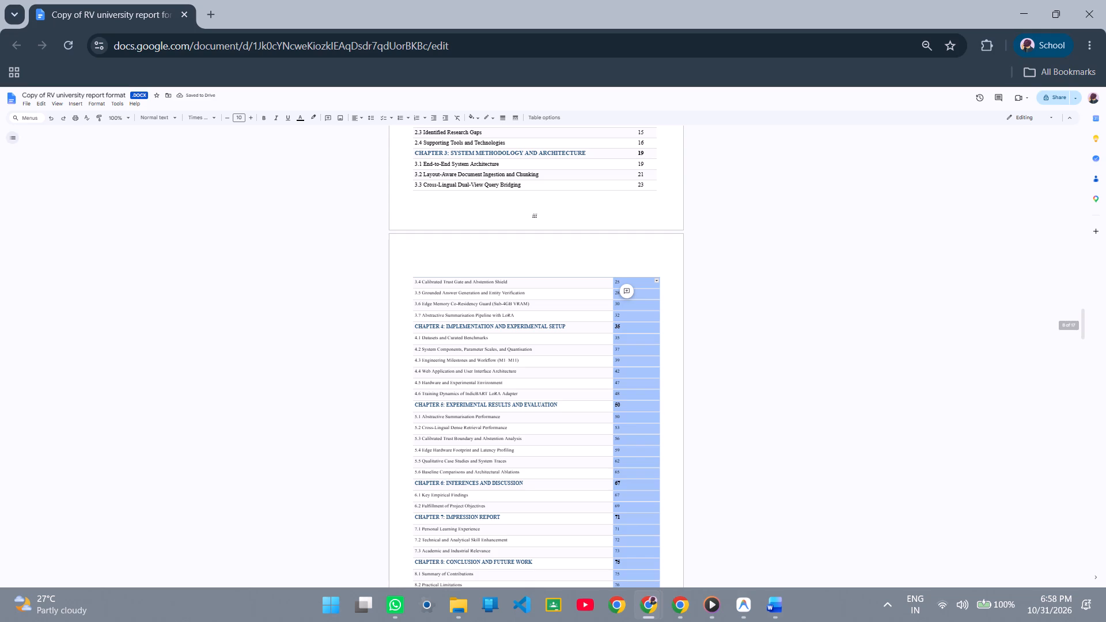
pyautogui.moveTo(612, 390); pyautogui.dragTo(632, 392)
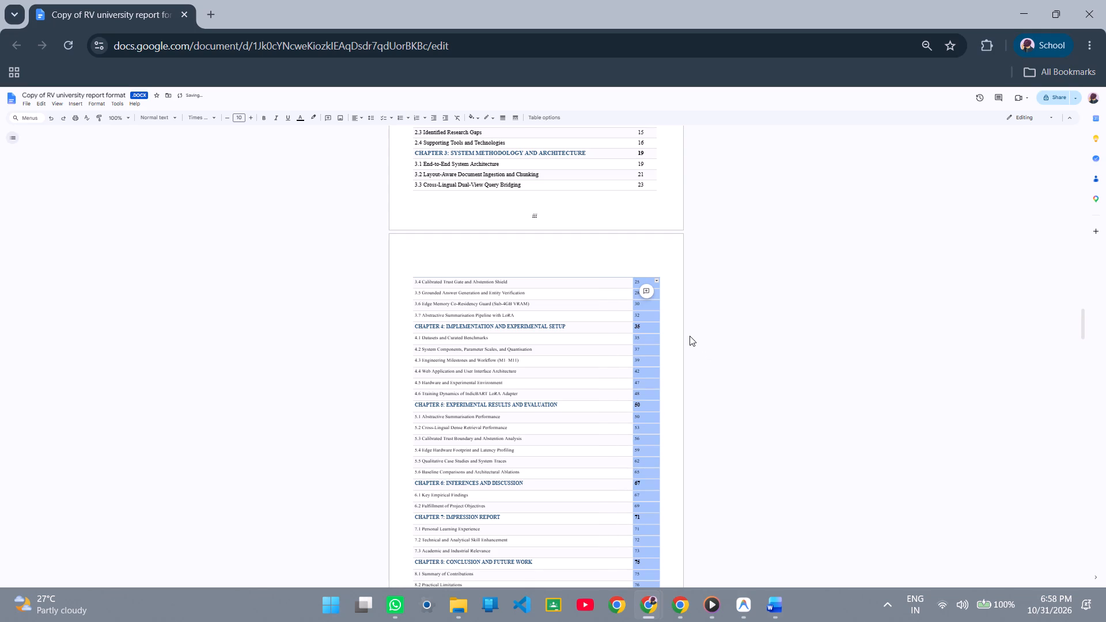
pyautogui.click(690, 336)
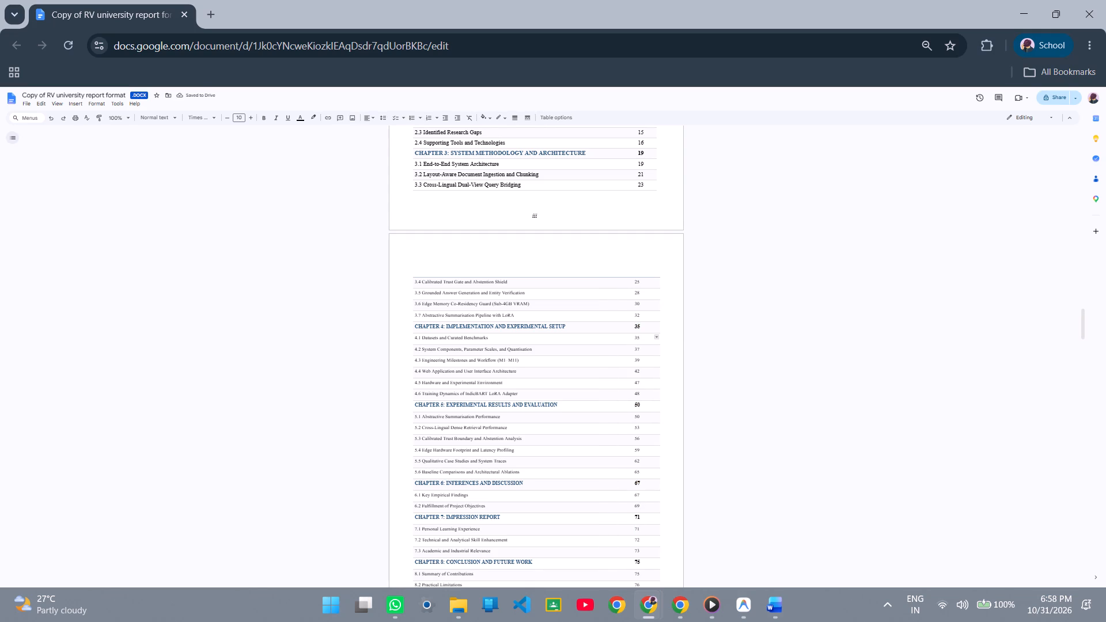
pyautogui.click(631, 367)
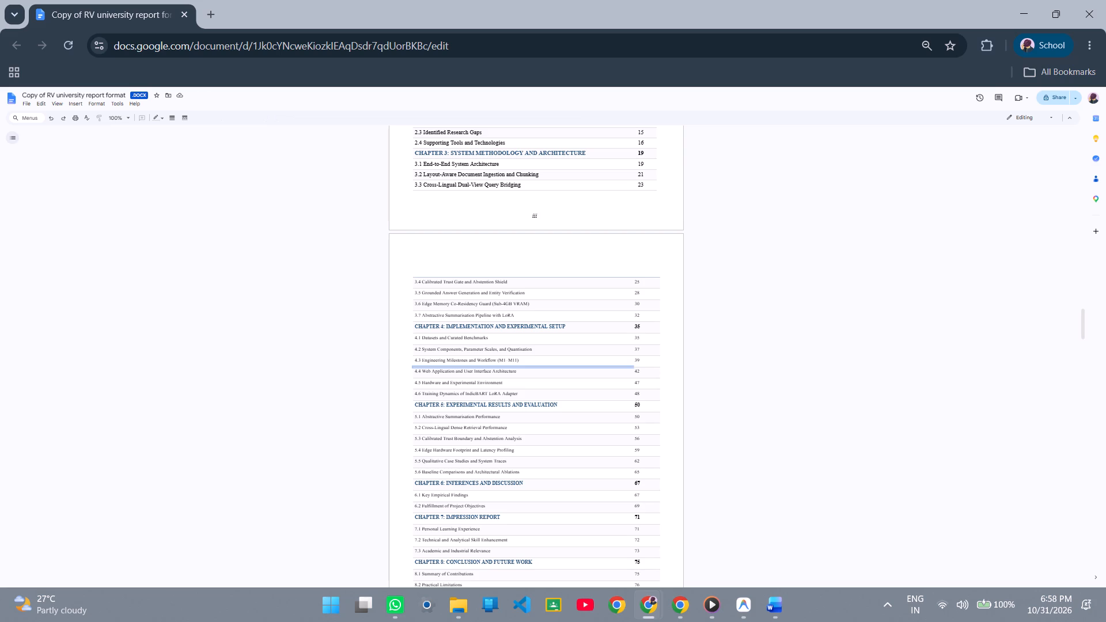
# Fine-tune the divider before the continued contents table's page-number column so the numbers line up with those on page iii.
pyautogui.moveTo(632, 342); pyautogui.dragTo(638, 346)
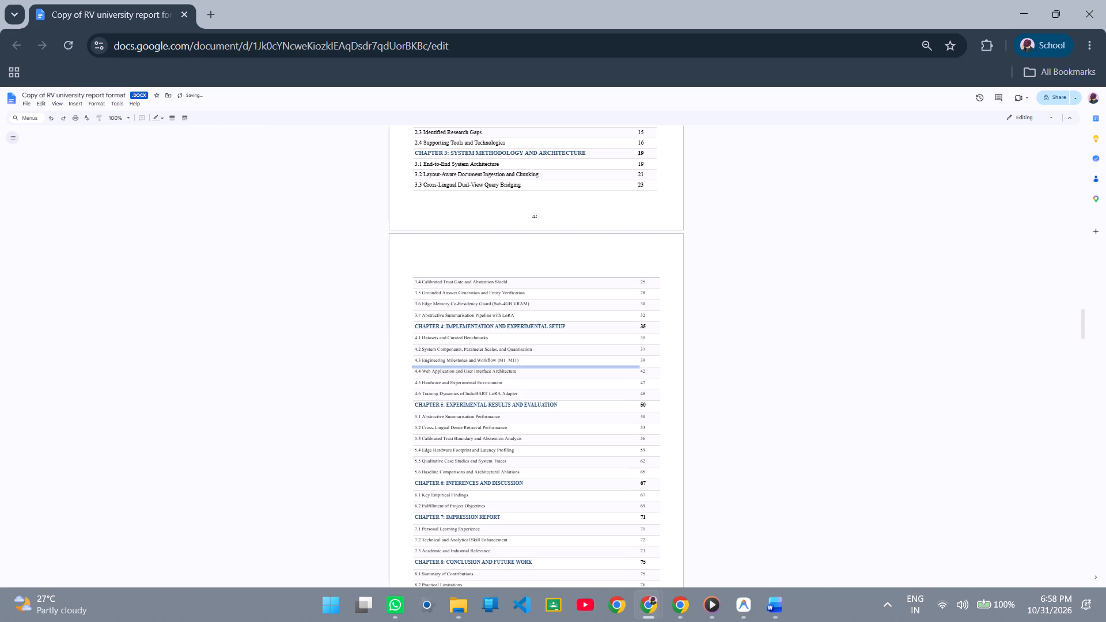
pyautogui.click(719, 301)
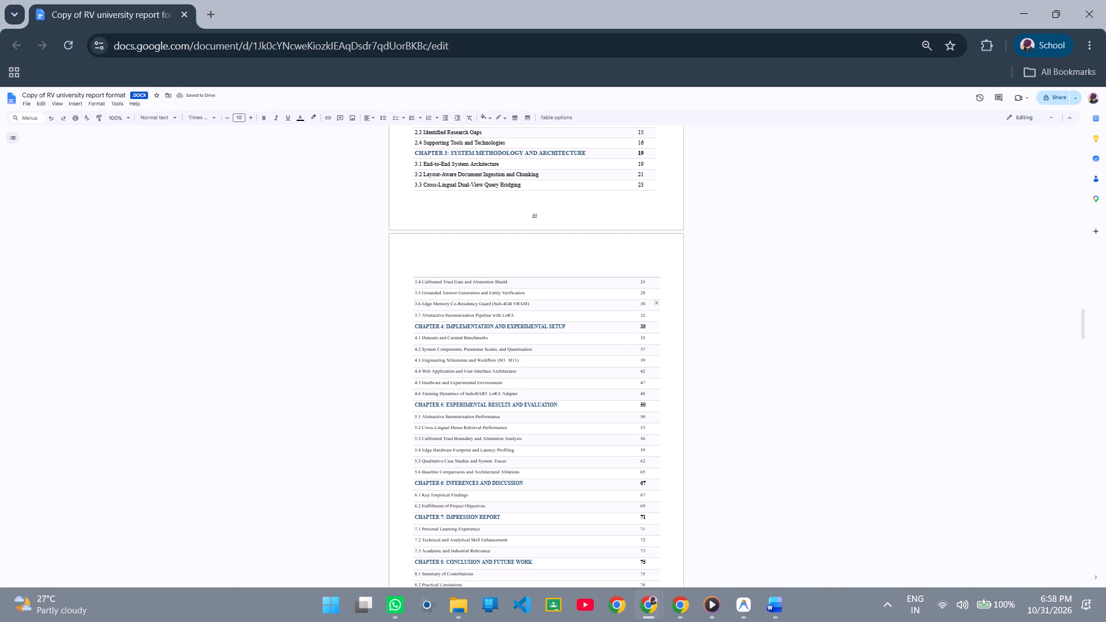
pyautogui.click(638, 341)
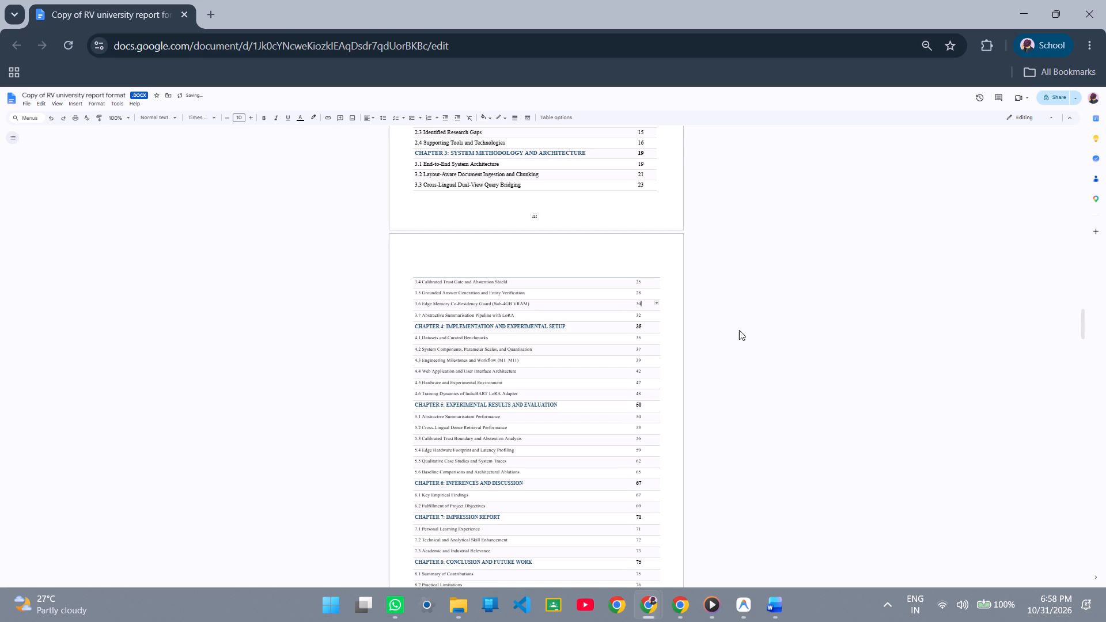
pyautogui.click(635, 349)
pyautogui.click(811, 328)
# Left-align the page numbers of the References and Appendix A to C entries in the continued contents table.
pyautogui.scroll(-1, 743, 312)
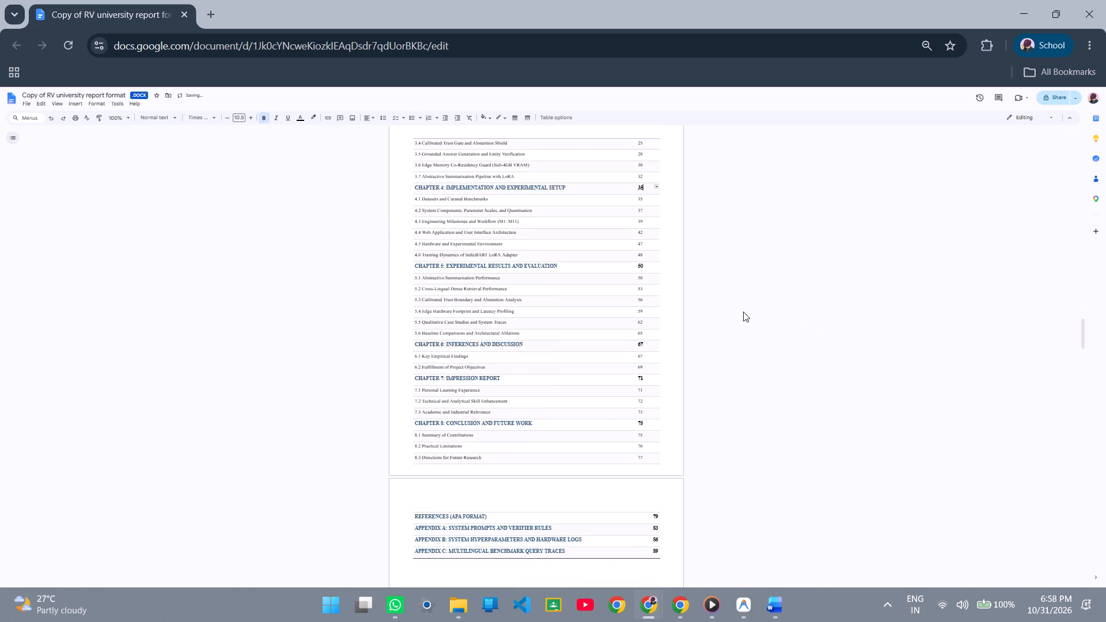
pyautogui.scroll(-1, 743, 312)
pyautogui.moveTo(669, 415); pyautogui.dragTo(660, 395)
pyautogui.click(661, 420)
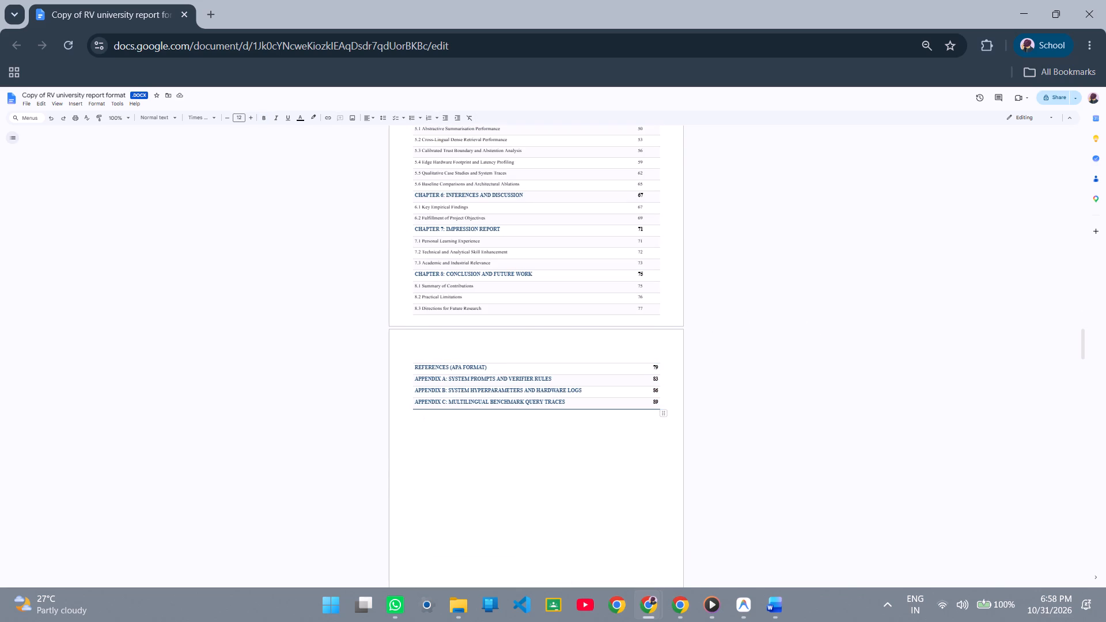
pyautogui.moveTo(666, 405); pyautogui.dragTo(655, 374)
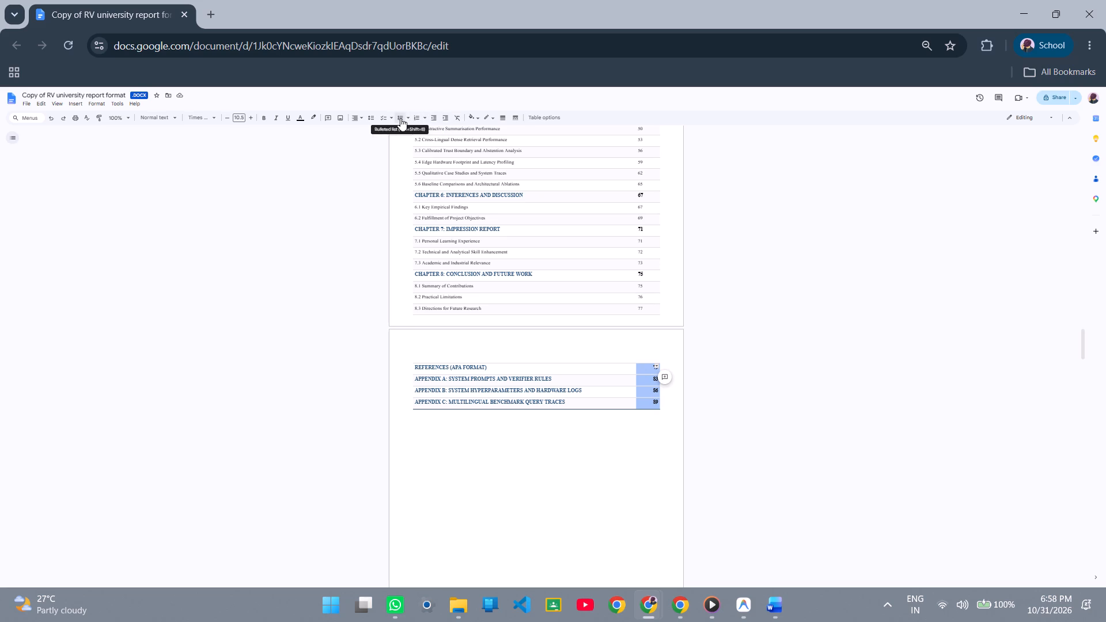
pyautogui.click(361, 119)
pyautogui.click(360, 127)
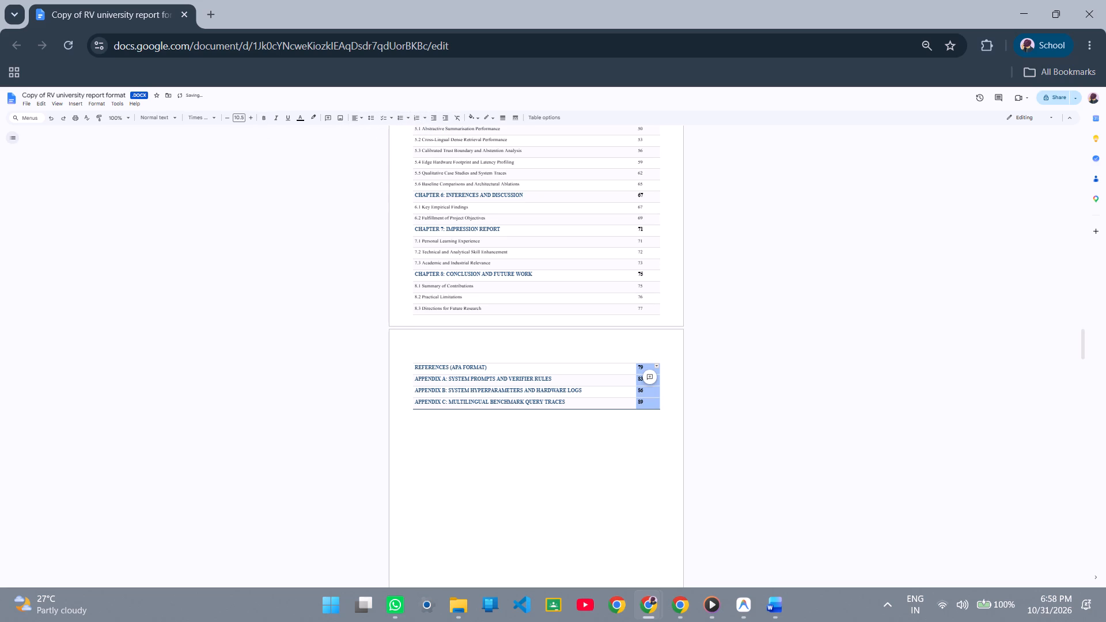
pyautogui.click(677, 362)
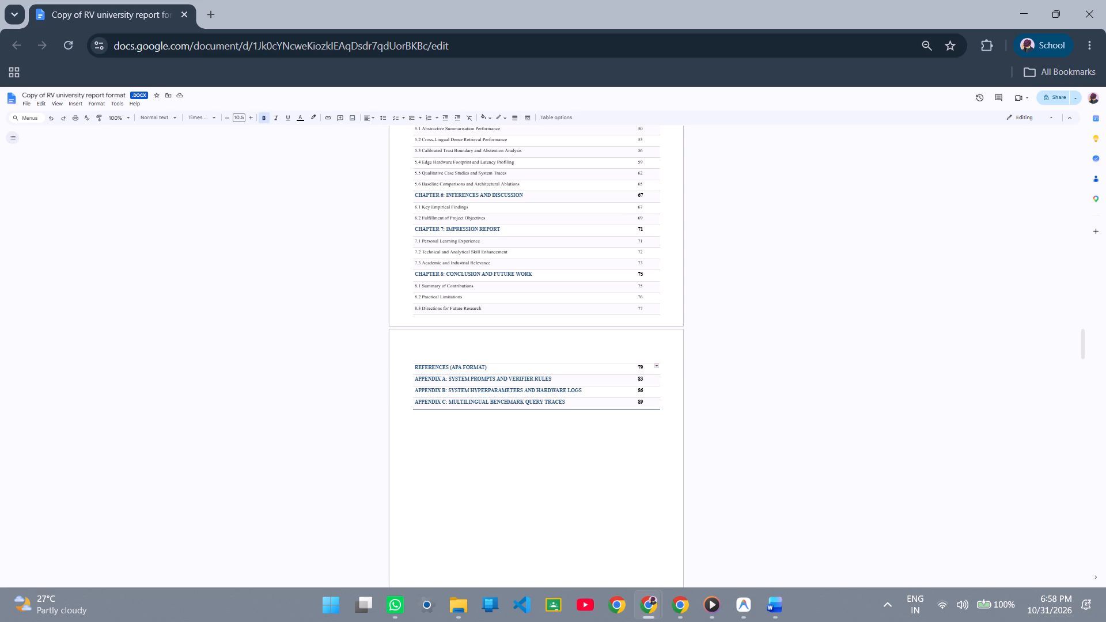
# Set all text in the continued contents table to font size 12, matching the entries on page iii.
pyautogui.scroll(-2, 611, 420)
pyautogui.scroll(4, 611, 411)
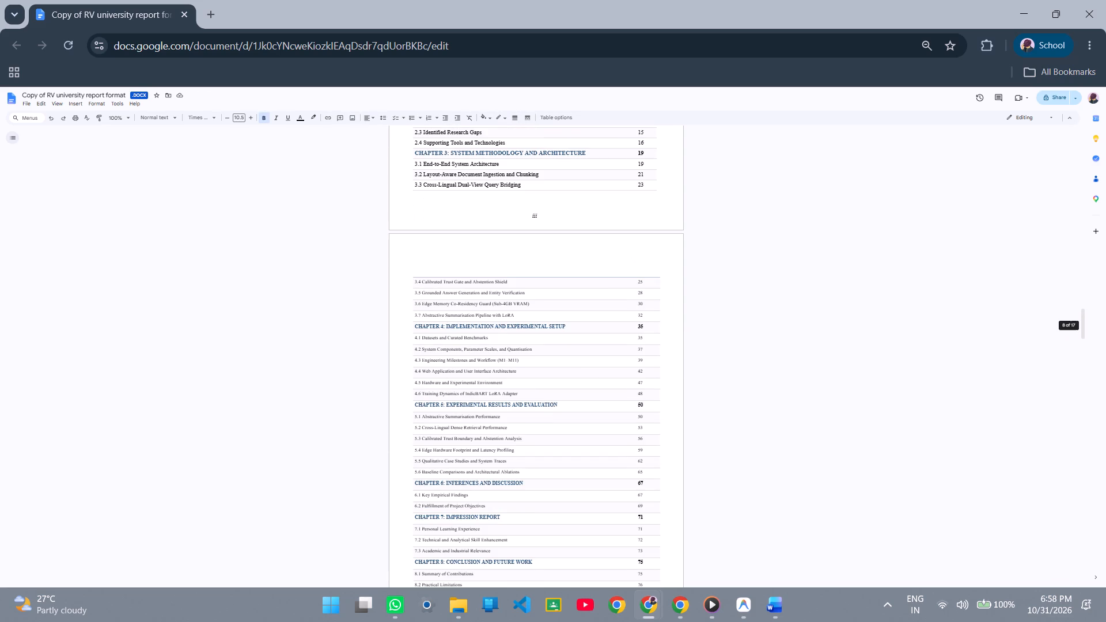
pyautogui.scroll(-2, 611, 411)
pyautogui.scroll(3, 611, 411)
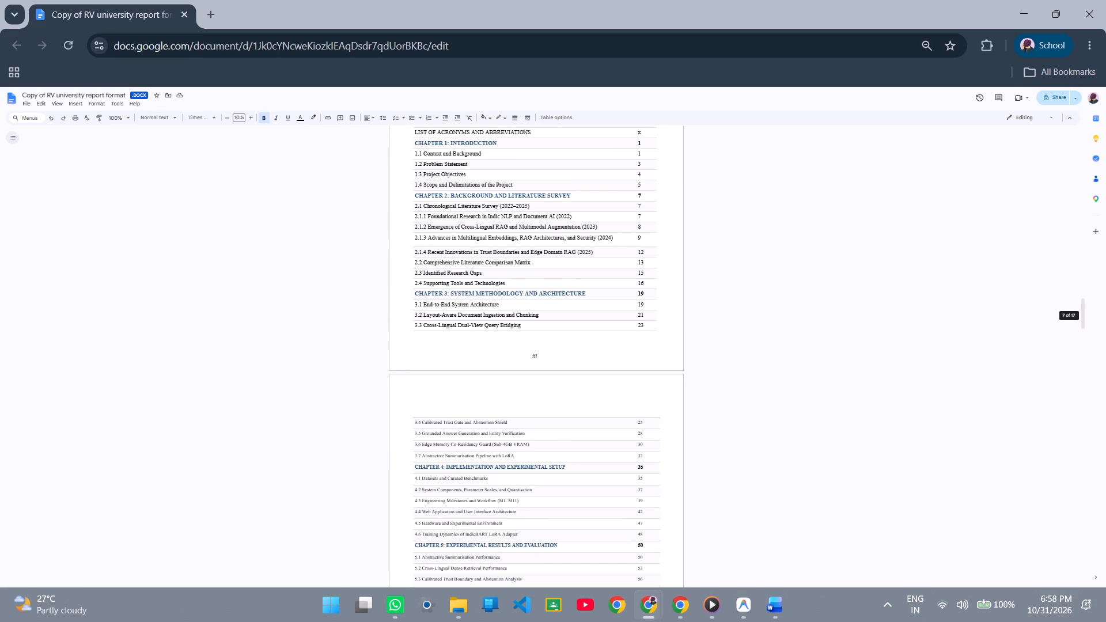
pyautogui.click(527, 226)
pyautogui.click(497, 221)
pyautogui.scroll(-1, 571, 289)
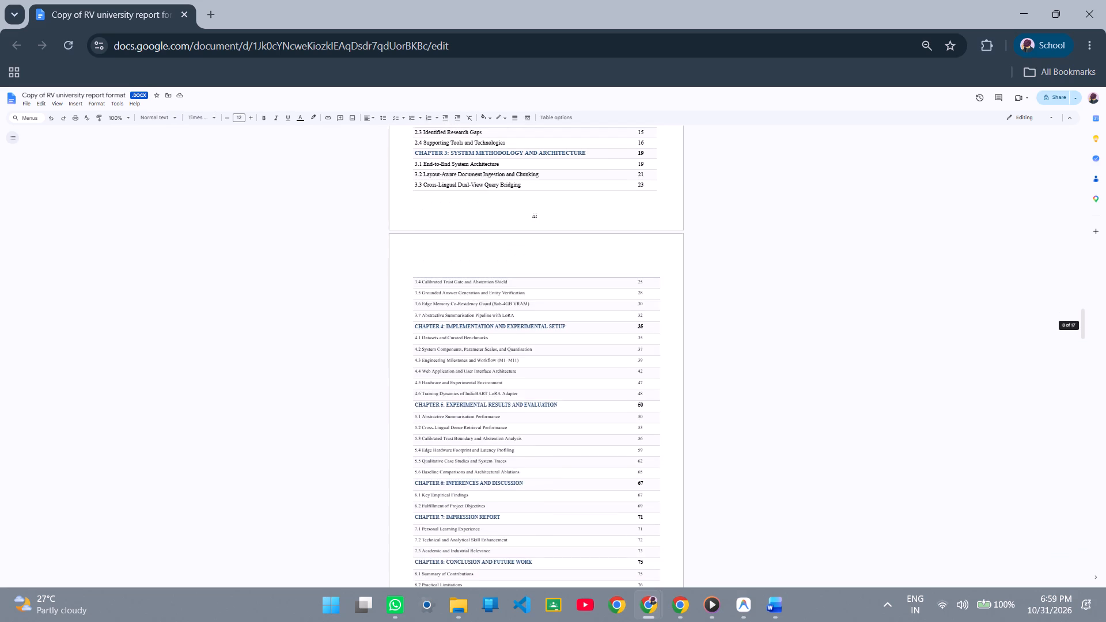
pyautogui.scroll(-1, 571, 289)
pyautogui.moveTo(464, 567); pyautogui.dragTo(438, 383)
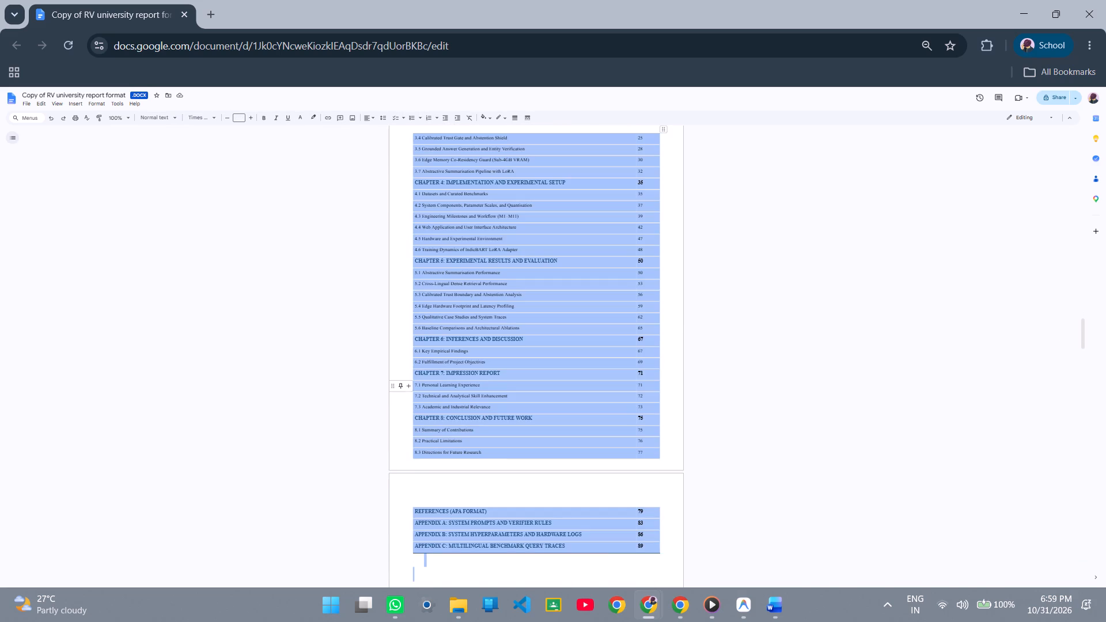
pyautogui.scroll(1, 441, 371)
pyautogui.click(238, 120)
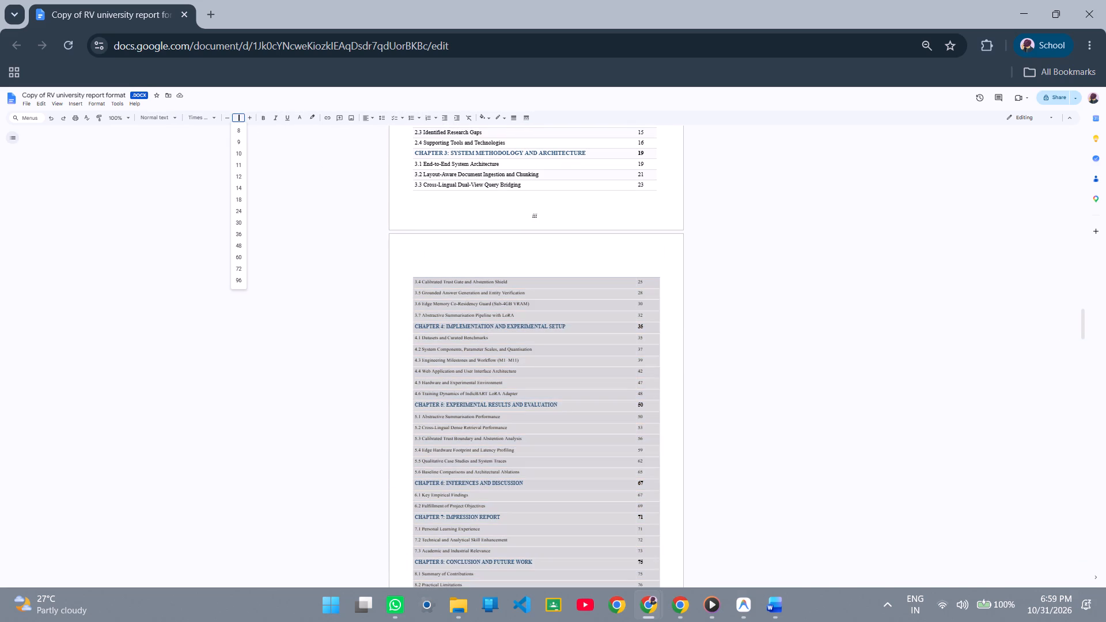
pyautogui.write('12')
pyautogui.press('Return')
pyautogui.scroll(-3, 523, 246)
pyautogui.click(528, 408)
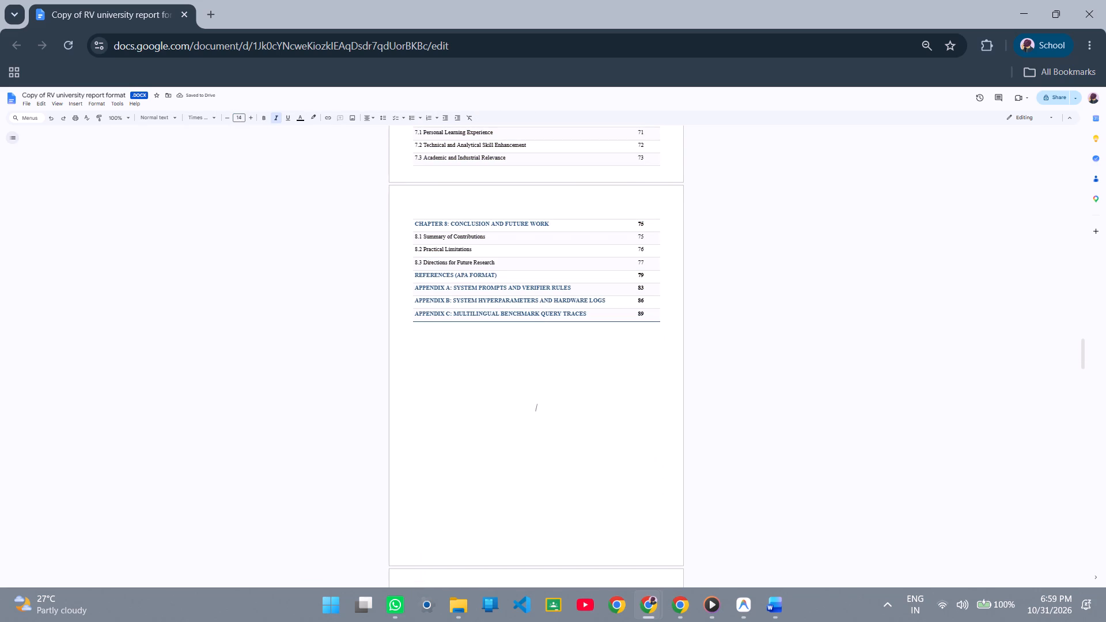
# Examine the resized contents table around the Chapter 7 entries and the page break after entry 7.3.
pyautogui.scroll(1, 541, 384)
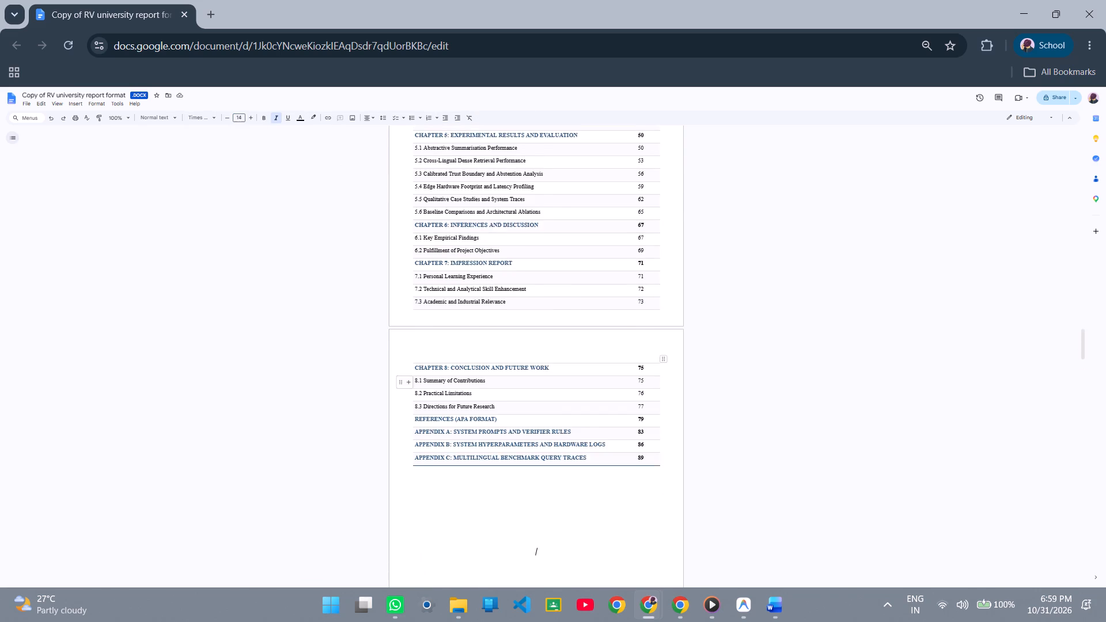
pyautogui.scroll(1, 541, 384)
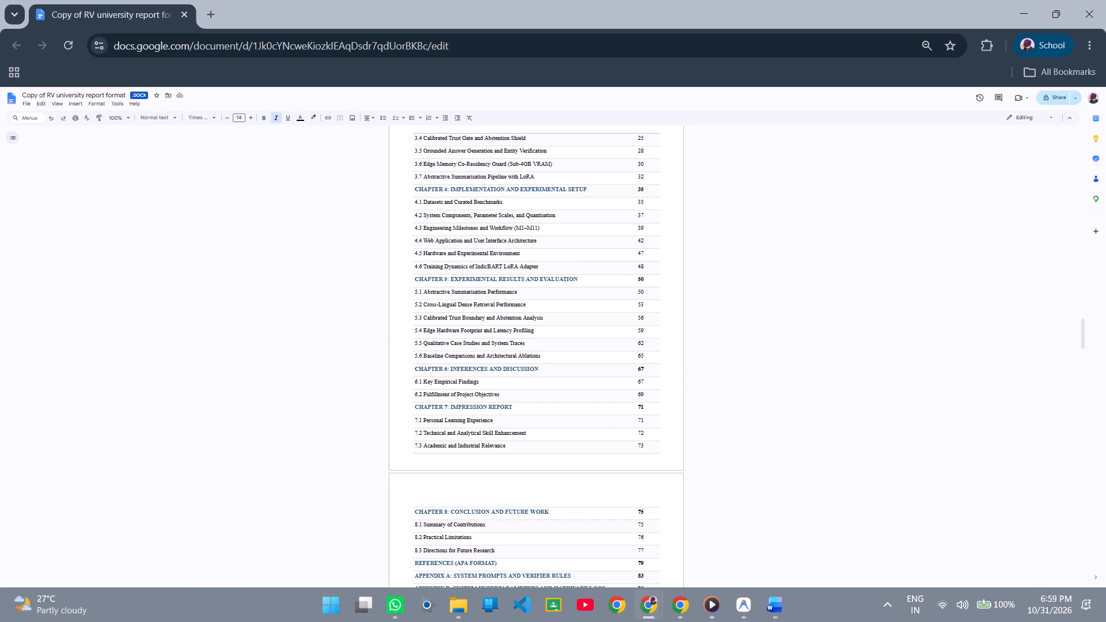
pyautogui.click(665, 420)
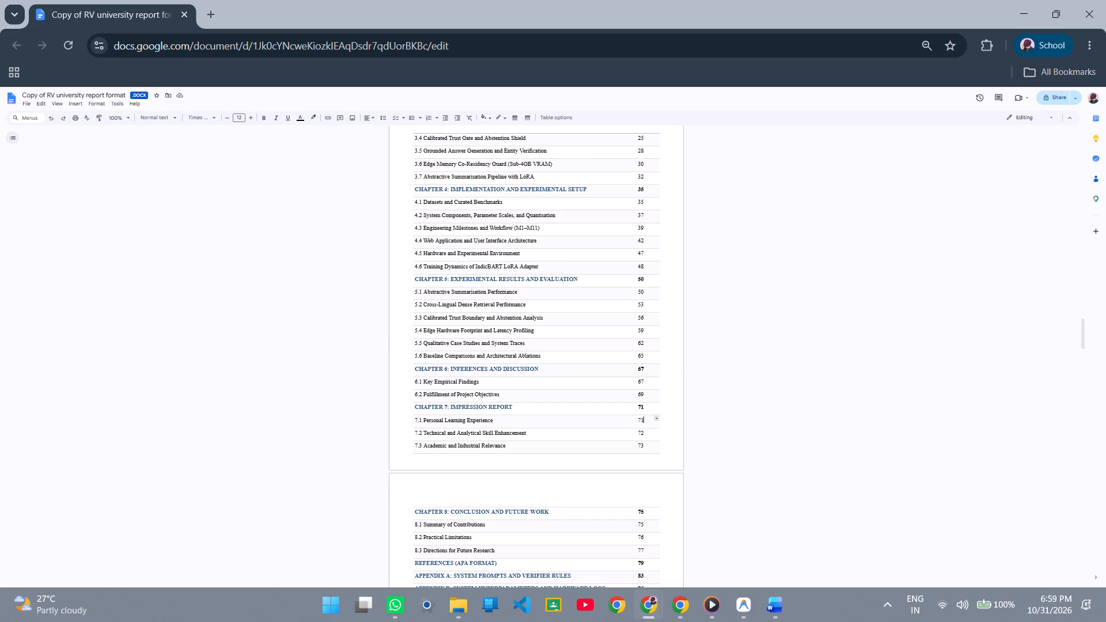
pyautogui.click(663, 414)
pyautogui.click(666, 406)
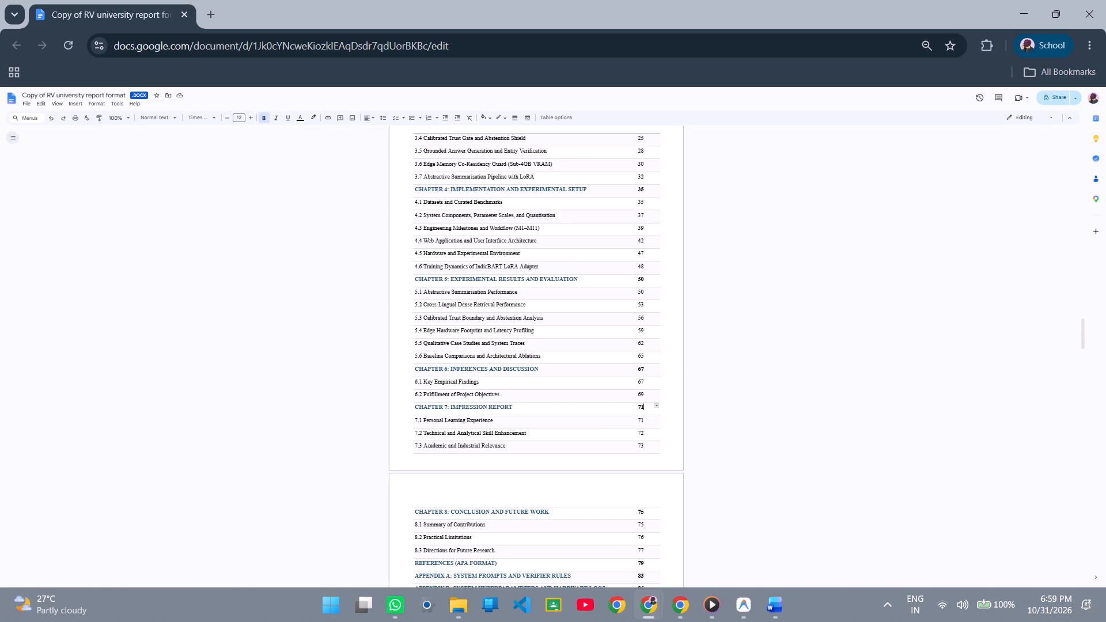
pyautogui.click(661, 418)
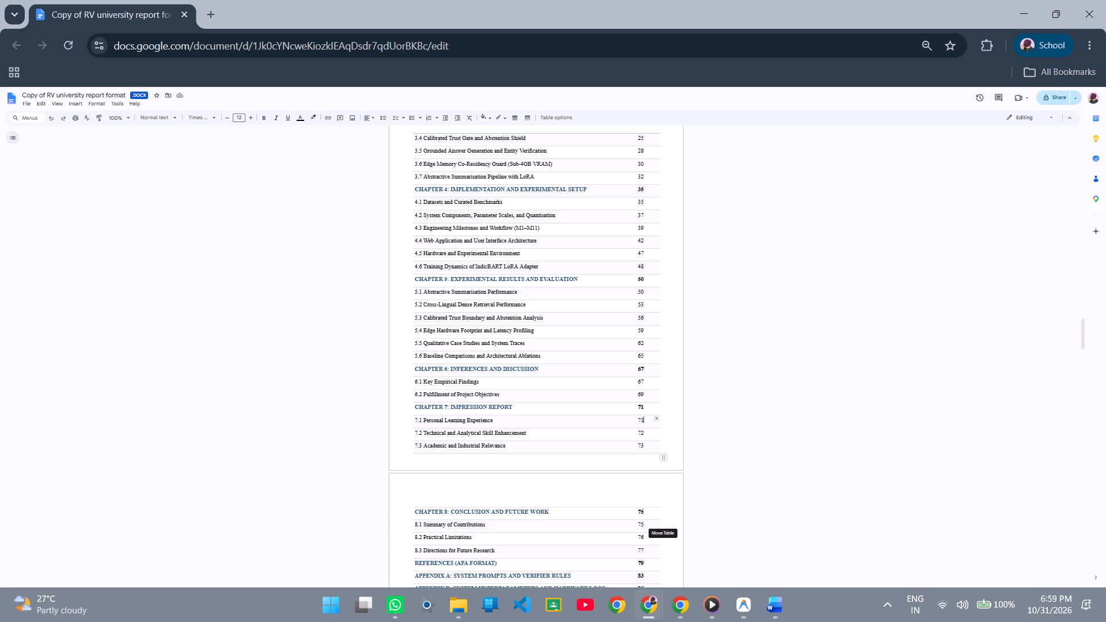
pyautogui.moveTo(632, 459); pyautogui.dragTo(625, 446)
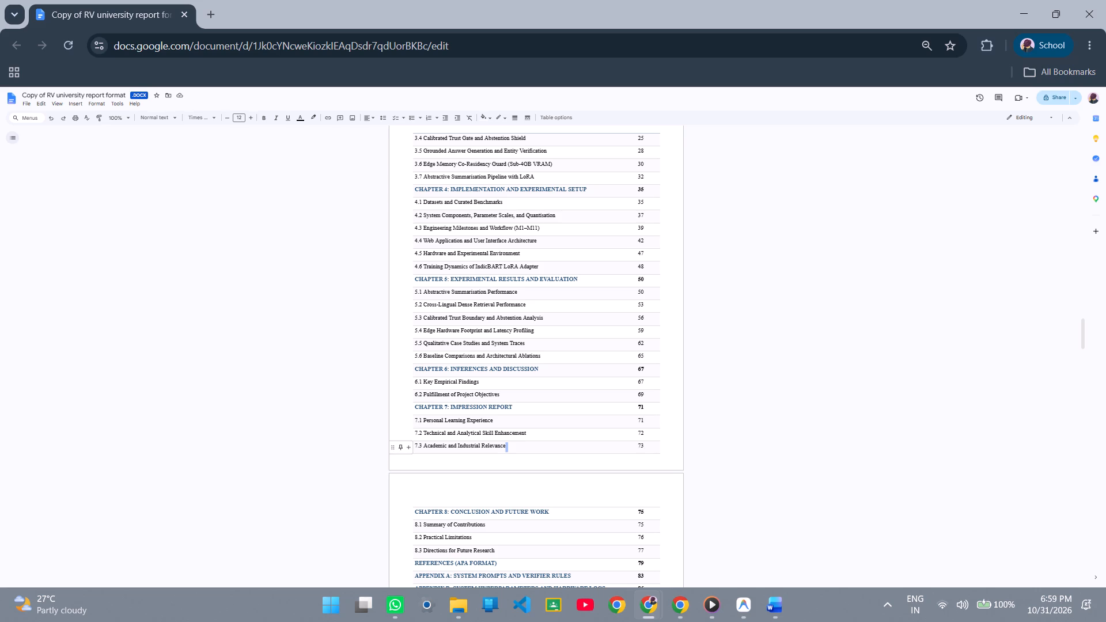
pyautogui.moveTo(625, 446); pyautogui.dragTo(623, 445)
pyautogui.click(489, 456)
pyautogui.click(473, 458)
pyautogui.click(672, 450)
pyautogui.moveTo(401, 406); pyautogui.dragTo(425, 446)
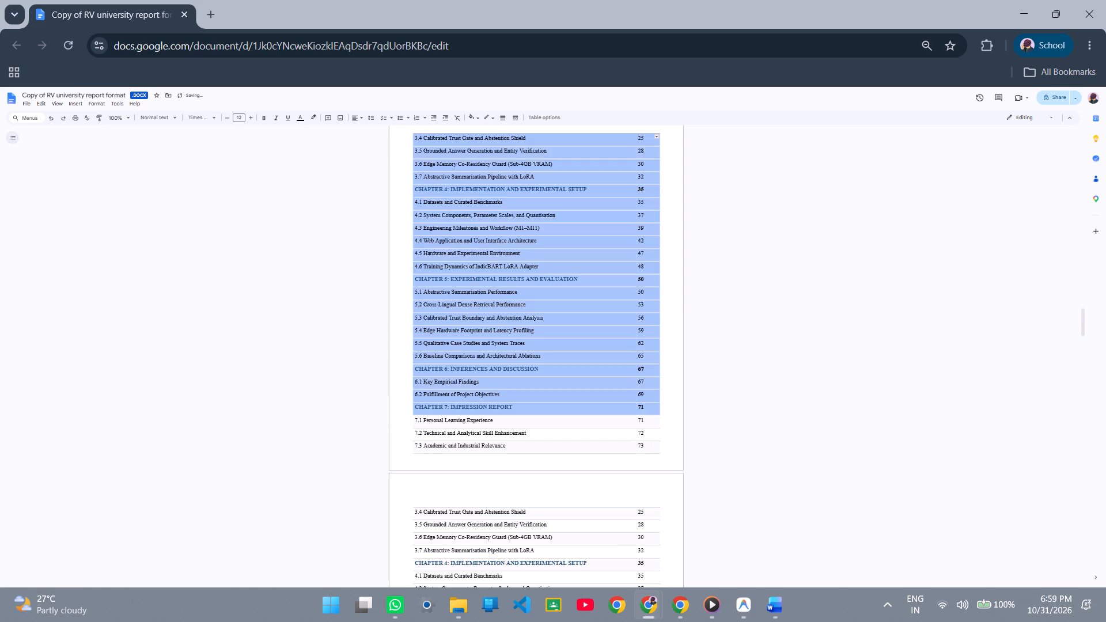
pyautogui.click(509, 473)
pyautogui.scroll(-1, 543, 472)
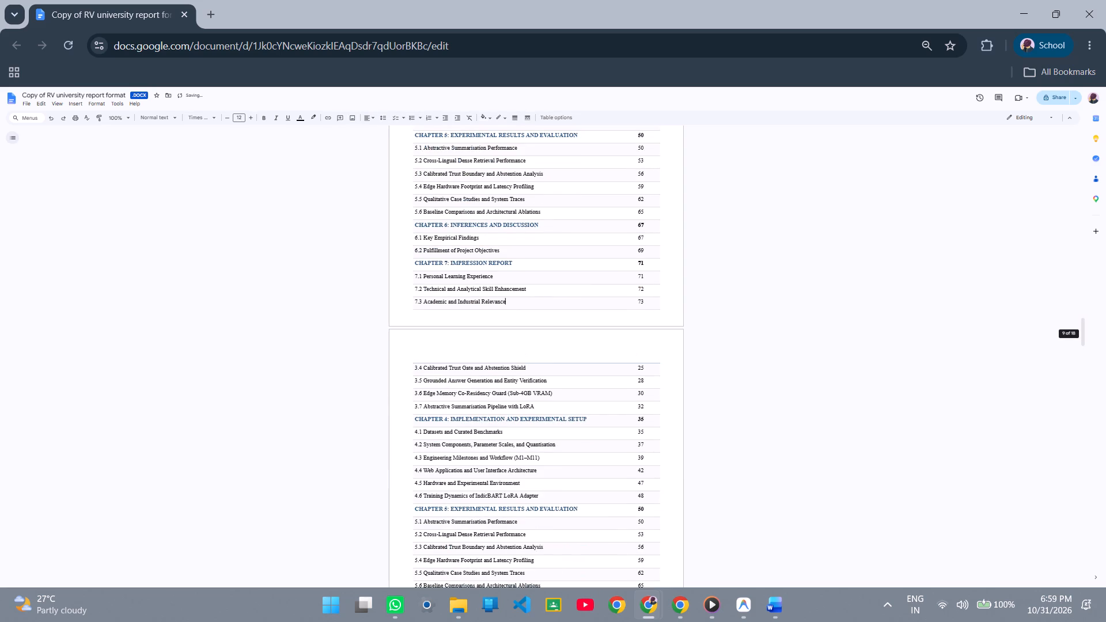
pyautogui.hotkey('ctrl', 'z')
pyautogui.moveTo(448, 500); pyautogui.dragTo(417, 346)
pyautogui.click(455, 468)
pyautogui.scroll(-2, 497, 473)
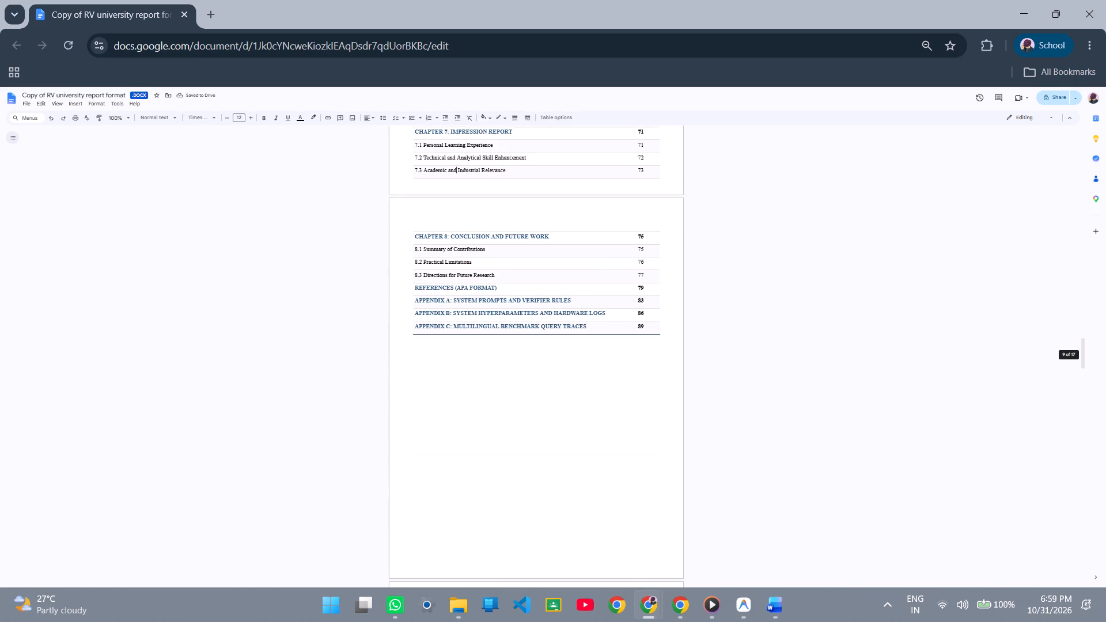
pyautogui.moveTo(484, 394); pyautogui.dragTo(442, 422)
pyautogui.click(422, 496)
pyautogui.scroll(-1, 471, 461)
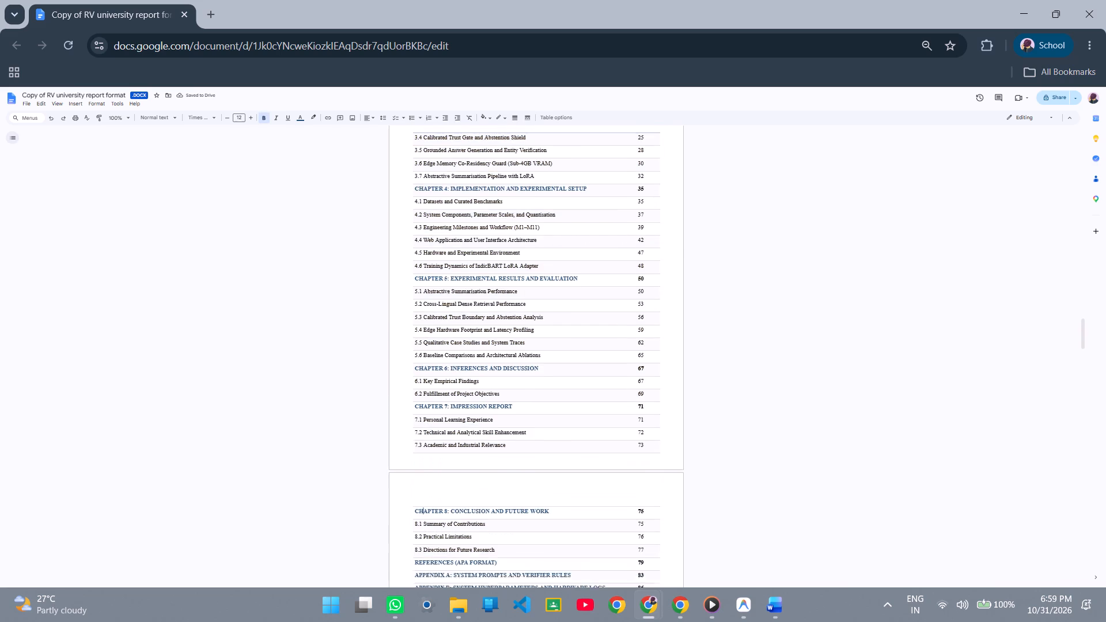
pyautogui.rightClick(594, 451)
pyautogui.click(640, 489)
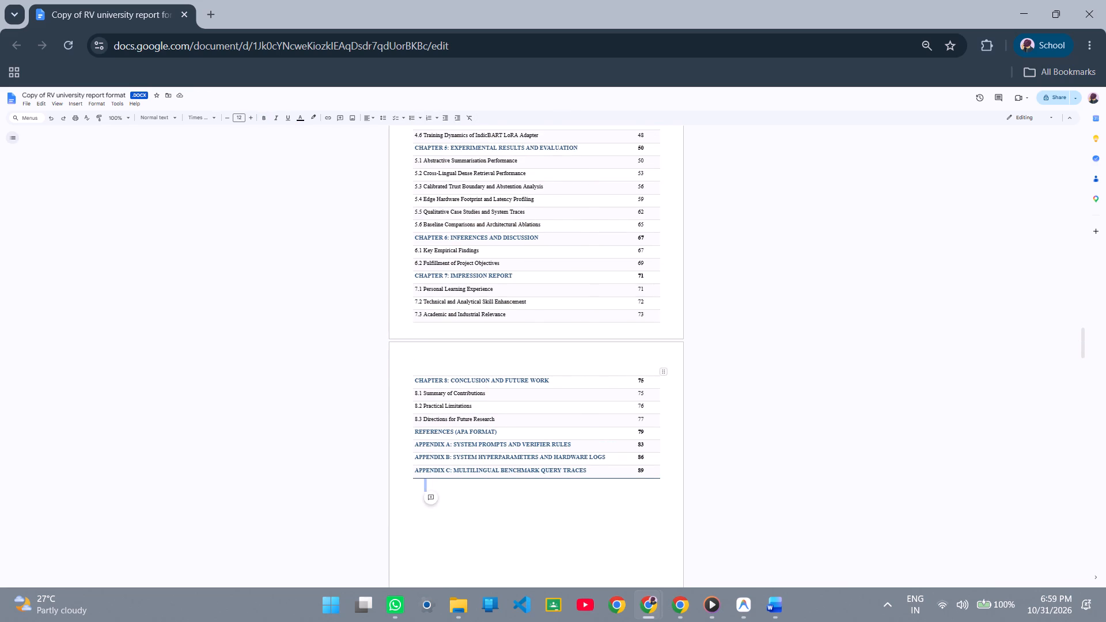
# Delete the nine rows from entry 7.3 through Appendix C from the continued contents table.
pyautogui.moveTo(663, 478); pyautogui.dragTo(398, 315)
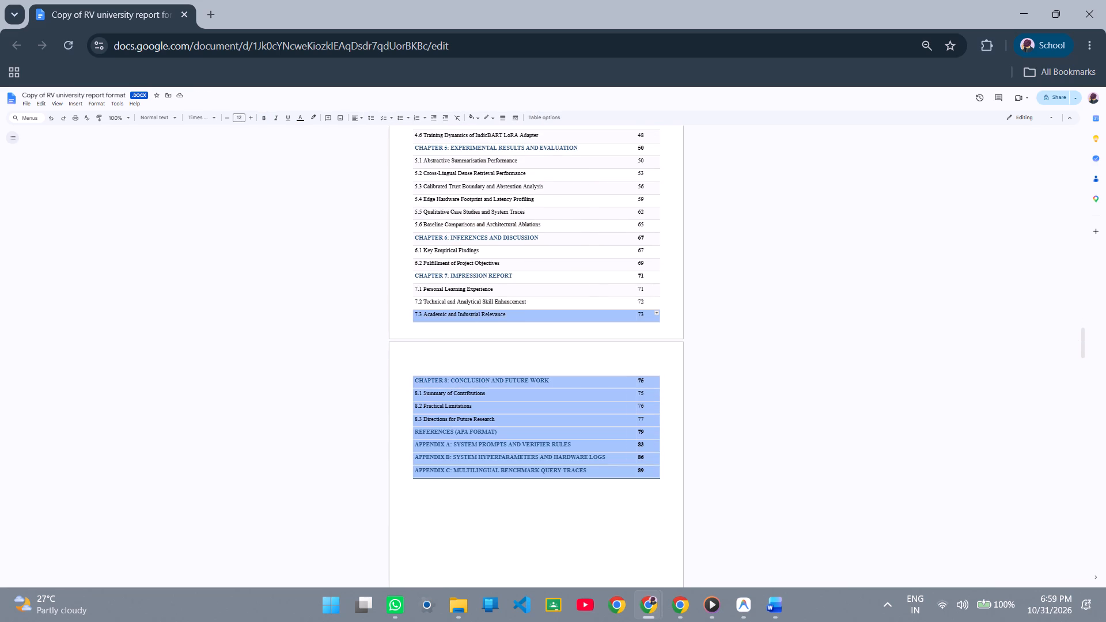
pyautogui.moveTo(398, 315); pyautogui.dragTo(407, 294)
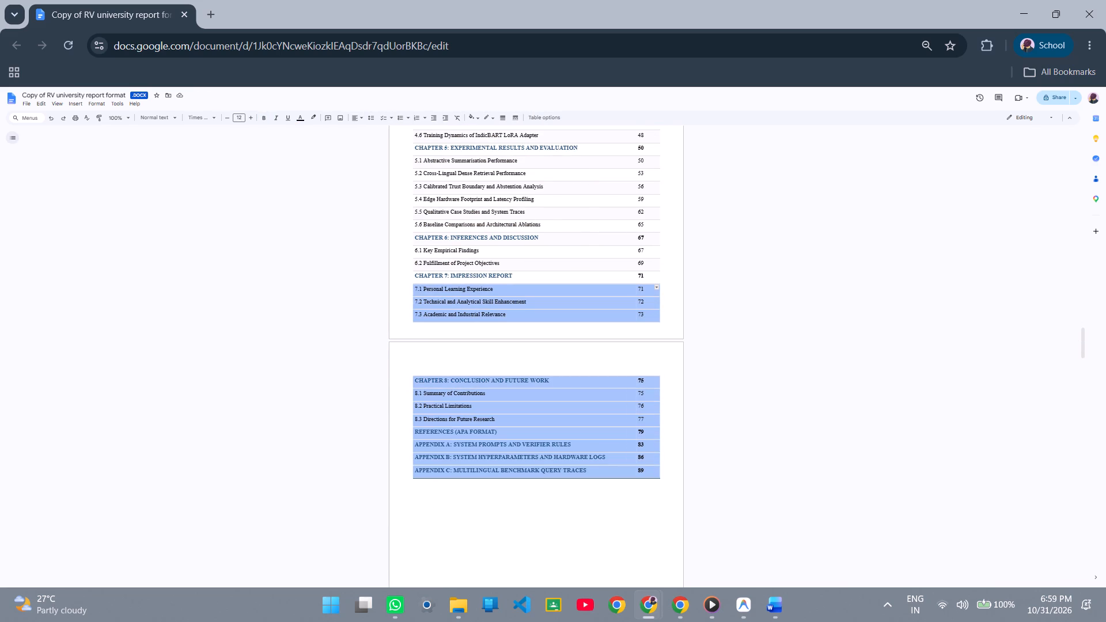
pyautogui.moveTo(407, 294); pyautogui.dragTo(410, 327)
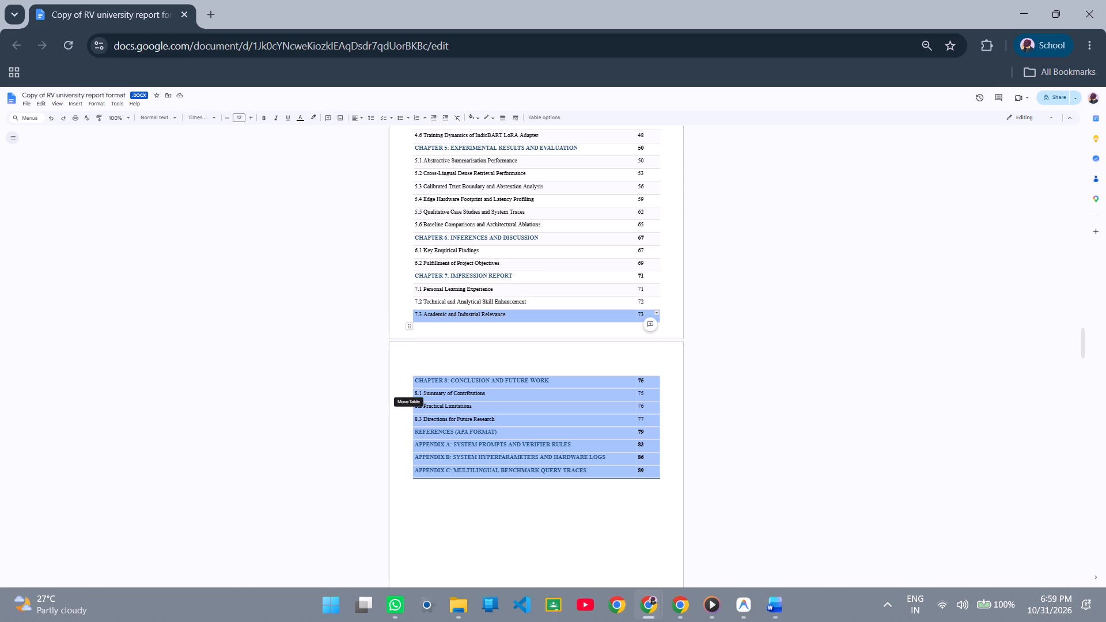
pyautogui.press('Delete')
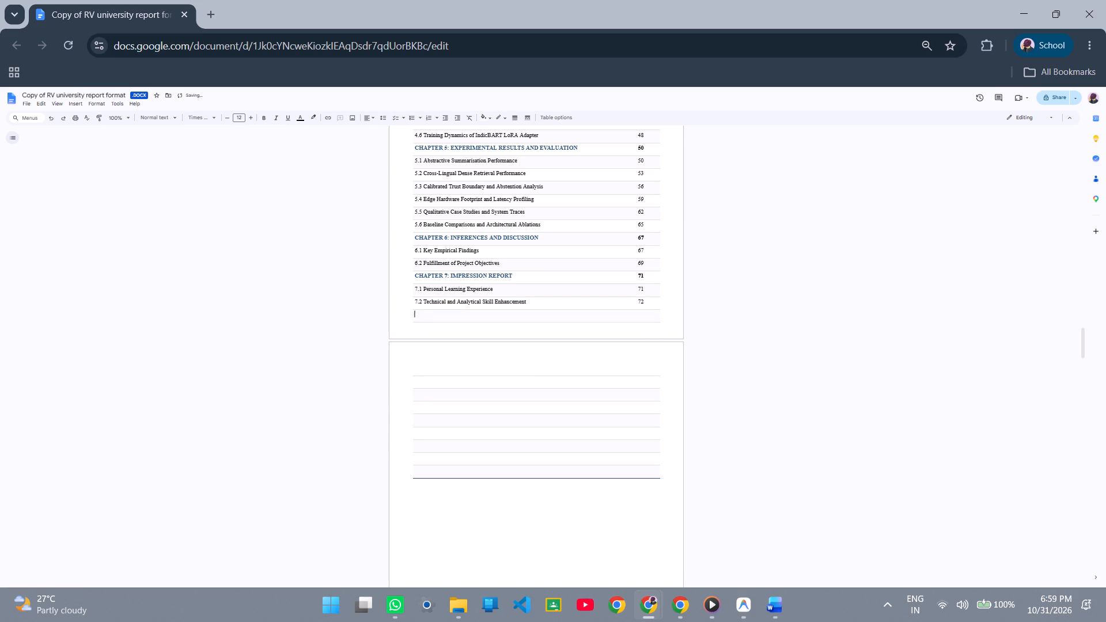
pyautogui.hotkey('ctrl', 'z')
pyautogui.rightClick(578, 458)
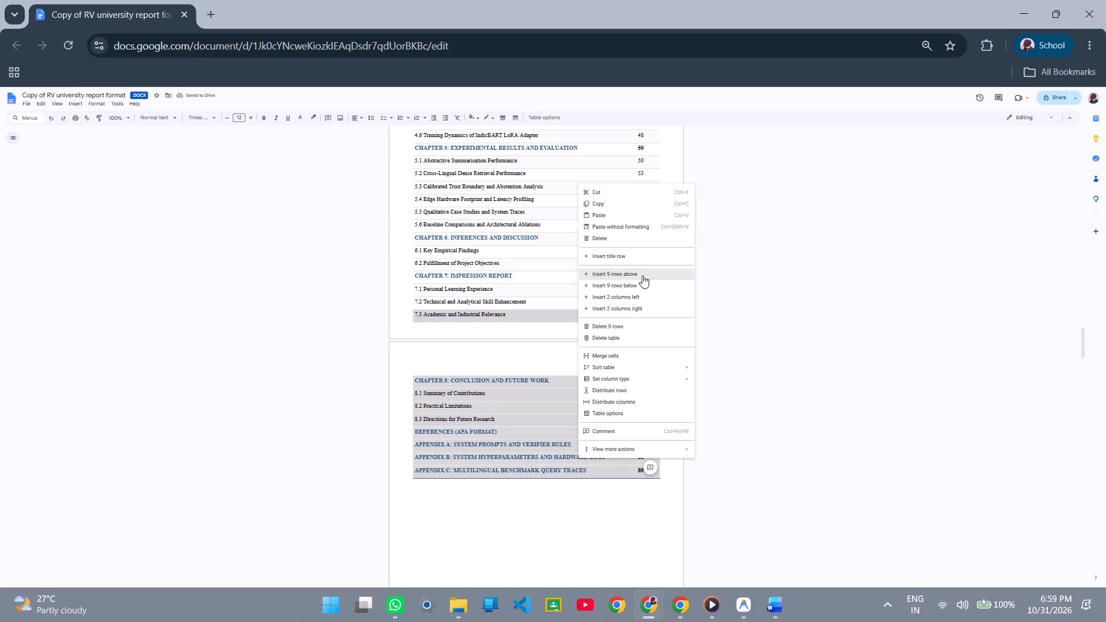
pyautogui.click(618, 326)
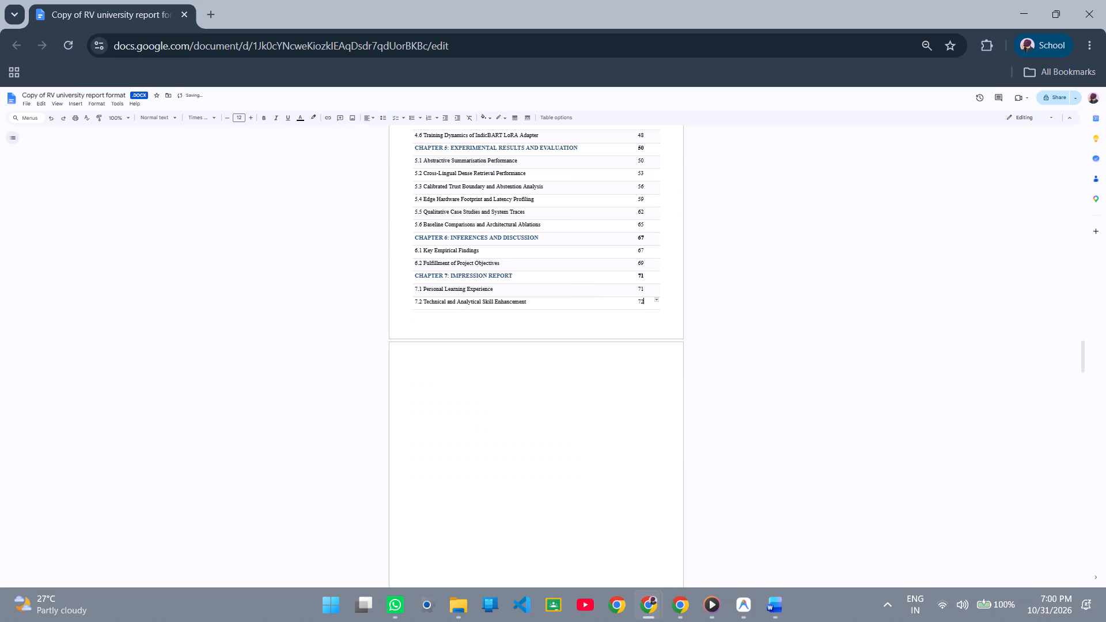
# Enter the italic page number IV on the centred line below entry 7.2 in the continued contents table.
pyautogui.click(525, 321)
pyautogui.press('space')
pyautogui.press('space')
pyautogui.press('space')
pyautogui.press('space')
pyautogui.press('space')
pyautogui.press('space')
pyautogui.press('space')
pyautogui.press('space')
pyautogui.press('space')
pyautogui.press('space')
pyautogui.press('space')
pyautogui.press('space')
pyautogui.press('space')
pyautogui.press('space')
pyautogui.press('space')
pyautogui.press('space')
pyautogui.press('space')
pyautogui.press('space')
pyautogui.press('space')
pyautogui.press('space')
pyautogui.press('space')
pyautogui.press('space')
pyautogui.press('space')
pyautogui.press('space')
pyautogui.scroll(-3, 569, 323)
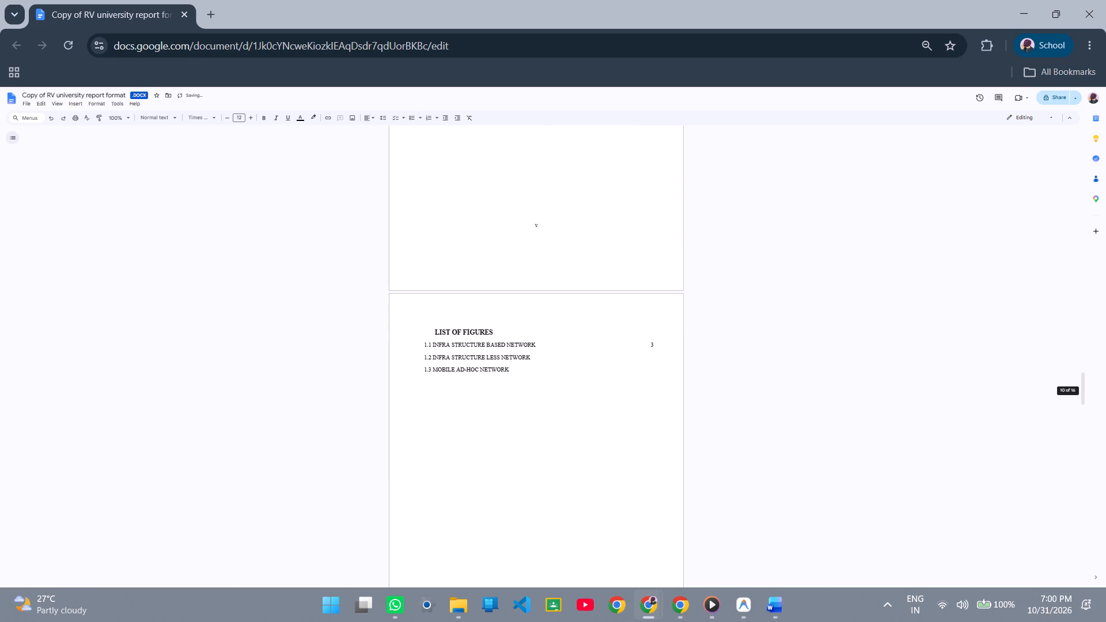
pyautogui.scroll(9, 569, 323)
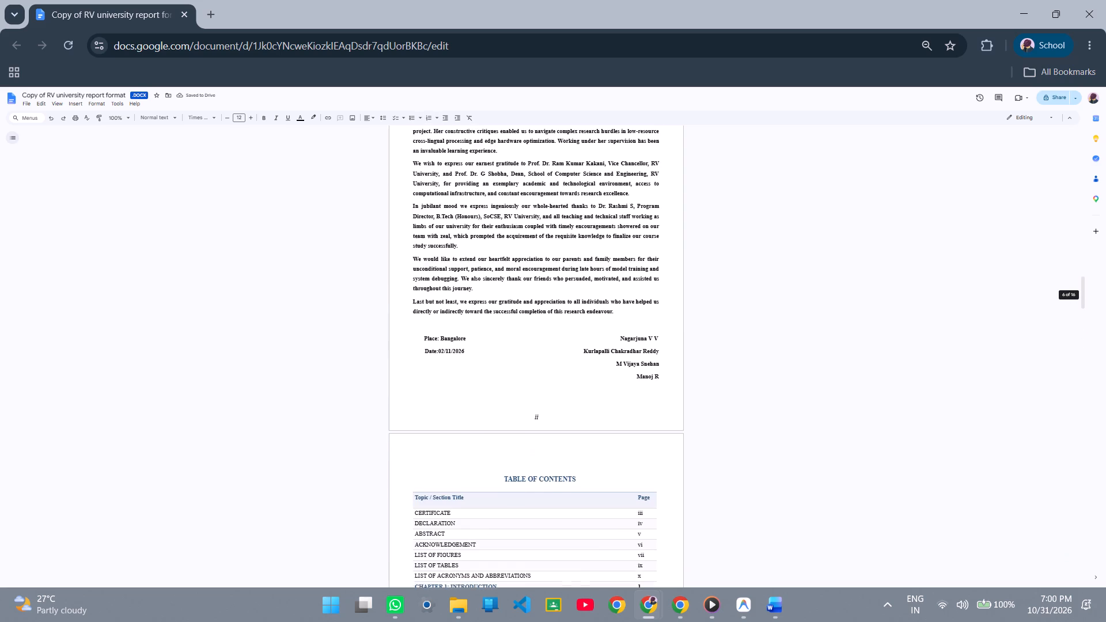
pyautogui.scroll(-6, 569, 323)
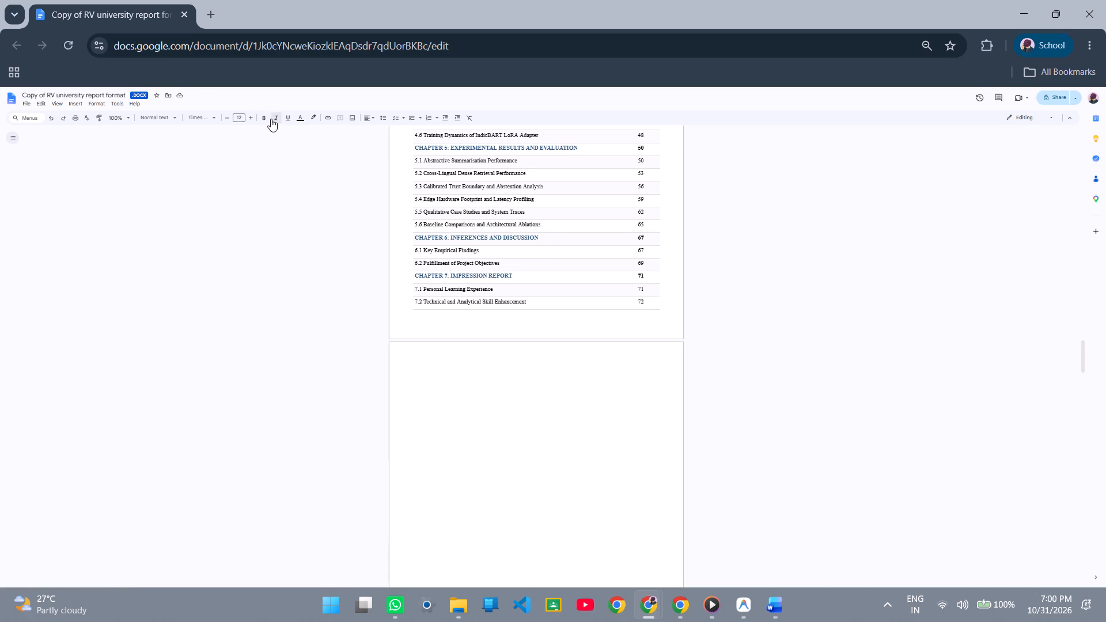
pyautogui.click(271, 119)
pyautogui.press('i')
pyautogui.press('v')
# Retype the page number below entry 7.2 in lowercase as iv, following the style of page iii.
pyautogui.scroll(2, 454, 223)
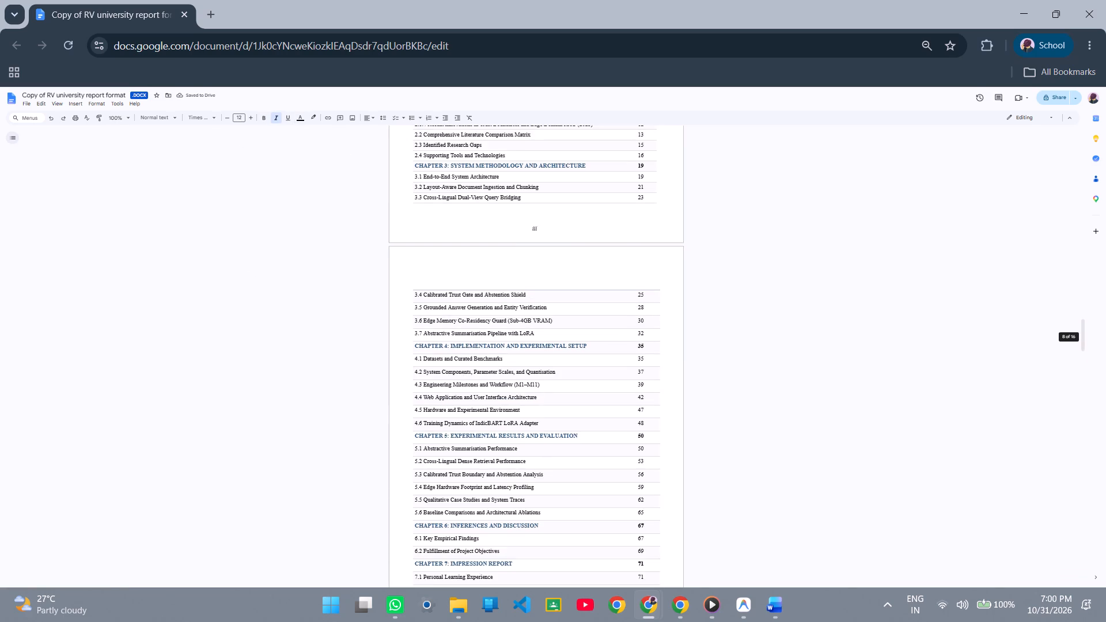
pyautogui.scroll(-1, 454, 223)
pyautogui.press('BackSpace')
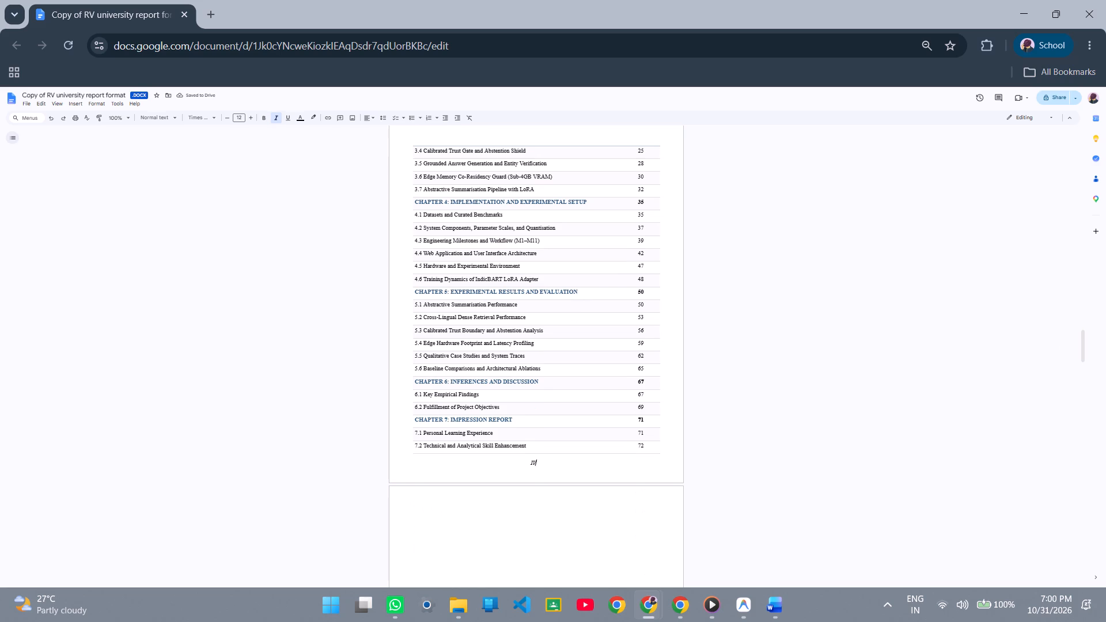
pyautogui.press('BackSpace')
pyautogui.write('iv')
# Compare the page numbers and layout of contents pages iii and iv, and check the blank page that follows.
pyautogui.scroll(-1, 571, 327)
pyautogui.scroll(3, 558, 328)
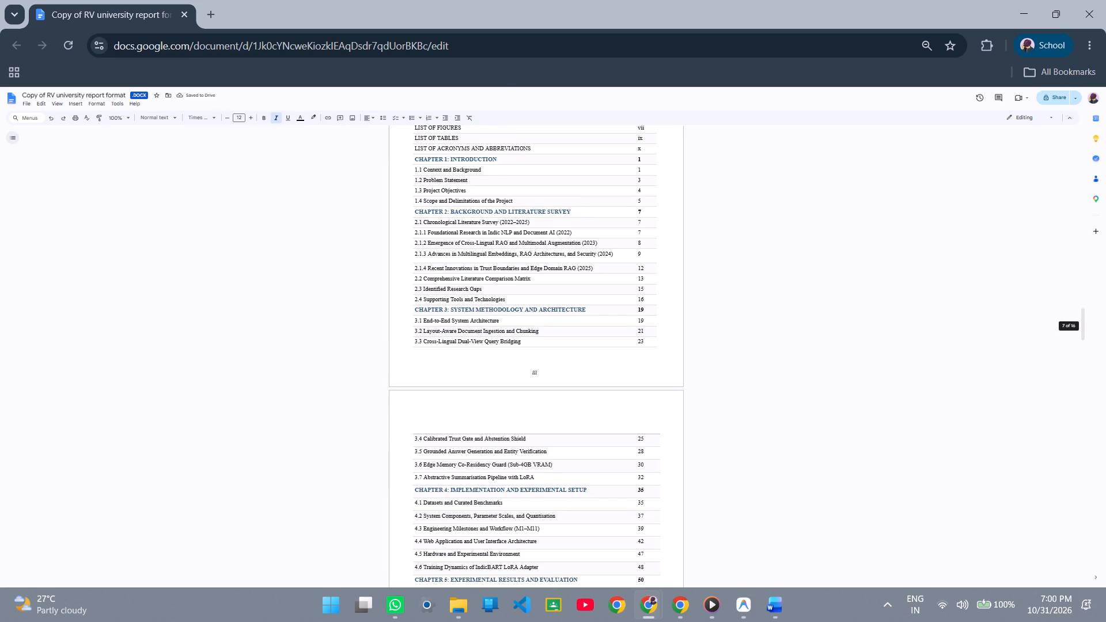
pyautogui.click(536, 373)
pyautogui.scroll(-2, 536, 373)
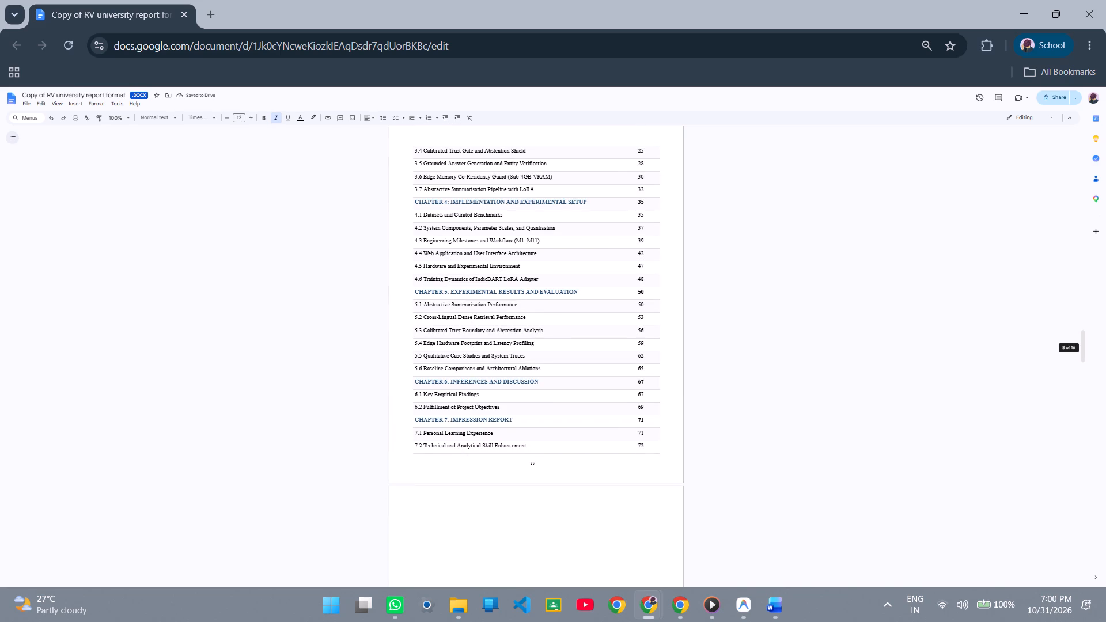
pyautogui.click(533, 466)
pyautogui.scroll(-3, 542, 464)
pyautogui.scroll(2, 571, 377)
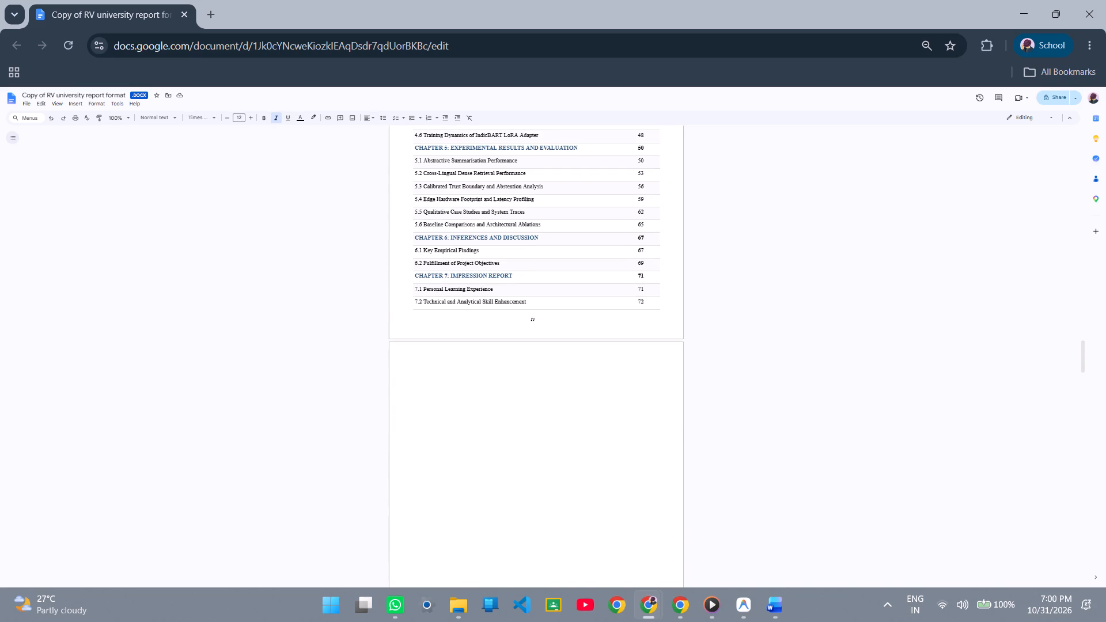
pyautogui.scroll(5, 577, 378)
pyautogui.scroll(-2, 577, 378)
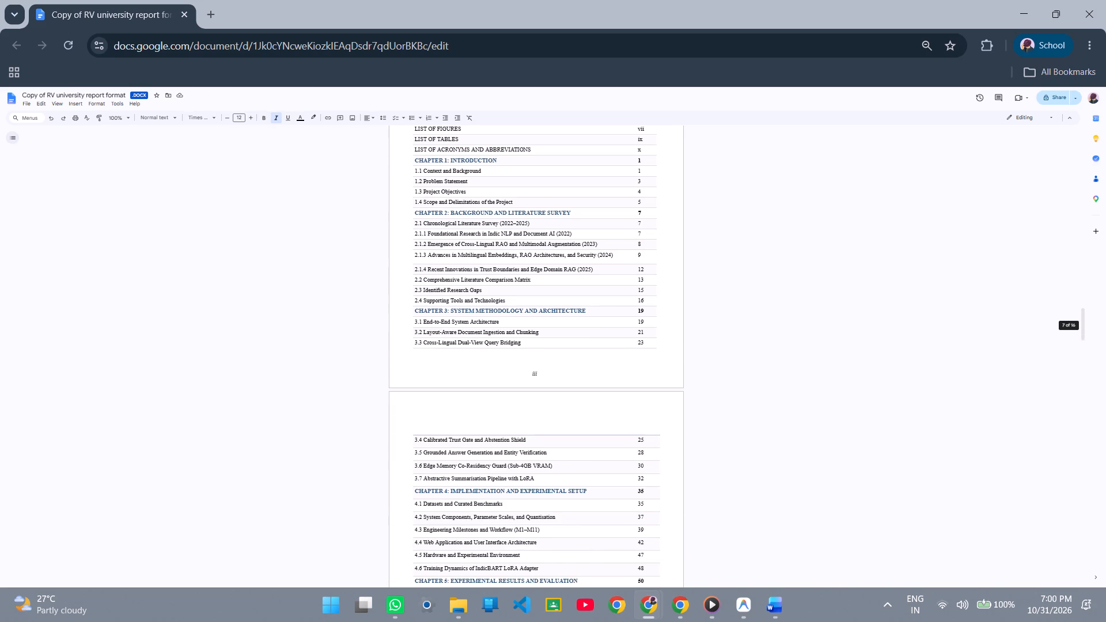
pyautogui.scroll(-1, 577, 378)
pyautogui.scroll(-1, 582, 434)
pyautogui.keyDown('ctrl'); pyautogui.scroll(-1, 582, 430); pyautogui.keyUp('ctrl')
pyautogui.scroll(1, 556, 423)
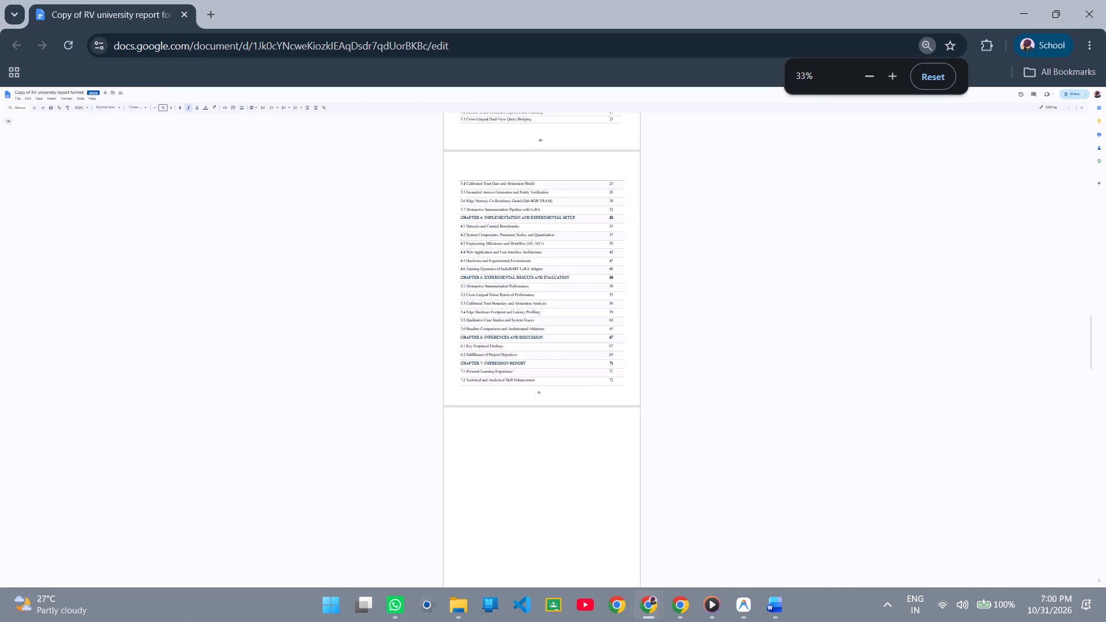
pyautogui.scroll(2, 556, 423)
pyautogui.scroll(-2, 471, 285)
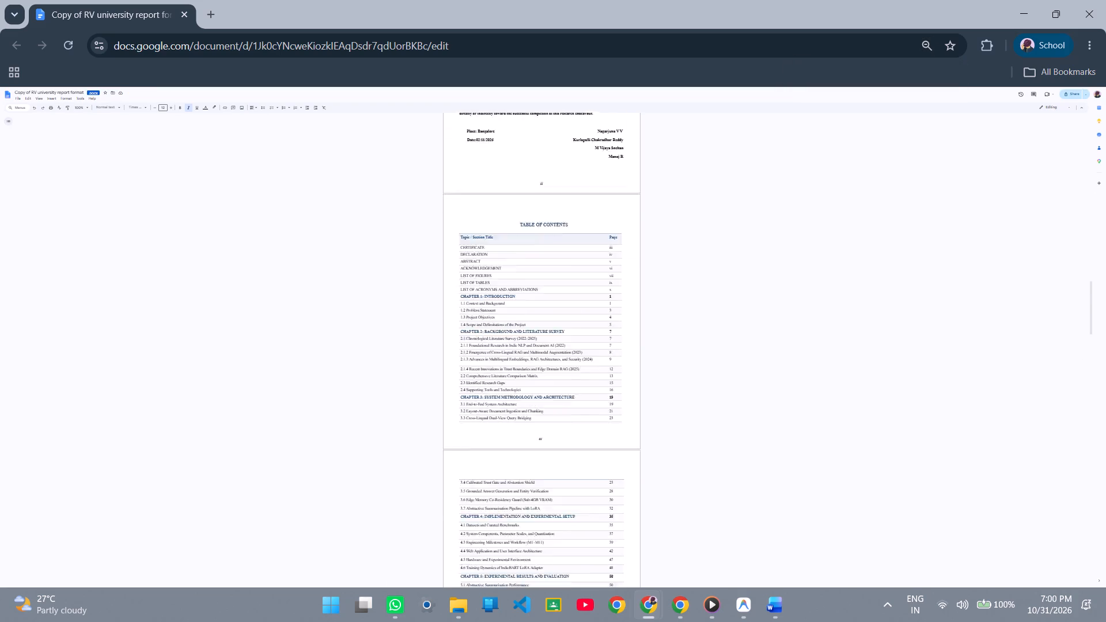
pyautogui.keyDown('ctrl'); pyautogui.scroll(1, 541, 339); pyautogui.keyUp('ctrl')
pyautogui.scroll(-1, 541, 339)
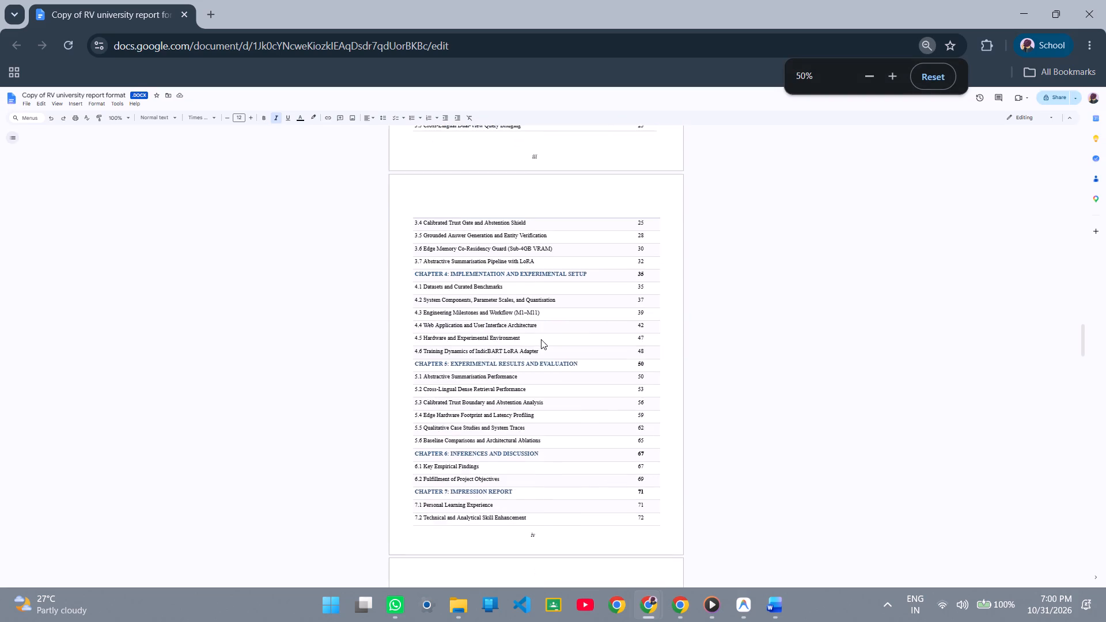
pyautogui.scroll(-1, 541, 339)
pyautogui.scroll(-1, 495, 362)
# Copy the contents rows from 7.3 through Appendix C in the Word document and paste them into Google Docs on the blank page after page iv.
pyautogui.hotkey('alt', 'Tab')
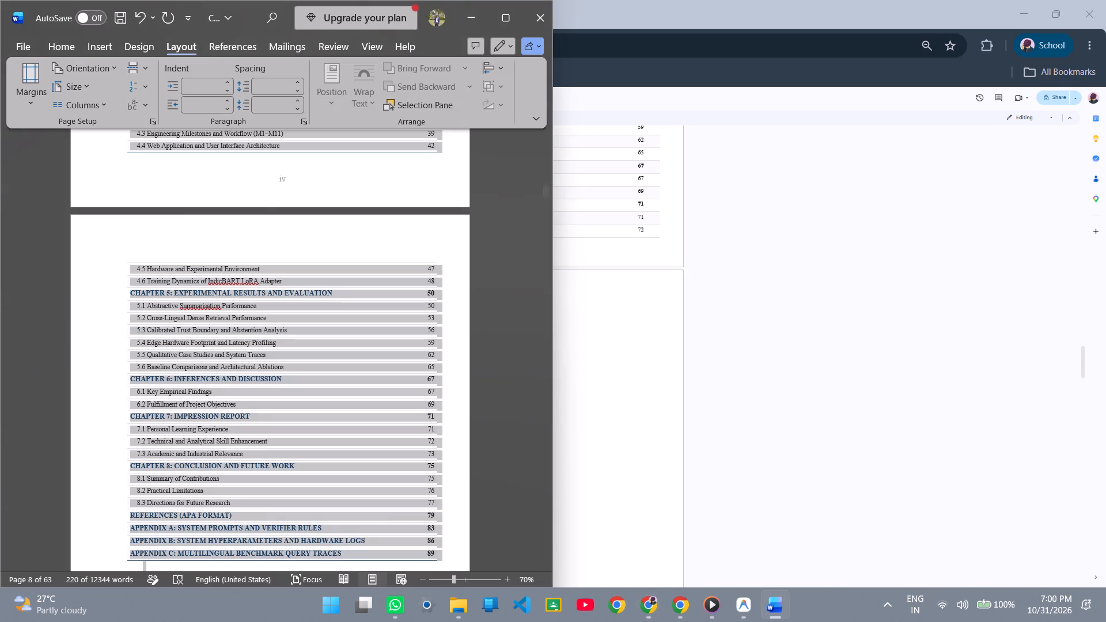
pyautogui.hotkey('alt', 'Tab')
pyautogui.hotkey('alt', 'Tab')
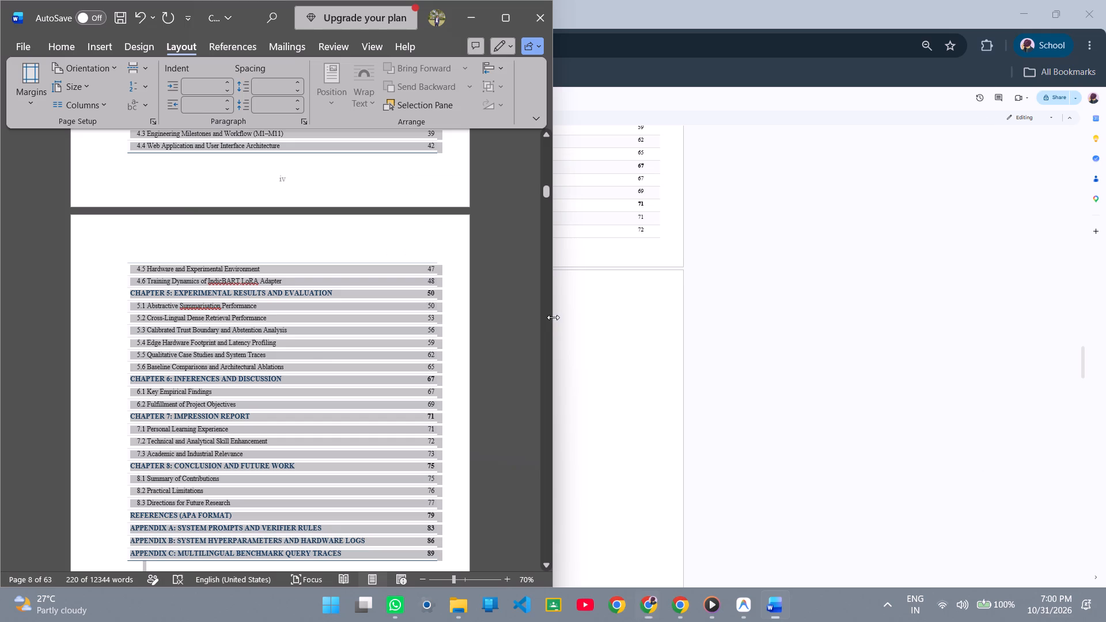
pyautogui.click(320, 338)
pyautogui.scroll(-1, 320, 338)
pyautogui.click(208, 472)
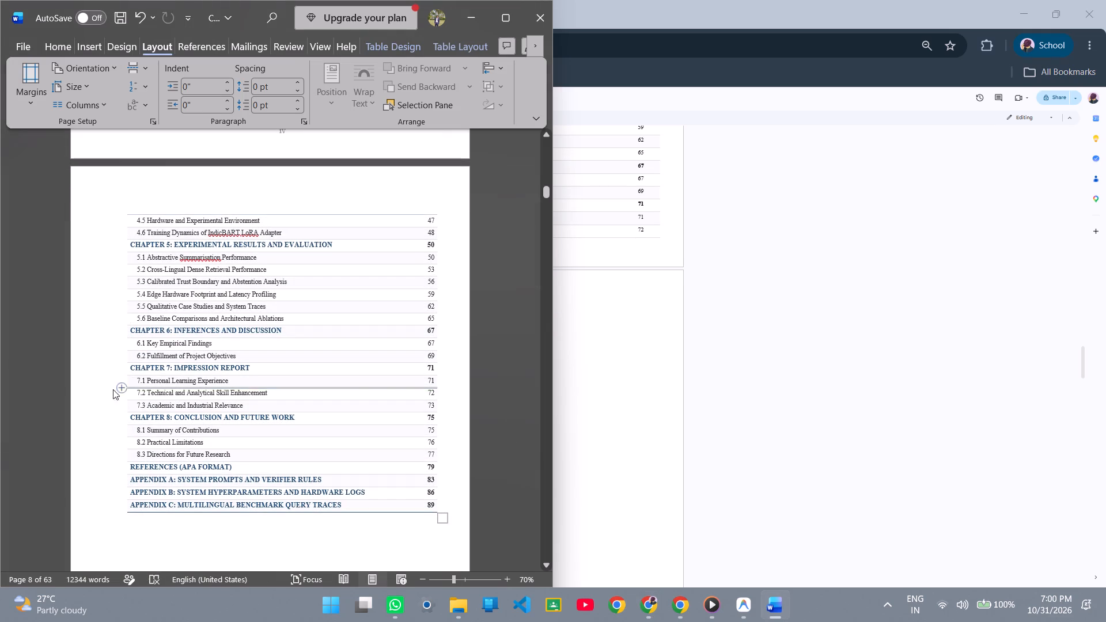
pyautogui.moveTo(113, 398); pyautogui.dragTo(120, 443)
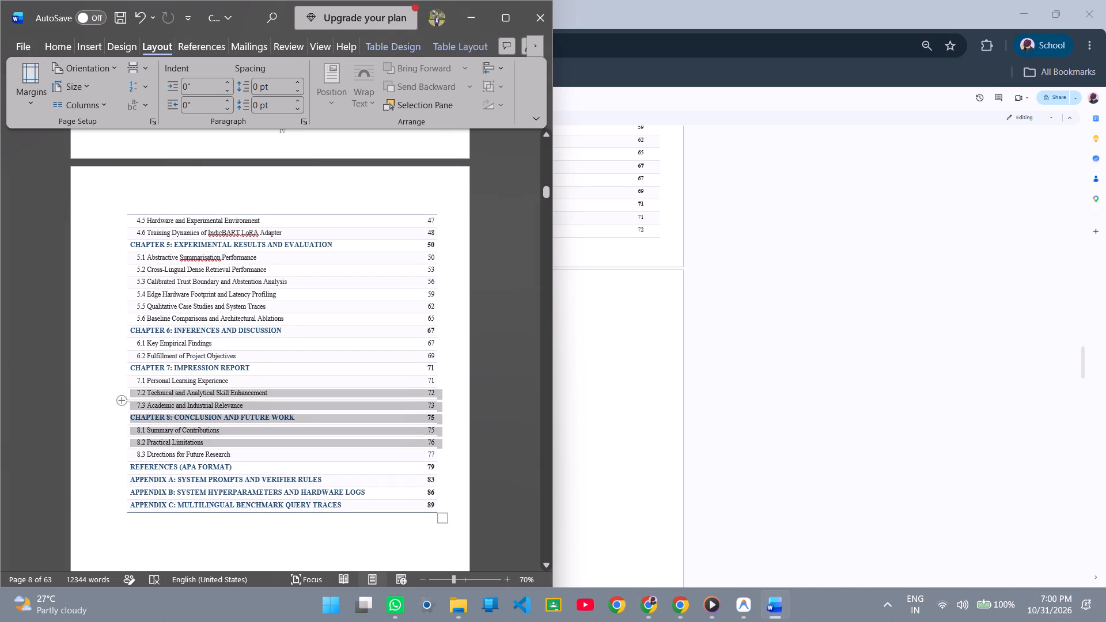
pyautogui.moveTo(120, 443); pyautogui.dragTo(120, 443)
pyautogui.click(117, 429)
pyautogui.click(115, 415)
pyautogui.click(114, 434)
pyautogui.click(106, 441)
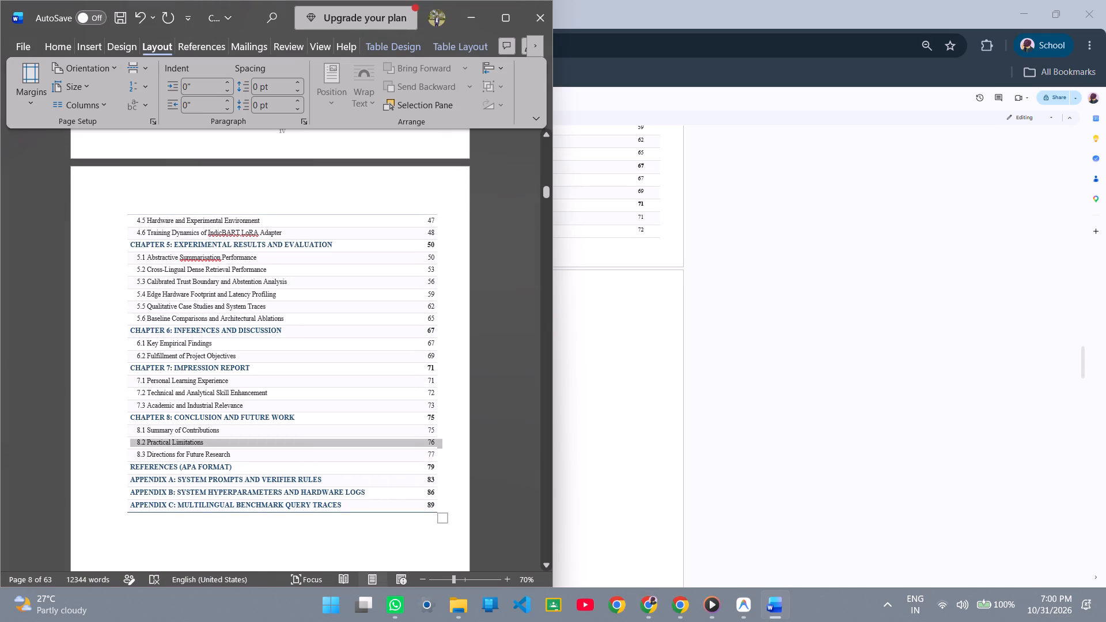
pyautogui.click(224, 542)
pyautogui.moveTo(199, 531); pyautogui.dragTo(120, 406)
pyautogui.hotkey('ctrl', 'c')
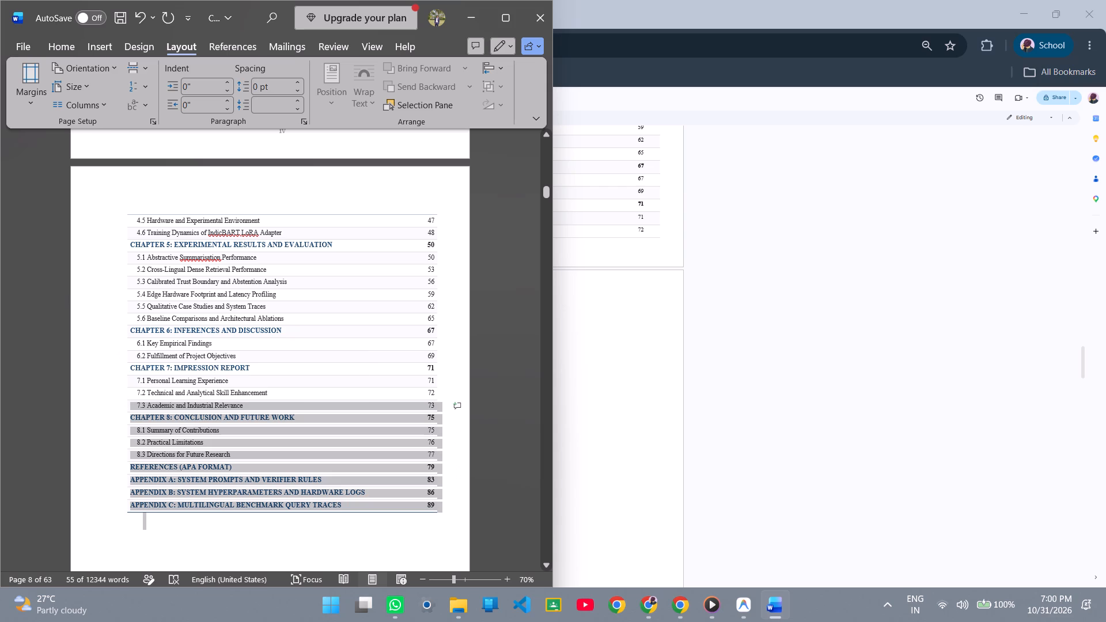
pyautogui.hotkey('alt', 'Tab')
pyautogui.click(423, 324)
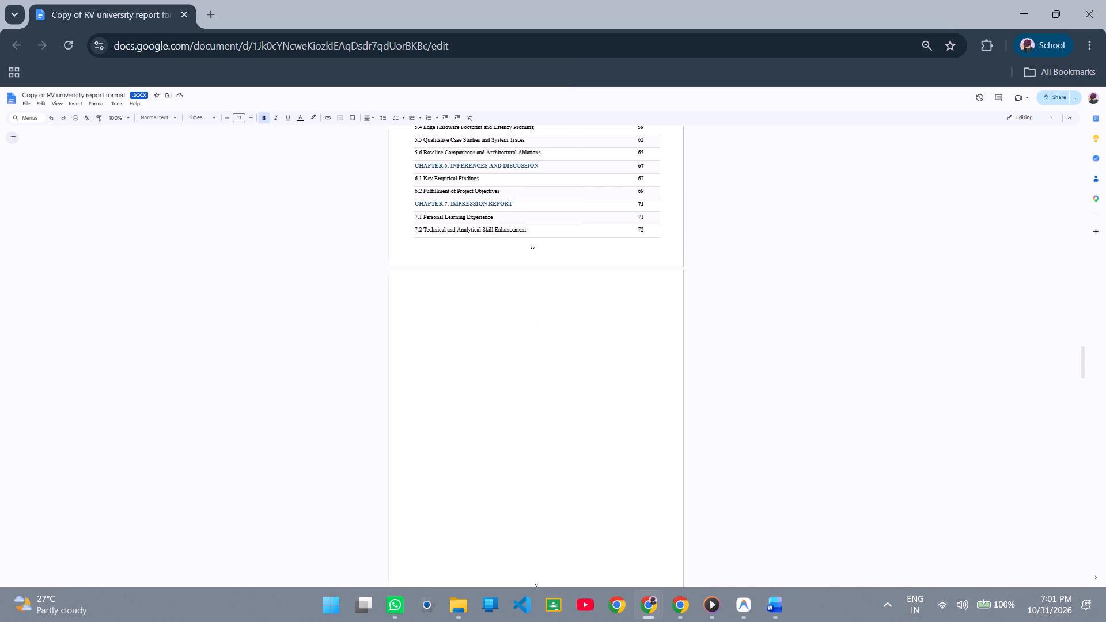
pyautogui.hotkey('ctrl', 'v')
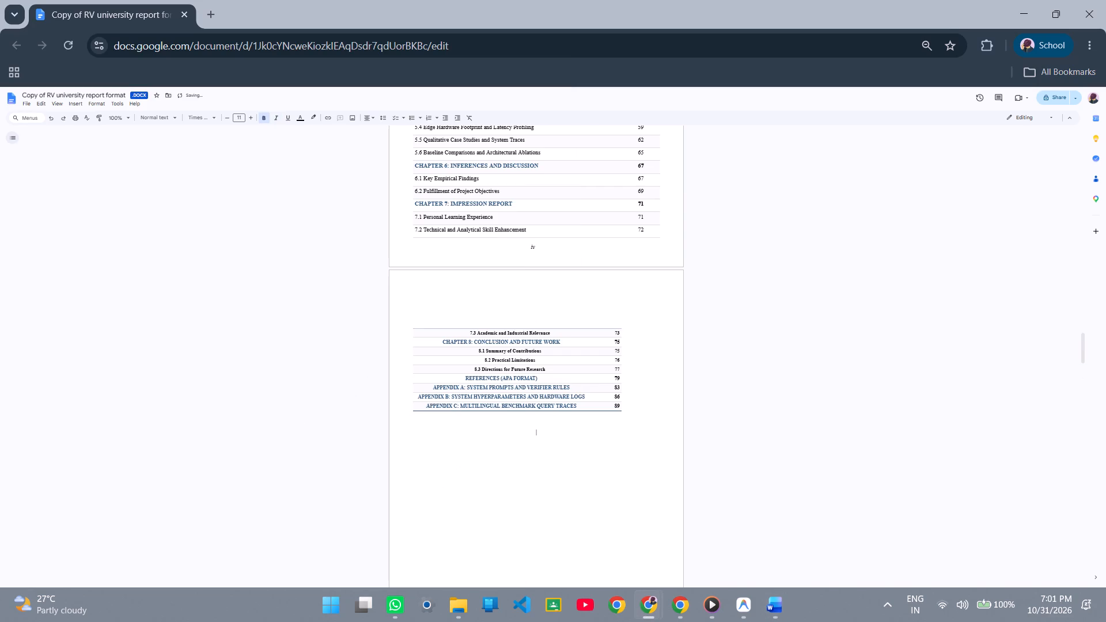
# Left-align all the text in the pasted table of entries 7.3 through Appendix C.
pyautogui.hotkey('ctrl', 'a')
pyautogui.hotkey('ctrl', 'a')
pyautogui.click(594, 442)
pyautogui.moveTo(594, 442); pyautogui.dragTo(444, 348)
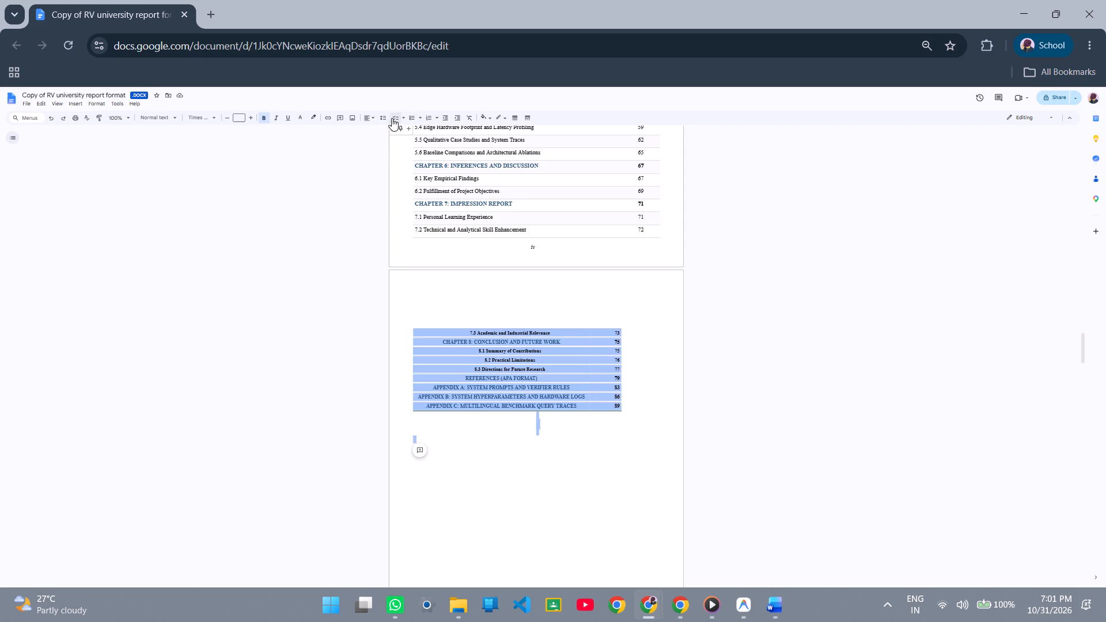
pyautogui.click(370, 118)
pyautogui.click(366, 132)
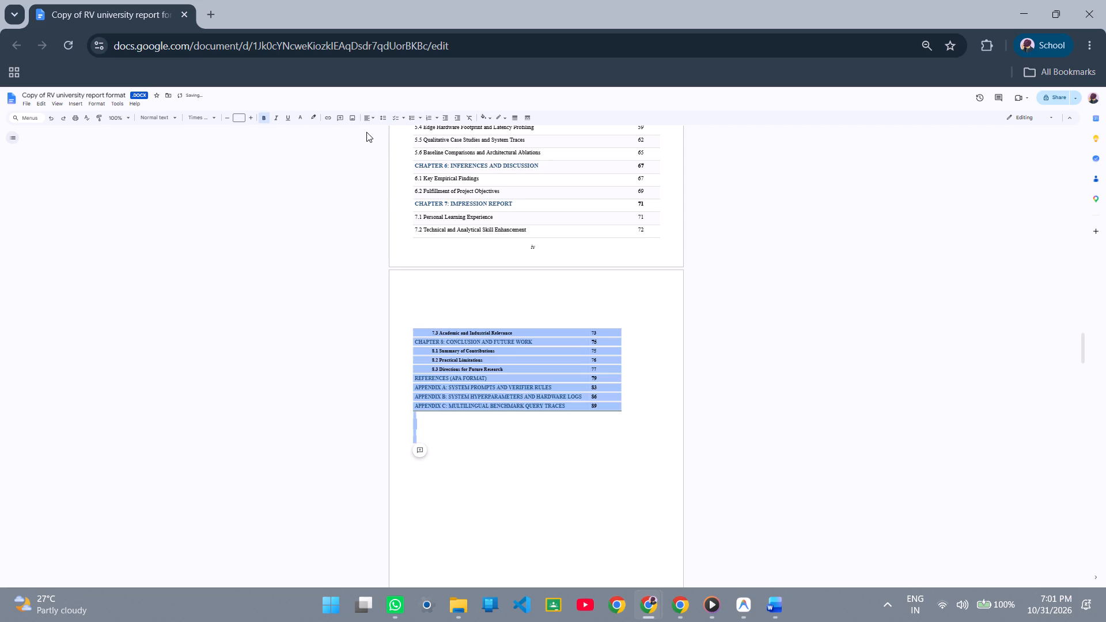
# Move the pasted table's page-number column outward and extend its right edge to match the width of the contents table on page iv.
pyautogui.click(577, 335)
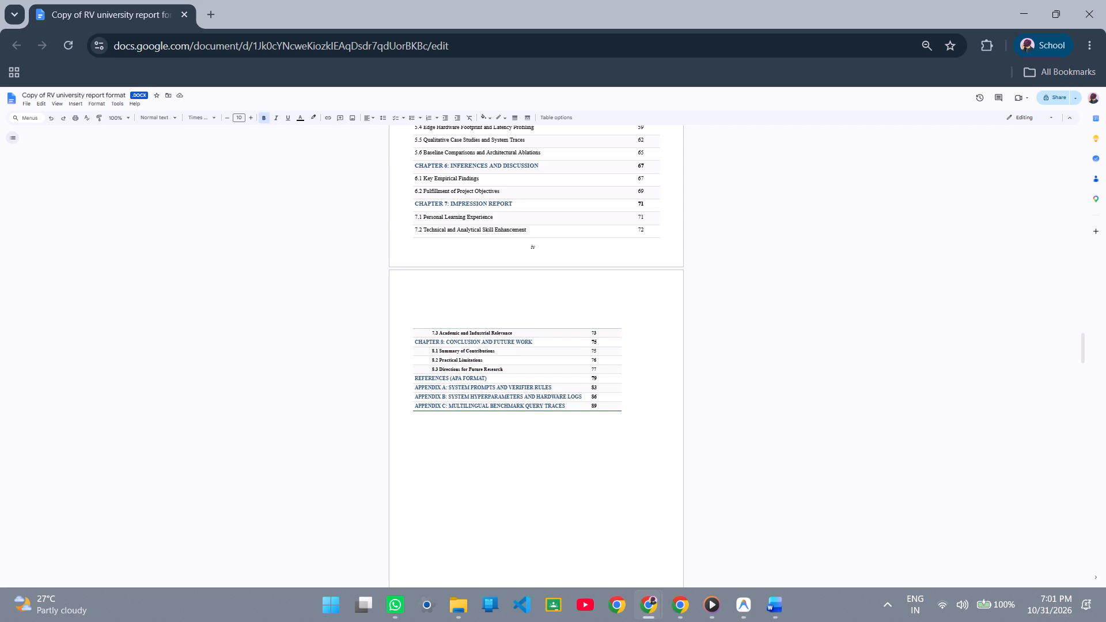
pyautogui.moveTo(590, 335); pyautogui.dragTo(633, 333)
pyautogui.moveTo(633, 333); pyautogui.dragTo(634, 333)
pyautogui.moveTo(621, 339); pyautogui.dragTo(657, 339)
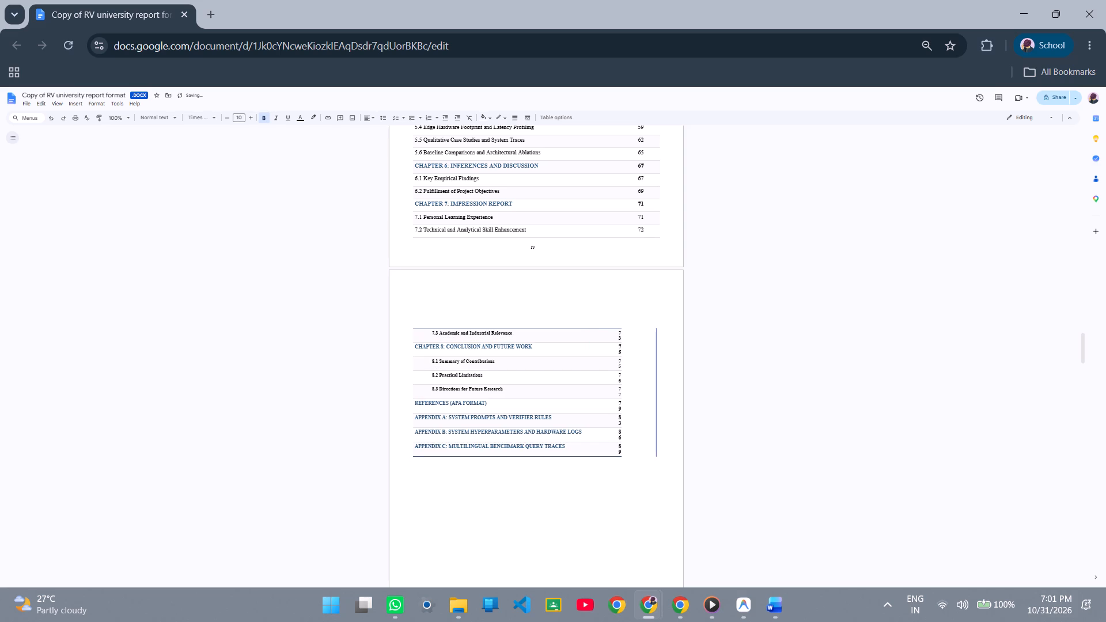
pyautogui.moveTo(657, 339); pyautogui.dragTo(671, 336)
pyautogui.moveTo(671, 336); pyautogui.dragTo(663, 336)
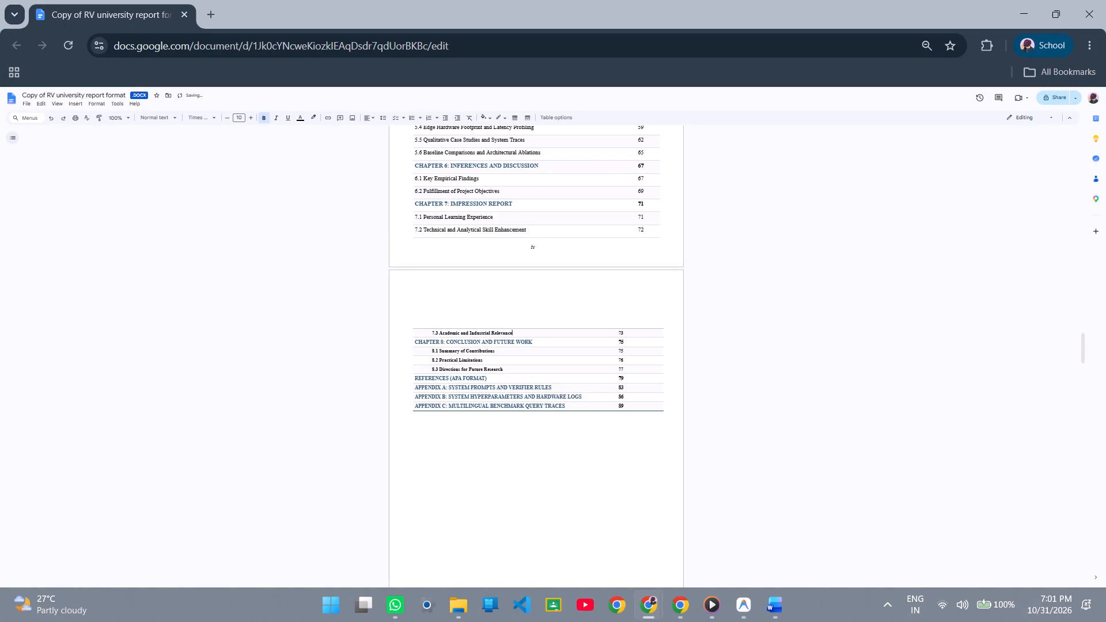
pyautogui.moveTo(664, 333); pyautogui.dragTo(659, 326)
# Move the page-number column of the 7.3 through Appendix C table further outward to line up with page iv.
pyautogui.moveTo(616, 336); pyautogui.dragTo(634, 336)
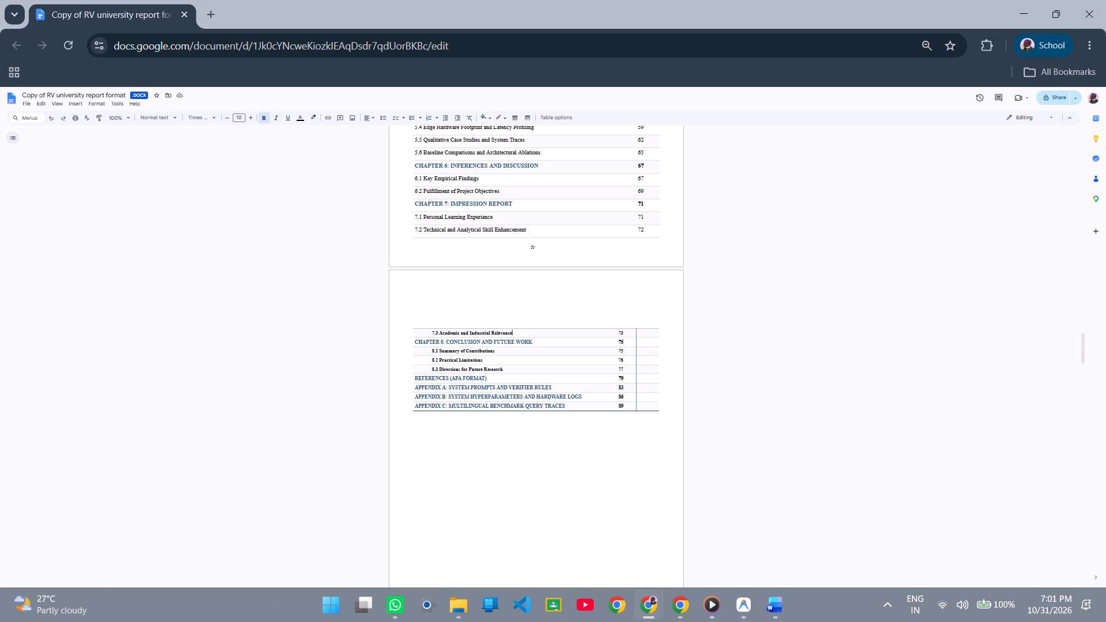
pyautogui.moveTo(634, 336); pyautogui.dragTo(634, 335)
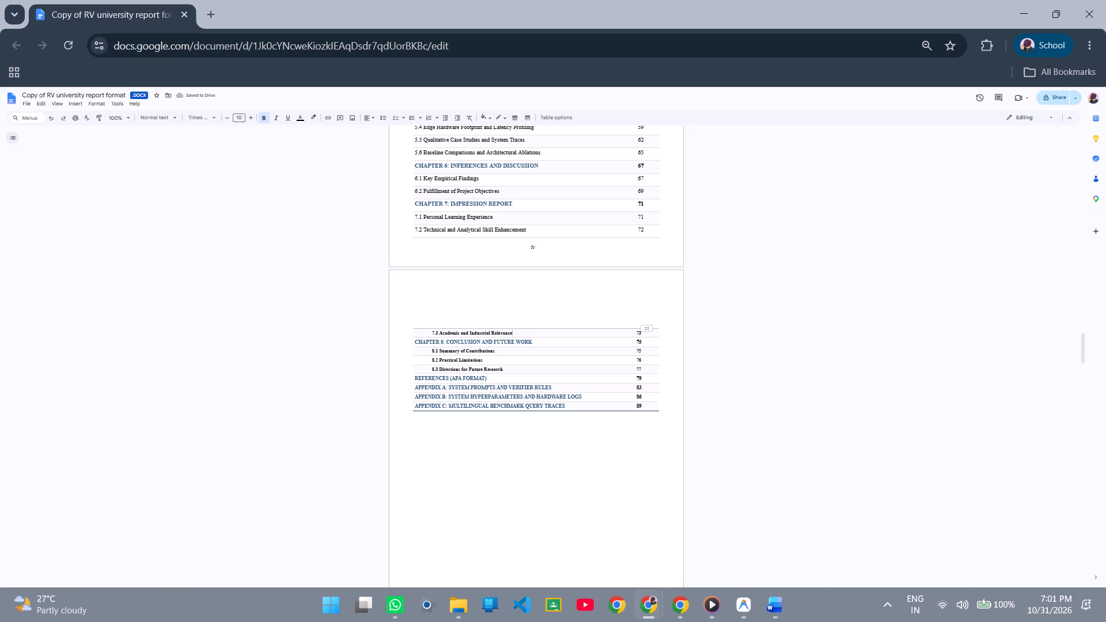
pyautogui.click(635, 333)
pyautogui.click(669, 301)
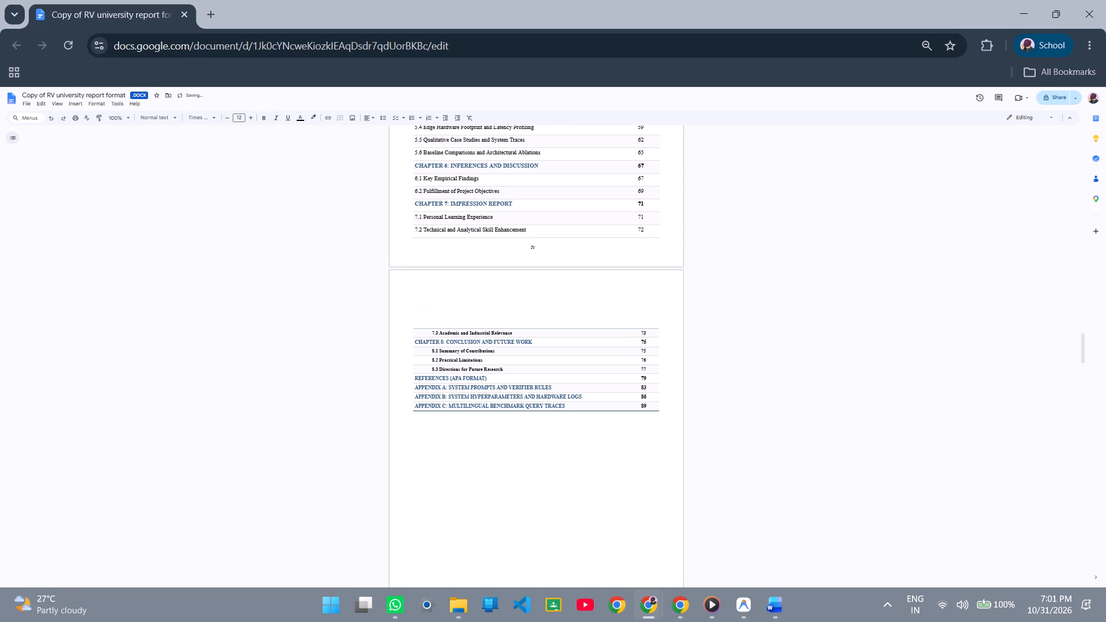
pyautogui.click(639, 335)
pyautogui.click(668, 313)
# Remove the indents before entries 7.3, 8.1, 8.2 and 8.3 so they align with the chapter headings.
pyautogui.scroll(4, 668, 313)
pyautogui.scroll(-3, 668, 313)
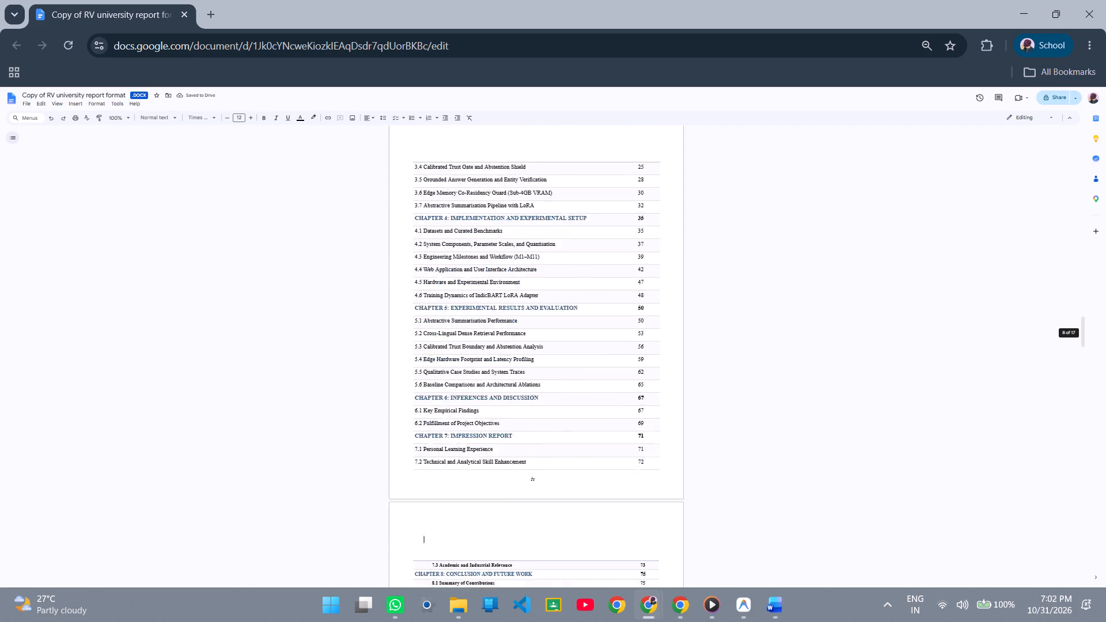
pyautogui.scroll(-1, 668, 313)
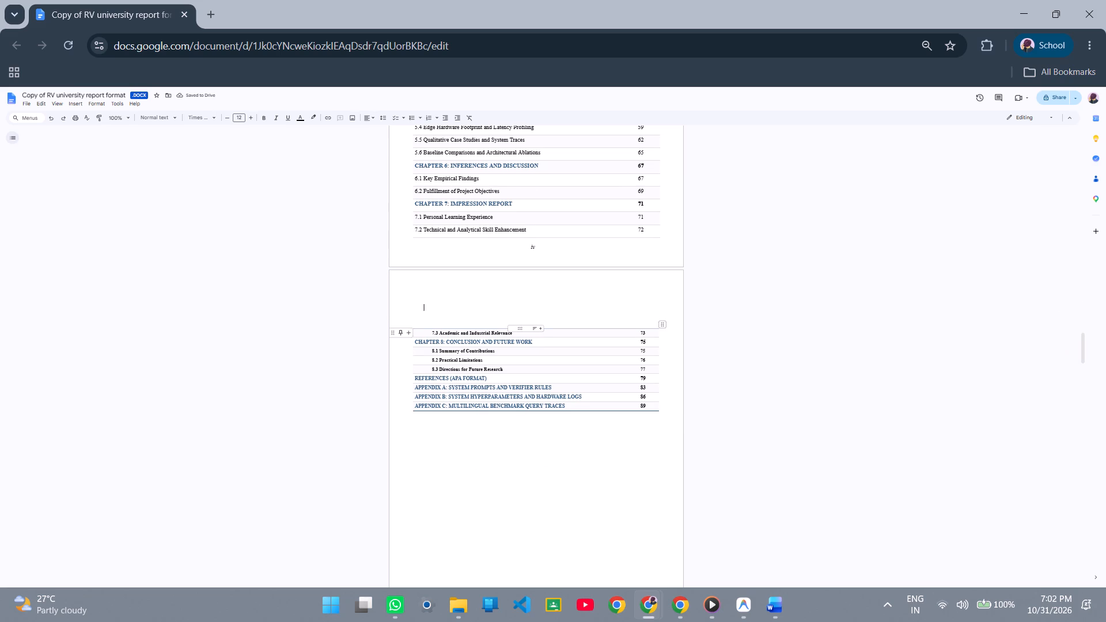
pyautogui.click(433, 333)
pyautogui.press('Left')
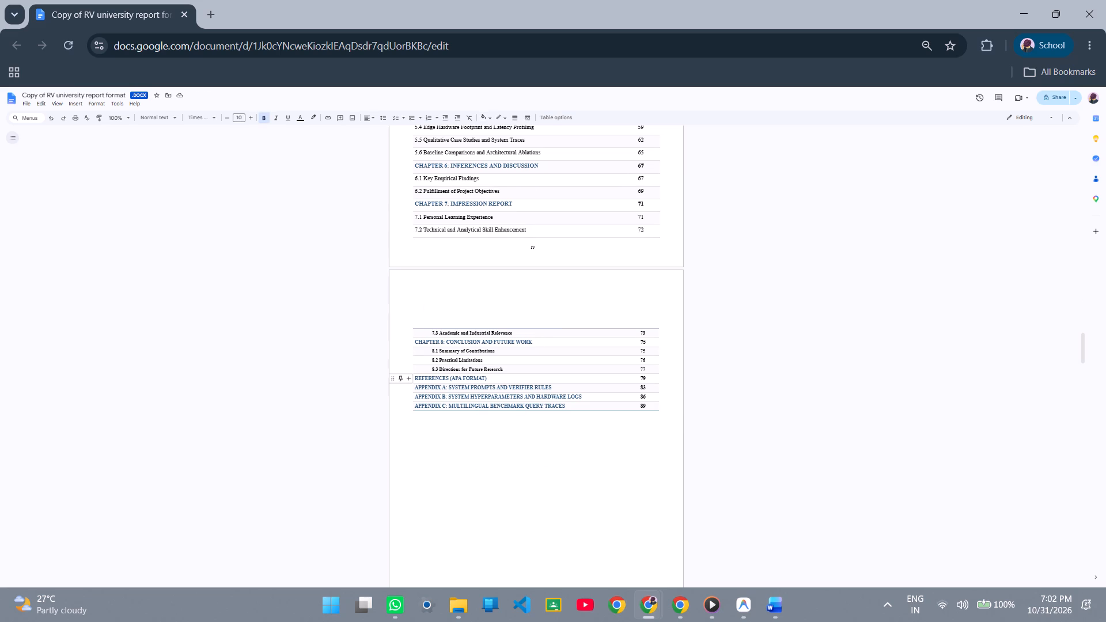
pyautogui.press('BackSpace')
pyautogui.click(426, 354)
pyautogui.press('BackSpace')
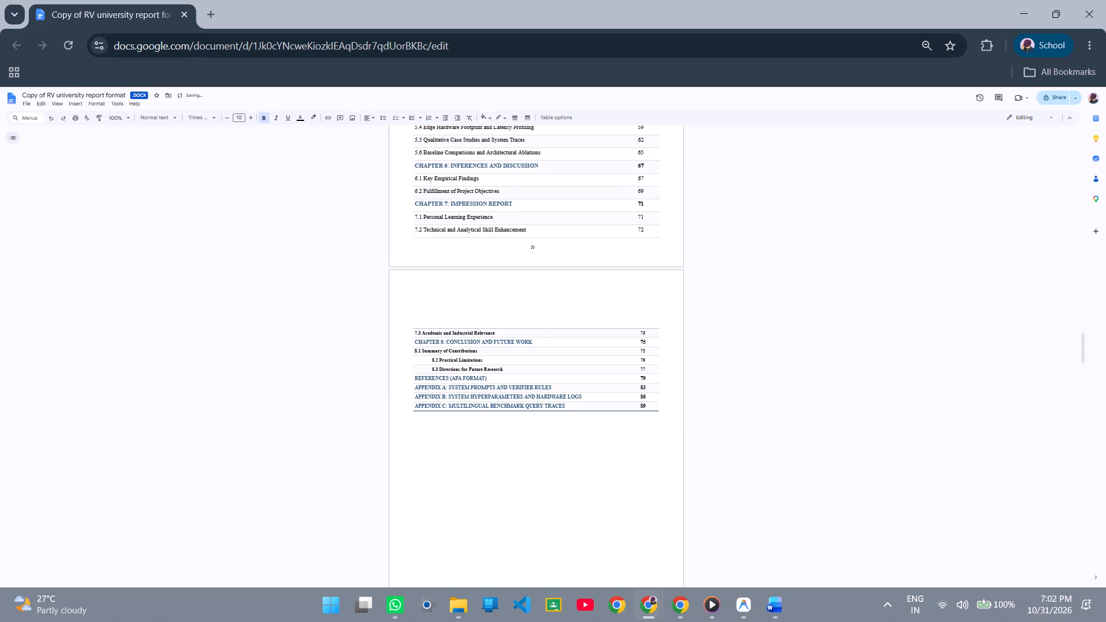
pyautogui.click(430, 362)
pyautogui.press('BackSpace')
pyautogui.click(430, 367)
pyautogui.press('BackSpace')
# Set the text colour of the whole Table of Contents, from its title through Appendix C, to black.
pyautogui.moveTo(471, 475); pyautogui.dragTo(460, 131)
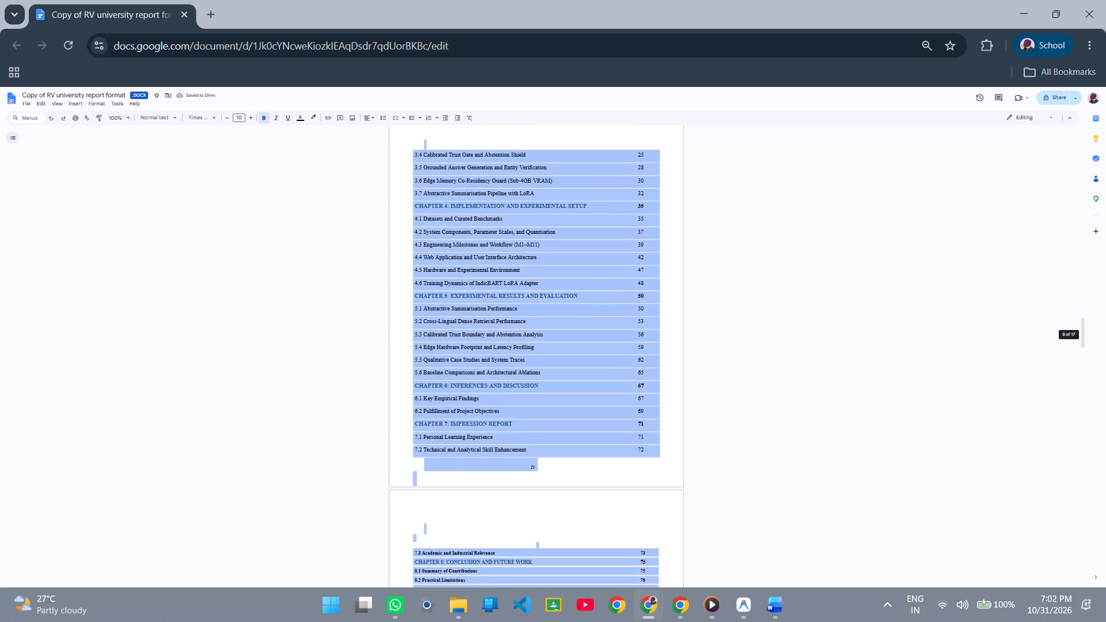
pyautogui.moveTo(460, 131); pyautogui.dragTo(404, 320)
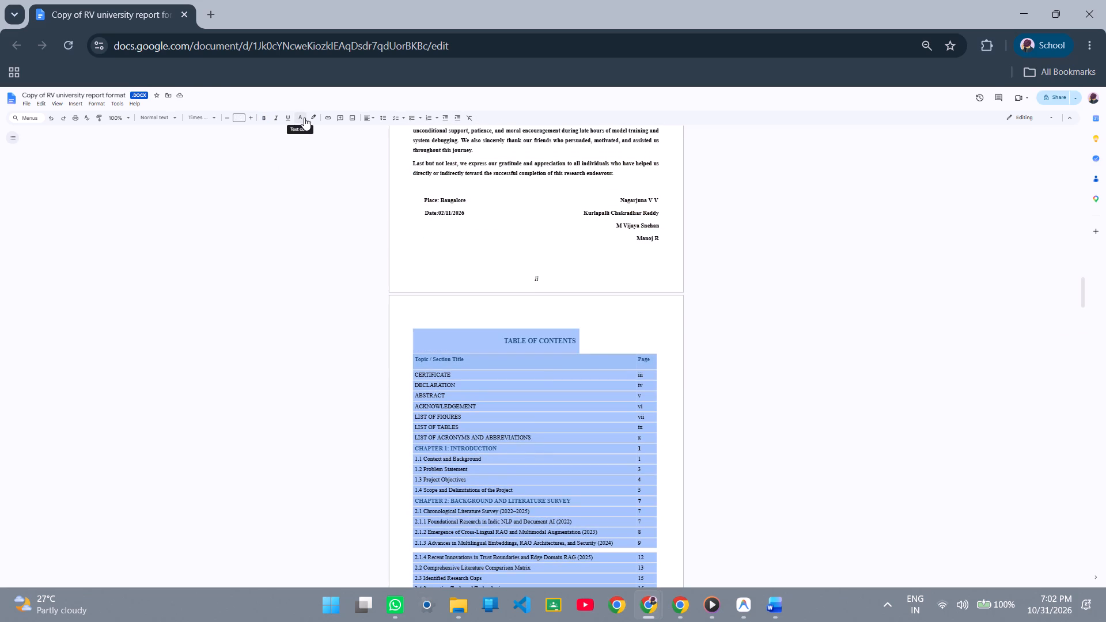
pyautogui.click(304, 117)
pyautogui.click(301, 132)
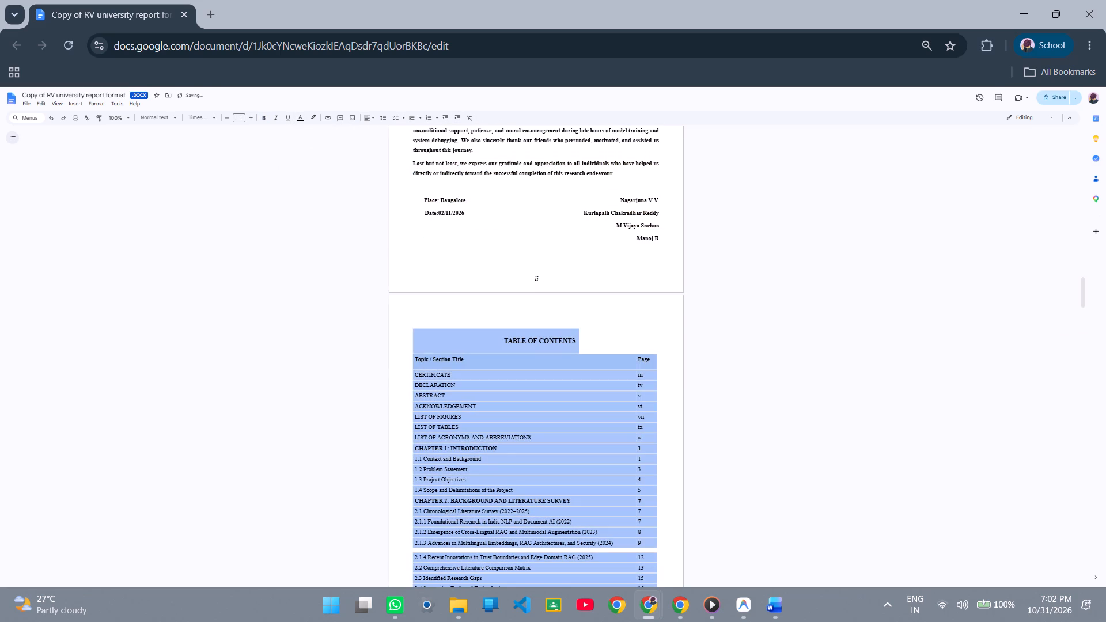
pyautogui.click(629, 341)
# Delete the empty lines after the Appendix C row so the page number v sits on that contents page.
pyautogui.scroll(-2, 637, 323)
pyautogui.scroll(2, 637, 323)
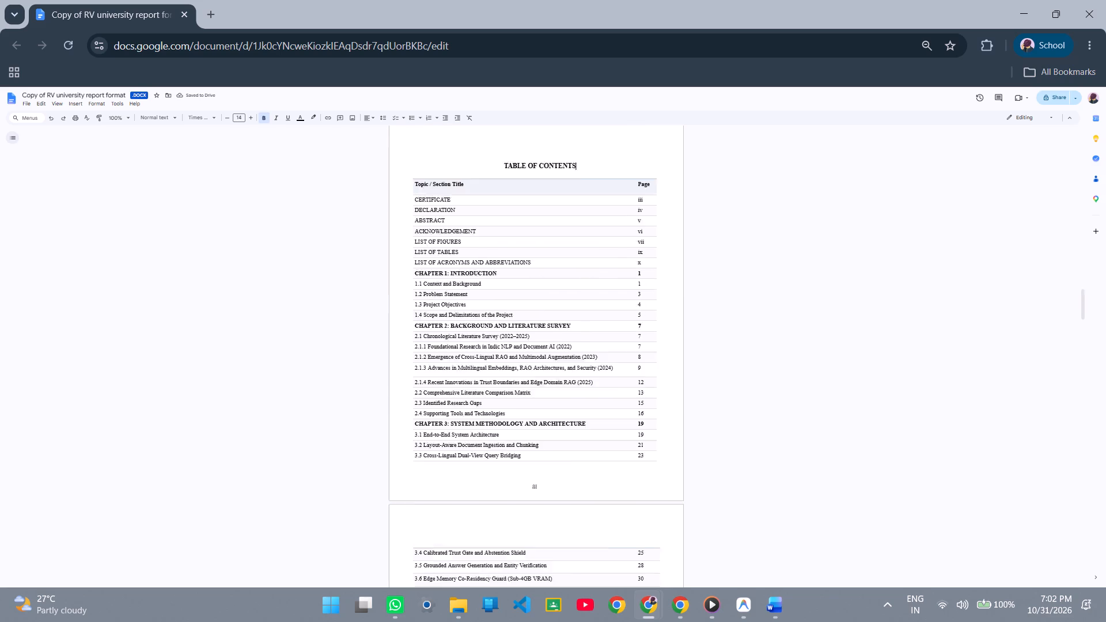
pyautogui.scroll(-4, 630, 309)
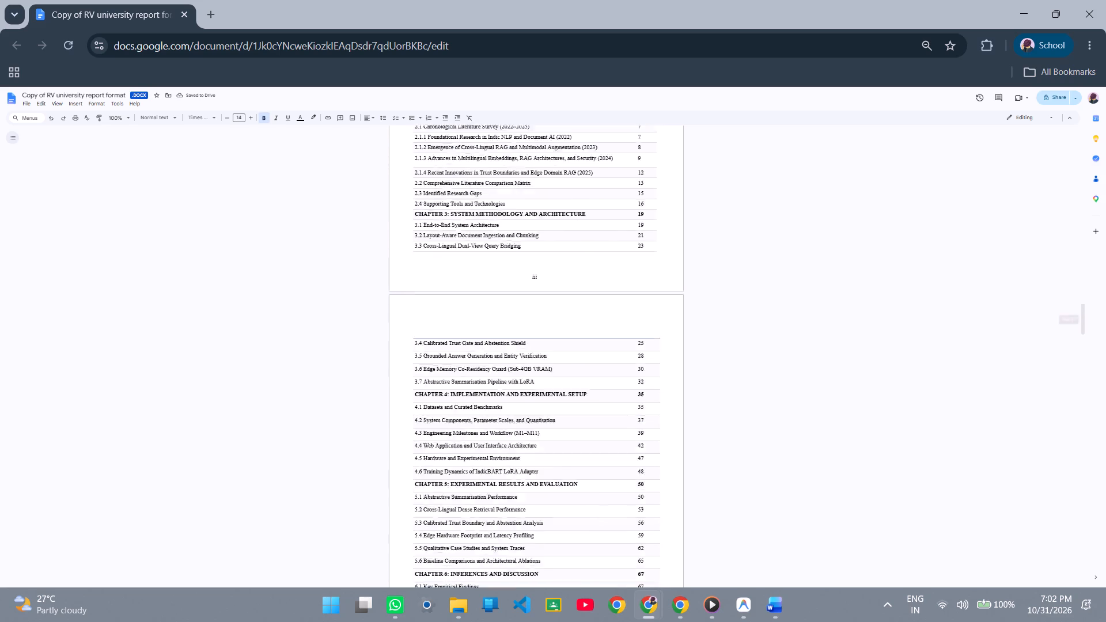
pyautogui.scroll(-2, 630, 309)
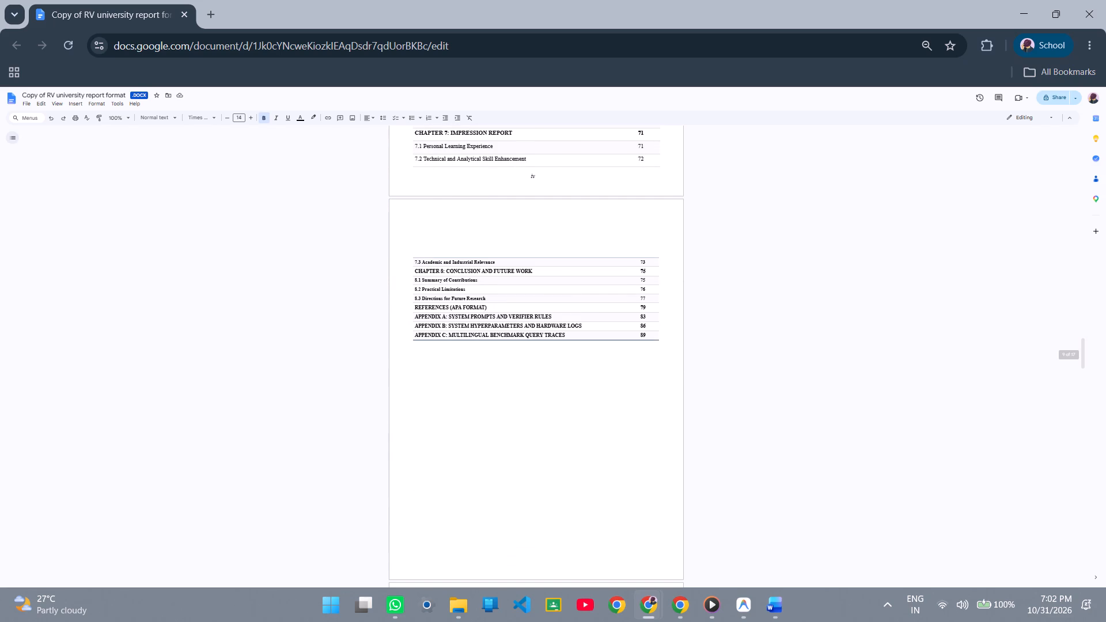
pyautogui.click(618, 370)
pyautogui.scroll(-2, 660, 371)
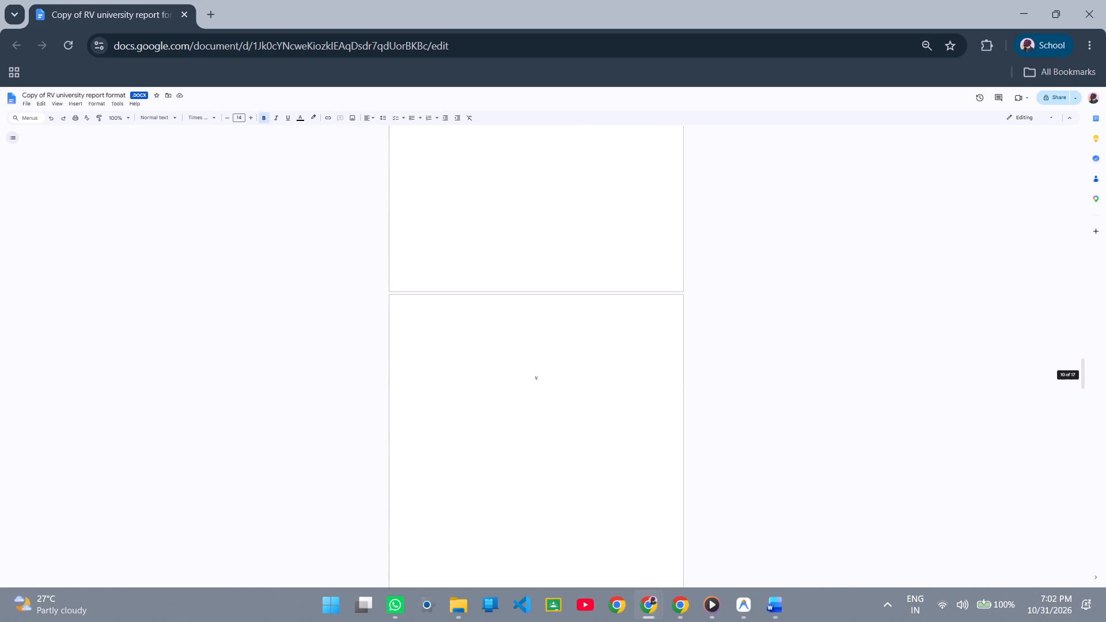
pyautogui.click(549, 363)
pyautogui.press('BackSpace')
pyautogui.press('BackSpace')
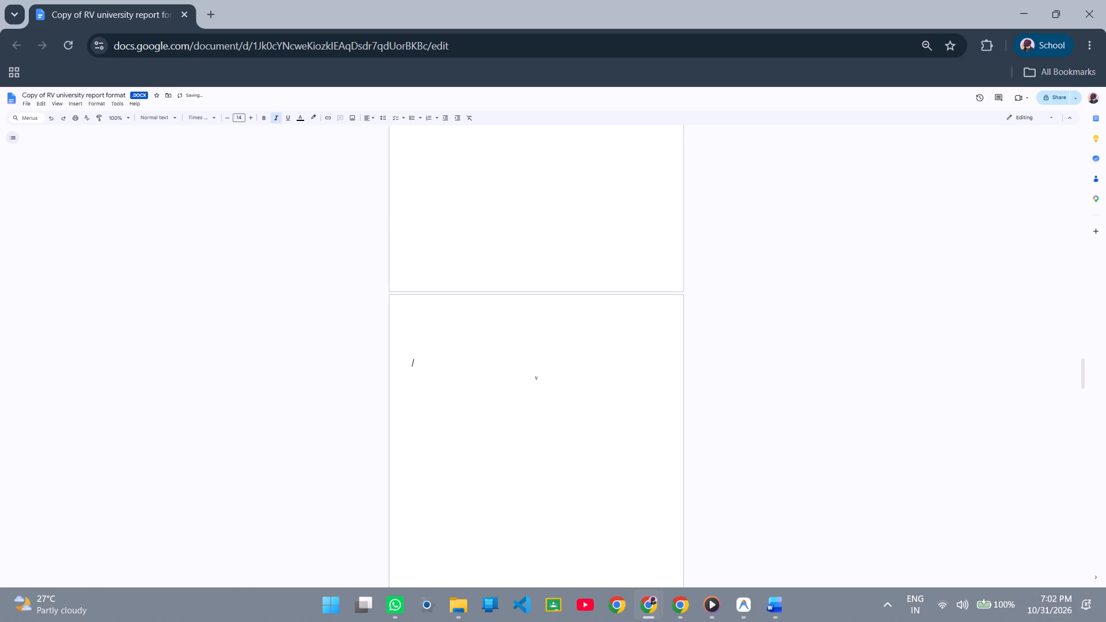
pyautogui.press('BackSpace')
pyautogui.press('BackSpace')
pyautogui.press('BackSpace')
pyautogui.press('BackSpace')
pyautogui.press('BackSpace')
pyautogui.press('BackSpace')
pyautogui.press('BackSpace')
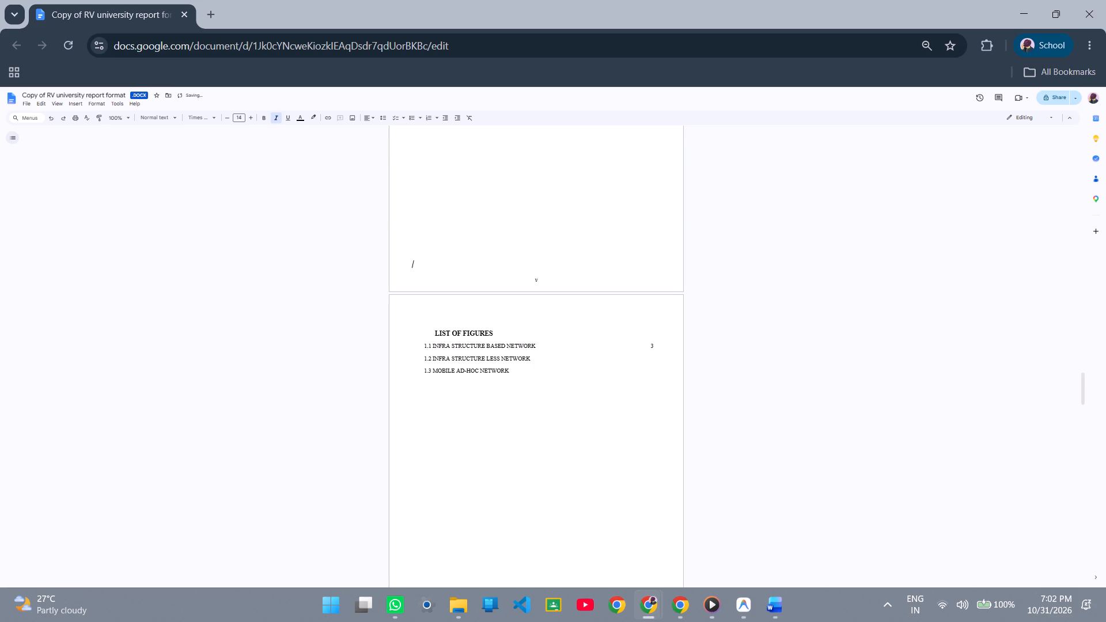
# Review the end of contents page v and the template pages that follow it, from List of Figures to List of Acronyms.
pyautogui.scroll(2, 531, 393)
pyautogui.scroll(-3, 531, 393)
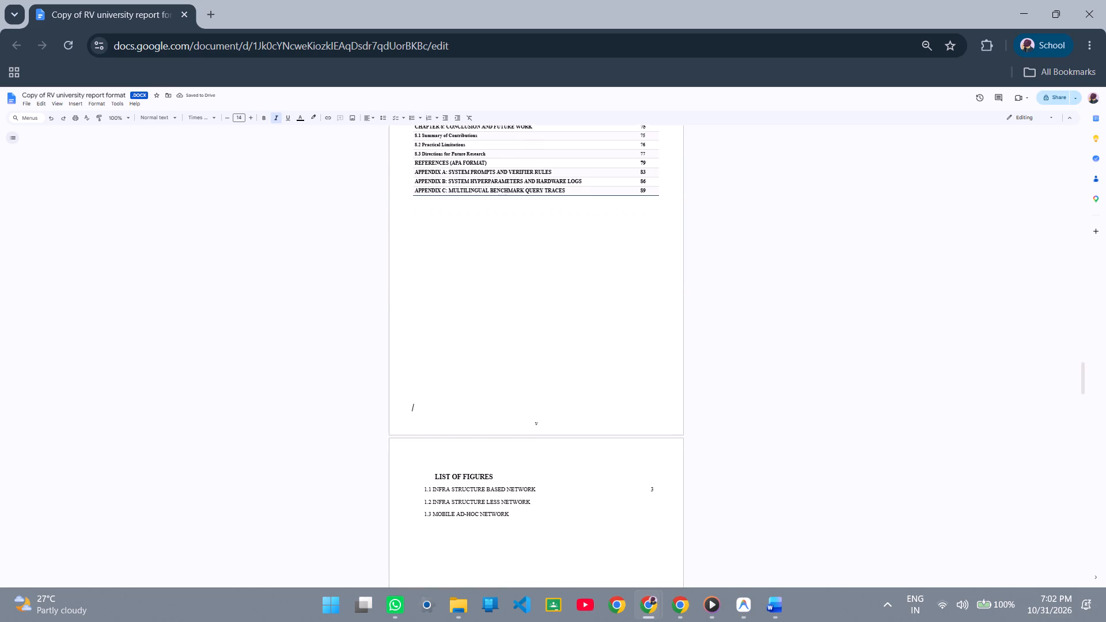
pyautogui.scroll(-4, 531, 393)
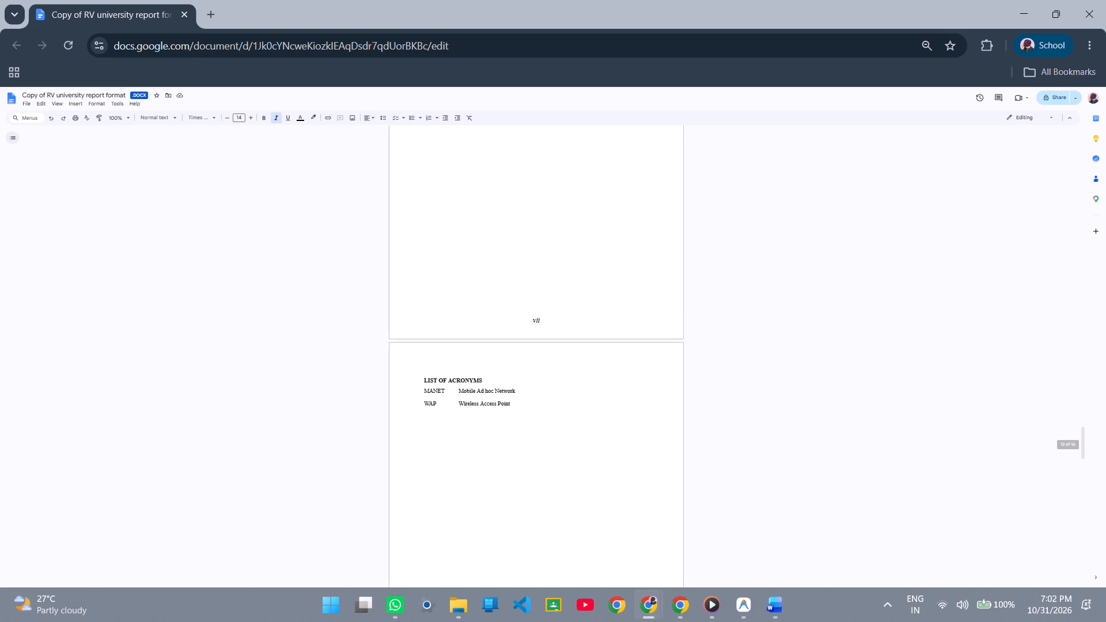
pyautogui.scroll(-3, 531, 393)
pyautogui.scroll(4, 531, 393)
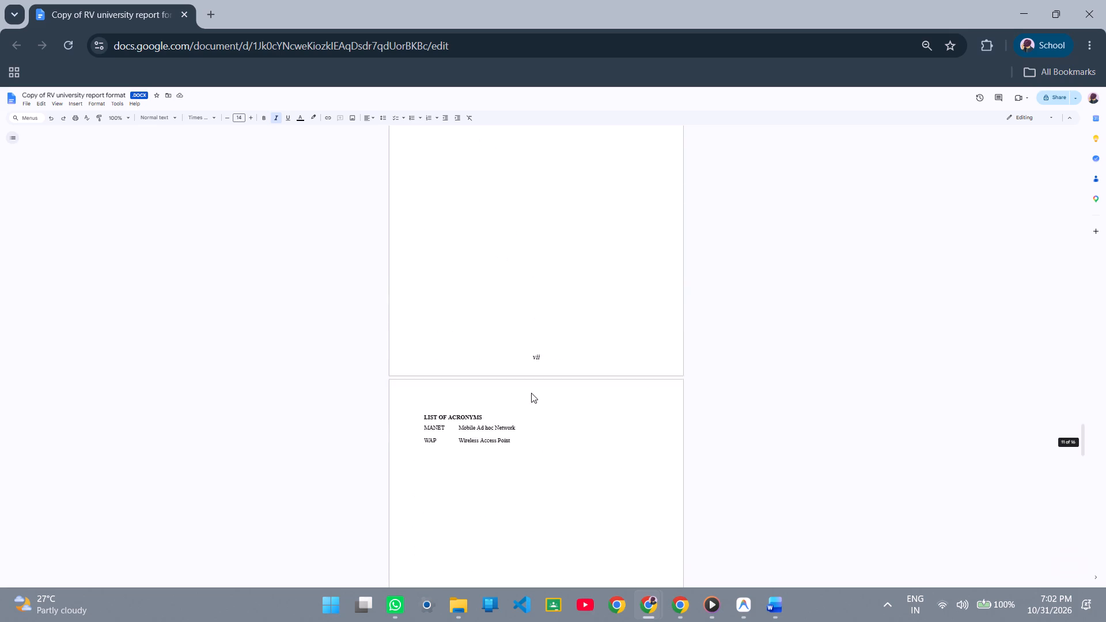
pyautogui.scroll(5, 531, 393)
# Switch to the Word document and look through its lists of tables, figures, and acronyms and abbreviations.
pyautogui.hotkey('alt', 'Tab')
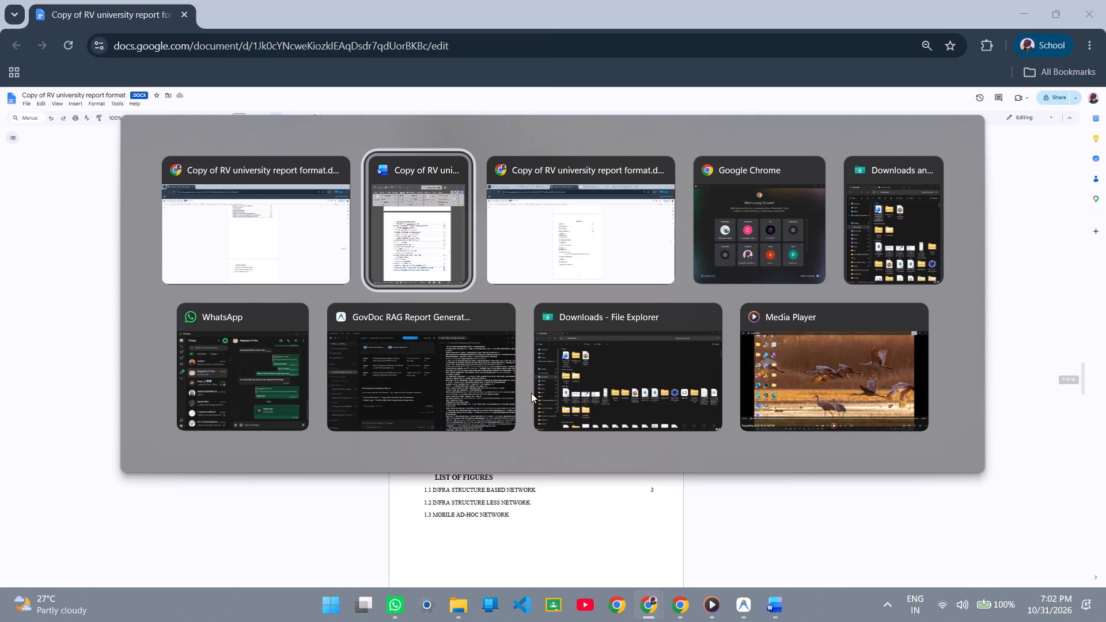
pyautogui.click(438, 482)
pyautogui.scroll(-3, 400, 419)
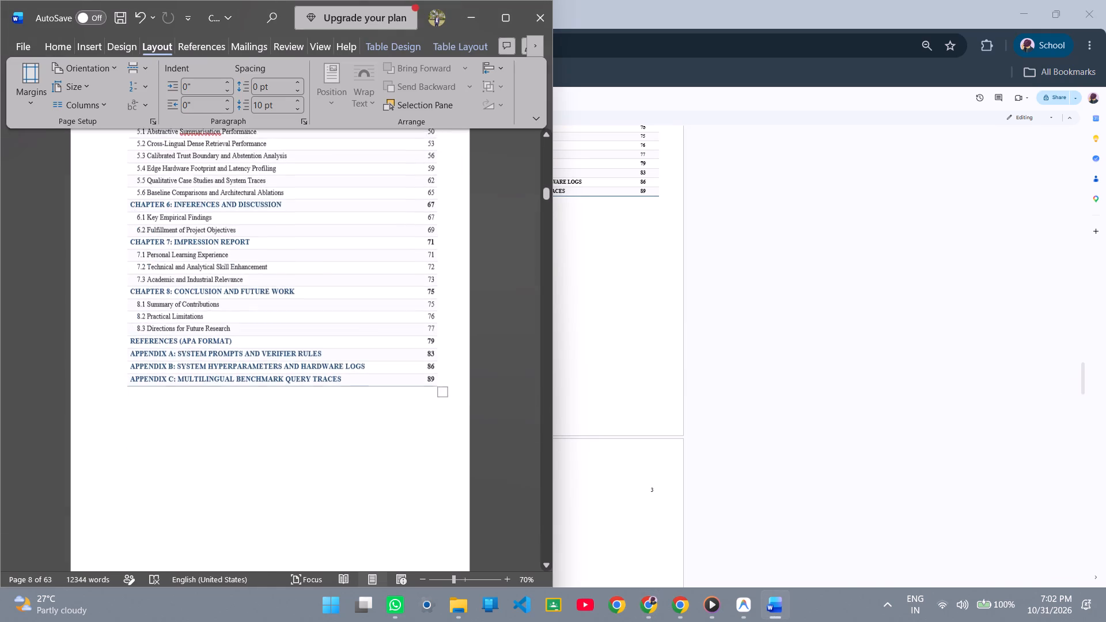
pyautogui.scroll(-11, 400, 419)
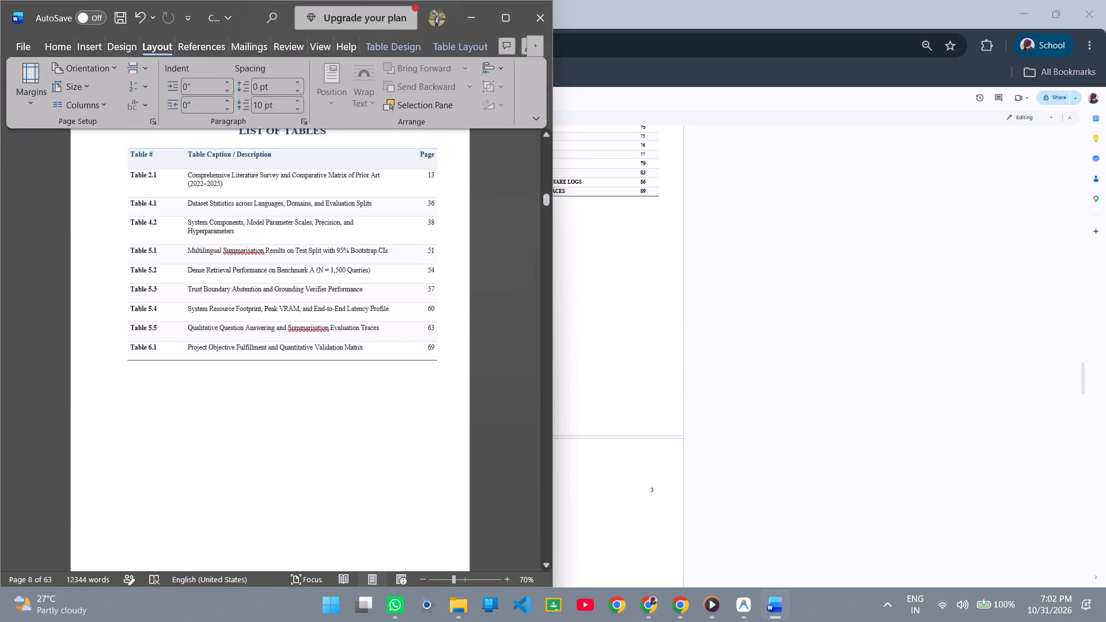
pyautogui.scroll(-16, 400, 419)
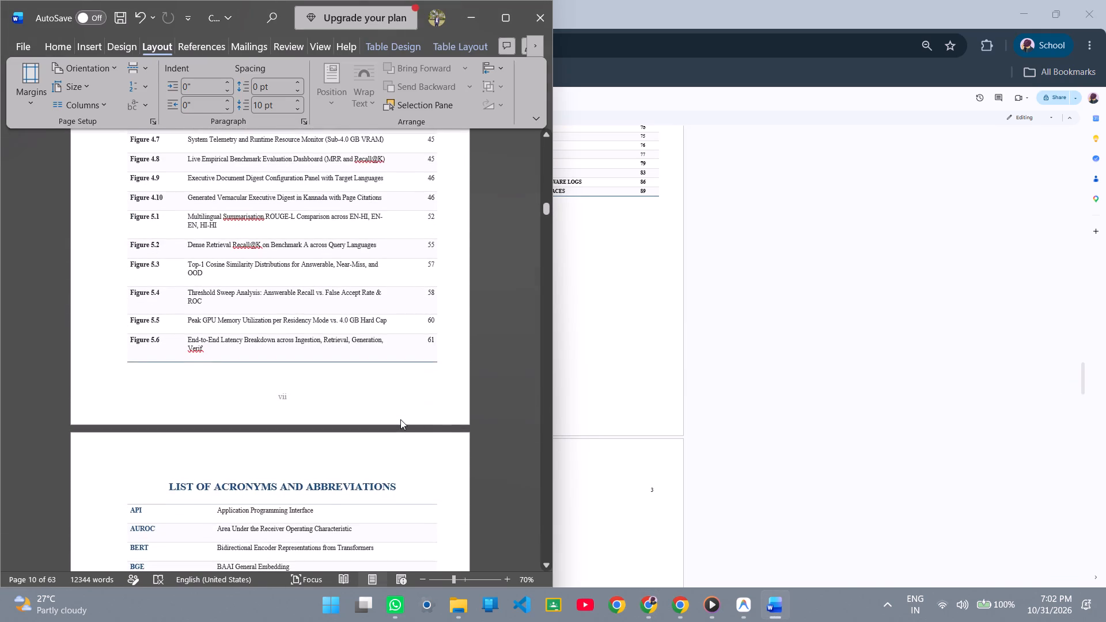
pyautogui.scroll(-18, 400, 419)
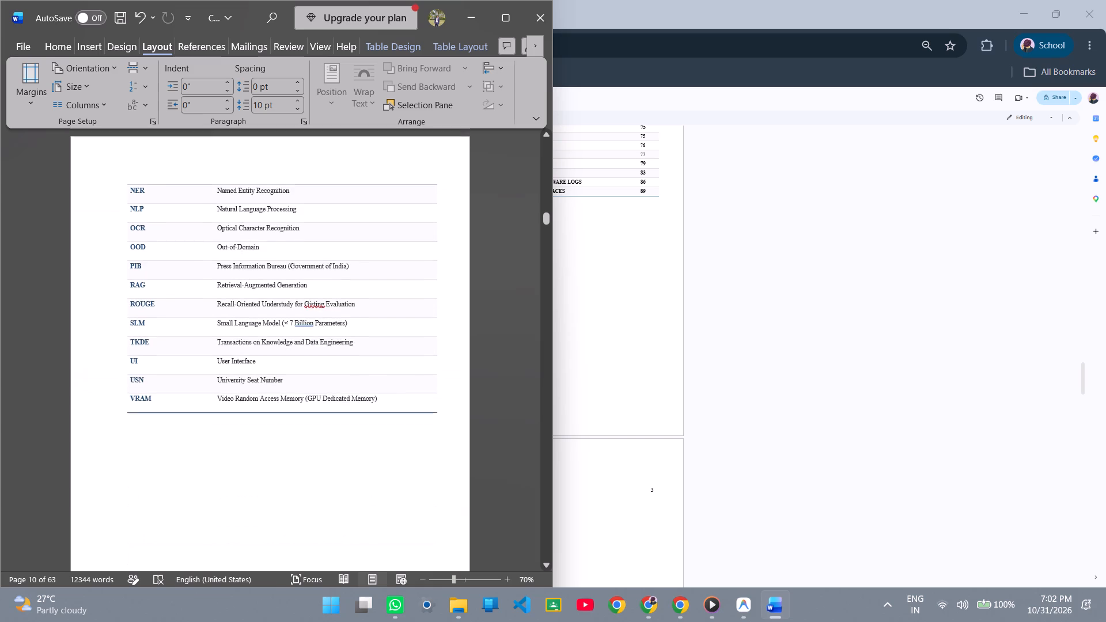
pyautogui.scroll(-1, 400, 419)
pyautogui.scroll(13, 400, 419)
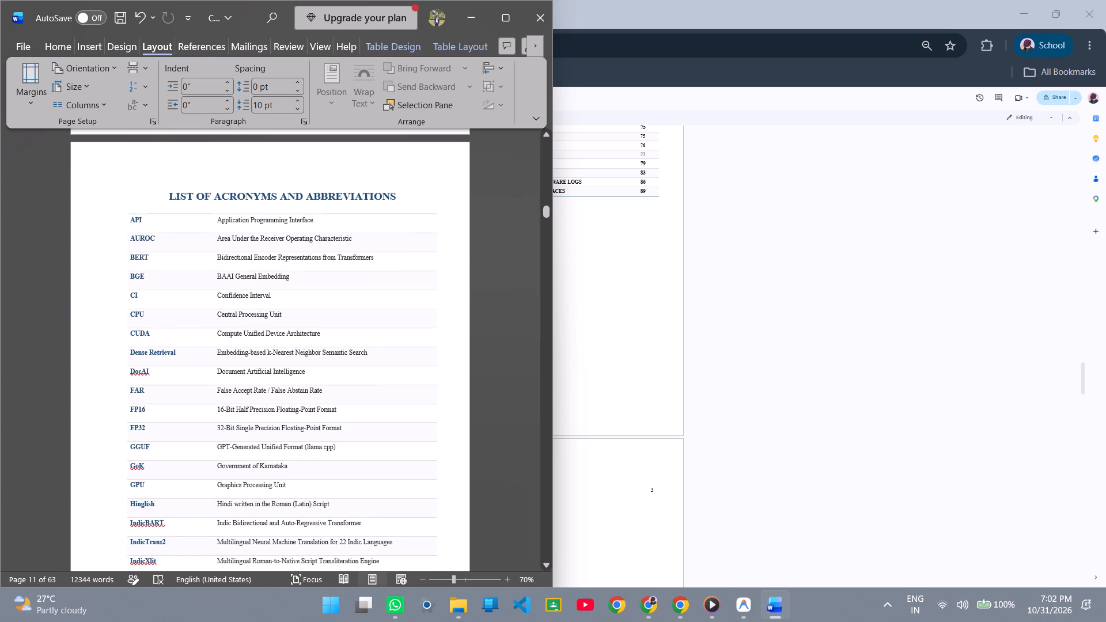
pyautogui.scroll(15, 400, 419)
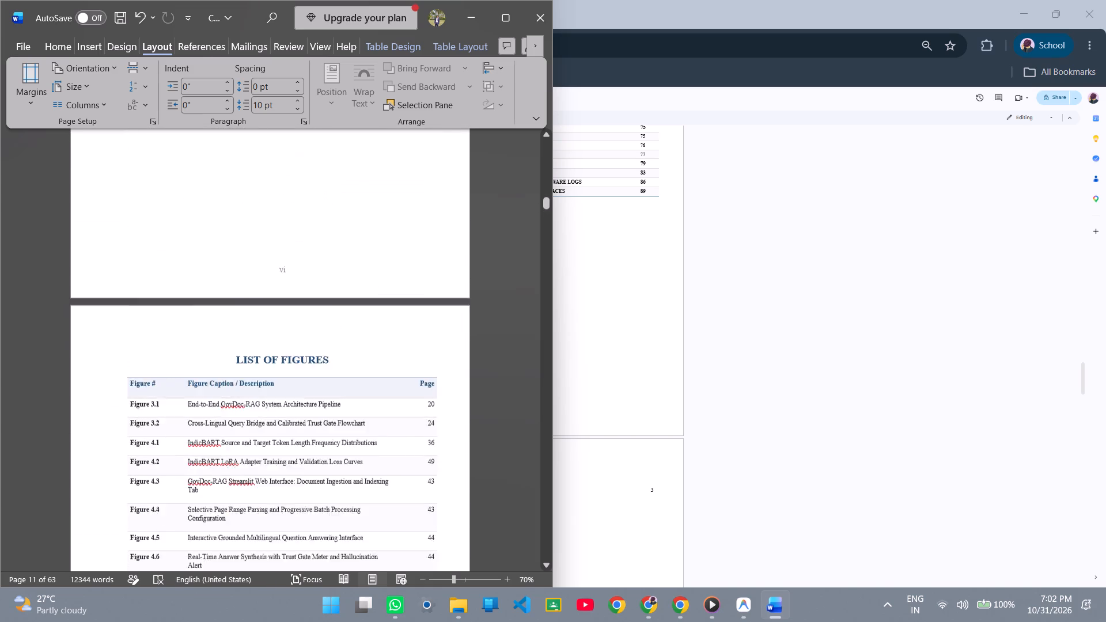
# Copy the List of Tables heading and table from Word and paste them over the template's List of Figures section in the Google Docs report.
pyautogui.scroll(11, 400, 419)
pyautogui.scroll(-2, 352, 435)
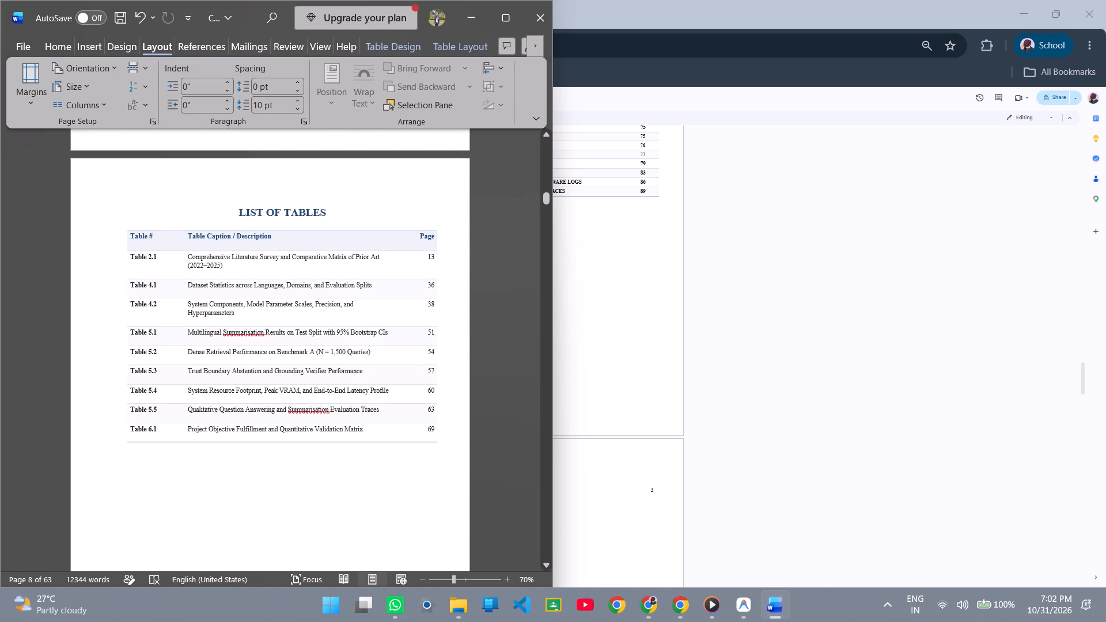
pyautogui.moveTo(328, 455); pyautogui.dragTo(168, 221)
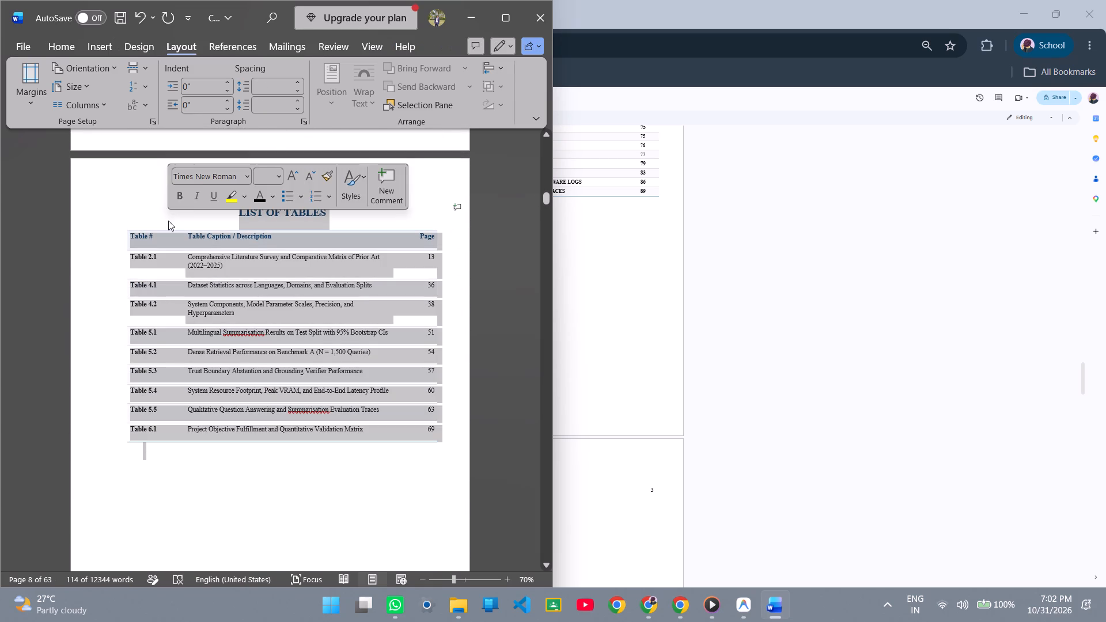
pyautogui.hotkey('ctrl', 'c')
pyautogui.hotkey('alt', 'Tab')
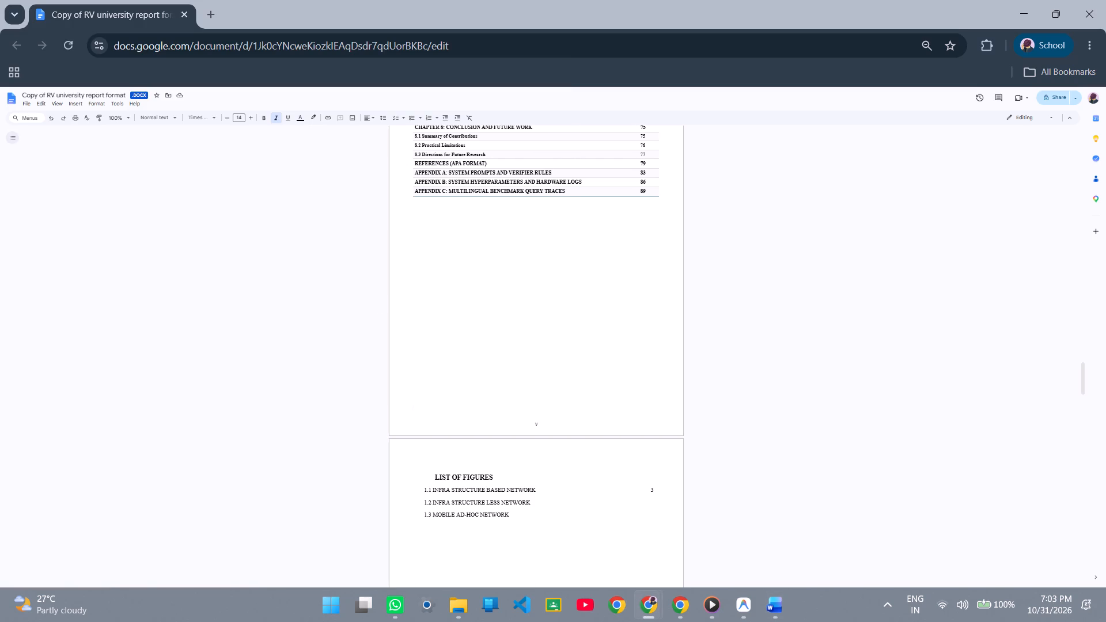
pyautogui.scroll(-2, 493, 356)
pyautogui.scroll(1, 493, 356)
pyautogui.click(444, 336)
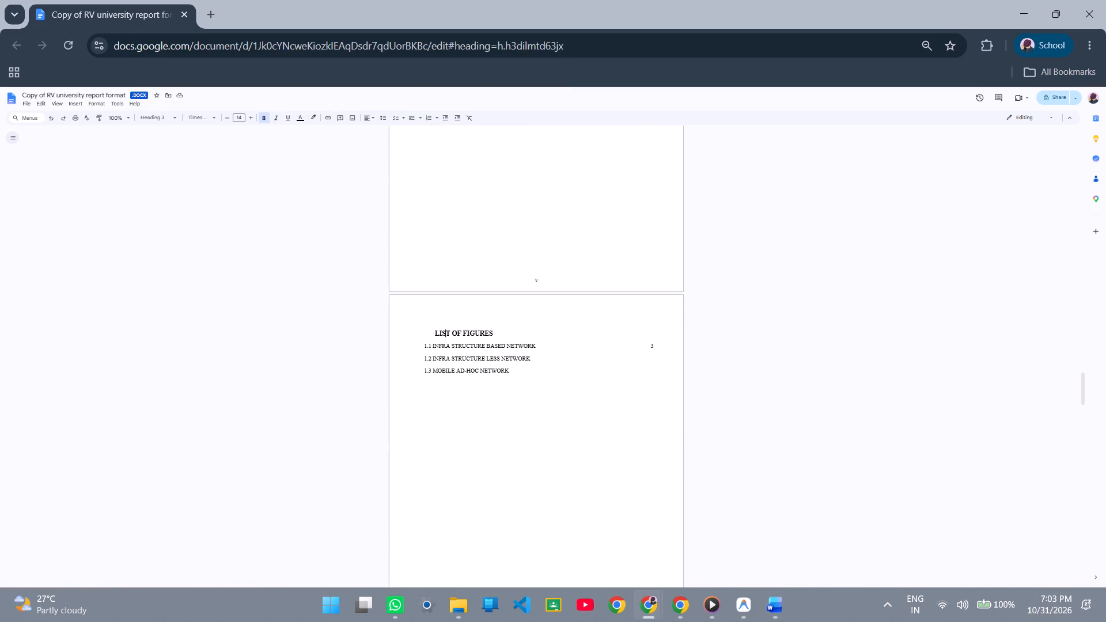
pyautogui.click(460, 350)
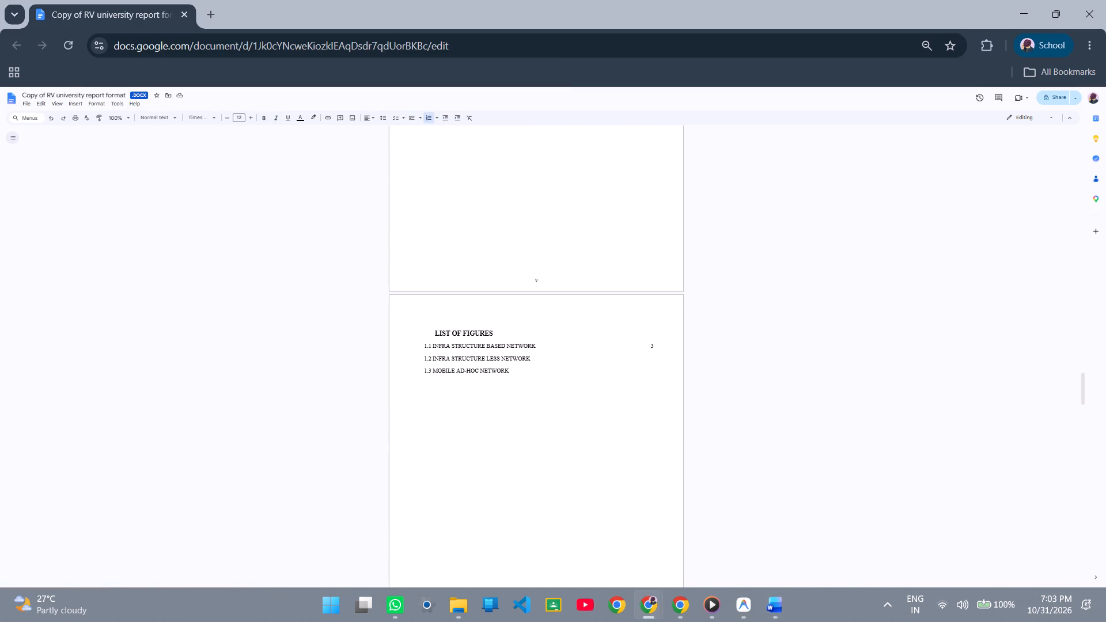
pyautogui.moveTo(422, 302); pyautogui.dragTo(548, 374)
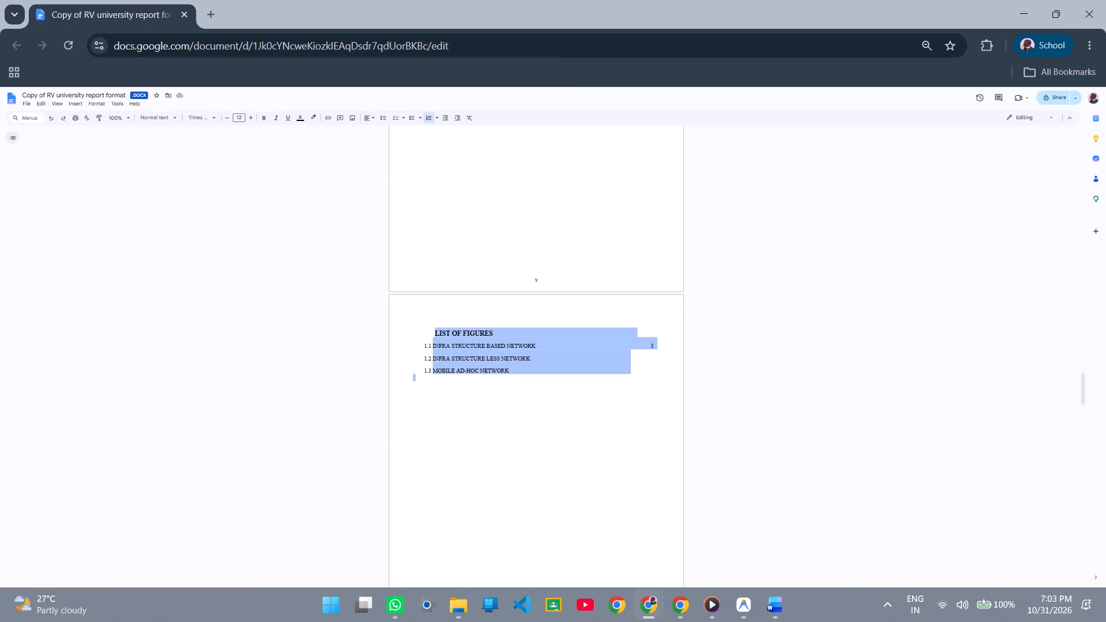
pyautogui.moveTo(548, 374); pyautogui.dragTo(548, 375)
pyautogui.hotkey('ctrl', 'v')
# Set the font size of the LIST OF TABLES heading to 14.
pyautogui.scroll(5, 548, 375)
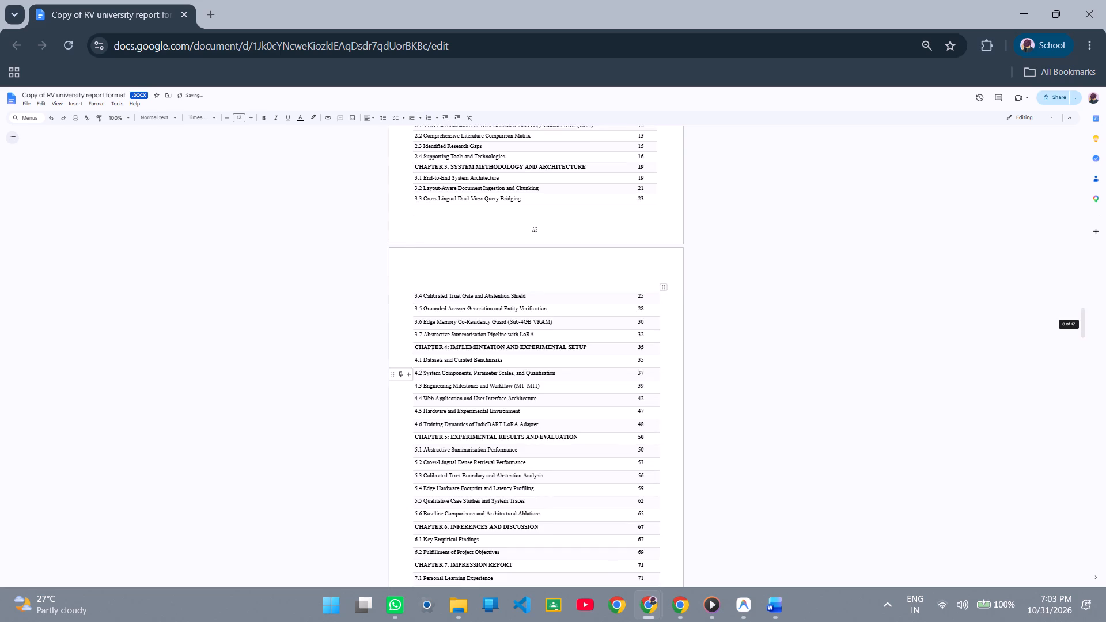
pyautogui.scroll(3, 548, 375)
pyautogui.scroll(-6, 551, 355)
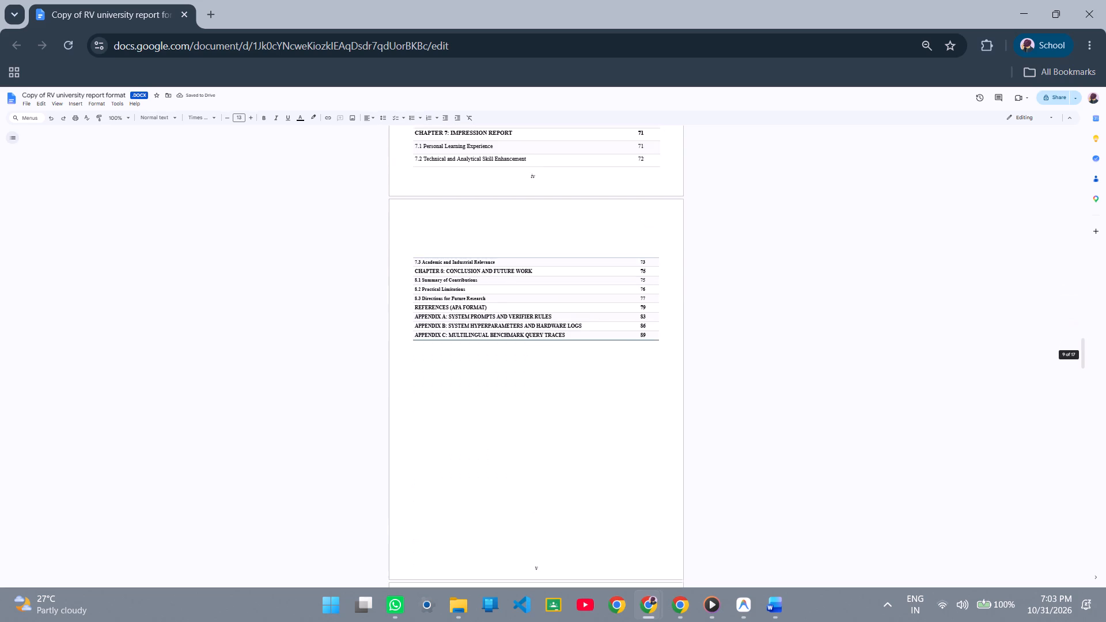
pyautogui.scroll(-3, 551, 355)
pyautogui.scroll(1, 551, 355)
pyautogui.click(548, 342)
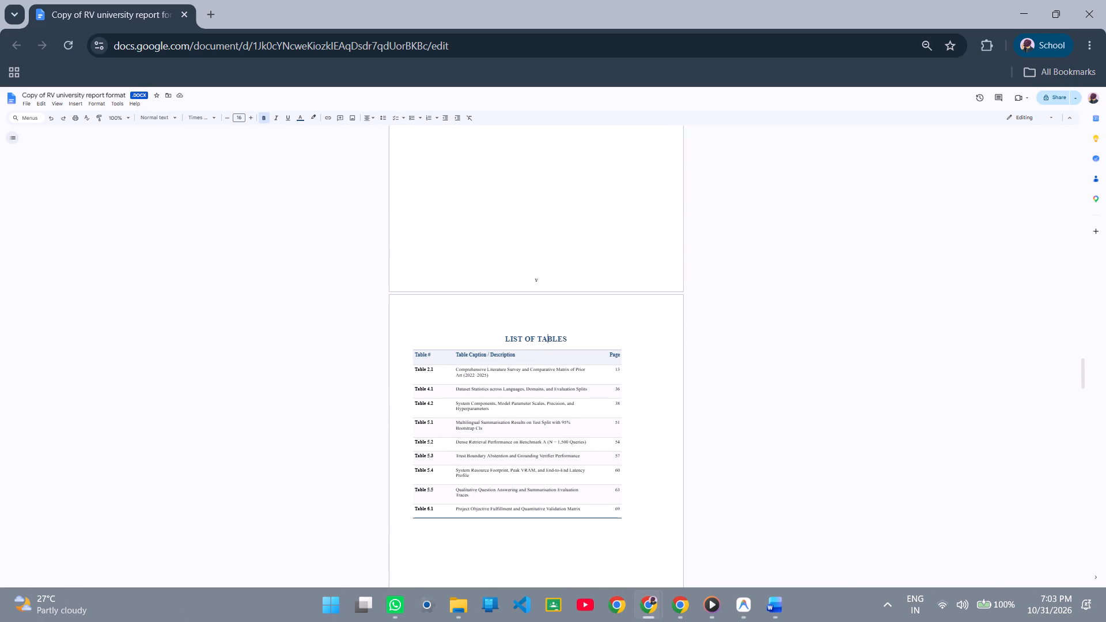
pyautogui.moveTo(576, 337); pyautogui.dragTo(523, 329)
pyautogui.moveTo(523, 329); pyautogui.dragTo(503, 342)
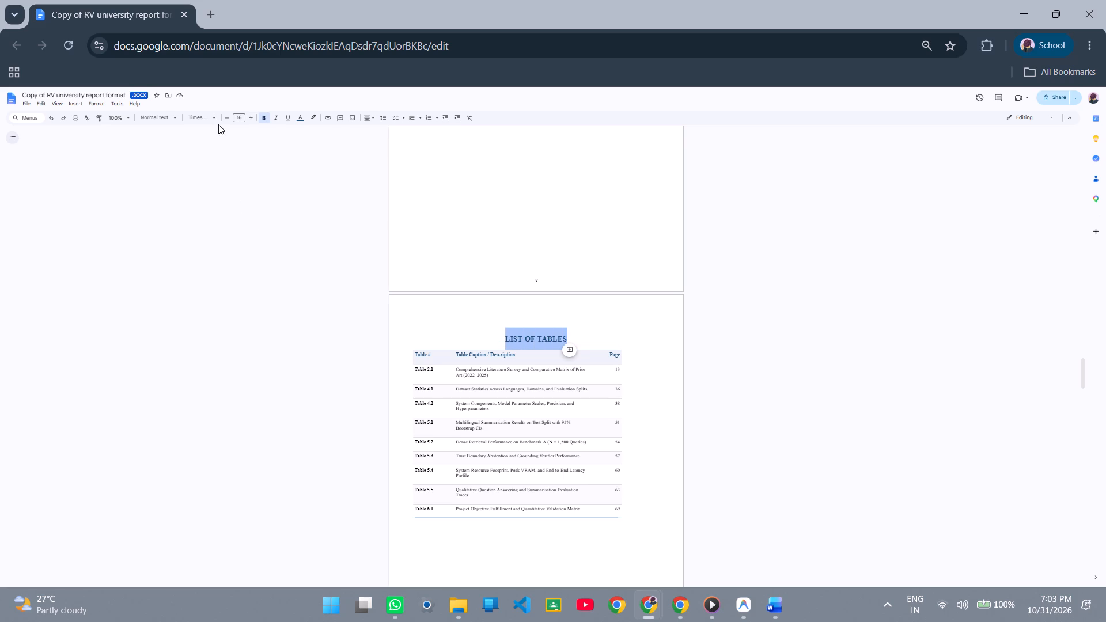
pyautogui.doubleClick(227, 118)
pyautogui.click(438, 341)
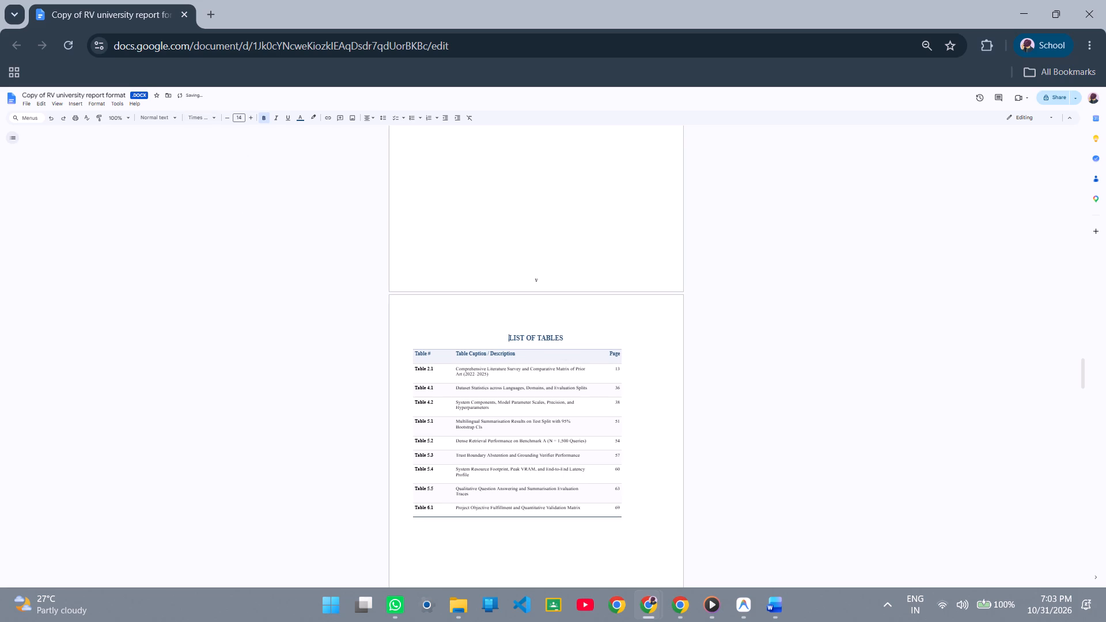
# Widen the caption column slightly and extend the list table's outer edge towards the page's text margin.
pyautogui.click(589, 366)
pyautogui.moveTo(620, 369); pyautogui.dragTo(649, 379)
pyautogui.moveTo(649, 379); pyautogui.dragTo(655, 384)
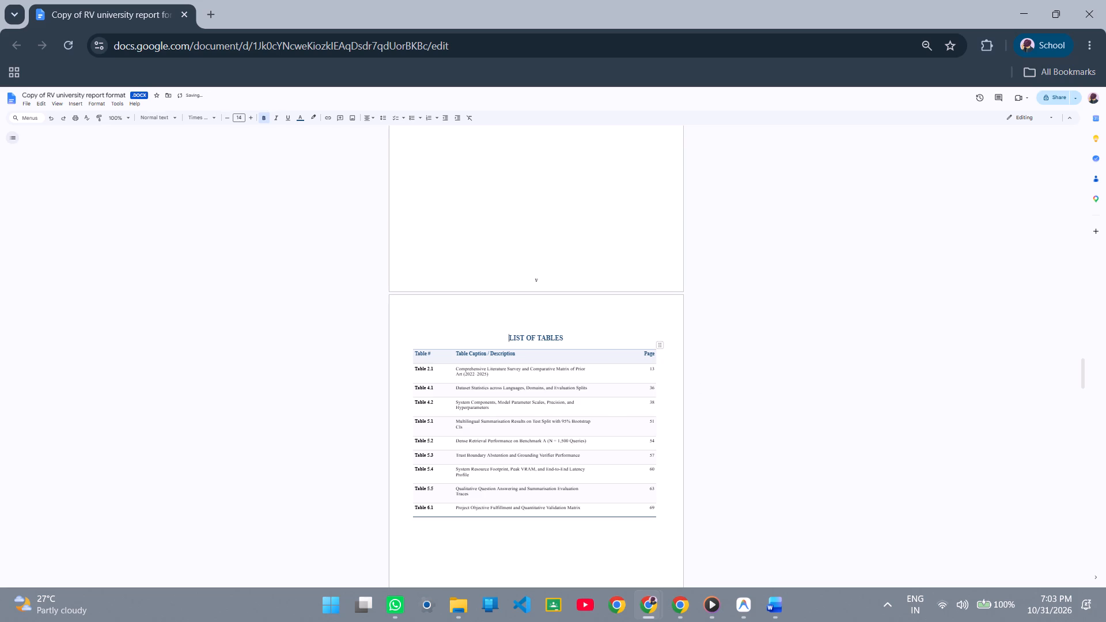
# Left-align the whole Page column of the List of Tables, including its header cell.
pyautogui.moveTo(660, 511); pyautogui.dragTo(647, 359)
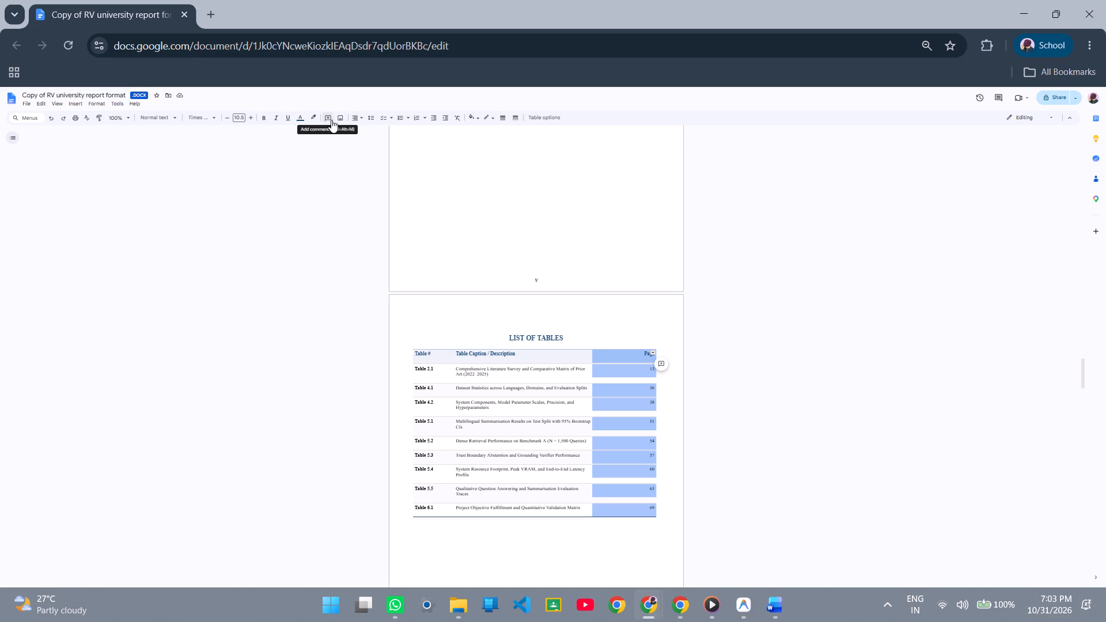
pyautogui.click(352, 119)
pyautogui.click(355, 135)
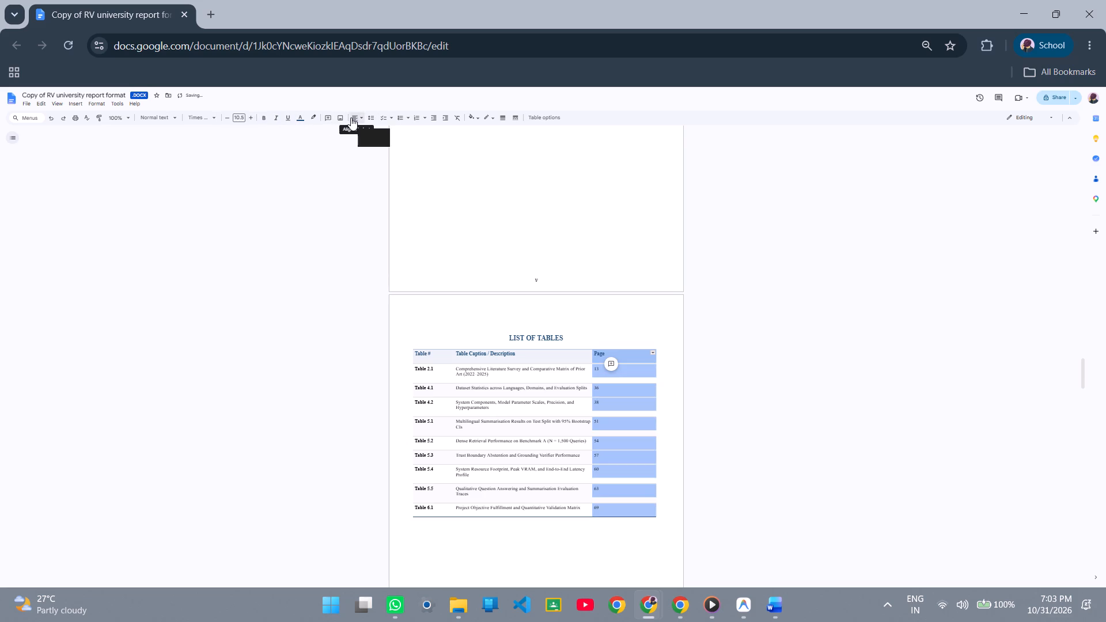
pyautogui.click(601, 339)
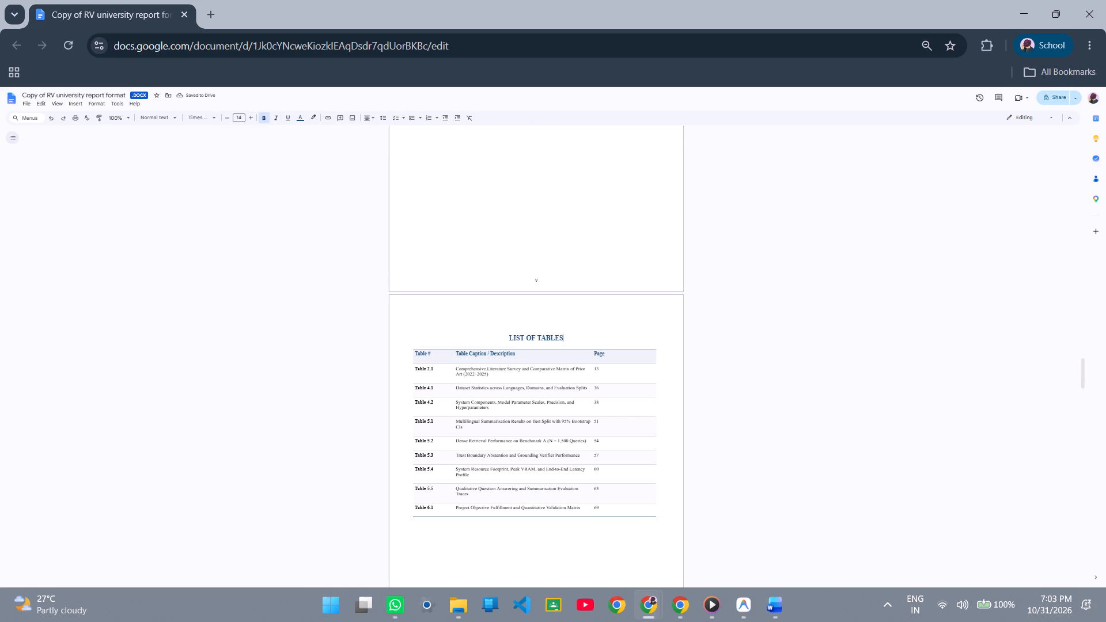
# Widen the Table Caption / Description column and adjust the Page column and outer edge to line up with the Table of Contents.
pyautogui.moveTo(592, 358); pyautogui.dragTo(627, 361)
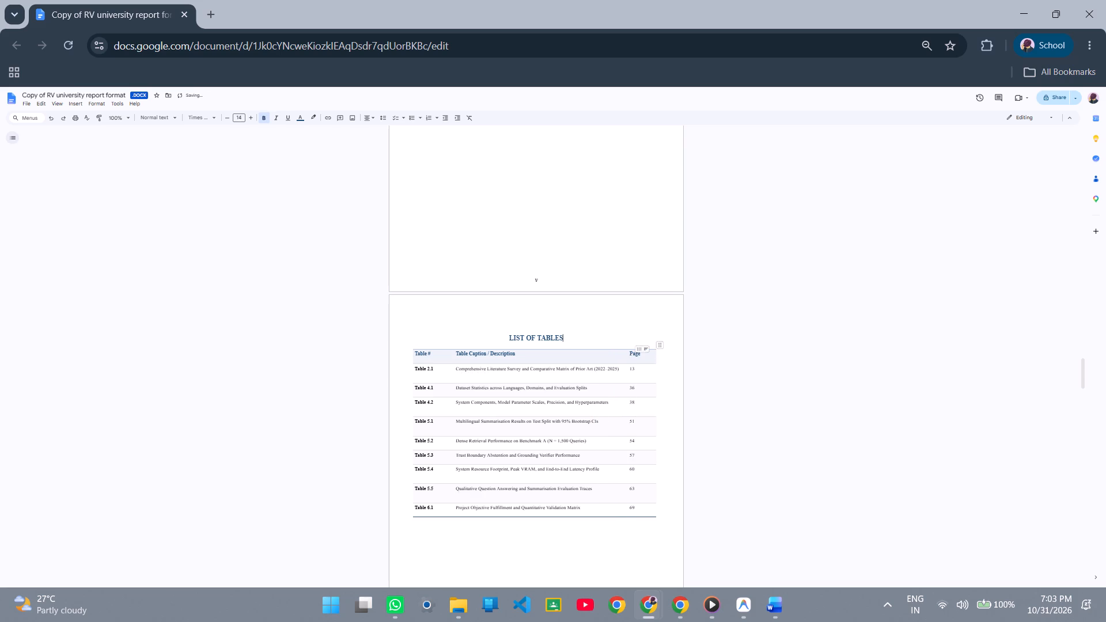
pyautogui.scroll(2, 626, 364)
pyautogui.scroll(-2, 626, 364)
pyautogui.scroll(1, 626, 364)
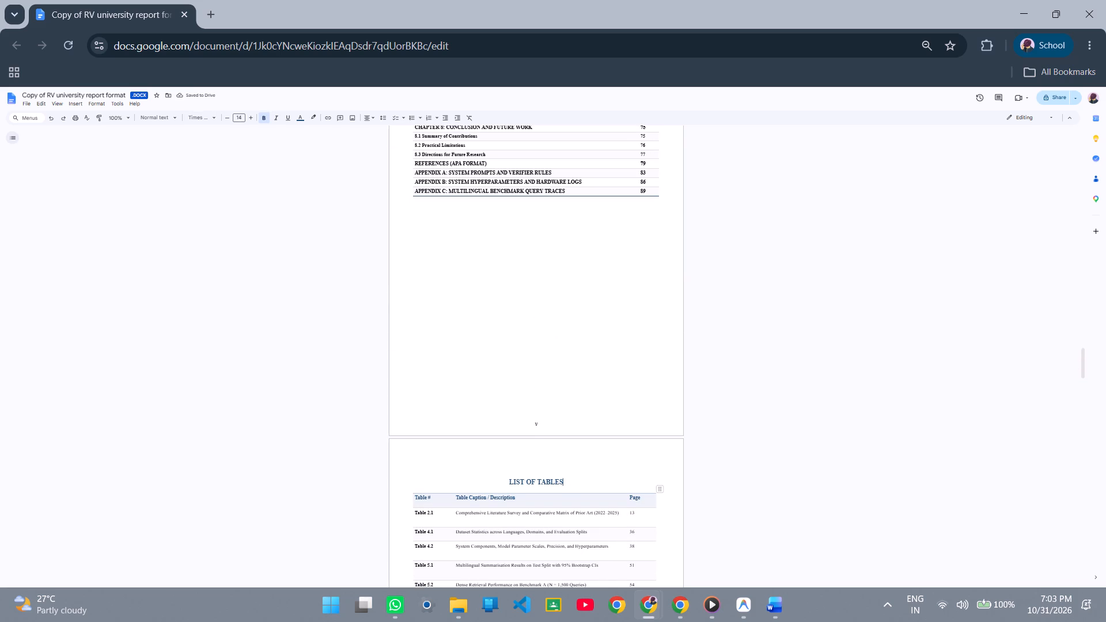
pyautogui.click(657, 511)
pyautogui.moveTo(627, 500); pyautogui.dragTo(632, 499)
pyautogui.scroll(-1, 592, 429)
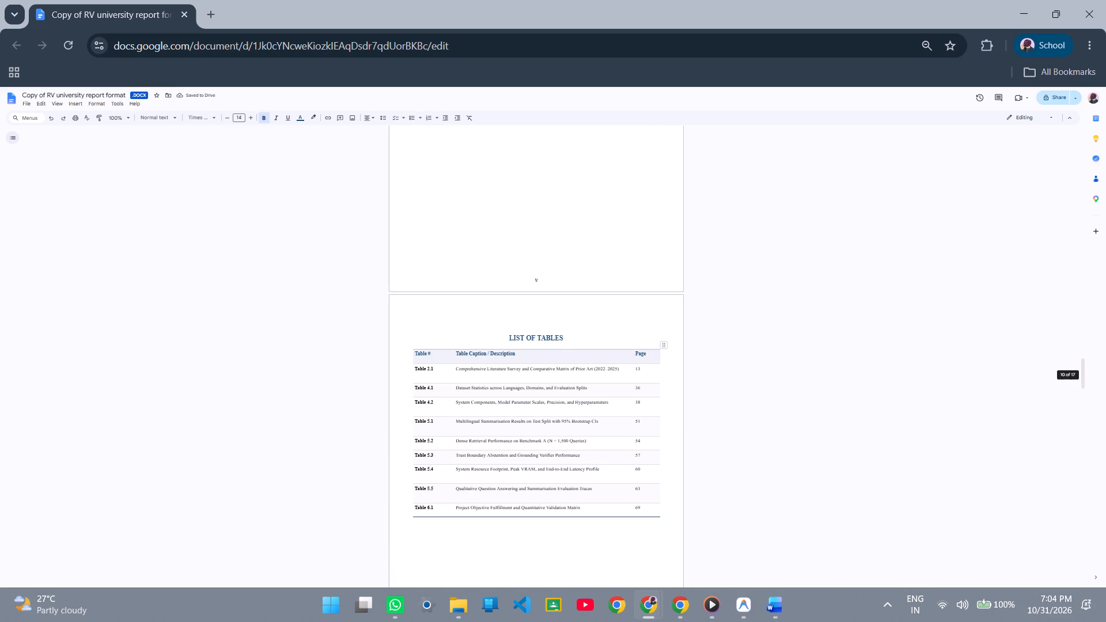
# Set the font size of all rows in the List of Tables table to 12.
pyautogui.moveTo(490, 537); pyautogui.dragTo(429, 371)
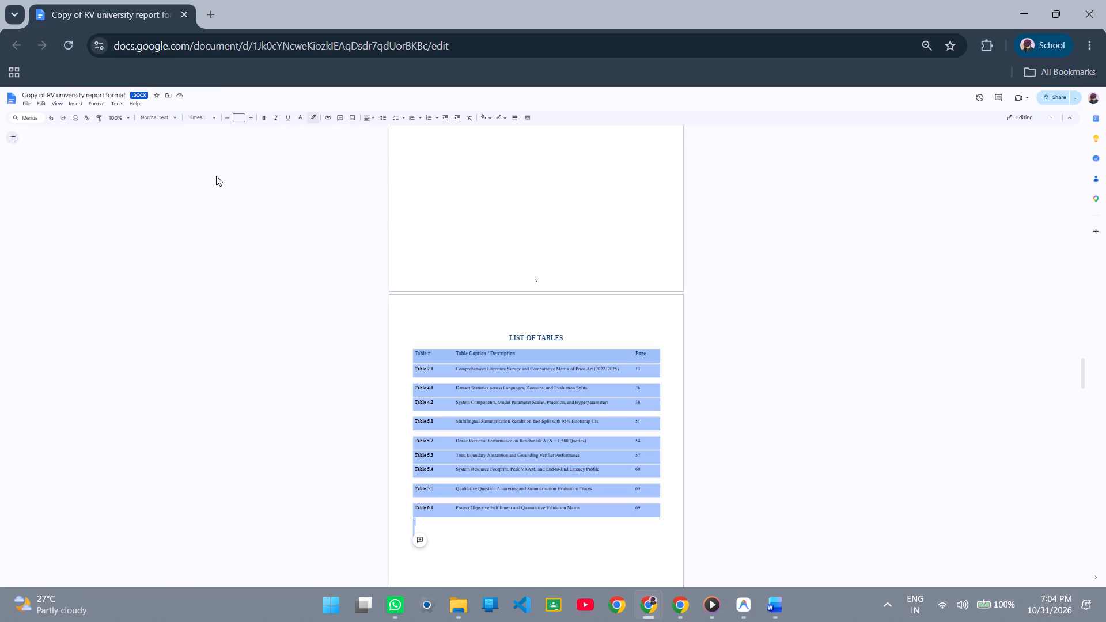
pyautogui.click(237, 117)
pyautogui.write('12')
pyautogui.press('Return')
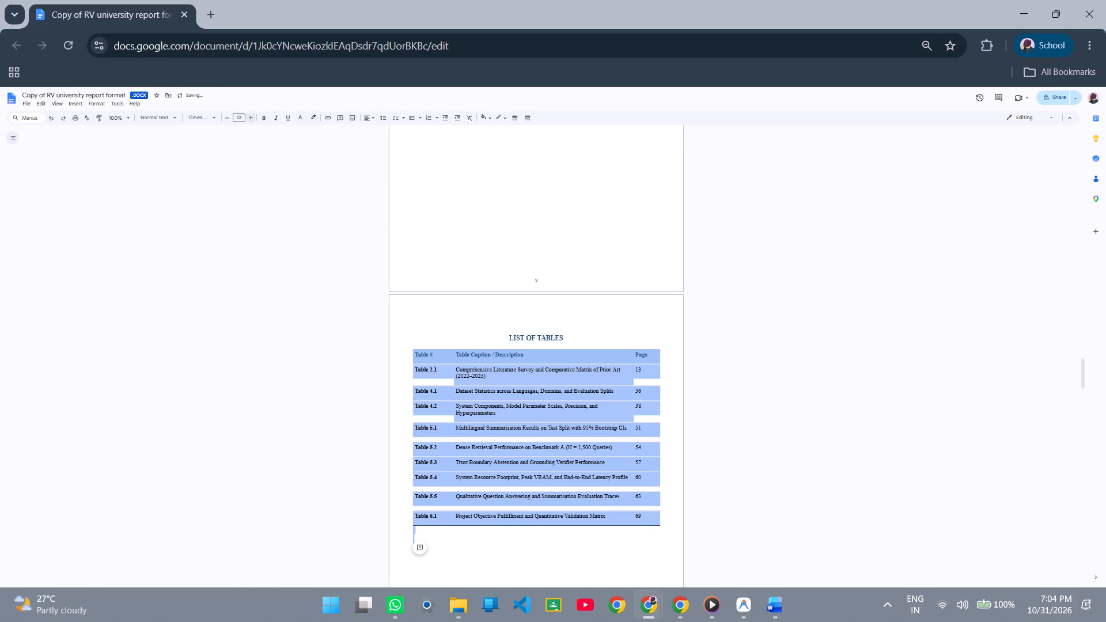
pyautogui.click(563, 333)
# Set the text colour of the LIST OF TABLES heading and its whole table to black.
pyautogui.scroll(-1, 503, 420)
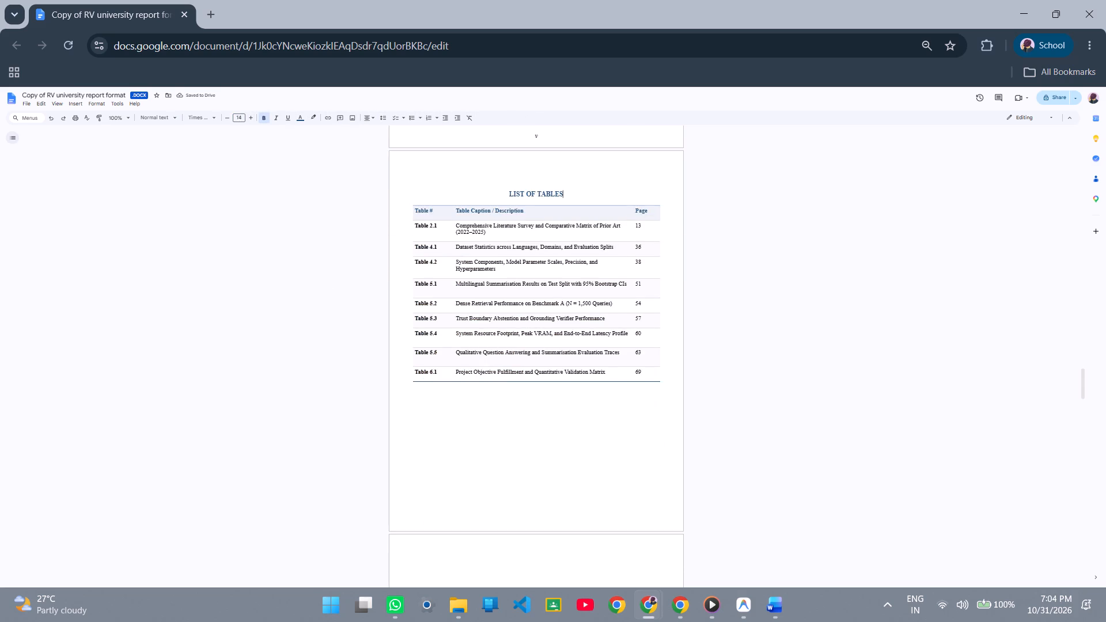
pyautogui.moveTo(476, 411); pyautogui.dragTo(444, 188)
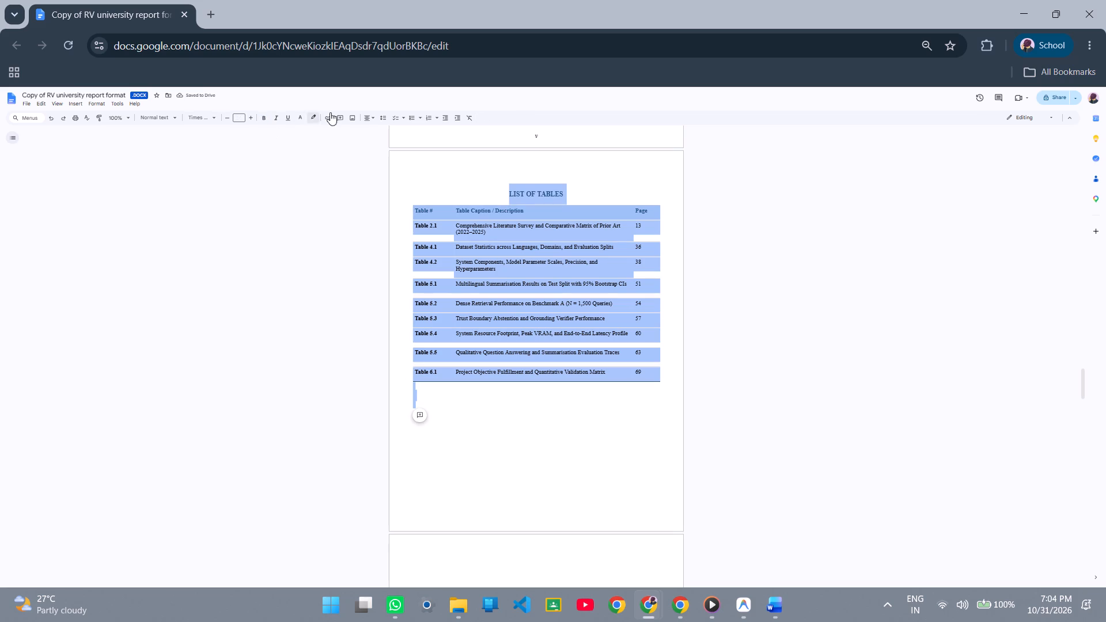
pyautogui.click(301, 118)
pyautogui.click(300, 130)
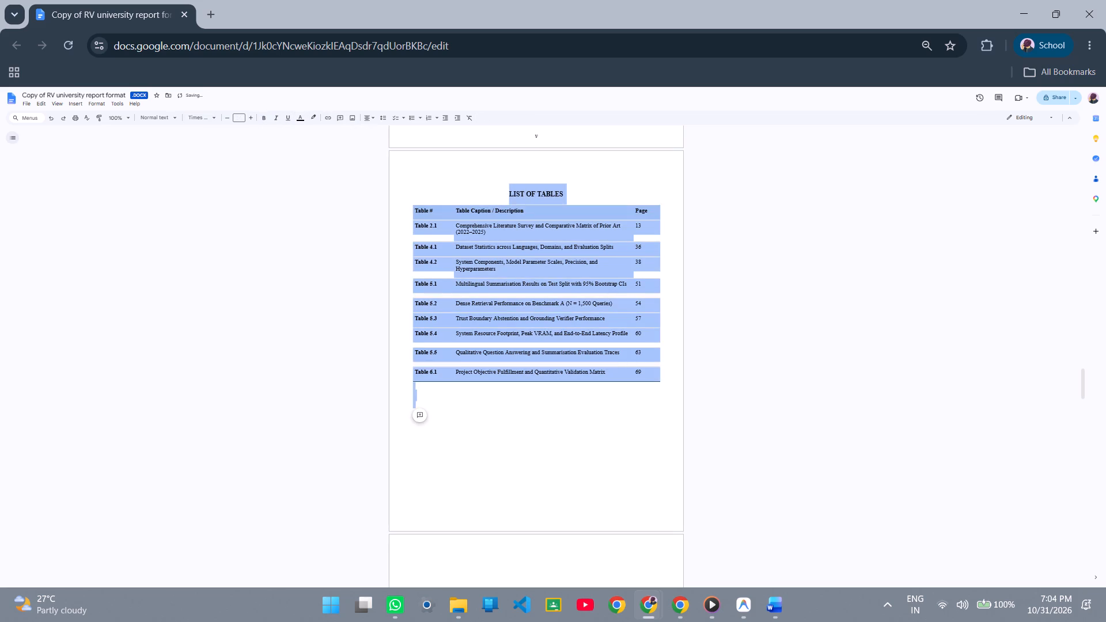
pyautogui.click(516, 415)
# Delete the empty lines after the List of Tables so page number vi sits at the bottom of that page.
pyautogui.scroll(-2, 522, 392)
pyautogui.scroll(1, 522, 392)
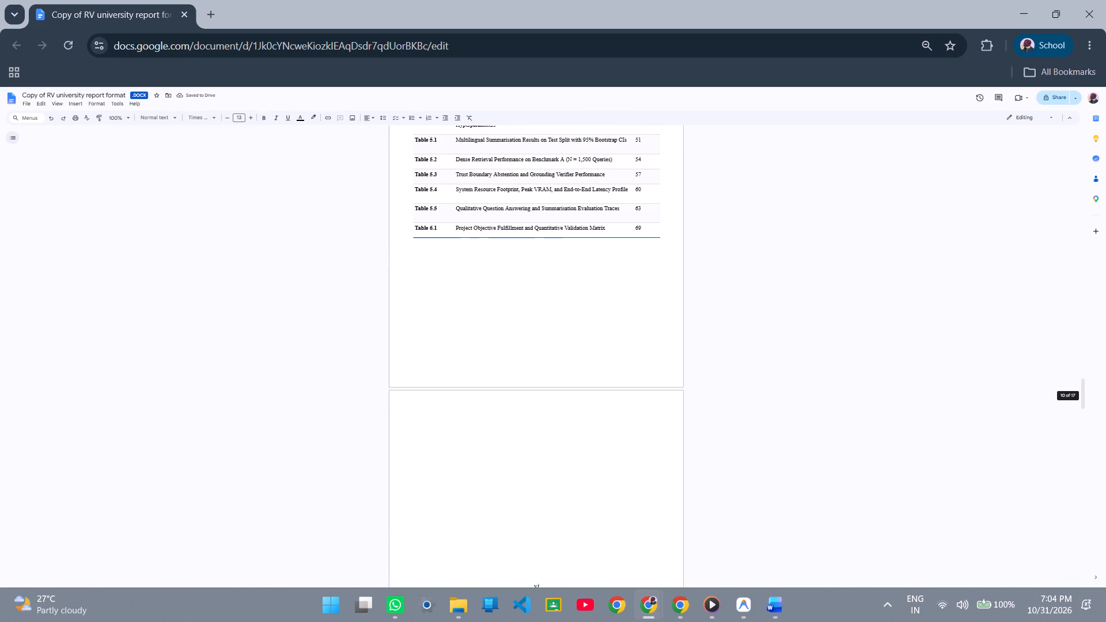
pyautogui.scroll(-1, 525, 521)
pyautogui.click(516, 426)
pyautogui.press('BackSpace')
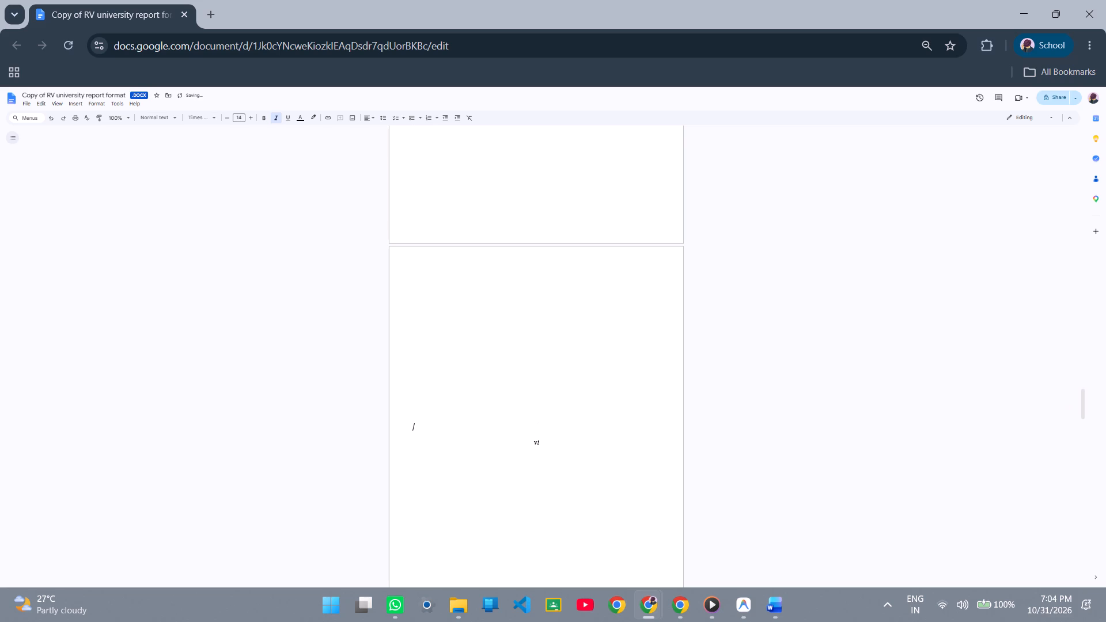
pyautogui.press('BackSpace')
pyautogui.press('BackSpace')
pyautogui.press('BackSpace')
pyautogui.press('BackSpace')
pyautogui.press('BackSpace')
pyautogui.press('BackSpace')
pyautogui.press('BackSpace')
pyautogui.press('BackSpace')
pyautogui.press('BackSpace')
pyautogui.press('BackSpace')
pyautogui.press('BackSpace')
pyautogui.press('BackSpace')
pyautogui.press('BackSpace')
pyautogui.press('BackSpace')
pyautogui.press('BackSpace')
pyautogui.press('BackSpace')
pyautogui.press('BackSpace')
pyautogui.press('BackSpace')
pyautogui.press('BackSpace')
pyautogui.press('BackSpace')
pyautogui.press('BackSpace')
pyautogui.press('BackSpace')
pyautogui.press('BackSpace')
pyautogui.press('BackSpace')
pyautogui.press('BackSpace')
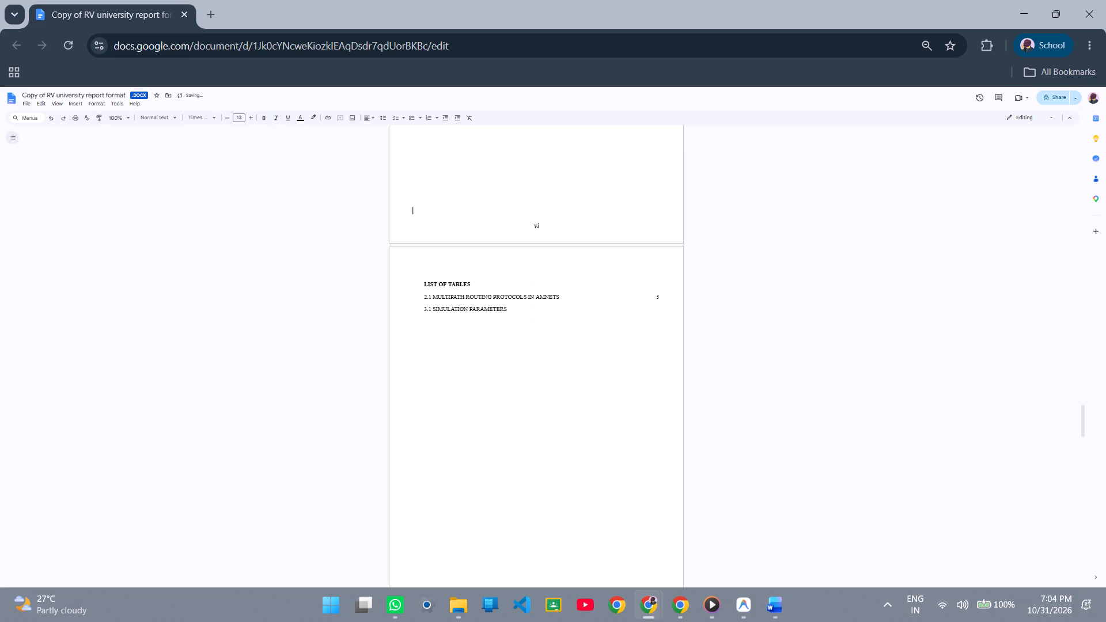
# In the Word document, copy the LIST OF FIGURES heading together with its whole table, from Figure 3.1 to Figure 5.6.
pyautogui.hotkey('alt', 'Tab')
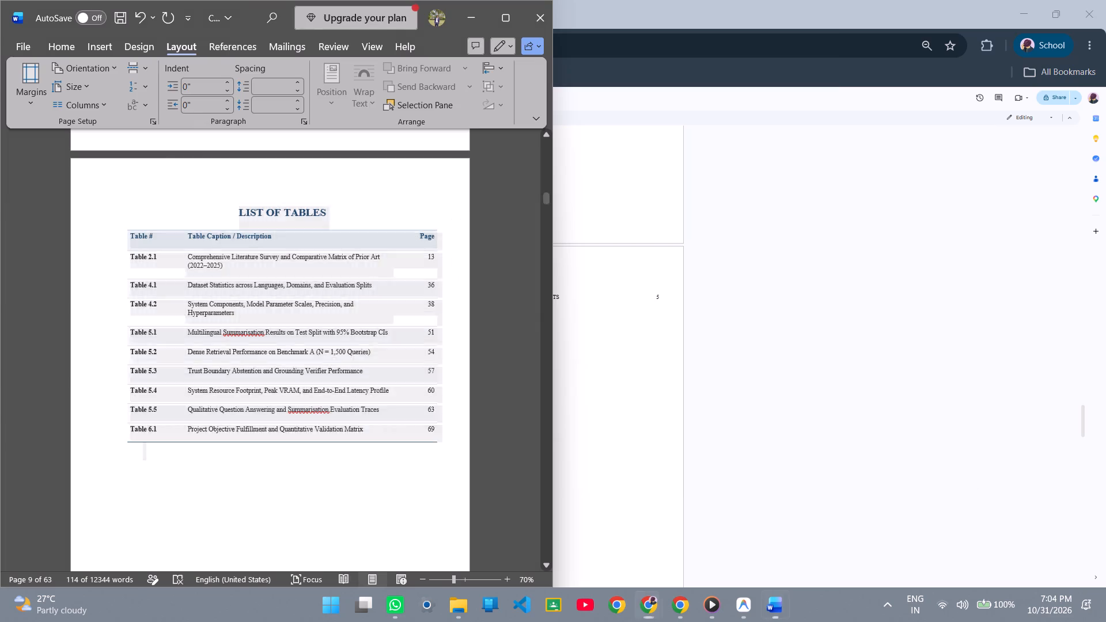
pyautogui.click(266, 447)
pyautogui.scroll(-11, 266, 447)
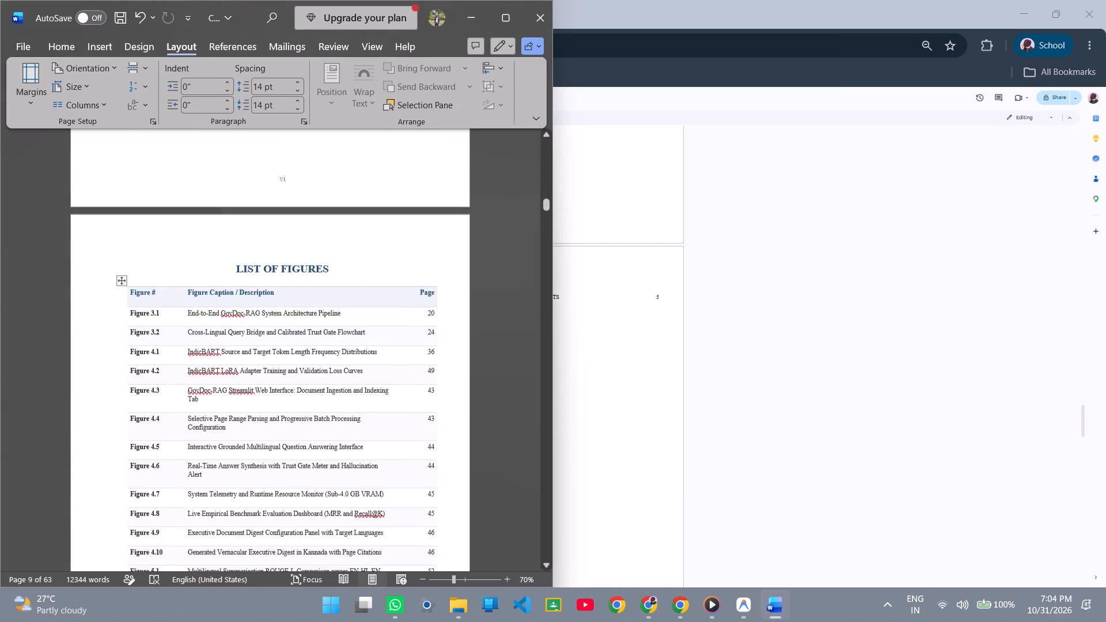
pyautogui.scroll(-2, 266, 447)
pyautogui.keyDown('ctrl'); pyautogui.scroll(-2, 266, 447); pyautogui.keyUp('ctrl')
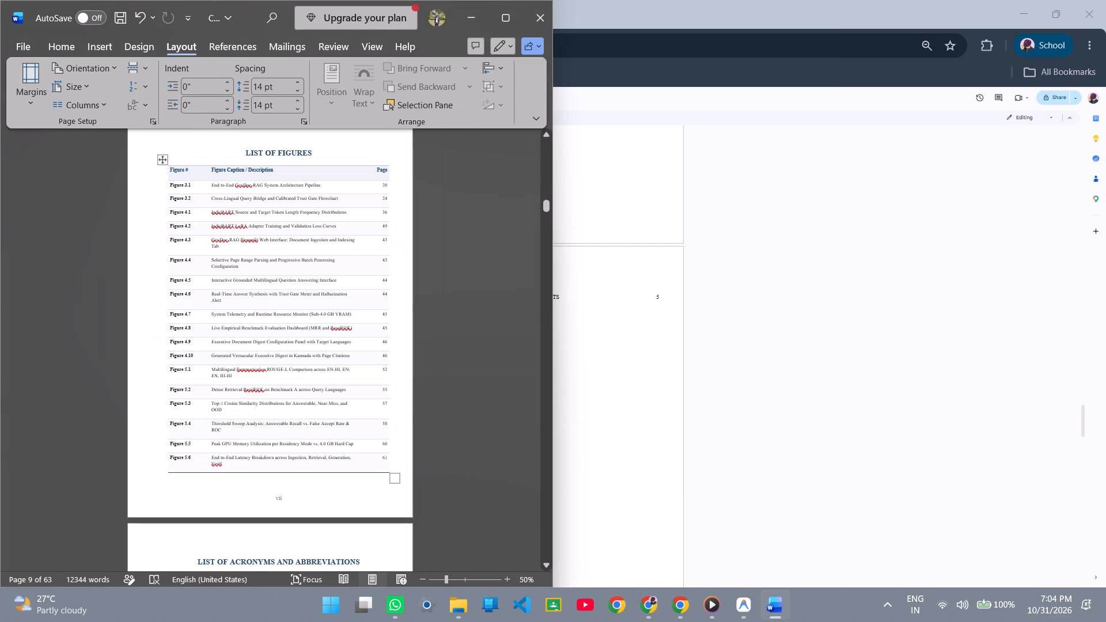
pyautogui.scroll(-3, 266, 447)
pyautogui.scroll(3, 266, 447)
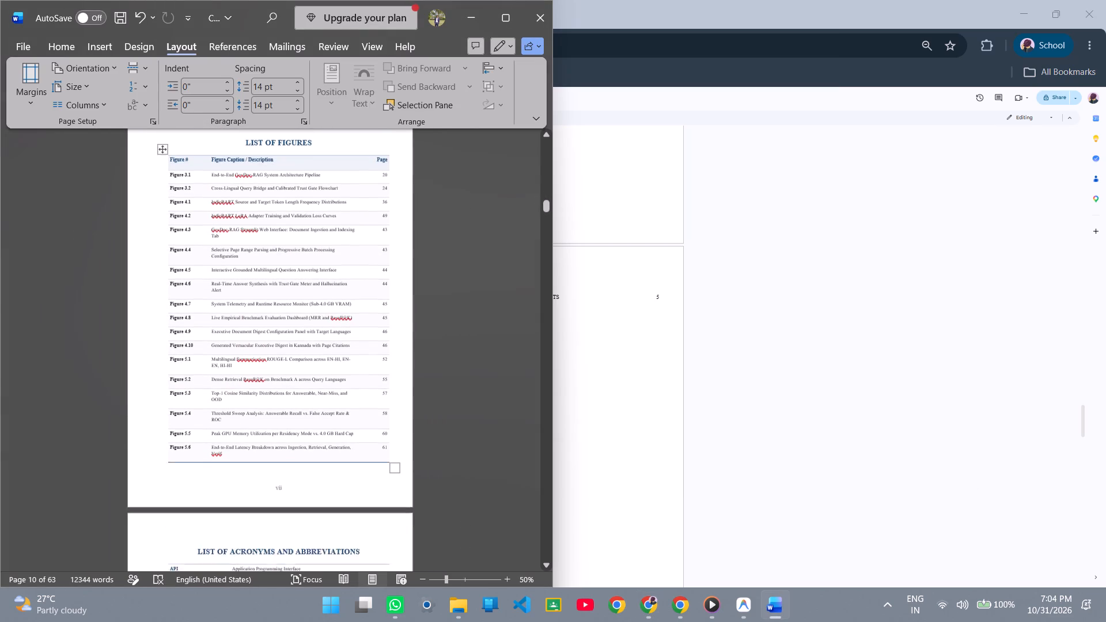
pyautogui.moveTo(196, 141); pyautogui.dragTo(248, 275)
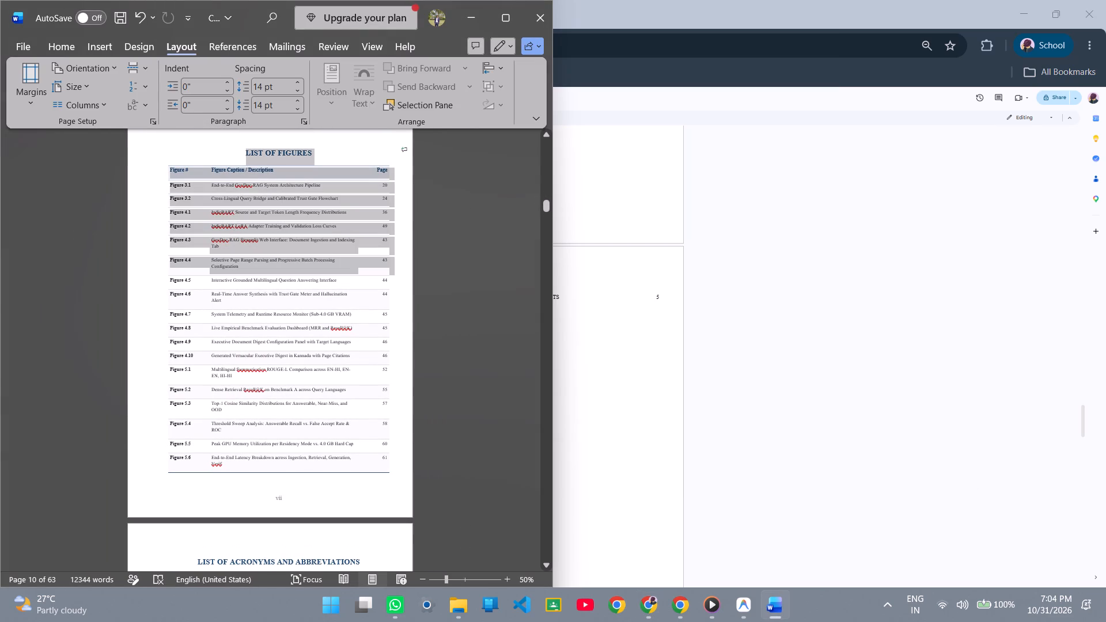
pyautogui.moveTo(248, 275); pyautogui.dragTo(343, 493)
pyautogui.scroll(-2, 343, 493)
pyautogui.scroll(3, 343, 493)
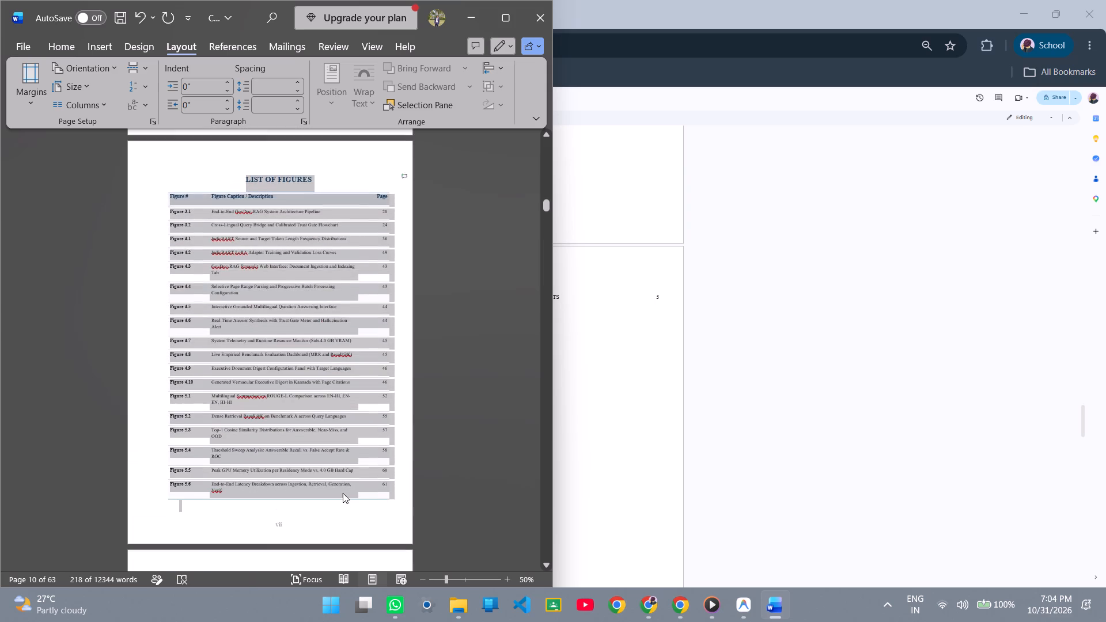
pyautogui.hotkey('ctrl', 'c')
# In the Google Docs report, replace the old LIST OF TABLES placeholder heading and its two entries with the copied List of Figures.
pyautogui.hotkey('alt', 'Tab')
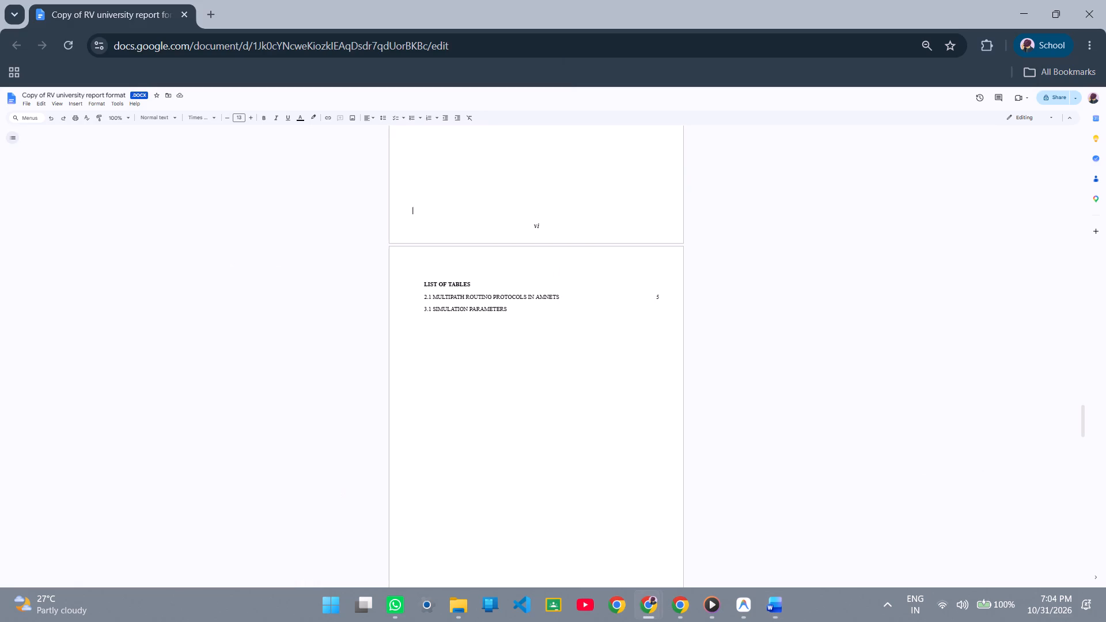
pyautogui.click(426, 274)
pyautogui.click(421, 269)
pyautogui.moveTo(421, 269); pyautogui.dragTo(459, 317)
pyautogui.scroll(-3, 459, 317)
pyautogui.click(571, 287)
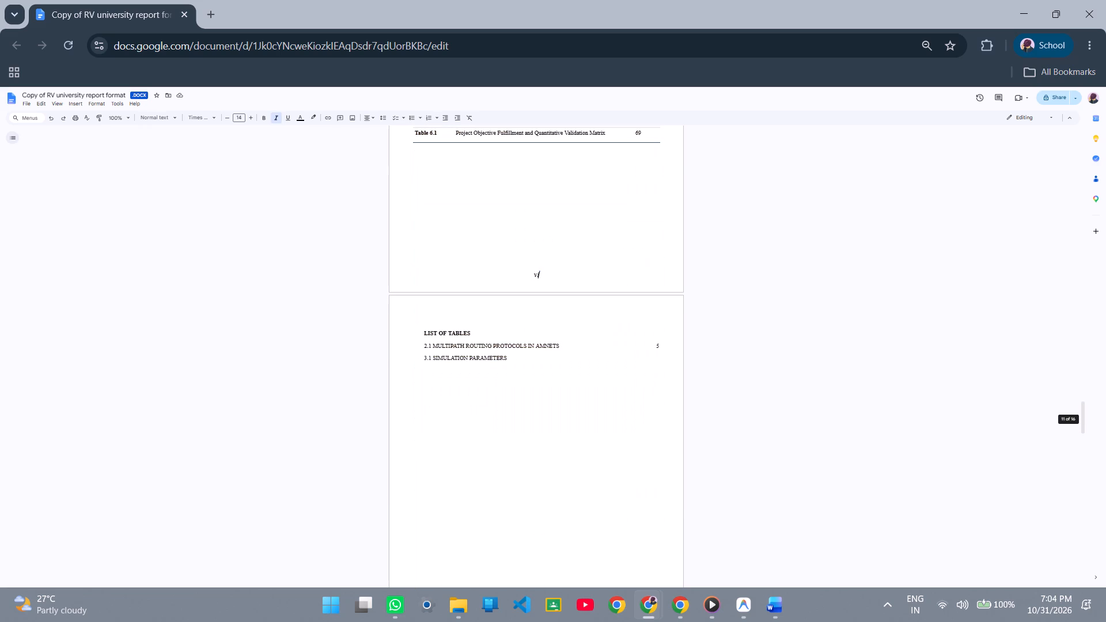
pyautogui.moveTo(516, 367); pyautogui.dragTo(416, 330)
pyautogui.hotkey('ctrl', 'v')
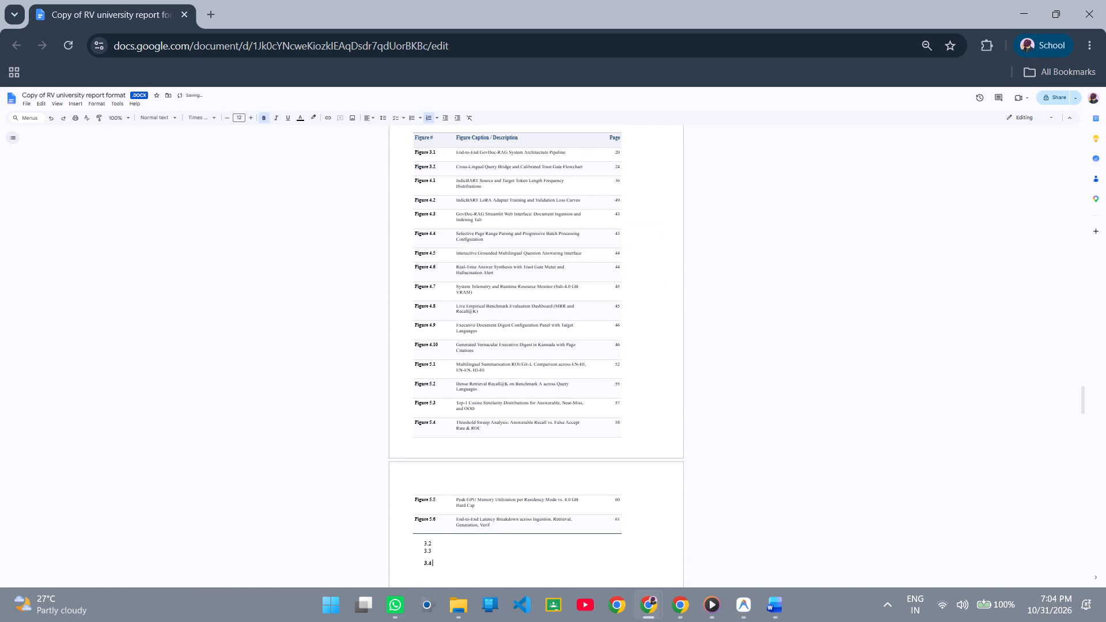
# Extend the outer edge of the List of Figures table's Page column to the width of the List of Tables table.
pyautogui.scroll(2, 511, 347)
pyautogui.scroll(-1, 645, 417)
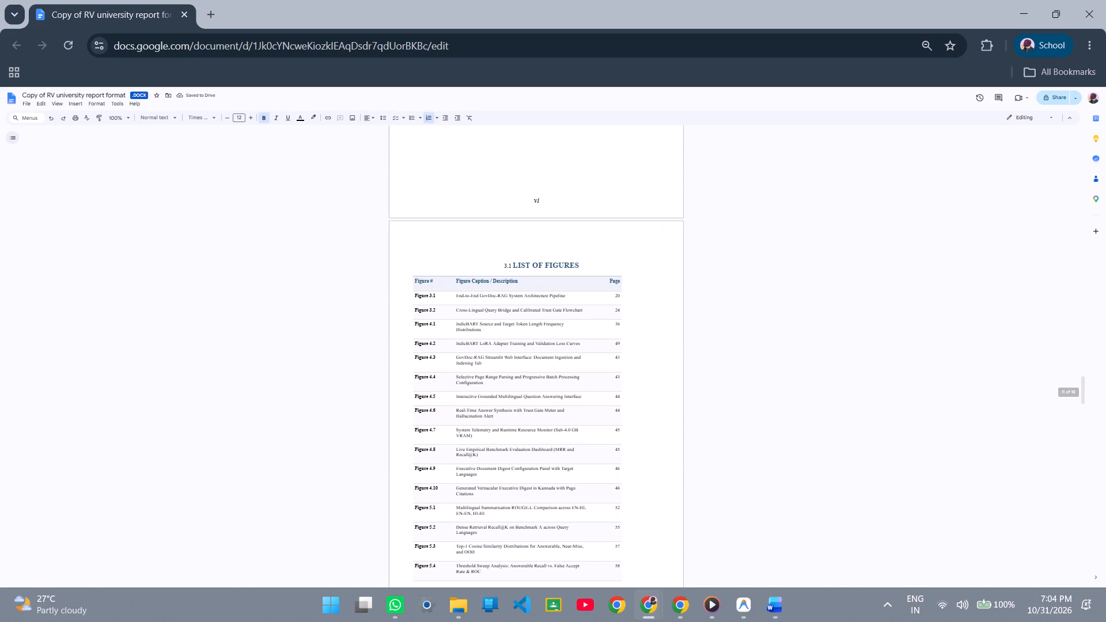
pyautogui.moveTo(622, 290); pyautogui.dragTo(660, 297)
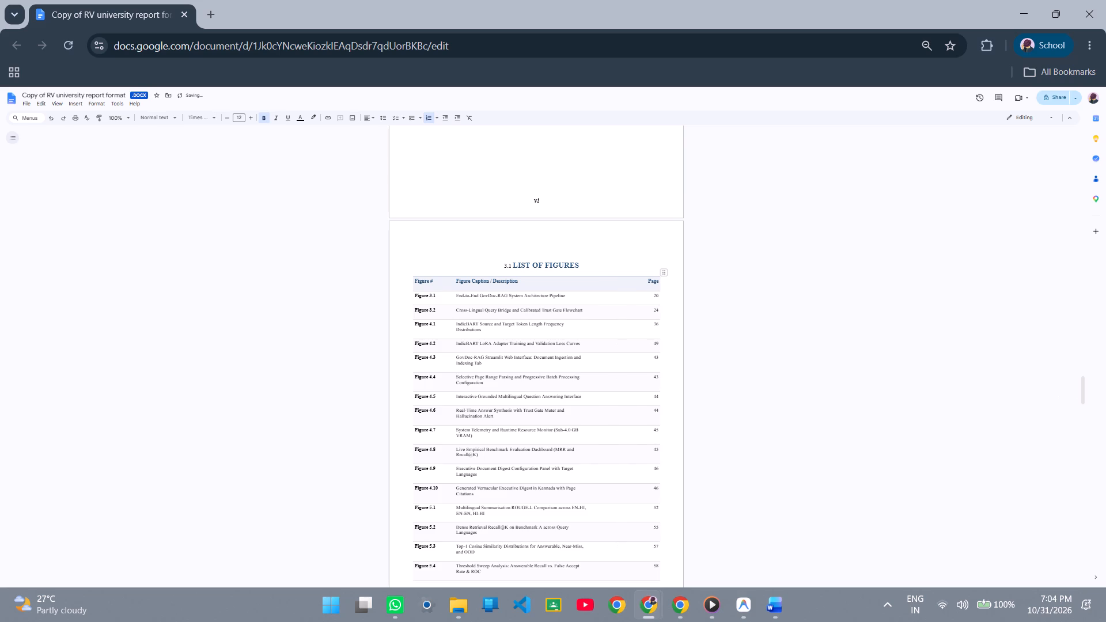
# Left-align the Page column of the List of Figures table from the header row down to Figure 5.4.
pyautogui.scroll(-1, 642, 285)
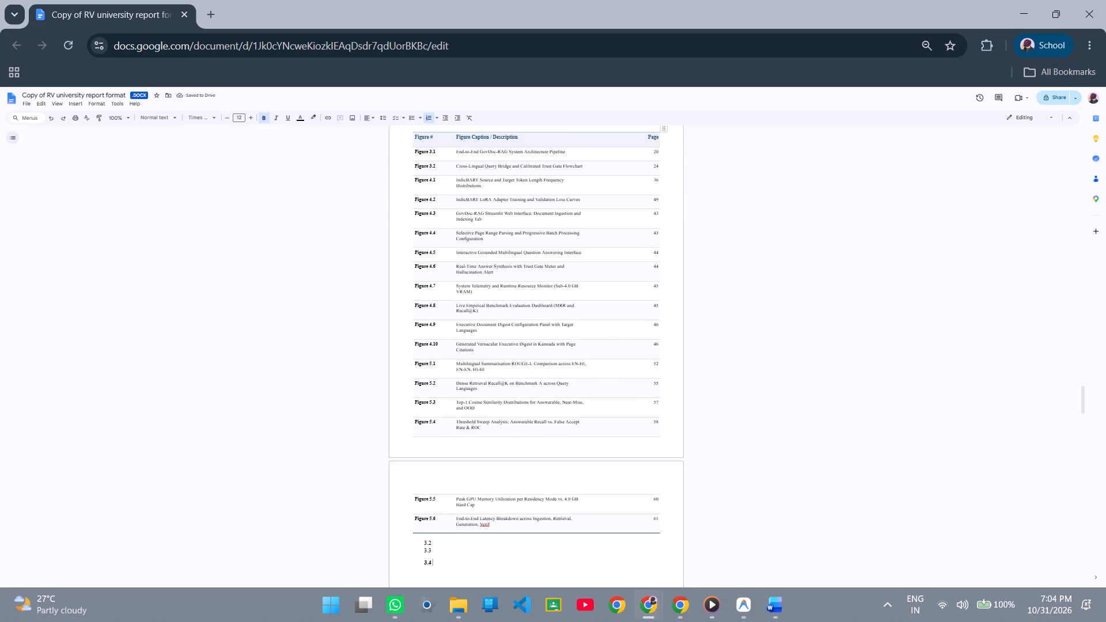
pyautogui.moveTo(666, 431); pyautogui.dragTo(657, 262)
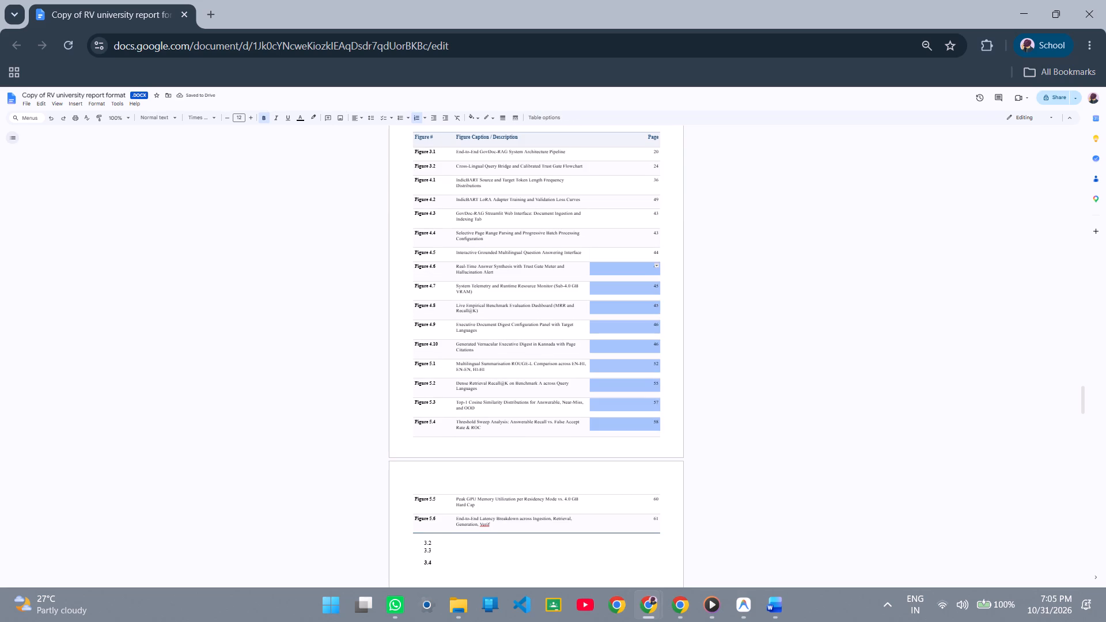
pyautogui.moveTo(657, 262); pyautogui.dragTo(657, 139)
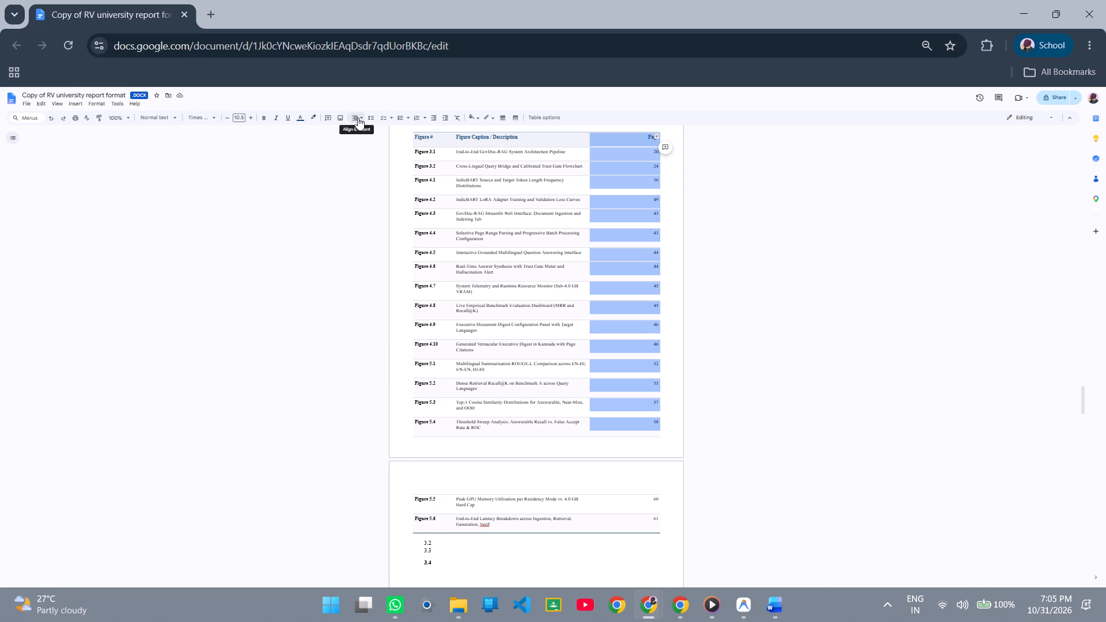
pyautogui.click(358, 117)
pyautogui.click(365, 130)
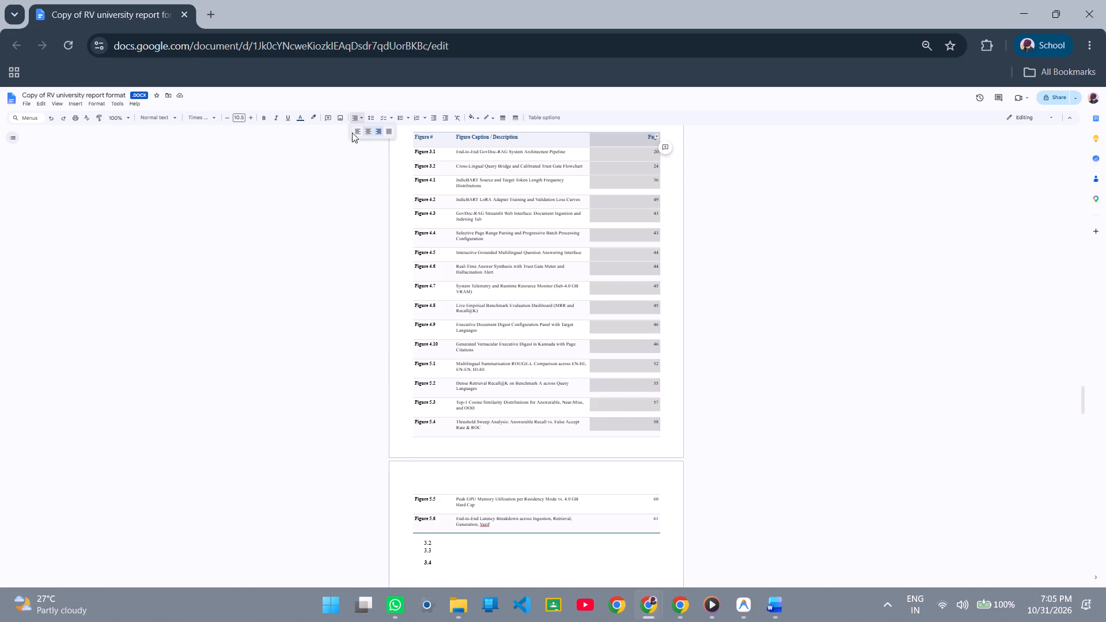
pyautogui.click(354, 122)
pyautogui.click(357, 128)
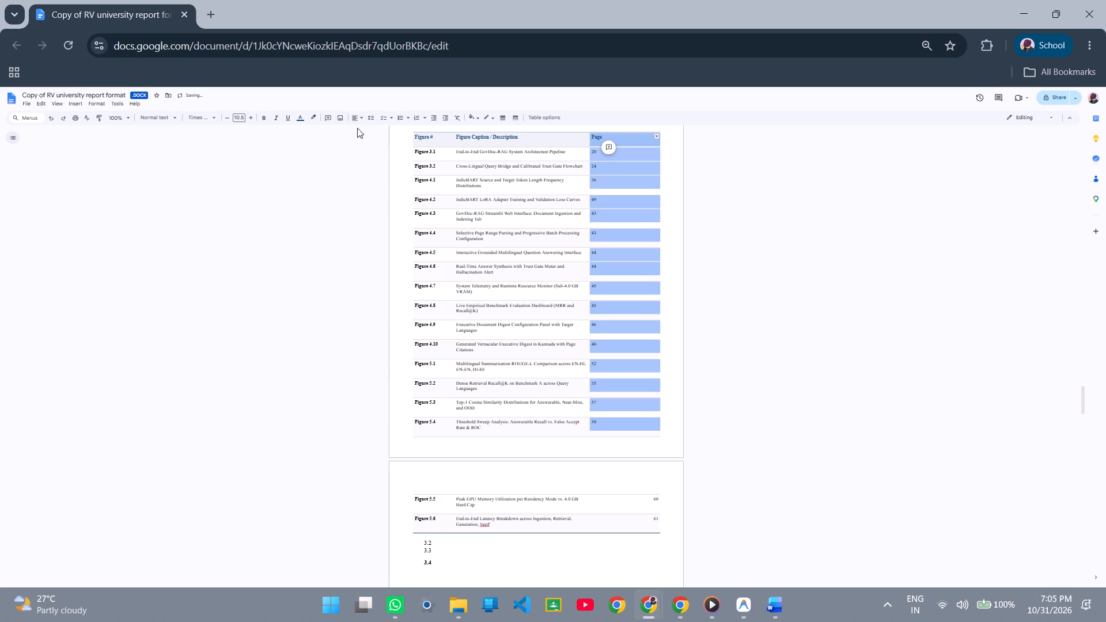
# Widen the Figure Caption / Description column so the captions fit on one line and the Page column becomes narrow.
pyautogui.moveTo(589, 135); pyautogui.dragTo(638, 138)
pyautogui.moveTo(638, 138); pyautogui.dragTo(631, 139)
pyautogui.scroll(2, 641, 149)
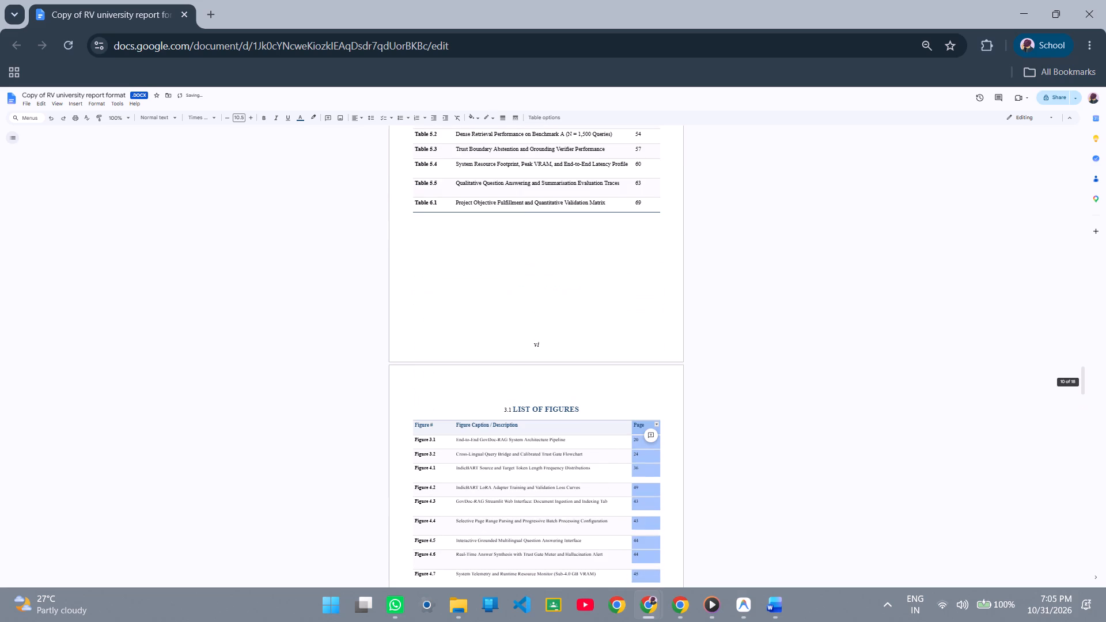
pyautogui.click(646, 397)
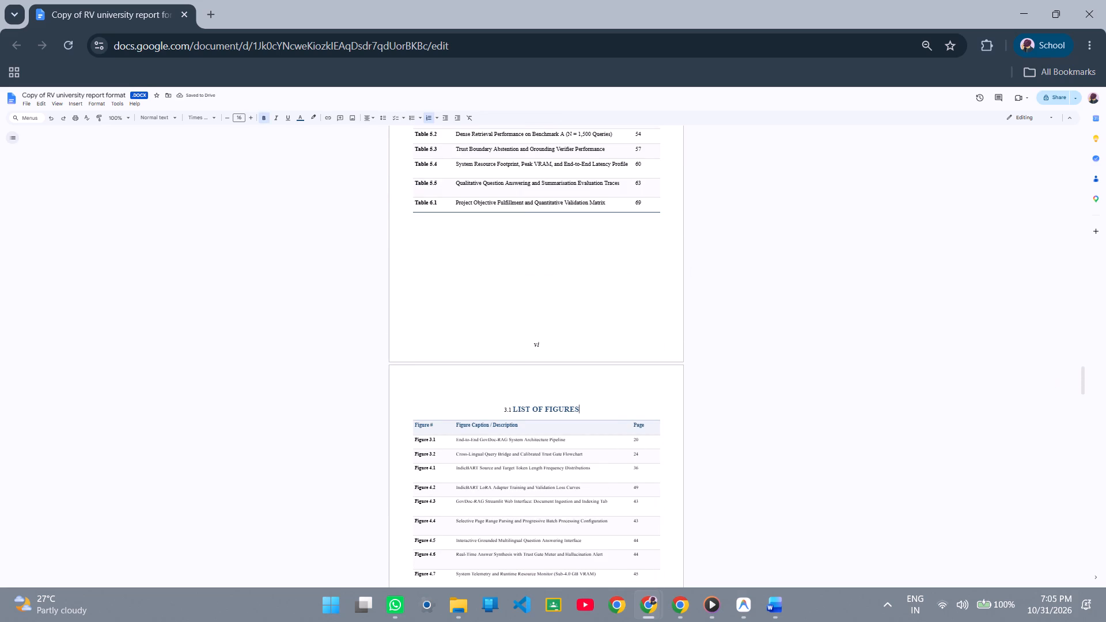
pyautogui.scroll(4, 646, 397)
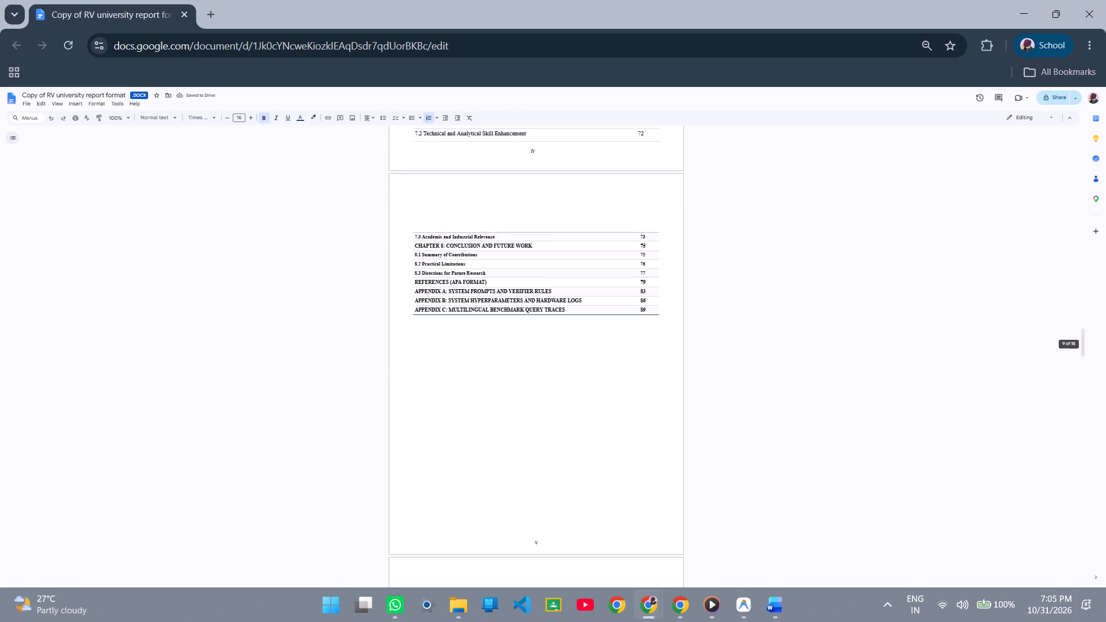
pyautogui.scroll(-6, 646, 397)
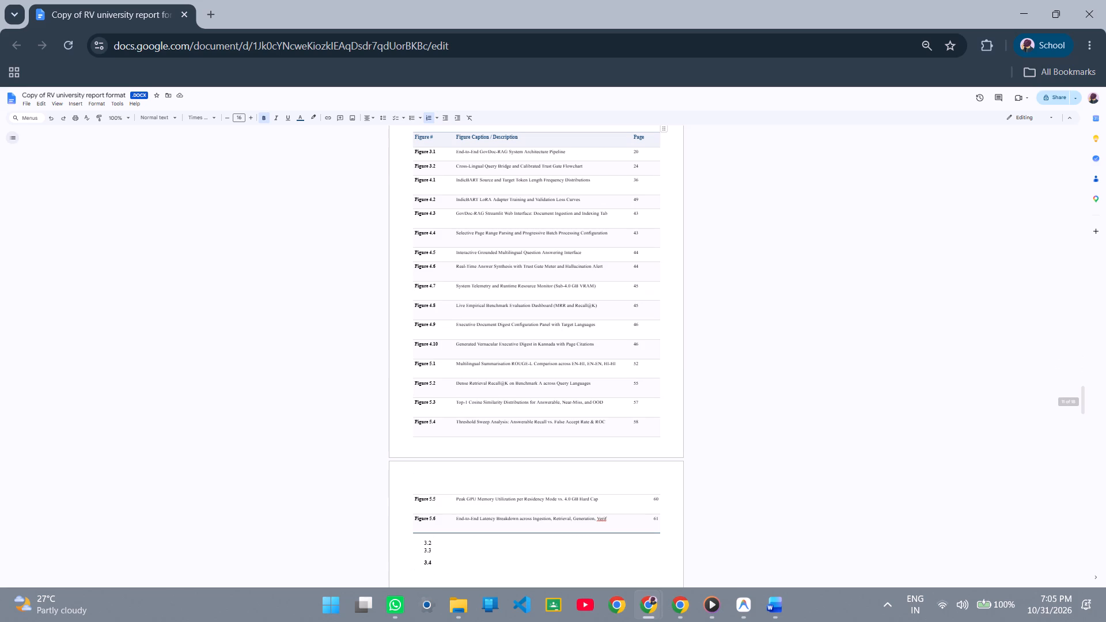
# Delete the empty numbered lines 3.2, 3.3 and 3.4 below the List of Figures table.
pyautogui.scroll(2, 646, 397)
pyautogui.scroll(-3, 646, 397)
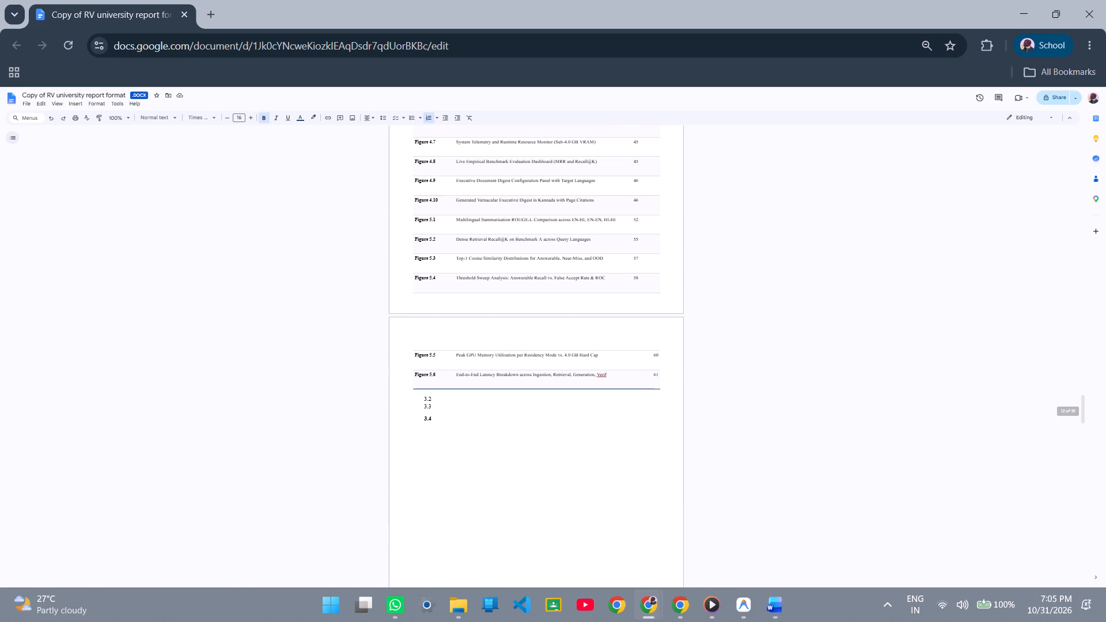
pyautogui.moveTo(444, 428); pyautogui.dragTo(410, 401)
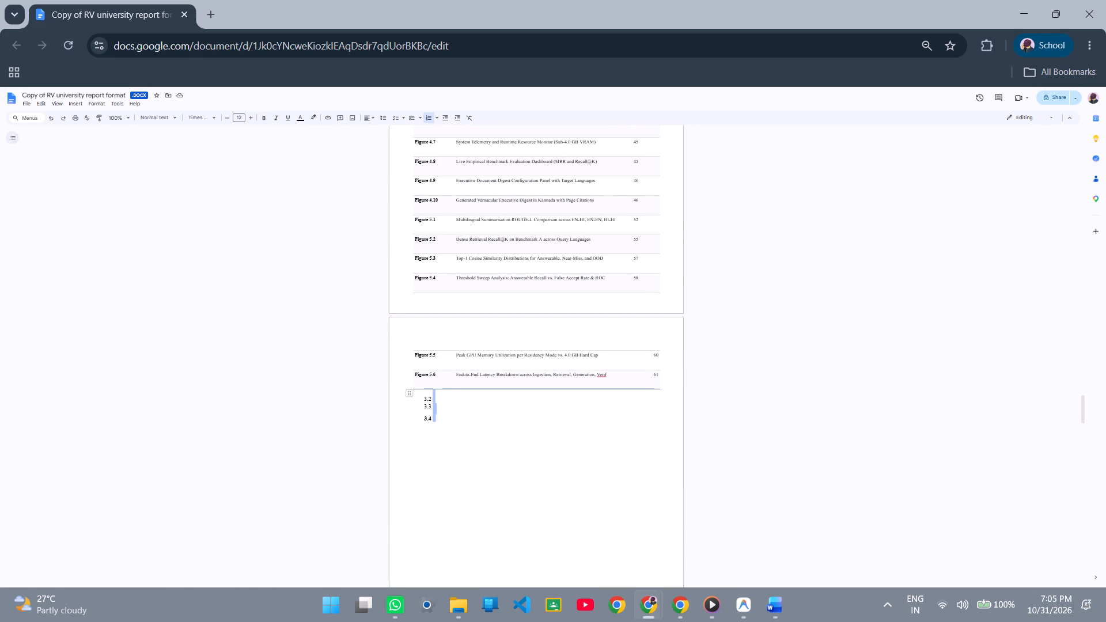
pyautogui.click(490, 417)
pyautogui.press('BackSpace')
pyautogui.press('BackSpace')
pyautogui.press('BackSpace')
pyautogui.press('BackSpace')
pyautogui.press('BackSpace')
pyautogui.press('BackSpace')
pyautogui.press('BackSpace')
pyautogui.press('BackSpace')
pyautogui.press('BackSpace')
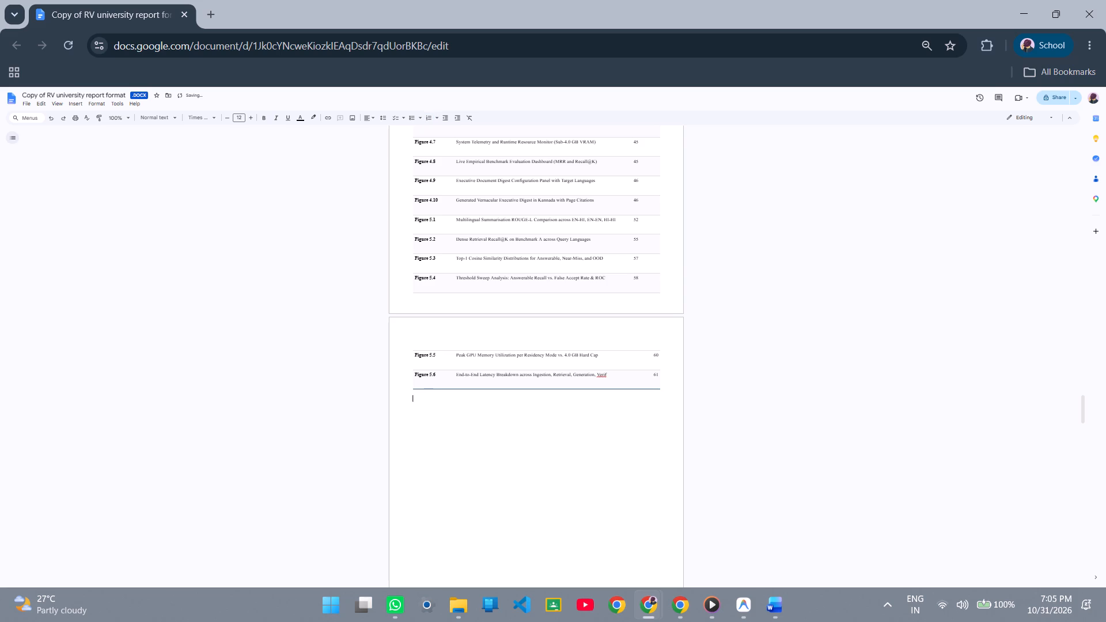
pyautogui.press('BackSpace')
# Remove the list number 3.1 in front of the LIST OF FIGURES heading.
pyautogui.scroll(6, 476, 457)
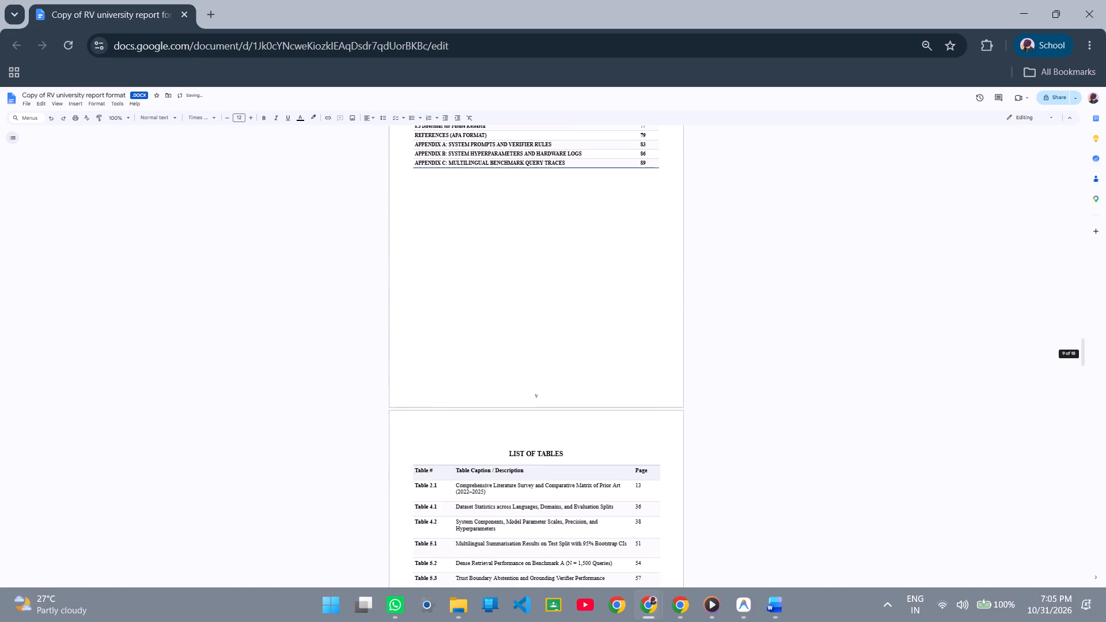
pyautogui.scroll(1, 476, 457)
pyautogui.scroll(-3, 476, 457)
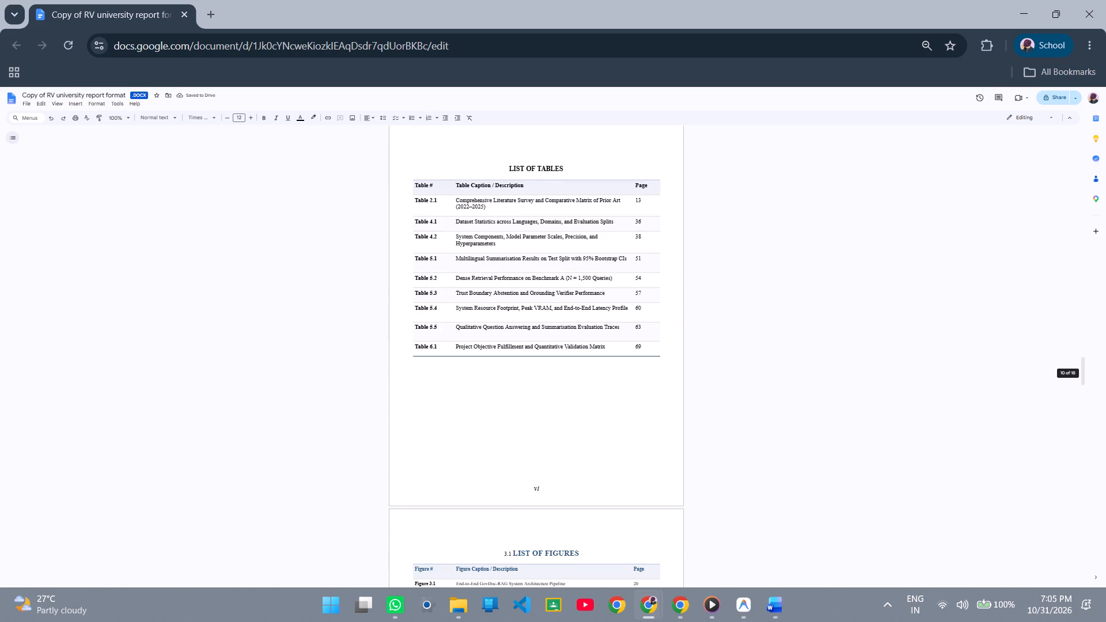
pyautogui.scroll(-2, 476, 457)
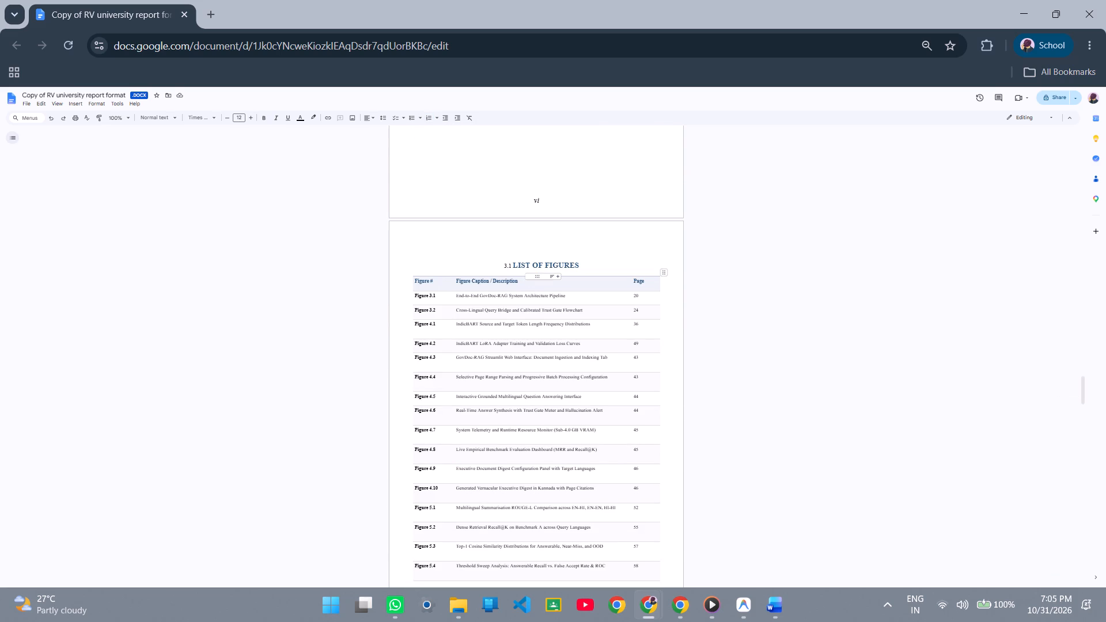
pyautogui.click(546, 266)
pyautogui.click(512, 261)
pyautogui.press('BackSpace')
# Reduce the font size of the LIST OF FIGURES heading to 14.
pyautogui.scroll(-3, 533, 294)
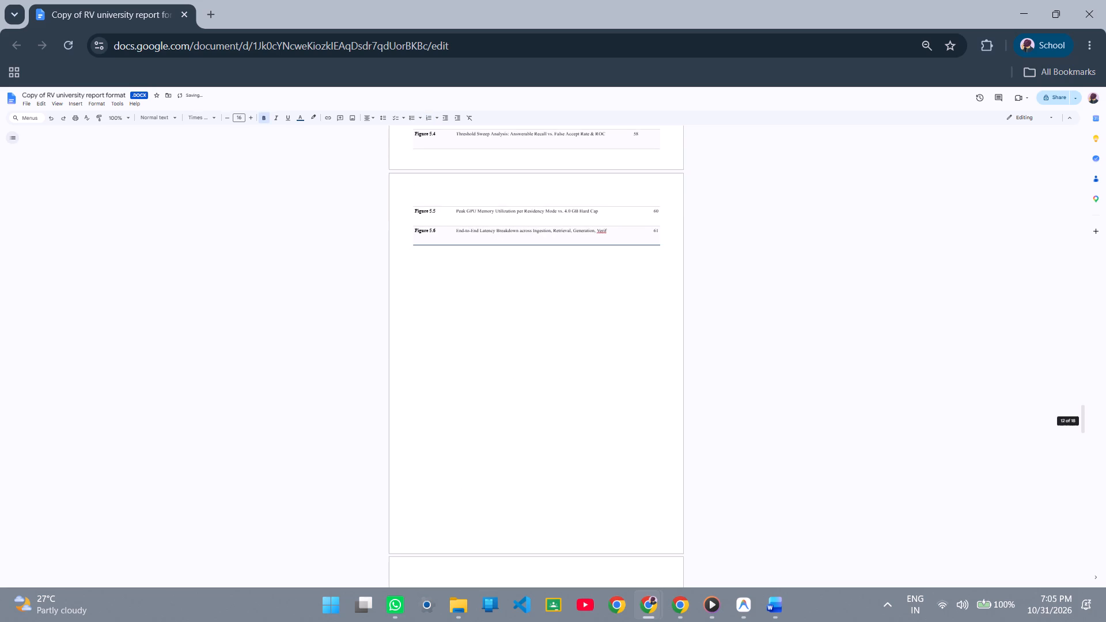
pyautogui.scroll(2, 533, 298)
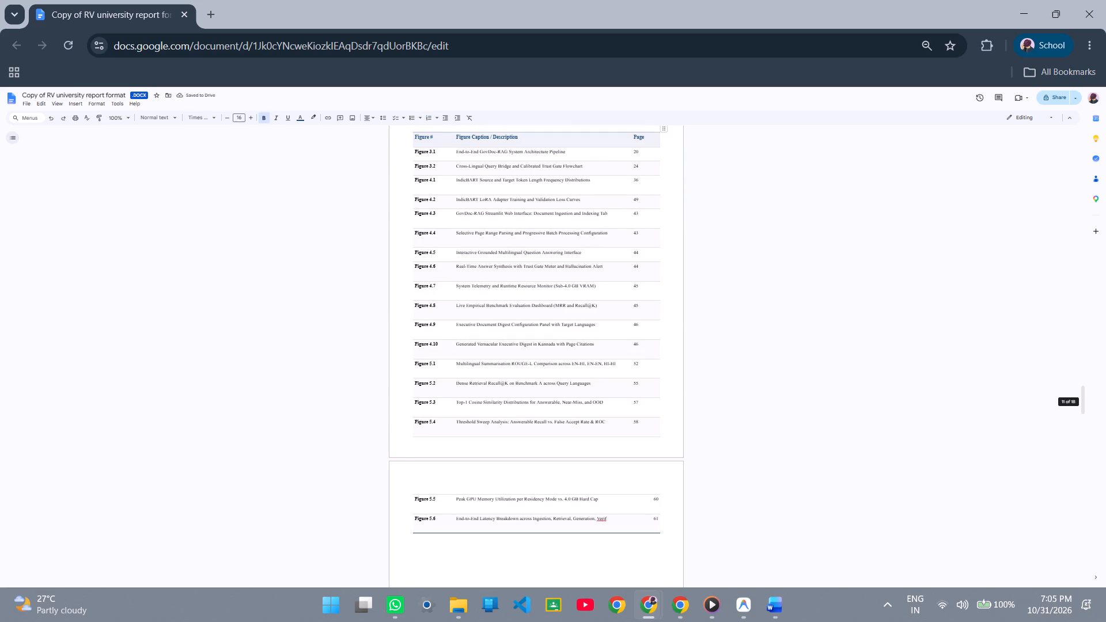
pyautogui.scroll(1, 639, 443)
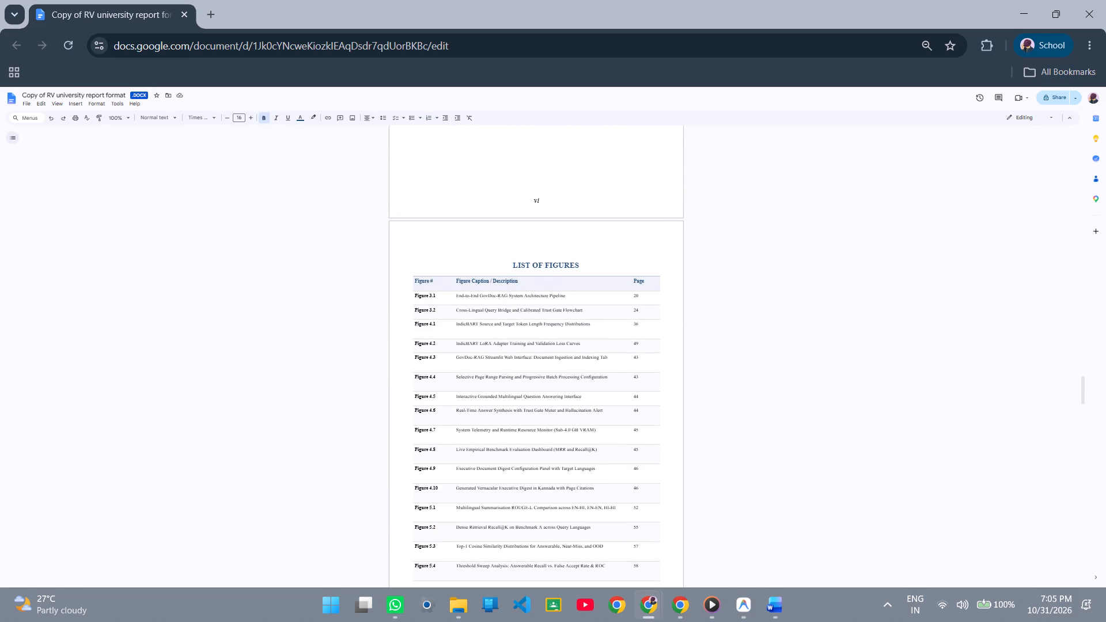
pyautogui.click(507, 331)
pyautogui.click(533, 268)
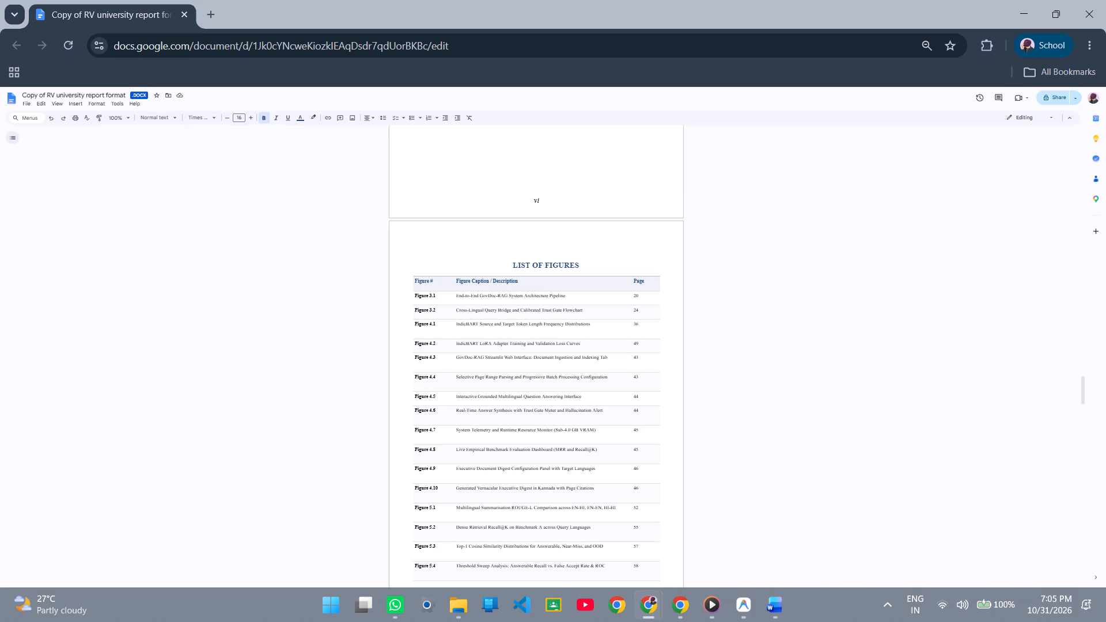
pyautogui.moveTo(589, 264); pyautogui.dragTo(515, 259)
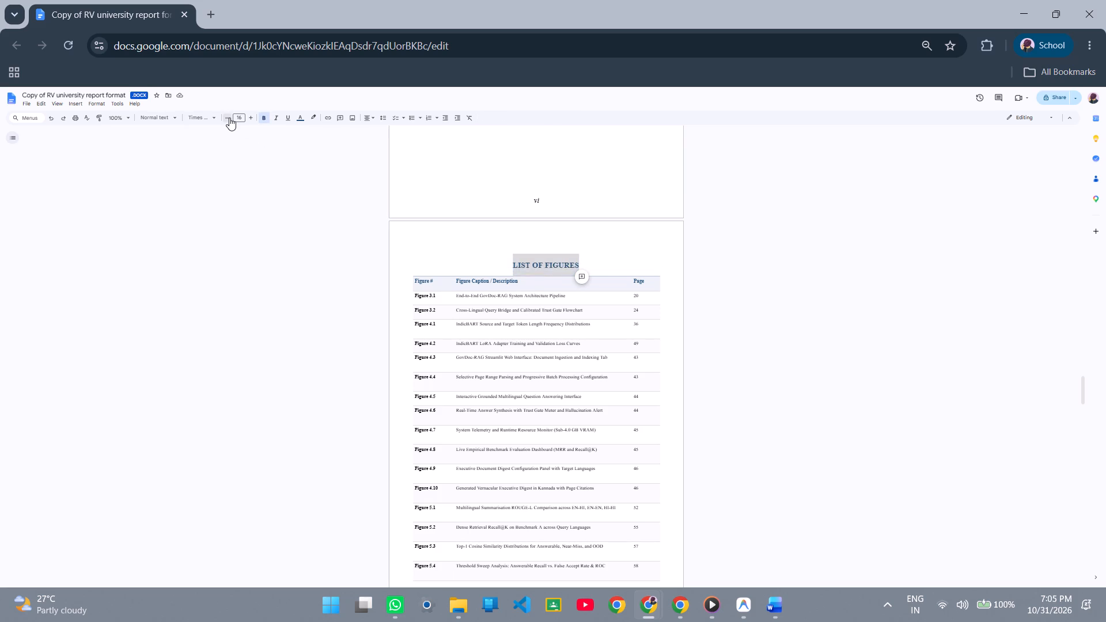
pyautogui.doubleClick(229, 117)
pyautogui.click(597, 249)
# Set the font size of the whole List of Figures table, from the header row to Figure 5.6, to 12.
pyautogui.scroll(-1, 533, 320)
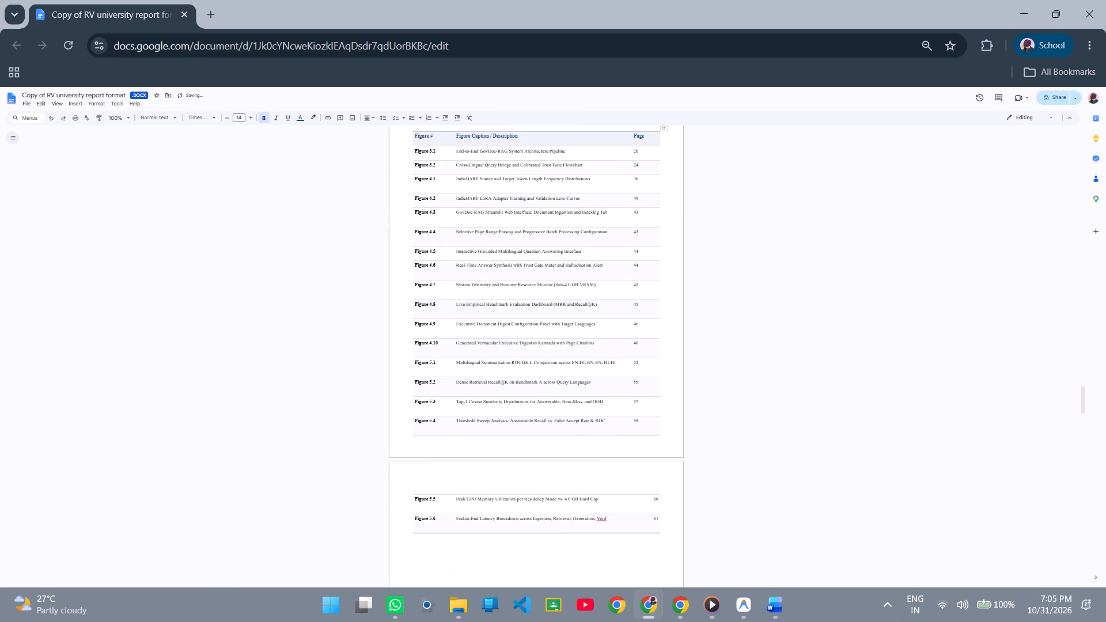
pyautogui.moveTo(483, 547); pyautogui.dragTo(468, 498)
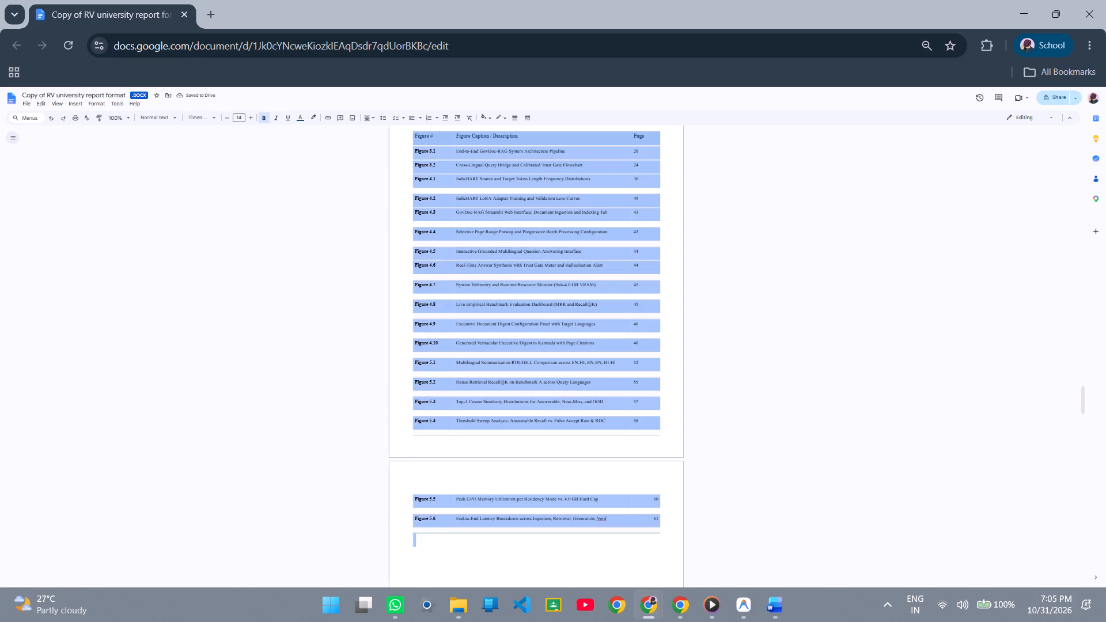
pyautogui.moveTo(468, 498); pyautogui.dragTo(450, 373)
pyautogui.click(238, 122)
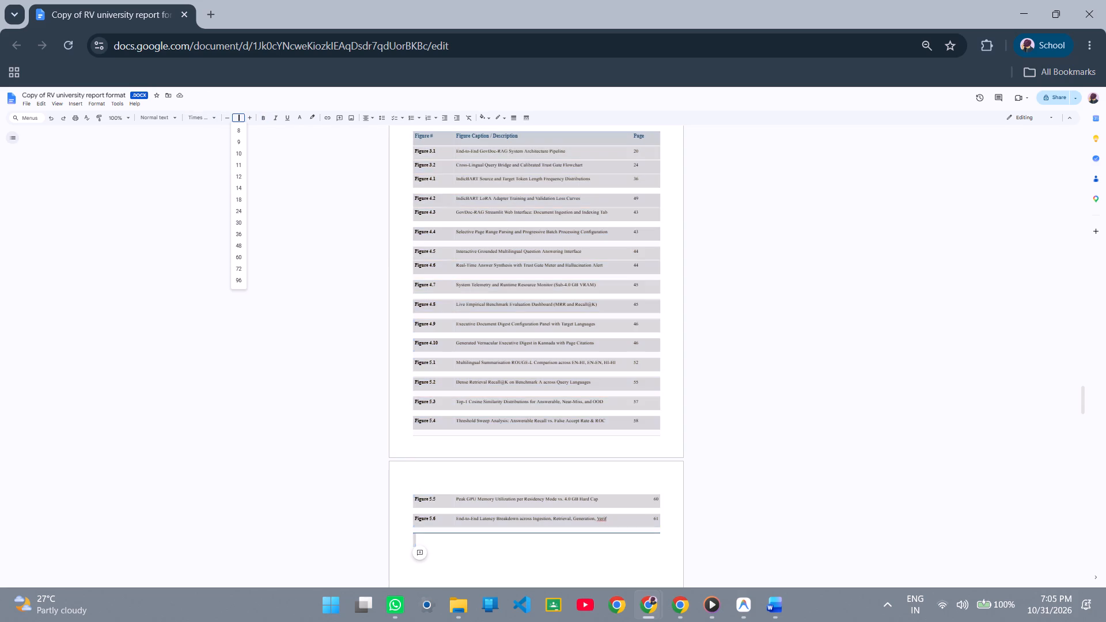
pyautogui.scroll(2, 397, 400)
pyautogui.scroll(-1, 397, 400)
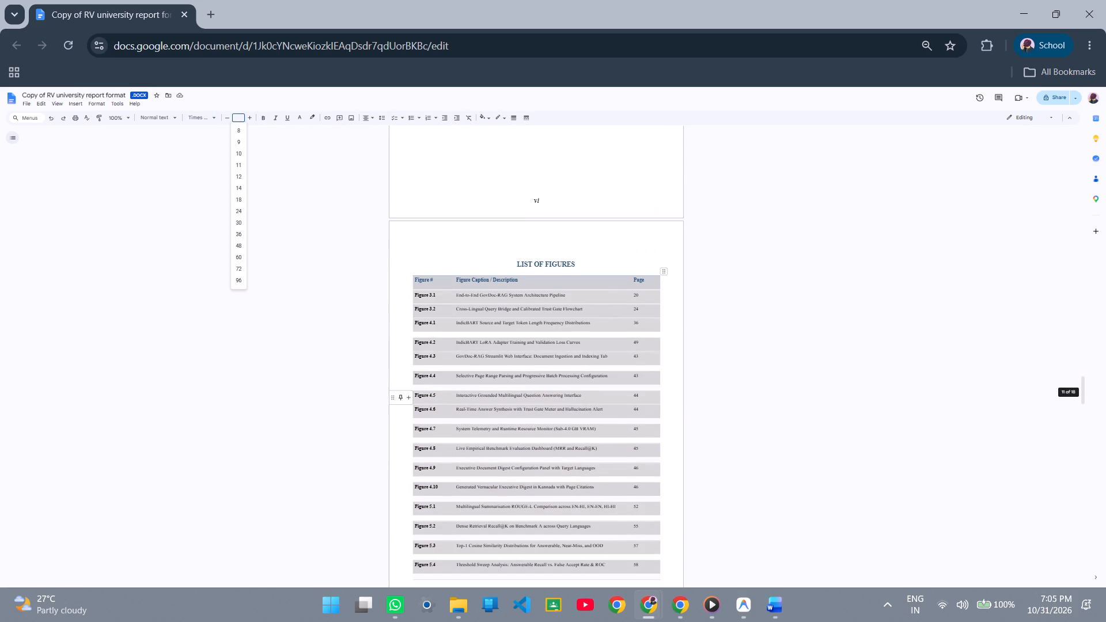
pyautogui.write('12')
pyautogui.press('Return')
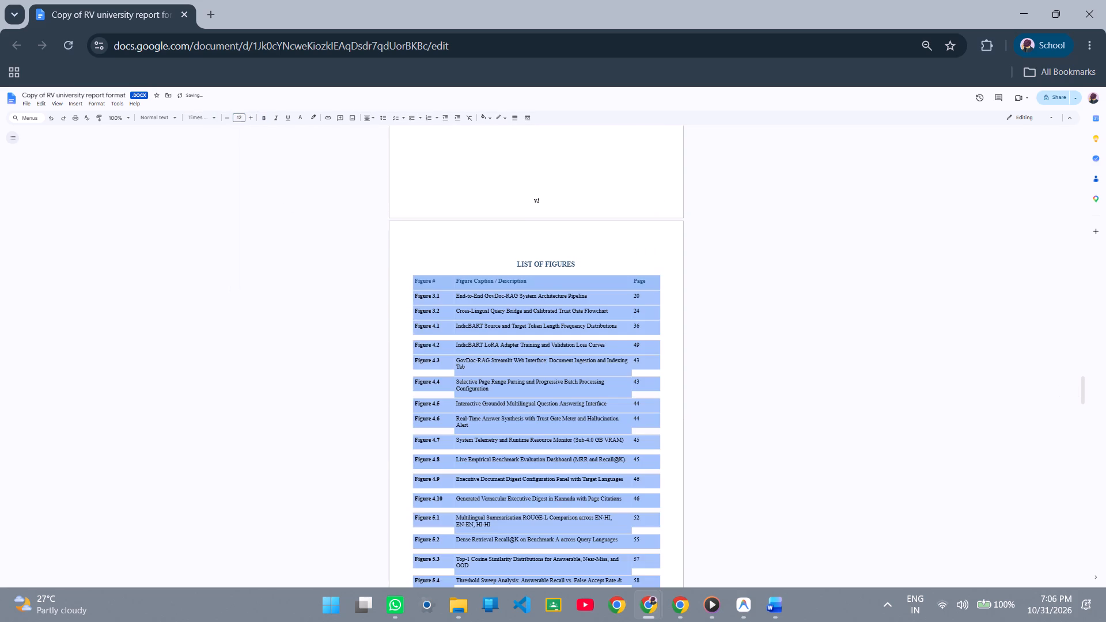
pyautogui.scroll(-3, 622, 420)
pyautogui.click(554, 380)
pyautogui.scroll(1, 554, 380)
pyautogui.scroll(1, 563, 470)
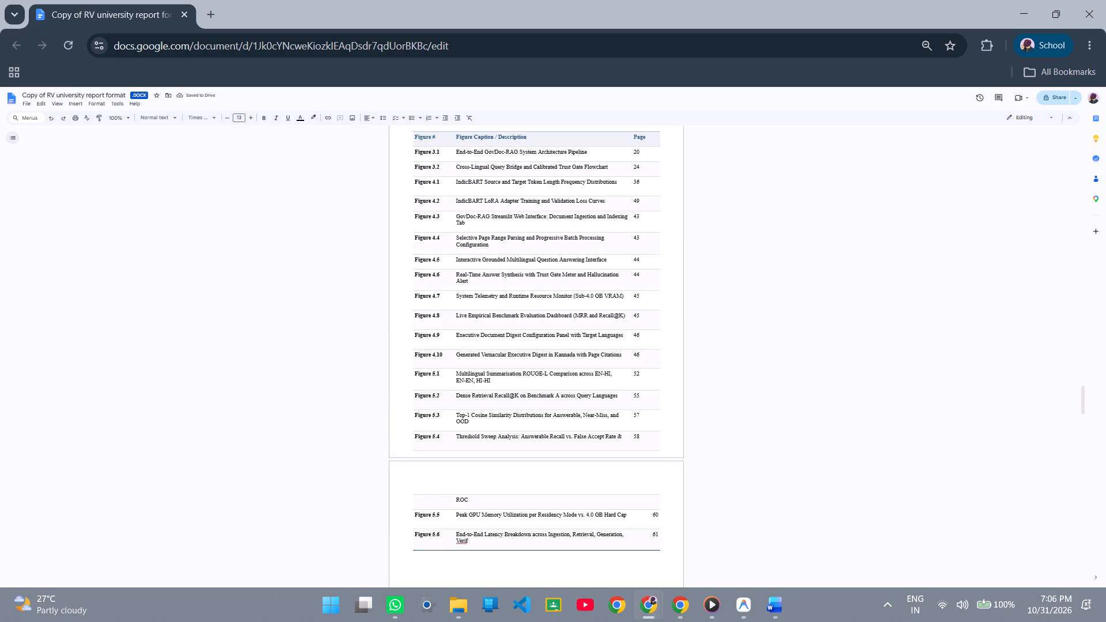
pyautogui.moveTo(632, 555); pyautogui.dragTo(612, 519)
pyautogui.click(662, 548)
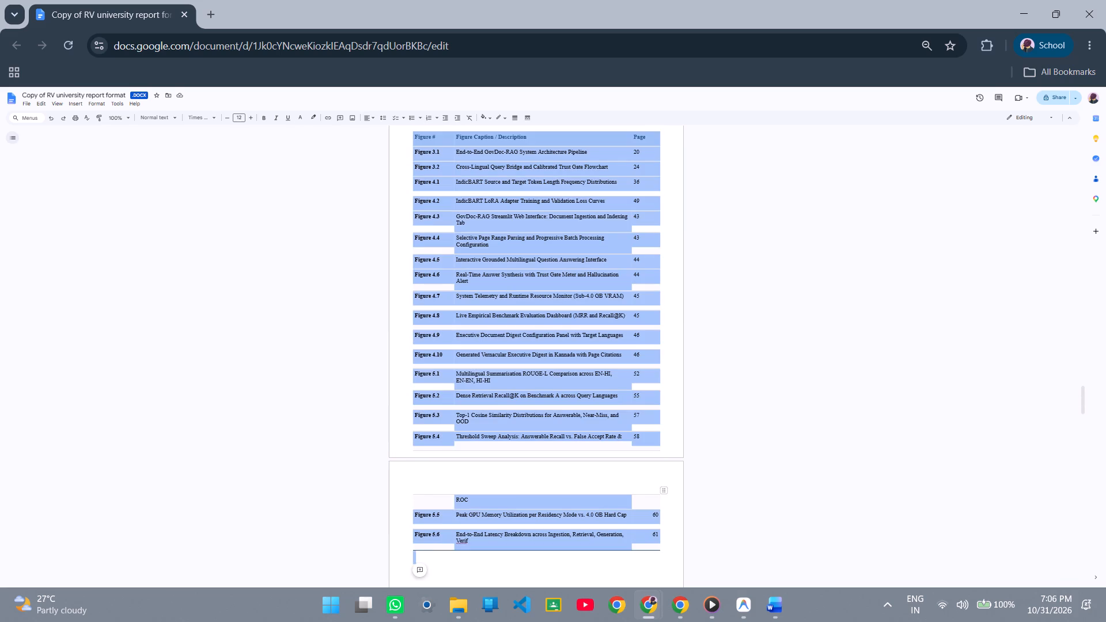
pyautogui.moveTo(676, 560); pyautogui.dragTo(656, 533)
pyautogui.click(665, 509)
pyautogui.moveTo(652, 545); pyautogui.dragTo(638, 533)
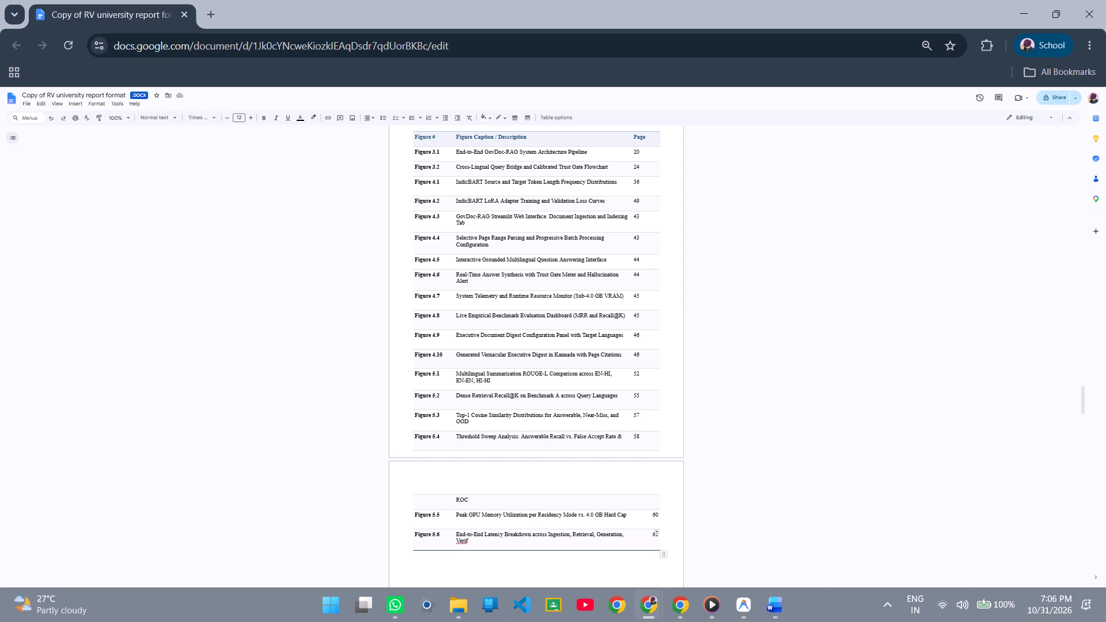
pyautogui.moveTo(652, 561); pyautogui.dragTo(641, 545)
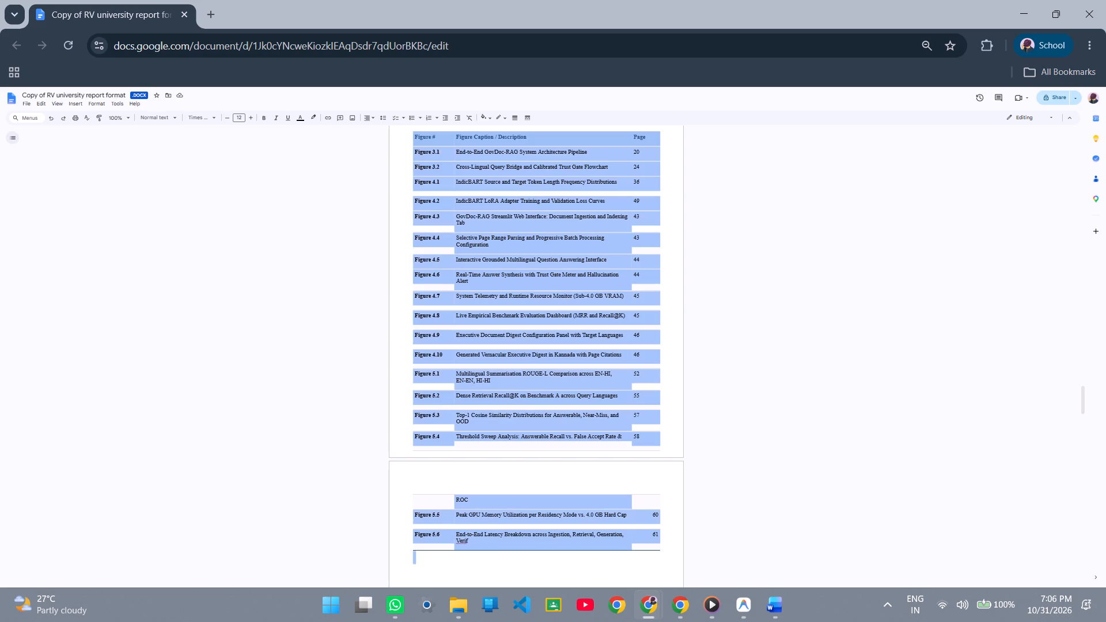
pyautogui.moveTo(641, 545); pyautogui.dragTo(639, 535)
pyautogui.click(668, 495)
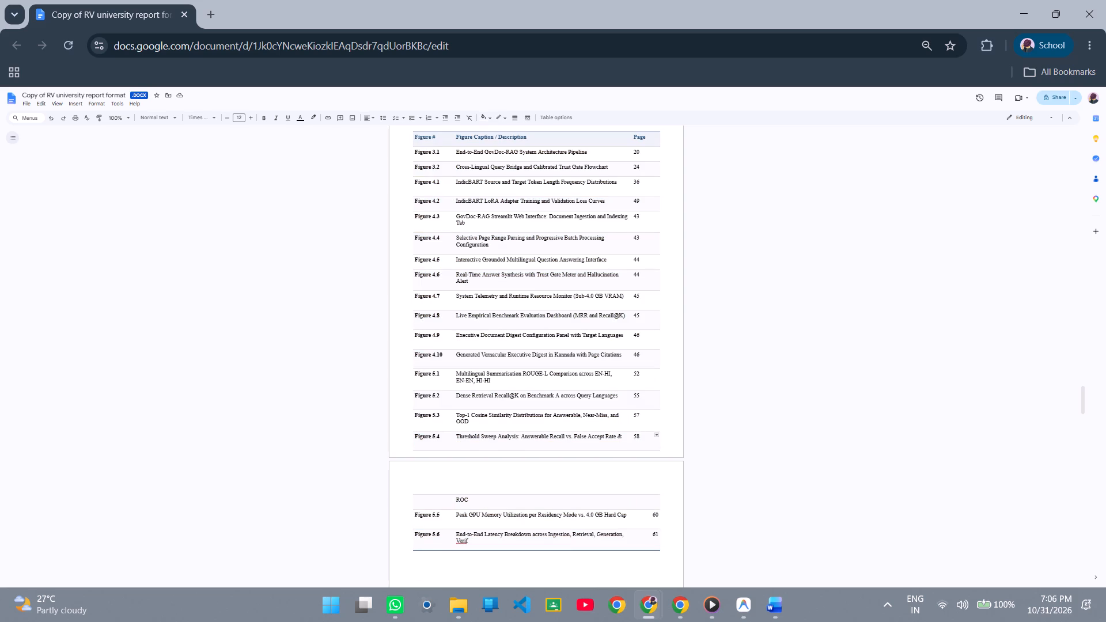
# Select the Figure 5.3 to Figure 5.6 rows of the List of Figures table and bring up the editing options for them.
pyautogui.moveTo(418, 414); pyautogui.dragTo(483, 484)
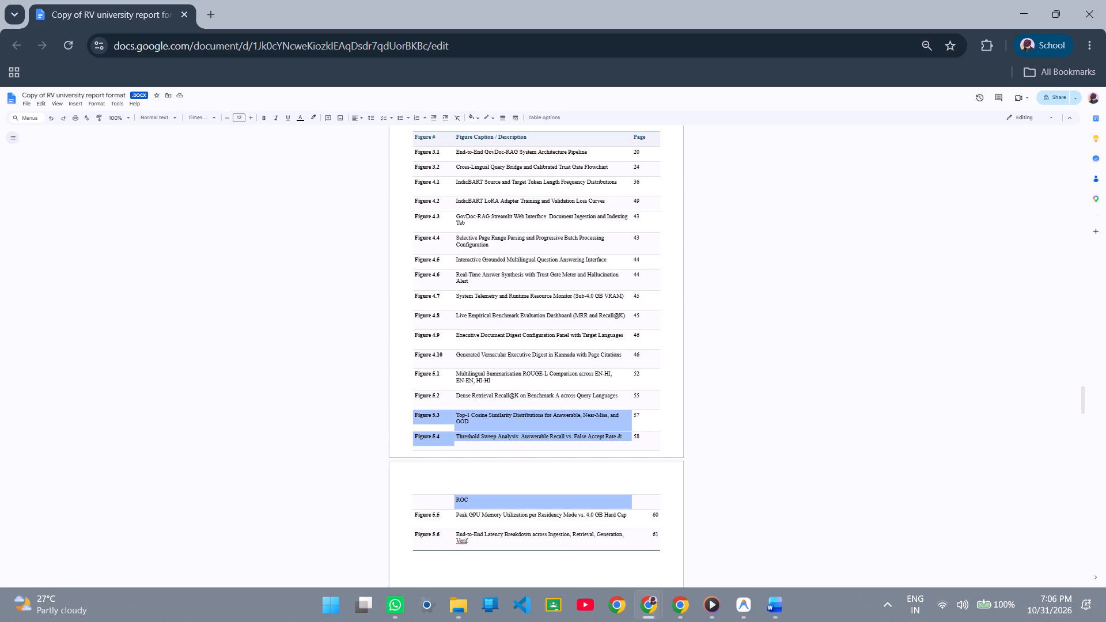
pyautogui.moveTo(483, 484); pyautogui.dragTo(655, 548)
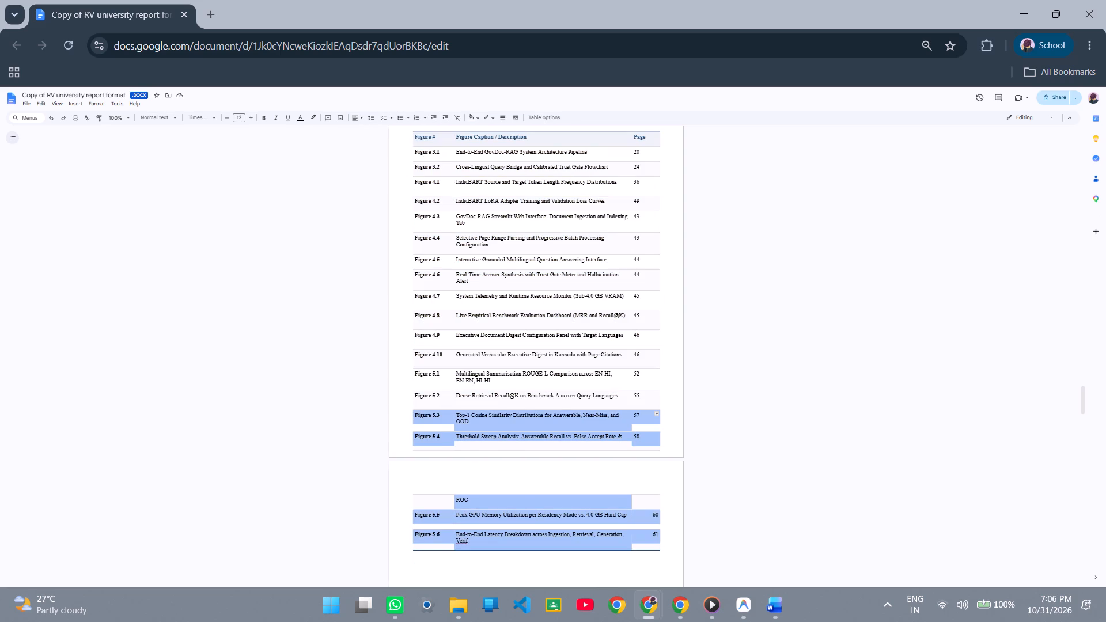
pyautogui.moveTo(655, 548); pyautogui.dragTo(660, 548)
pyautogui.rightClick(615, 533)
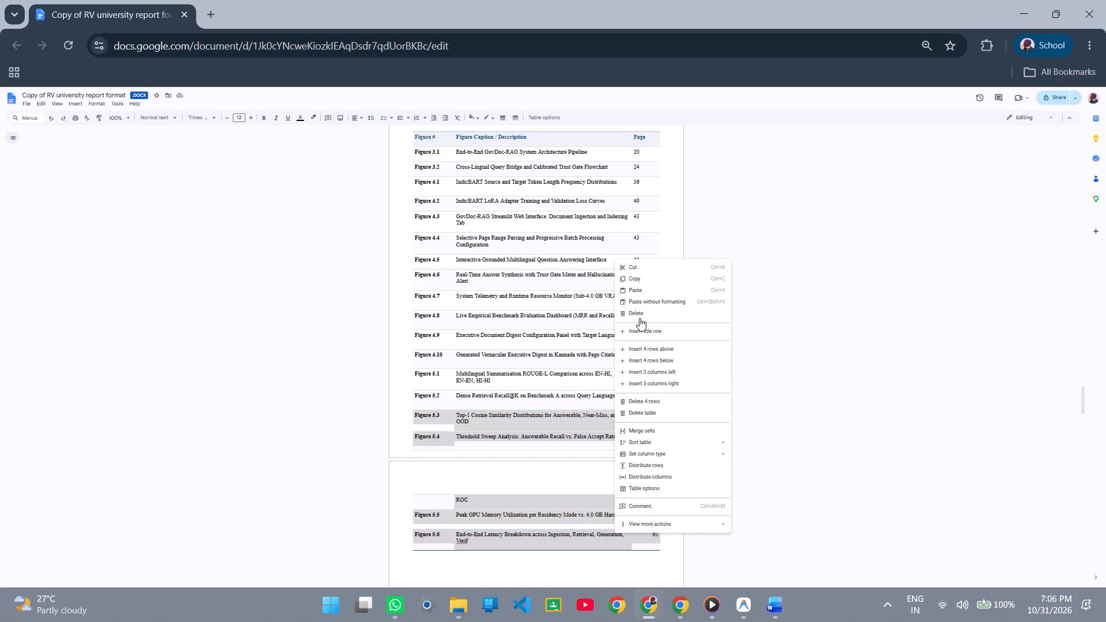
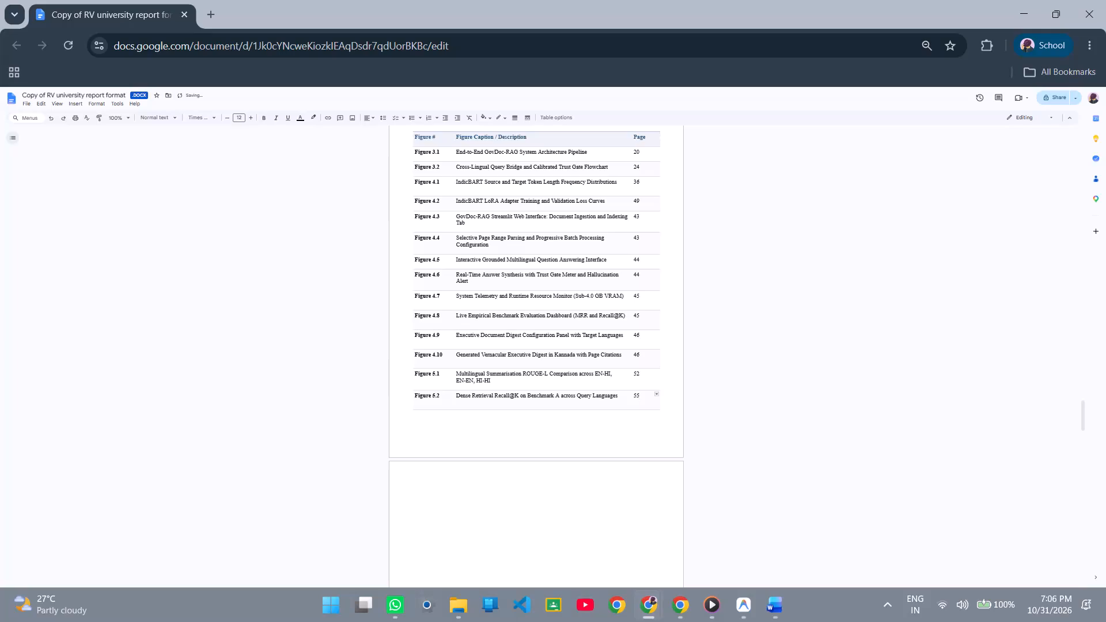
# Delete the block of blank lines above page number vii on the empty page following the List of Figures.
pyautogui.click(536, 442)
pyautogui.scroll(-2, 565, 484)
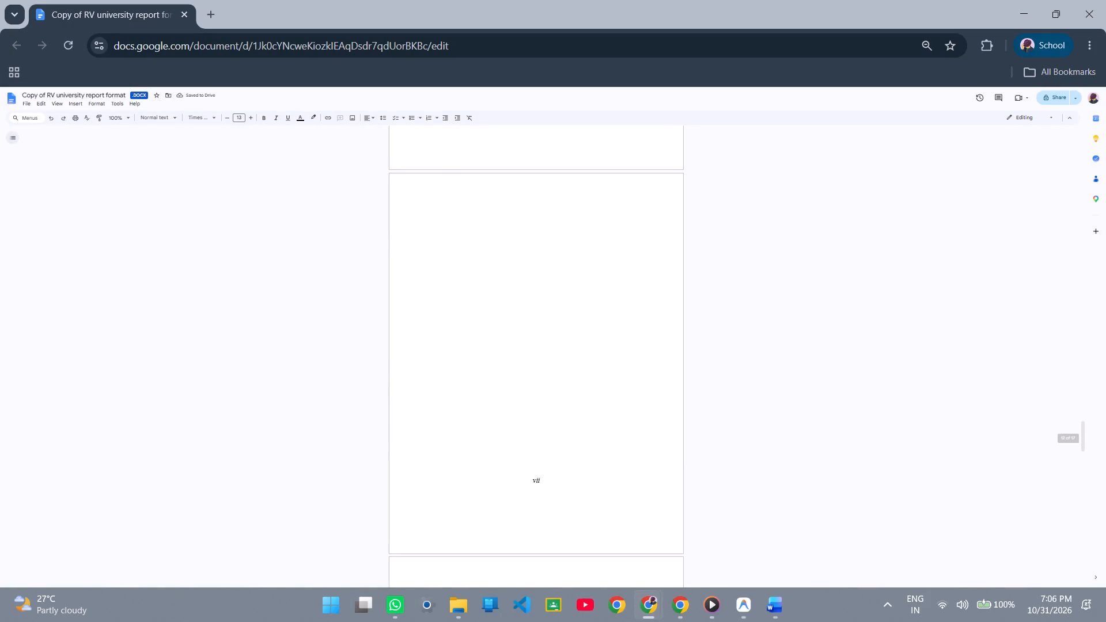
pyautogui.click(476, 451)
pyautogui.moveTo(492, 461); pyautogui.dragTo(485, 186)
pyautogui.press('BackSpace')
# Remove the remaining blank lines above page number vii so it moves up beneath the List of Figures table.
pyautogui.moveTo(429, 407); pyautogui.dragTo(421, 264)
pyautogui.moveTo(425, 191); pyautogui.dragTo(436, 252)
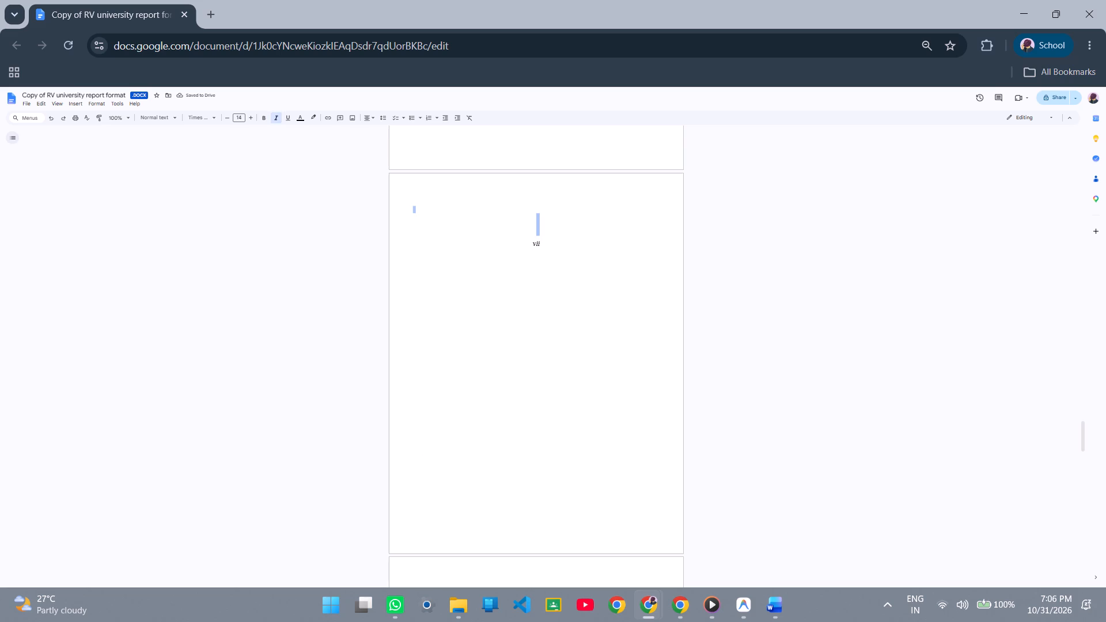
pyautogui.moveTo(436, 252); pyautogui.dragTo(440, 301)
pyautogui.click(463, 292)
pyautogui.click(465, 279)
pyautogui.click(440, 229)
pyautogui.doubleClick(414, 217)
pyautogui.click(414, 217)
pyautogui.click(525, 259)
pyautogui.press('Up')
pyautogui.press('BackSpace')
pyautogui.press('BackSpace')
pyautogui.press('BackSpace')
pyautogui.press('BackSpace')
pyautogui.press('BackSpace')
pyautogui.press('BackSpace')
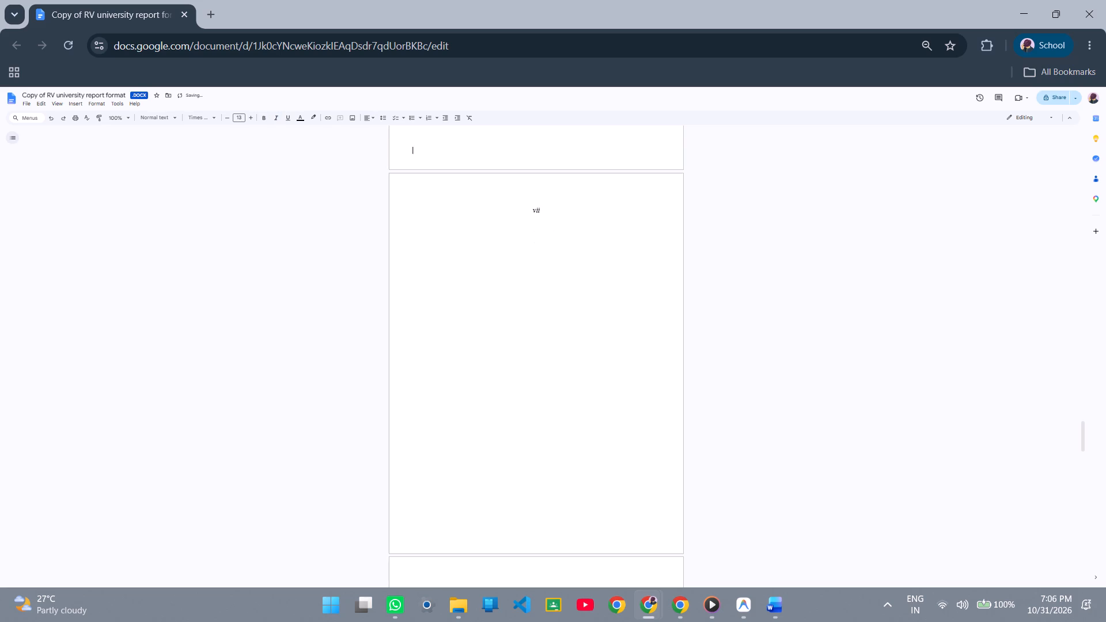
pyautogui.press('BackSpace')
pyautogui.scroll(1, 590, 404)
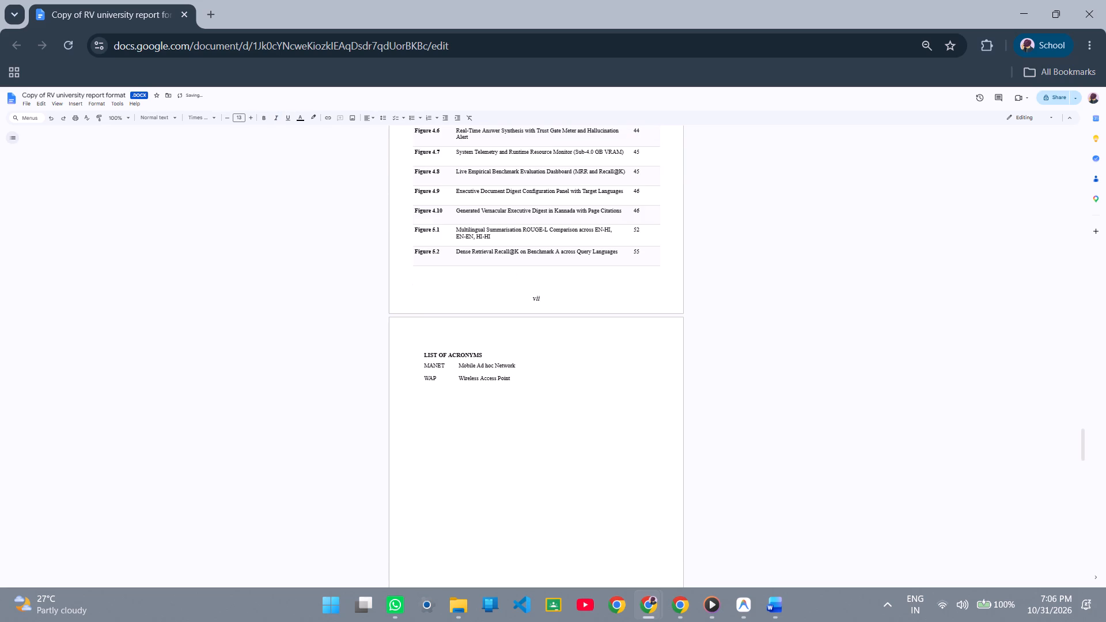
pyautogui.scroll(-1, 554, 391)
pyautogui.scroll(1, 554, 391)
# Switch to the Word report and copy the Figure 5.3 to Figure 5.6 rows of its List of Figures.
pyautogui.hotkey('alt', 'Tab')
pyautogui.click(224, 456)
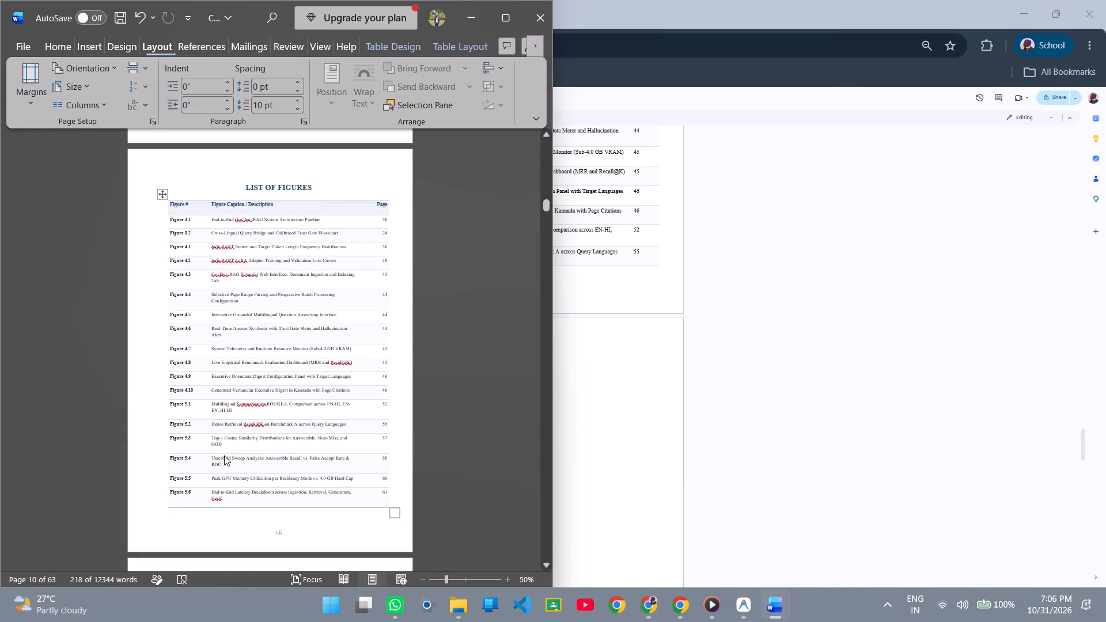
pyautogui.moveTo(154, 437); pyautogui.dragTo(176, 487)
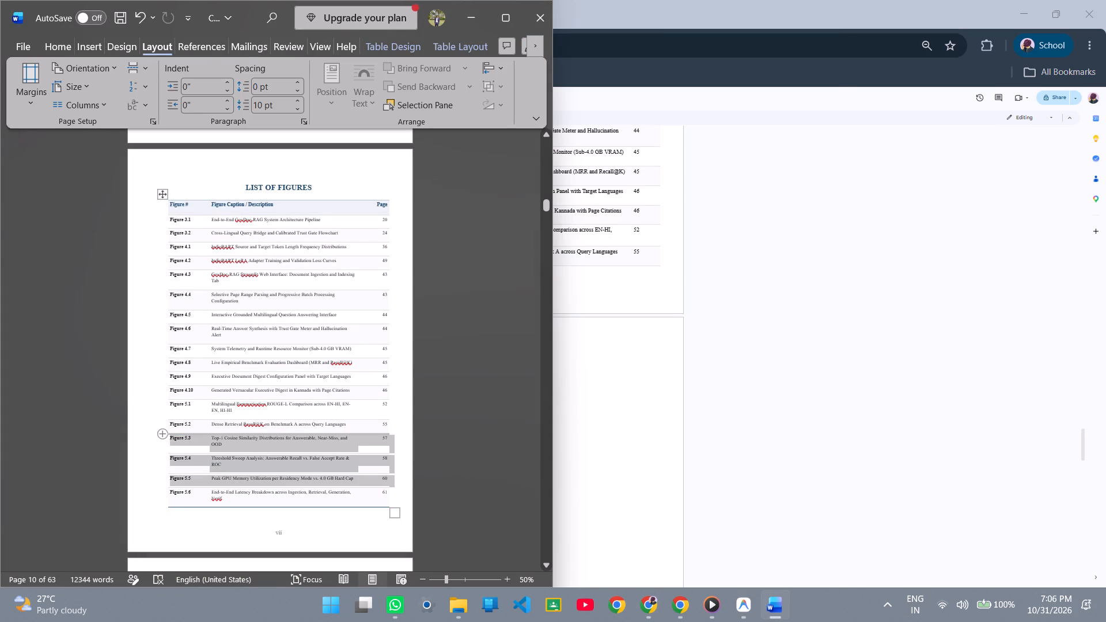
pyautogui.moveTo(176, 487); pyautogui.dragTo(279, 379)
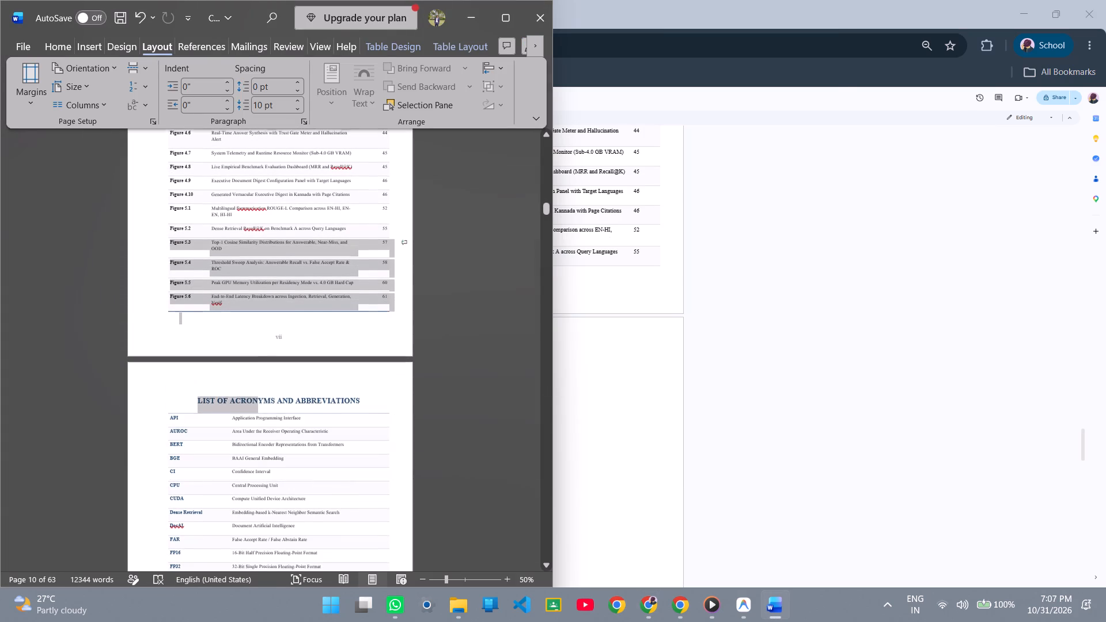
pyautogui.moveTo(279, 379); pyautogui.dragTo(375, 323)
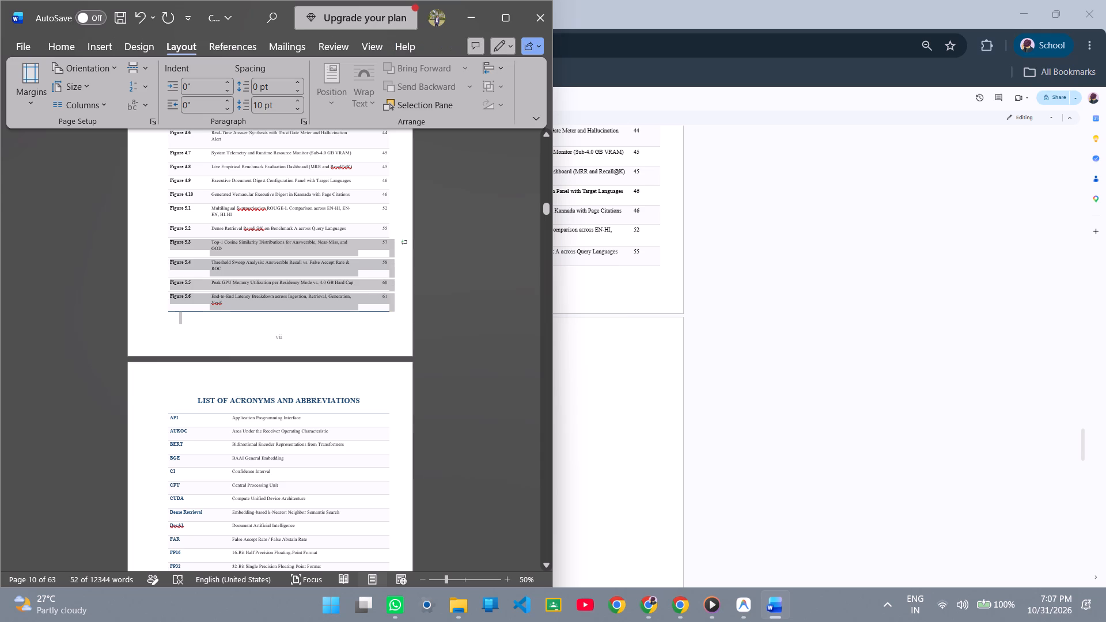
pyautogui.hotkey('ctrl', 'c')
# Back in the Google Docs report, delete the placeholder List of Acronyms with its MANET and WAP entries from page viii.
pyautogui.hotkey('alt', 'Tab')
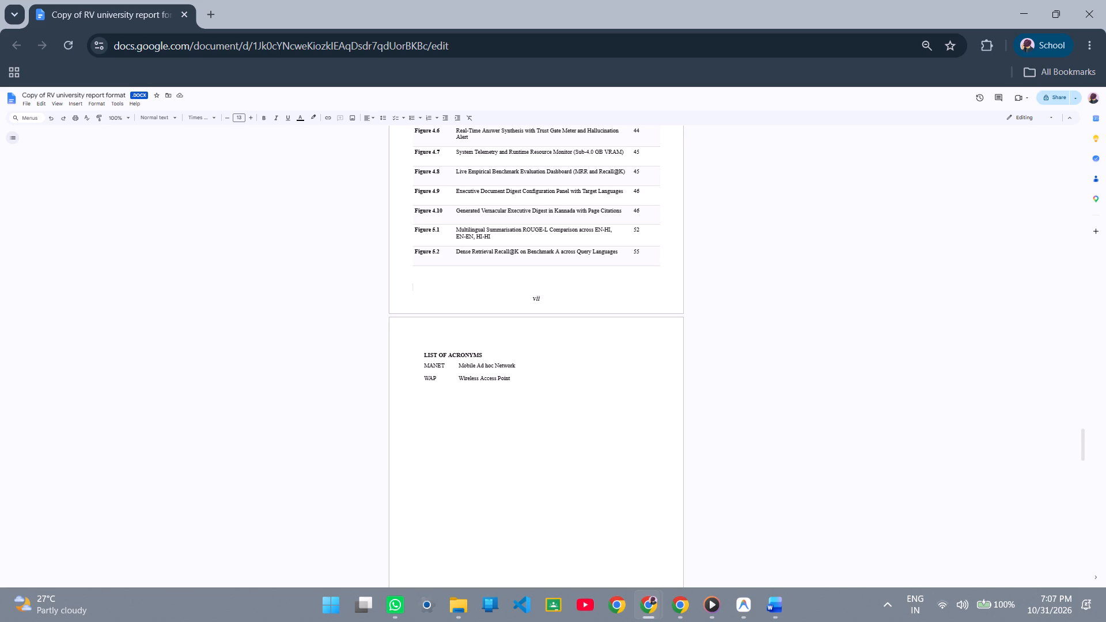
pyautogui.press('Down')
pyautogui.scroll(-4, 518, 363)
pyautogui.scroll(2, 518, 363)
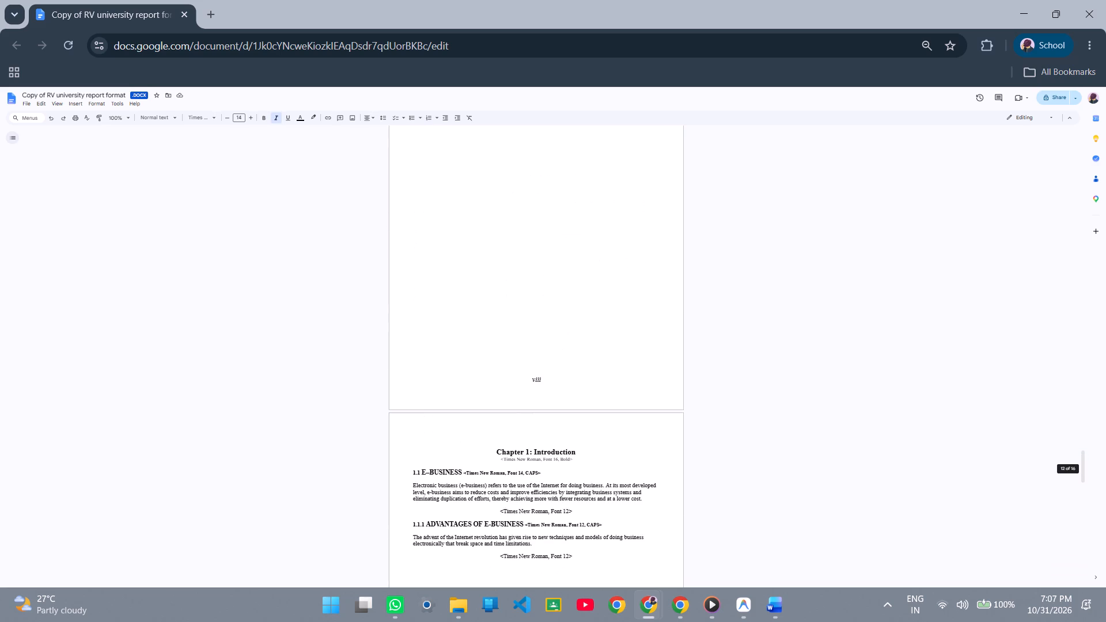
pyautogui.scroll(1, 518, 363)
pyautogui.moveTo(522, 404); pyautogui.dragTo(418, 208)
pyautogui.press('BackSpace')
# Paste the copied Figure 5.3 to Figure 5.6 rows at the top of the emptied page viii in Google Docs.
pyautogui.hotkey('alt', 'Tab')
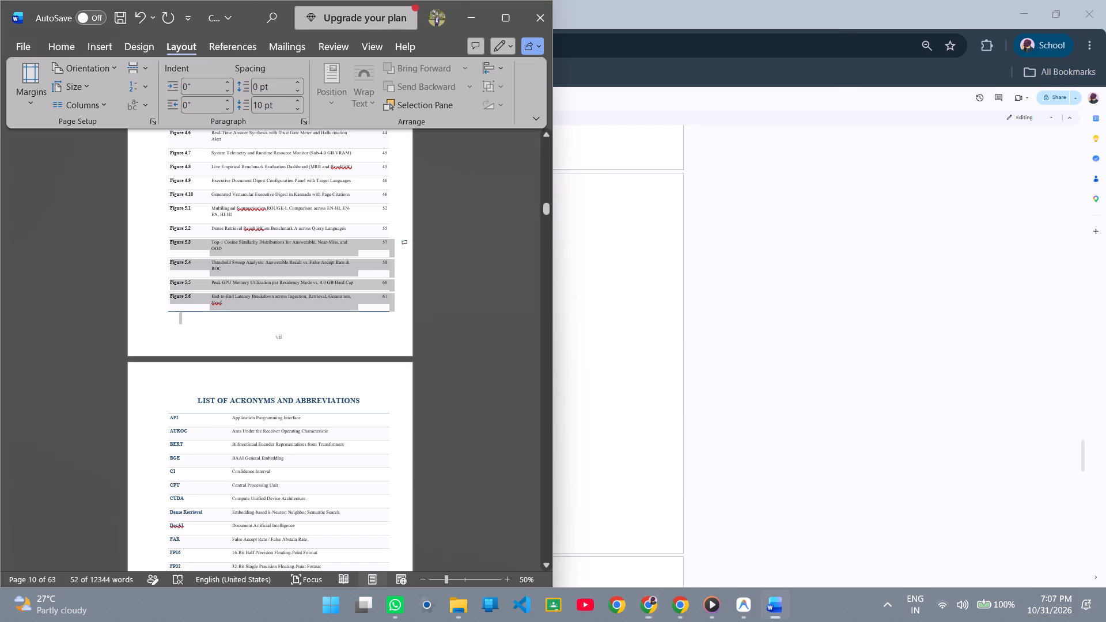
pyautogui.click(355, 321)
pyautogui.hotkey('alt', 'Tab')
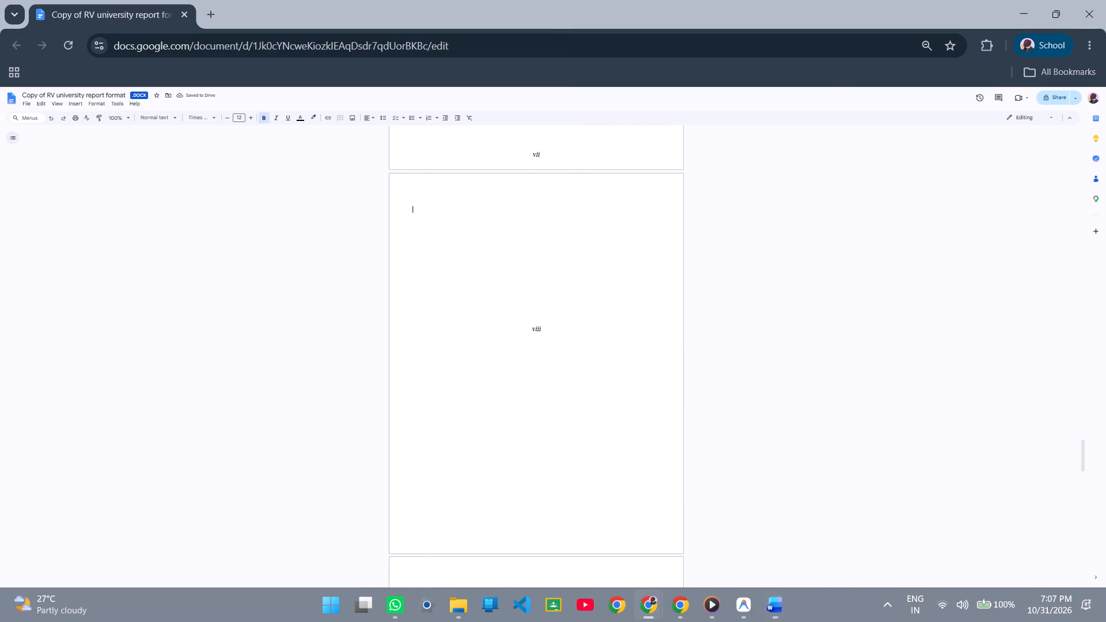
pyautogui.scroll(1, 434, 280)
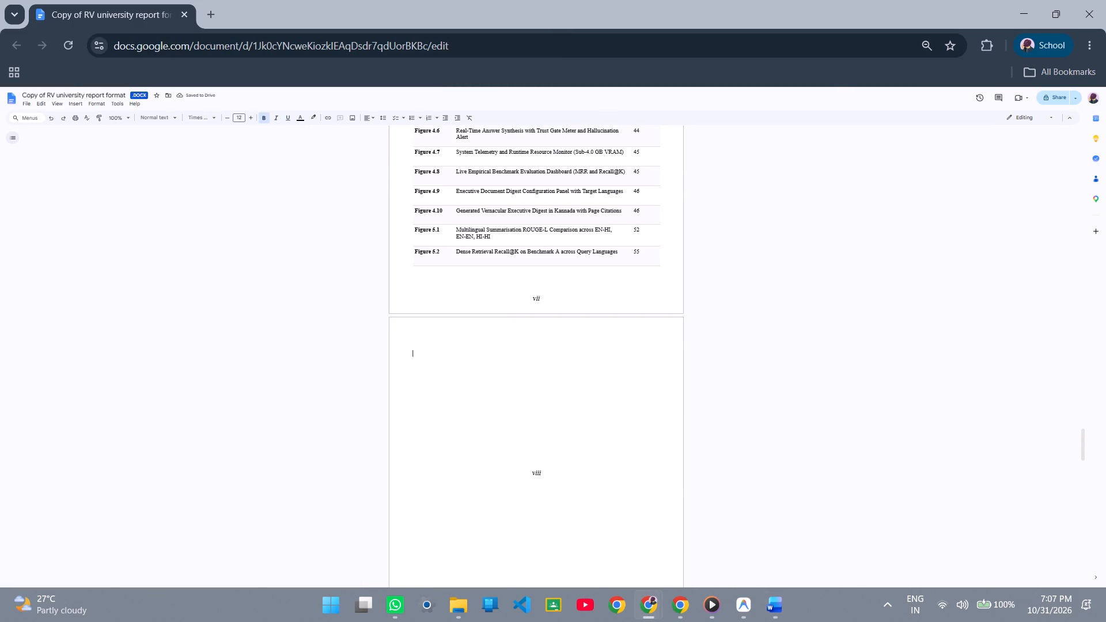
pyautogui.hotkey('ctrl', 'v')
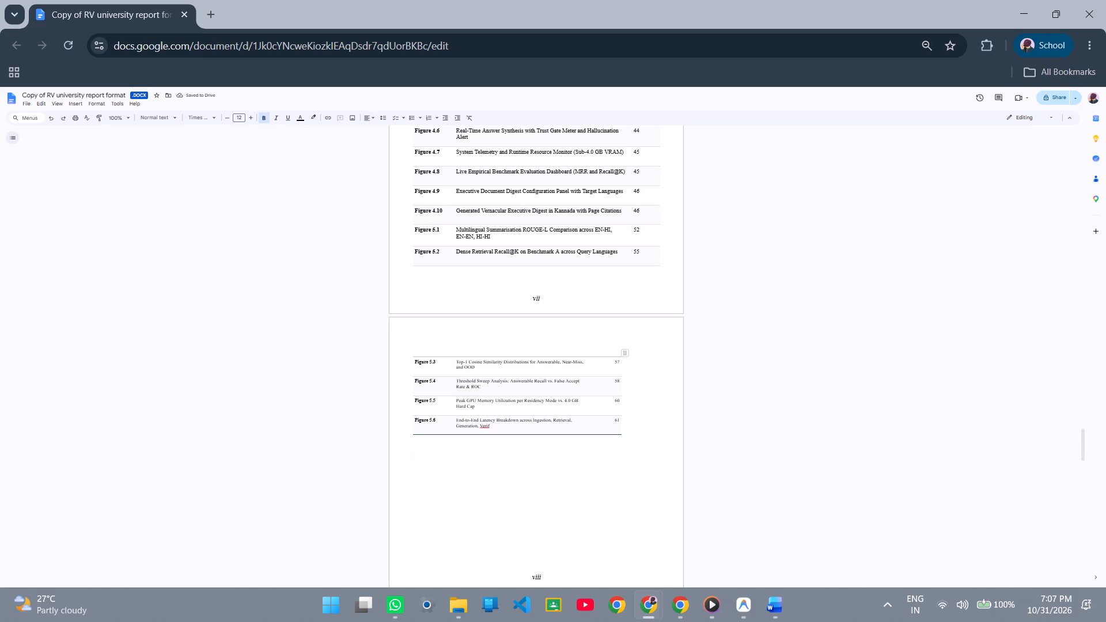
# Set the font size of the pasted Figure 5.3 to Figure 5.6 rows to 12.
pyautogui.moveTo(469, 472); pyautogui.dragTo(416, 361)
pyautogui.click(236, 119)
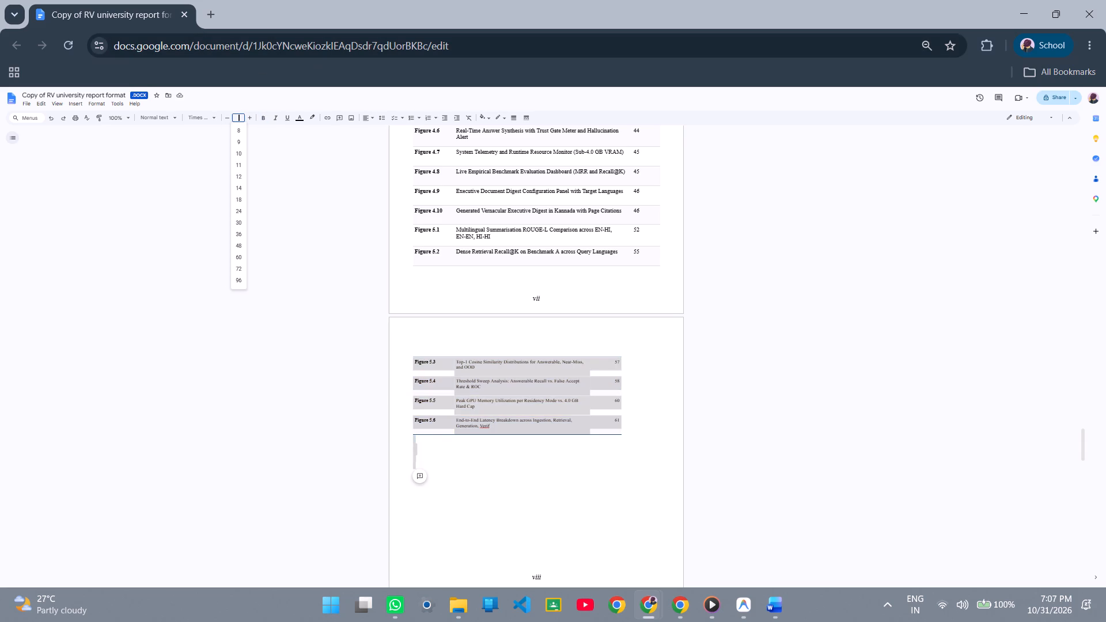
pyautogui.write('12')
pyautogui.press('Return')
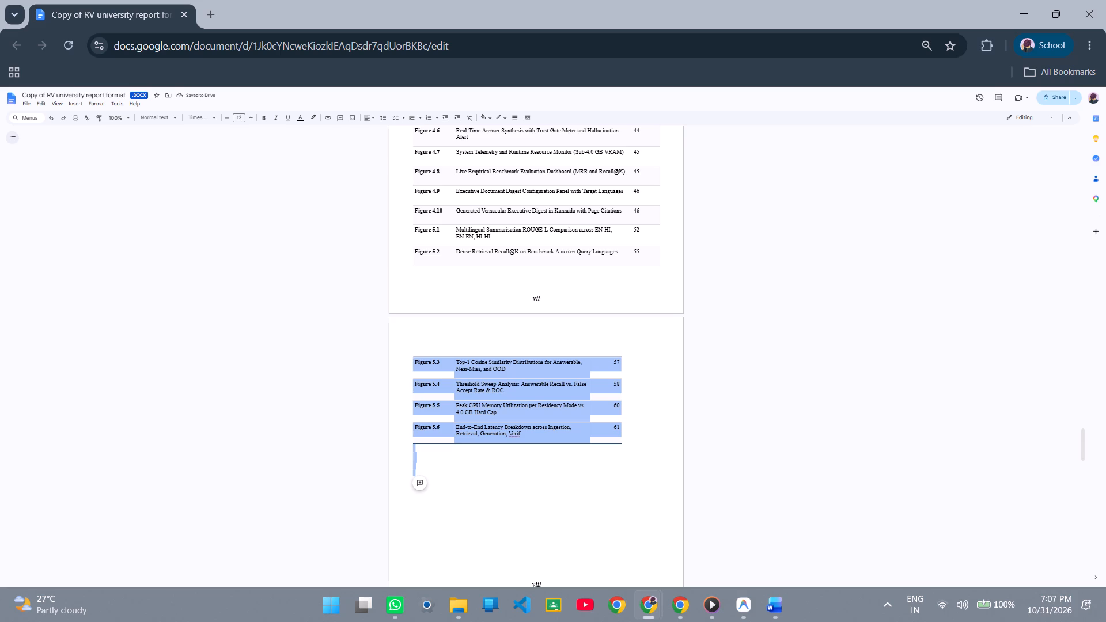
# Widen the pasted figures table and its caption column to roughly match the table width on the previous page.
pyautogui.moveTo(620, 373); pyautogui.dragTo(657, 385)
pyautogui.moveTo(657, 385); pyautogui.dragTo(662, 385)
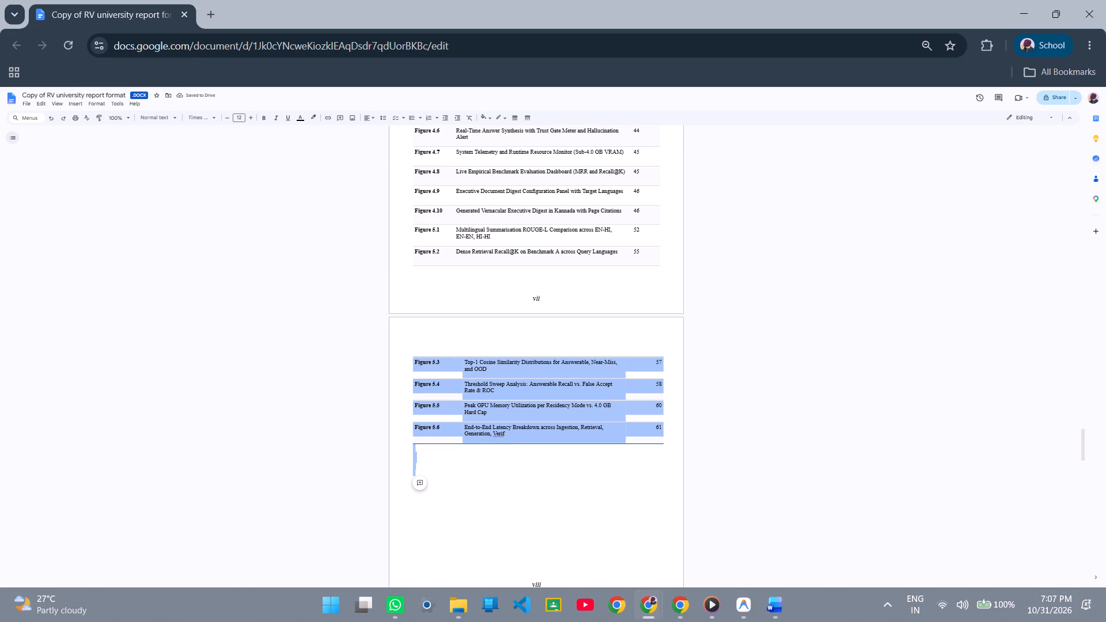
pyautogui.moveTo(626, 369); pyautogui.dragTo(633, 377)
pyautogui.moveTo(633, 377); pyautogui.dragTo(637, 378)
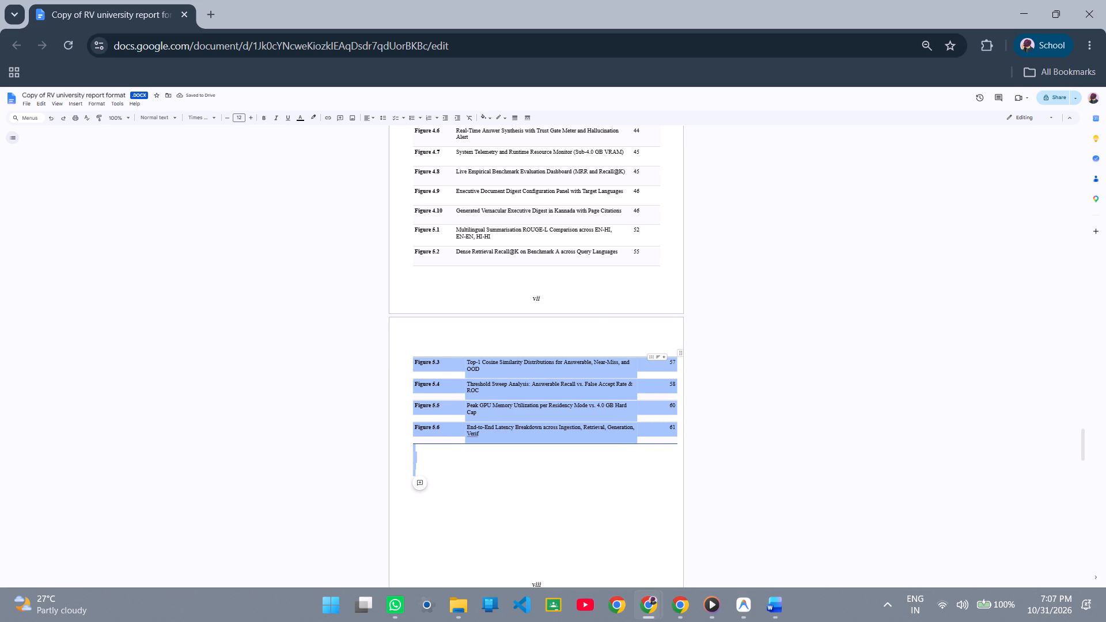
pyautogui.click(635, 446)
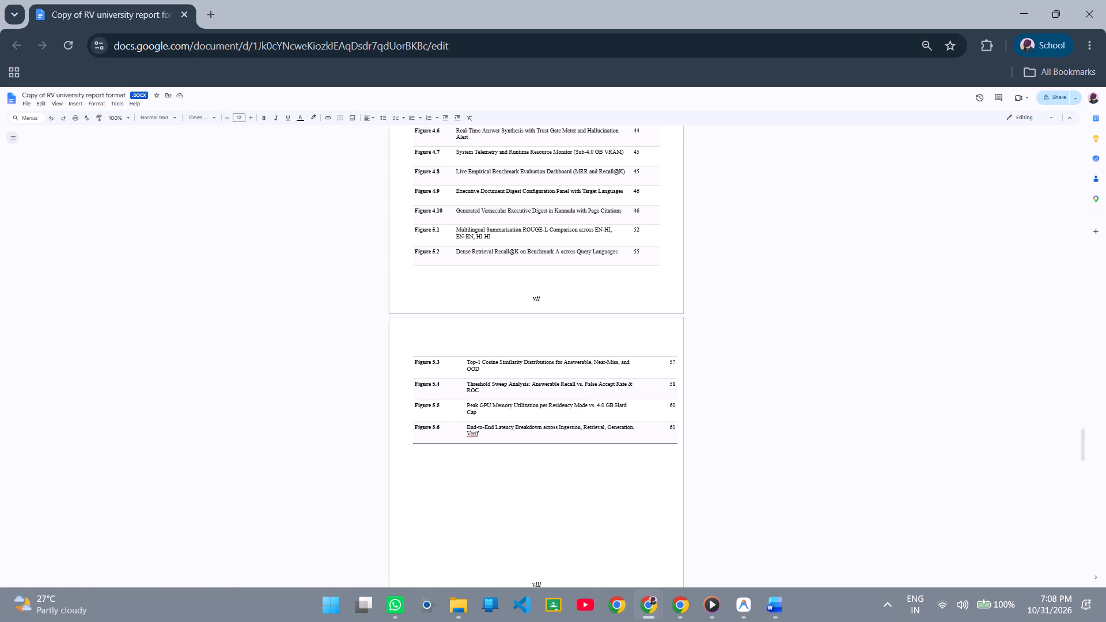
pyautogui.moveTo(677, 362); pyautogui.dragTo(667, 356)
# Left-align the page numbers in the last column of the Figure 5.3 to Figure 5.6 rows.
pyautogui.moveTo(673, 453); pyautogui.dragTo(661, 428)
pyautogui.click(659, 441)
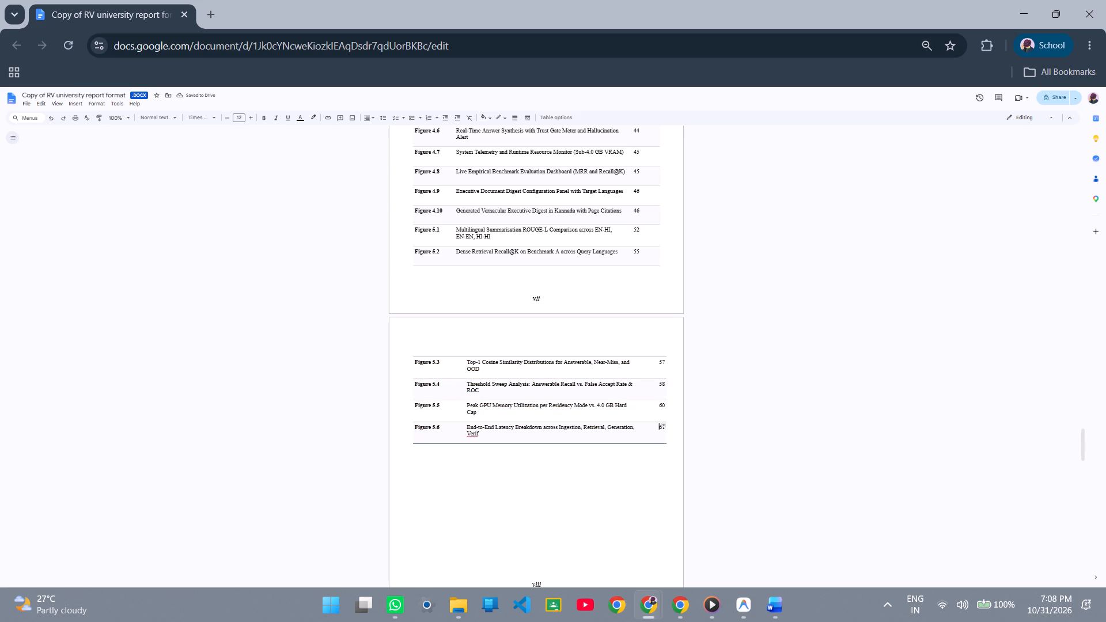
pyautogui.moveTo(643, 343); pyautogui.dragTo(659, 388)
pyautogui.click(657, 420)
pyautogui.moveTo(661, 445); pyautogui.dragTo(661, 404)
pyautogui.moveTo(673, 442); pyautogui.dragTo(671, 421)
pyautogui.moveTo(671, 421); pyautogui.dragTo(665, 366)
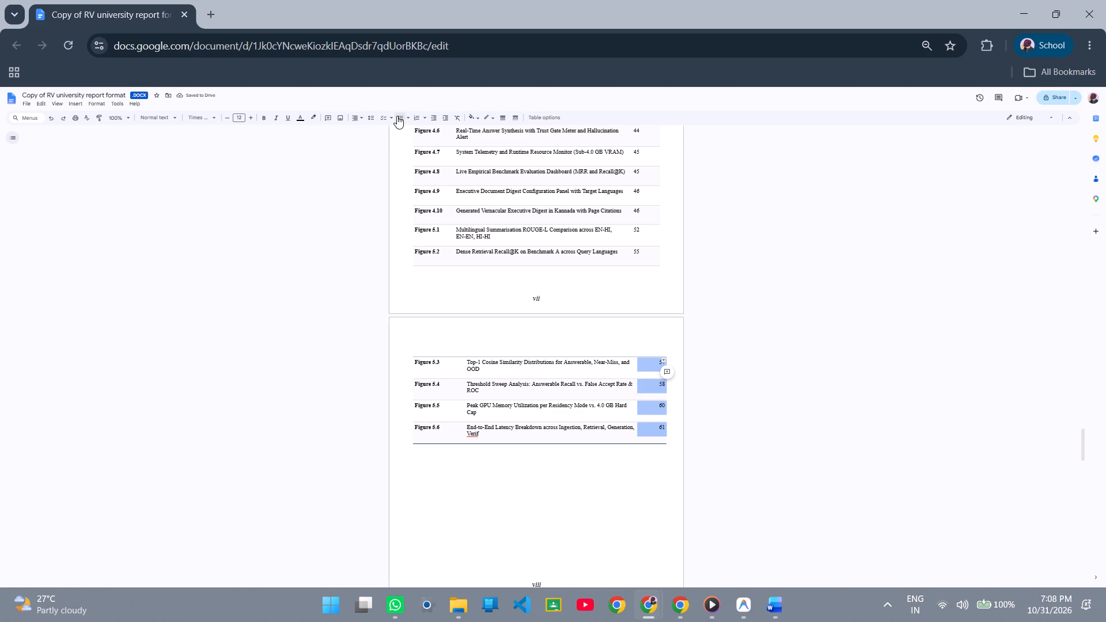
pyautogui.click(361, 114)
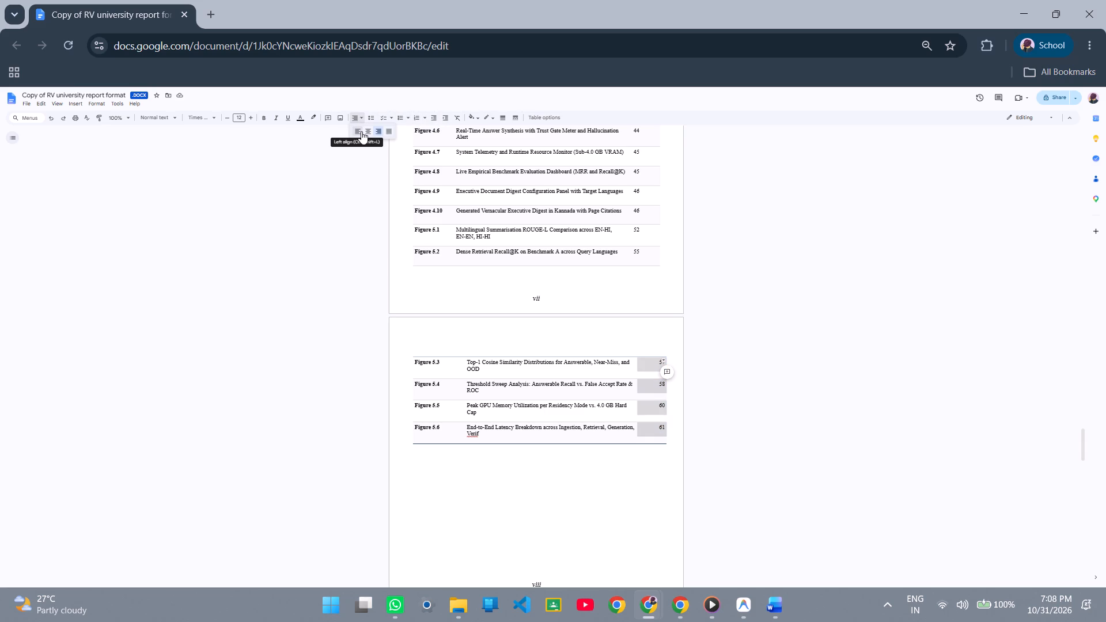
pyautogui.click(361, 131)
pyautogui.click(659, 343)
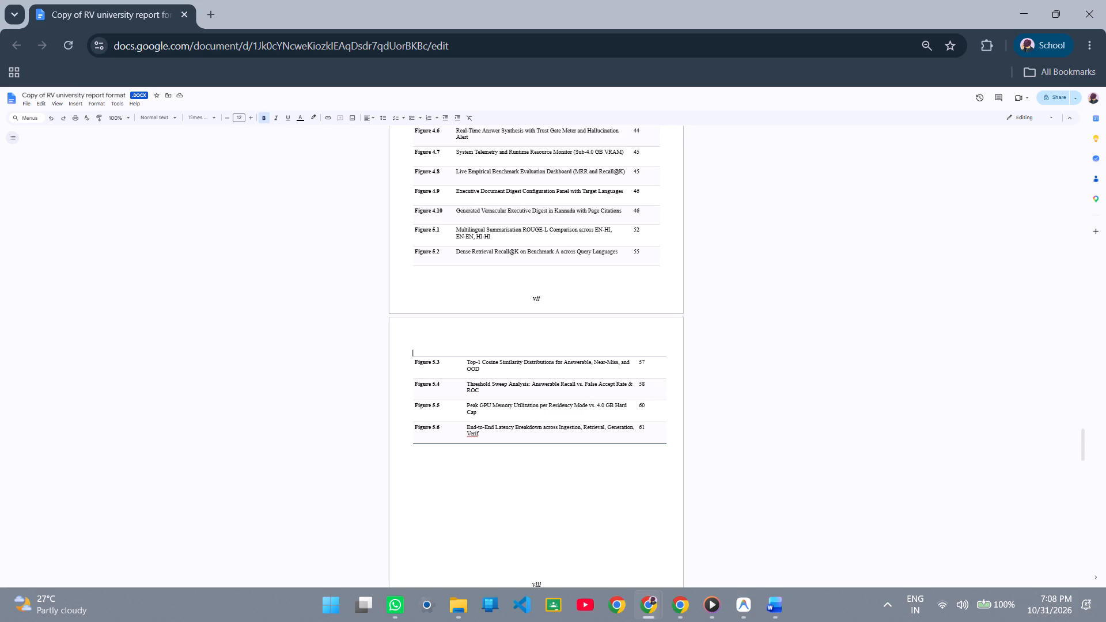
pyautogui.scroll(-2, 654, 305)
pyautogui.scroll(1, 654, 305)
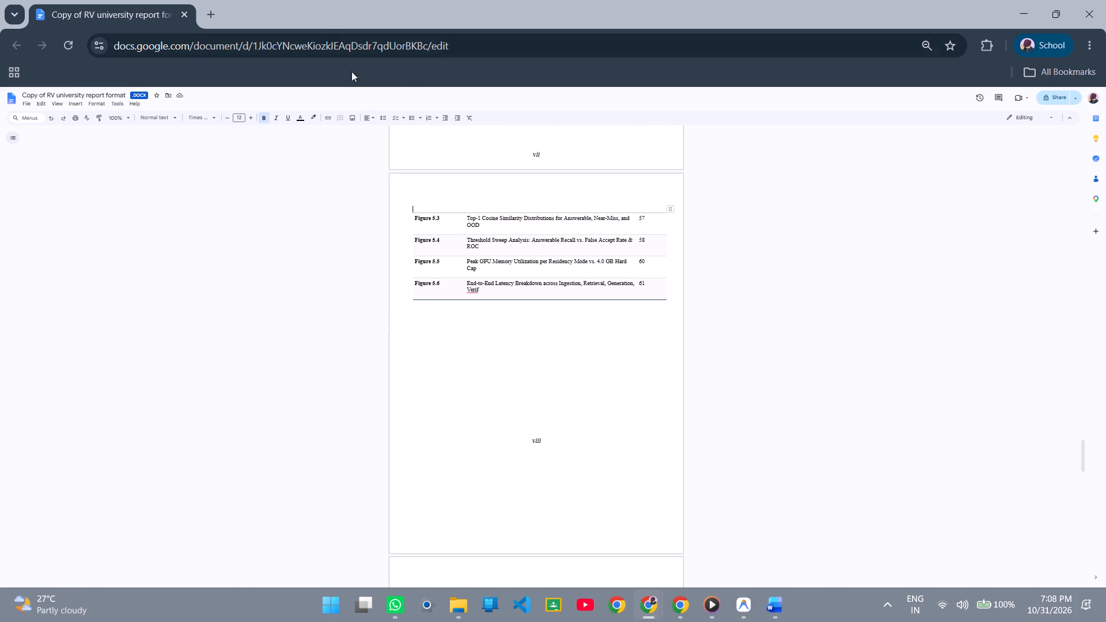
# Switch to Word and copy the List of Acronyms and Abbreviations heading with its rows from API through GPU.
pyautogui.hotkey('alt', 'Tab')
pyautogui.scroll(-1, 297, 326)
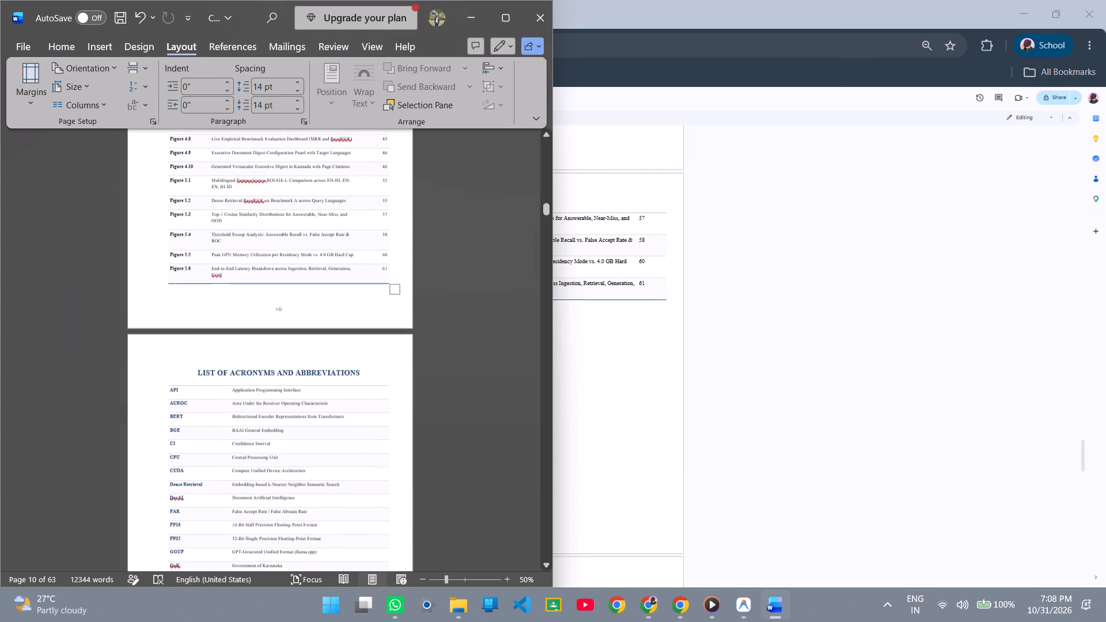
pyautogui.scroll(-14, 297, 326)
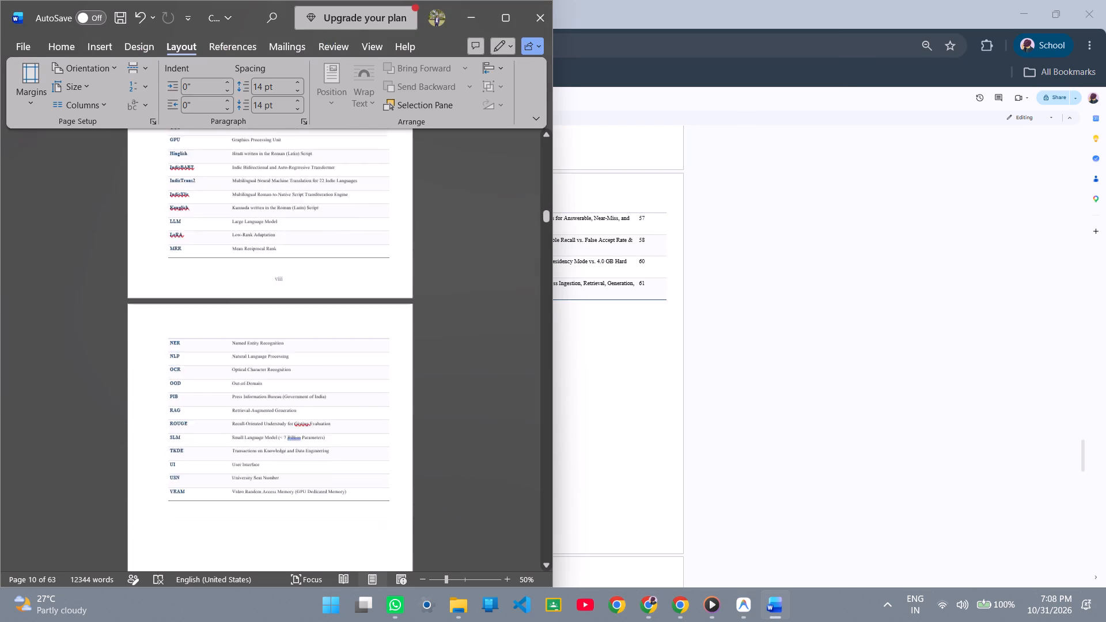
pyautogui.scroll(7, 297, 326)
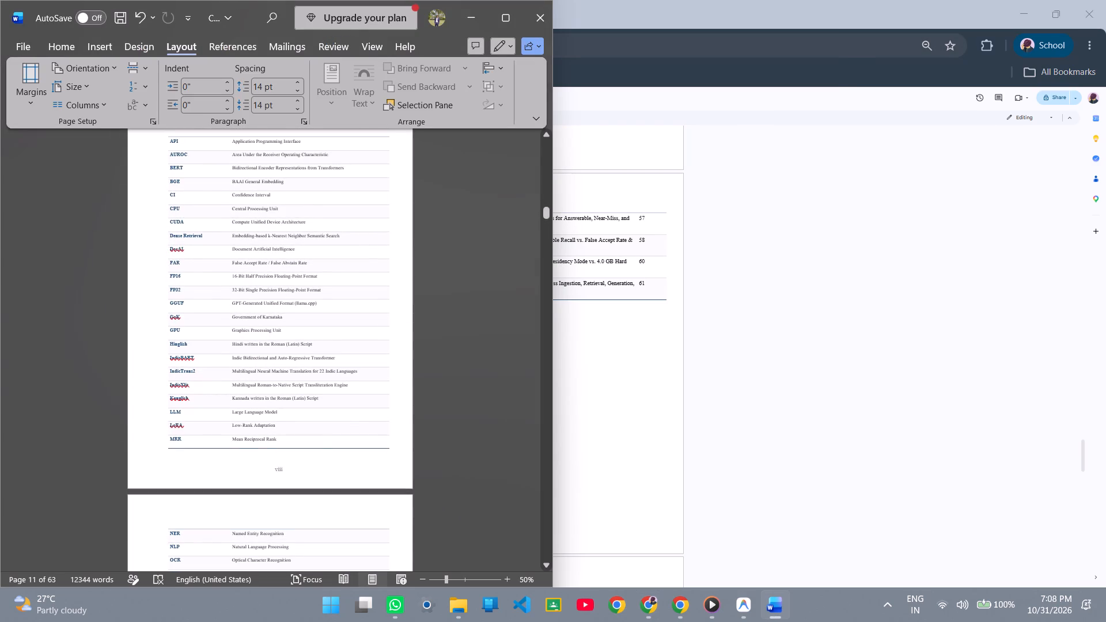
pyautogui.scroll(2, 288, 313)
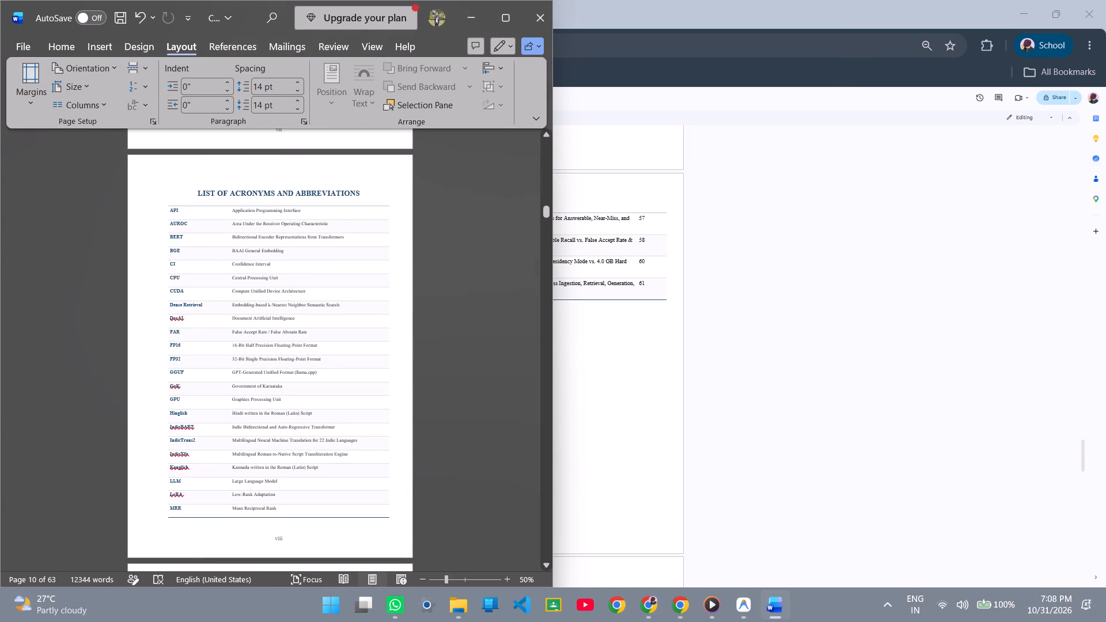
pyautogui.moveTo(185, 180); pyautogui.dragTo(325, 462)
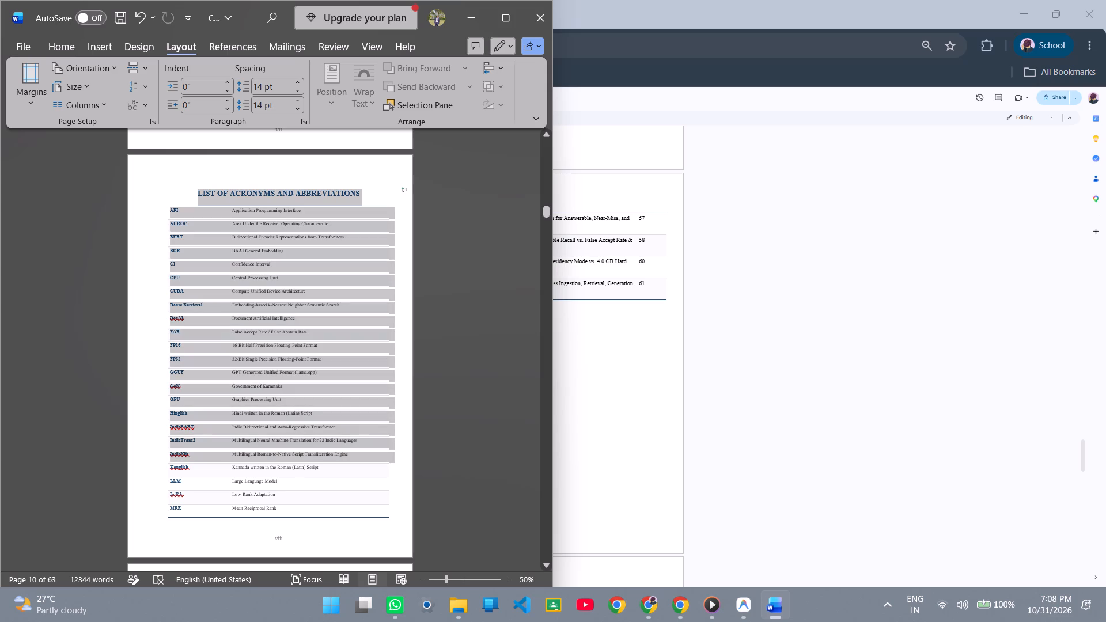
pyautogui.moveTo(325, 462); pyautogui.dragTo(379, 469)
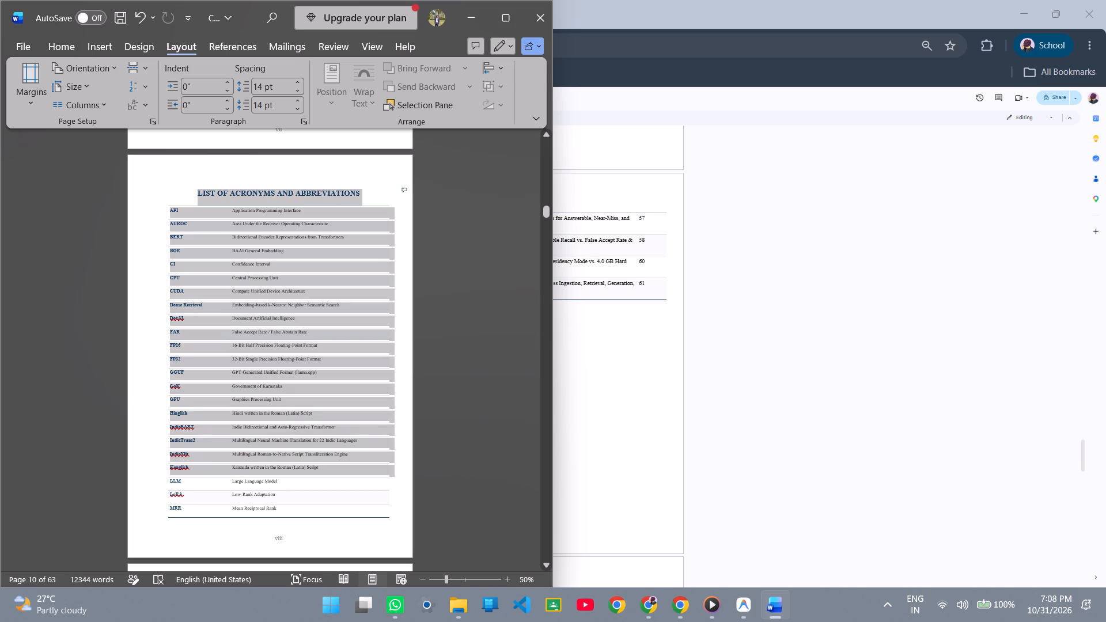
pyautogui.moveTo(379, 469); pyautogui.dragTo(388, 400)
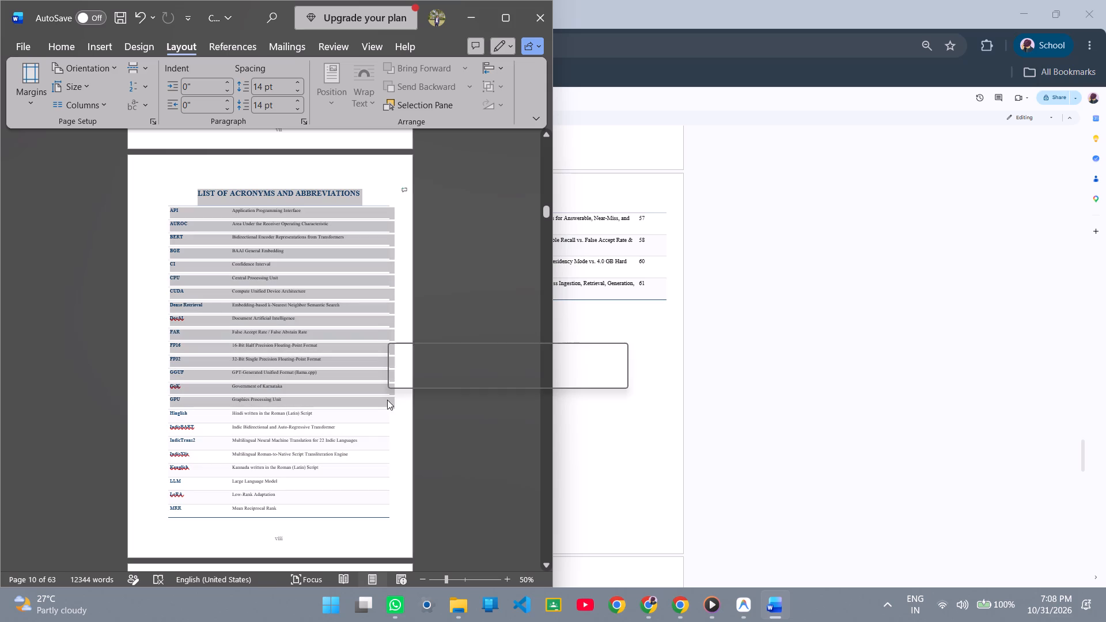
pyautogui.hotkey('ctrl', 'c')
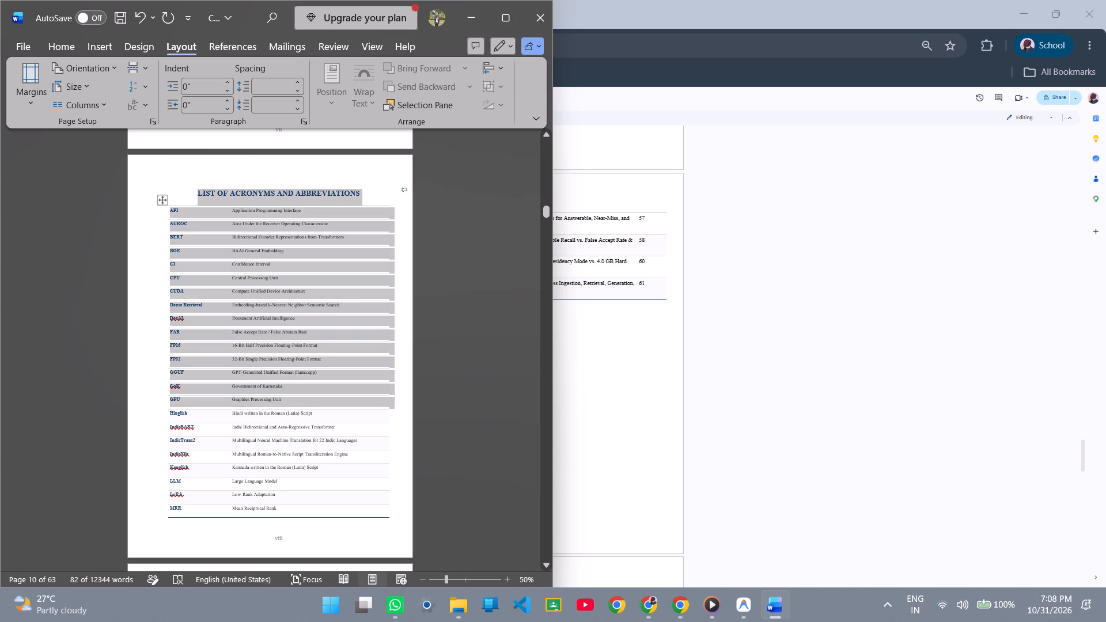
# Switch to Google Docs and paste the copied acronyms heading and rows below the Figure 5.6 row.
pyautogui.hotkey('alt', 'Tab')
pyautogui.click(465, 333)
pyautogui.hotkey('ctrl', 'v')
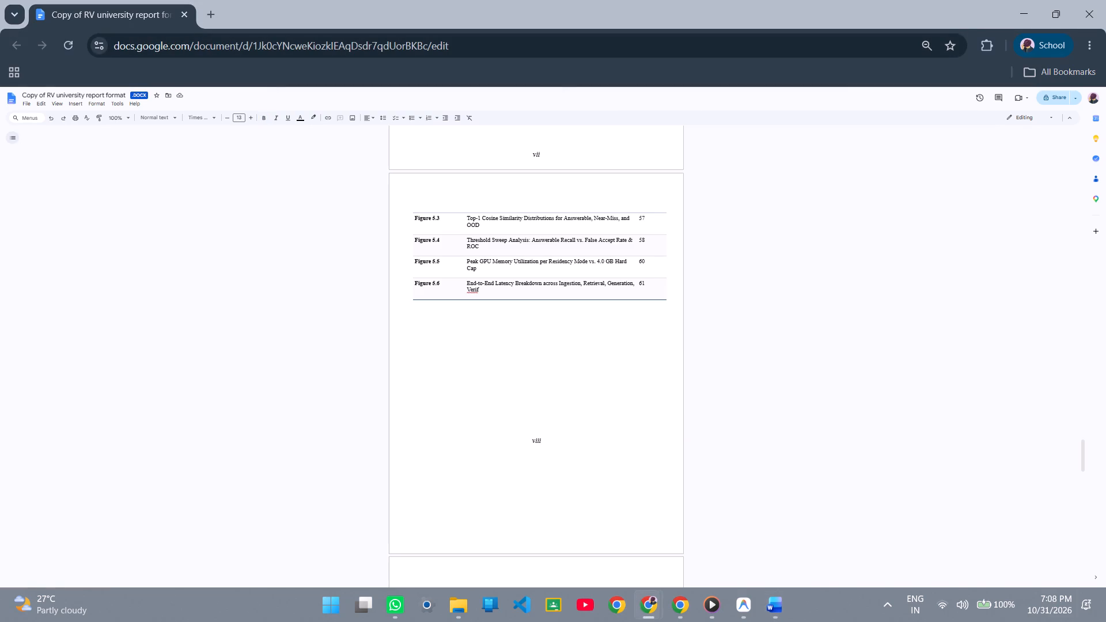
pyautogui.scroll(-2, 497, 324)
pyautogui.scroll(2, 497, 324)
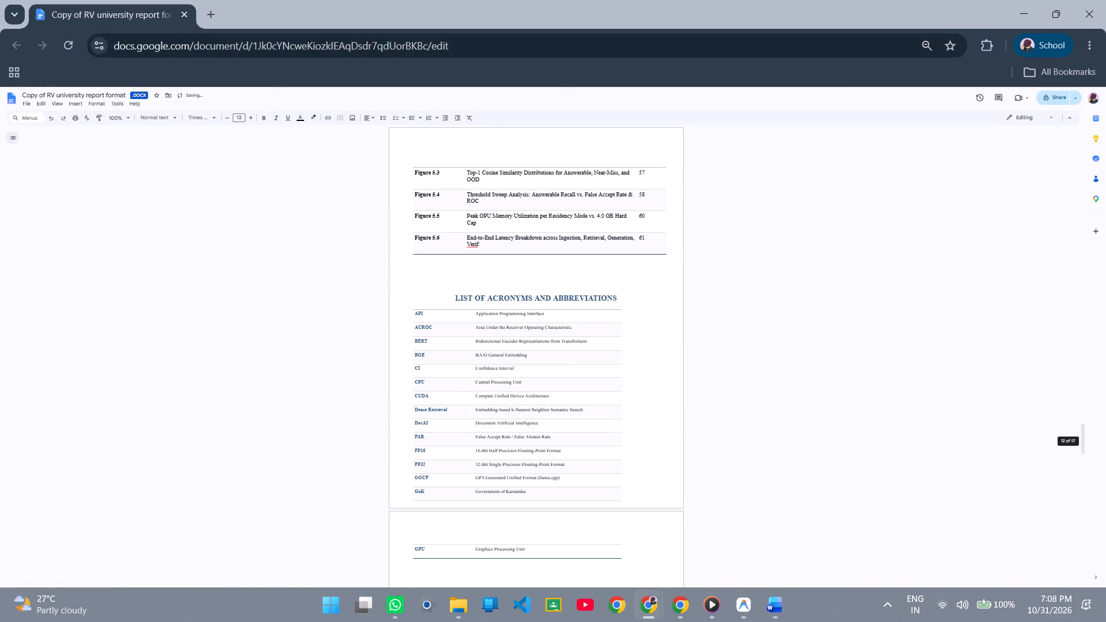
# Delete the last four rows, FP32 through GPU, from the pasted acronyms table.
pyautogui.moveTo(631, 556); pyautogui.dragTo(613, 486)
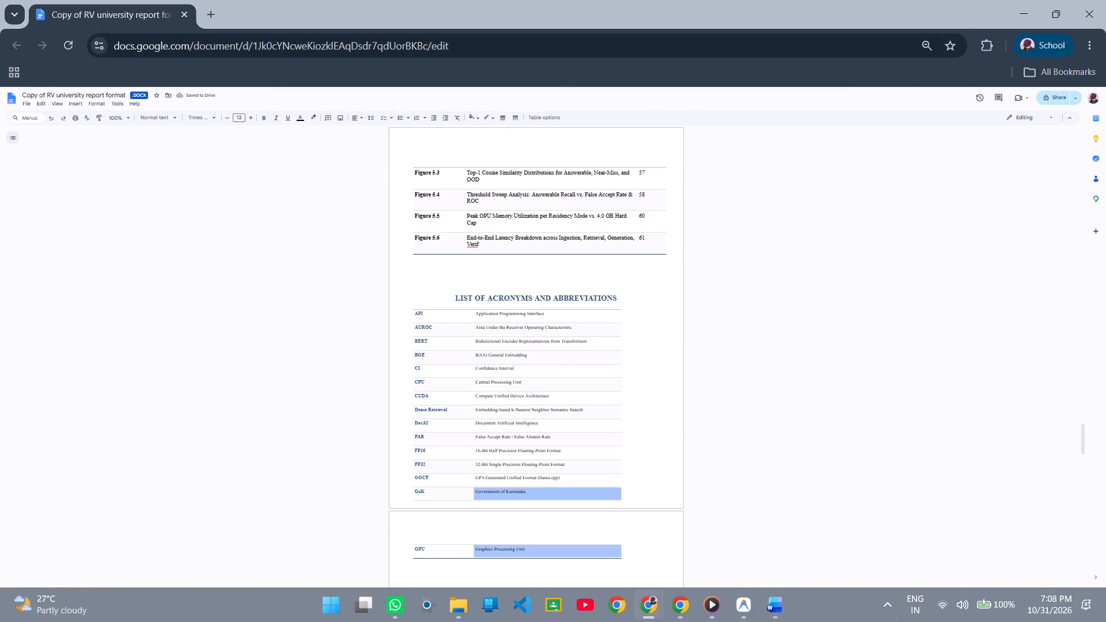
pyautogui.moveTo(613, 486); pyautogui.dragTo(611, 454)
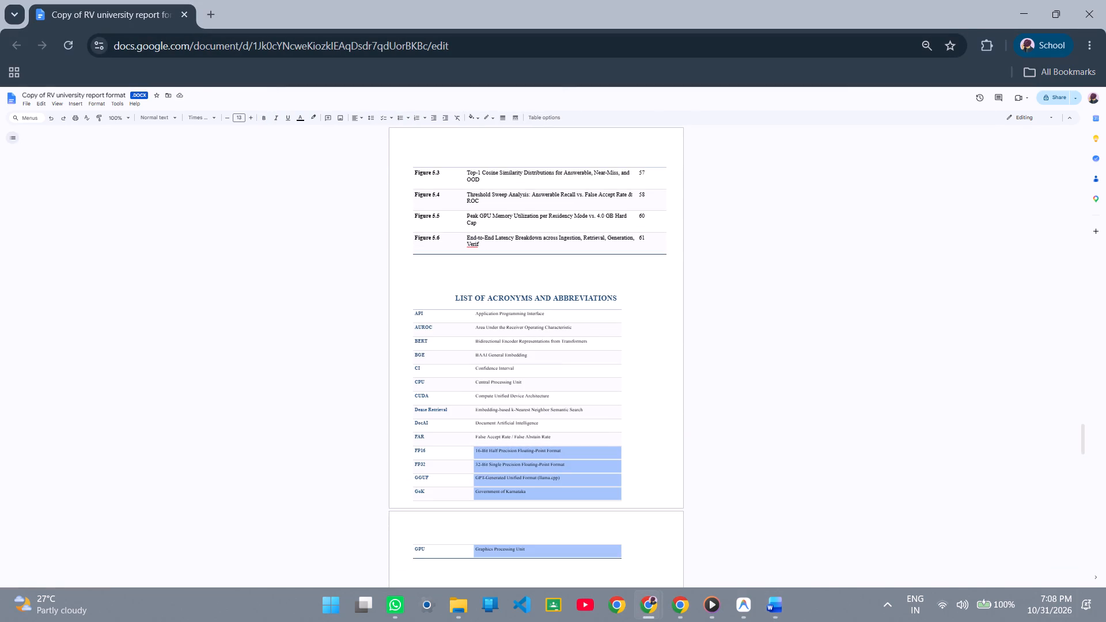
pyautogui.moveTo(611, 454); pyautogui.dragTo(607, 455)
pyautogui.moveTo(607, 455); pyautogui.dragTo(606, 468)
pyautogui.rightClick(603, 469)
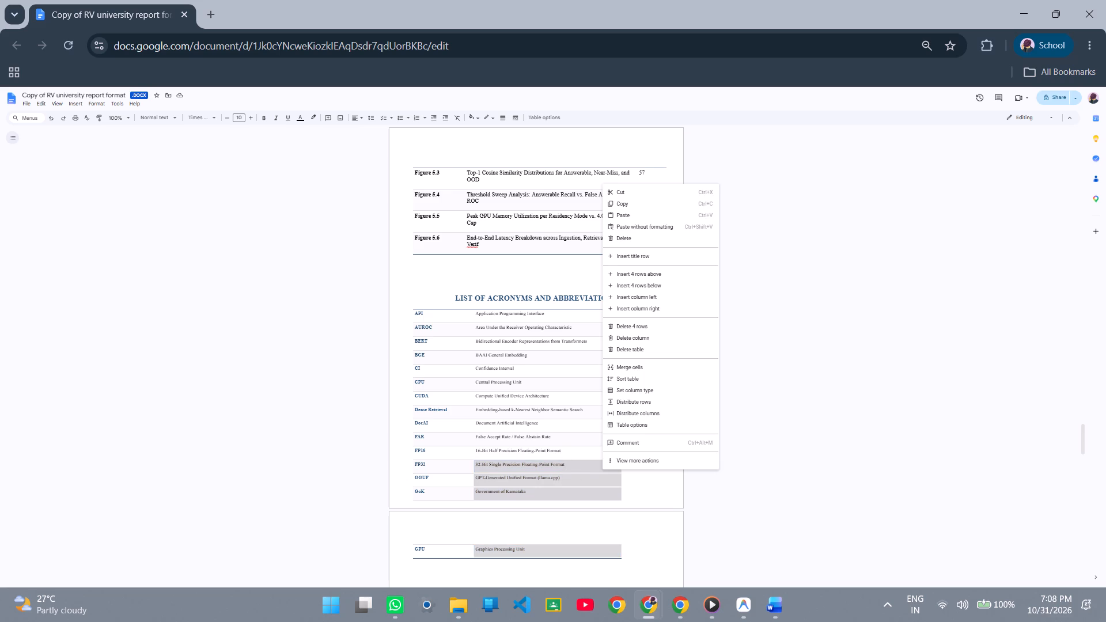
pyautogui.click(648, 324)
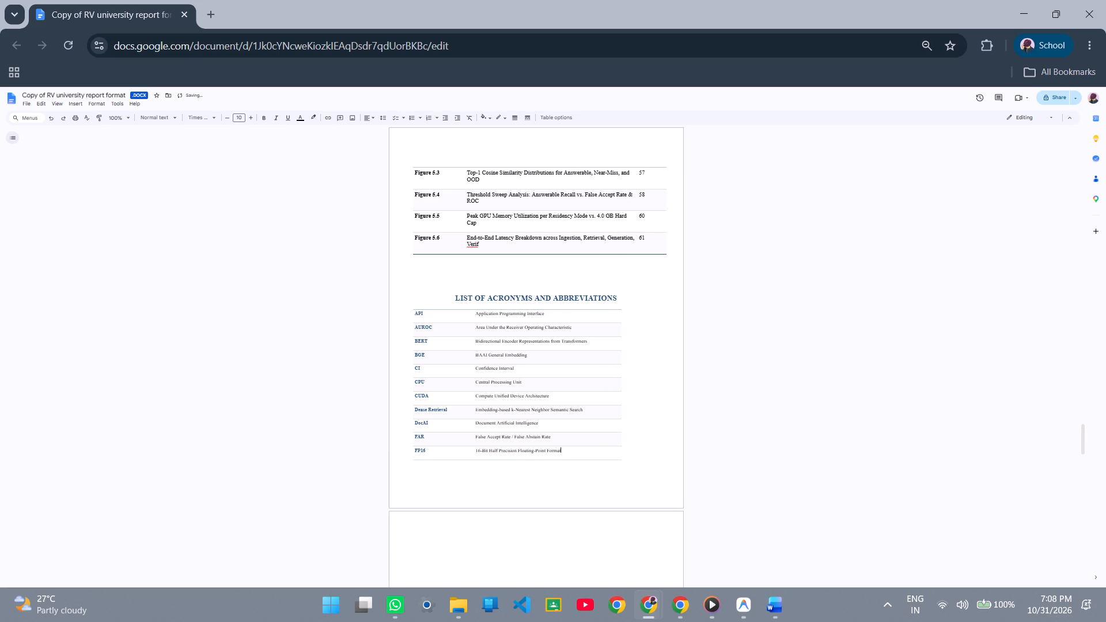
# Set the font size of the List of Acronyms and Abbreviations heading to 14, checking the remaining acronym rows in Word.
pyautogui.click(475, 301)
pyautogui.rightClick(475, 301)
pyautogui.click(590, 282)
pyautogui.moveTo(625, 298); pyautogui.dragTo(578, 293)
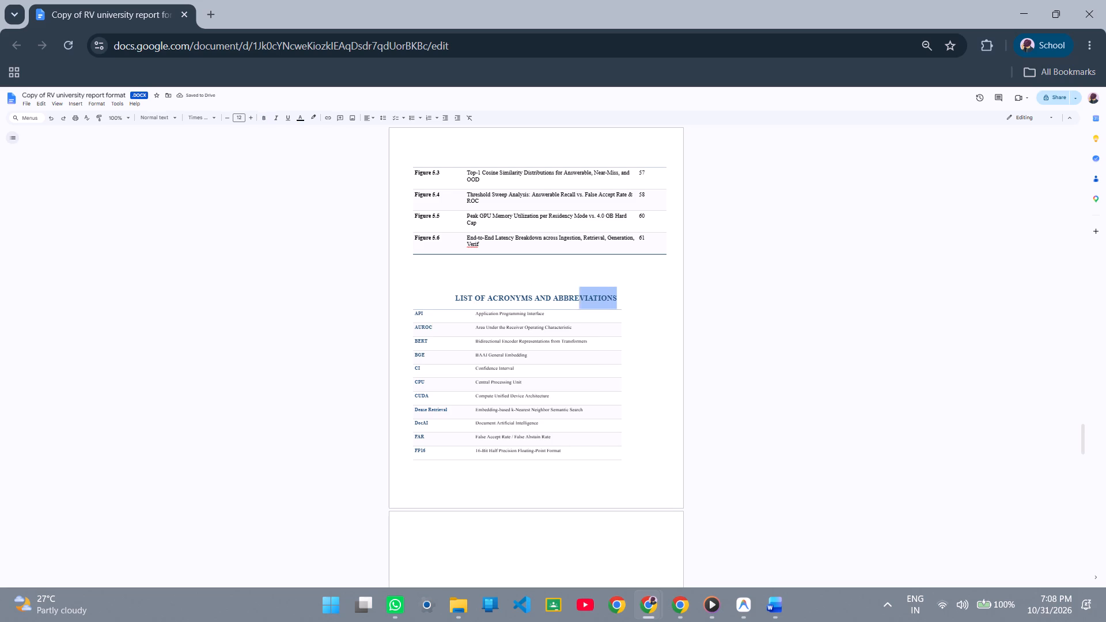
pyautogui.moveTo(578, 293); pyautogui.dragTo(454, 287)
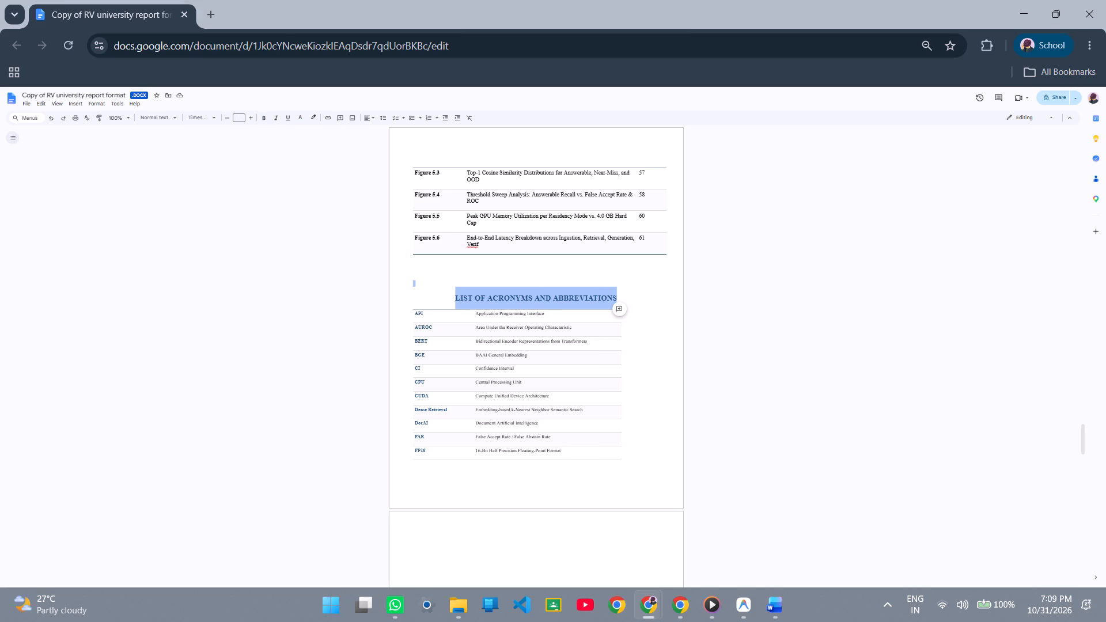
pyautogui.hotkey('alt', 'Tab')
pyautogui.scroll(-4, 373, 304)
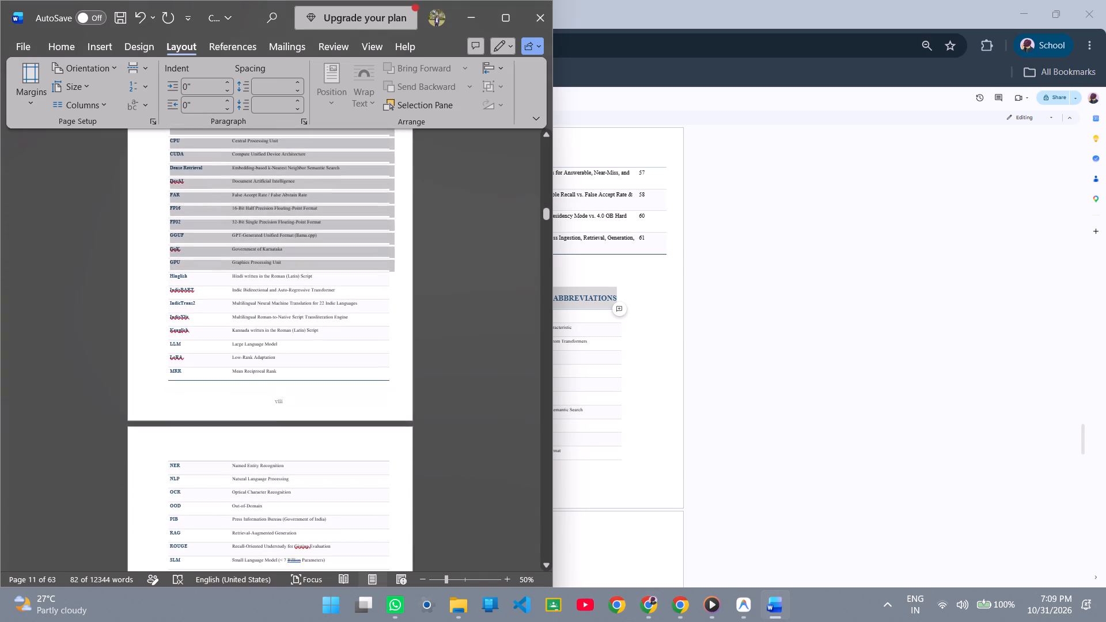
pyautogui.hotkey('alt', 'Tab')
pyautogui.scroll(-1, 538, 362)
pyautogui.scroll(2, 538, 362)
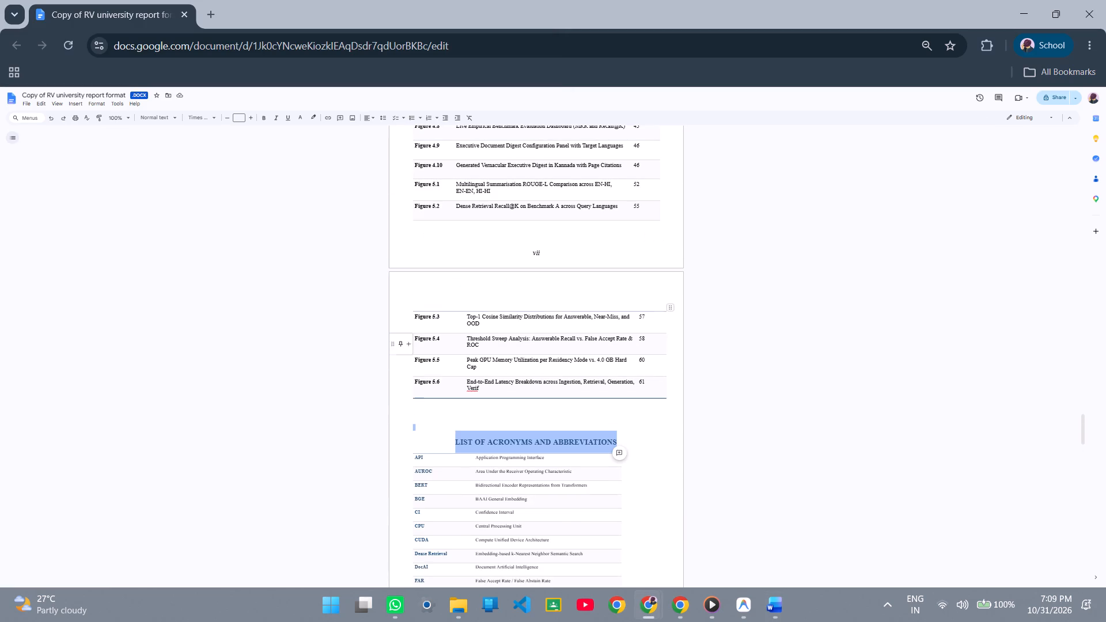
pyautogui.hotkey('alt', 'Tab')
pyautogui.scroll(-6, 242, 293)
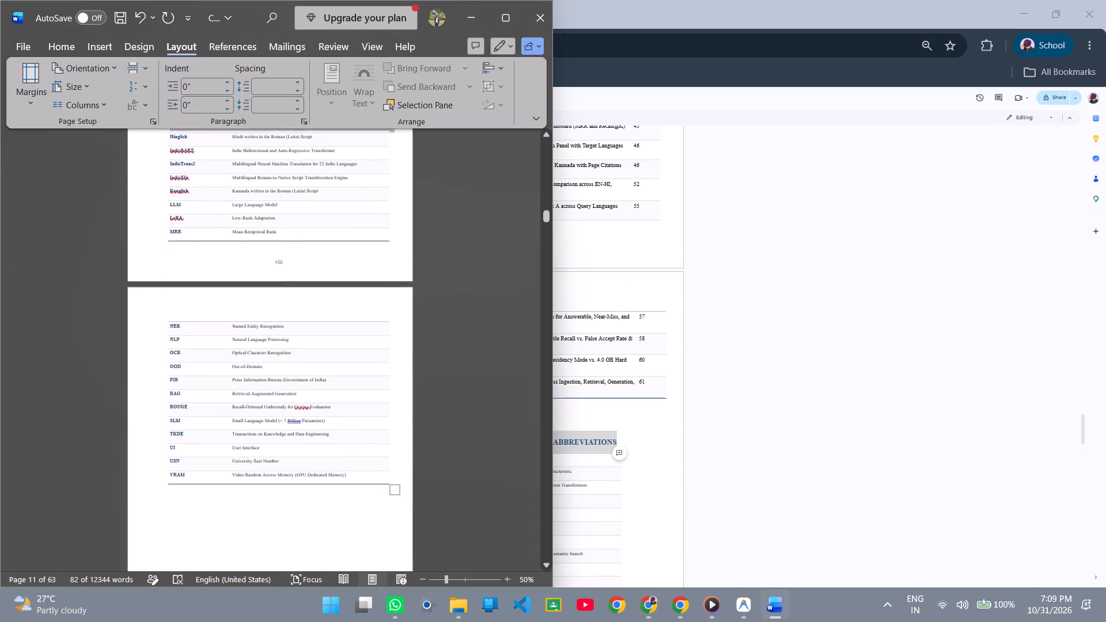
pyautogui.scroll(-9, 242, 293)
pyautogui.hotkey('alt', 'Tab')
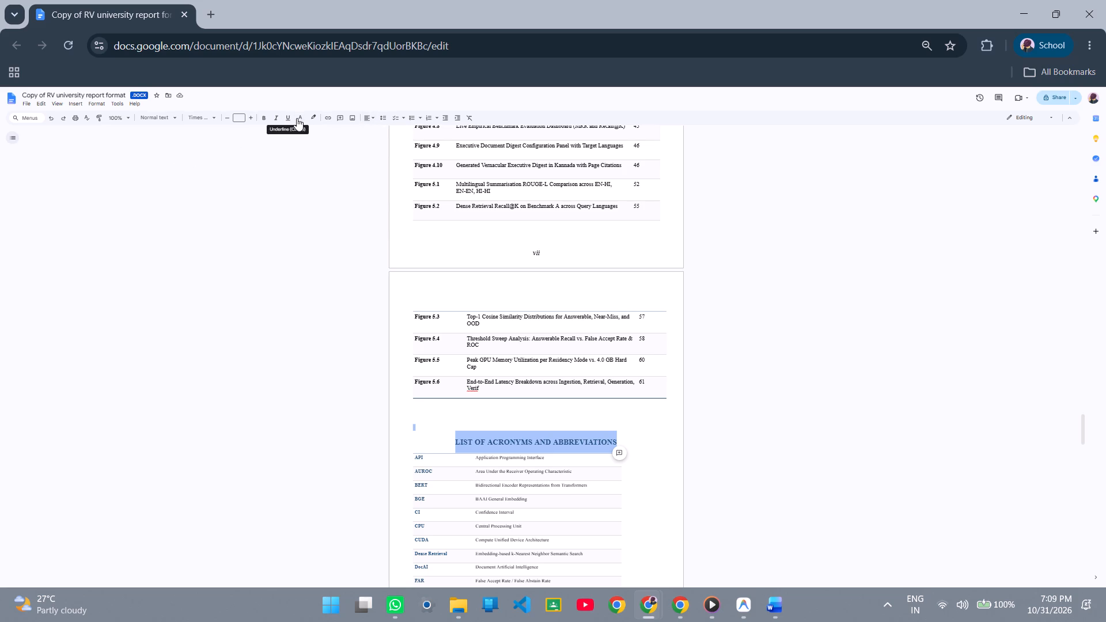
pyautogui.click(239, 117)
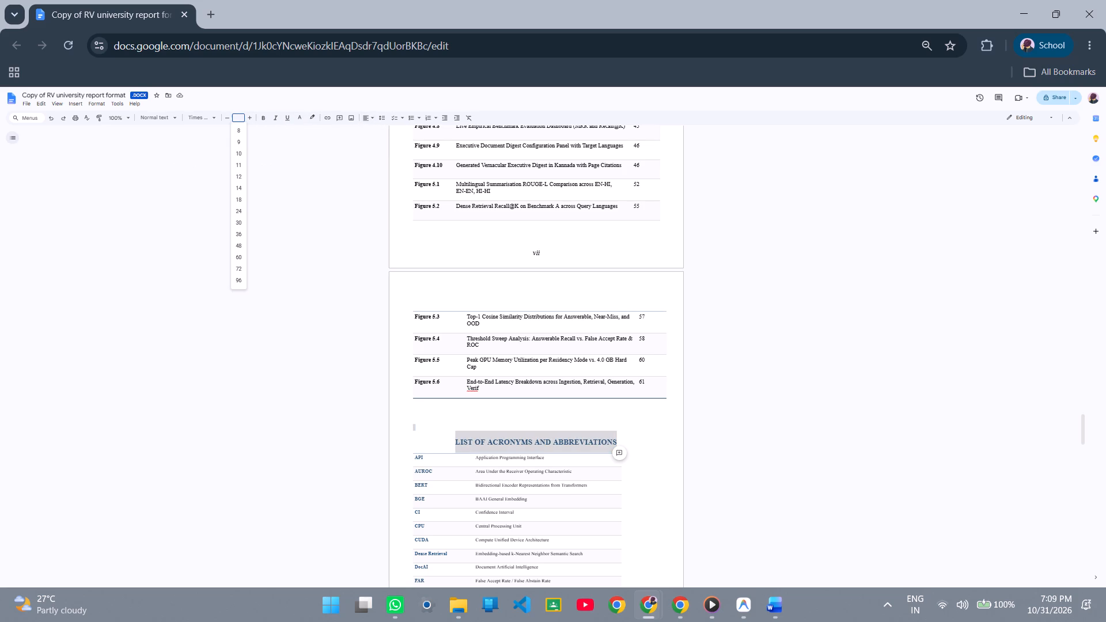
pyautogui.write('14')
pyautogui.press('Return')
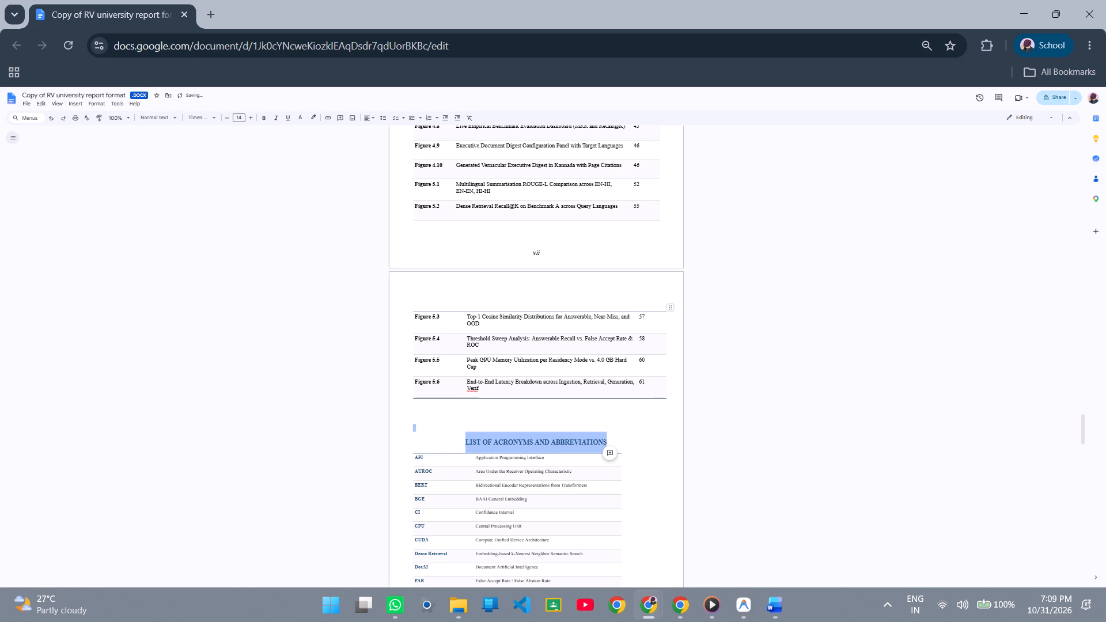
# Widen the acronyms table's description column to roughly match the width of the figures table above it.
pyautogui.click(521, 422)
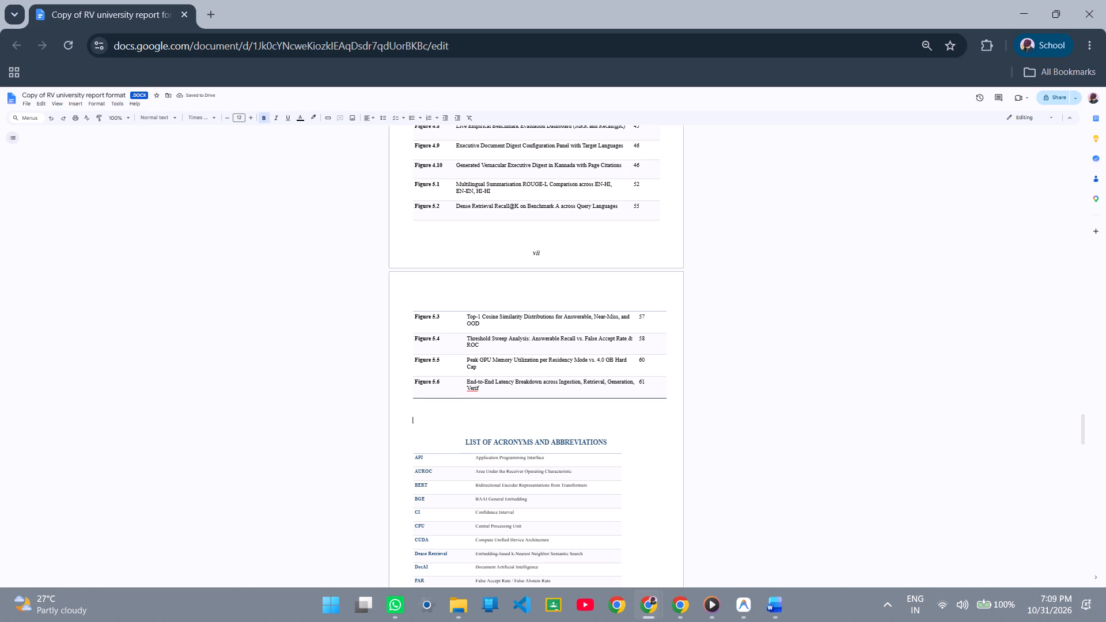
pyautogui.scroll(-2, 582, 407)
pyautogui.scroll(1, 490, 331)
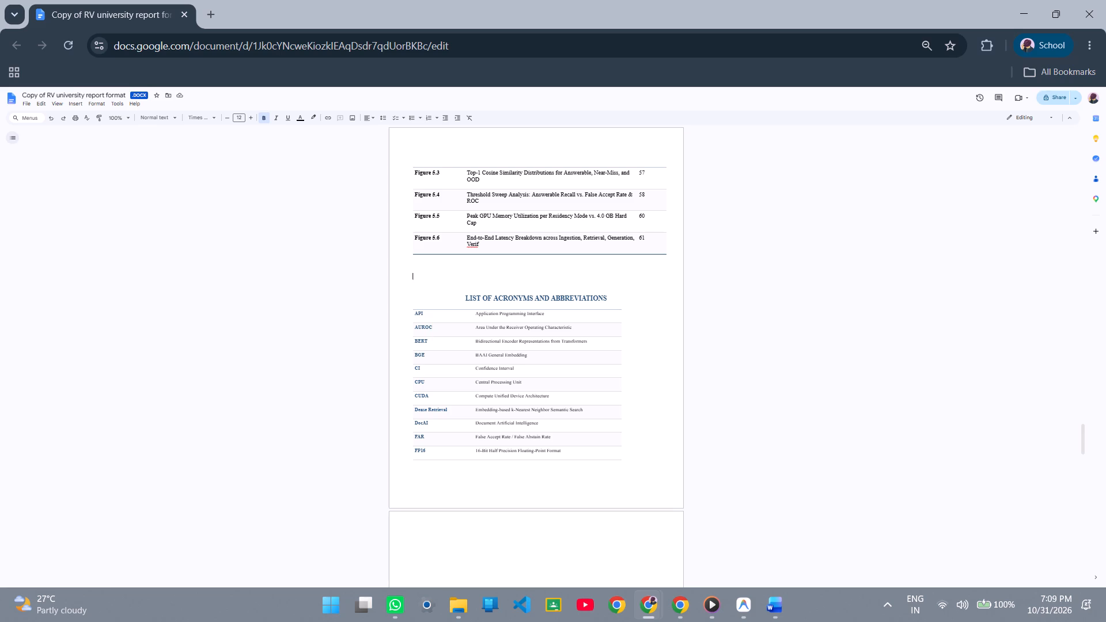
pyautogui.moveTo(620, 318); pyautogui.dragTo(663, 319)
pyautogui.click(647, 324)
pyautogui.moveTo(622, 315); pyautogui.dragTo(653, 317)
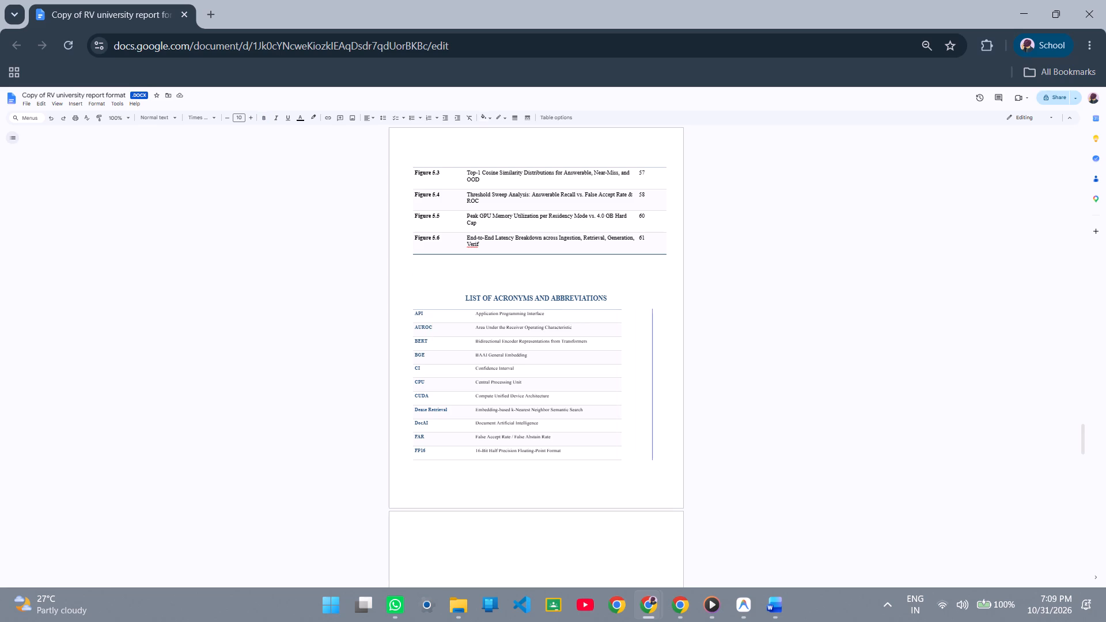
pyautogui.moveTo(653, 317); pyautogui.dragTo(668, 315)
pyautogui.click(710, 324)
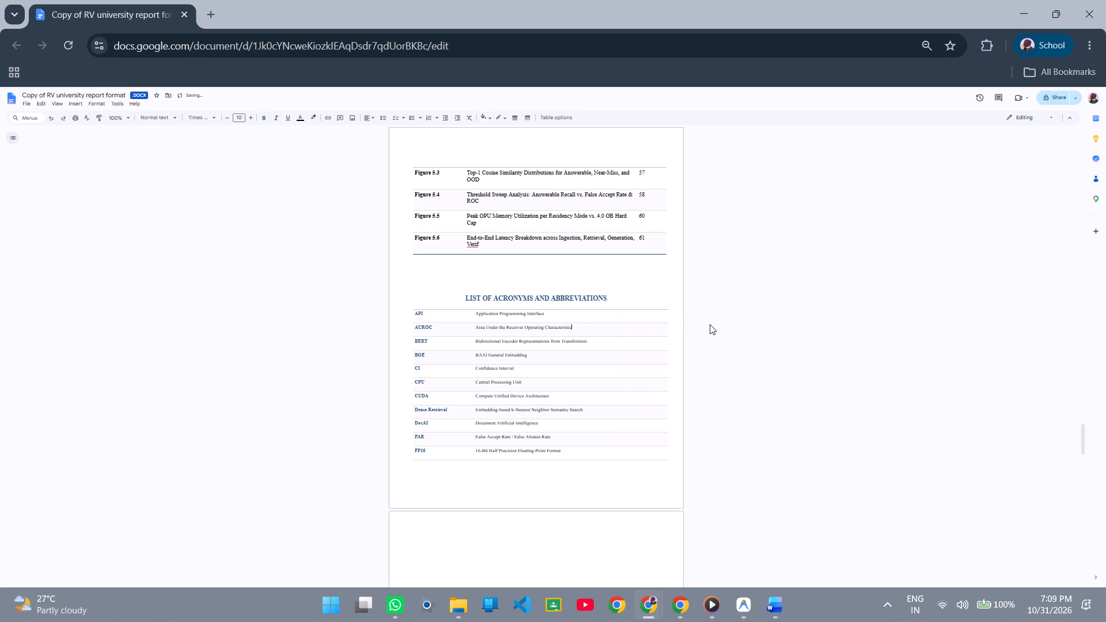
# Set the text colour of all acronyms table rows, API through FP16, to black.
pyautogui.moveTo(530, 492); pyautogui.dragTo(471, 351)
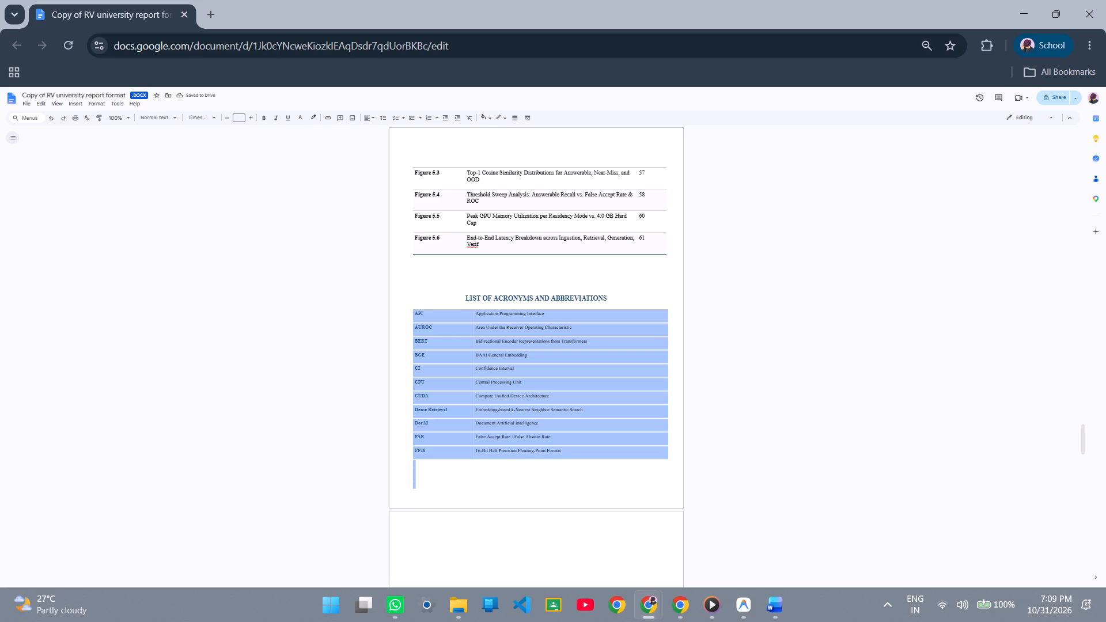
pyautogui.click(301, 116)
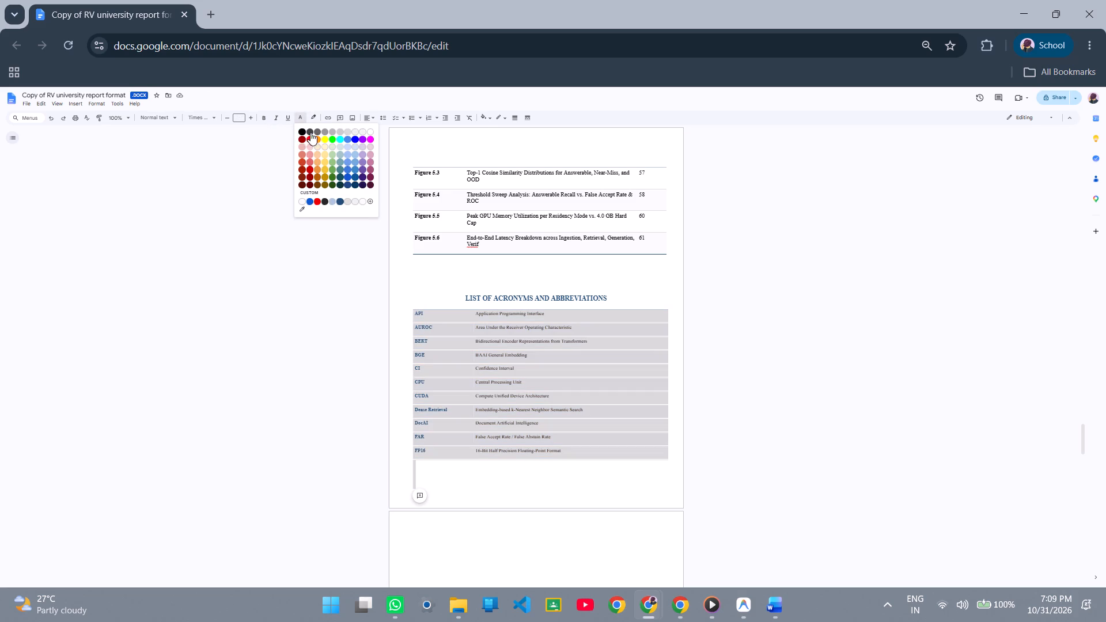
pyautogui.click(302, 128)
# Set the text colour of the List of Acronyms and Abbreviations heading to black.
pyautogui.moveTo(618, 297); pyautogui.dragTo(479, 289)
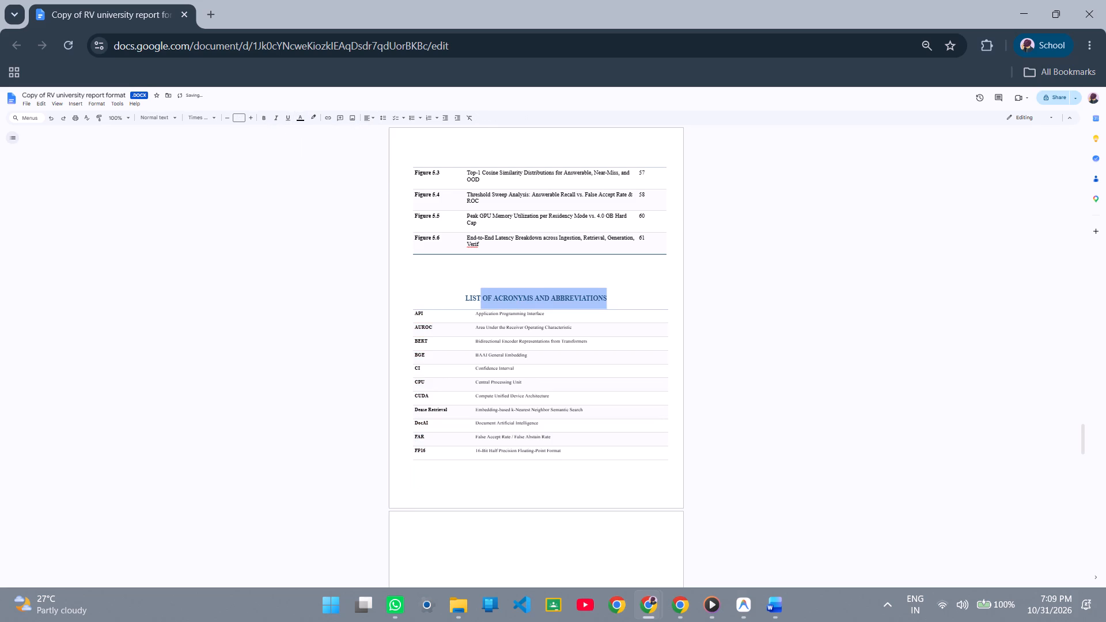
pyautogui.moveTo(479, 289); pyautogui.dragTo(466, 287)
pyautogui.click(301, 121)
pyautogui.click(304, 132)
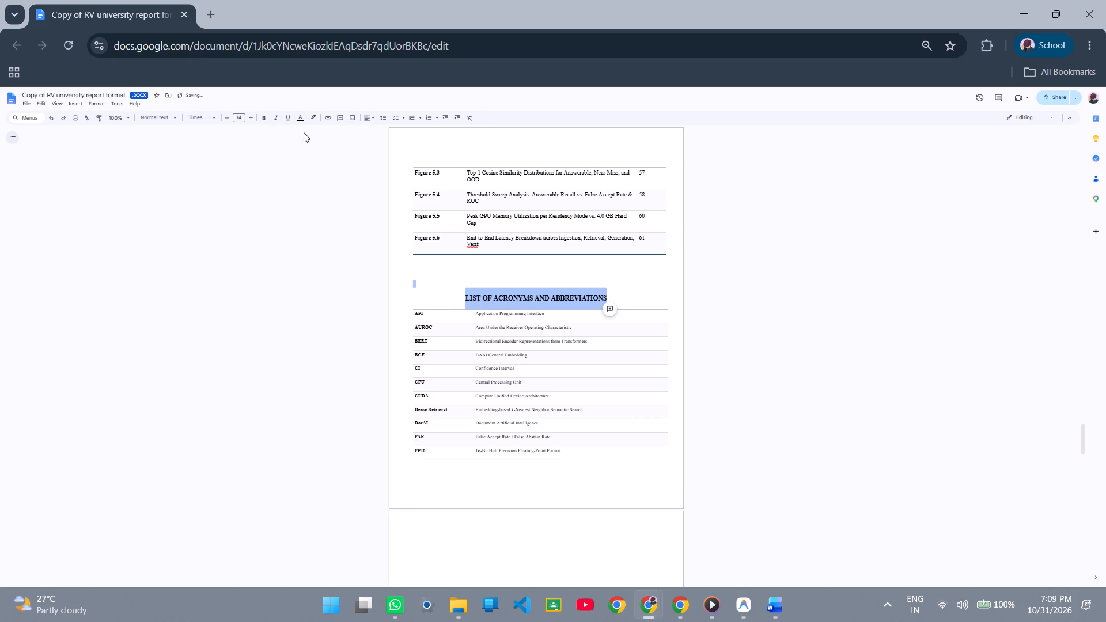
pyautogui.click(540, 280)
# Delete the empty lines after the acronyms table to remove the blank page before Chapter 1: Introduction.
pyautogui.scroll(3, 551, 290)
pyautogui.scroll(-1, 551, 290)
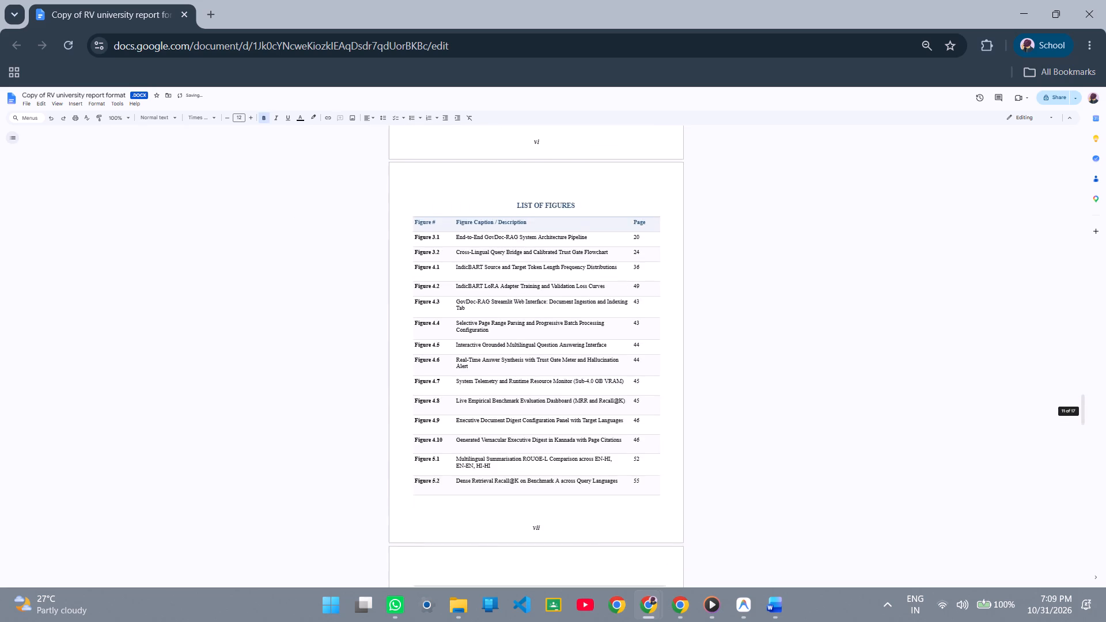
pyautogui.scroll(-4, 551, 290)
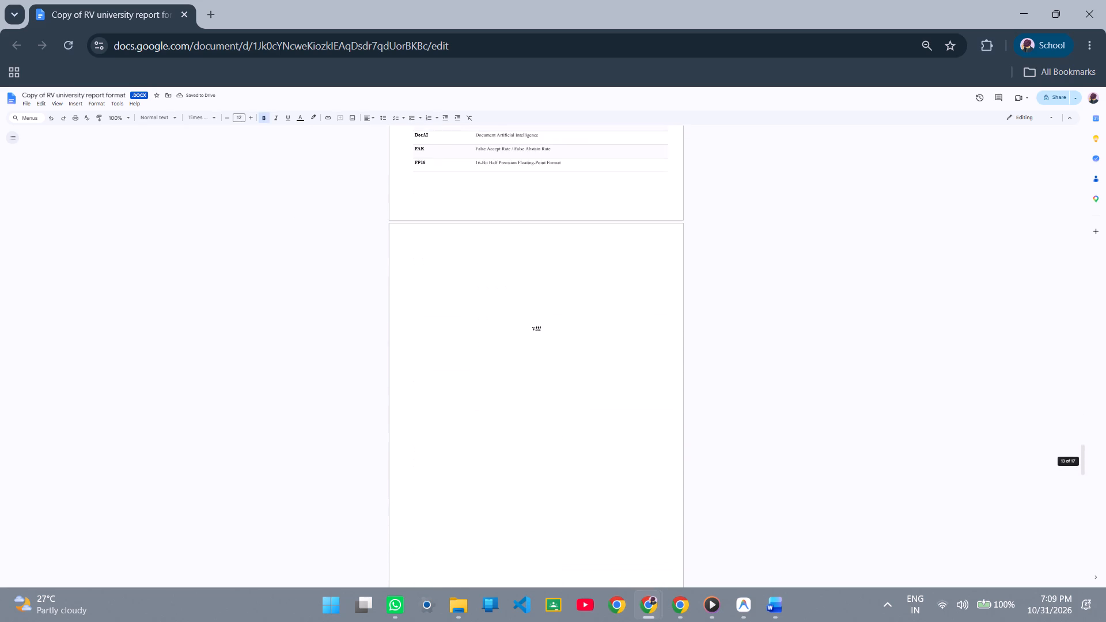
pyautogui.scroll(1, 575, 264)
pyautogui.click(531, 443)
pyautogui.press('BackSpace')
pyautogui.press('BackSpace')
pyautogui.press('BackSpace')
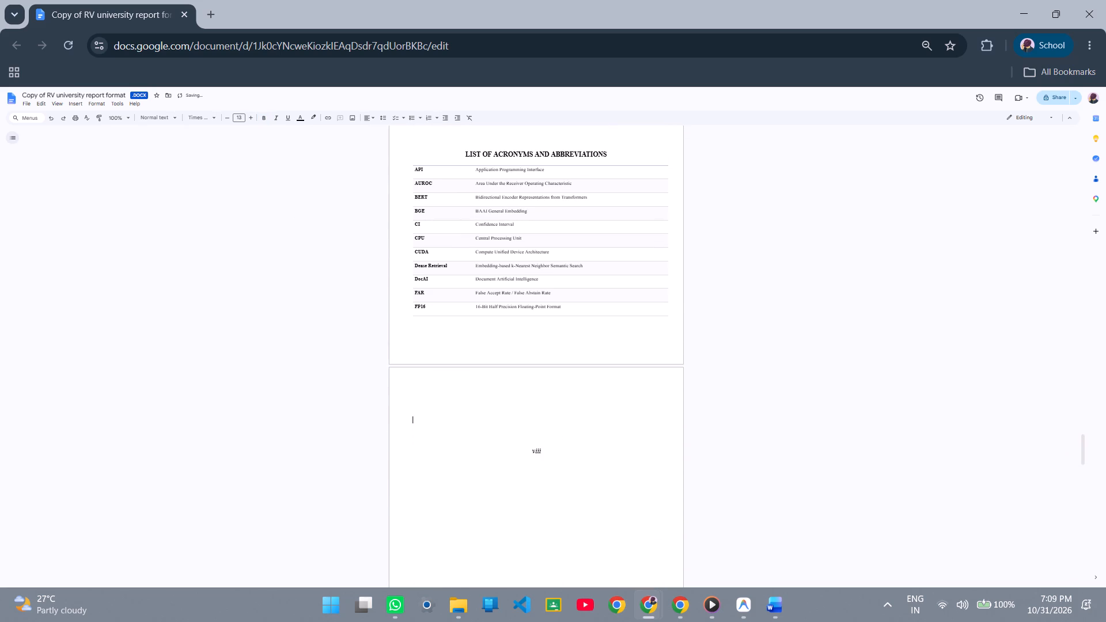
pyautogui.press('BackSpace')
pyautogui.press('BackSpace')
pyautogui.press('BackSpace')
pyautogui.press('BackSpace')
pyautogui.press('BackSpace')
pyautogui.press('BackSpace')
pyautogui.press('BackSpace')
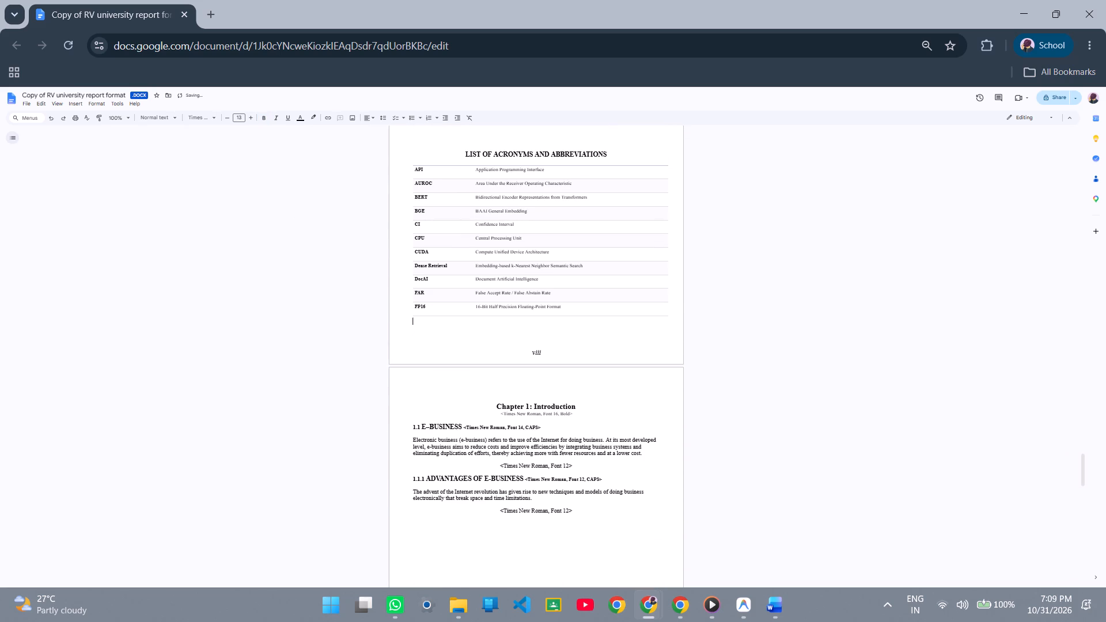
# Check the template's text formatting of the Chapter 1 title, the 1.1 and 1.1.1 headings, and the body text.
pyautogui.scroll(-1, 537, 416)
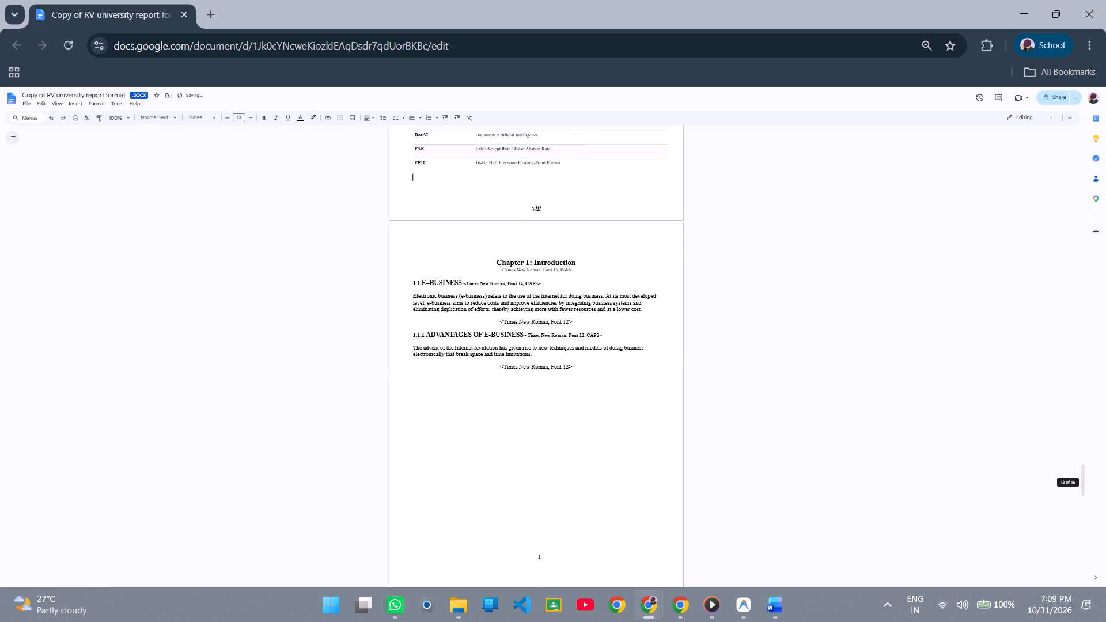
pyautogui.hotkey('alt', 'Tab')
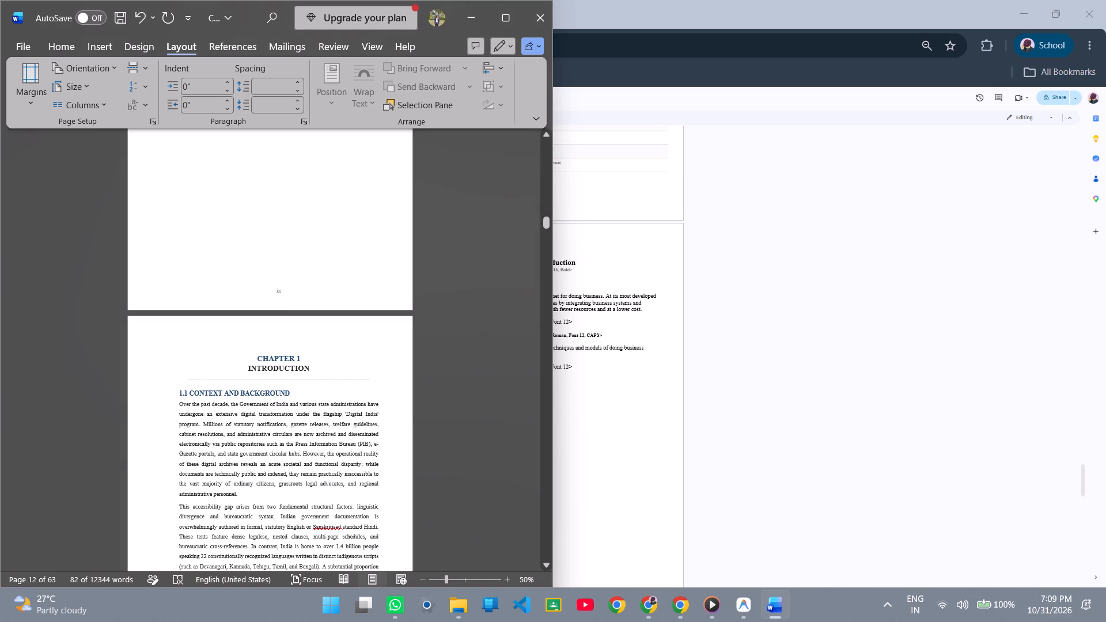
pyautogui.hotkey('alt', 'Tab')
pyautogui.keyDown('ctrl'); pyautogui.scroll(1, 548, 275); pyautogui.keyUp('ctrl')
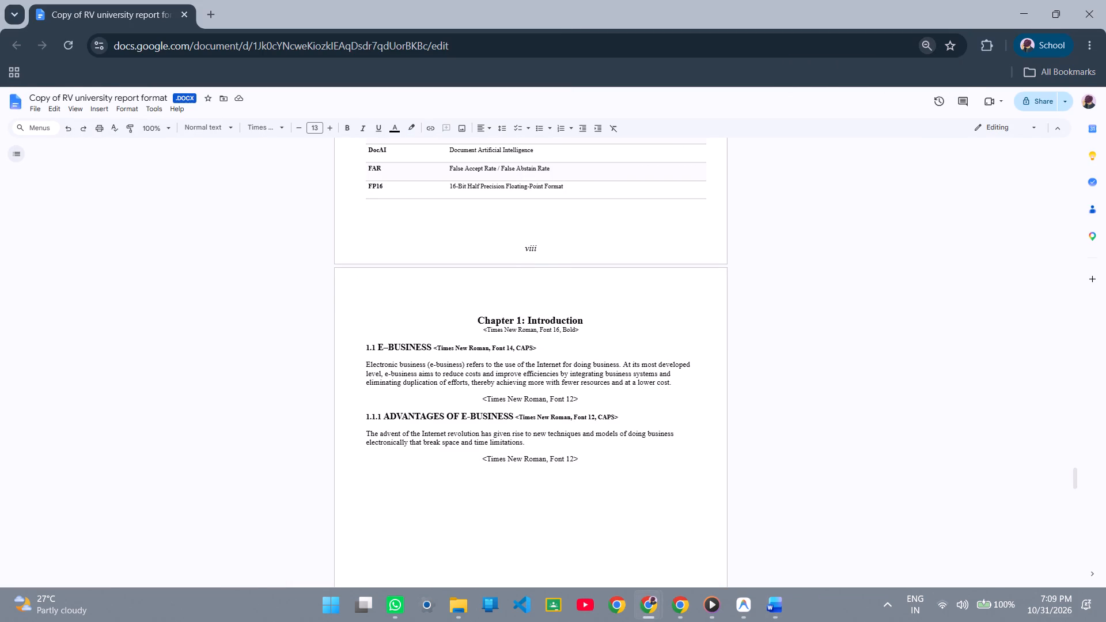
pyautogui.click(554, 324)
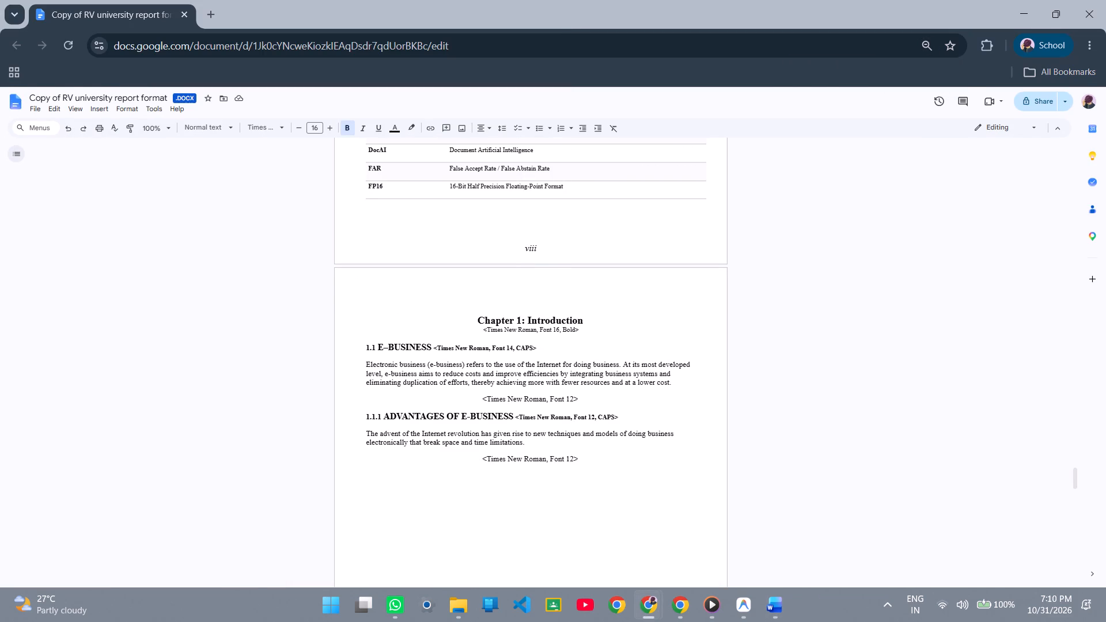
pyautogui.click(404, 348)
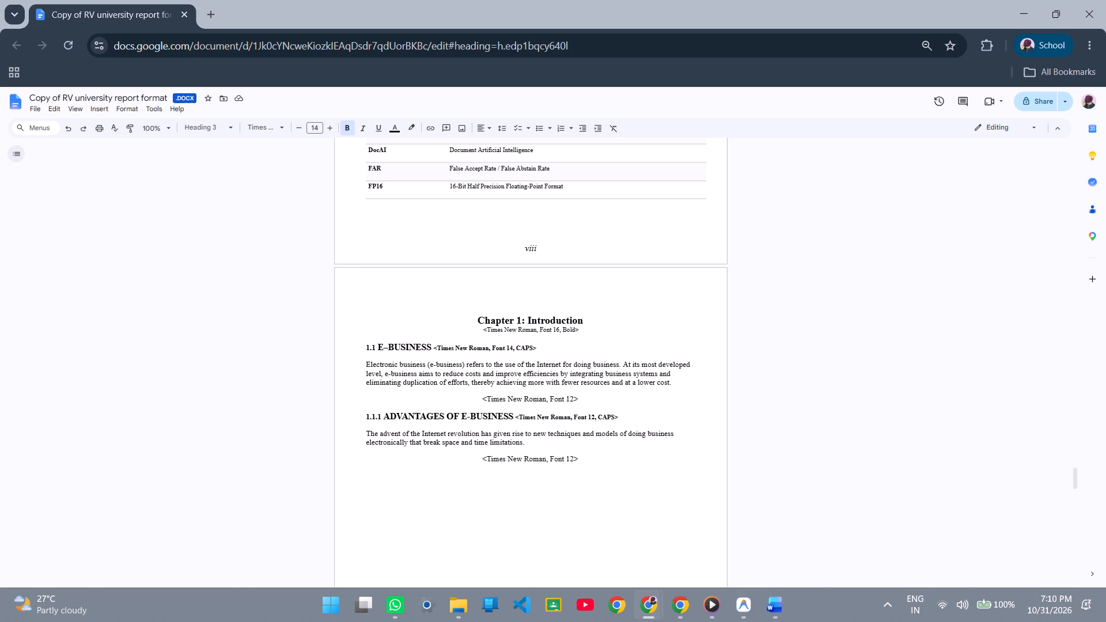
pyautogui.click(501, 437)
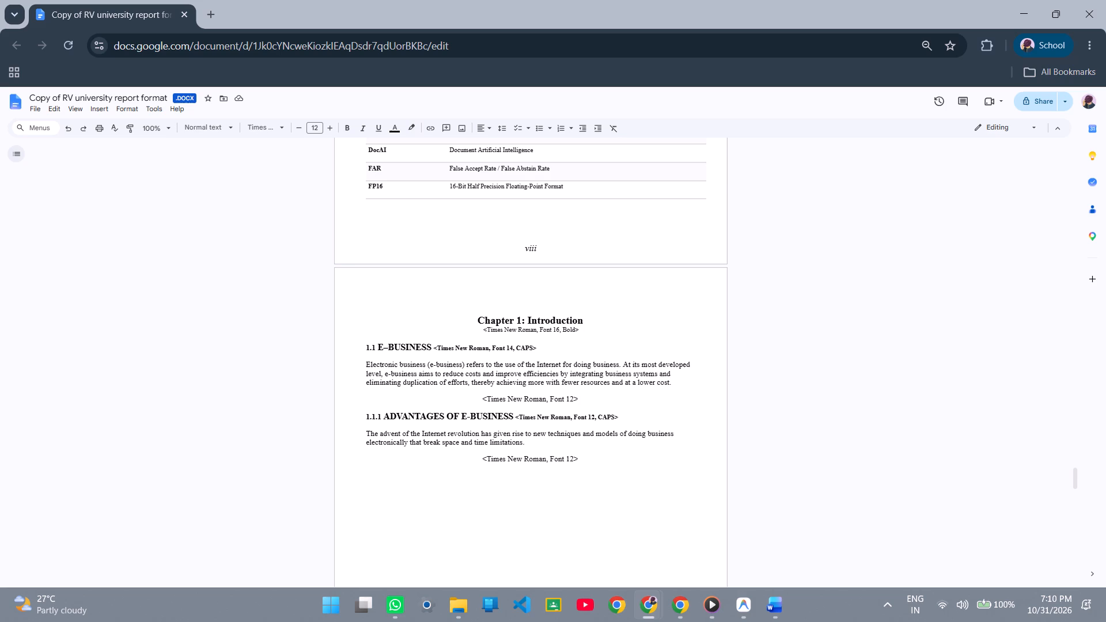
pyautogui.click(450, 416)
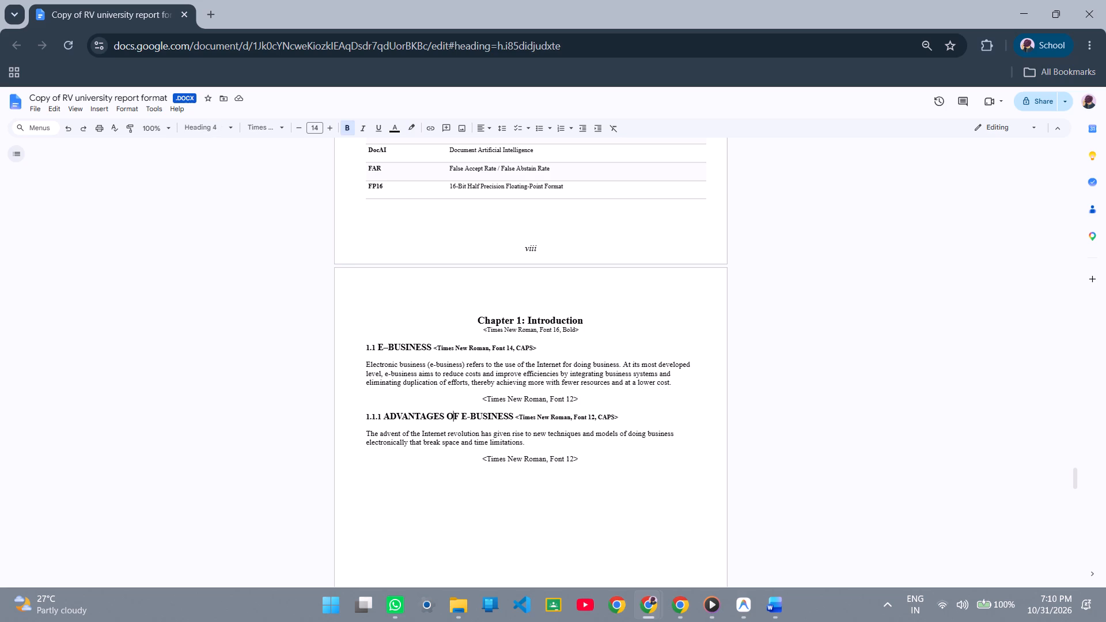
pyautogui.click(422, 348)
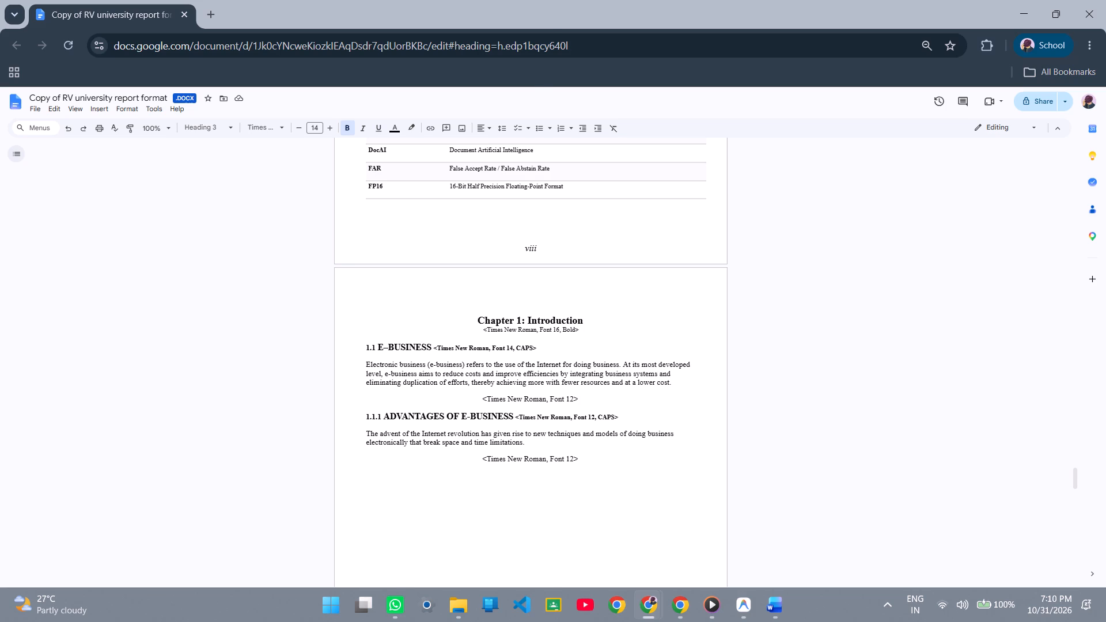
# Review the Chapter 1 Introduction in the Word report, from 1.1 Context and Background through the project objectives.
pyautogui.hotkey('alt', 'Tab')
pyautogui.scroll(-3, 358, 339)
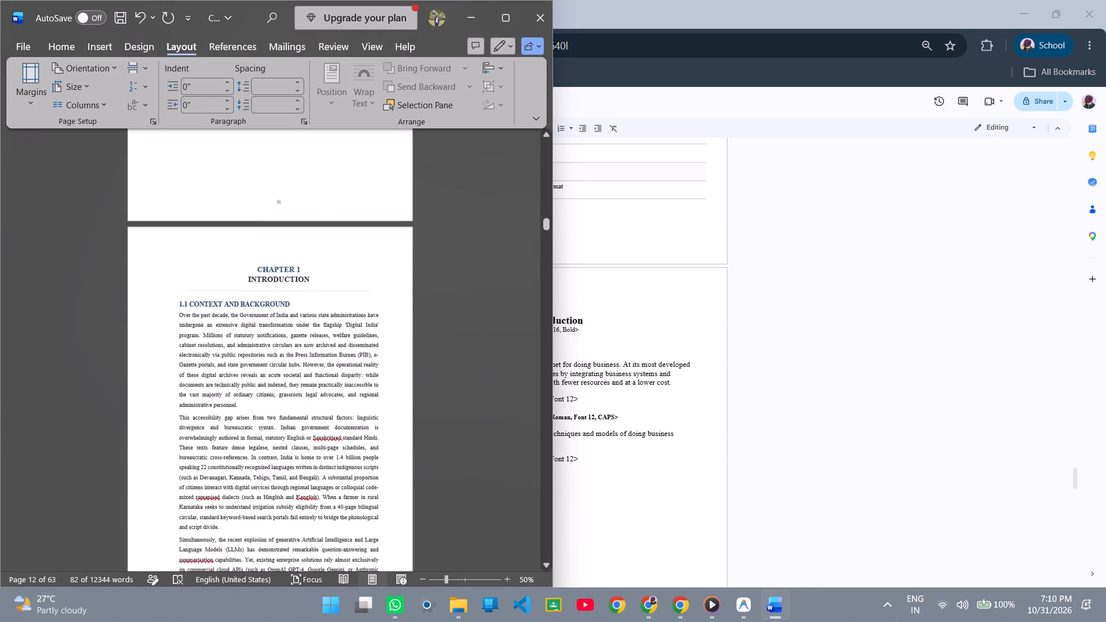
pyautogui.scroll(-10, 358, 339)
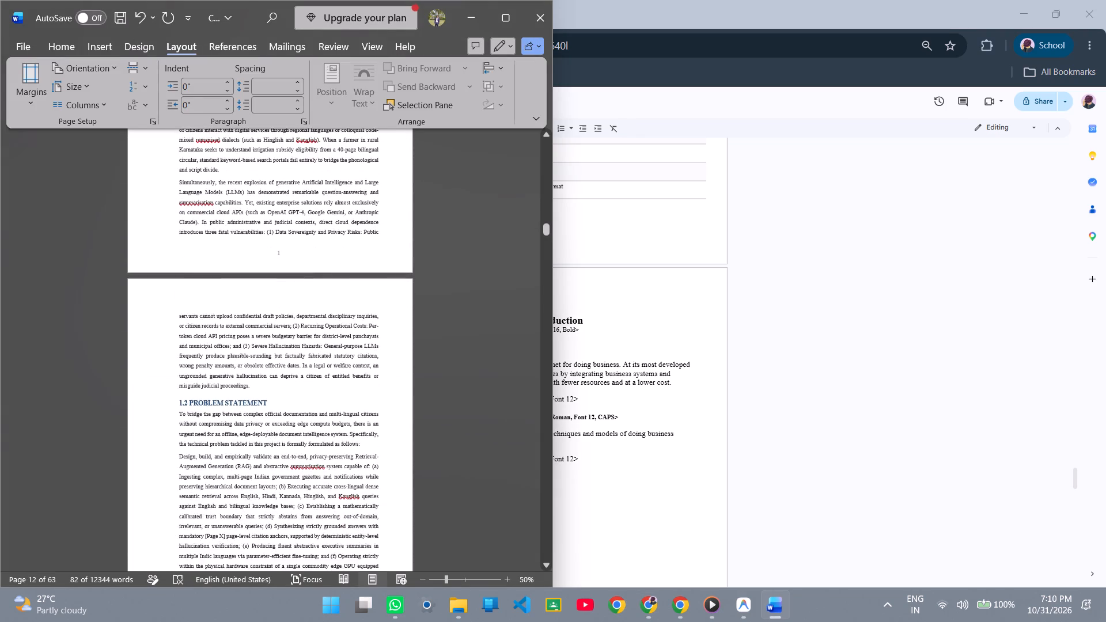
pyautogui.scroll(-14, 358, 338)
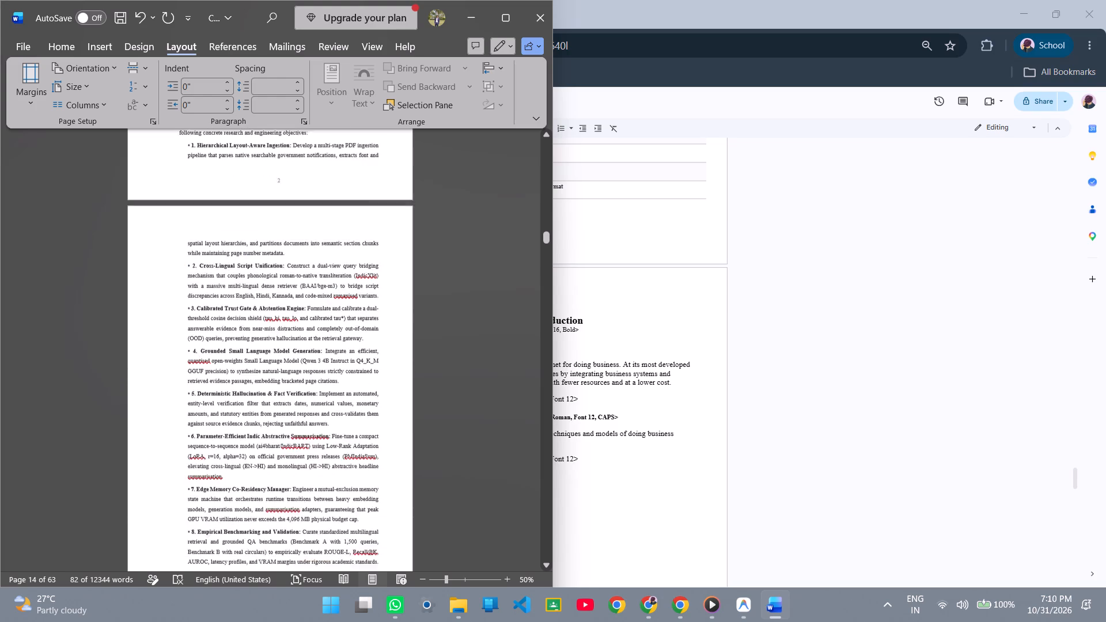
pyautogui.scroll(-8, 353, 327)
pyautogui.scroll(15, 353, 327)
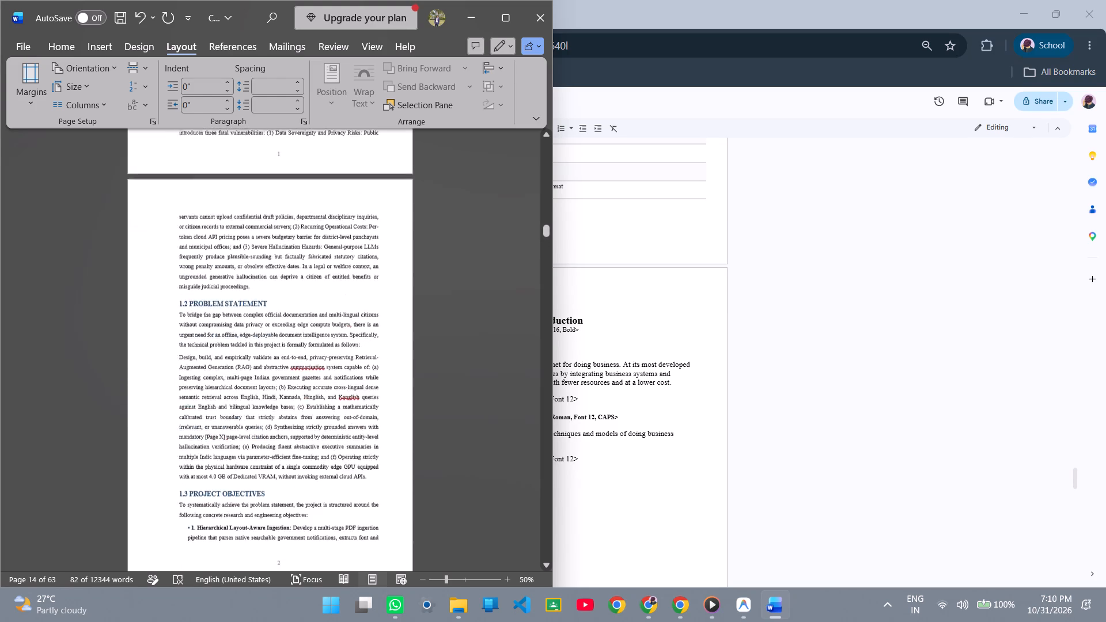
pyautogui.scroll(16, 354, 312)
pyautogui.scroll(-1, 354, 312)
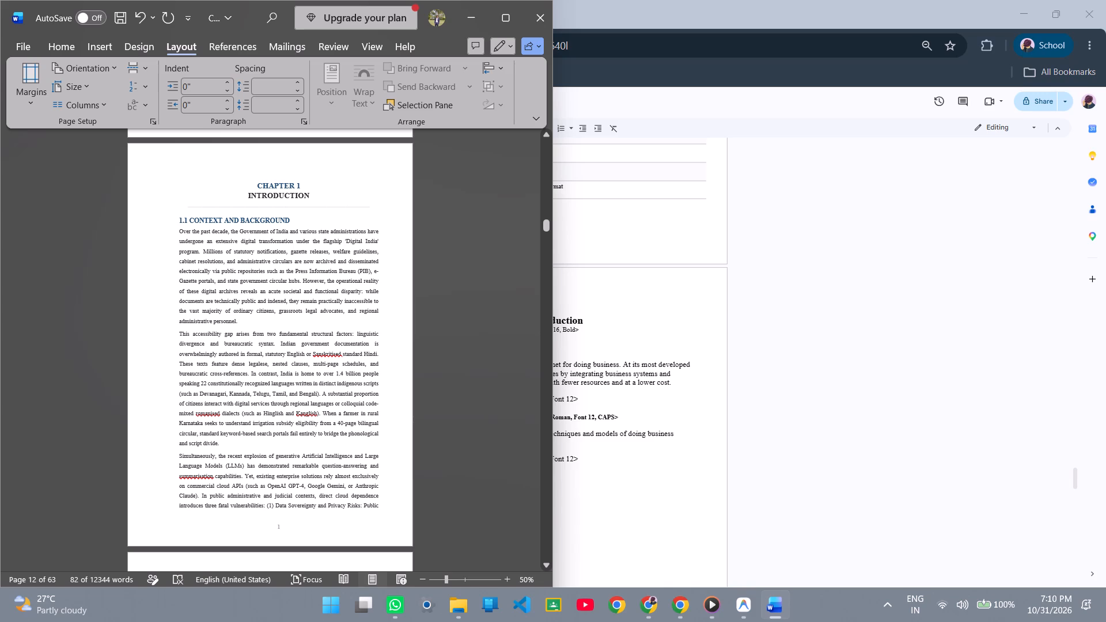
pyautogui.hotkey('alt', 'Tab')
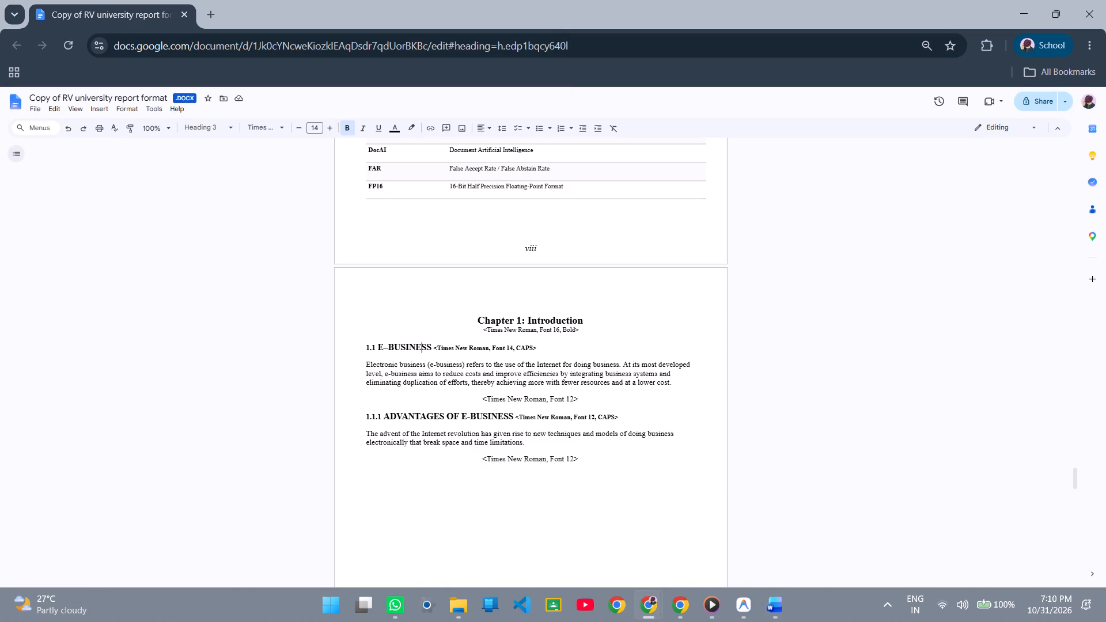
pyautogui.hotkey('alt', 'Tab')
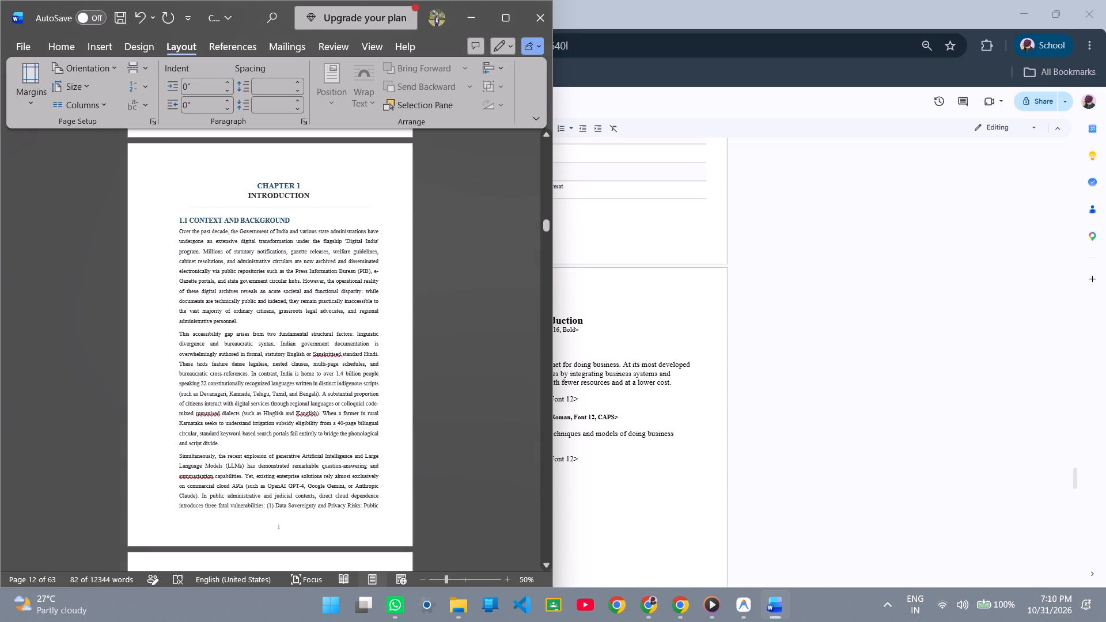
pyautogui.click(253, 196)
# Delete the "<Times New Roman, Font 16, Bold>" note beneath the Chapter 1: Introduction title in the Google Docs report.
pyautogui.hotkey('alt', 'Tab')
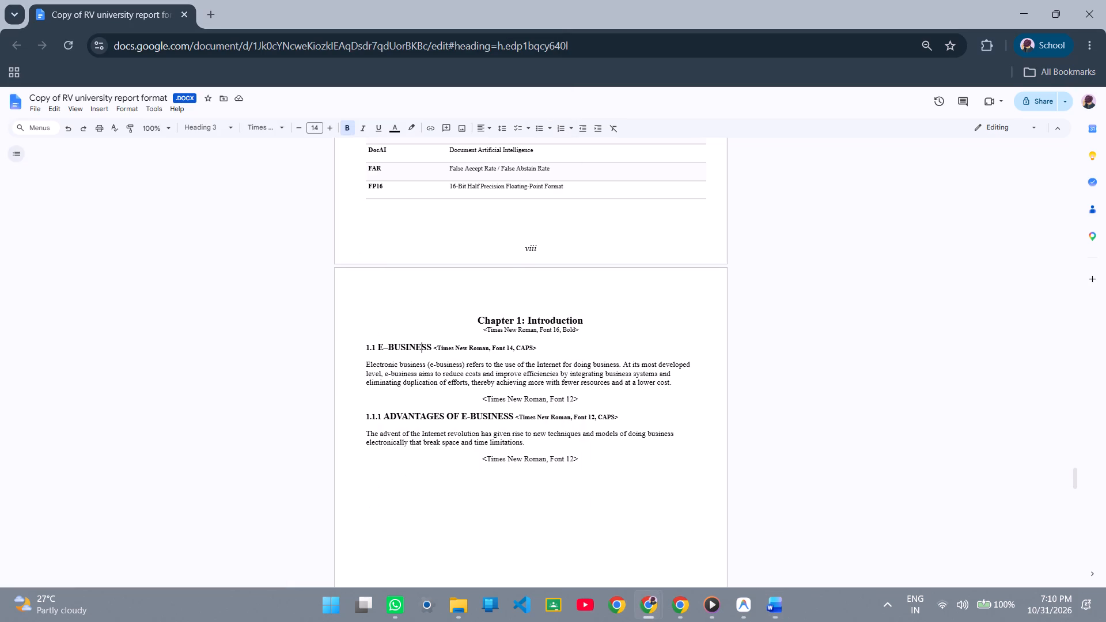
pyautogui.moveTo(586, 329); pyautogui.dragTo(537, 330)
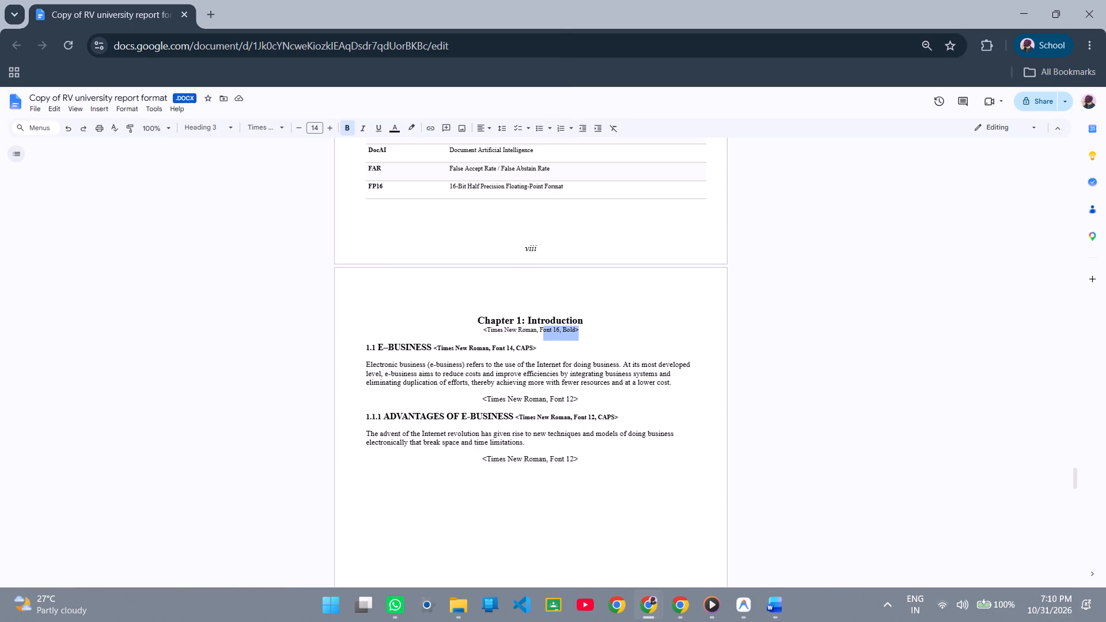
pyautogui.moveTo(537, 330); pyautogui.dragTo(482, 329)
pyautogui.press('BackSpace')
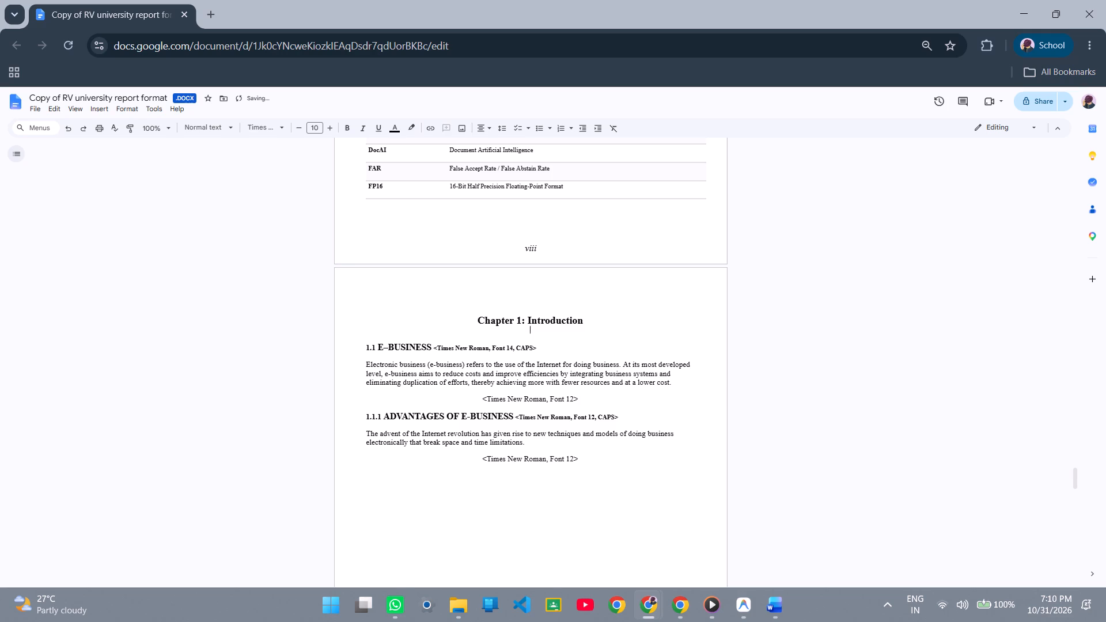
# In Word, check the font and size of the 1.1 Context and Background heading and its first paragraph.
pyautogui.hotkey('alt', 'Tab')
pyautogui.hotkey('alt', 'Tab')
pyautogui.hotkey('alt', 'Tab')
pyautogui.click(242, 218)
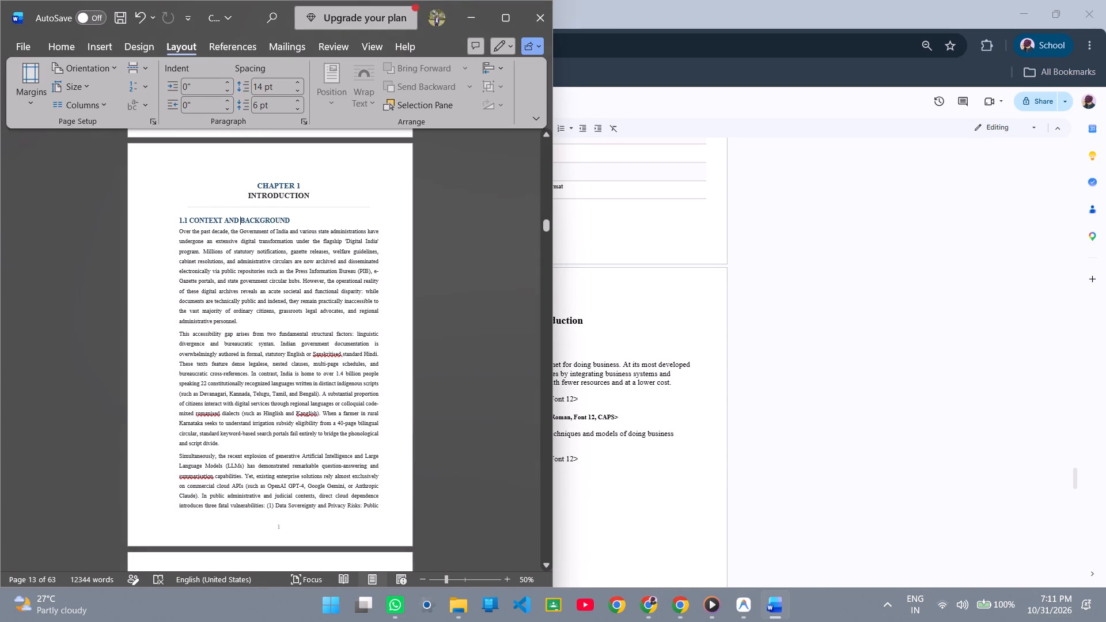
pyautogui.click(12, 46)
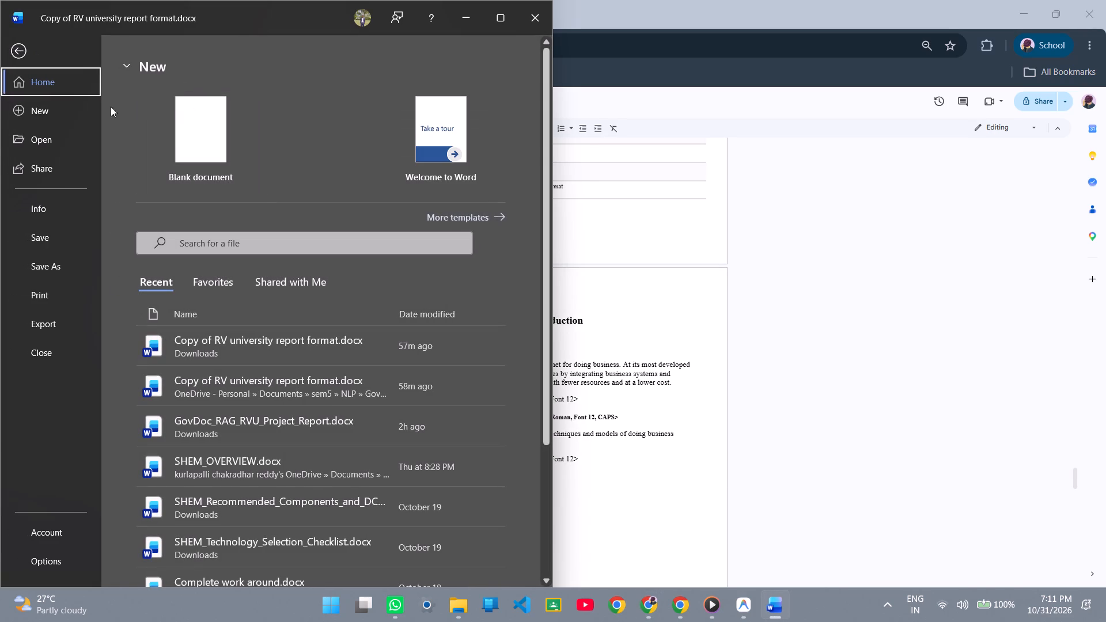
pyautogui.click(20, 54)
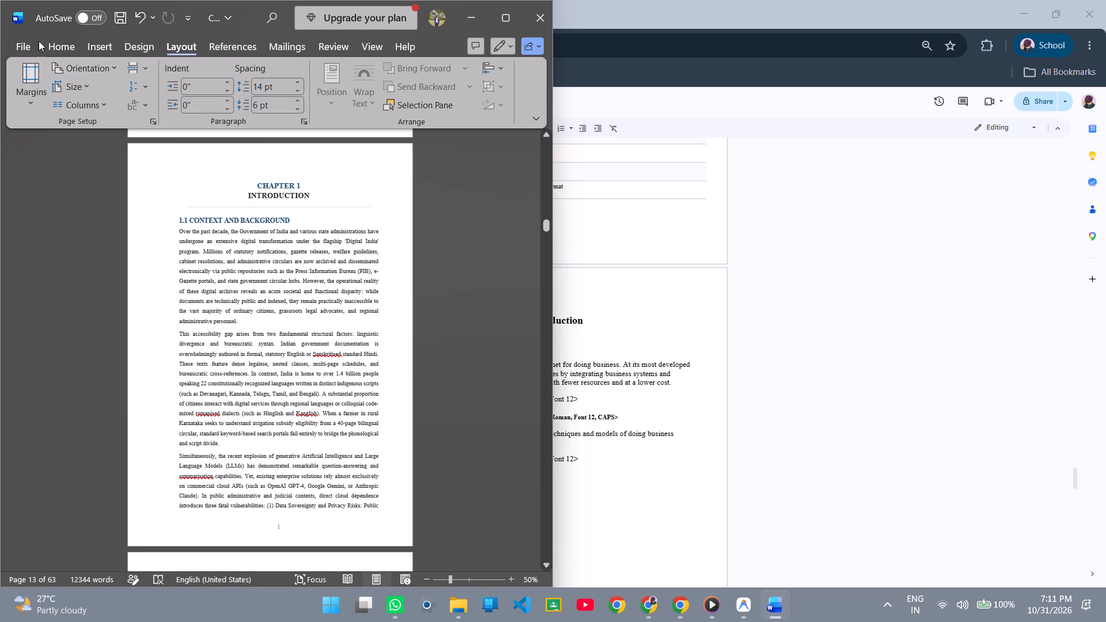
pyautogui.click(59, 45)
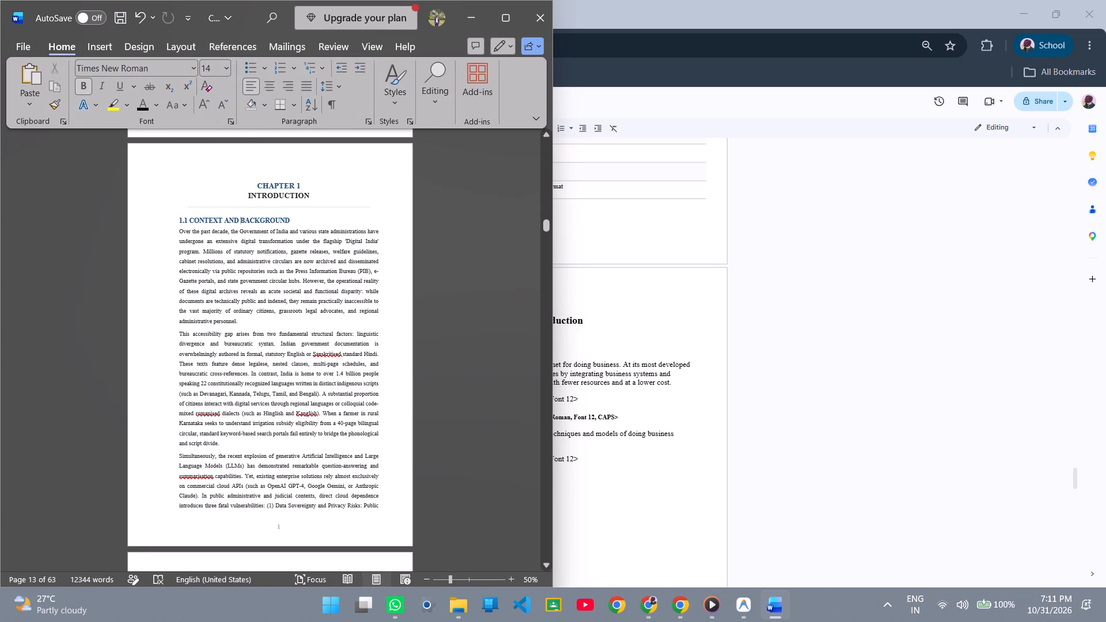
pyautogui.click(272, 219)
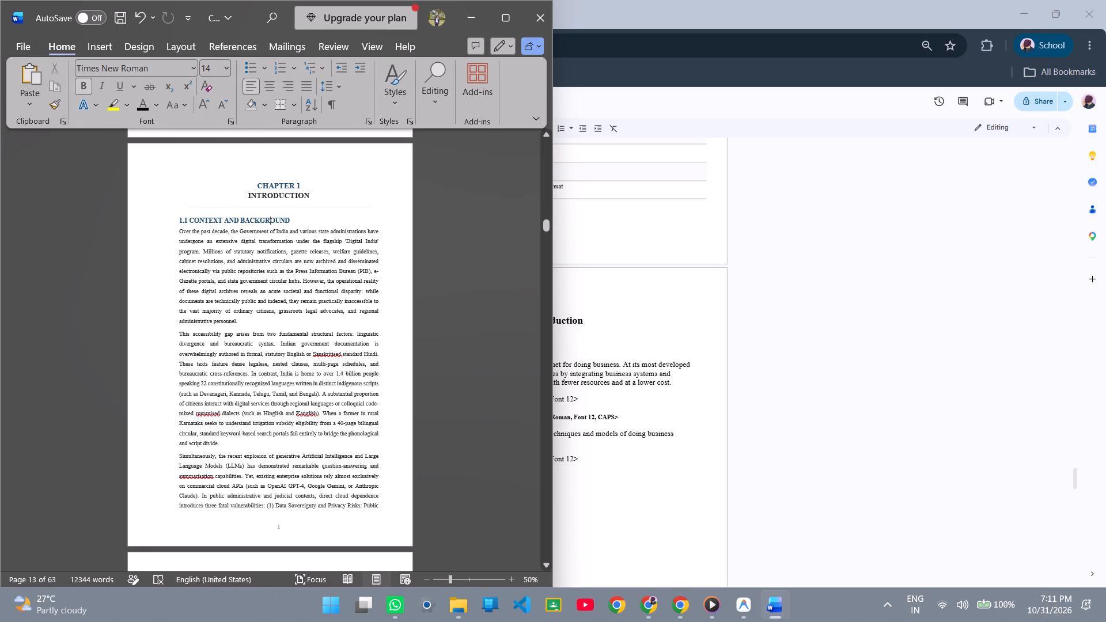
pyautogui.click(188, 246)
pyautogui.hotkey('alt', 'Tab')
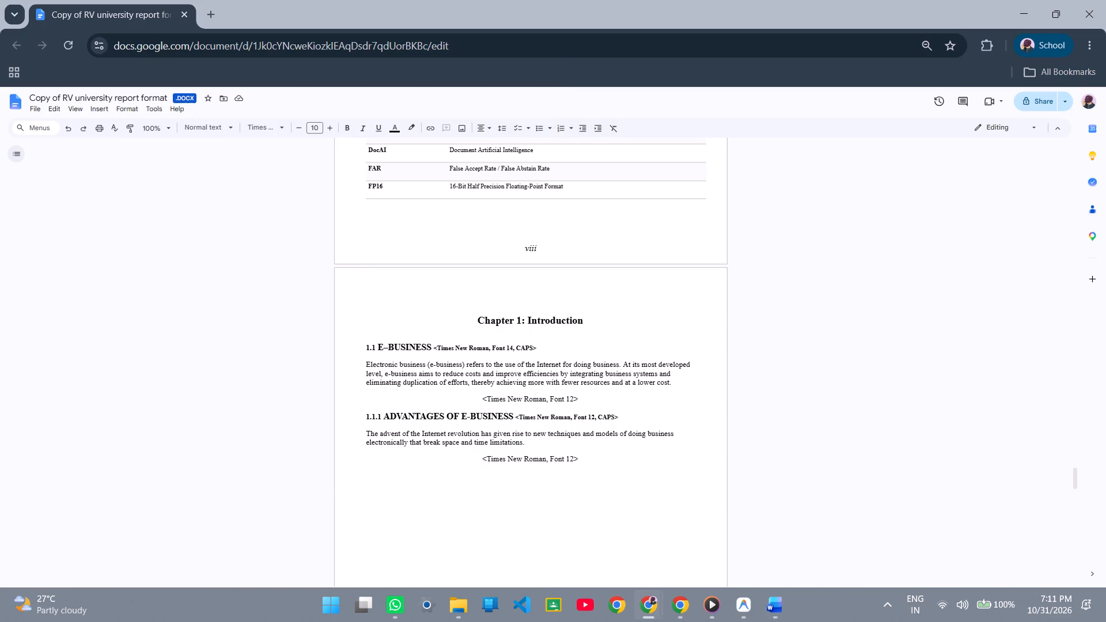
pyautogui.hotkey('alt', 'Tab')
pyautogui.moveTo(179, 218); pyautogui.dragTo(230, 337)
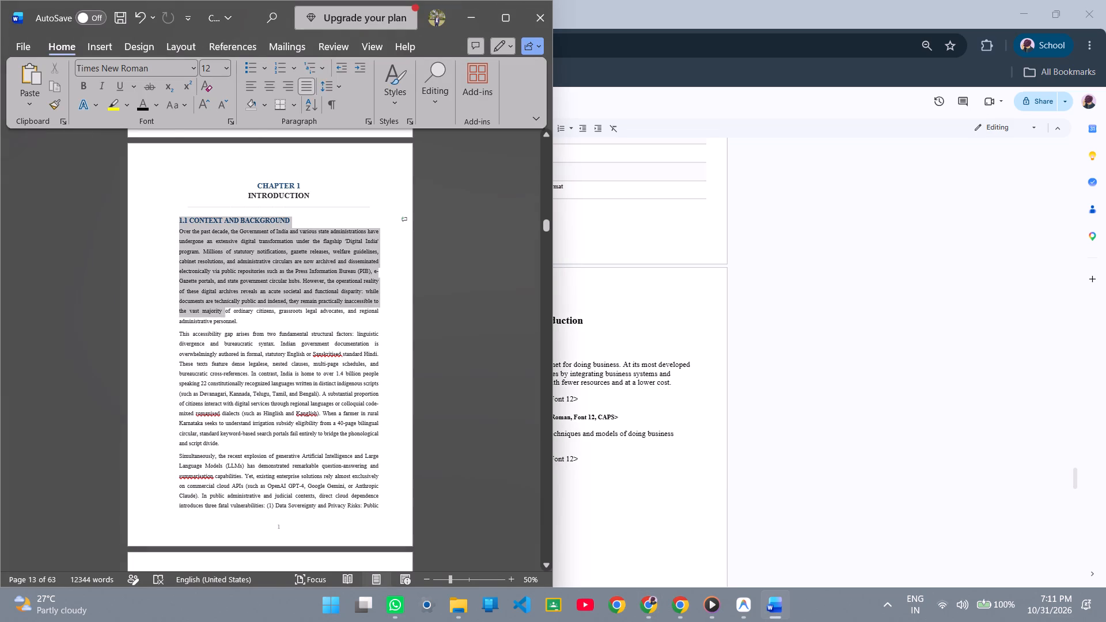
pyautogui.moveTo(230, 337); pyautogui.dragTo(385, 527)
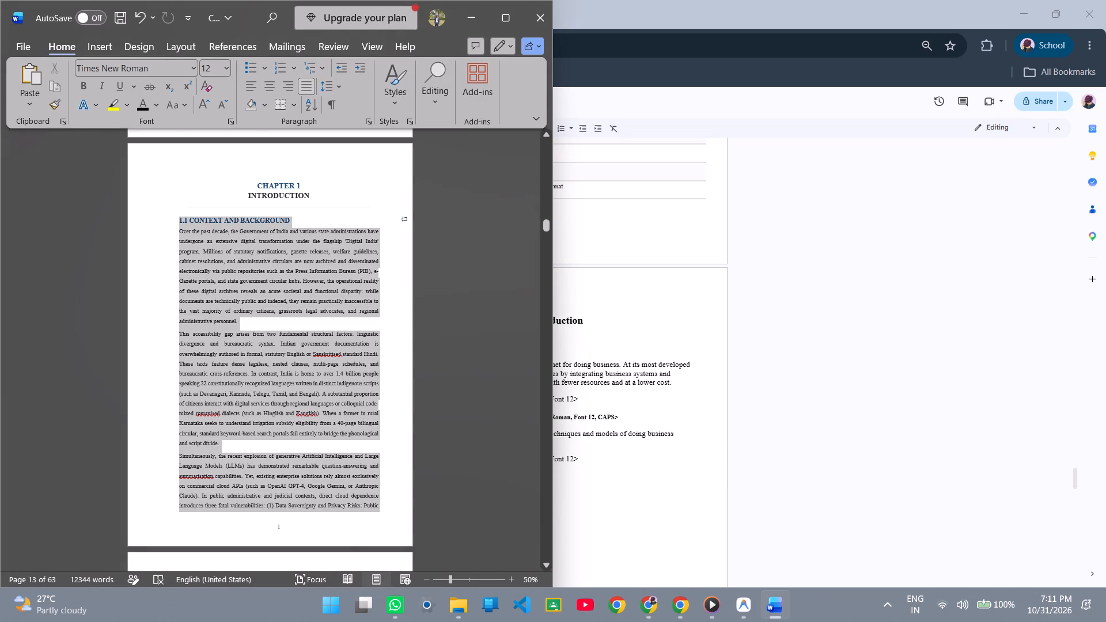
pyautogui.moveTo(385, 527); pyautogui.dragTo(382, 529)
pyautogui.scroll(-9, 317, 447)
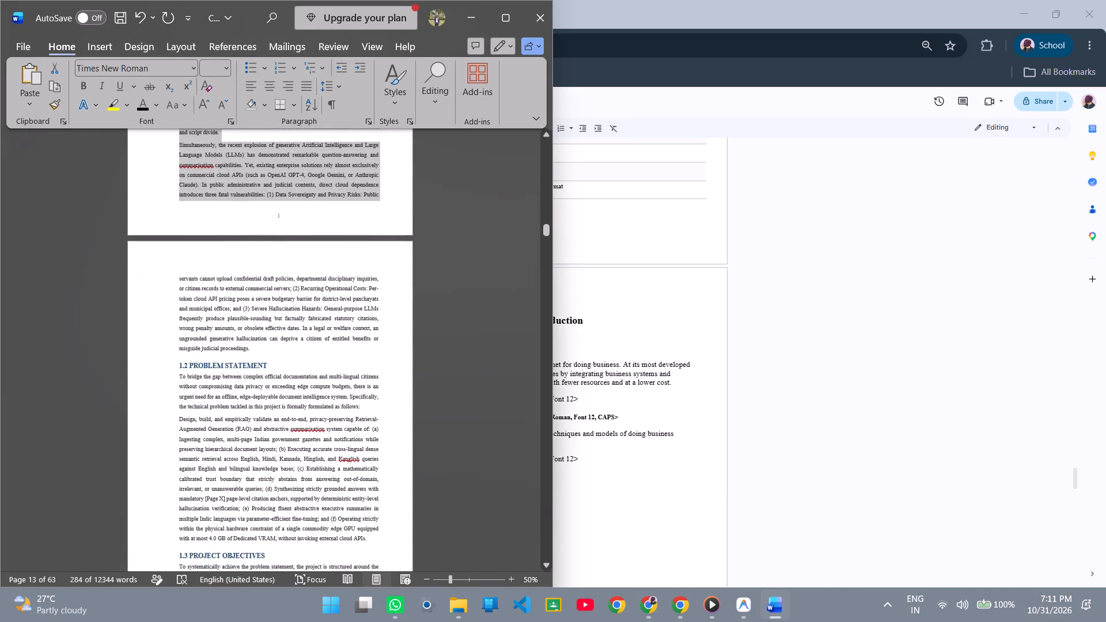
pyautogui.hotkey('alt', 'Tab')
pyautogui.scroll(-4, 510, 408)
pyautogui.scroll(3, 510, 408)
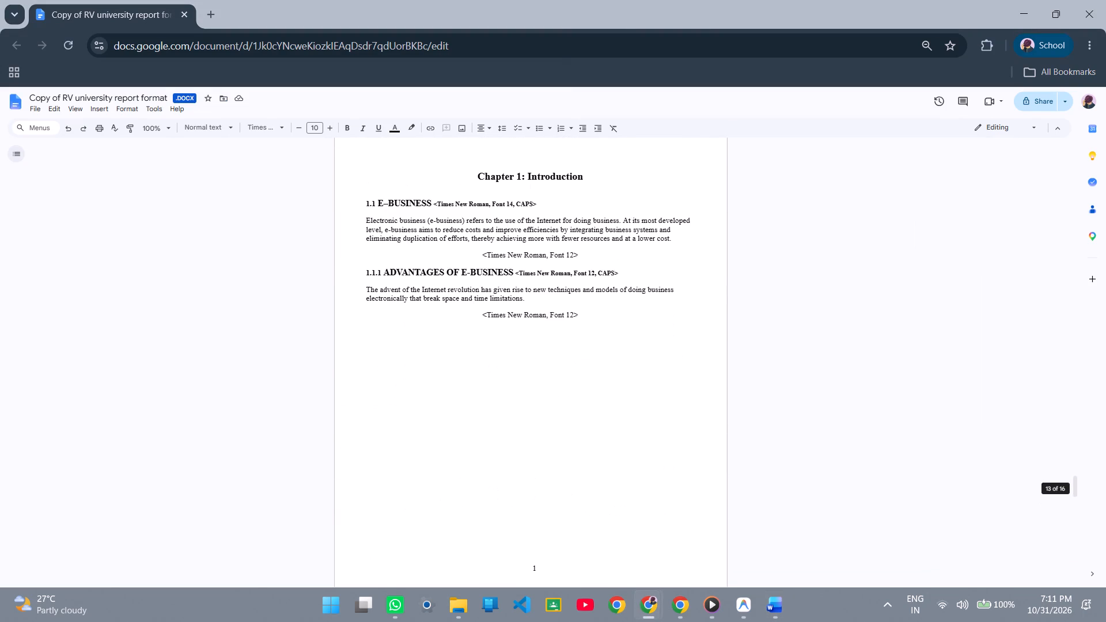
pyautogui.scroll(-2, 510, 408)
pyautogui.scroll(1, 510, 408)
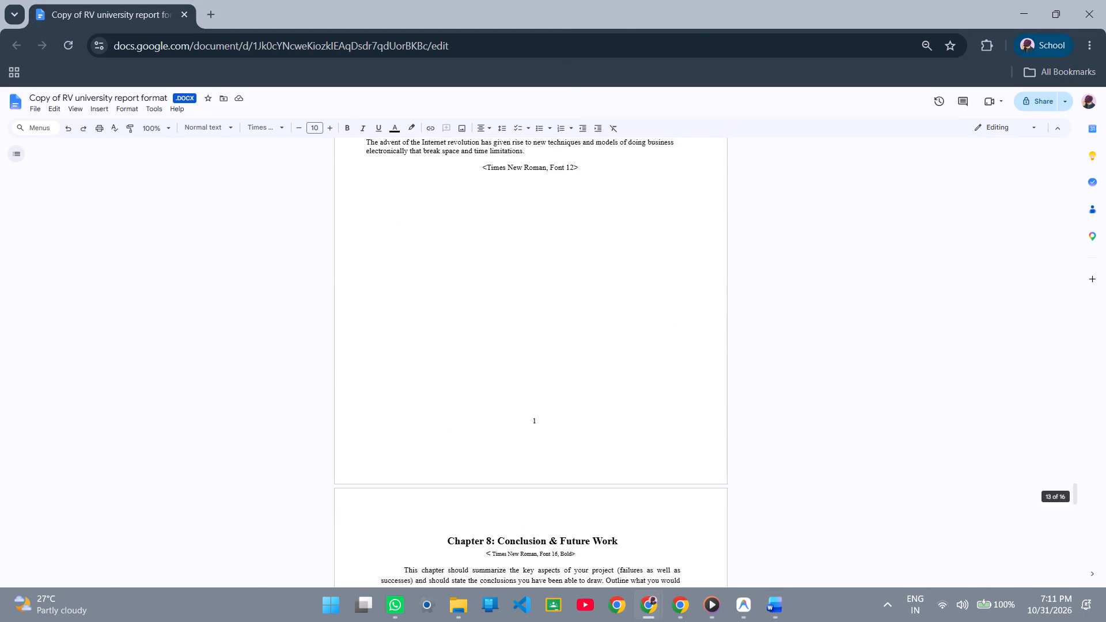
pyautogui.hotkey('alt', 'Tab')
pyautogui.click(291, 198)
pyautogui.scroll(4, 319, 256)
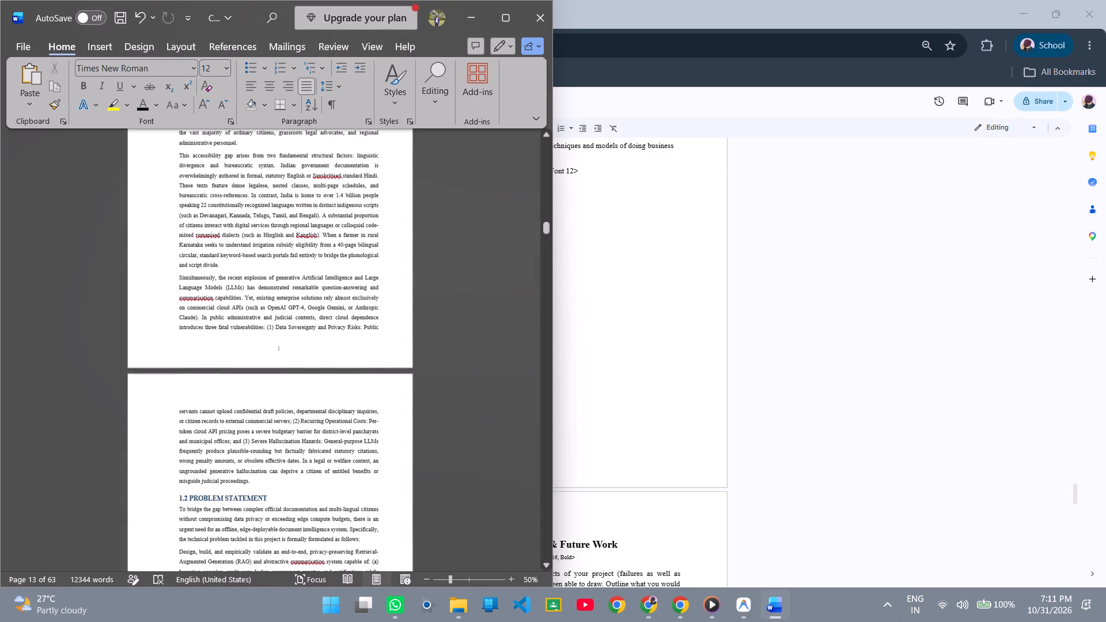
# Copy the Chapter 1 text in Word from the 1.1 Context and Background heading through the end of section 1.4's Delimitations paragraph.
pyautogui.scroll(5, 329, 276)
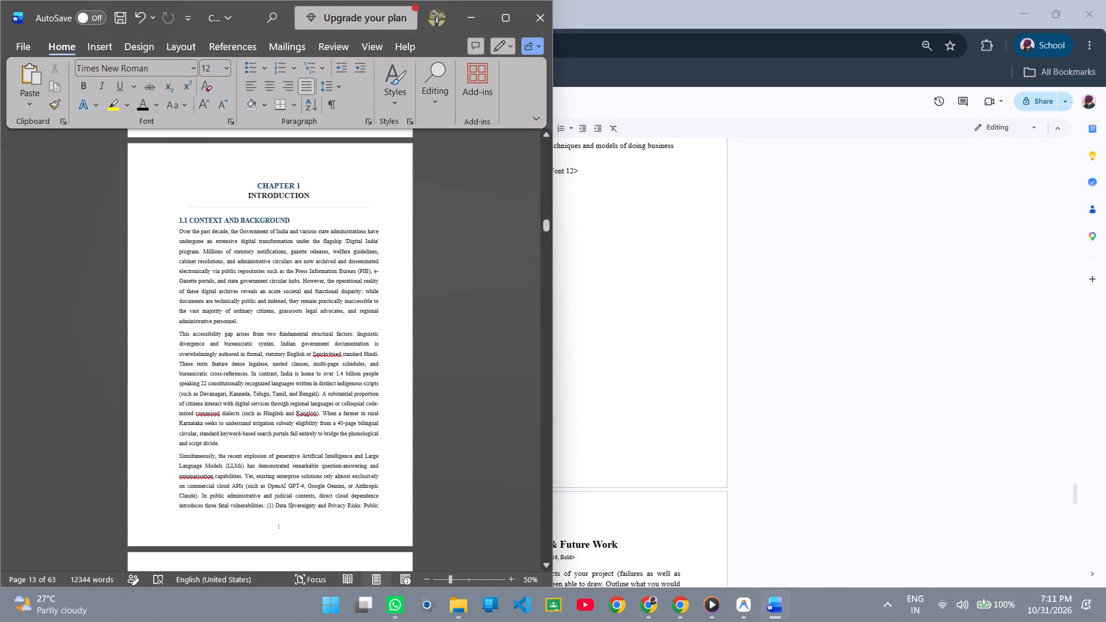
pyautogui.moveTo(168, 215); pyautogui.dragTo(214, 368)
pyautogui.click(126, 263)
pyautogui.click(130, 300)
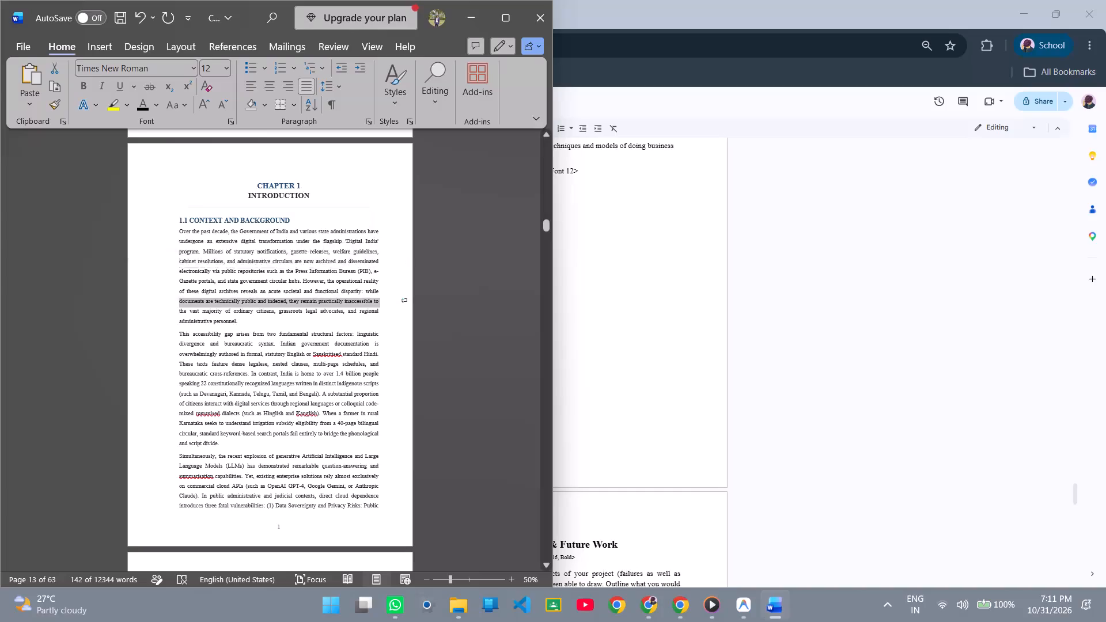
pyautogui.moveTo(177, 219); pyautogui.dragTo(307, 556)
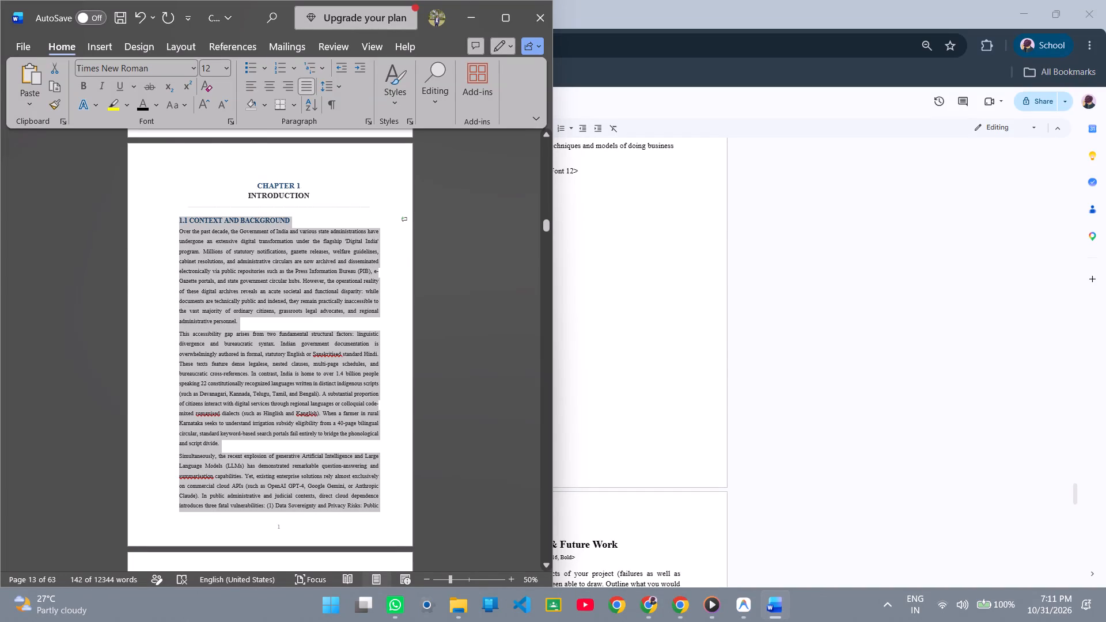
pyautogui.moveTo(307, 556); pyautogui.dragTo(310, 568)
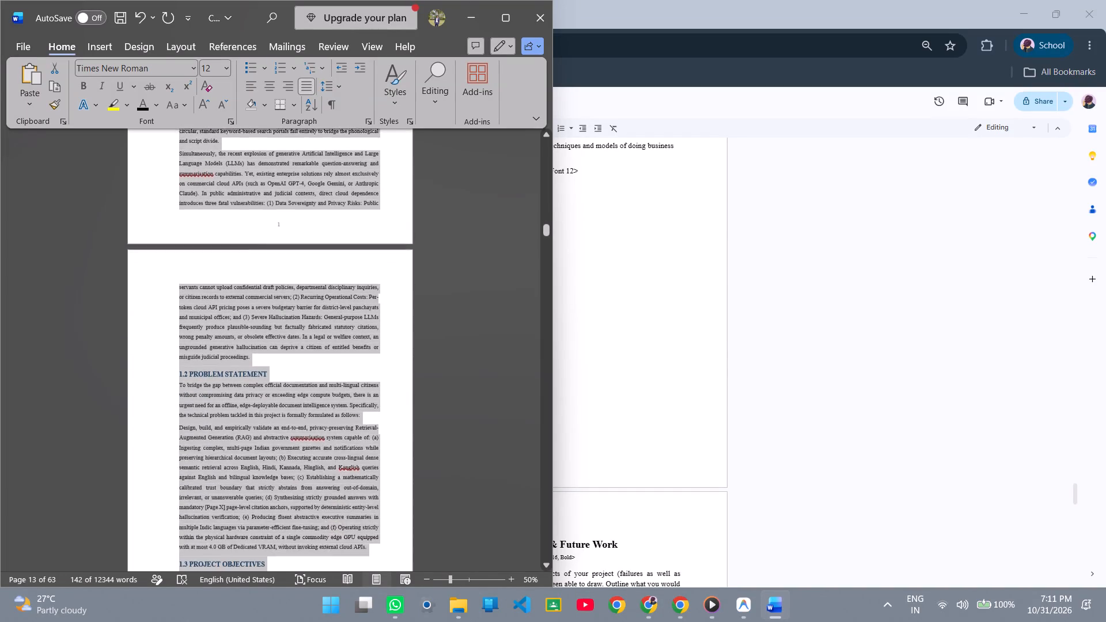
pyautogui.moveTo(310, 568); pyautogui.dragTo(314, 539)
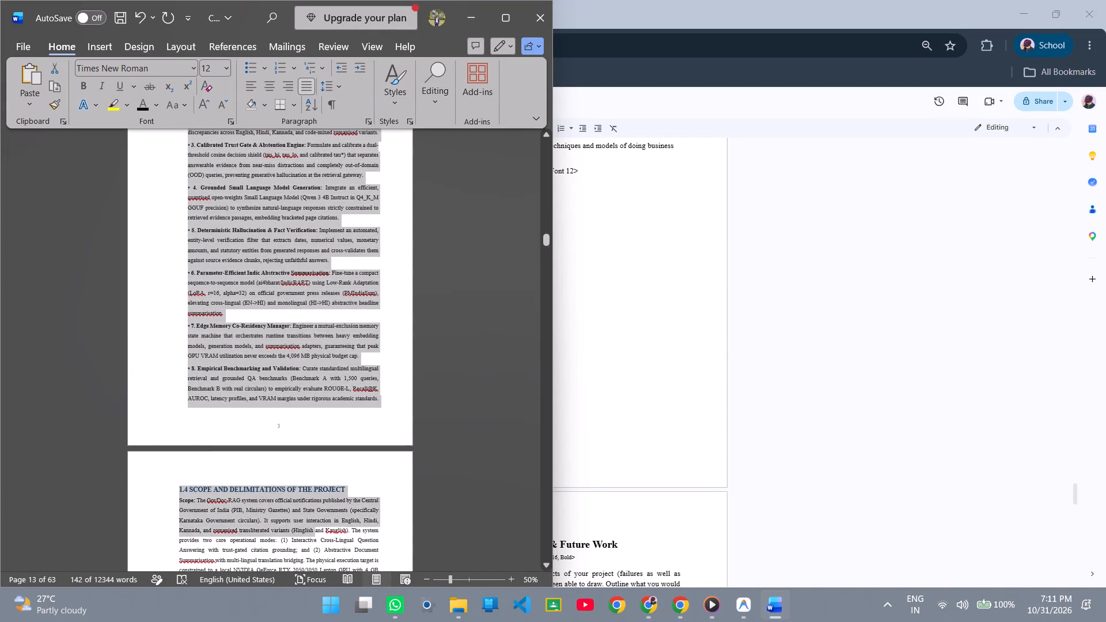
pyautogui.moveTo(314, 539); pyautogui.dragTo(306, 395)
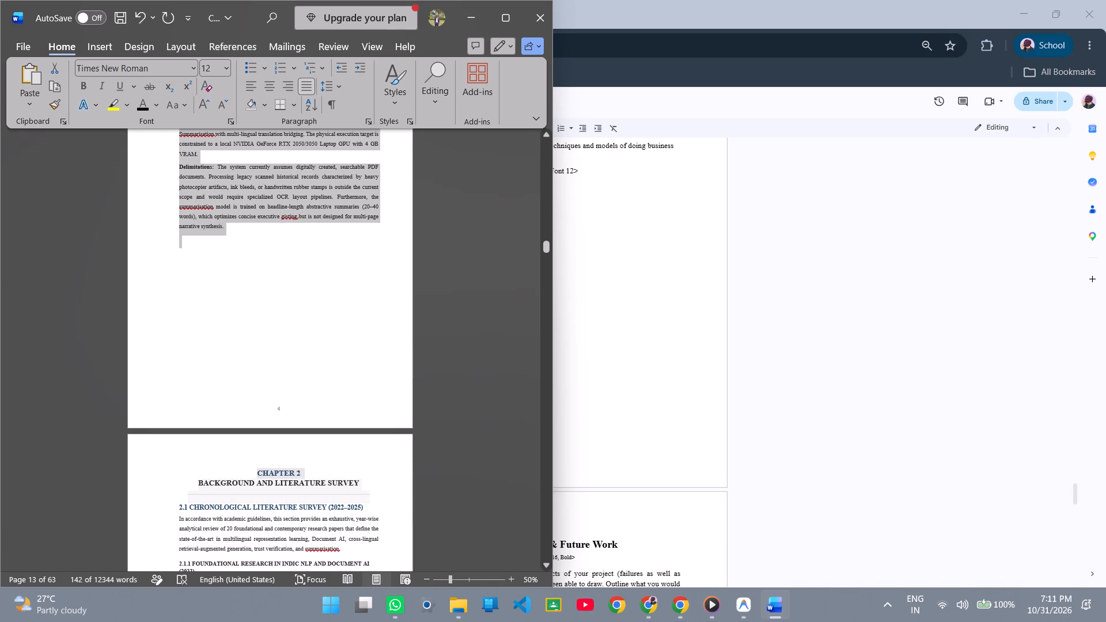
pyautogui.moveTo(306, 395); pyautogui.dragTo(229, 230)
pyautogui.hotkey('ctrl', 'c')
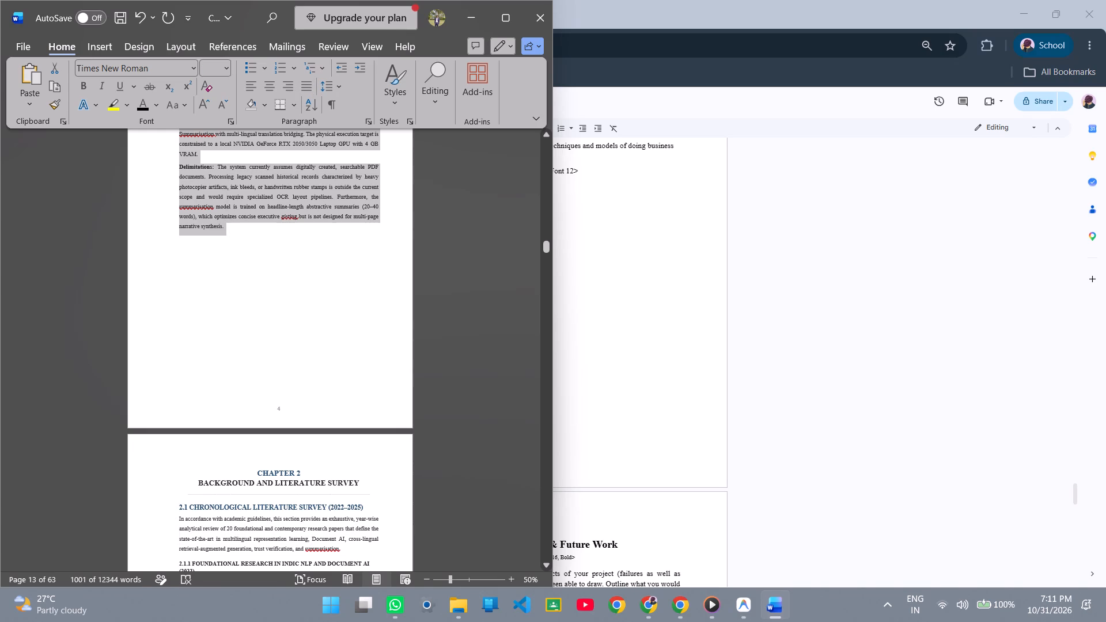
# Look back through the copied Chapter 1 text in Word and the abbreviations table that precedes it.
pyautogui.scroll(3, 267, 306)
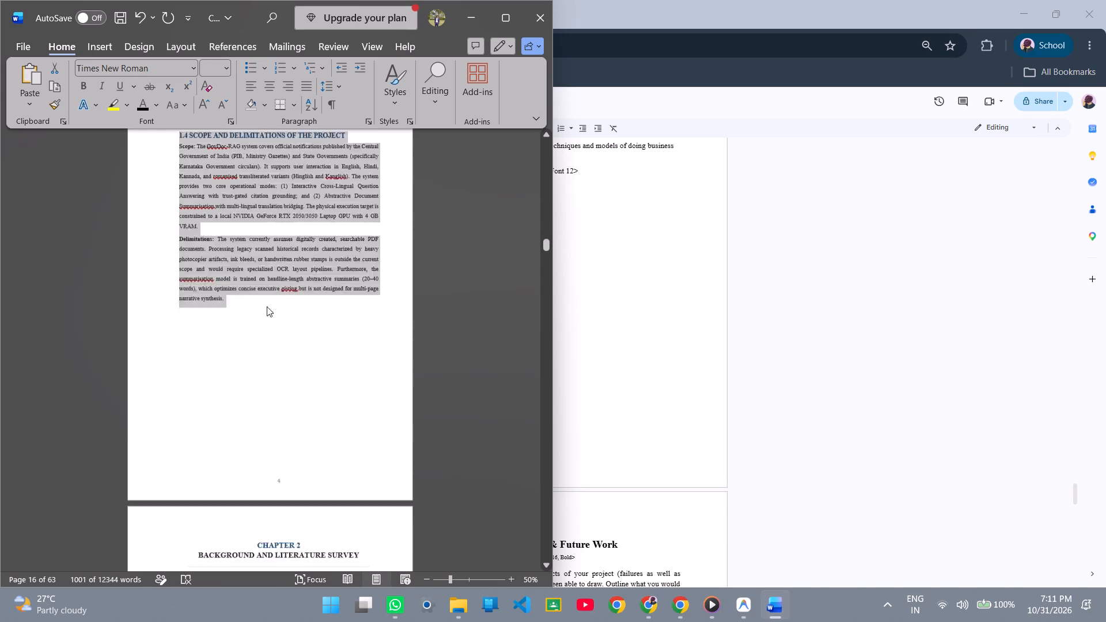
pyautogui.scroll(19, 267, 306)
pyautogui.scroll(14, 267, 306)
pyautogui.scroll(8, 267, 306)
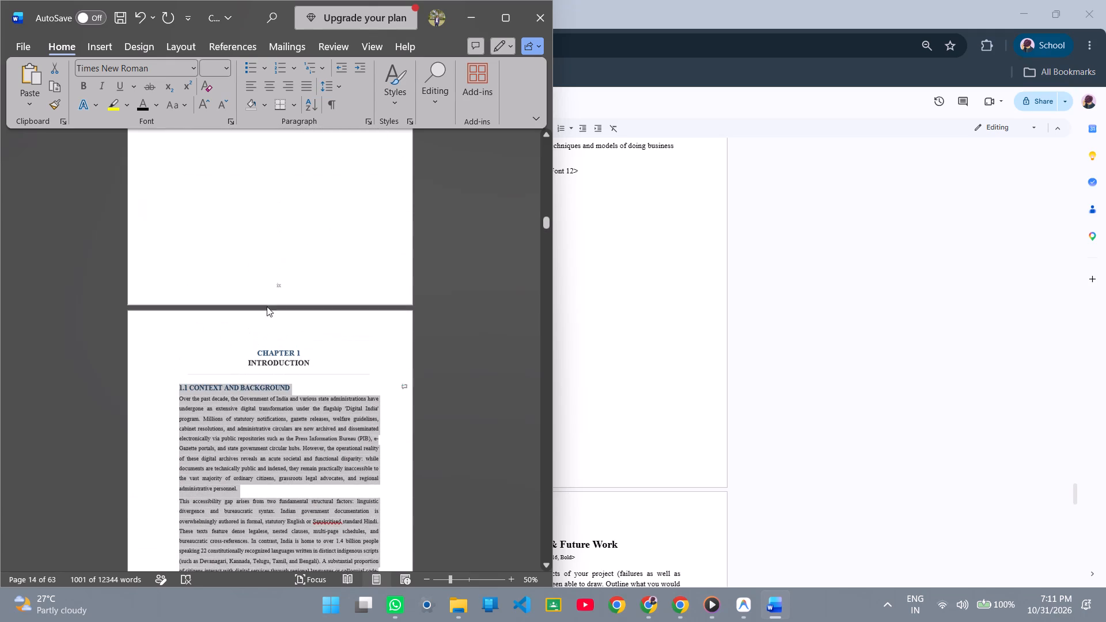
pyautogui.scroll(7, 267, 306)
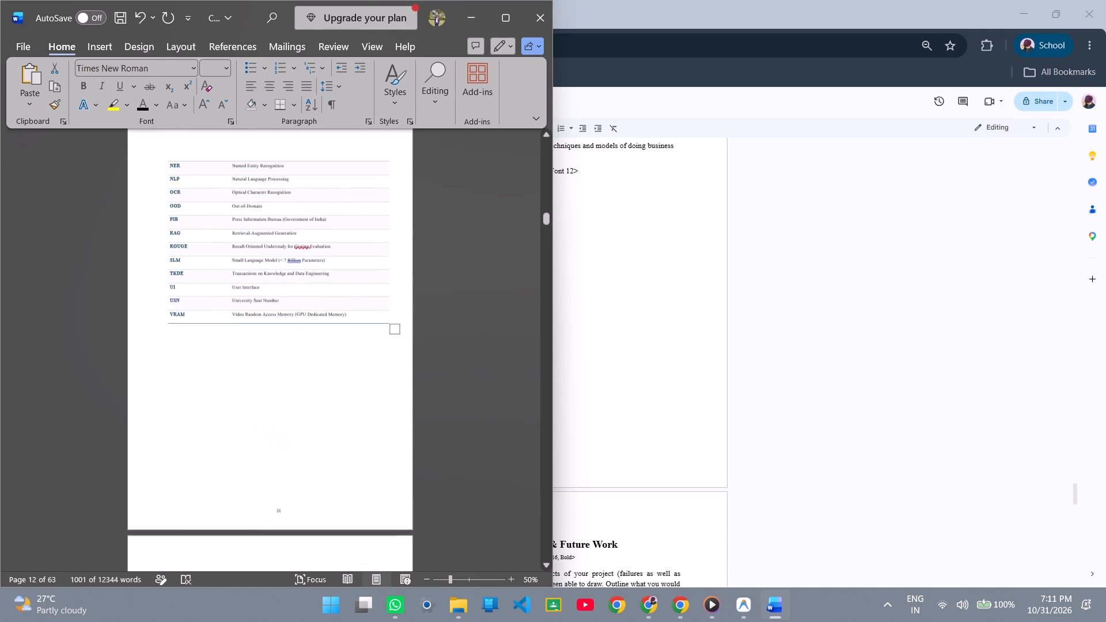
pyautogui.scroll(6, 267, 306)
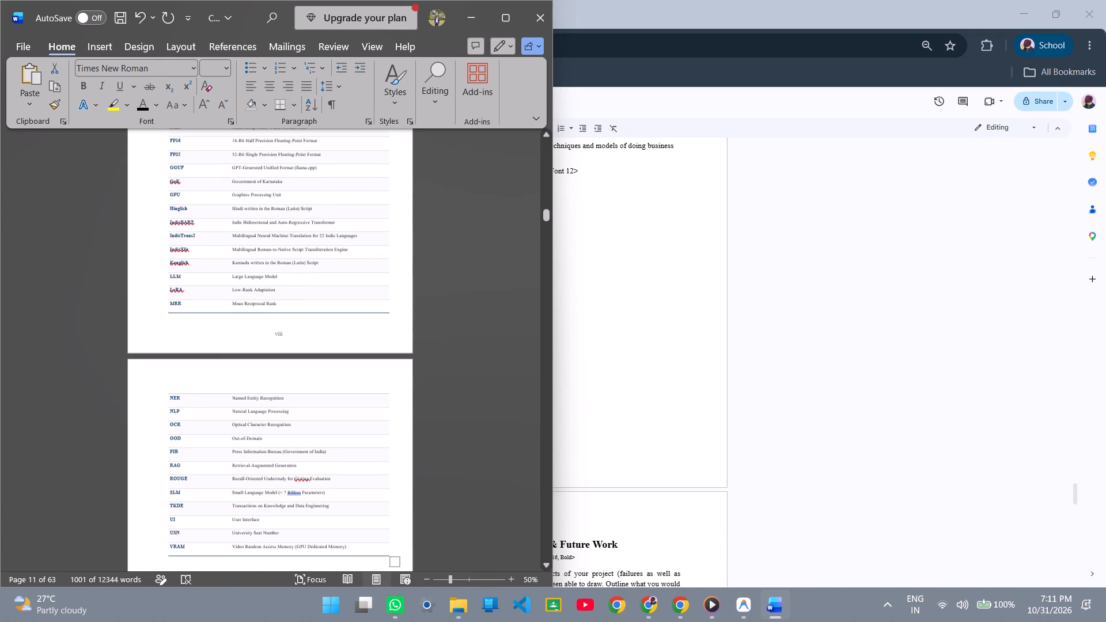
pyautogui.scroll(-8, 267, 306)
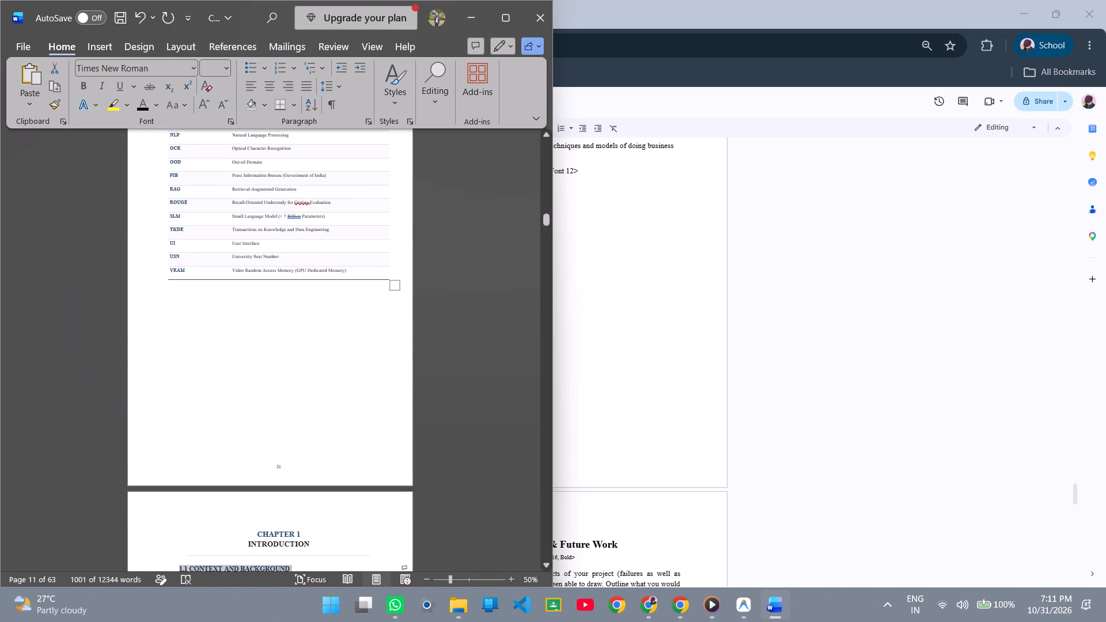
# In the Google Docs report, replace the placeholder e-business content beneath the Chapter 1: Introduction title with the copied Word text.
pyautogui.hotkey('alt', 'Tab')
pyautogui.scroll(3, 528, 380)
pyautogui.scroll(-2, 528, 380)
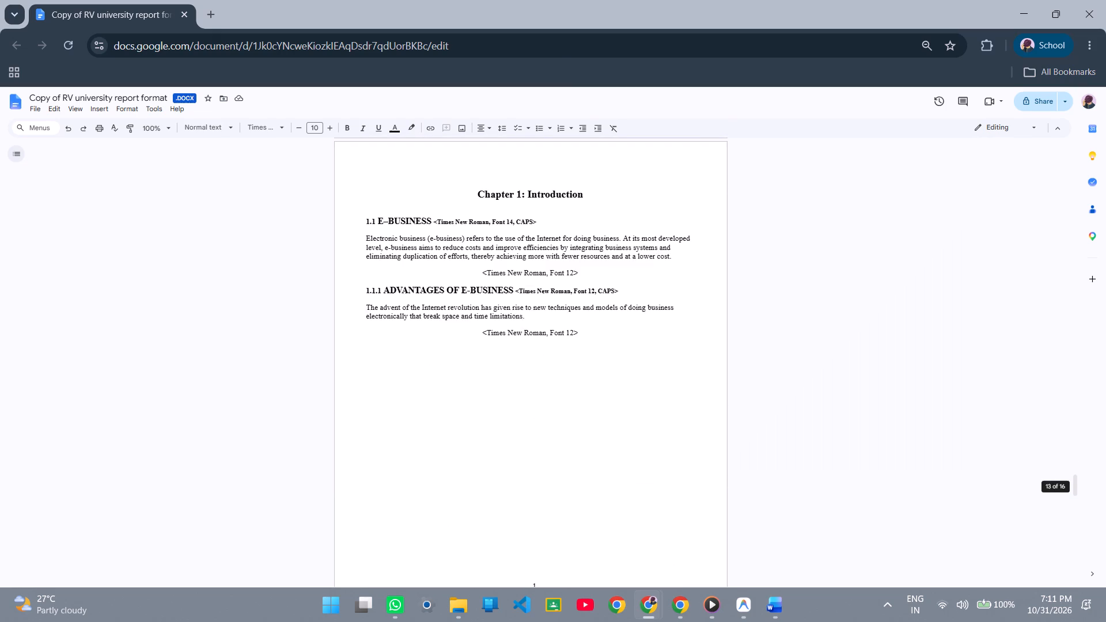
pyautogui.moveTo(356, 194); pyautogui.dragTo(381, 236)
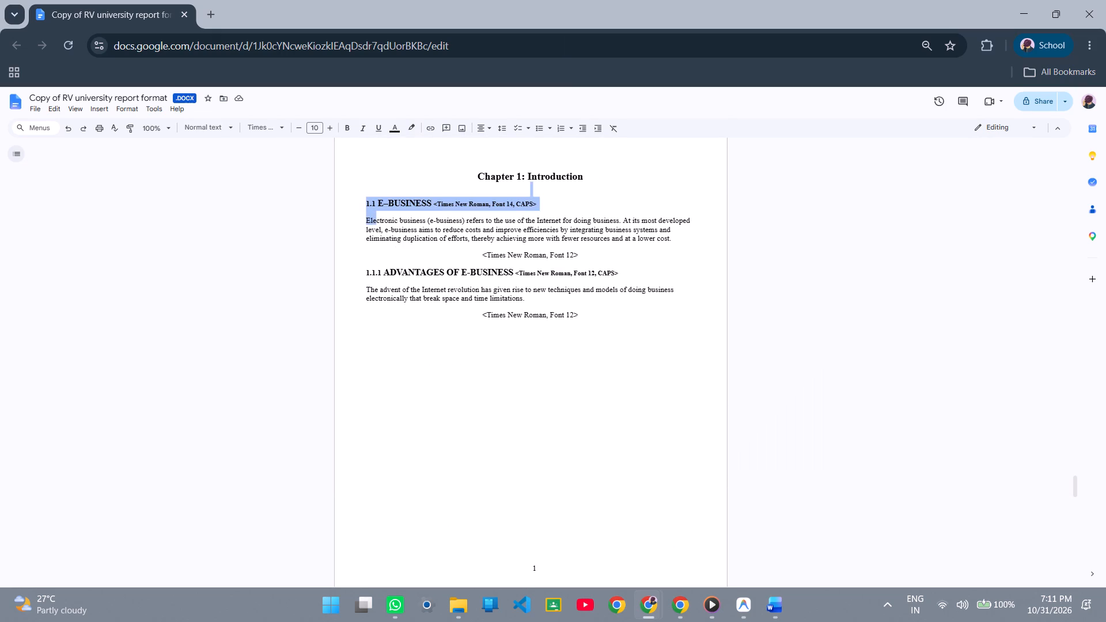
pyautogui.moveTo(381, 236); pyautogui.dragTo(573, 532)
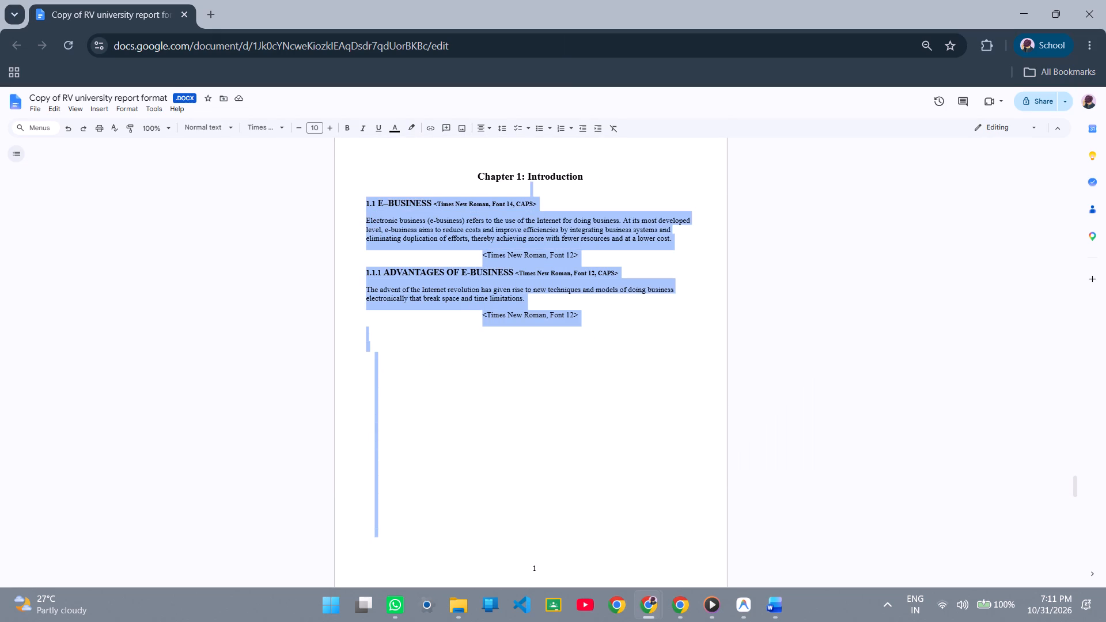
pyautogui.moveTo(573, 532); pyautogui.dragTo(590, 313)
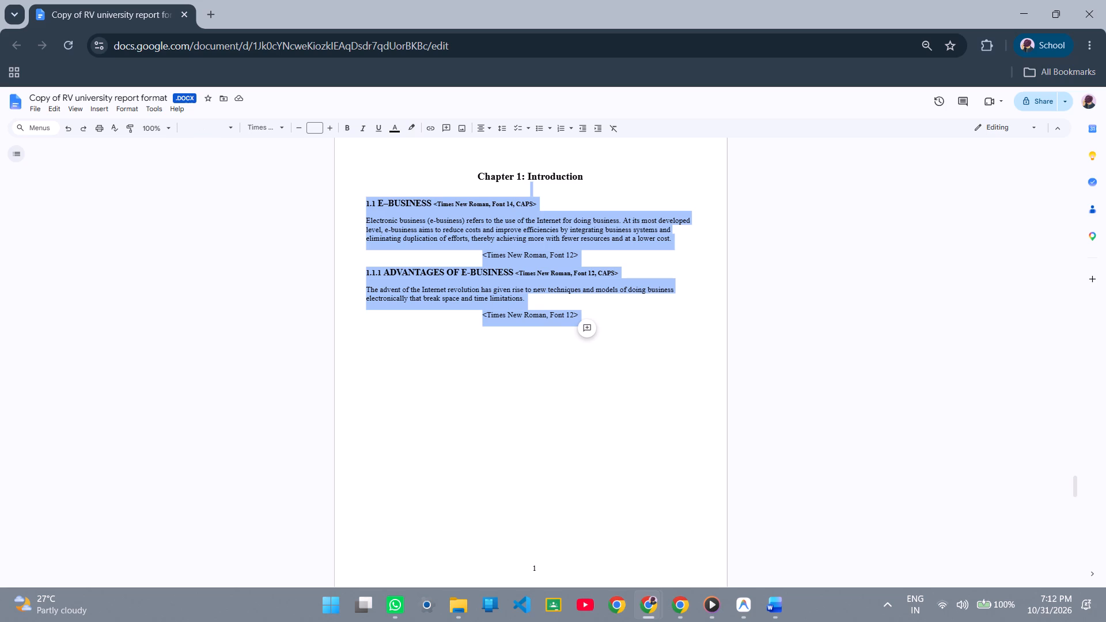
pyautogui.hotkey('ctrl', 'v')
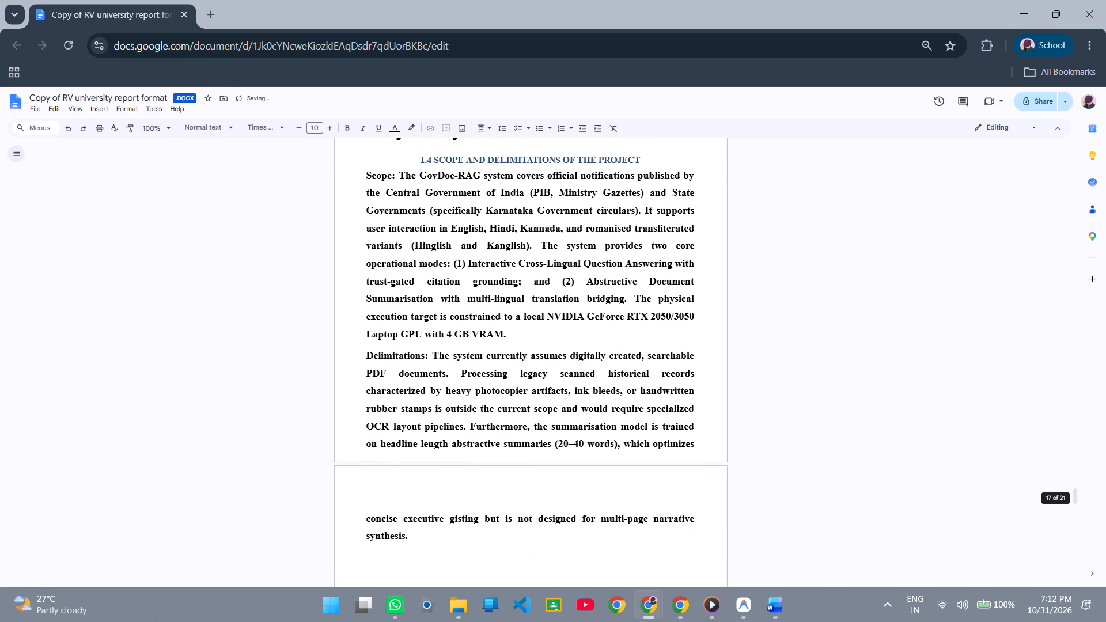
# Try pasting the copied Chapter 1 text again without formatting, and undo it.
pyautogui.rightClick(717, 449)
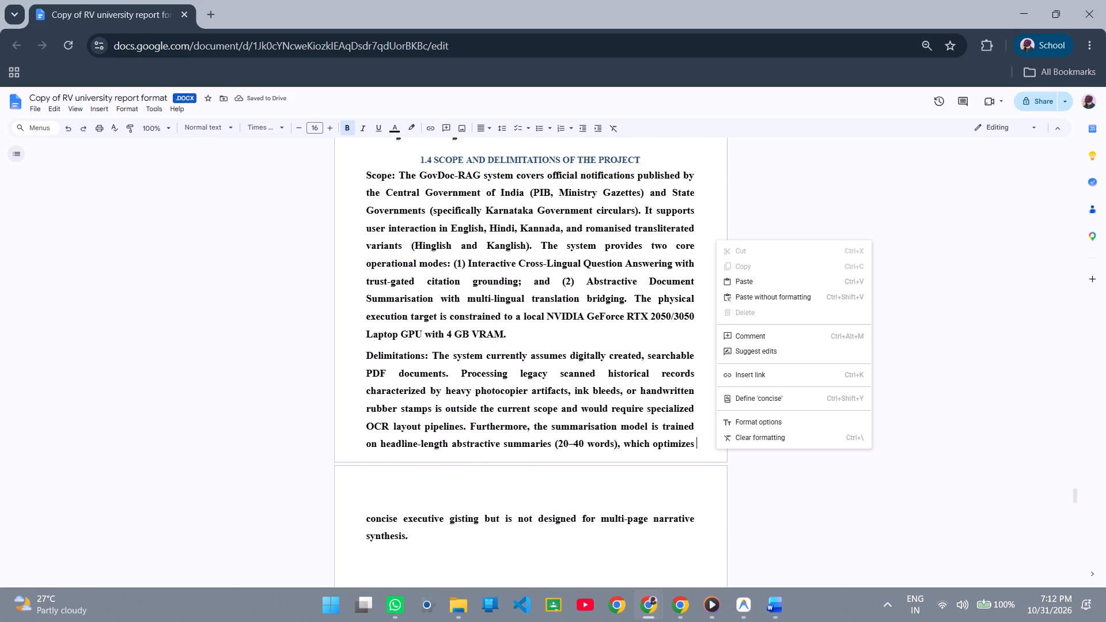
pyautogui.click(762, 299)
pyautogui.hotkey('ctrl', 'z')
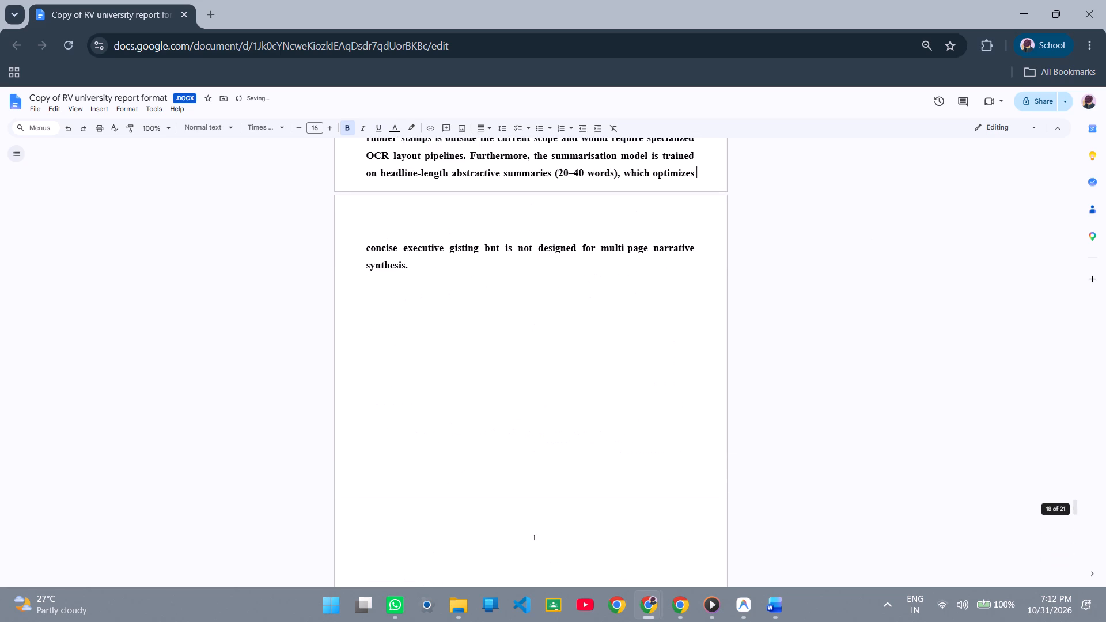
# Review the pasted Chapter 1 text from section 1.4 back up to the Chapter 1: Introduction title.
pyautogui.scroll(3, 406, 380)
pyautogui.scroll(10, 467, 388)
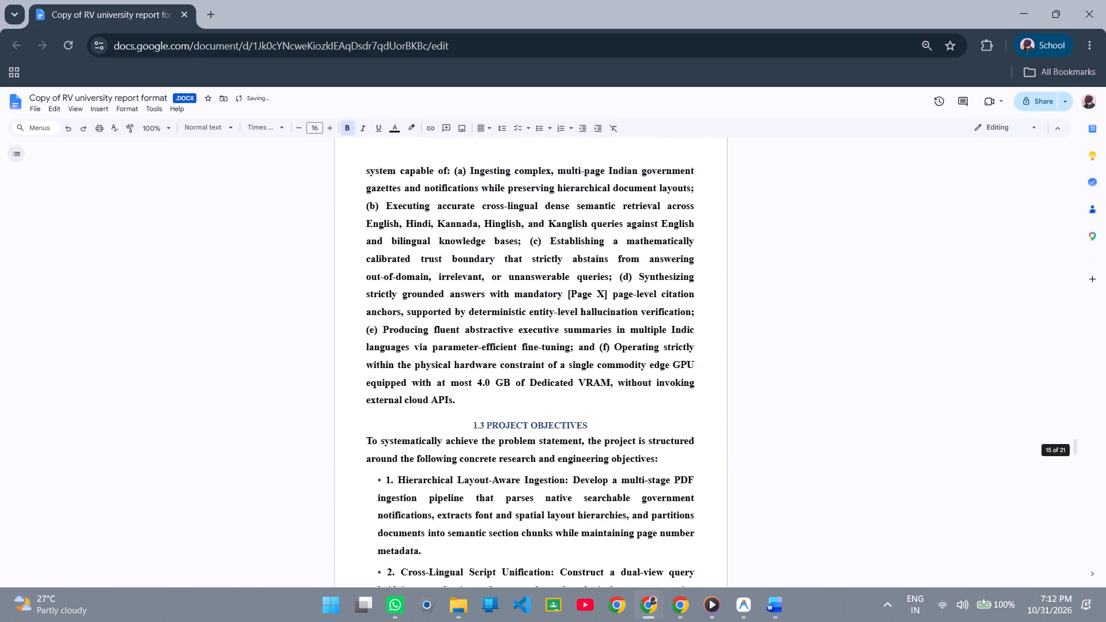
pyautogui.scroll(6, 467, 388)
pyautogui.scroll(-1, 467, 388)
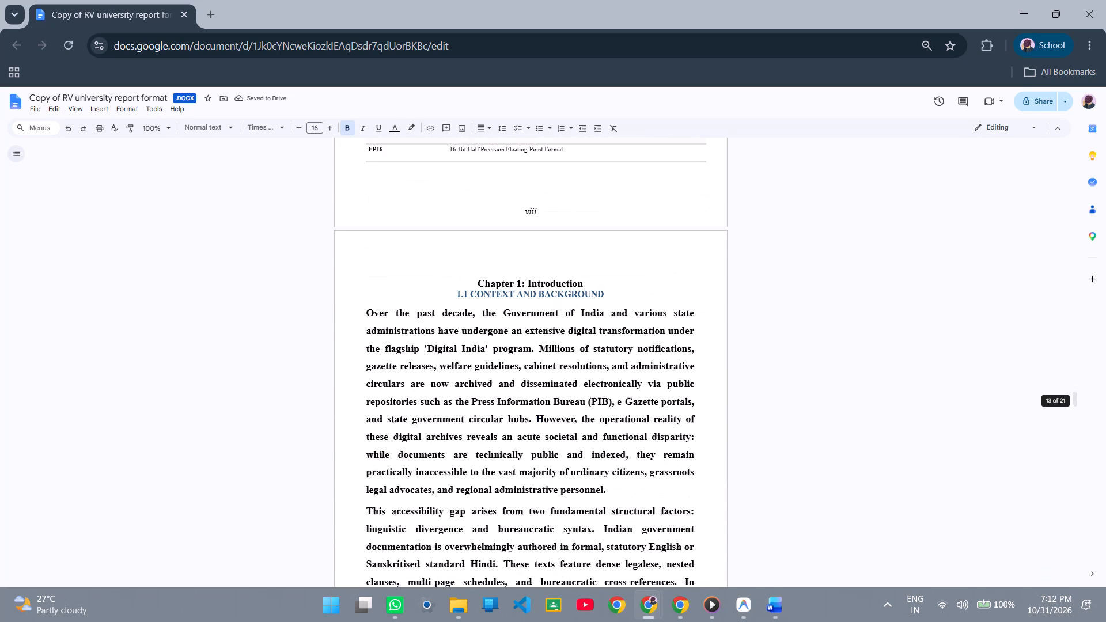
pyautogui.scroll(-2, 467, 388)
pyautogui.scroll(2, 467, 388)
pyautogui.scroll(-1, 439, 362)
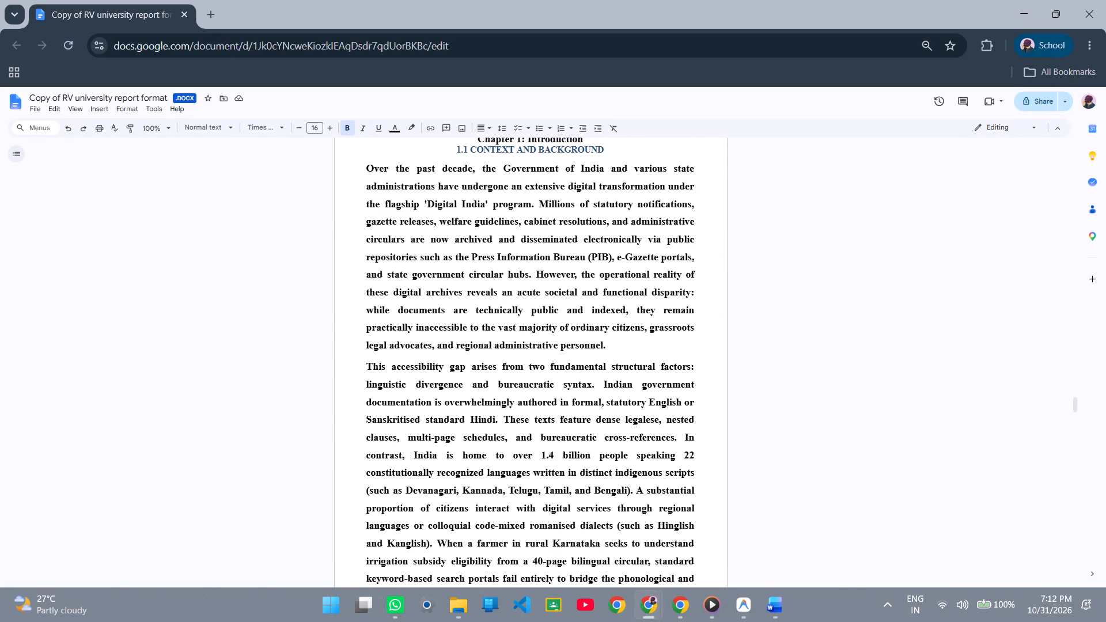
pyautogui.scroll(1, 441, 240)
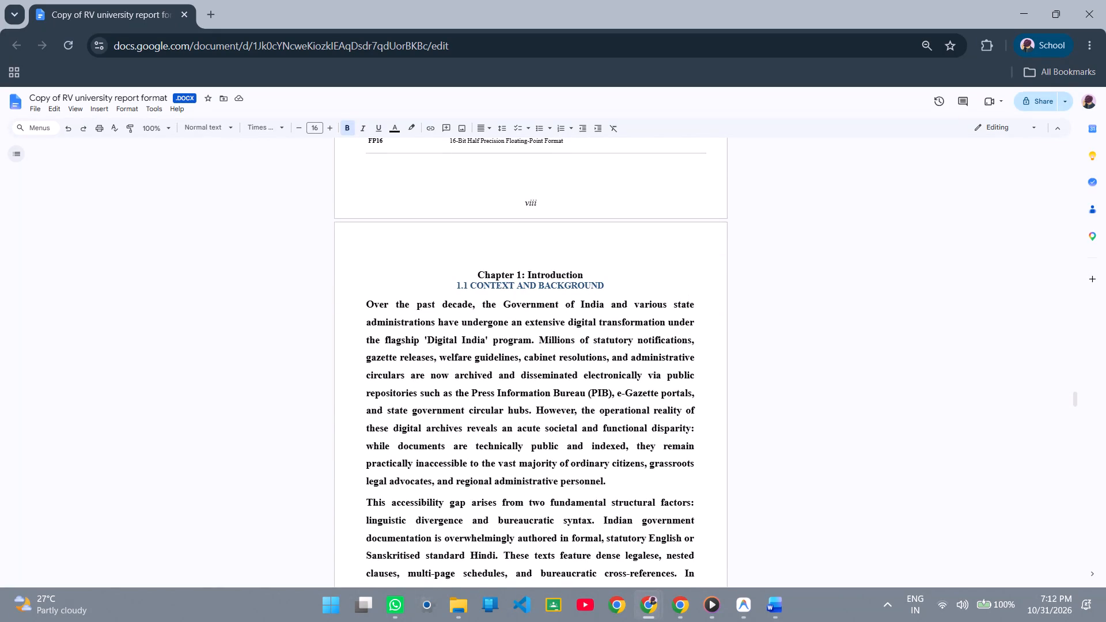
# Left-align the 1.1 CONTEXT AND BACKGROUND heading and leave one blank line between it and the Chapter 1: Introduction title.
pyautogui.click(456, 289)
pyautogui.press('BackSpace')
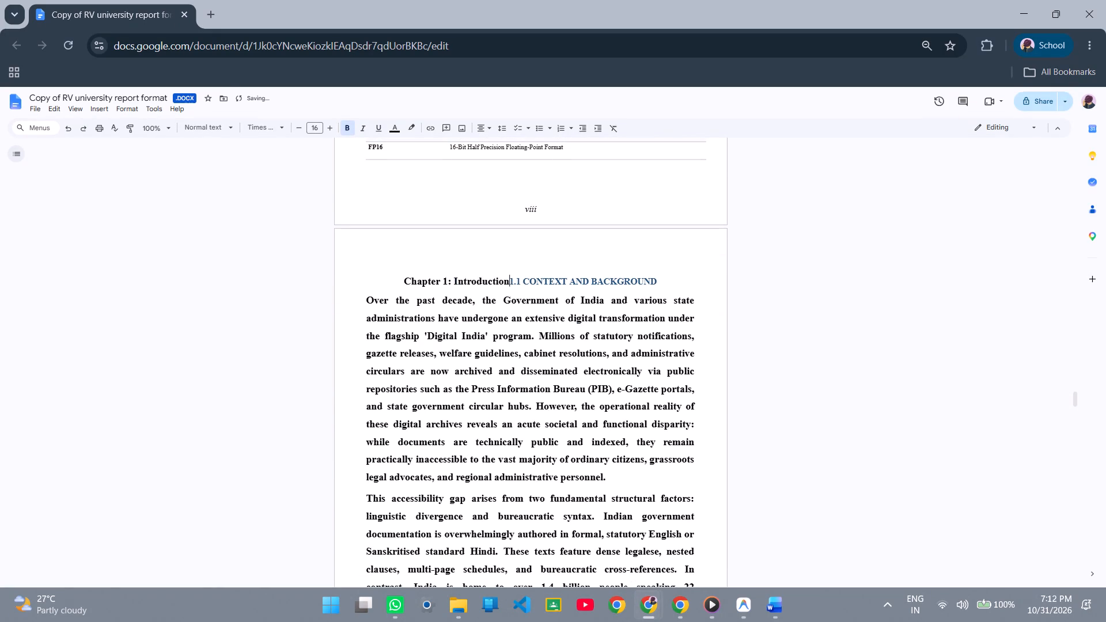
pyautogui.press('Return')
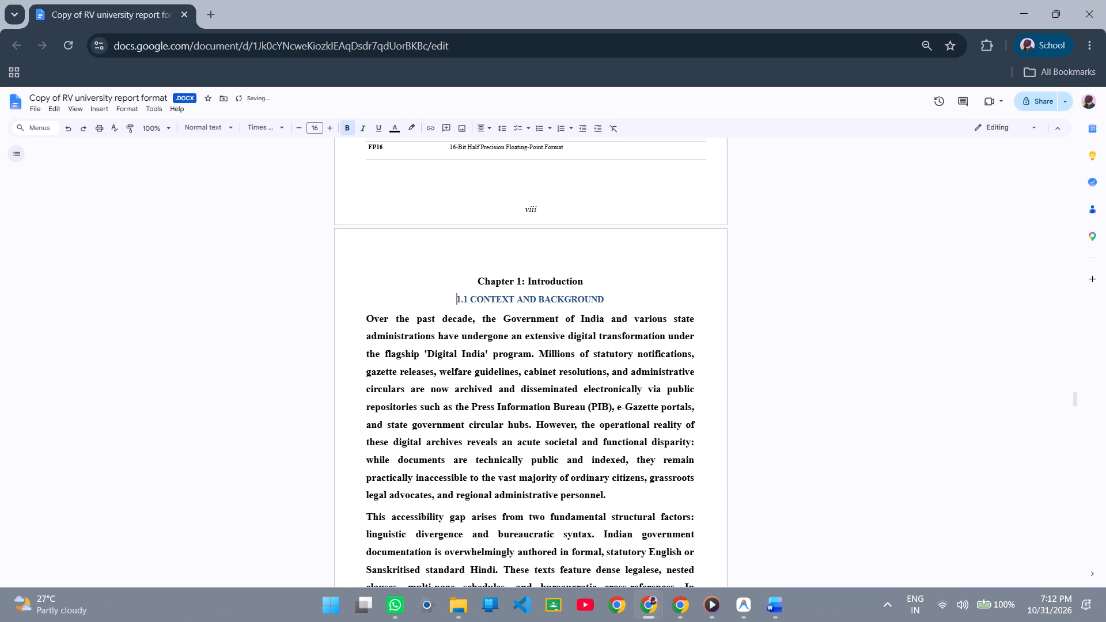
pyautogui.moveTo(454, 301); pyautogui.dragTo(387, 303)
pyautogui.doubleClick(387, 303)
pyautogui.click(399, 302)
pyautogui.press('Return')
pyautogui.press('BackSpace')
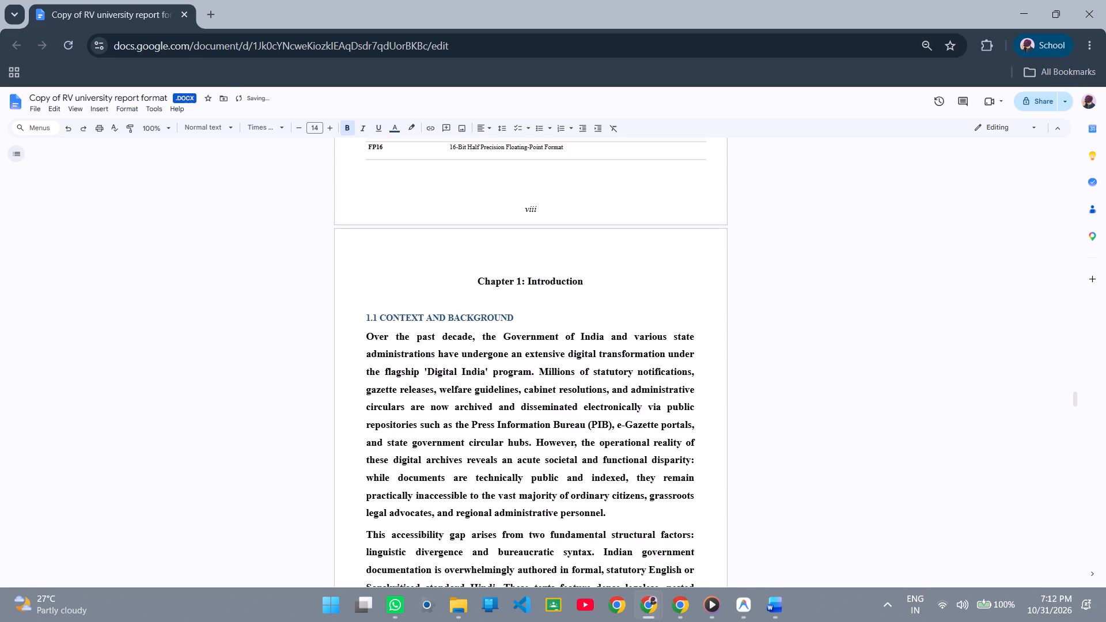
pyautogui.click(545, 306)
pyautogui.press('BackSpace')
pyautogui.press('BackSpace')
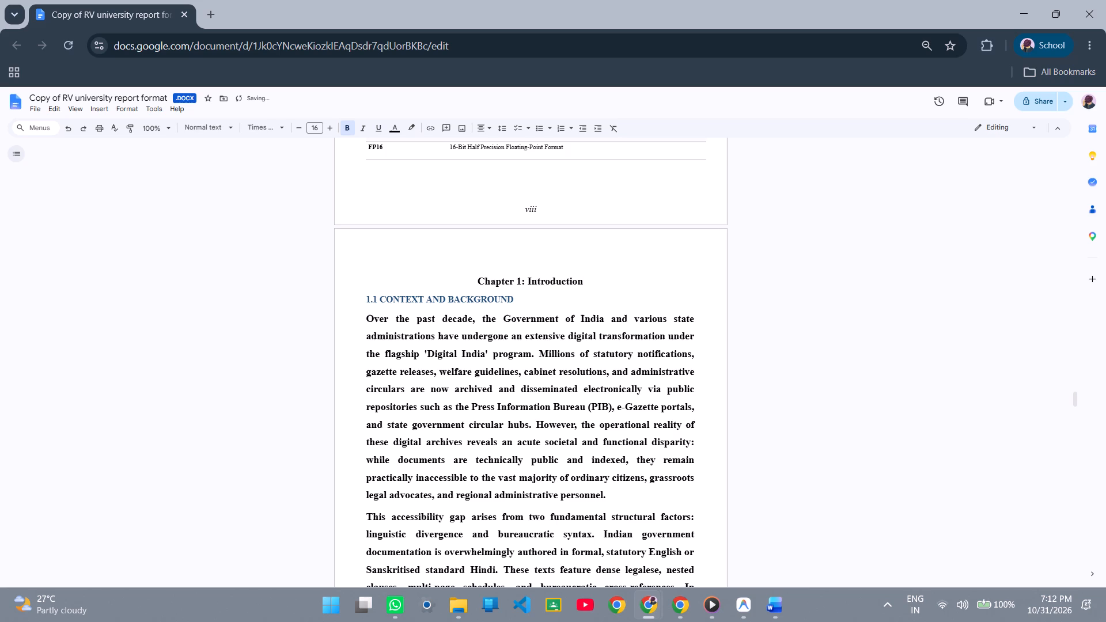
pyautogui.press('Return')
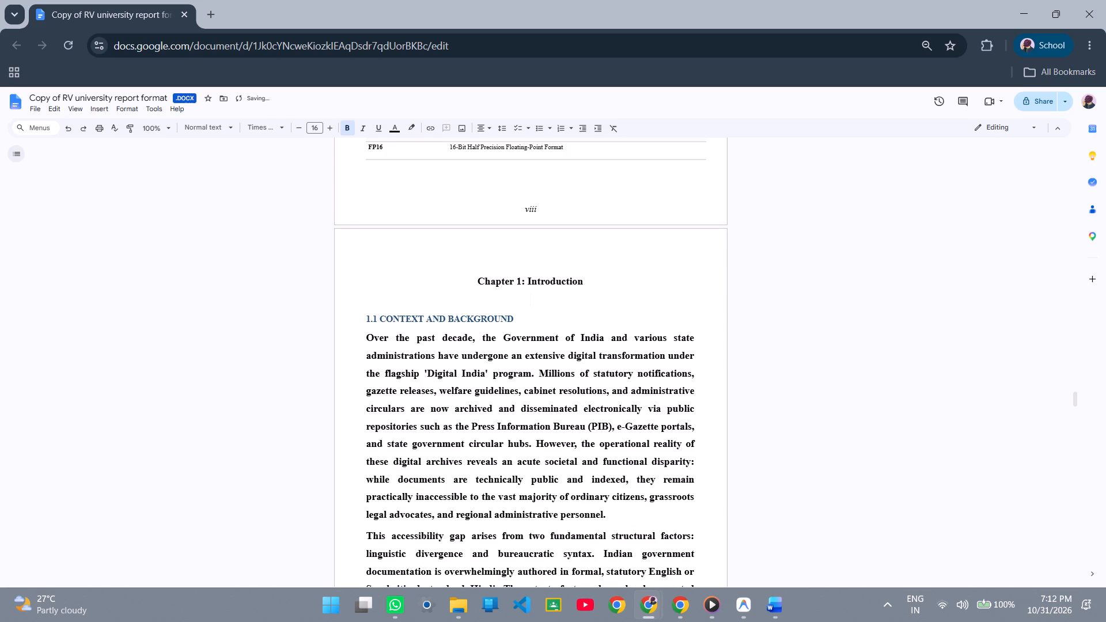
# Change the text colour of the 1.1 CONTEXT AND BACKGROUND heading to black.
pyautogui.click(518, 282)
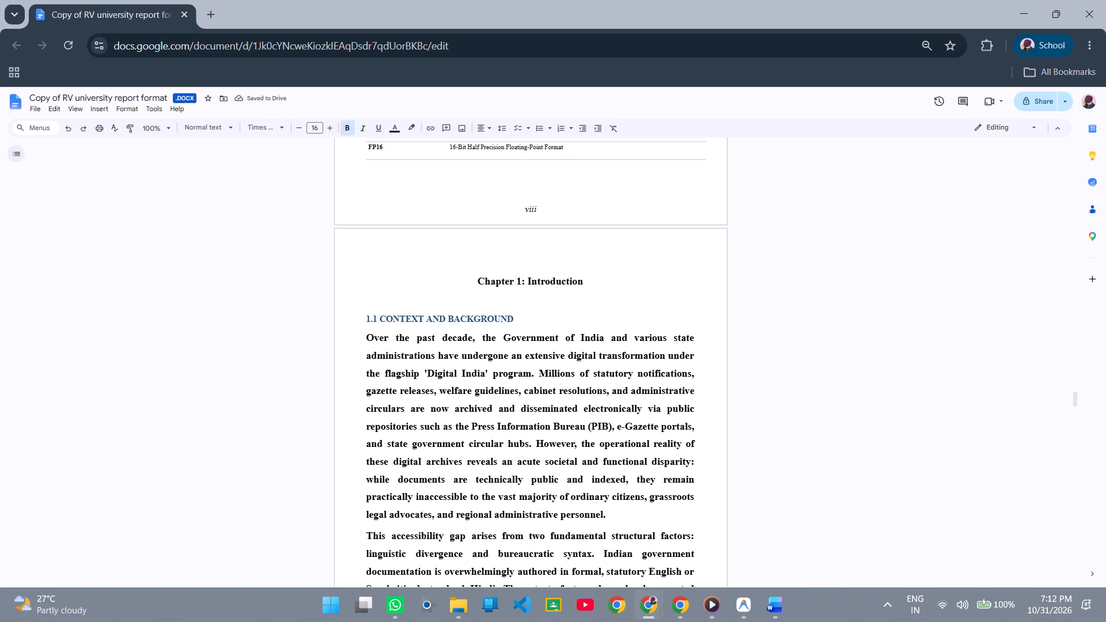
pyautogui.click(482, 317)
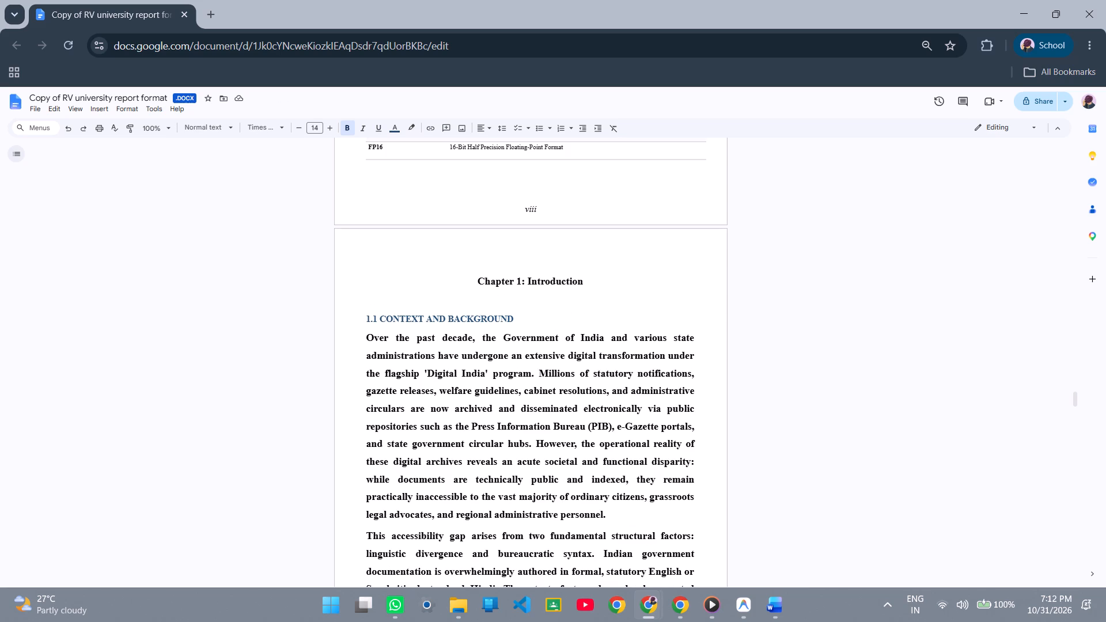
pyautogui.click(525, 320)
pyautogui.moveTo(517, 320); pyautogui.dragTo(464, 318)
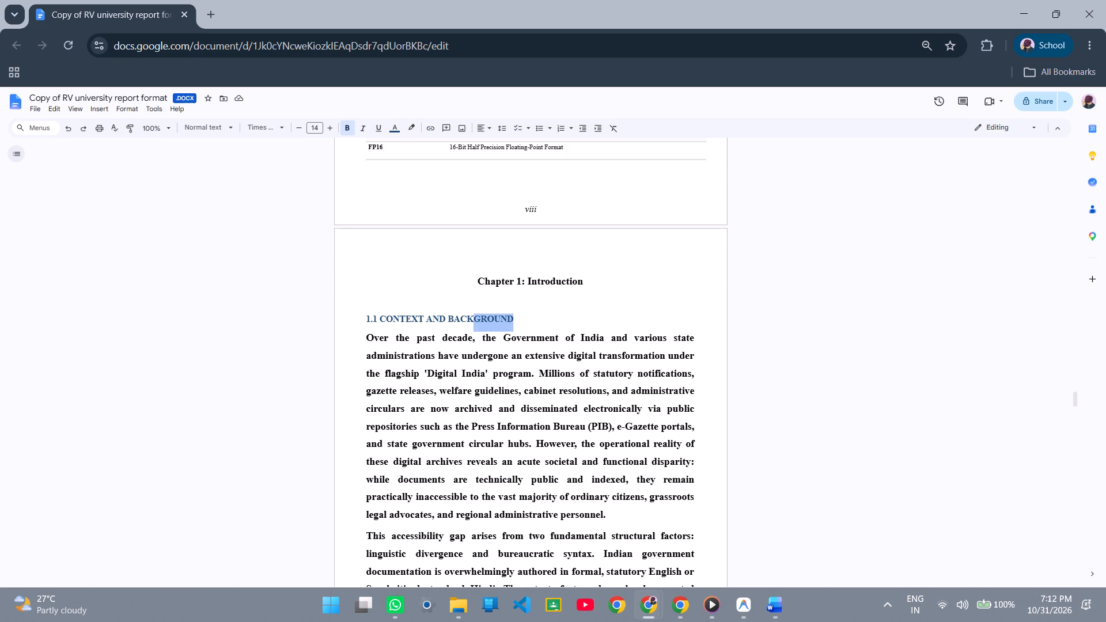
pyautogui.moveTo(464, 318); pyautogui.dragTo(362, 313)
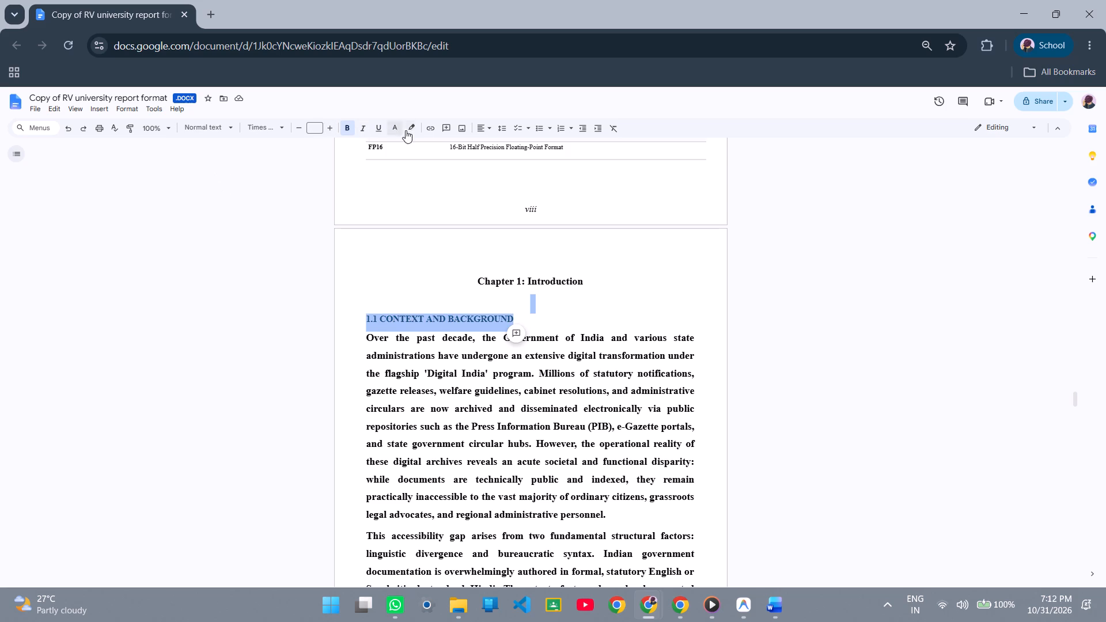
pyautogui.click(396, 130)
pyautogui.click(396, 144)
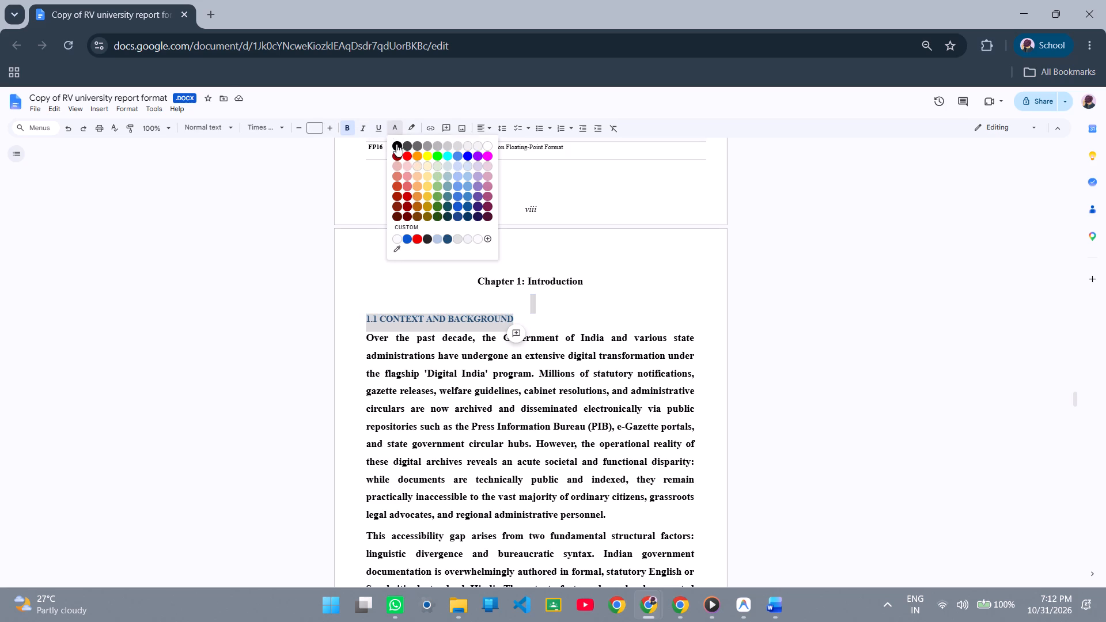
# Set the three body paragraphs under 1.1 CONTEXT AND BACKGROUND to font size 12 and remove their bold formatting.
pyautogui.click(545, 309)
pyautogui.scroll(-1, 536, 327)
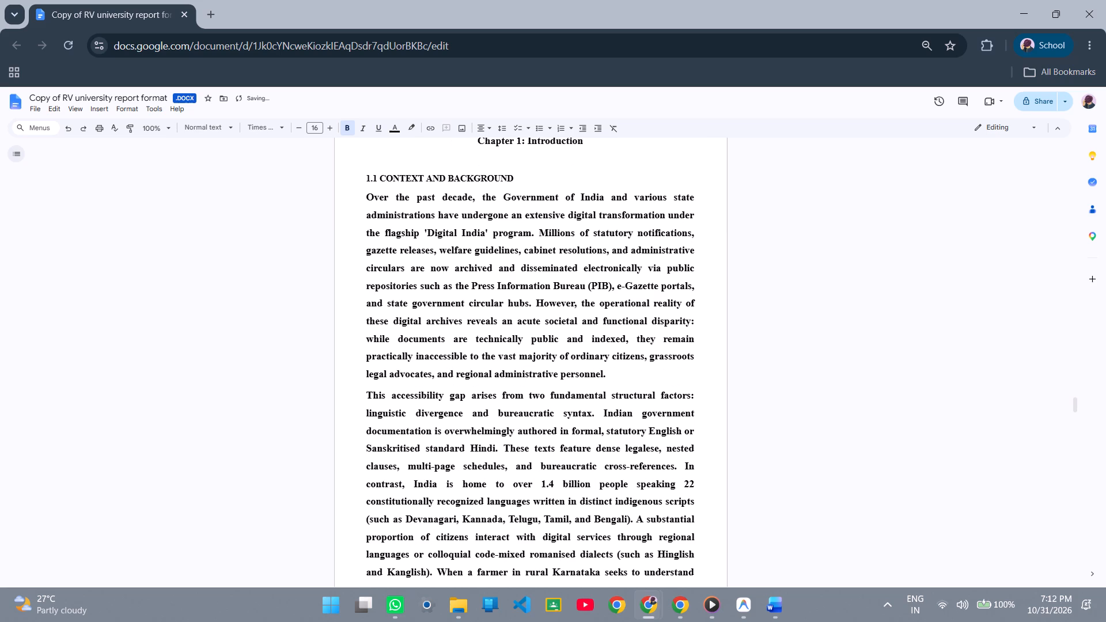
pyautogui.click(468, 229)
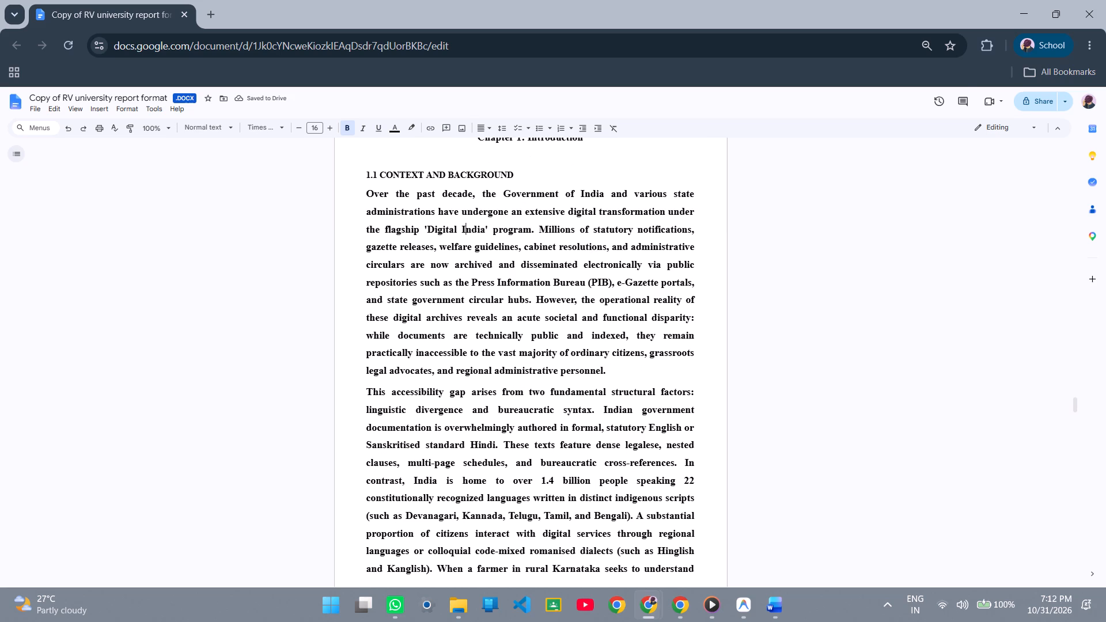
pyautogui.keyDown('ctrl'); pyautogui.scroll(-1, 475, 224); pyautogui.keyUp('ctrl')
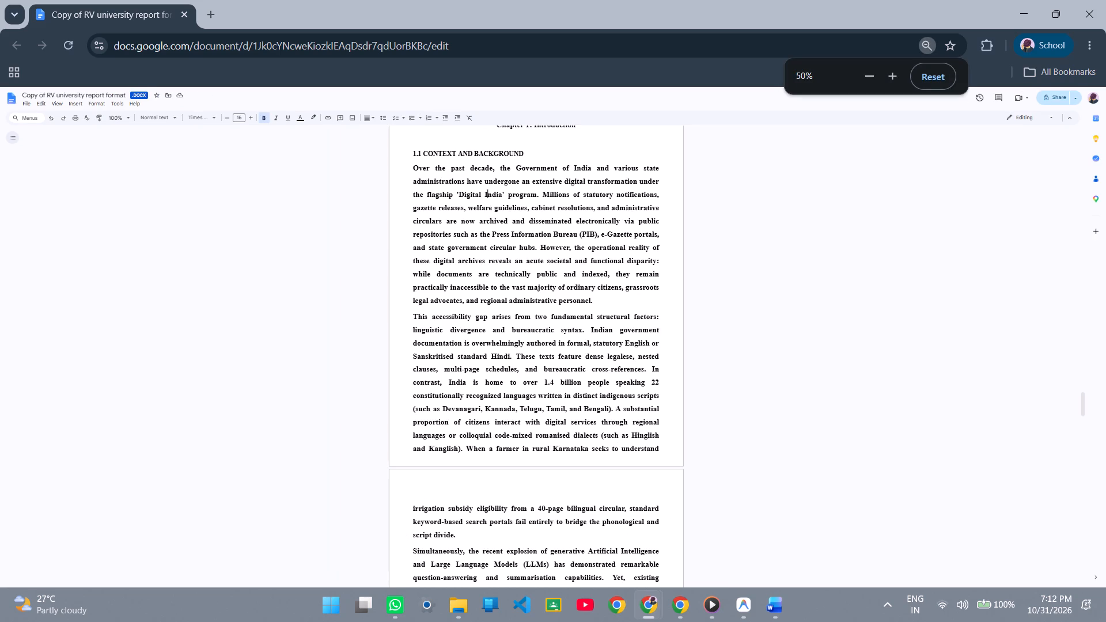
pyautogui.moveTo(412, 165); pyautogui.dragTo(646, 519)
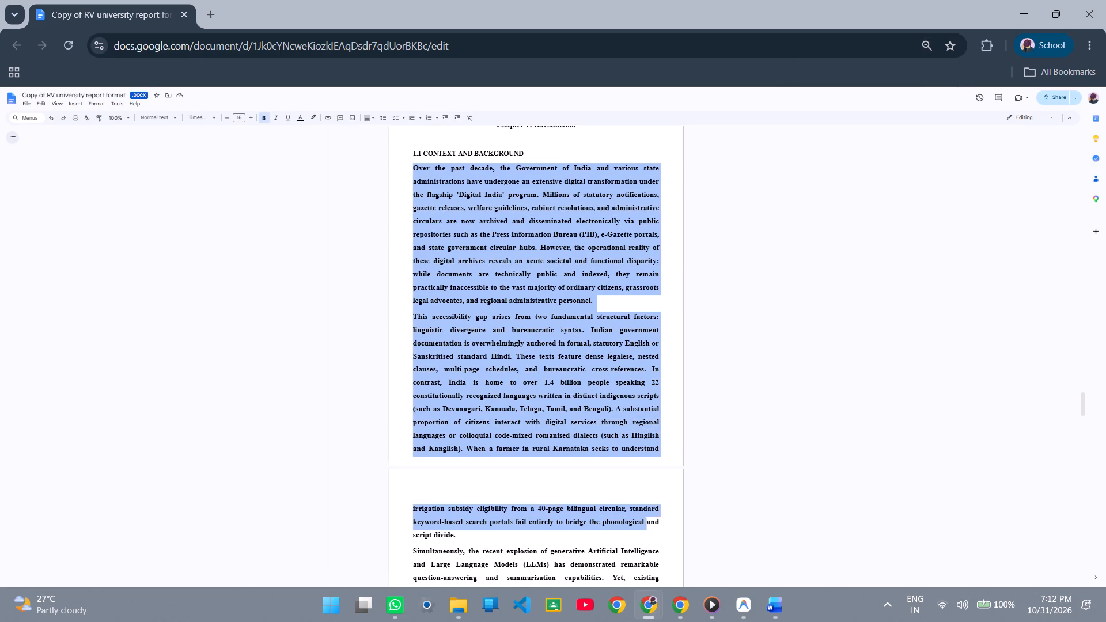
pyautogui.moveTo(646, 519); pyautogui.dragTo(613, 422)
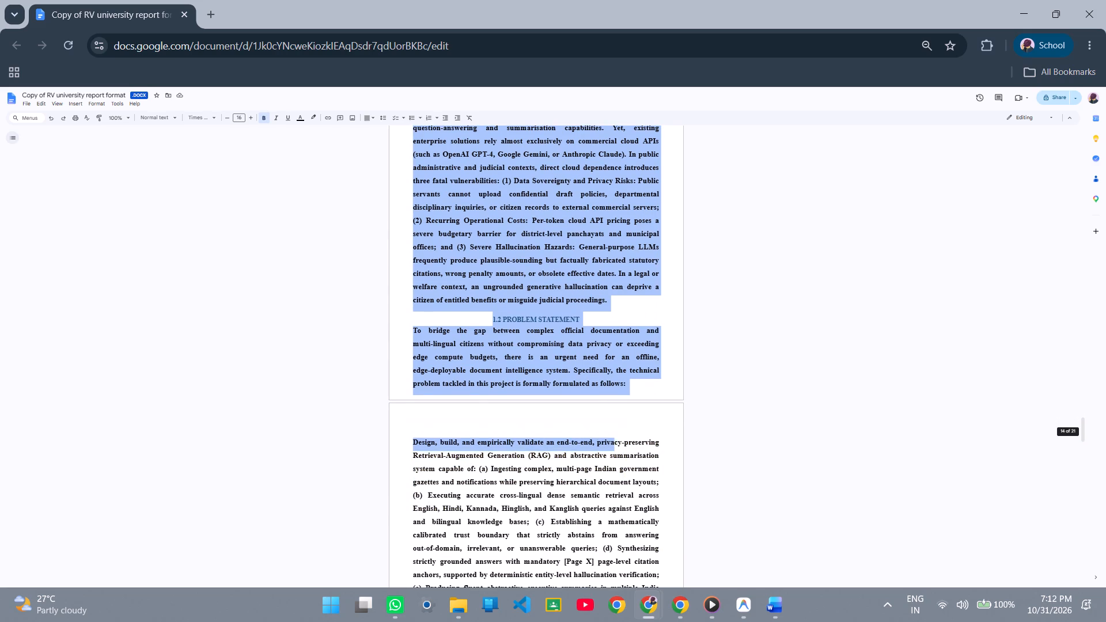
pyautogui.moveTo(613, 422); pyautogui.dragTo(628, 301)
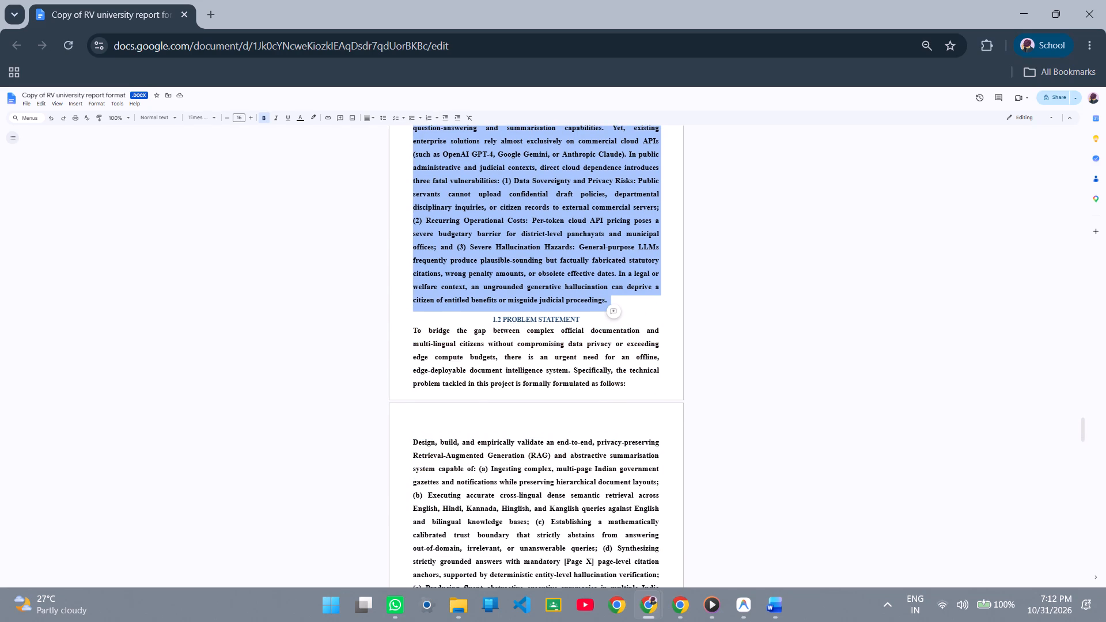
pyautogui.click(224, 117)
pyautogui.click(224, 117)
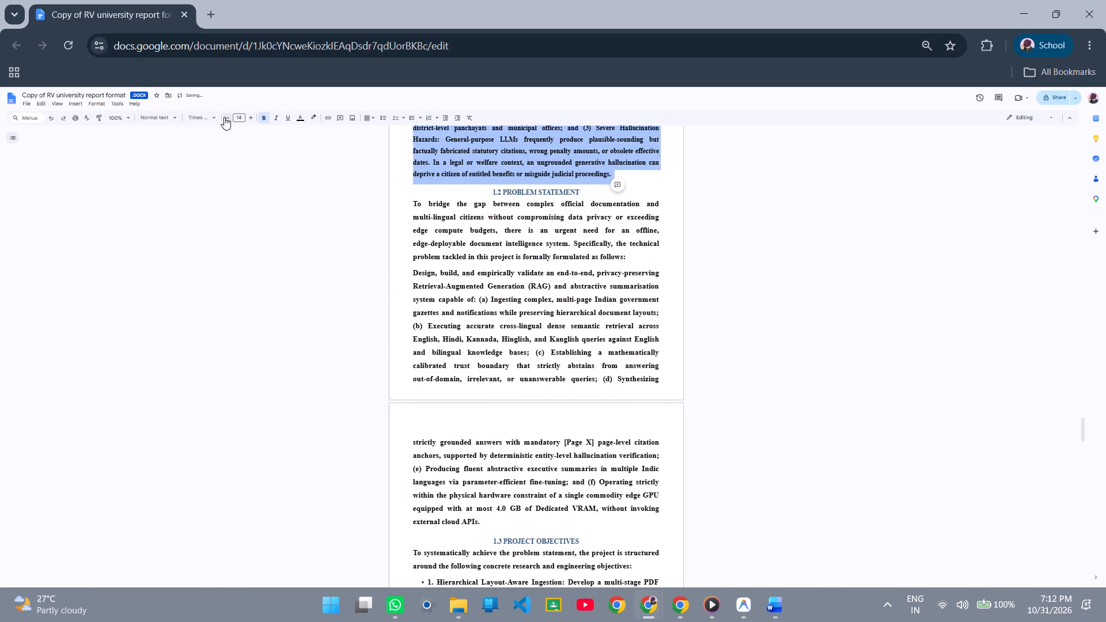
pyautogui.click(226, 118)
pyautogui.click(226, 118)
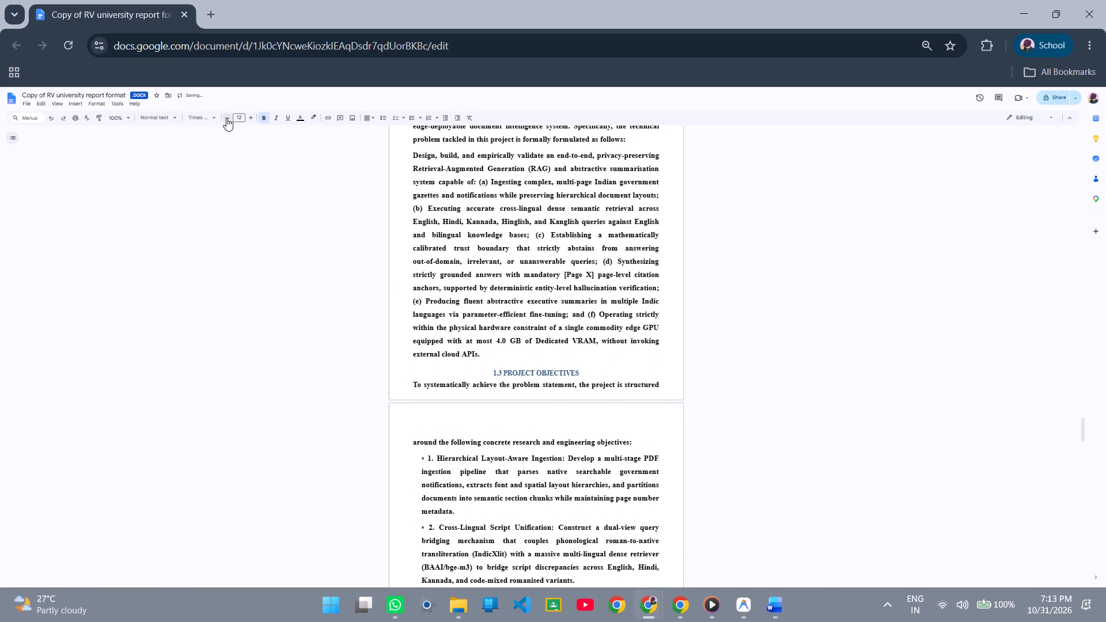
pyautogui.click(262, 117)
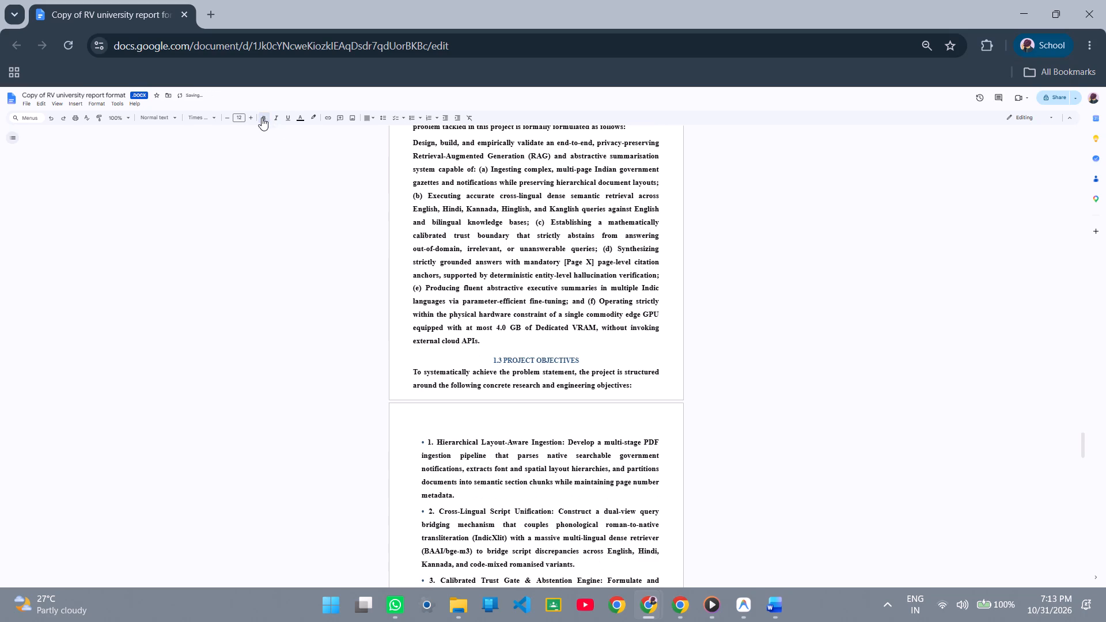
pyautogui.scroll(2, 520, 248)
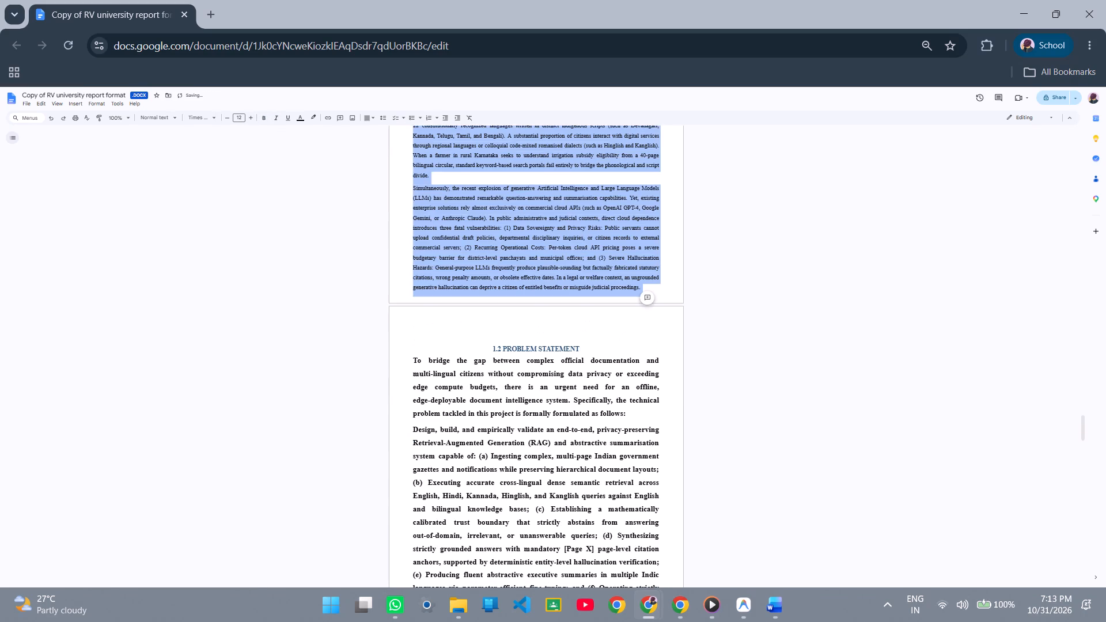
pyautogui.scroll(1, 520, 248)
pyautogui.click(552, 320)
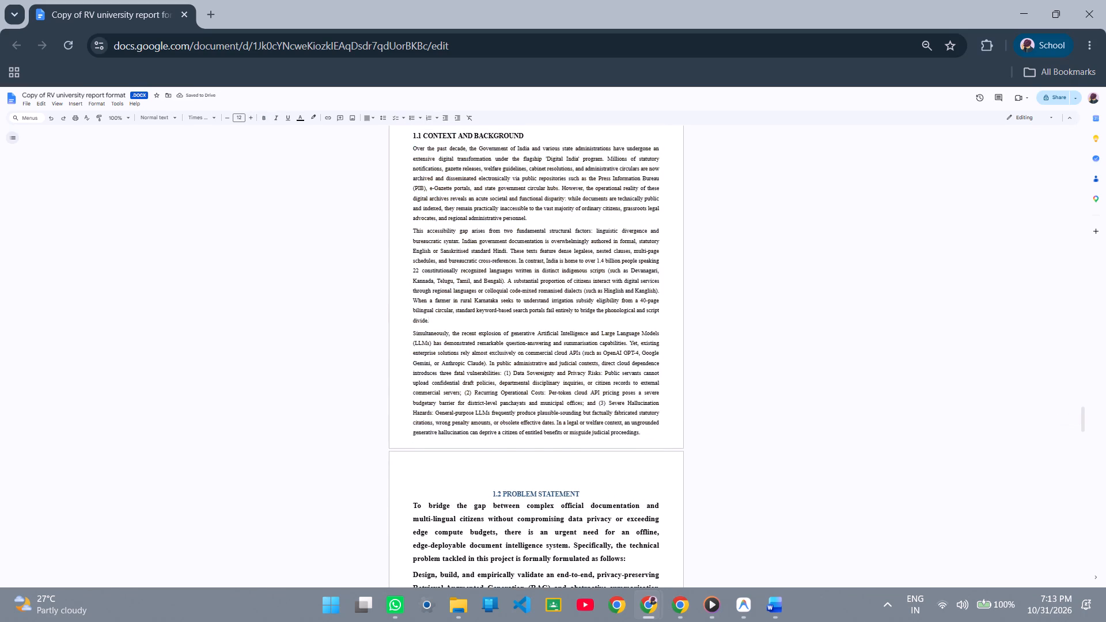
# Review the page layout of Chapter 1, from its title through the Delimitations paragraph and back to section 1.1.
pyautogui.scroll(1, 546, 315)
pyautogui.scroll(-1, 546, 315)
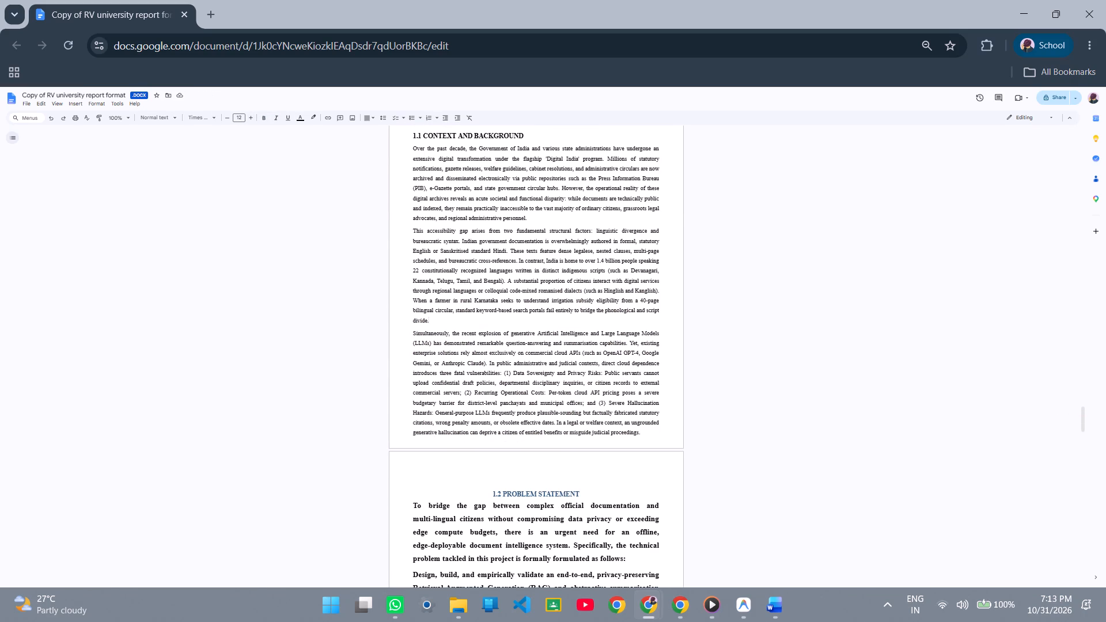
pyautogui.scroll(-6, 643, 427)
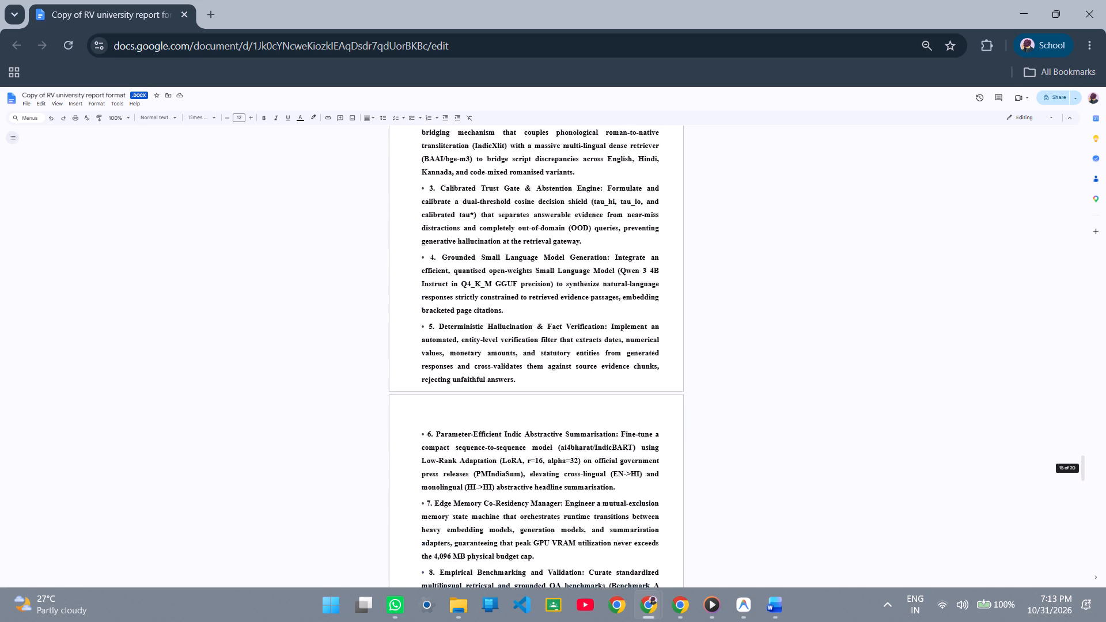
pyautogui.scroll(-4, 640, 424)
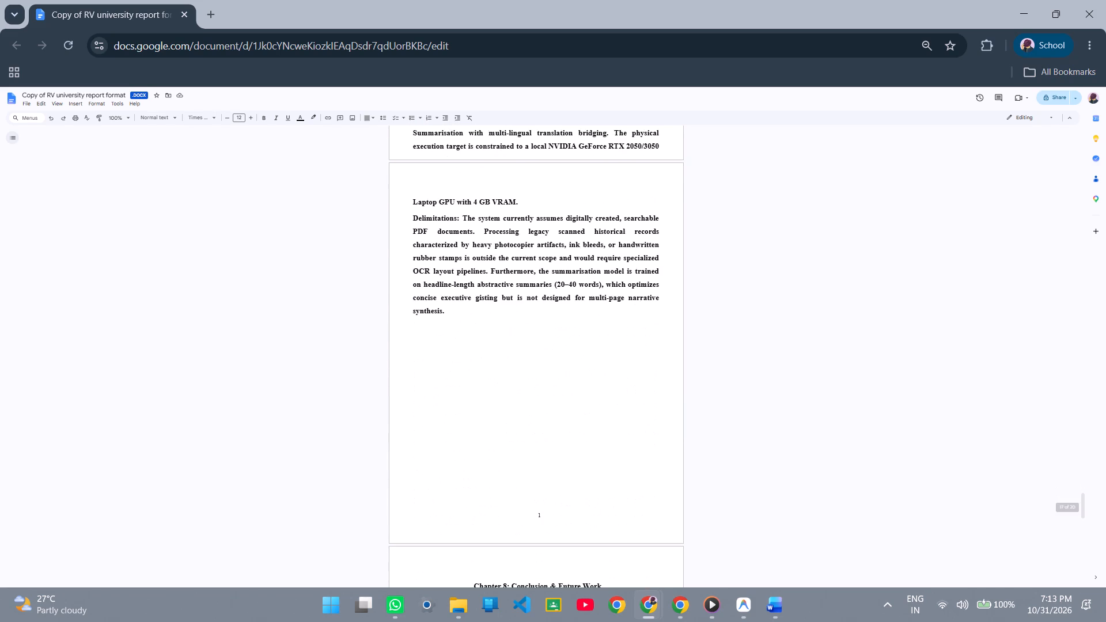
pyautogui.scroll(15, 638, 422)
pyautogui.scroll(-3, 638, 422)
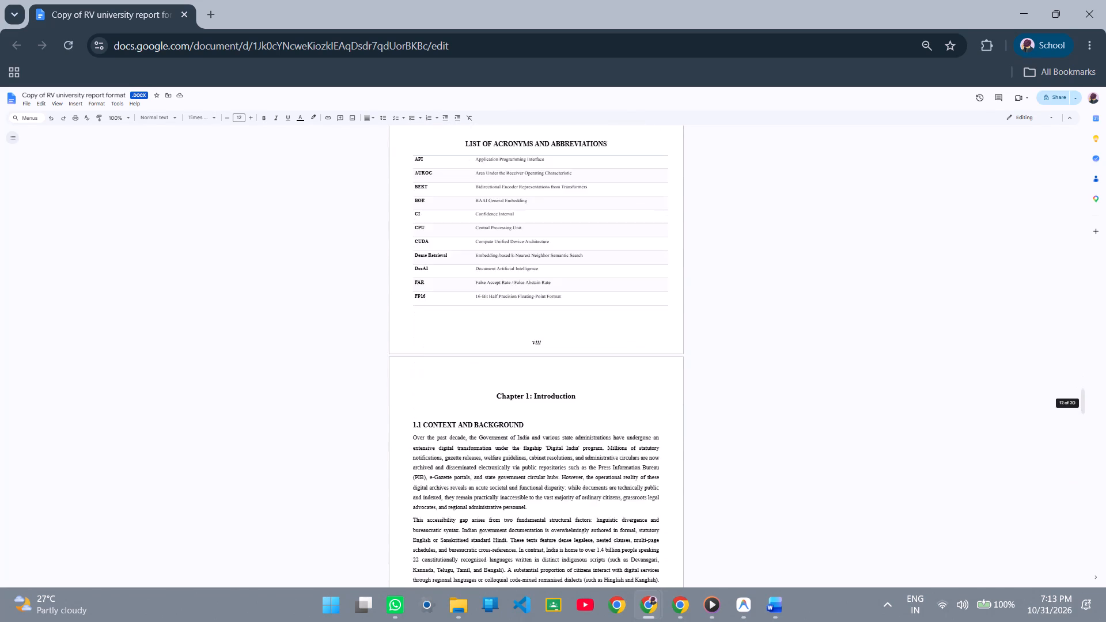
pyautogui.scroll(-2, 634, 420)
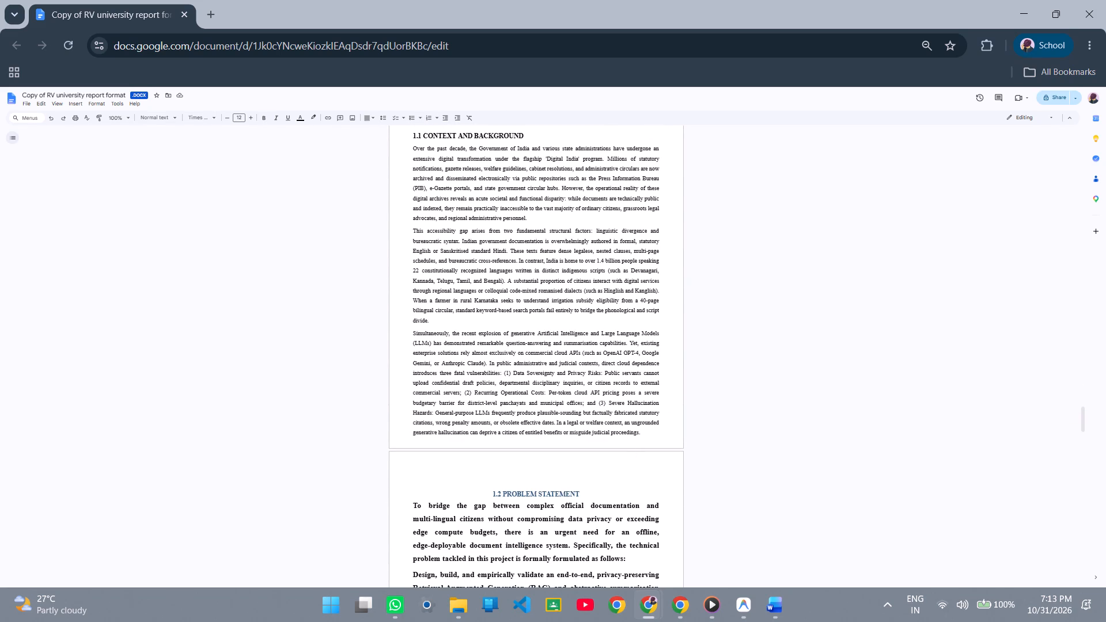
pyautogui.scroll(1, 641, 435)
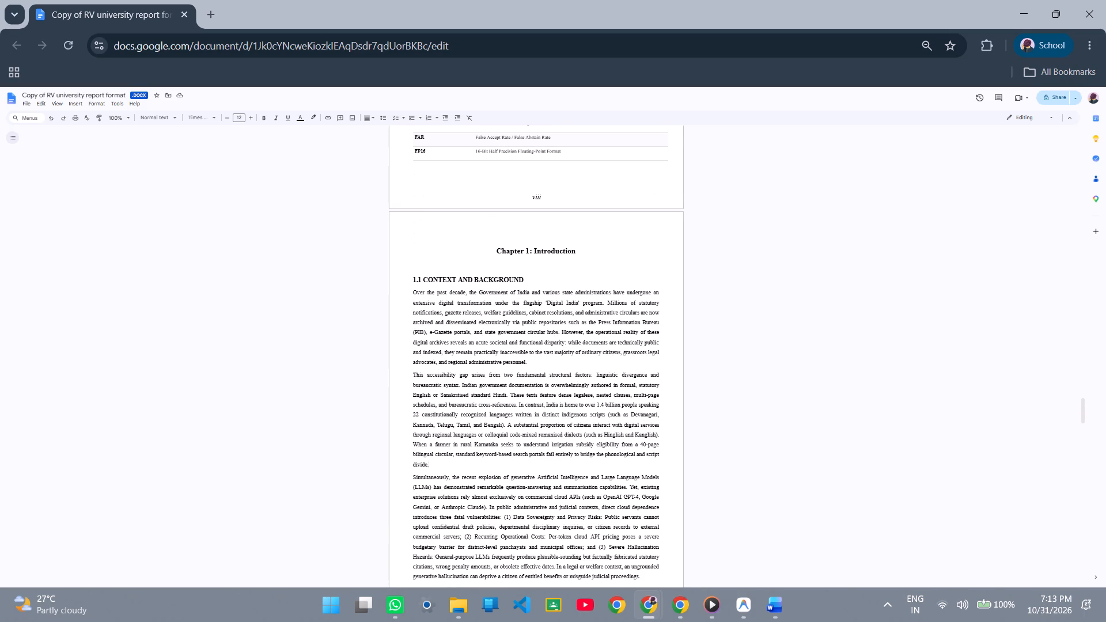
pyautogui.scroll(-1, 543, 374)
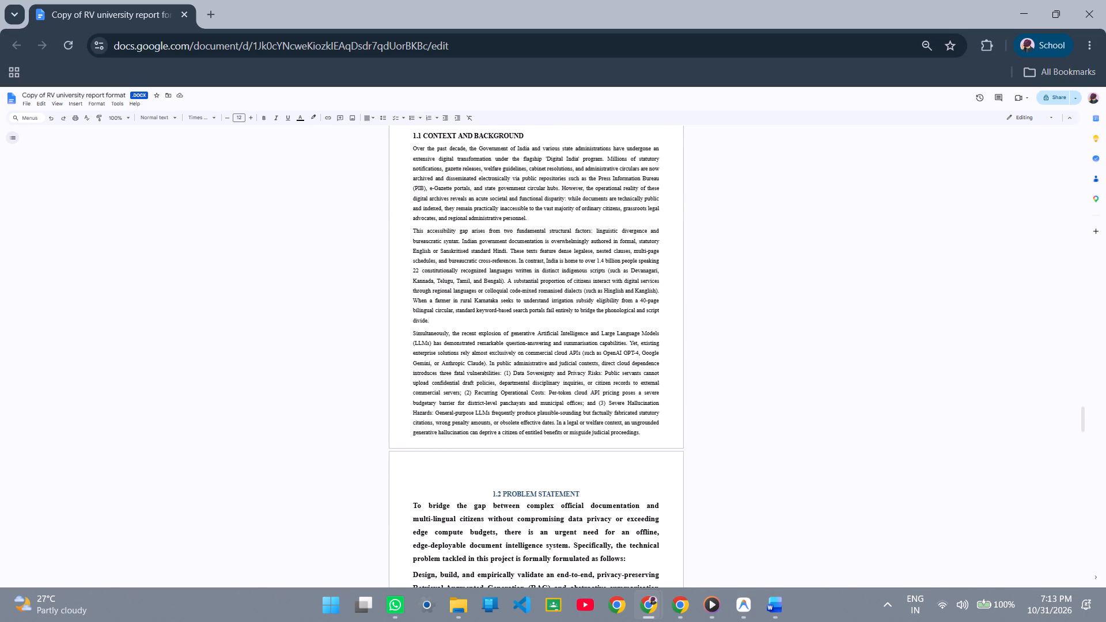
# Cut section 1.1's final paragraph after "municipal offices", end it with a full stop, and add blank lines to push 1.2 PROBLEM STATEMENT onto the next page.
pyautogui.moveTo(643, 438); pyautogui.dragTo(613, 418)
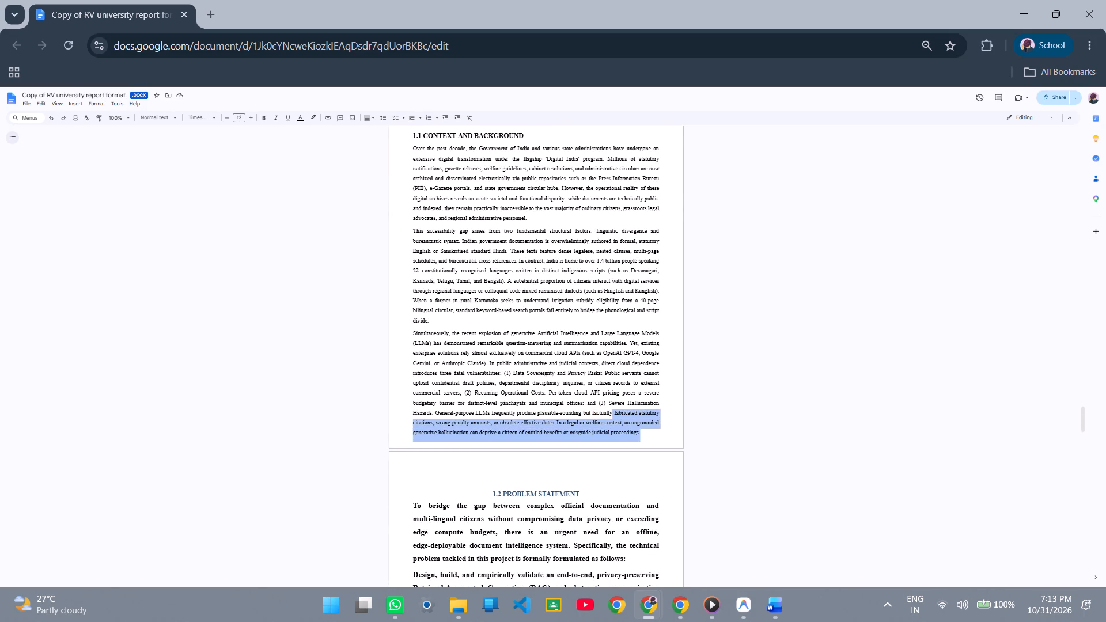
pyautogui.moveTo(613, 418); pyautogui.dragTo(617, 423)
pyautogui.click(647, 431)
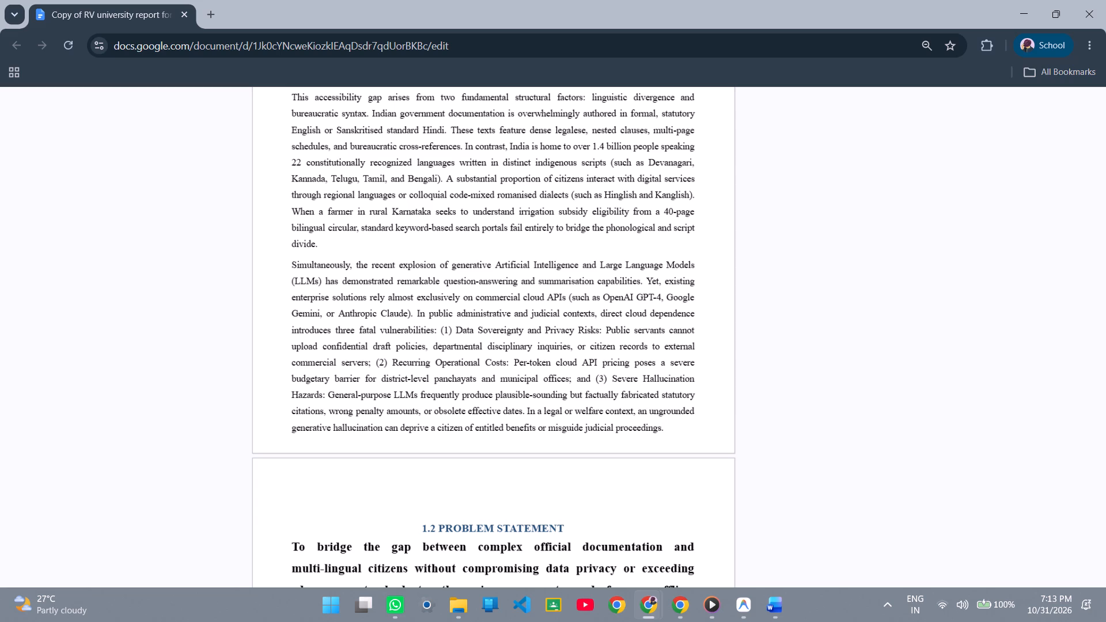
pyautogui.moveTo(568, 378); pyautogui.dragTo(668, 435)
pyautogui.press('BackSpace')
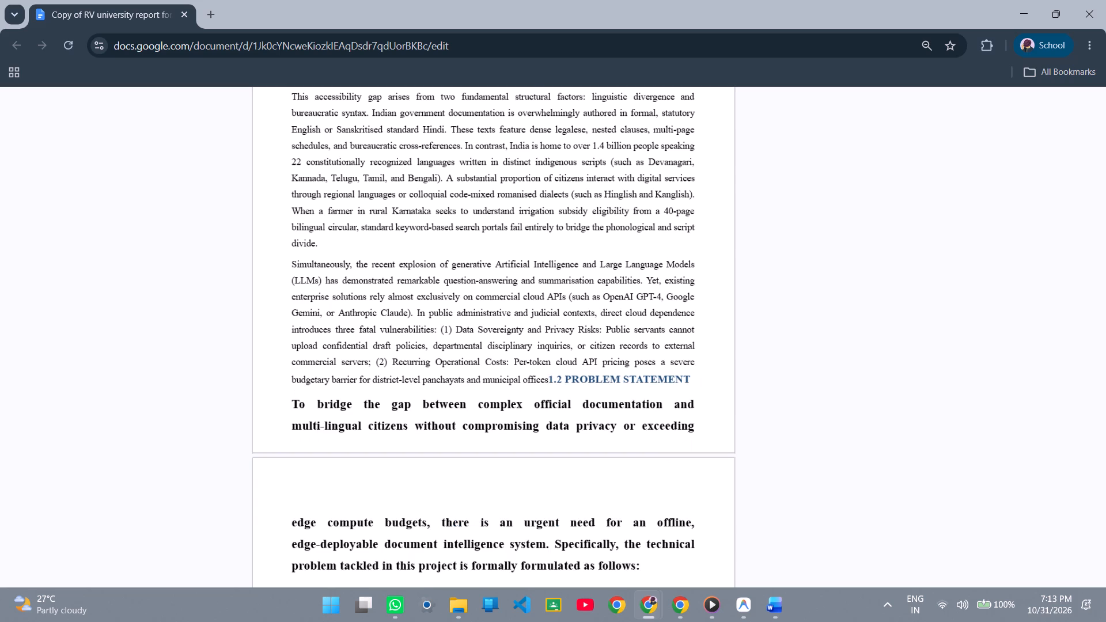
pyautogui.press('Return')
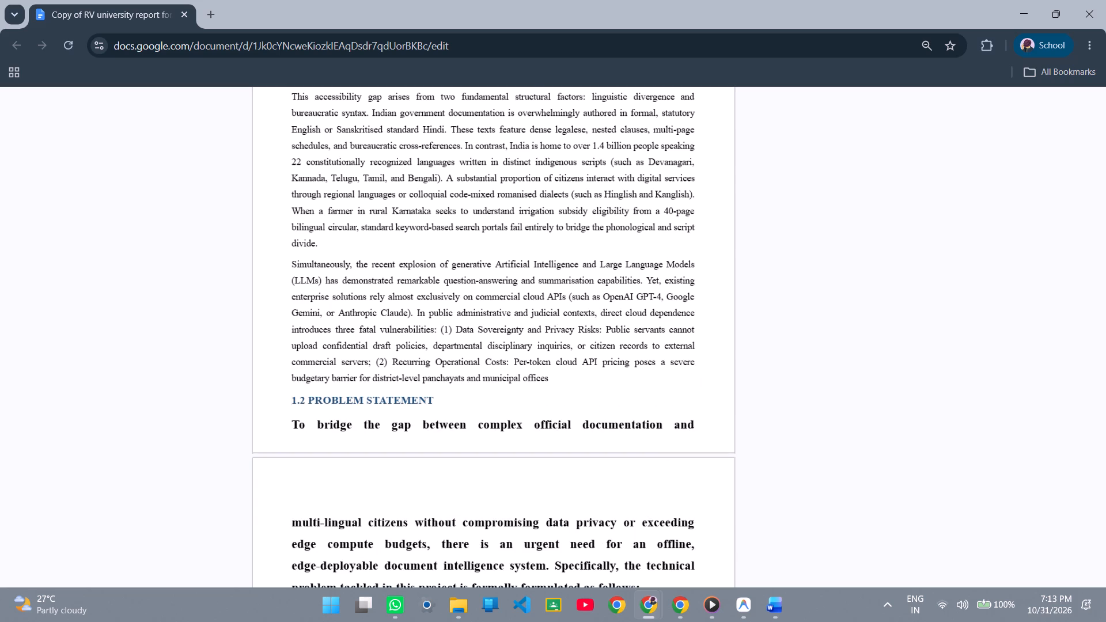
pyautogui.press('Return')
pyautogui.press('Return')
pyautogui.click(551, 377)
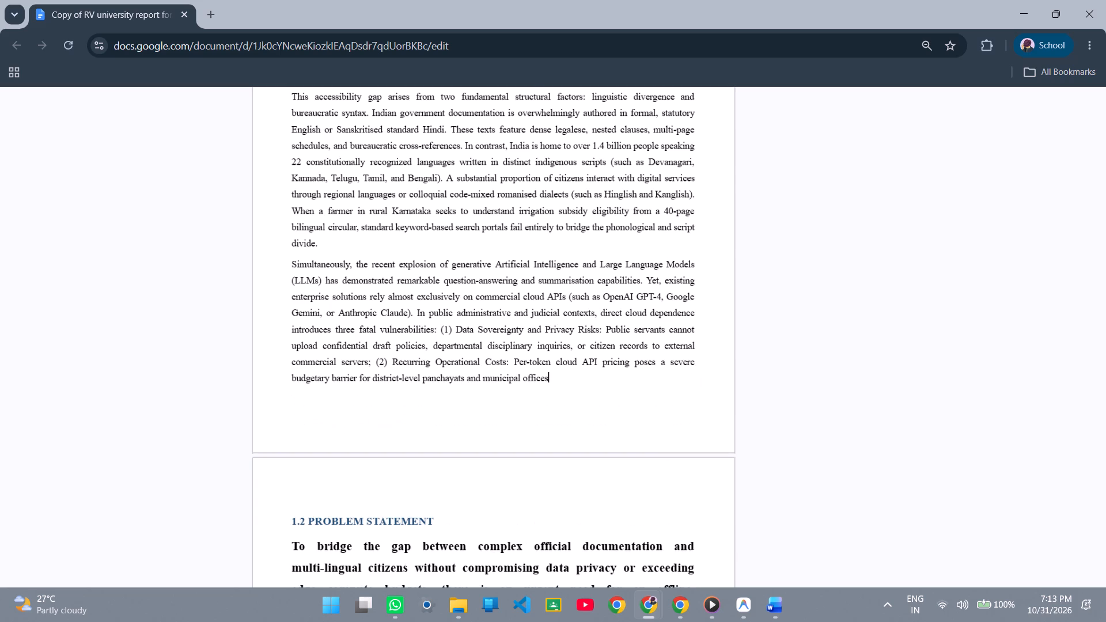
pyautogui.press('.')
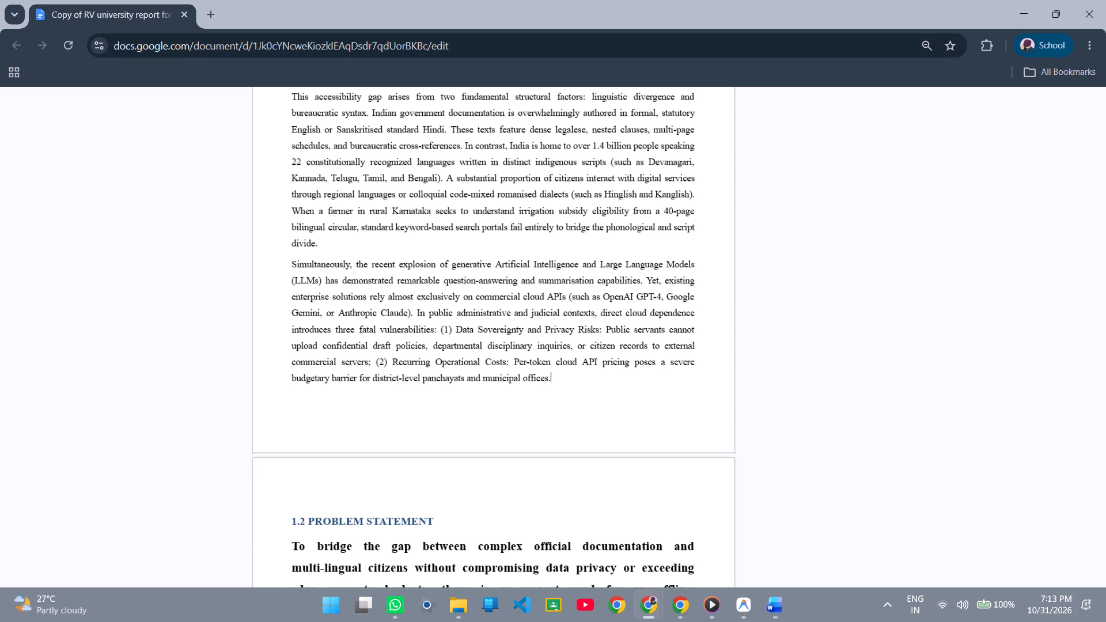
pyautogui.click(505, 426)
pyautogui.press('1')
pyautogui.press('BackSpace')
# Switch to the original template copy and examine the layout and bottom page number of its Chapter 1: Introduction page, then return to the report.
pyautogui.hotkey('alt', 'Tab')
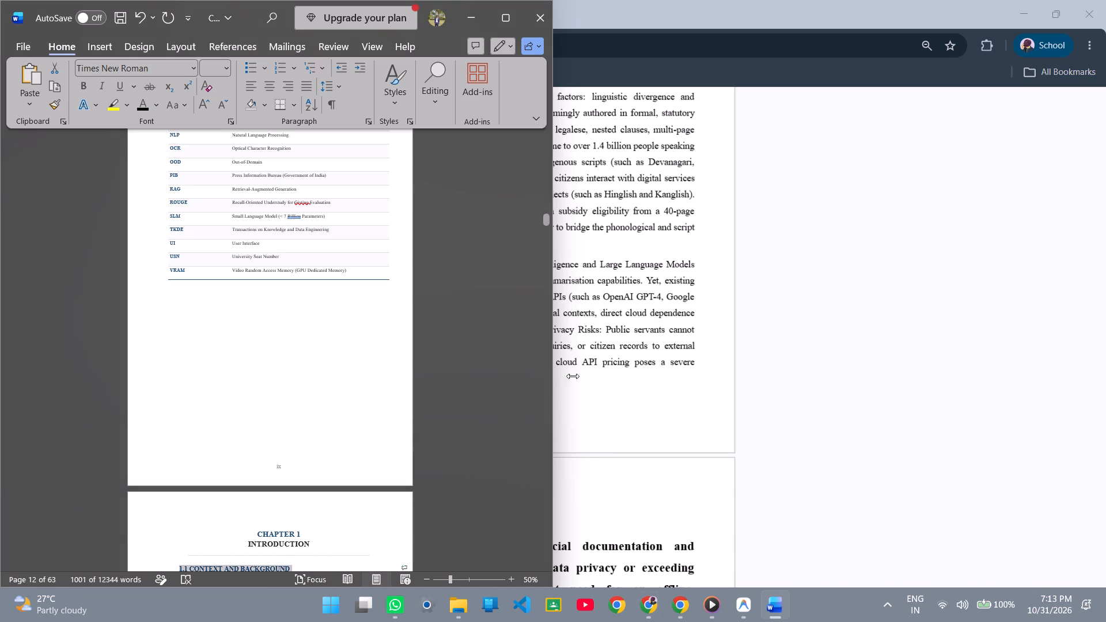
pyautogui.hotkey('alt', 'Tab')
pyautogui.hotkey('alt', 'Tab')
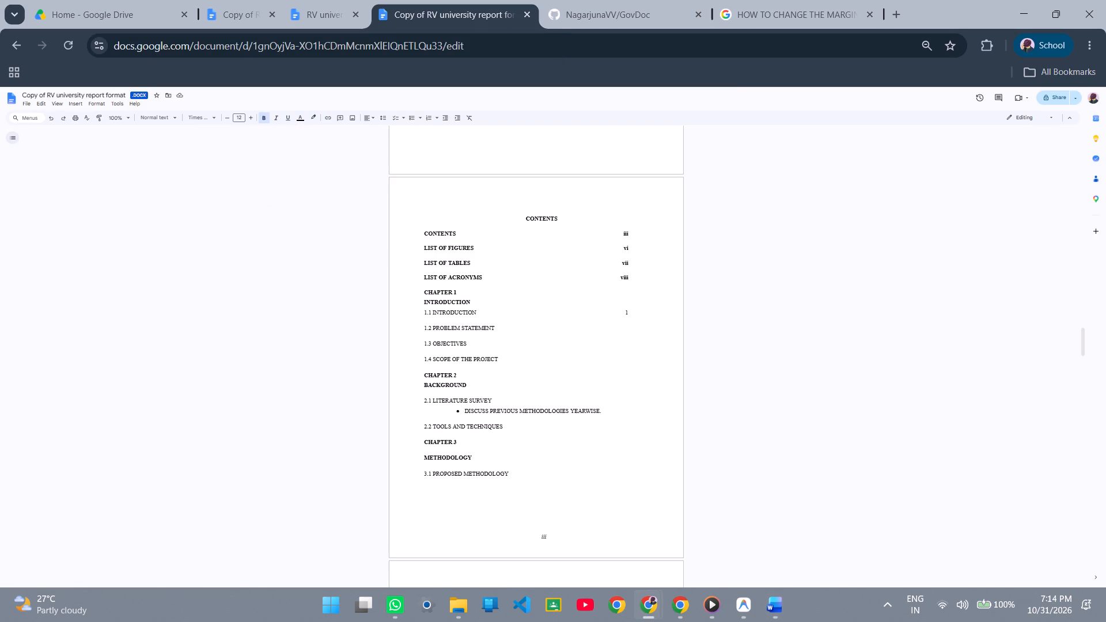
pyautogui.scroll(-12, 562, 484)
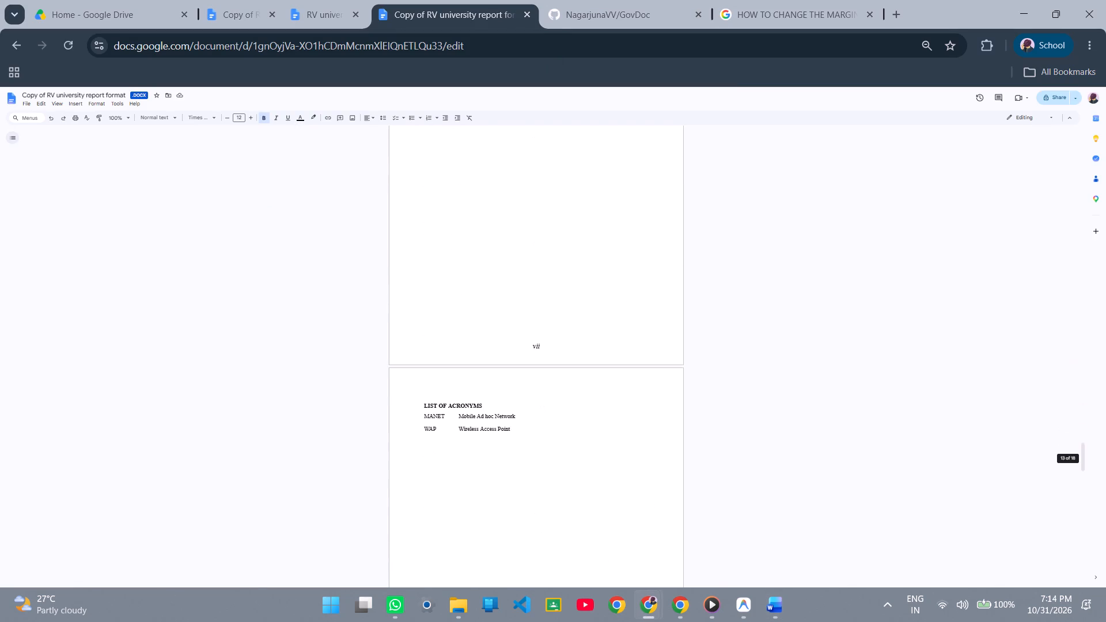
pyautogui.scroll(-5, 562, 484)
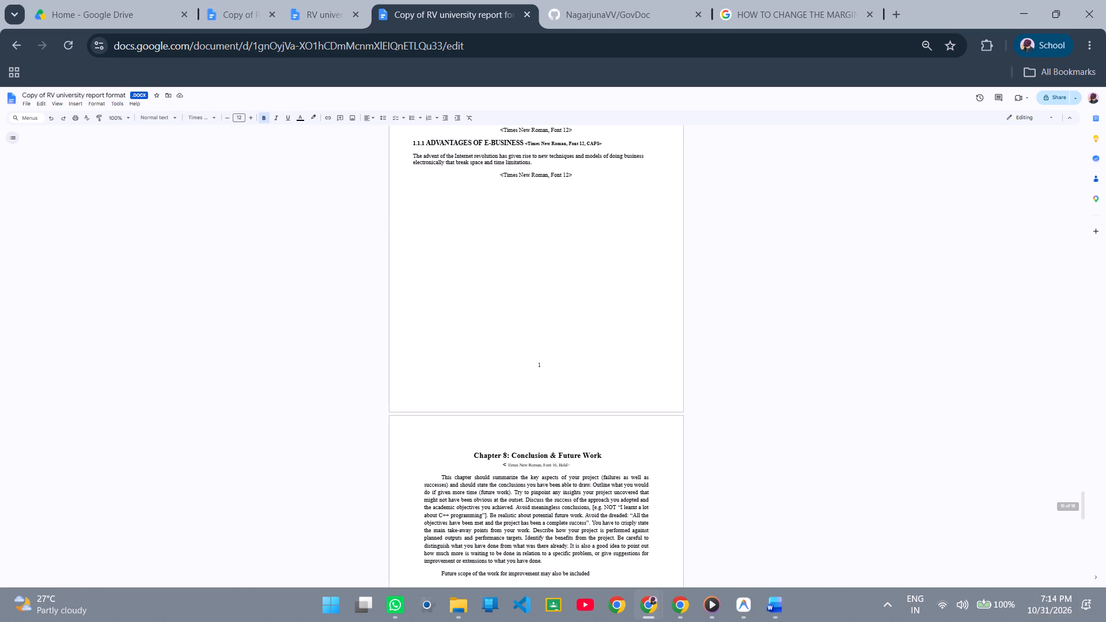
pyautogui.scroll(1, 620, 376)
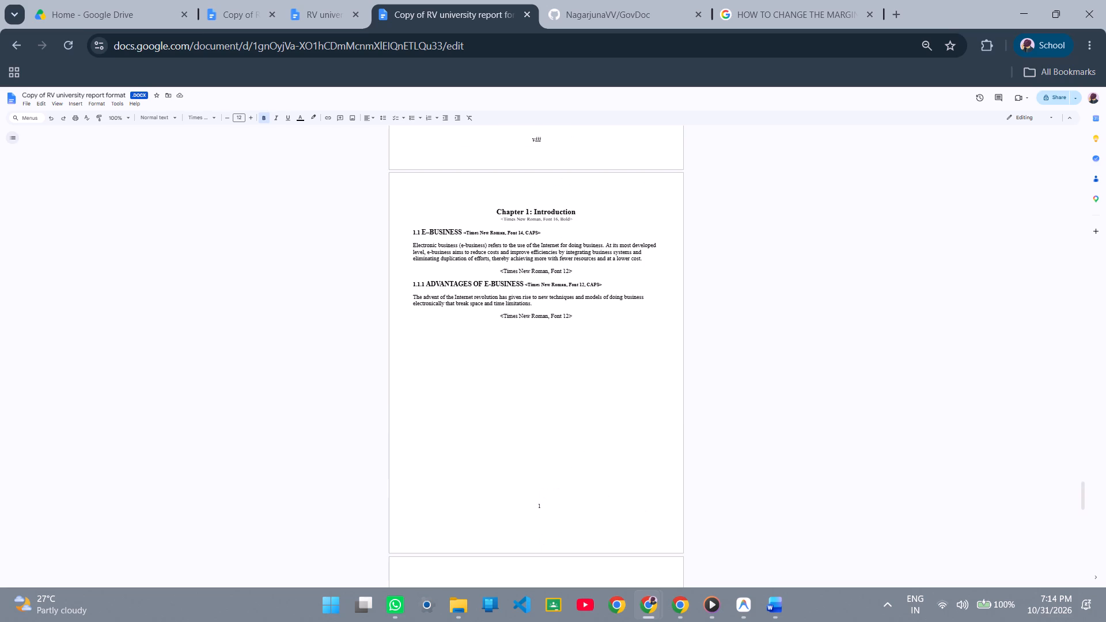
pyautogui.hotkey('alt', 'Tab')
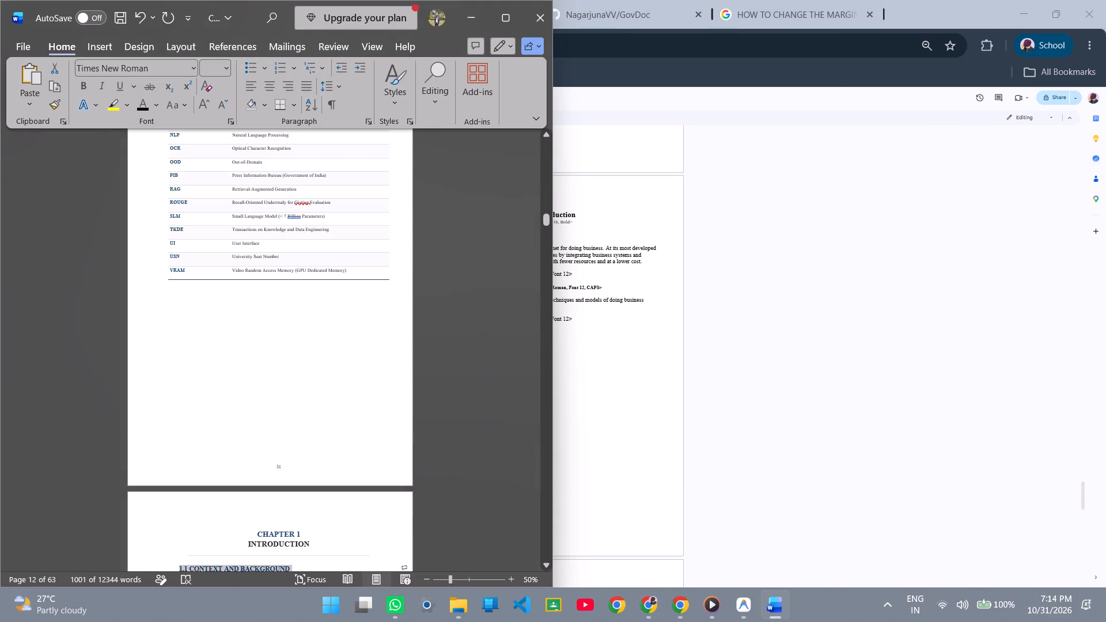
pyautogui.hotkey('alt', 'Tab')
pyautogui.hotkey('alt', 'Tab')
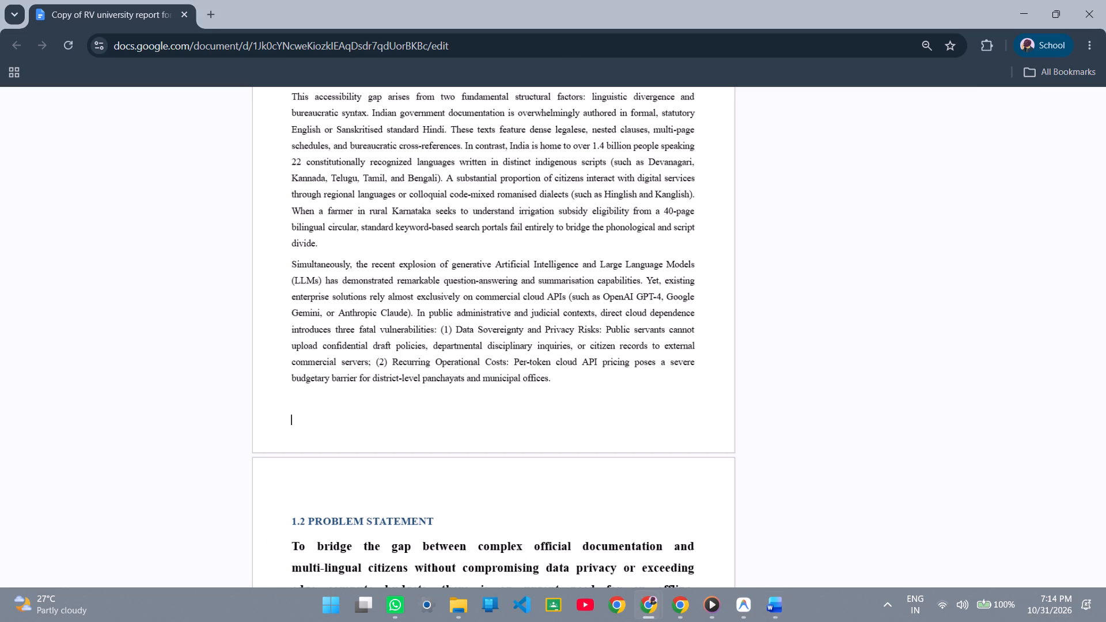
# Check the template page's bottom number, return to the report, and enter page number 1 on the last line of section 1.1's page.
pyautogui.hotkey('alt', 'Tab')
pyautogui.hotkey('alt', 'Tab')
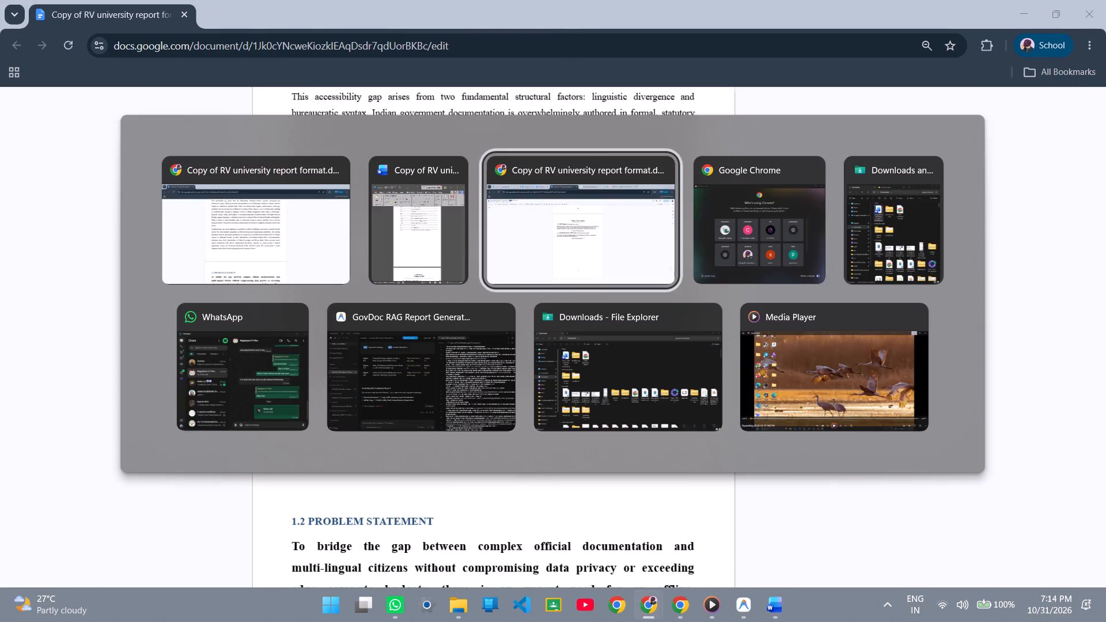
pyautogui.scroll(-1, 577, 443)
pyautogui.click(541, 363)
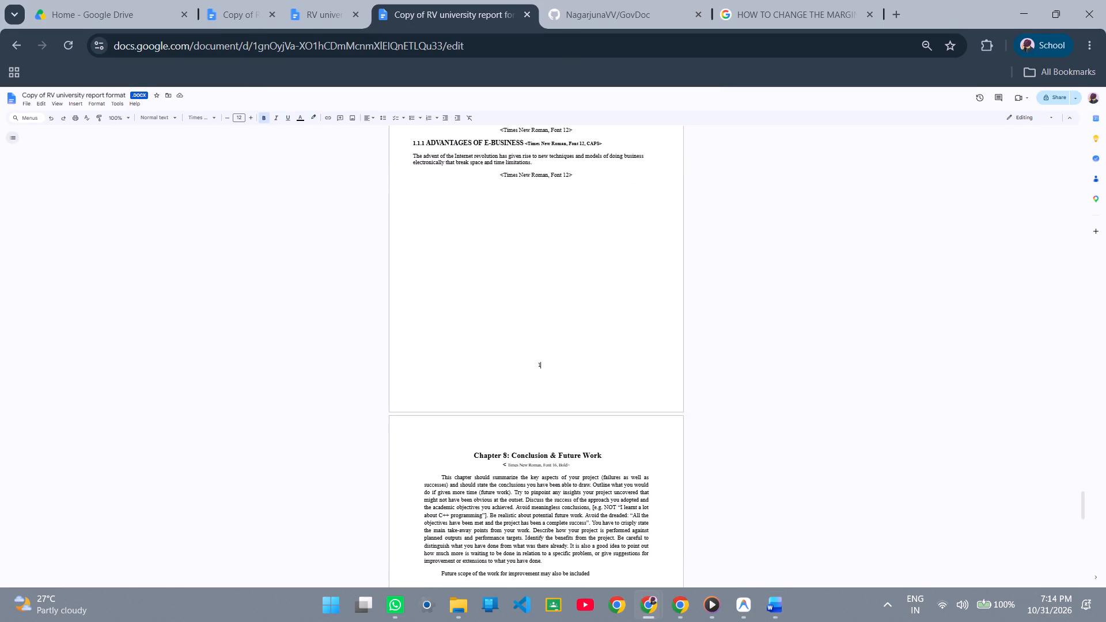
pyautogui.moveTo(544, 363); pyautogui.dragTo(528, 360)
pyautogui.hotkey('alt', 'Tab')
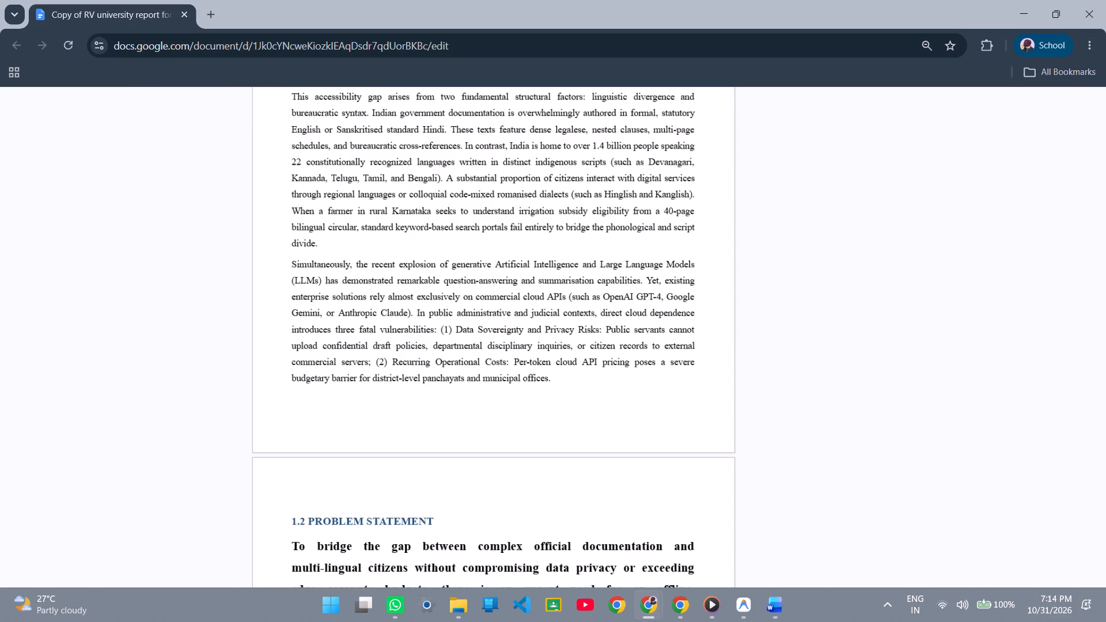
pyautogui.press('1')
pyautogui.keyDown('ctrl'); pyautogui.scroll(2, 420, 422); pyautogui.keyUp('ctrl')
pyautogui.keyDown('ctrl'); pyautogui.scroll(-3, 420, 422); pyautogui.keyUp('ctrl')
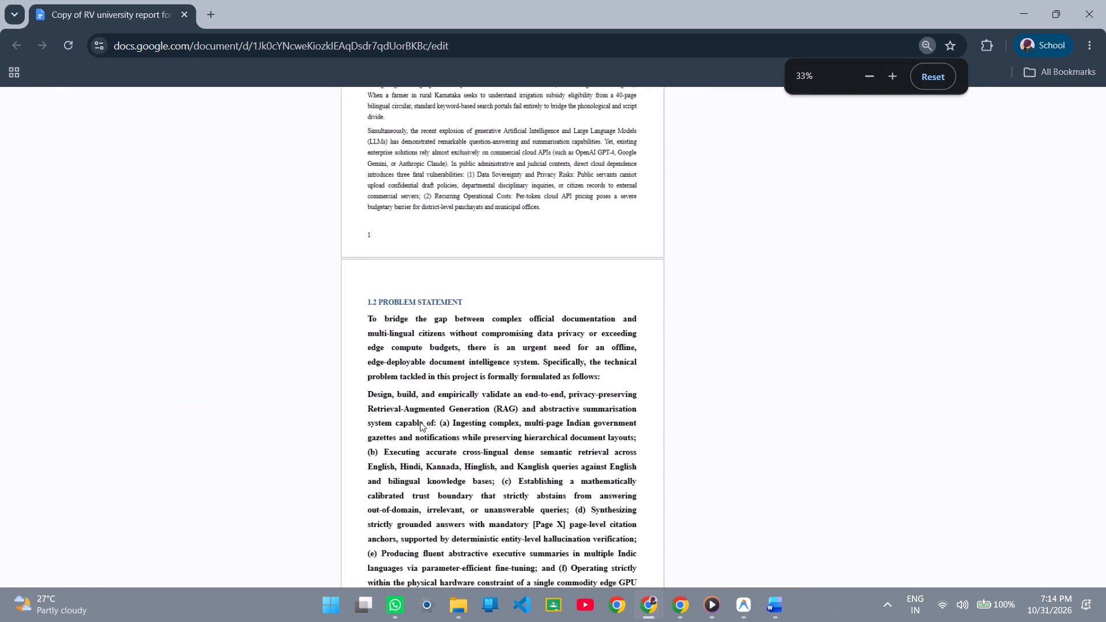
pyautogui.keyDown('ctrl'); pyautogui.scroll(-1, 420, 422); pyautogui.keyUp('ctrl')
pyautogui.click(945, 77)
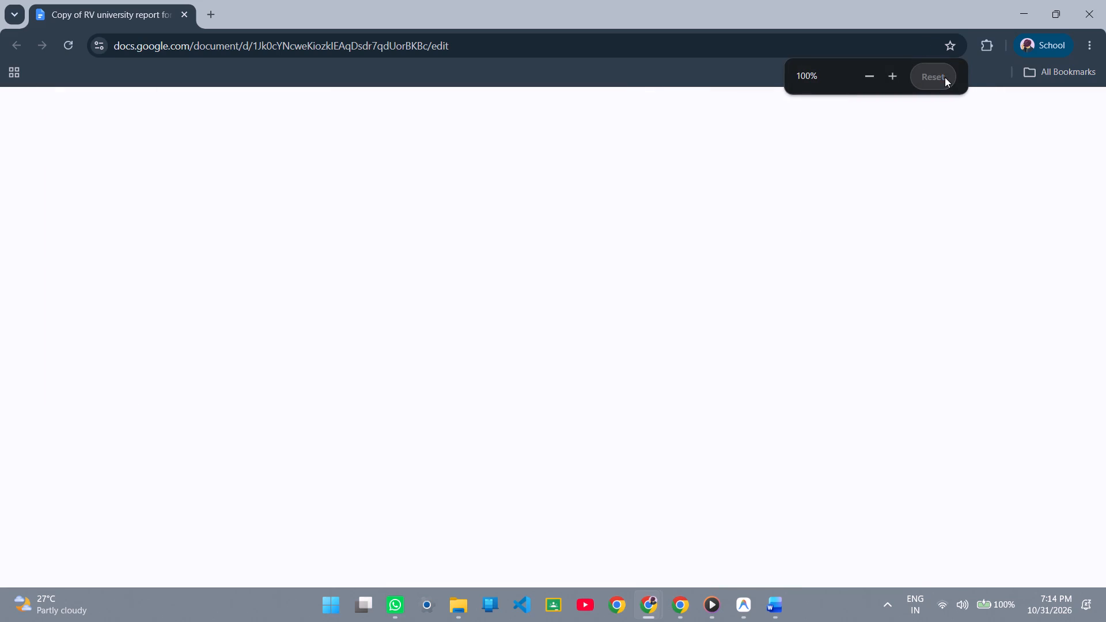
pyautogui.scroll(-3, 471, 407)
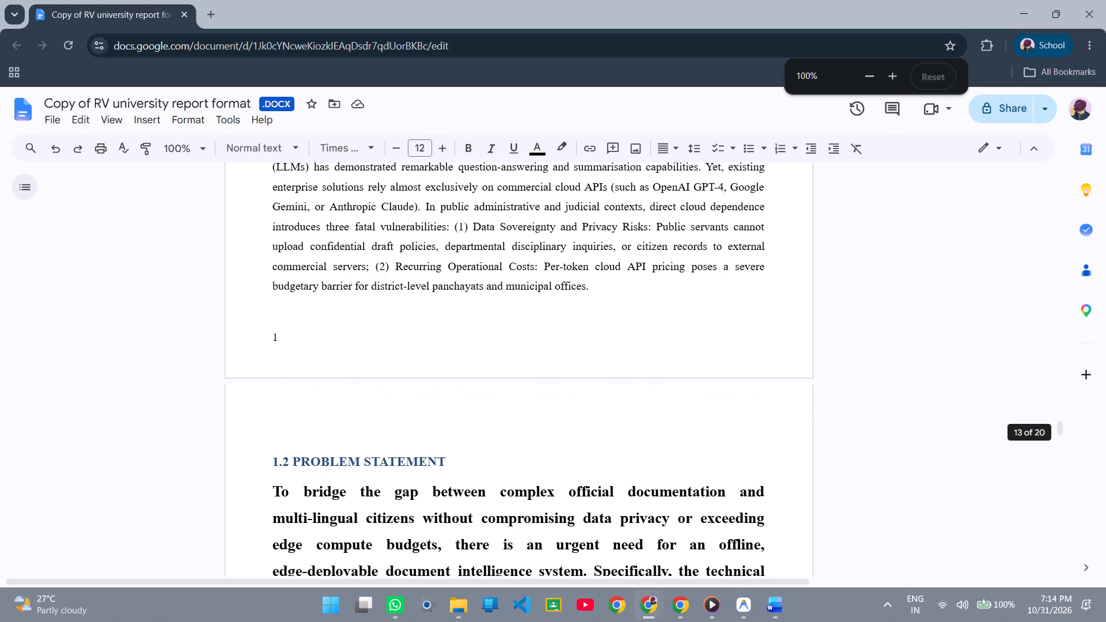
# Centre the page number 1 below section 1.1 by inserting spaces in front of it.
pyautogui.moveTo(303, 341); pyautogui.dragTo(266, 334)
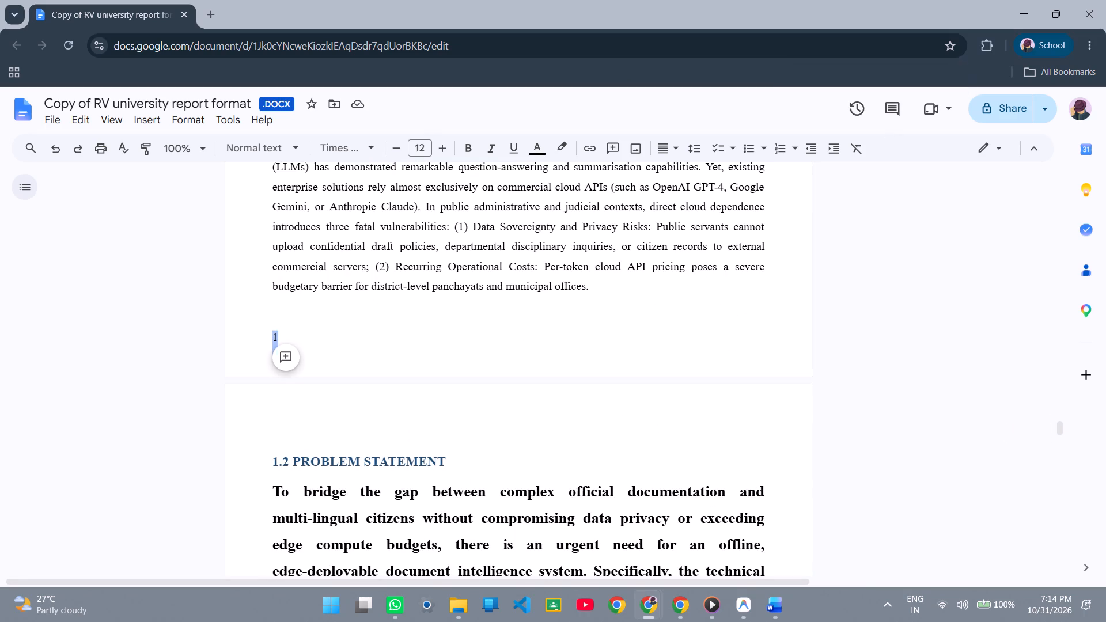
pyautogui.click(305, 323)
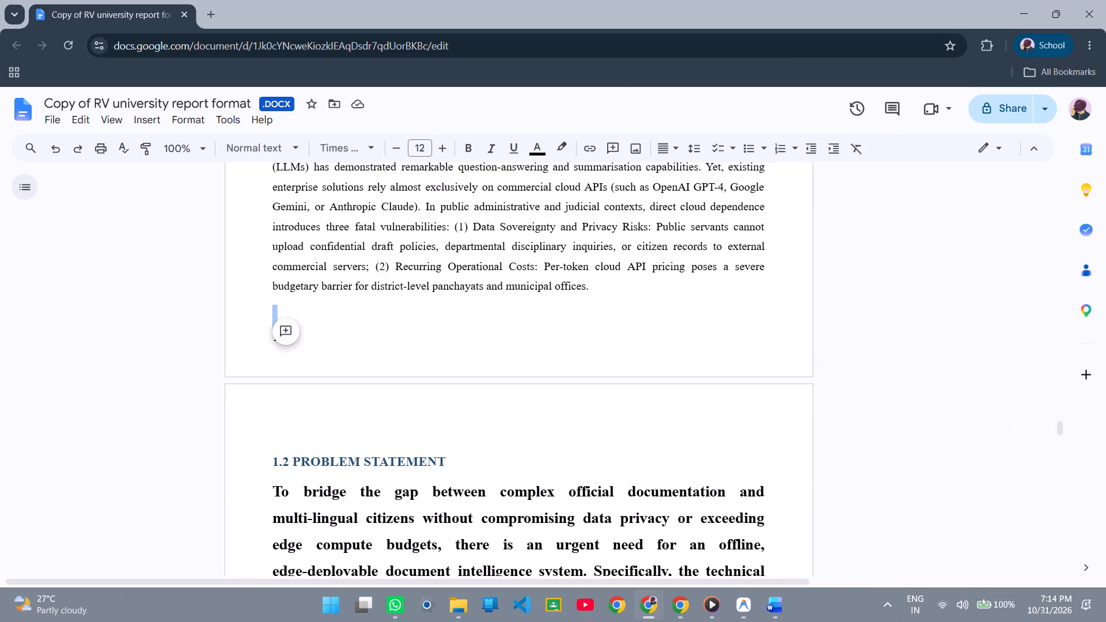
pyautogui.click(404, 331)
pyautogui.moveTo(324, 333); pyautogui.dragTo(268, 335)
pyautogui.click(267, 342)
pyautogui.press('space')
pyautogui.press('space')
pyautogui.press('space')
pyautogui.press('space')
pyautogui.press('space')
pyautogui.press('space')
pyautogui.press('space')
pyautogui.press('space')
pyautogui.press('space')
pyautogui.press('space')
pyautogui.press('space')
pyautogui.press('space')
pyautogui.press('space')
pyautogui.press('space')
pyautogui.press('space')
pyautogui.press('space')
pyautogui.press('space')
pyautogui.press('space')
pyautogui.press('space')
pyautogui.press('space')
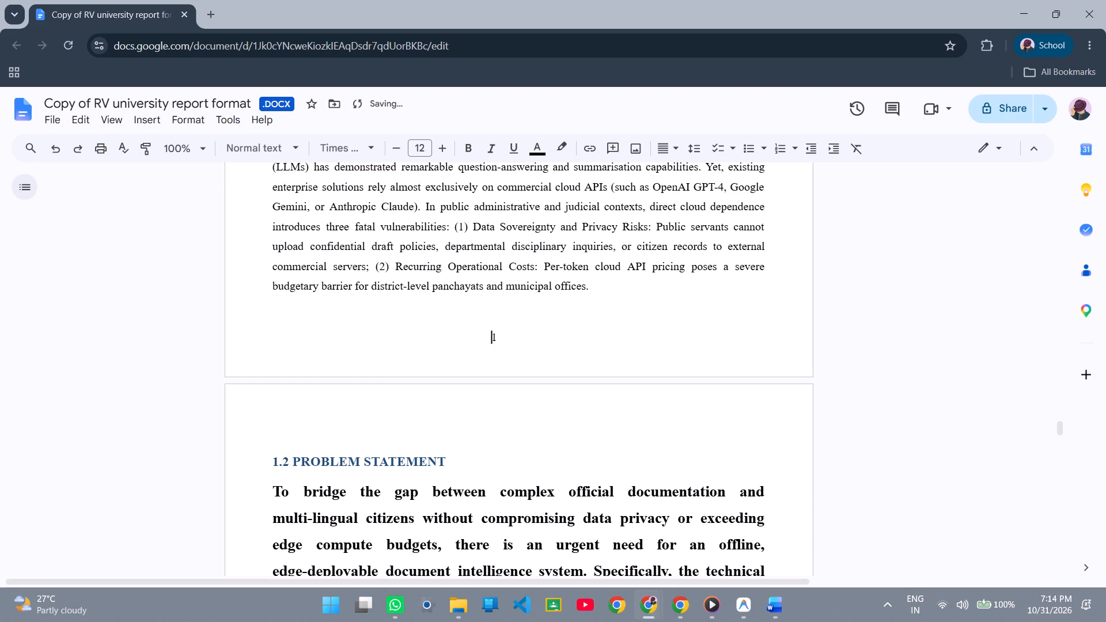
pyautogui.press('space')
pyautogui.press('space')
pyautogui.click(601, 377)
# Change the text colour of the 1.2 PROBLEM STATEMENT heading to black.
pyautogui.scroll(-1, 608, 365)
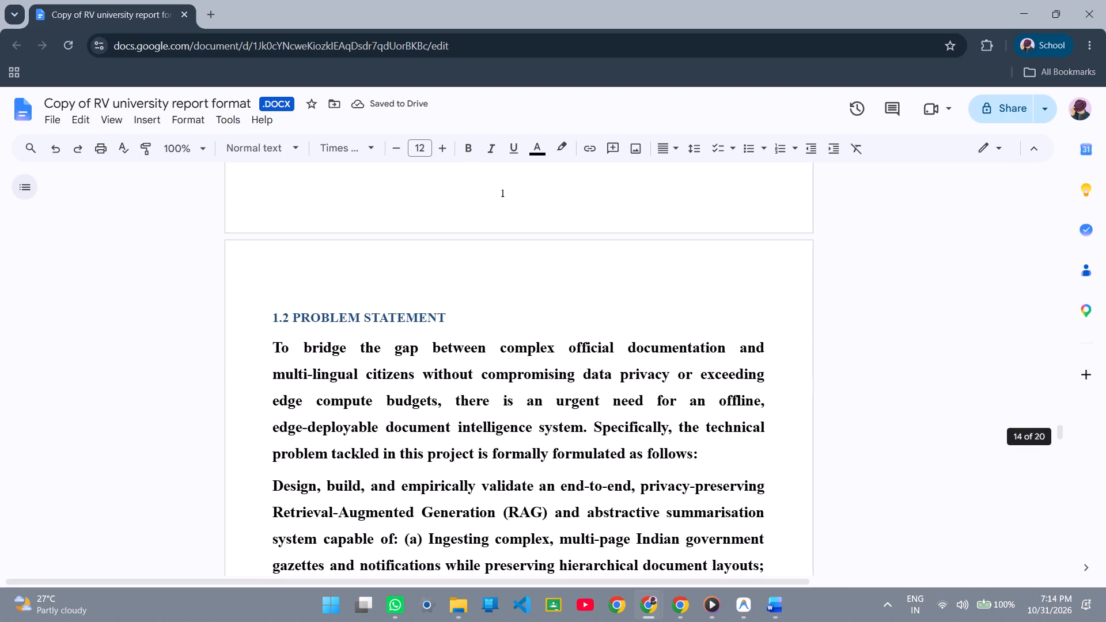
pyautogui.keyDown('ctrl'); pyautogui.scroll(-1, 608, 365); pyautogui.keyUp('ctrl')
pyautogui.scroll(-2, 608, 365)
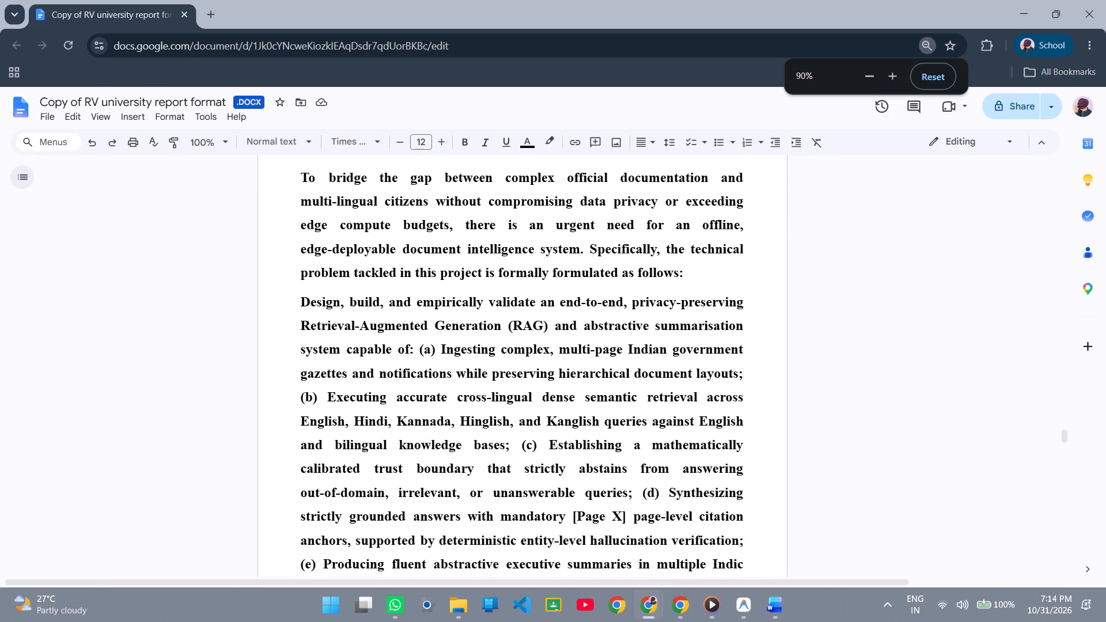
pyautogui.scroll(-1, 608, 365)
pyautogui.scroll(3, 608, 365)
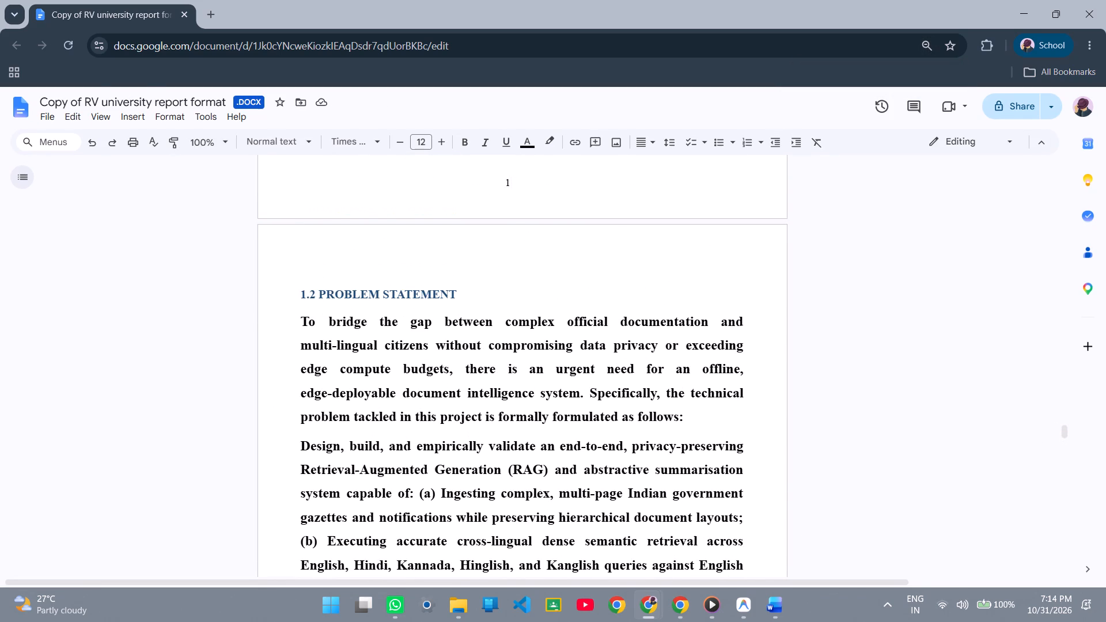
pyautogui.click(343, 299)
pyautogui.click(462, 285)
pyautogui.moveTo(467, 294); pyautogui.dragTo(293, 289)
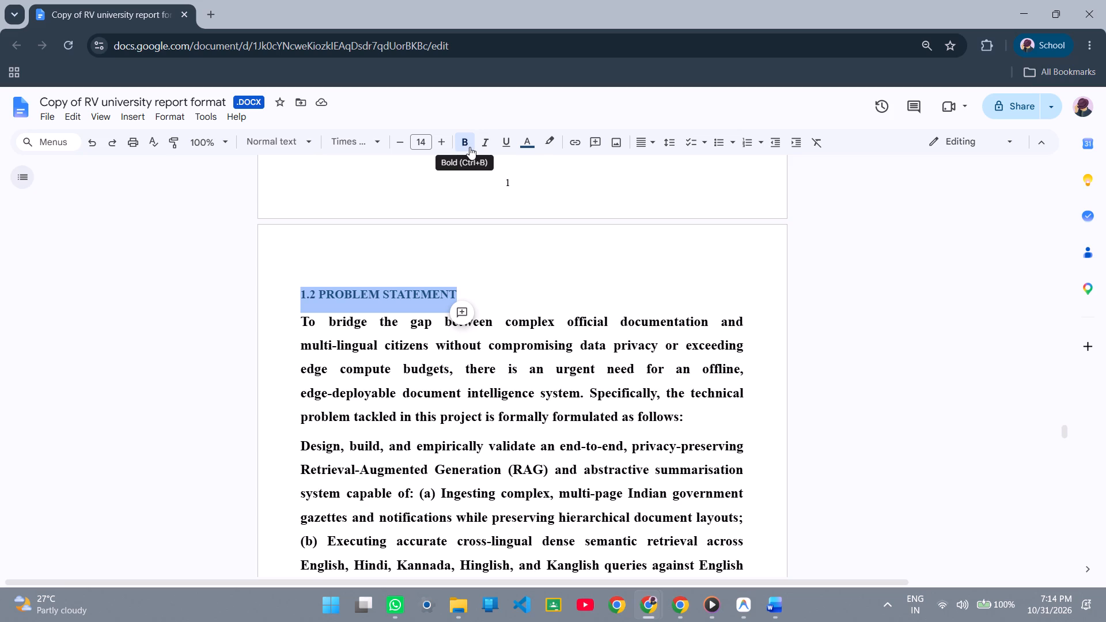
pyautogui.click(537, 151)
pyautogui.click(530, 170)
pyautogui.click(492, 276)
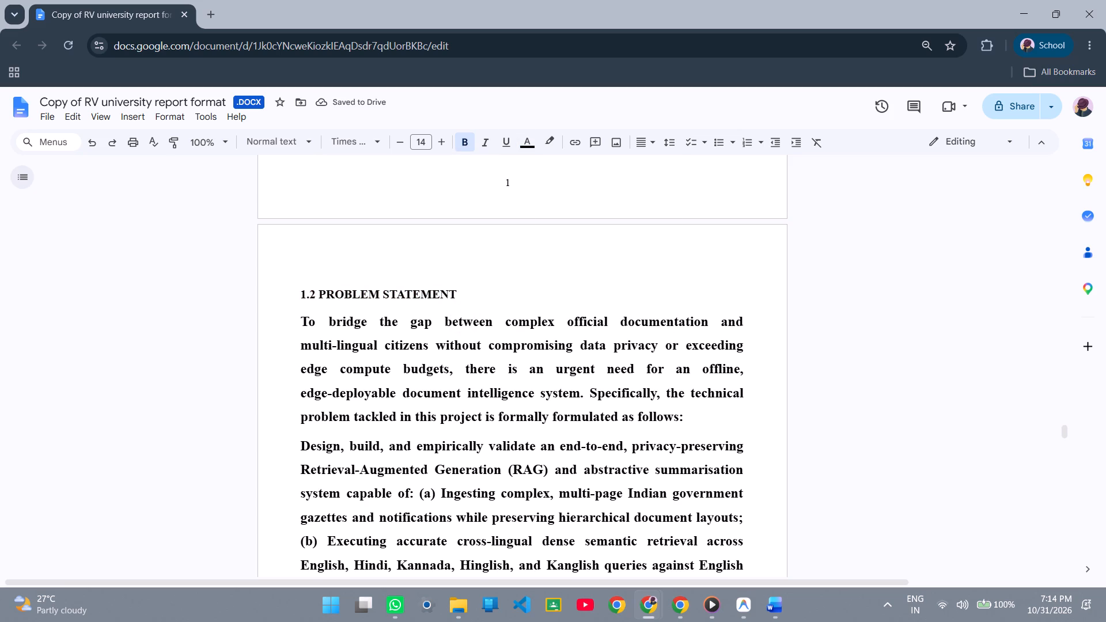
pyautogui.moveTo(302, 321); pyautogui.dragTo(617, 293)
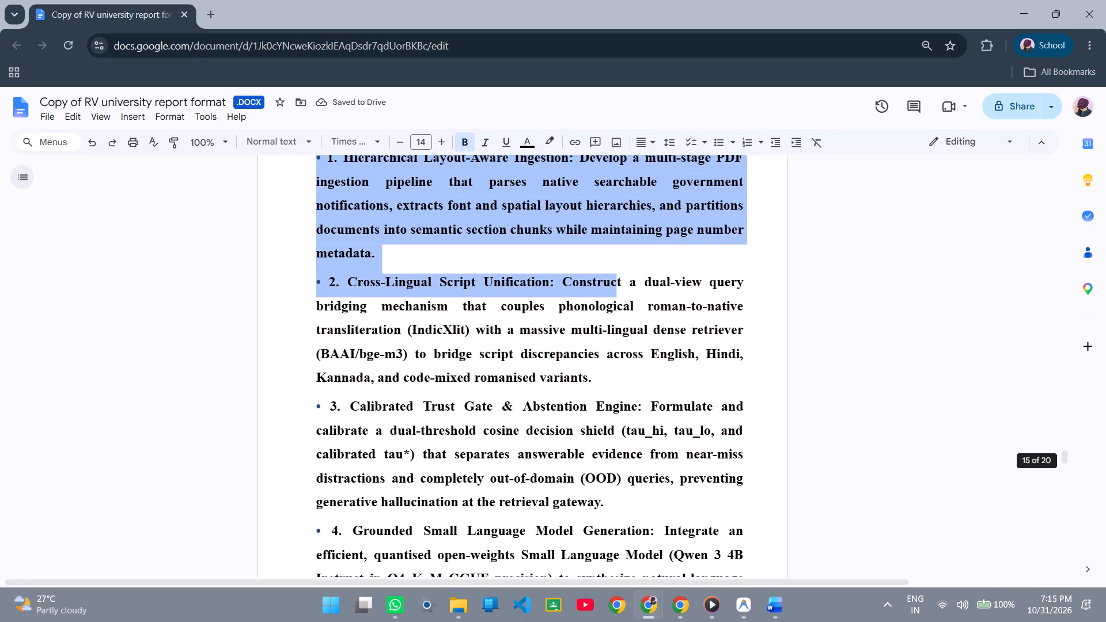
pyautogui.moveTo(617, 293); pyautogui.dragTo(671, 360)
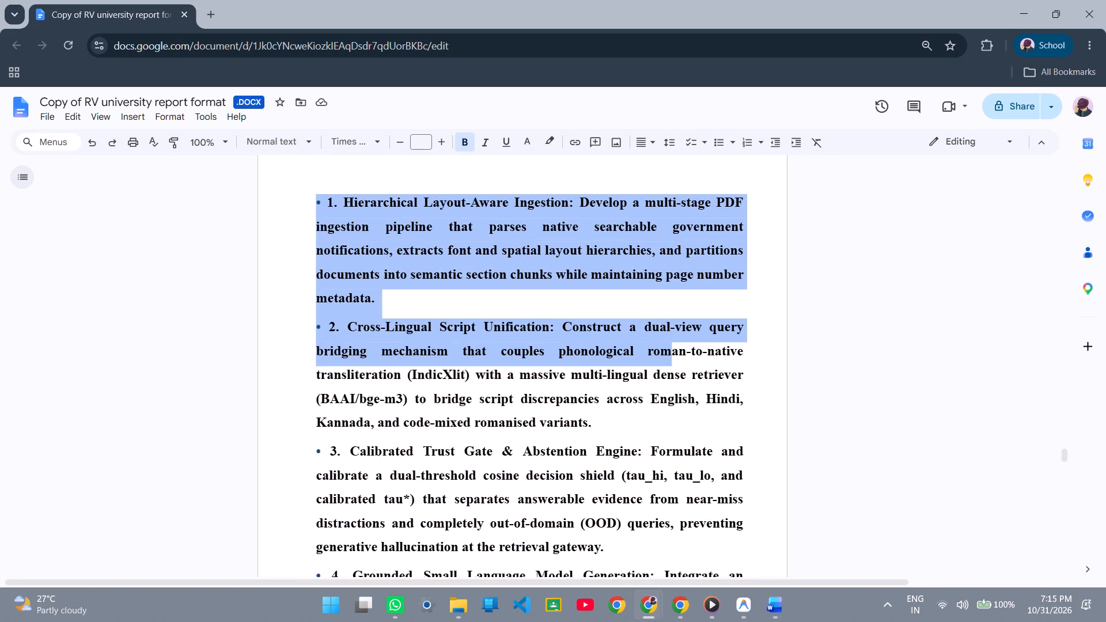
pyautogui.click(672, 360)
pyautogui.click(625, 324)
# Remove the bold formatting from the two body paragraphs under 1.2 PROBLEM STATEMENT and set their font size to 12.
pyautogui.keyDown('ctrl'); pyautogui.scroll(1, 625, 324); pyautogui.keyUp('ctrl')
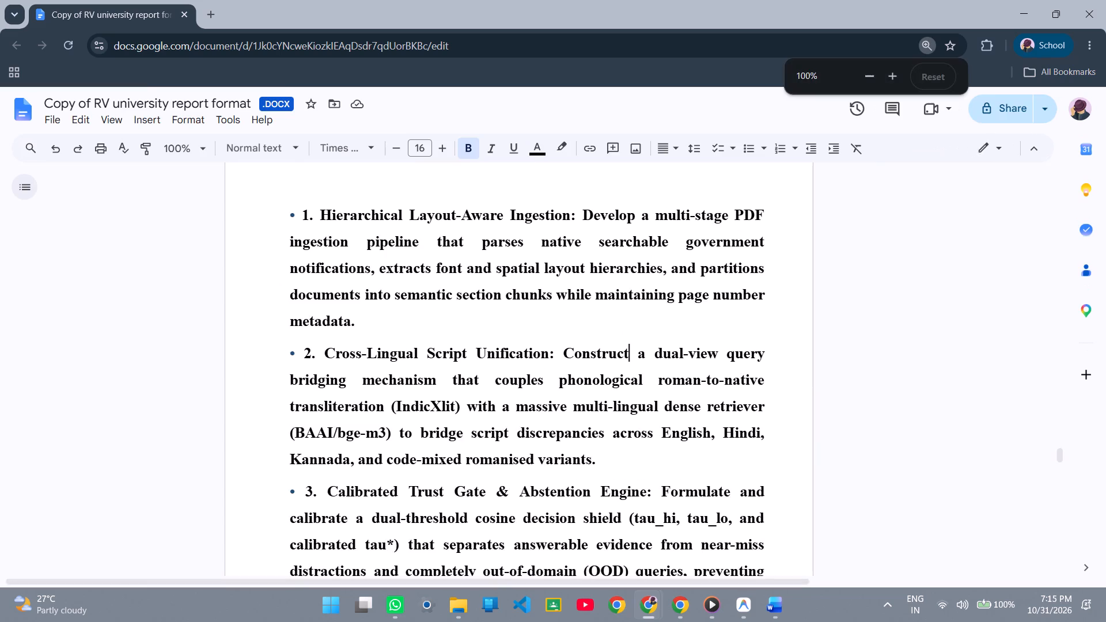
pyautogui.keyDown('ctrl'); pyautogui.scroll(-3, 625, 324); pyautogui.keyUp('ctrl')
pyautogui.scroll(1, 625, 324)
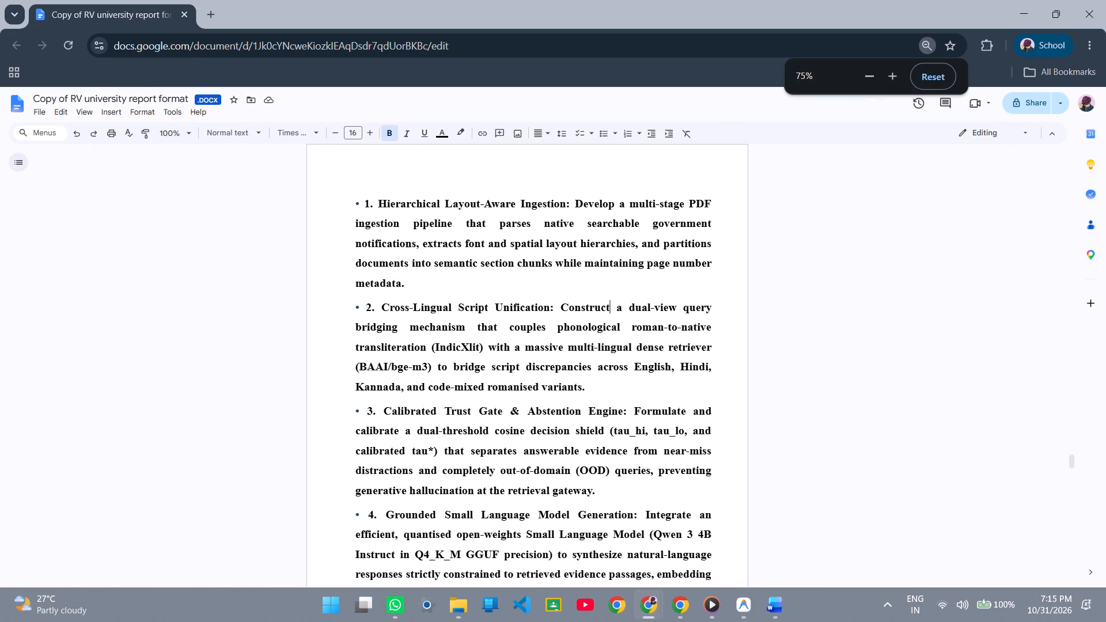
pyautogui.scroll(6, 625, 324)
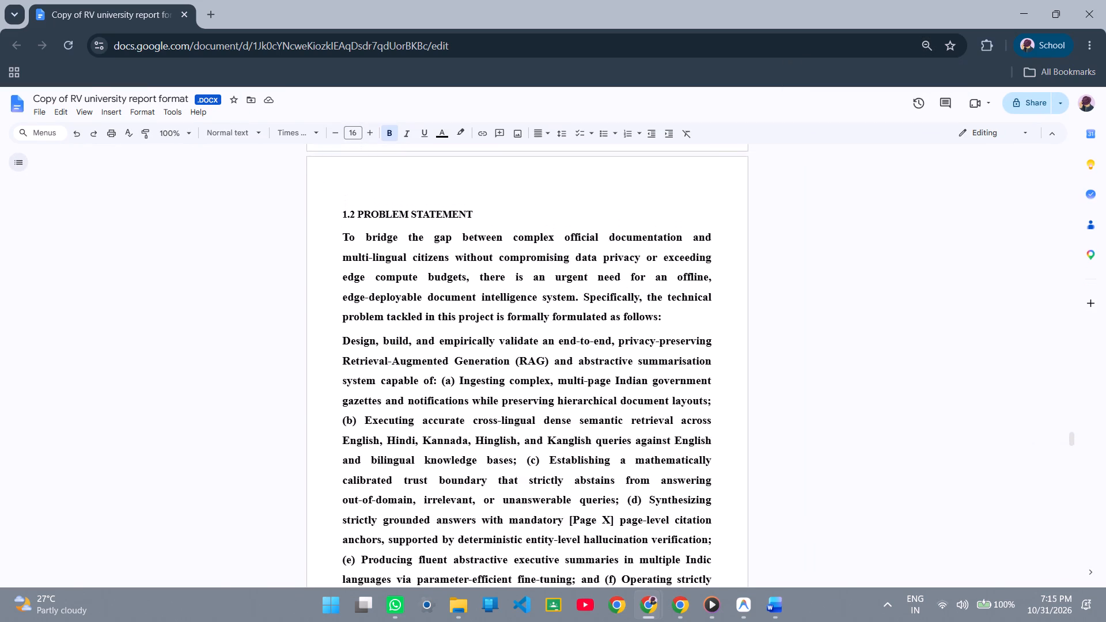
pyautogui.scroll(1, 626, 295)
pyautogui.moveTo(337, 179); pyautogui.dragTo(395, 289)
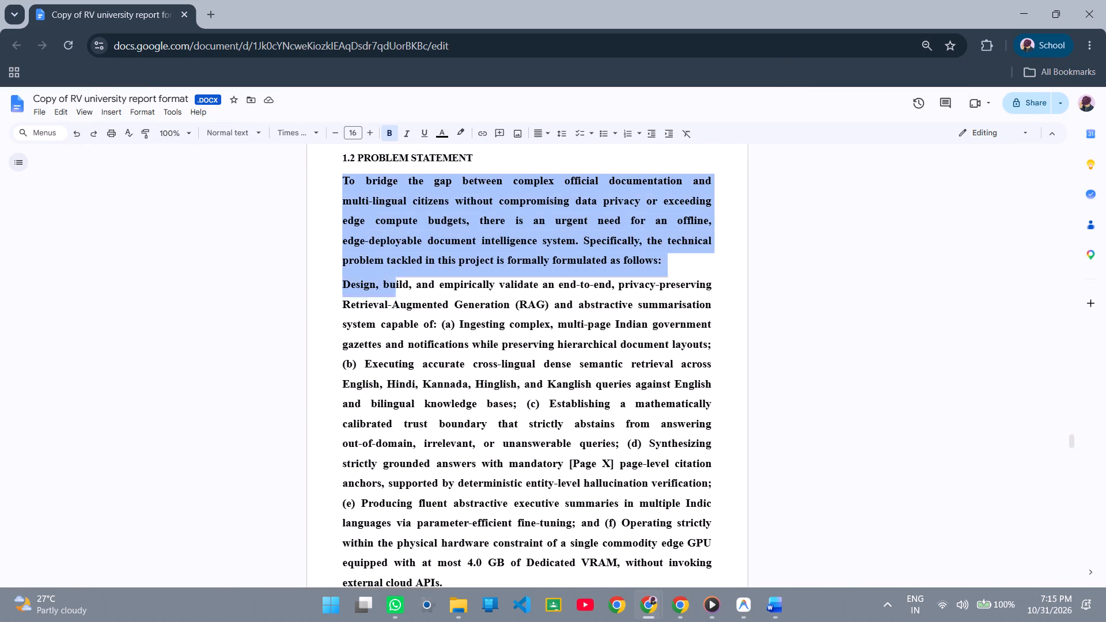
pyautogui.moveTo(395, 289); pyautogui.dragTo(453, 224)
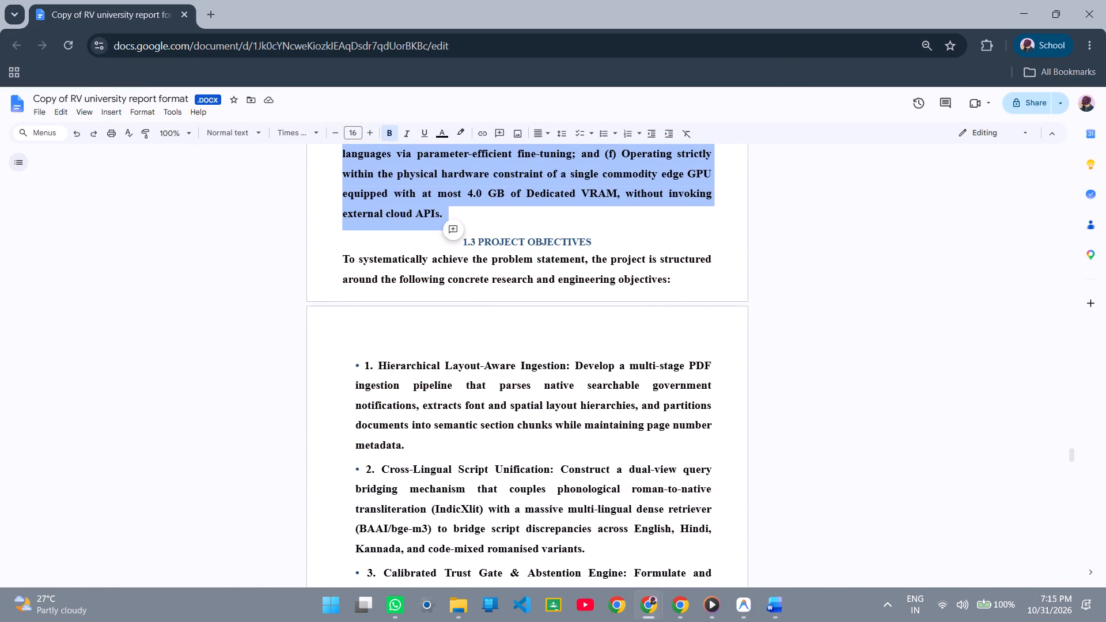
pyautogui.click(393, 128)
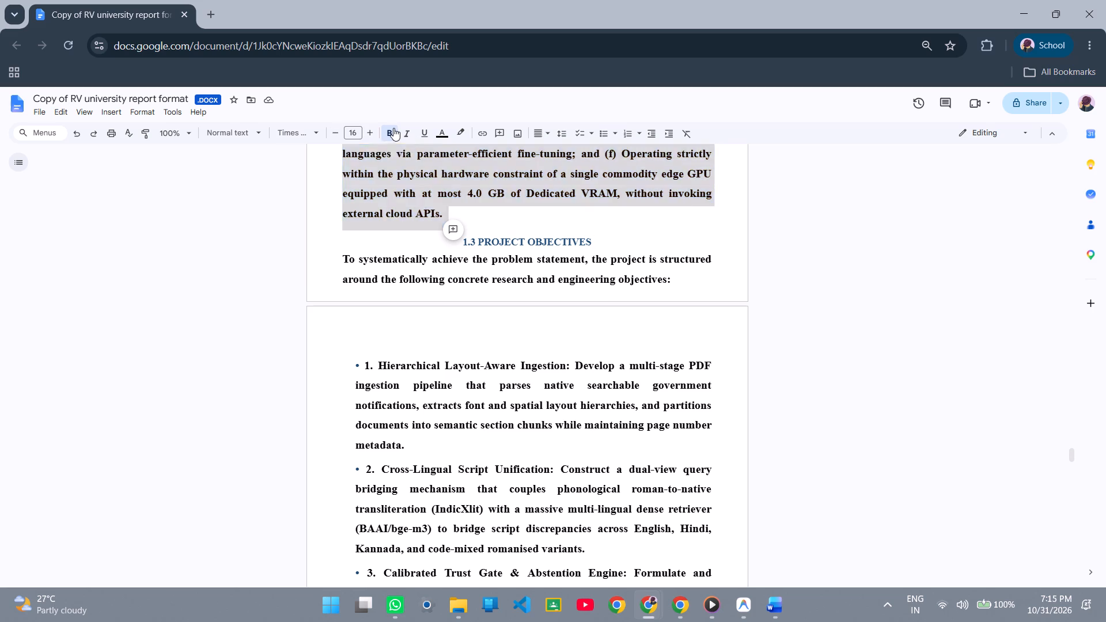
pyautogui.doubleClick(334, 138)
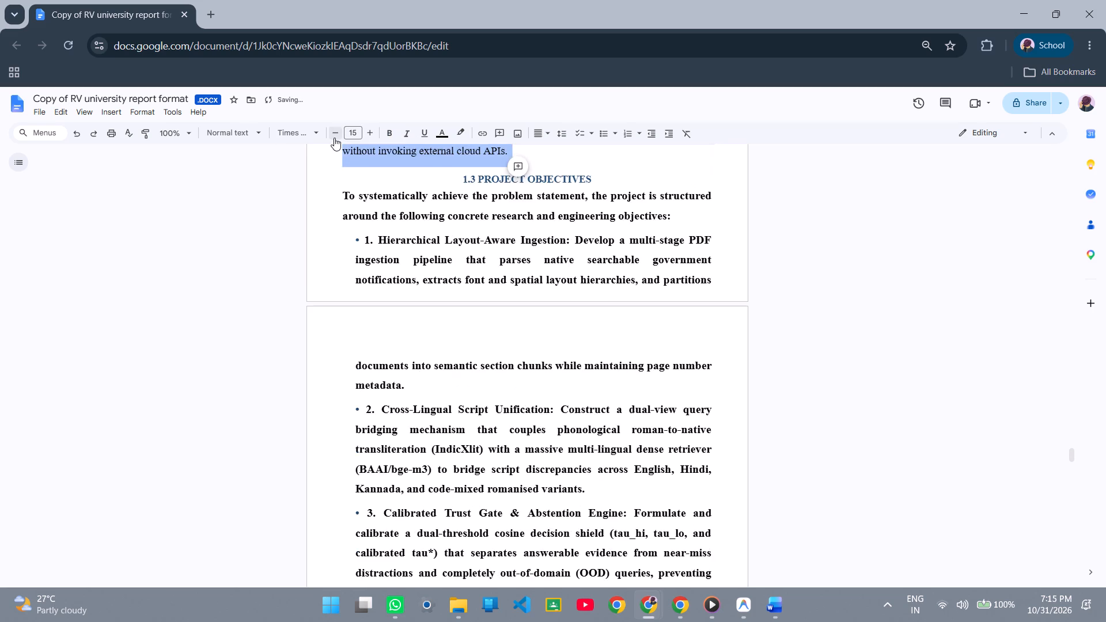
pyautogui.click(334, 138)
pyautogui.click(334, 138)
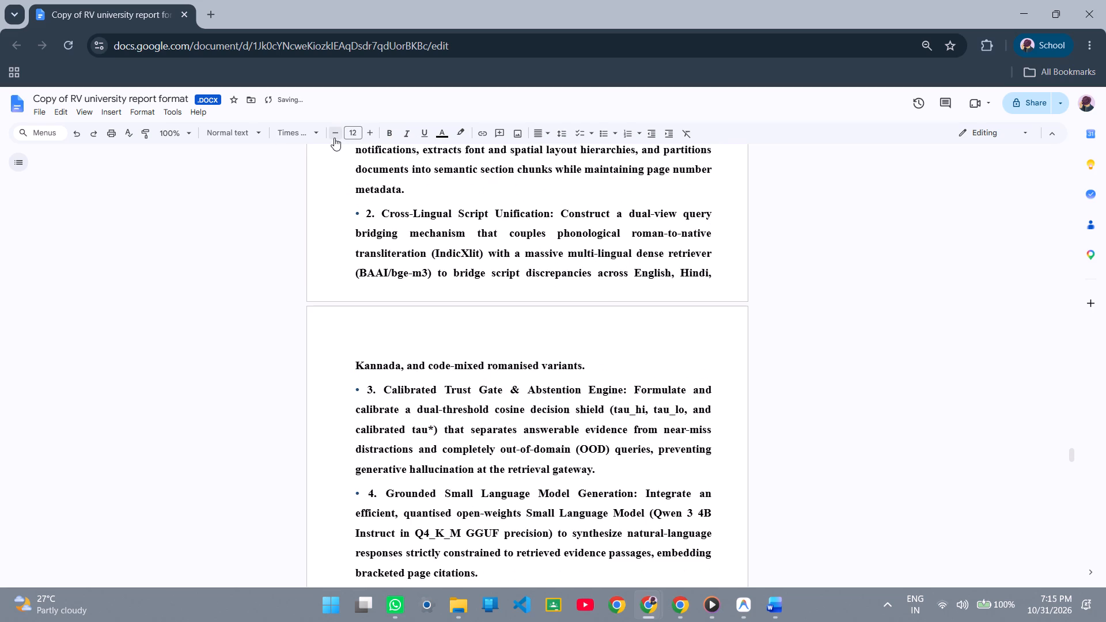
pyautogui.scroll(2, 577, 332)
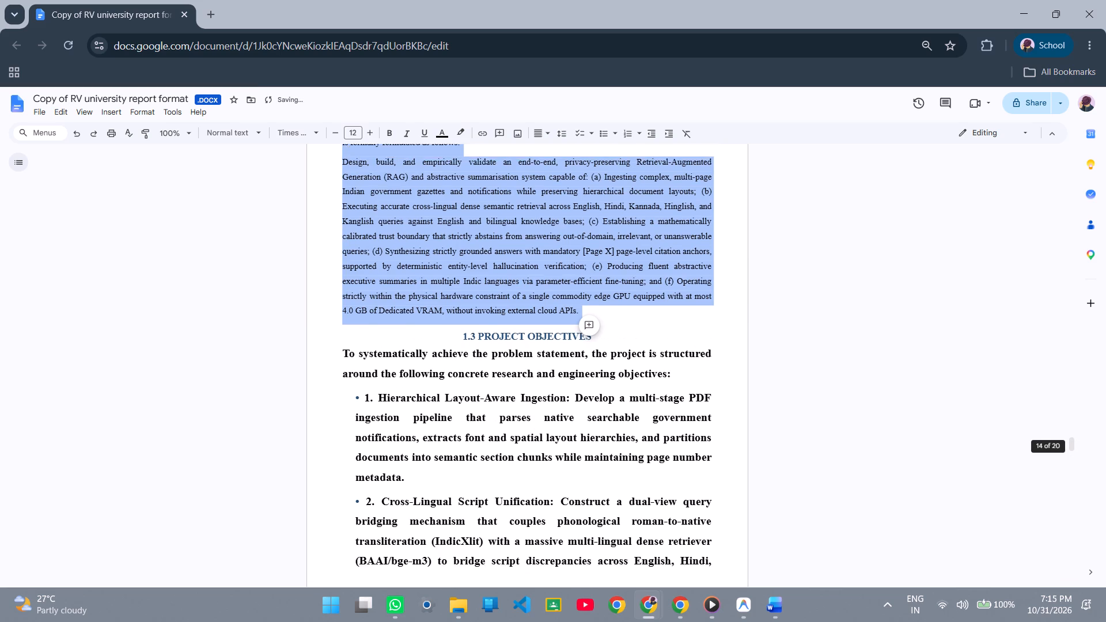
pyautogui.scroll(2, 577, 332)
pyautogui.click(570, 422)
# Align the centred 1.3 PROJECT OBJECTIVES heading to the left margin.
pyautogui.scroll(-1, 570, 423)
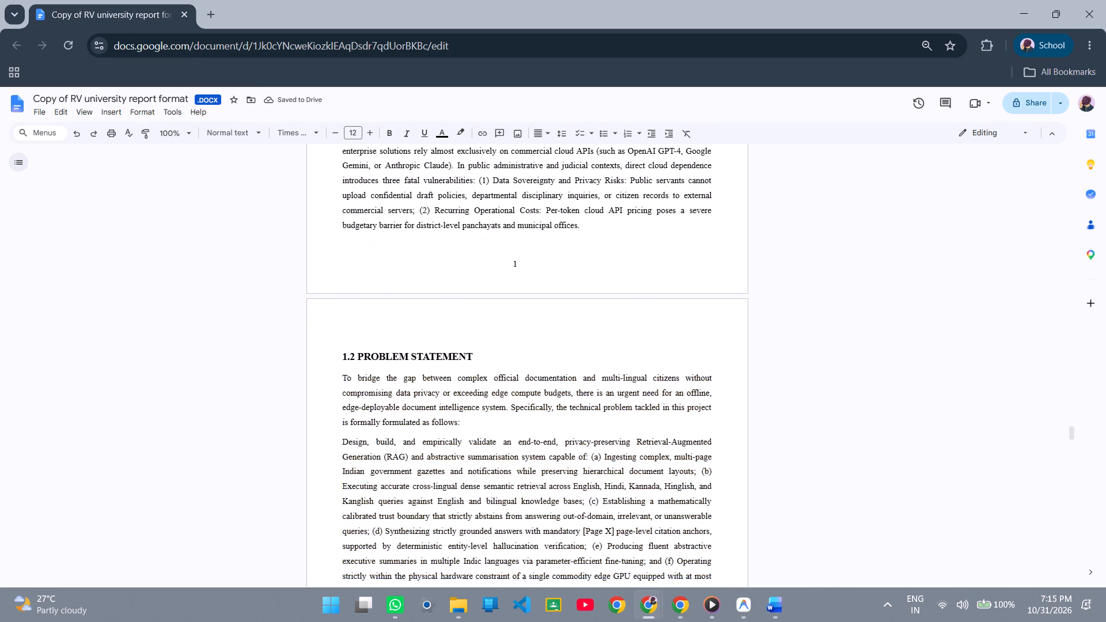
pyautogui.scroll(-1, 570, 423)
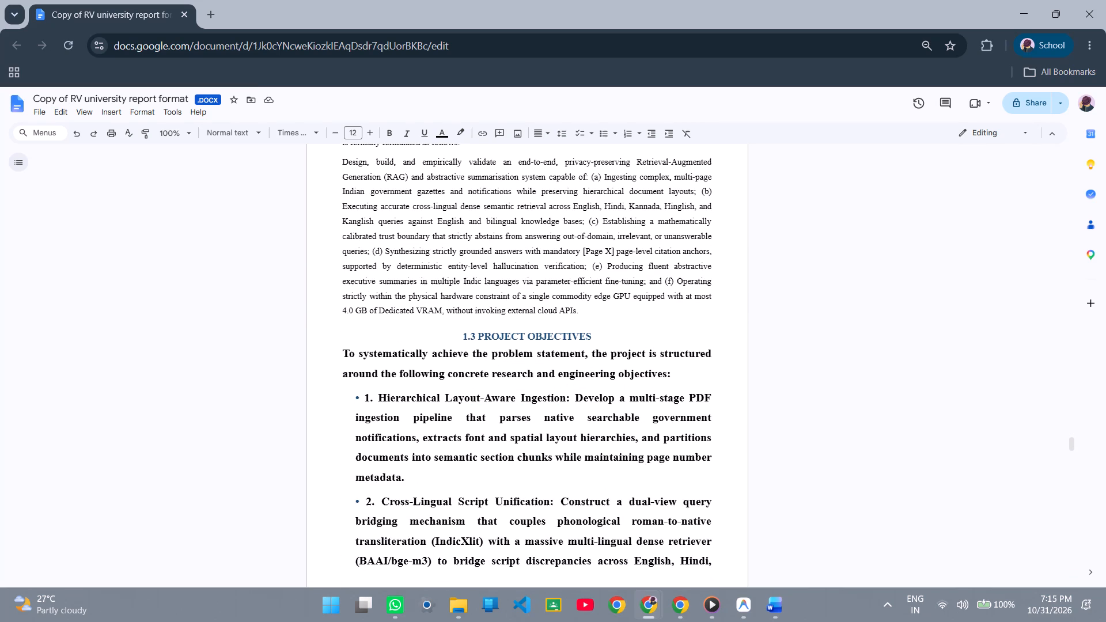
pyautogui.click(464, 340)
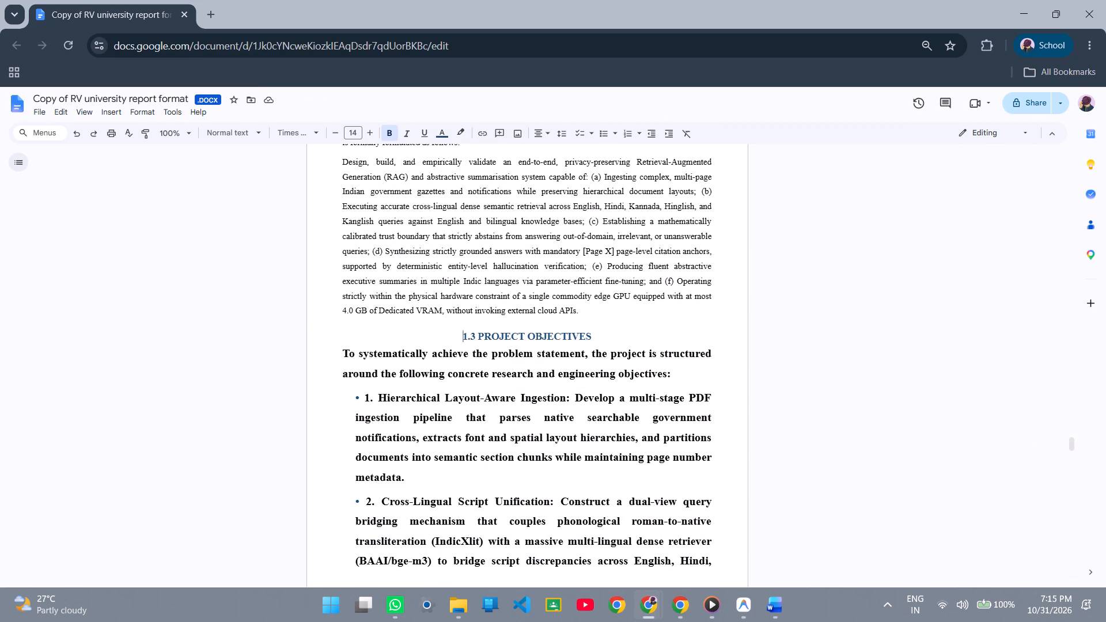
pyautogui.press('BackSpace')
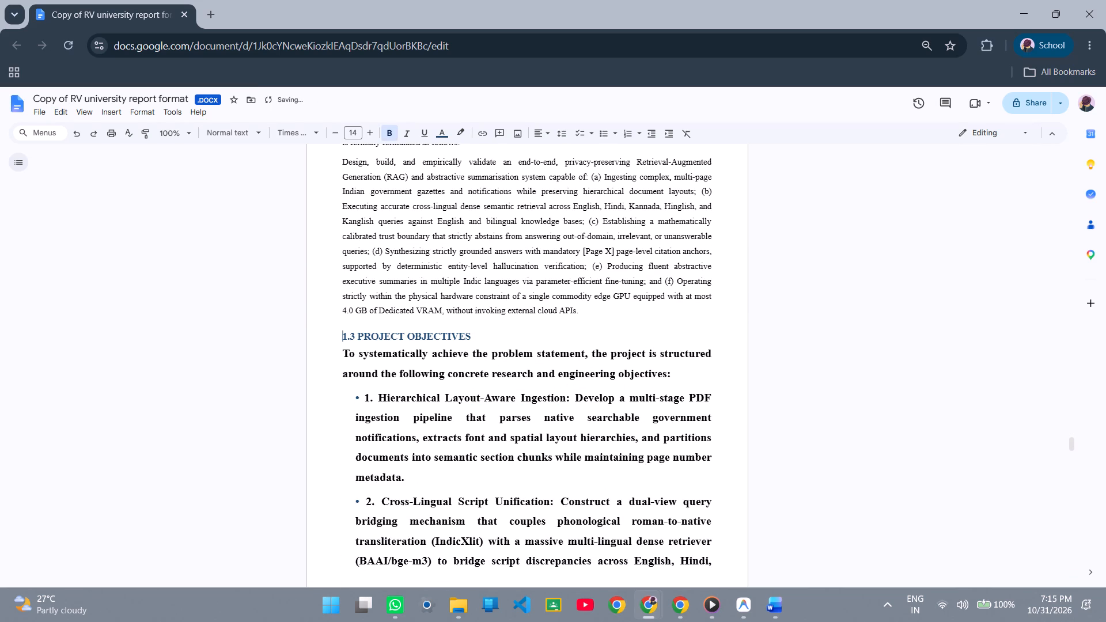
# Change the text colour of the 1.3 PROJECT OBJECTIVES heading to black.
pyautogui.scroll(-1, 464, 340)
pyautogui.moveTo(483, 191); pyautogui.dragTo(362, 179)
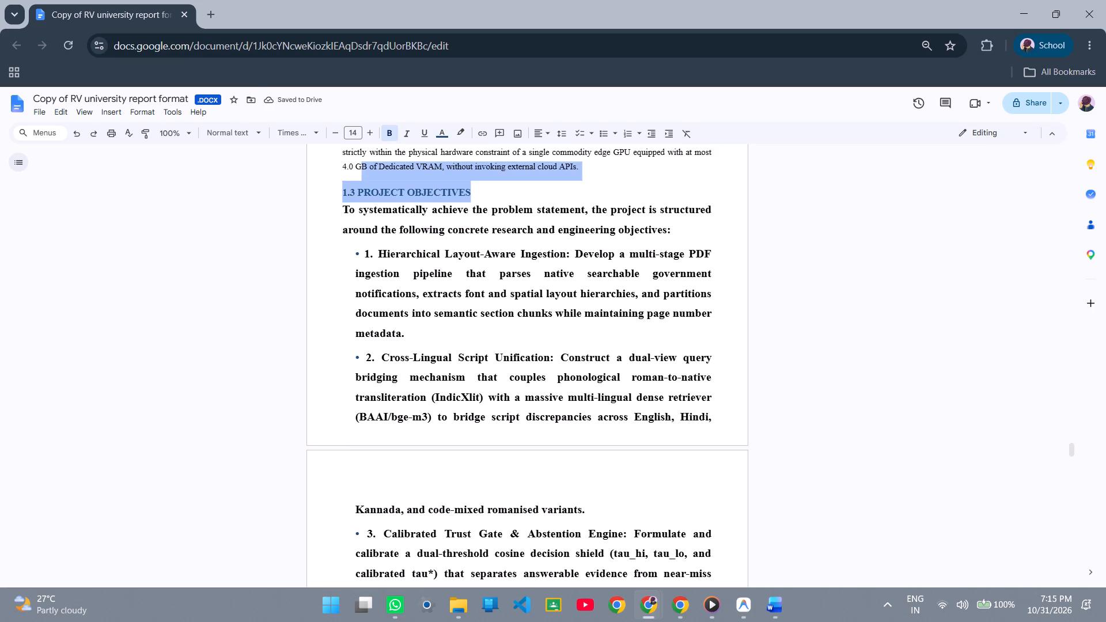
pyautogui.moveTo(362, 179); pyautogui.dragTo(336, 195)
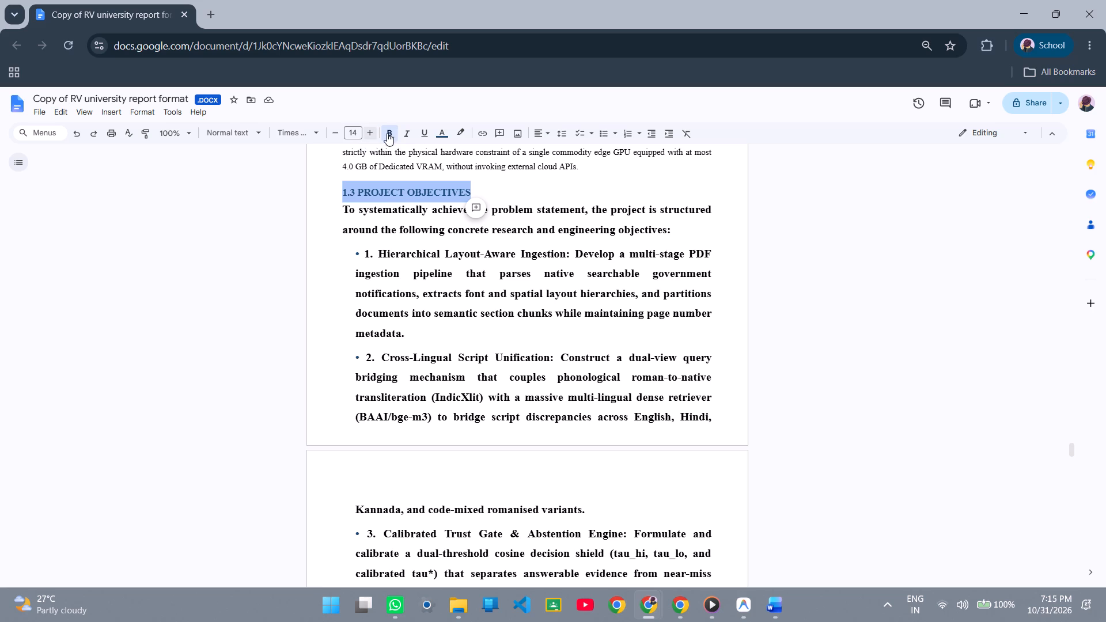
pyautogui.click(438, 126)
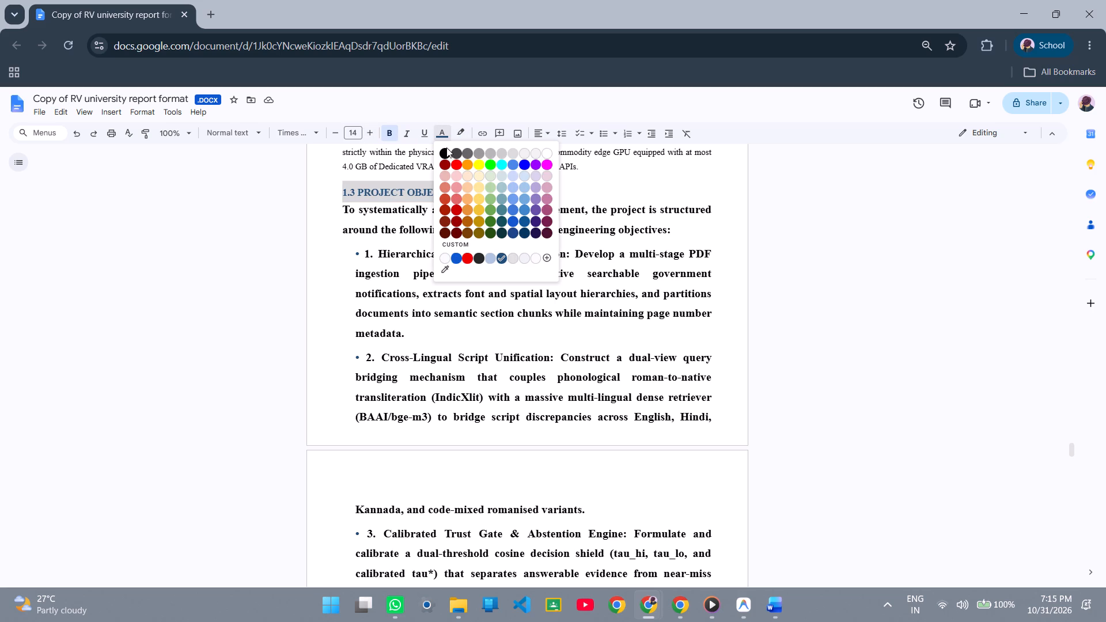
pyautogui.click(447, 149)
pyautogui.click(513, 194)
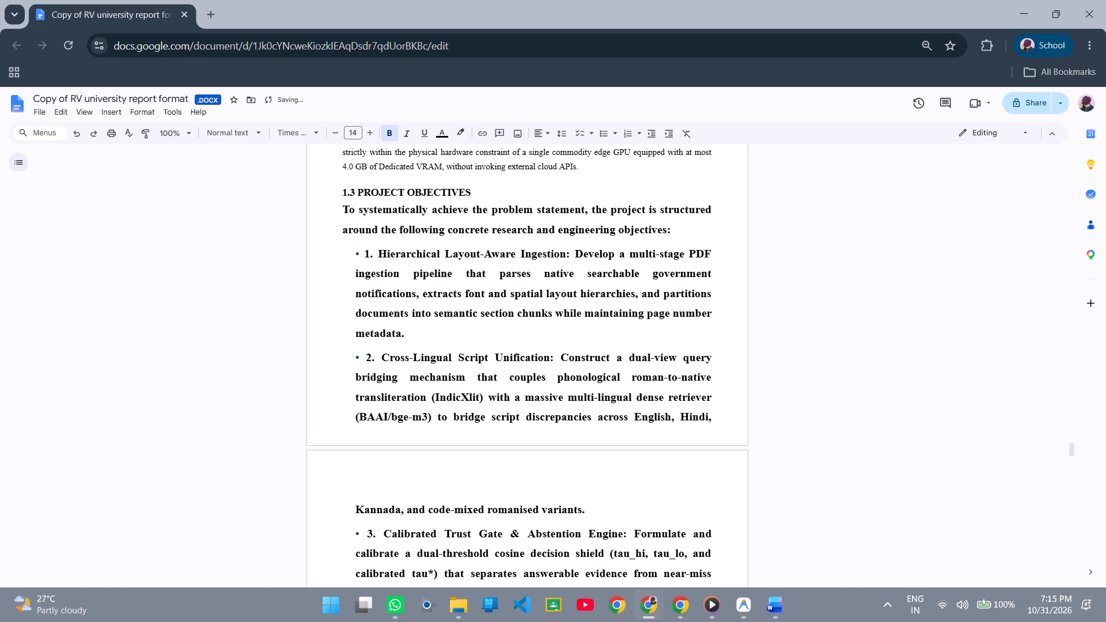
# Remove the bold formatting from the introduction and objectives 1 to 8 under 1.3 PROJECT OBJECTIVES and set their font size to 12.
pyautogui.moveTo(346, 214); pyautogui.dragTo(431, 321)
pyautogui.click(355, 240)
pyautogui.moveTo(340, 214); pyautogui.dragTo(556, 500)
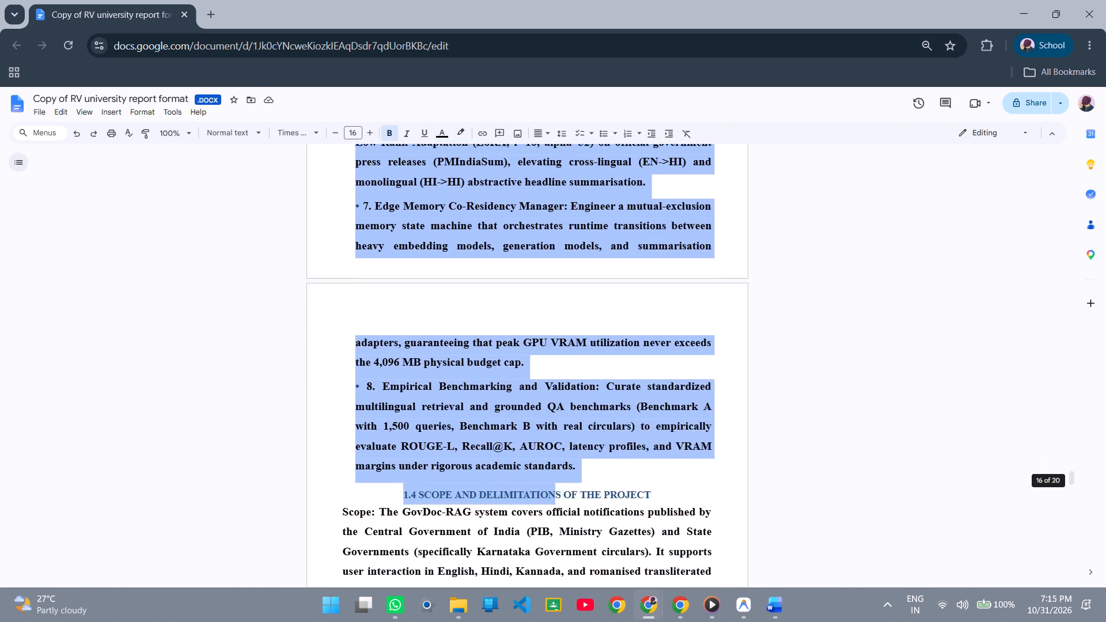
pyautogui.moveTo(556, 500); pyautogui.dragTo(692, 464)
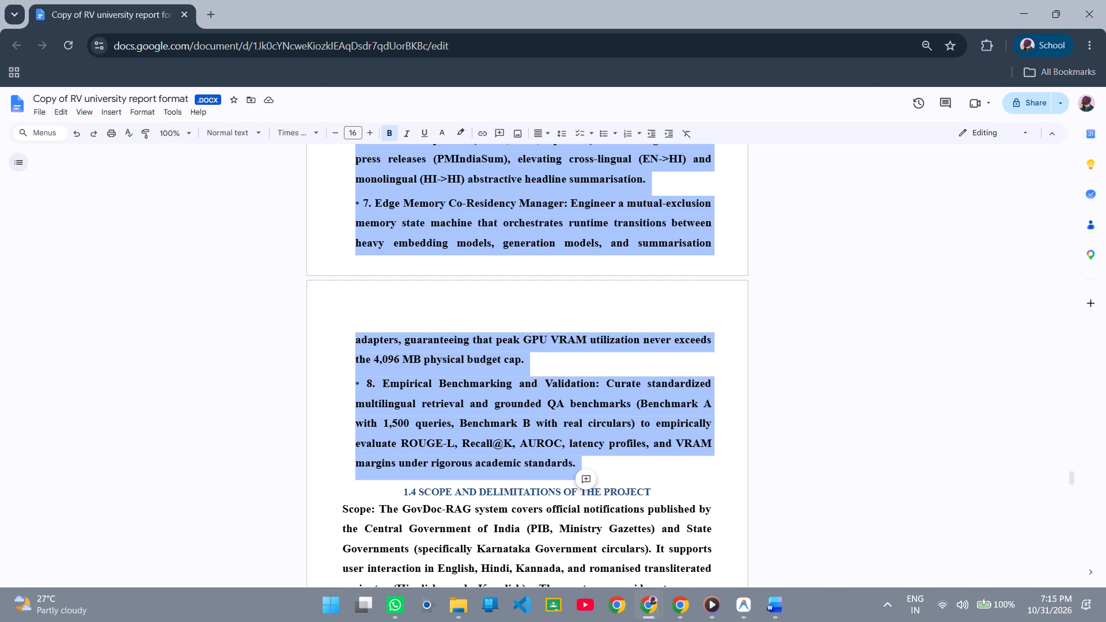
pyautogui.click(390, 136)
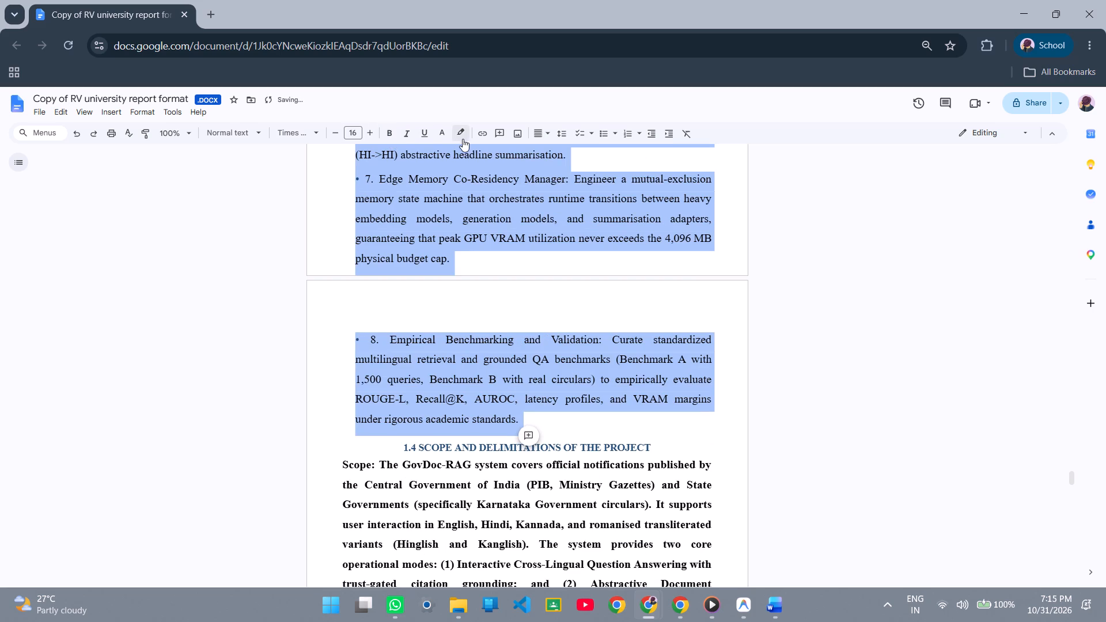
pyautogui.click(436, 131)
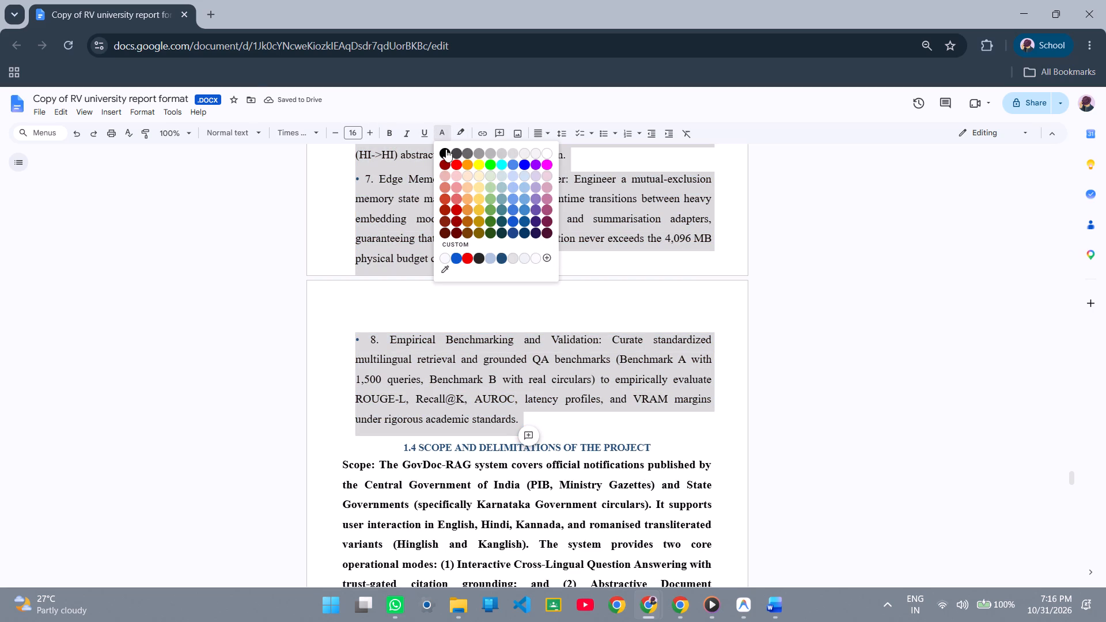
pyautogui.doubleClick(335, 136)
pyautogui.click(335, 136)
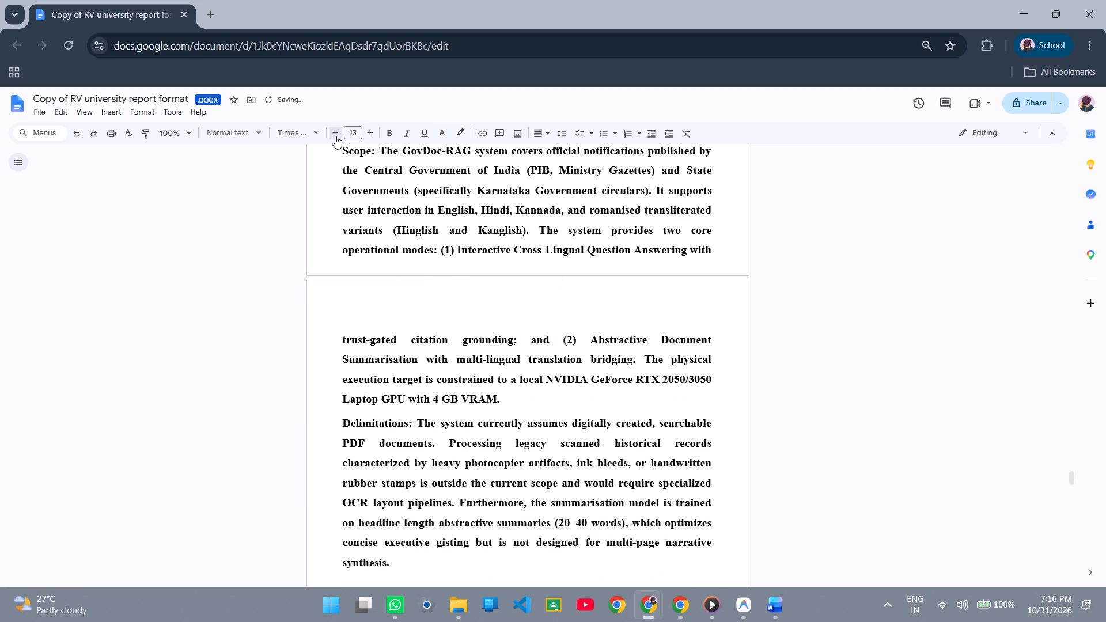
pyautogui.click(335, 136)
pyautogui.scroll(2, 630, 294)
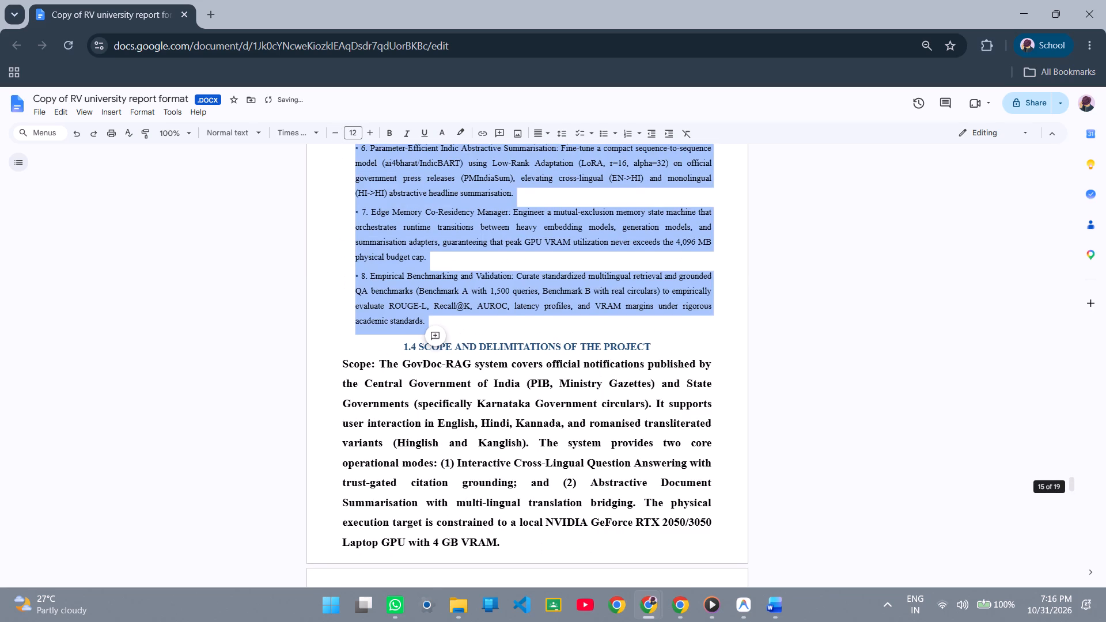
pyautogui.click(567, 332)
# Review the page layout of sections 1.1 to 1.3, checking where the page number and the objectives fall.
pyautogui.scroll(4, 567, 320)
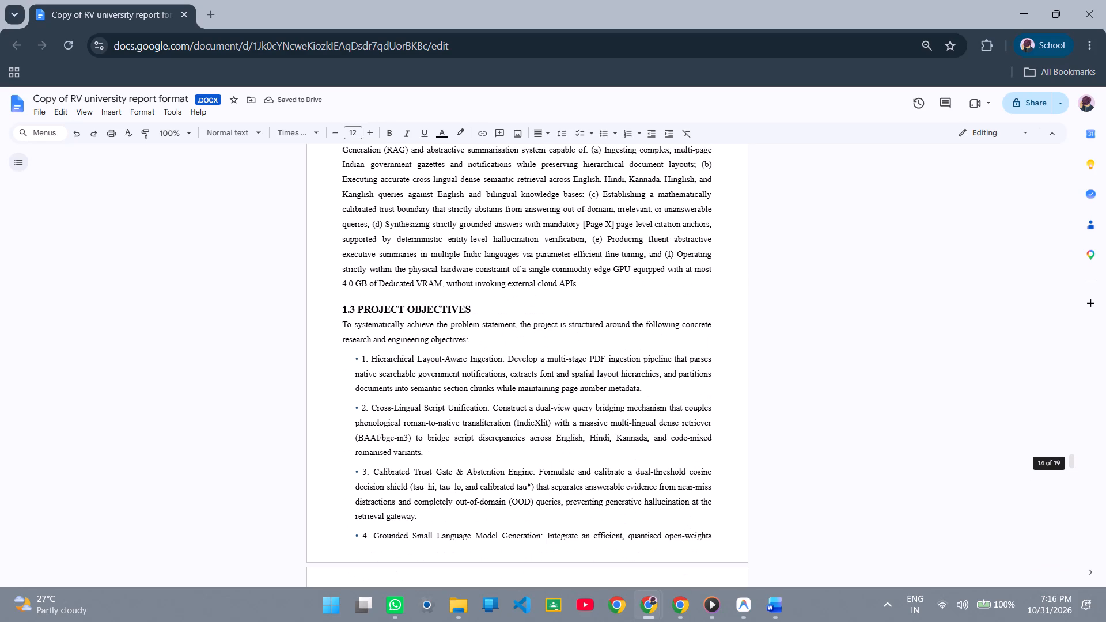
pyautogui.scroll(4, 556, 289)
pyautogui.scroll(-5, 586, 271)
pyautogui.scroll(1, 582, 273)
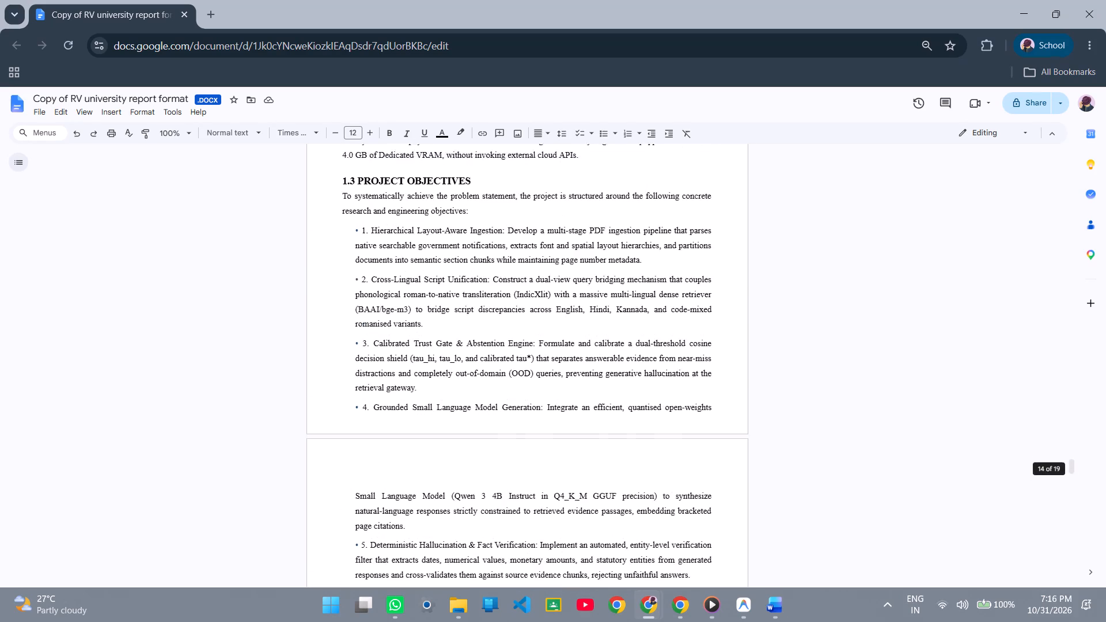
pyautogui.scroll(1, 582, 273)
pyautogui.scroll(-2, 582, 273)
pyautogui.scroll(4, 582, 273)
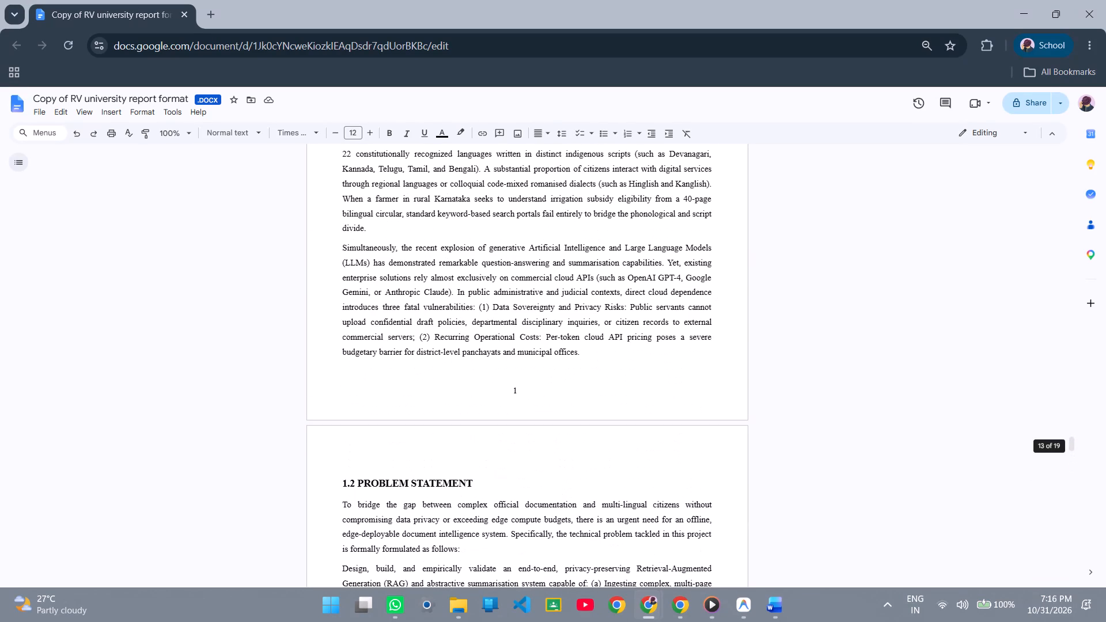
pyautogui.scroll(-3, 543, 319)
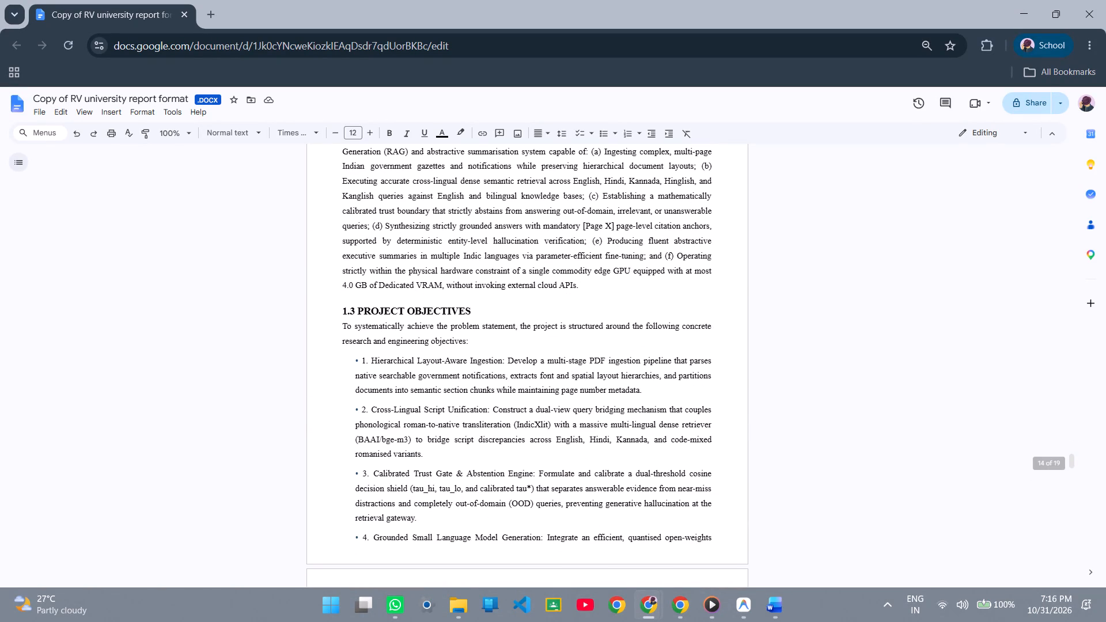
# Delete objectives 3 (Calibrated Trust Gate & Abstention Engine) and 4 (Grounded Small Language Model Generation) from section 1.3.
pyautogui.moveTo(352, 472); pyautogui.dragTo(715, 551)
pyautogui.press('BackSpace')
pyautogui.scroll(-1, 661, 468)
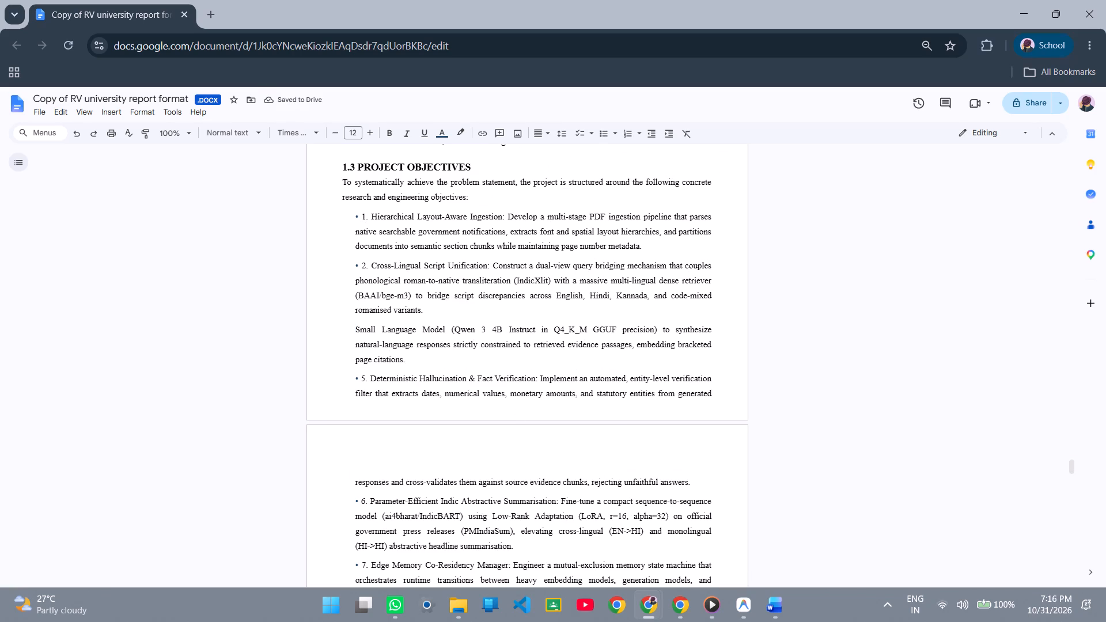
pyautogui.moveTo(408, 367); pyautogui.dragTo(354, 330)
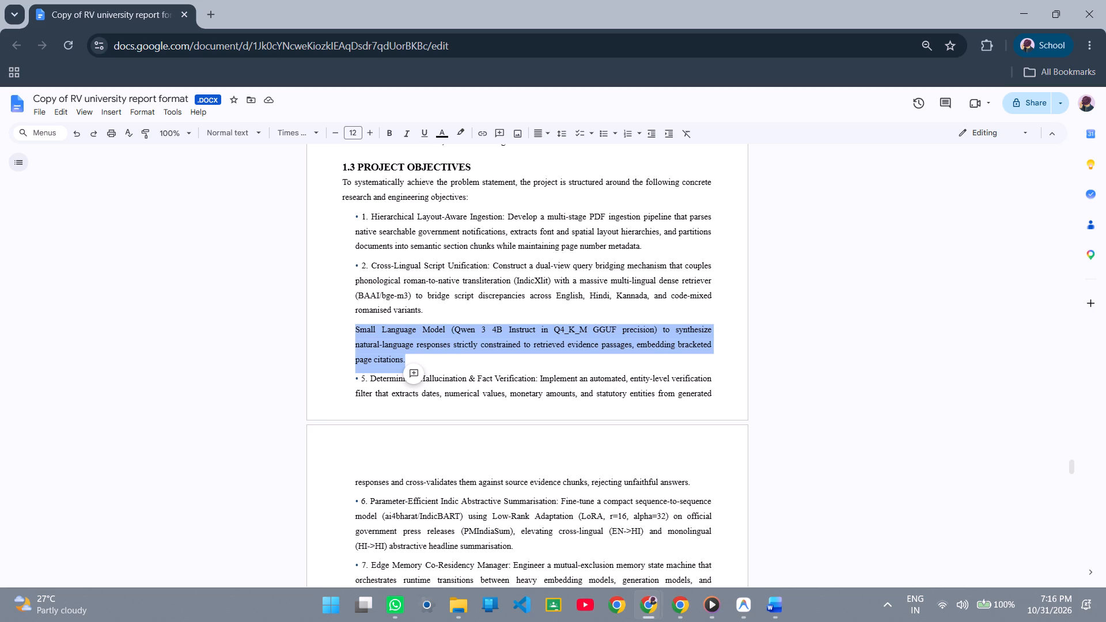
pyautogui.press('BackSpace')
pyautogui.press('Return')
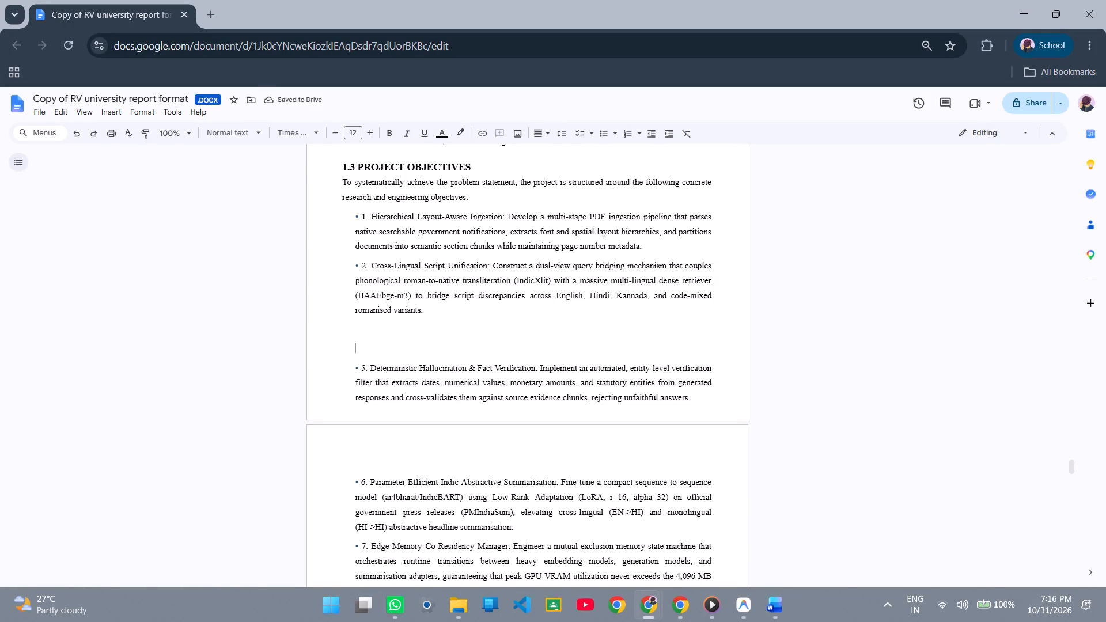
pyautogui.hotkey('ctrl', 'z')
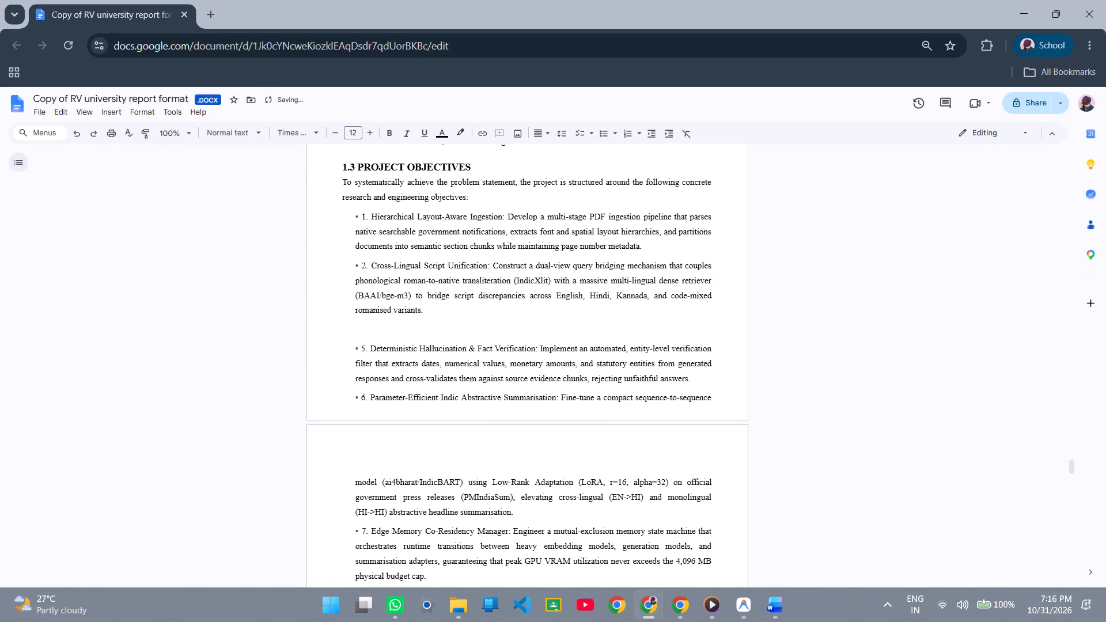
# Renumber the Deterministic Hallucination & Fact Verification objective as 3 and the Parameter-Efficient Indic Abstractive Summarisation objective as 4.
pyautogui.click(366, 347)
pyautogui.press('BackSpace')
pyautogui.press('4')
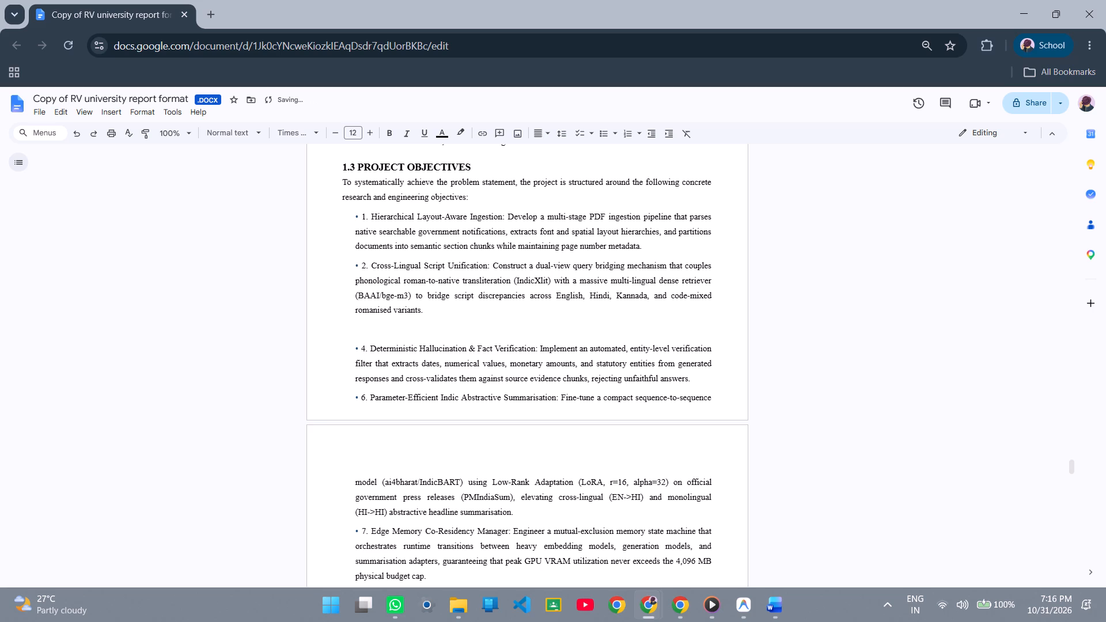
pyautogui.press('BackSpace')
pyautogui.press('3')
pyautogui.click(366, 389)
pyautogui.click(363, 399)
pyautogui.press('Right')
pyautogui.press('BackSpace')
pyautogui.press('5')
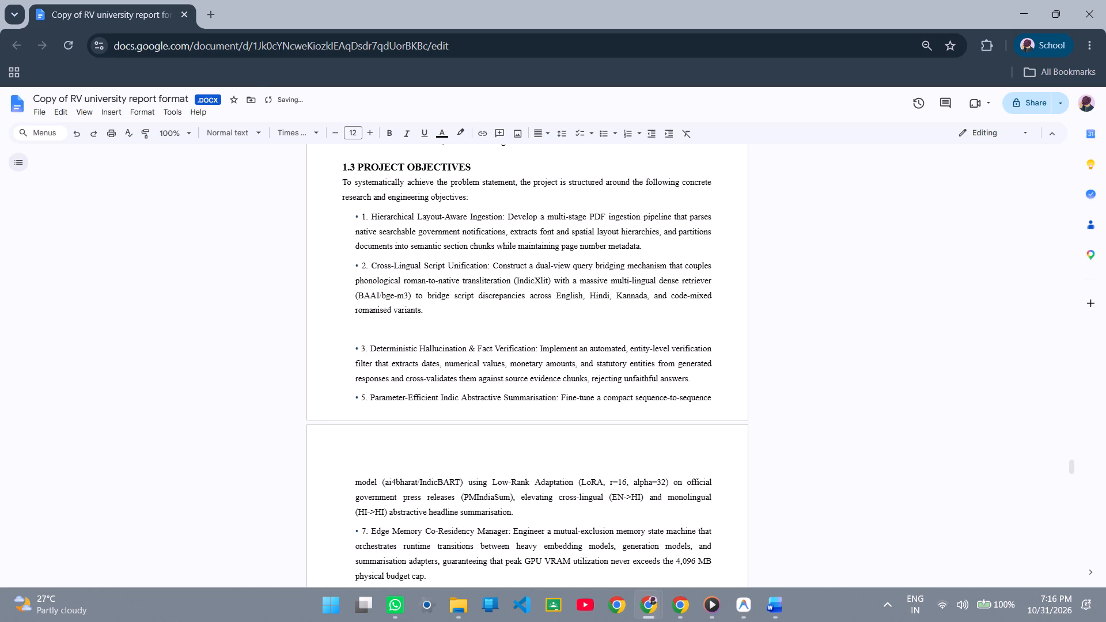
pyautogui.press('BackSpace')
pyautogui.press('4')
# Renumber the Edge Memory Co-Residency Manager objective as 5 and the Empirical Benchmarking and Validation objective as 6.
pyautogui.scroll(-1, 437, 381)
pyautogui.click(361, 389)
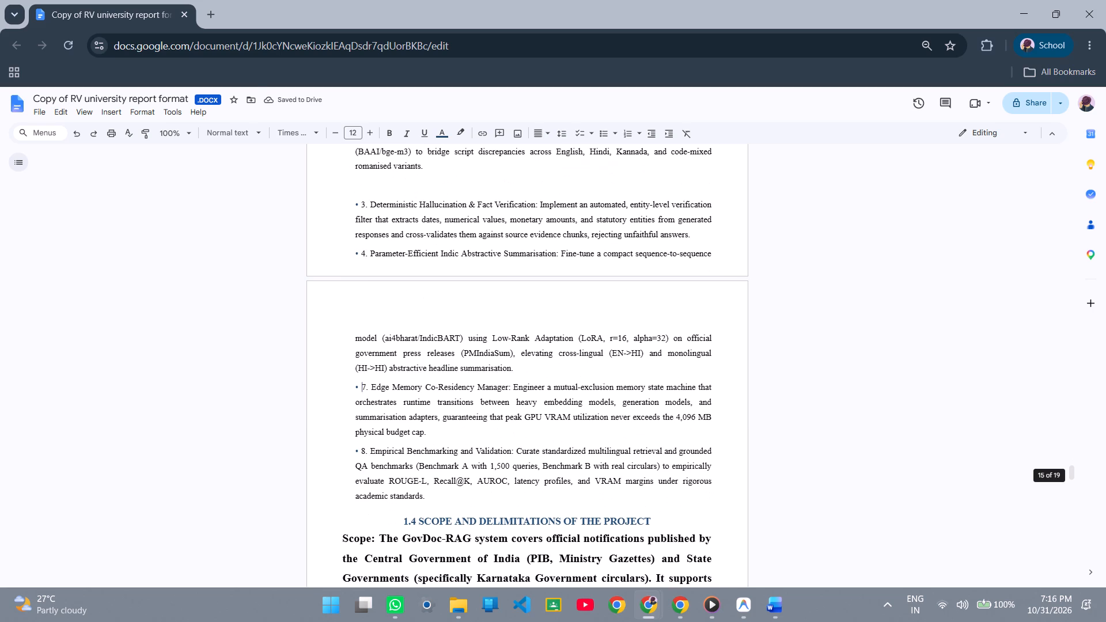
pyautogui.click(366, 388)
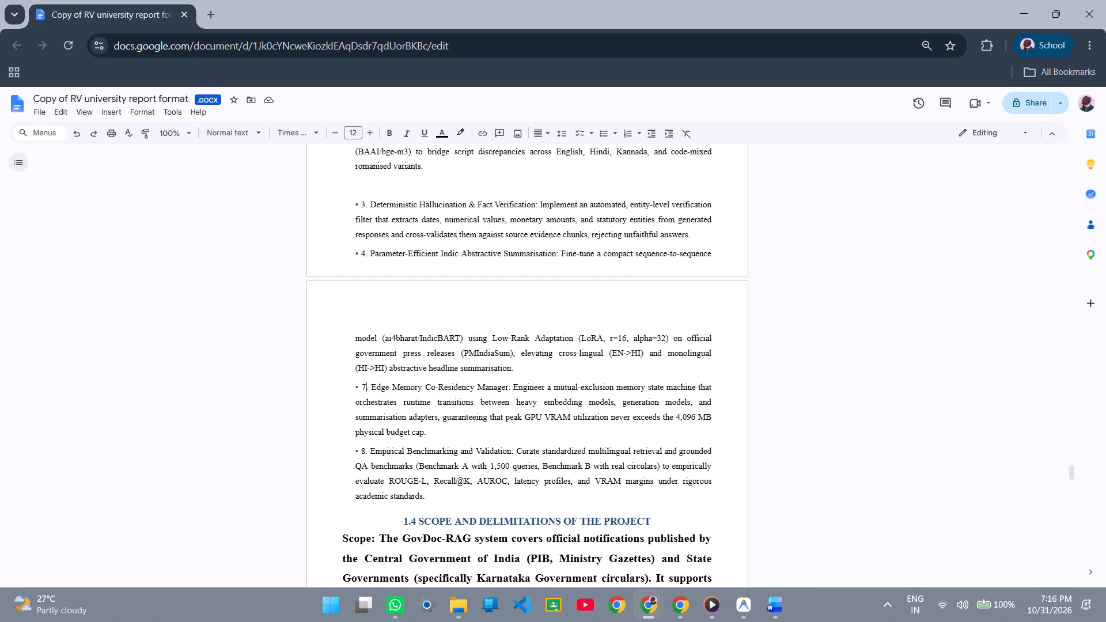
pyautogui.press('BackSpace')
pyautogui.press('5')
pyautogui.click(368, 451)
pyautogui.press('Left')
pyautogui.press('BackSpace')
pyautogui.press('7')
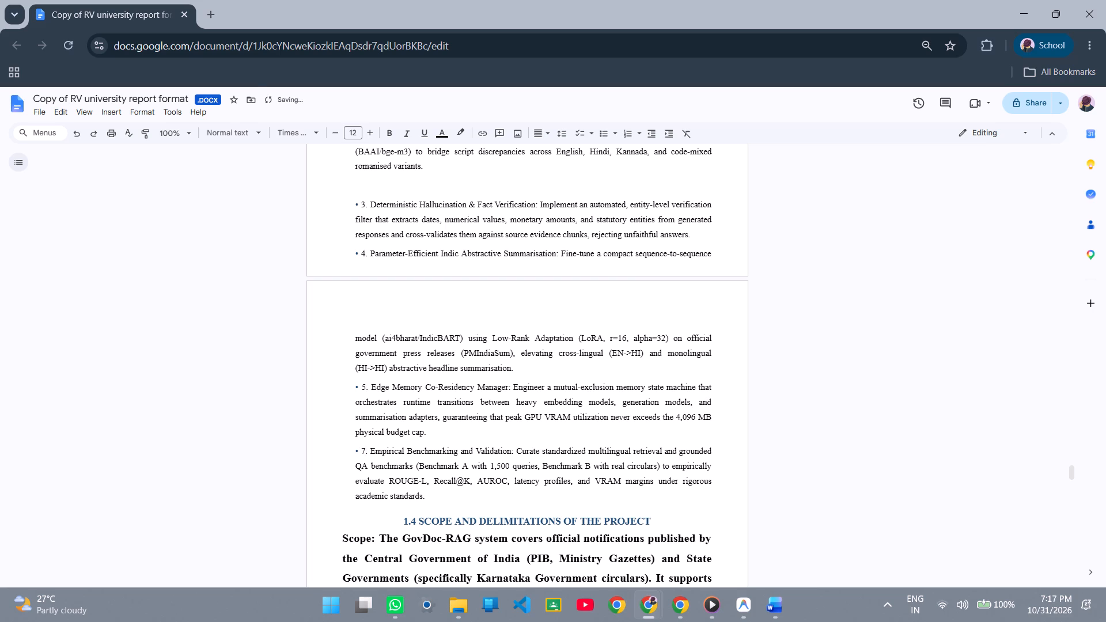
pyautogui.press('BackSpace')
pyautogui.press('6')
# Remove the blank line between objectives 2 and 3 in section 1.3.
pyautogui.scroll(1, 557, 309)
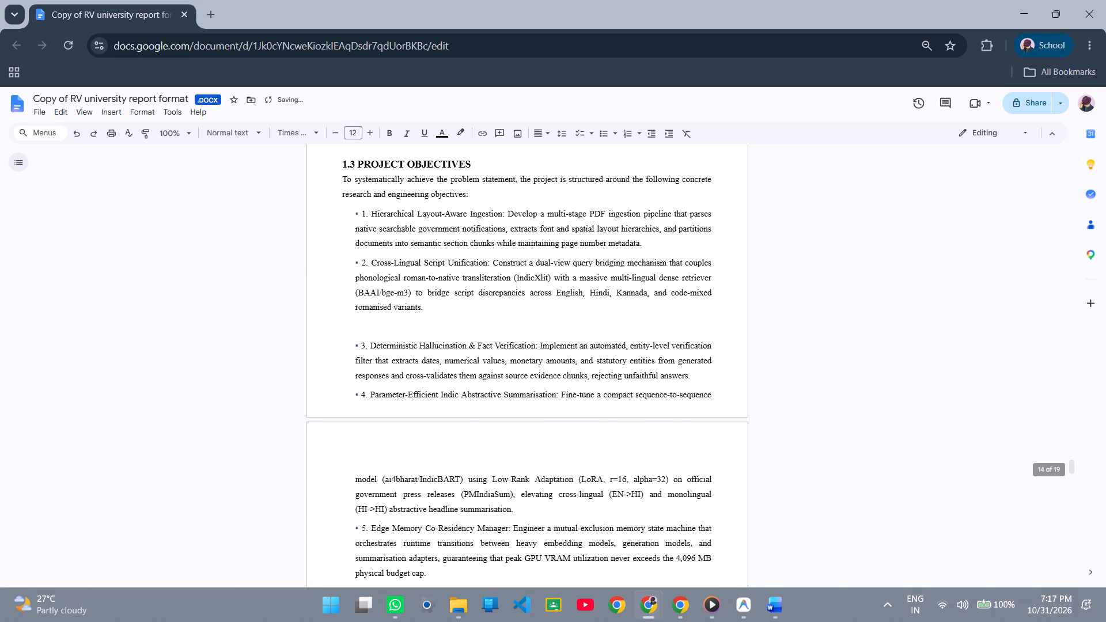
pyautogui.click(377, 339)
pyautogui.press('BackSpace')
pyautogui.press('BackSpace')
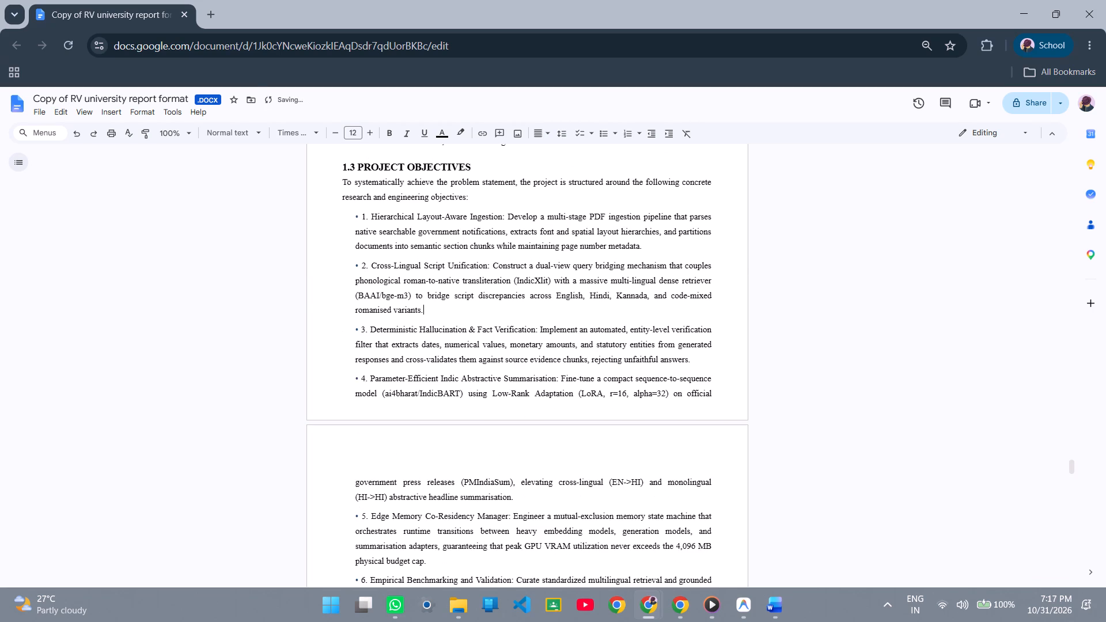
# Add two new lines after objective 3 and enter the page number 2 at the bottom of the page.
pyautogui.click(713, 366)
pyautogui.press('Return')
pyautogui.press('Return')
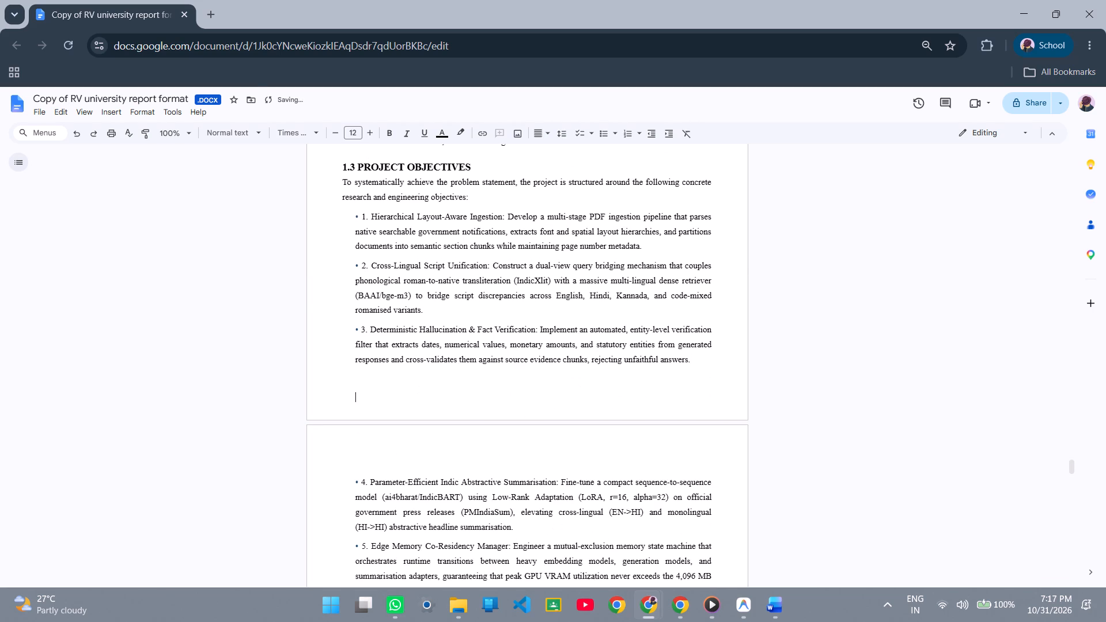
pyautogui.scroll(2, 713, 359)
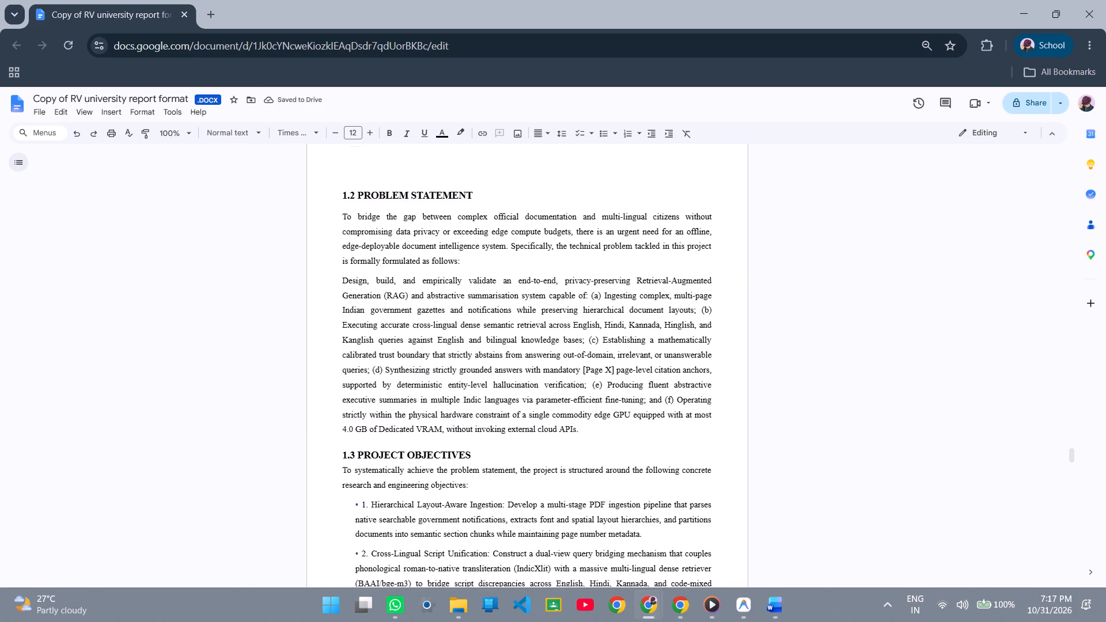
pyautogui.scroll(1, 713, 359)
pyautogui.scroll(-3, 713, 359)
pyautogui.press('2')
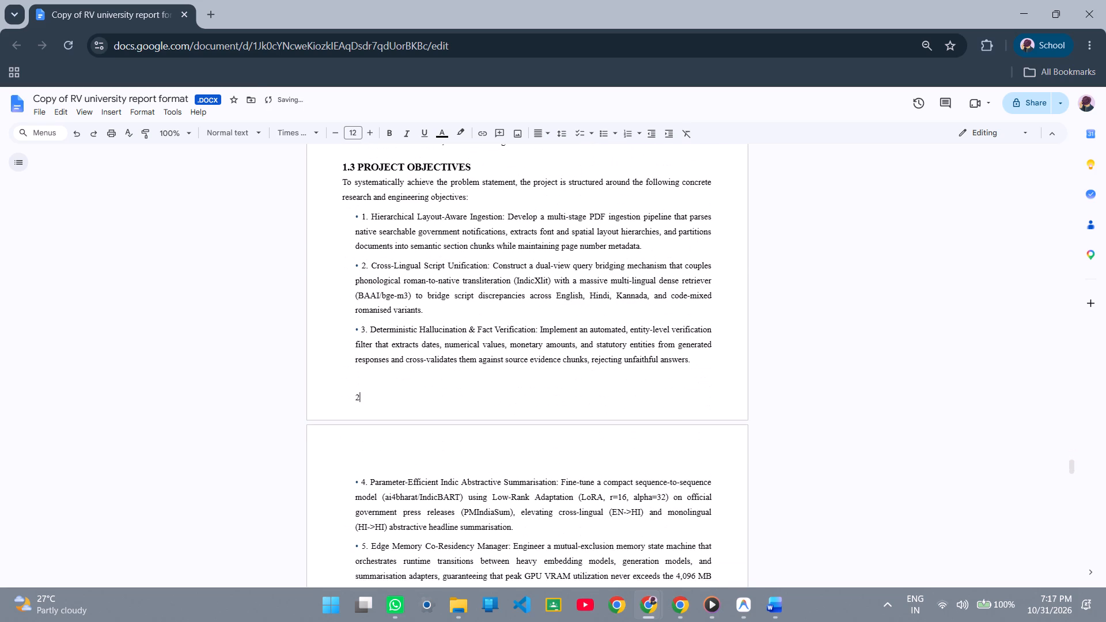
# Shift the page number 2 below objective 3 to the middle of its line by inserting spaces before it.
pyautogui.press('Left')
pyautogui.press('space')
pyautogui.press('space')
pyautogui.press('space')
pyautogui.press('space')
pyautogui.press('space')
pyautogui.press('space')
pyautogui.press('space')
pyautogui.press('space')
pyautogui.press('space')
pyautogui.press('space')
pyautogui.press('space')
pyautogui.press('space')
pyautogui.press('space')
pyautogui.press('space')
pyautogui.press('space')
pyautogui.press('space')
pyautogui.press('space')
pyautogui.press('space')
pyautogui.press('space')
pyautogui.press('space')
pyautogui.press('space')
pyautogui.press('space')
pyautogui.press('space')
pyautogui.press('space')
pyautogui.press('space')
pyautogui.press('space')
pyautogui.click(686, 416)
# Examine section 1.4 and the pages after it, comparing them with Chapter 1 in the Word report.
pyautogui.scroll(-2, 704, 337)
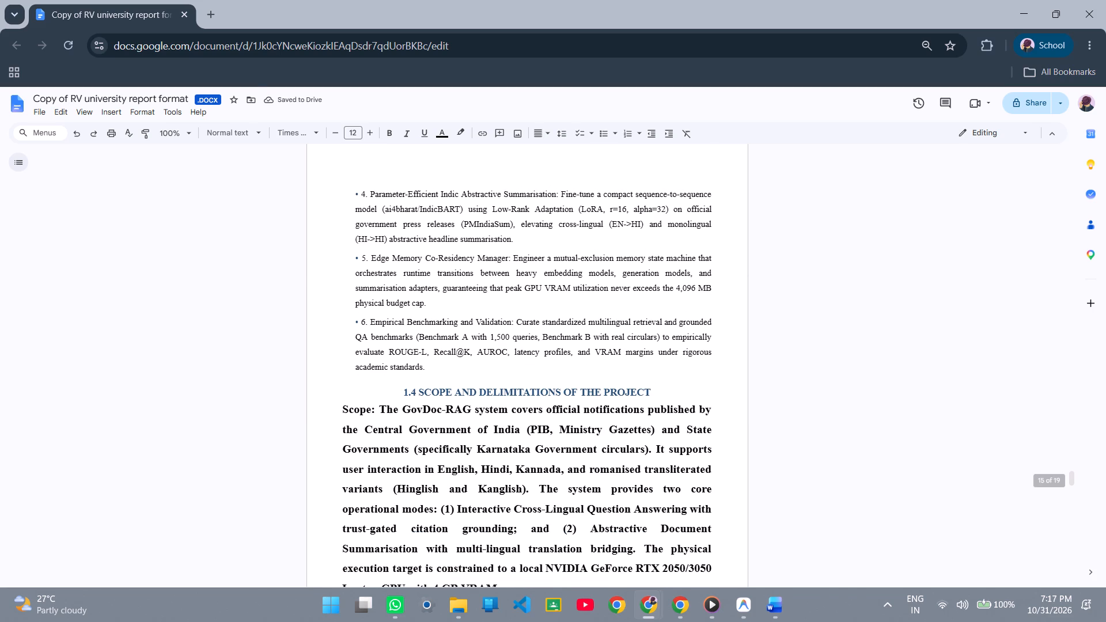
pyautogui.scroll(-2, 459, 371)
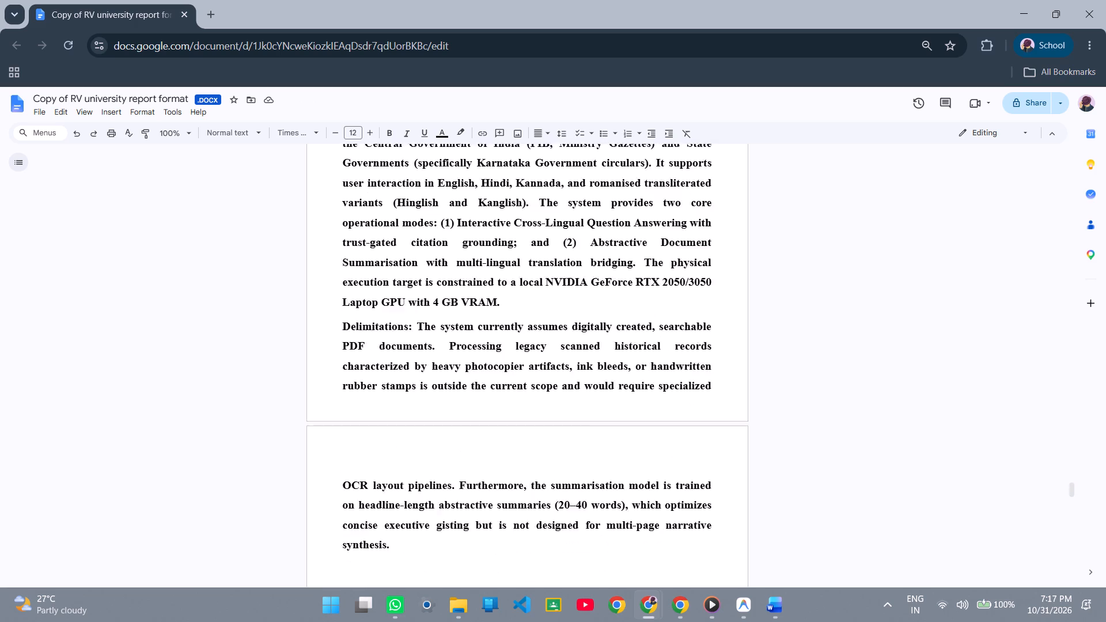
pyautogui.scroll(-2, 459, 371)
pyautogui.scroll(1, 459, 371)
pyautogui.scroll(-2, 459, 371)
pyautogui.scroll(1, 459, 371)
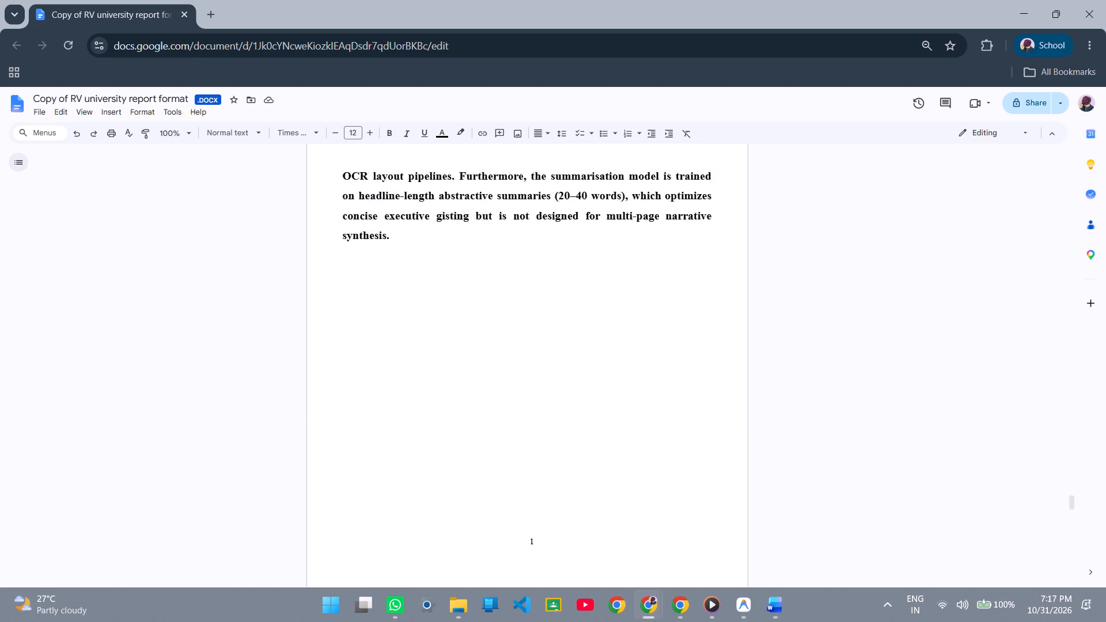
pyautogui.scroll(2, 459, 371)
pyautogui.hotkey('alt', 'Tab')
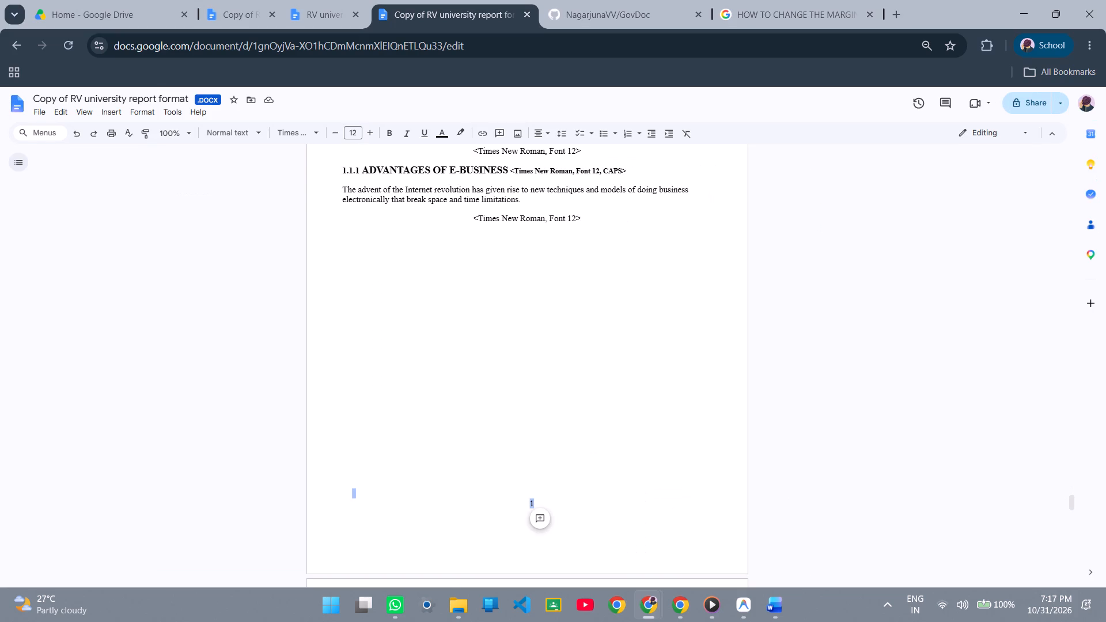
pyautogui.hotkey('alt', 'Tab')
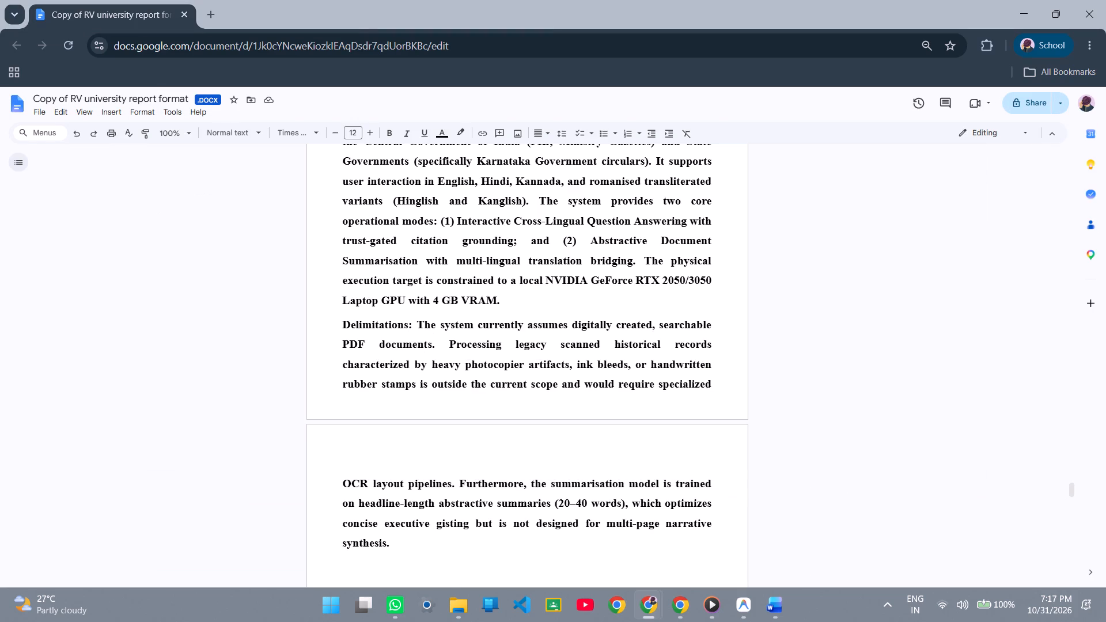
pyautogui.hotkey('alt', 'Tab')
pyautogui.hotkey('alt', 'Tab')
pyautogui.scroll(-4, 365, 355)
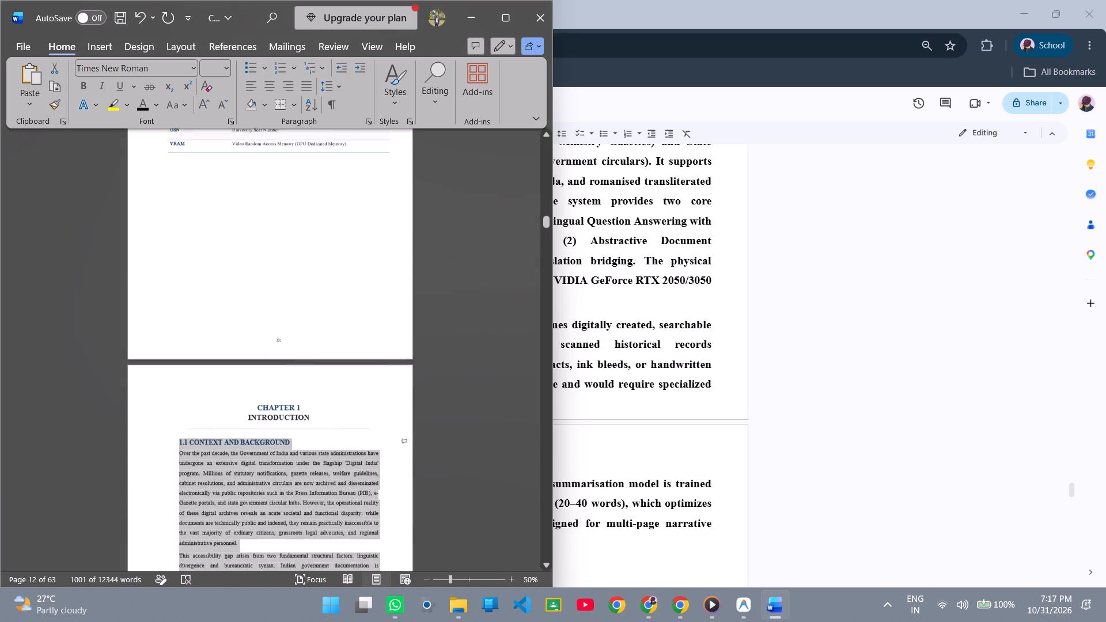
pyautogui.scroll(-4, 365, 355)
pyautogui.click(354, 355)
pyautogui.scroll(-16, 354, 355)
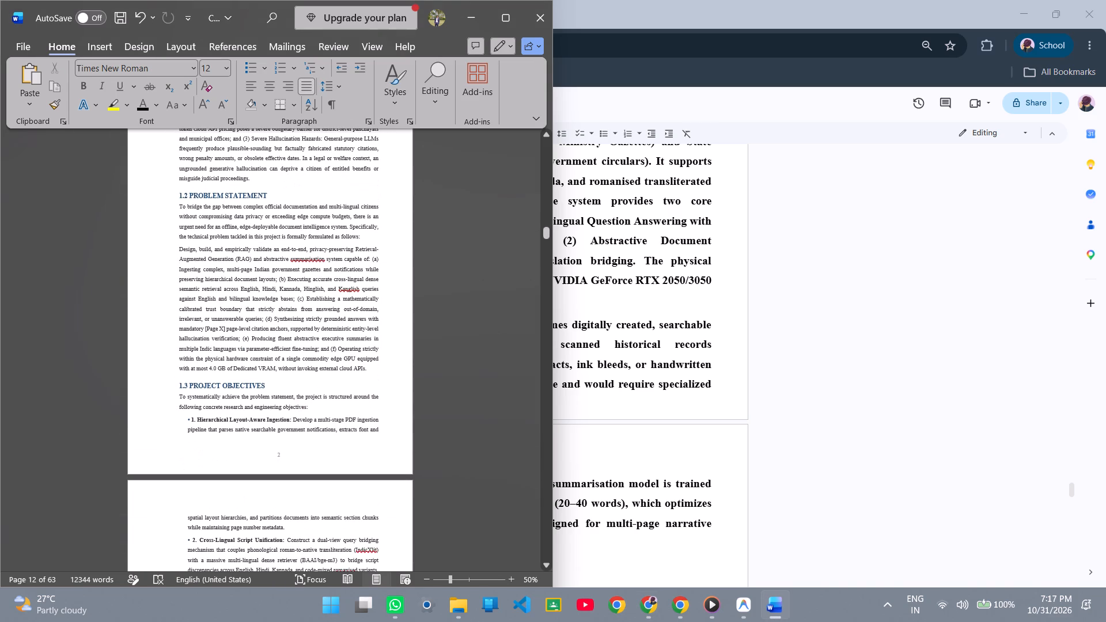
pyautogui.scroll(-2, 354, 355)
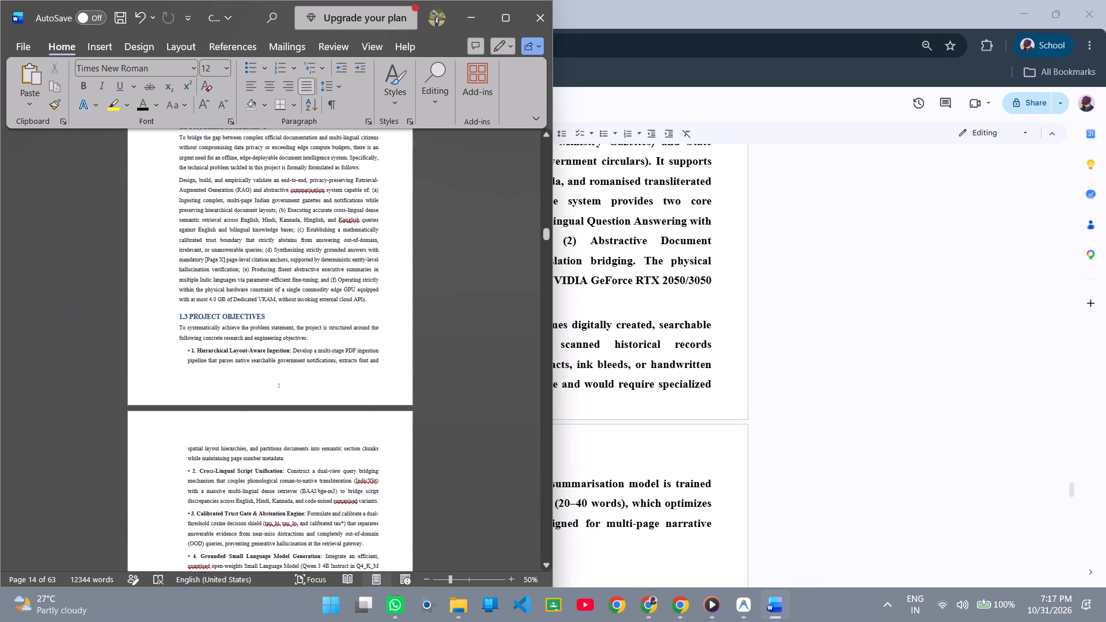
pyautogui.scroll(-12, 354, 355)
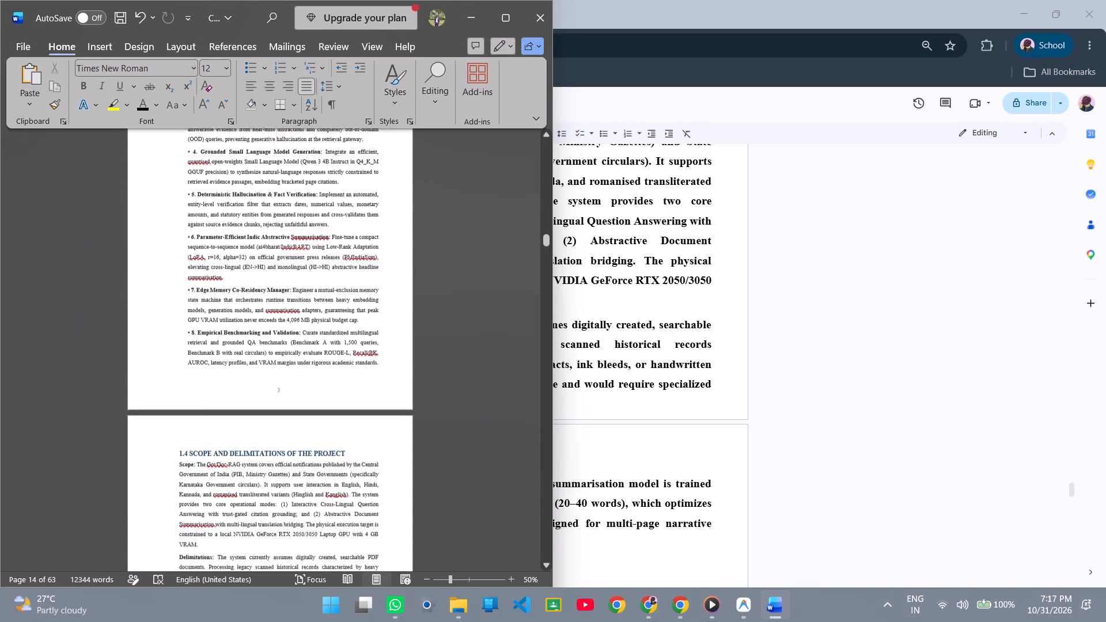
pyautogui.scroll(-11, 354, 355)
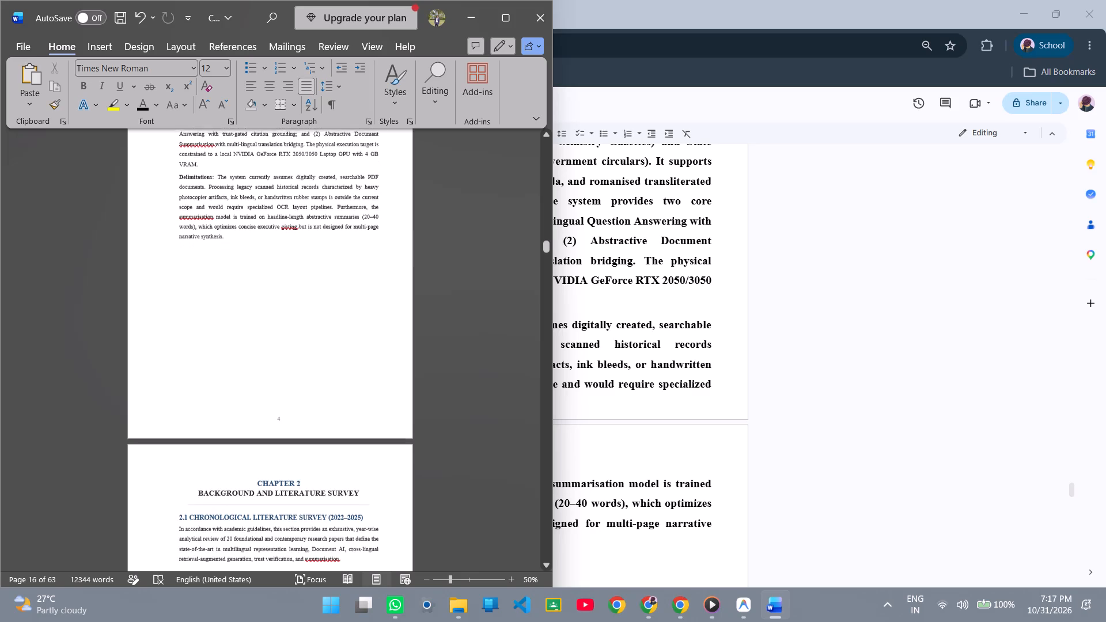
pyautogui.hotkey('alt', 'Tab')
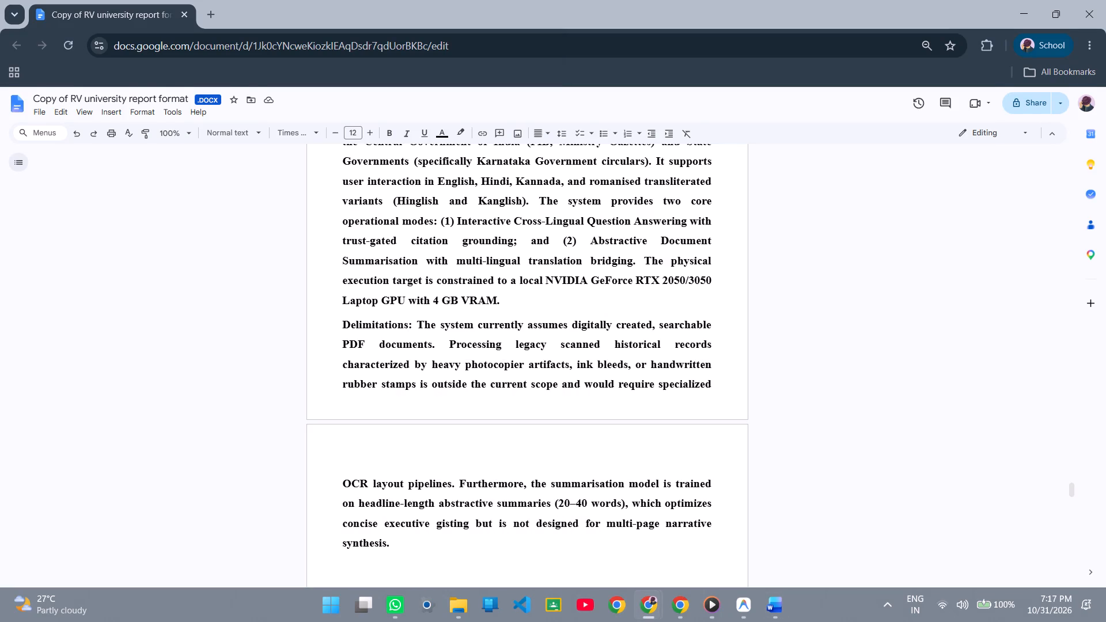
# Left-align the heading 1.4 SCOPE AND DELIMITATIONS OF THE PROJECT in the Google Docs report.
pyautogui.keyDown('ctrl'); pyautogui.scroll(3, 469, 339); pyautogui.keyUp('ctrl')
pyautogui.keyDown('ctrl'); pyautogui.scroll(-4, 469, 339); pyautogui.keyUp('ctrl')
pyautogui.scroll(3, 469, 332)
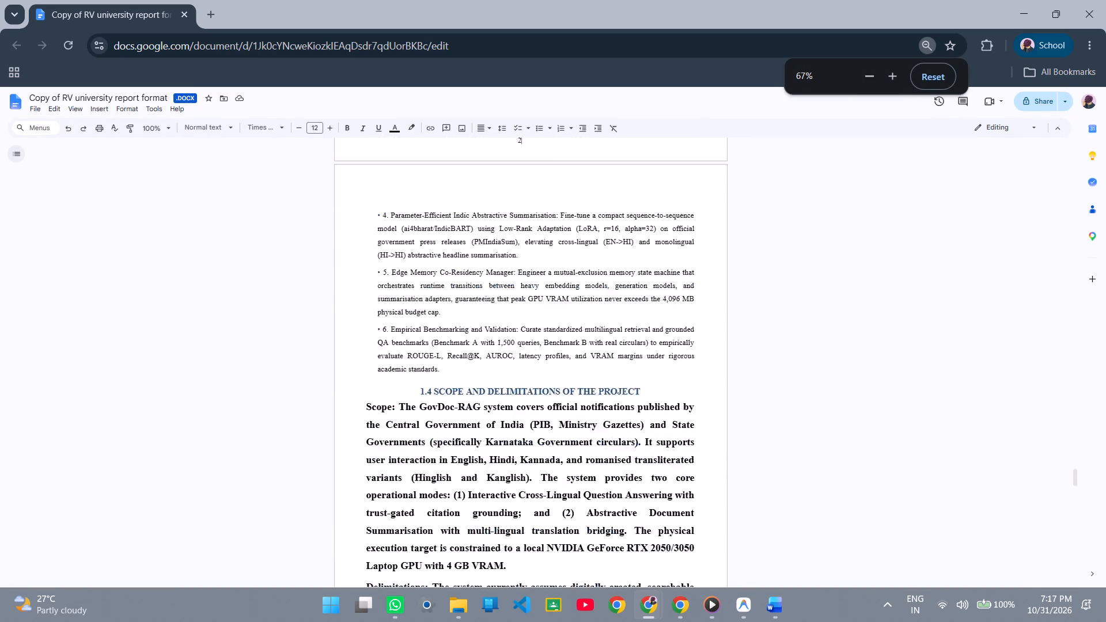
pyautogui.scroll(-2, 419, 344)
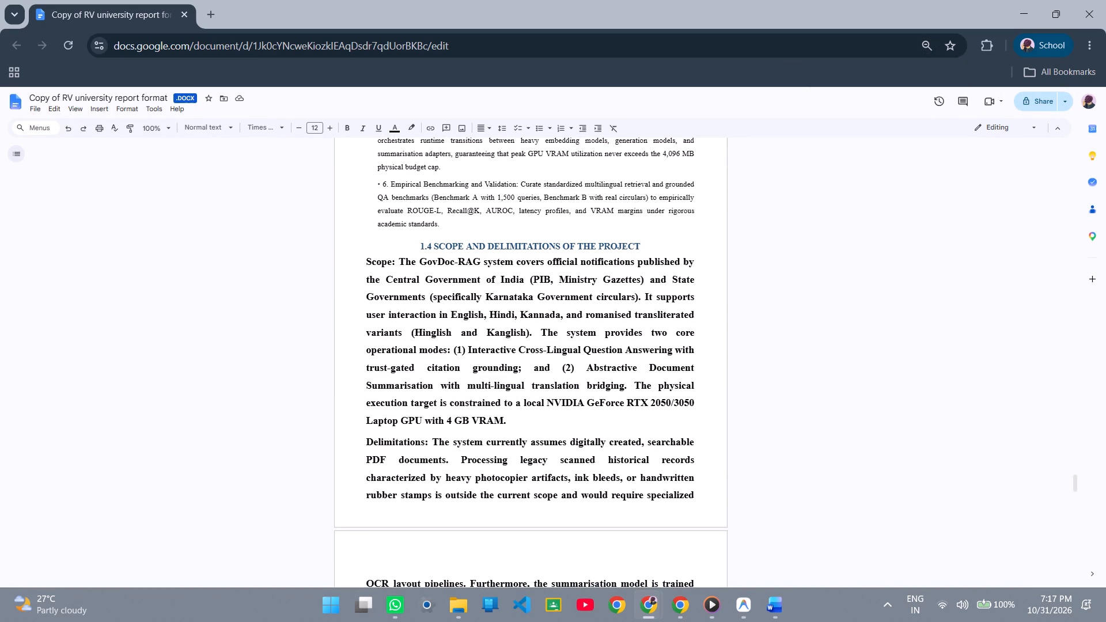
pyautogui.moveTo(358, 258); pyautogui.dragTo(447, 428)
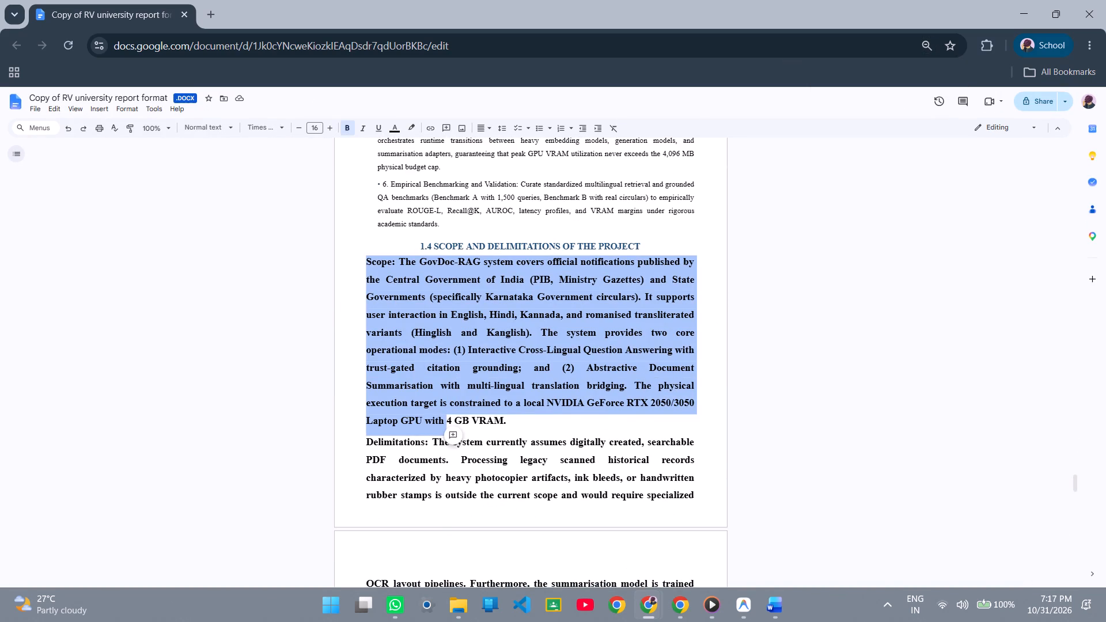
pyautogui.click(425, 248)
pyautogui.press('Left')
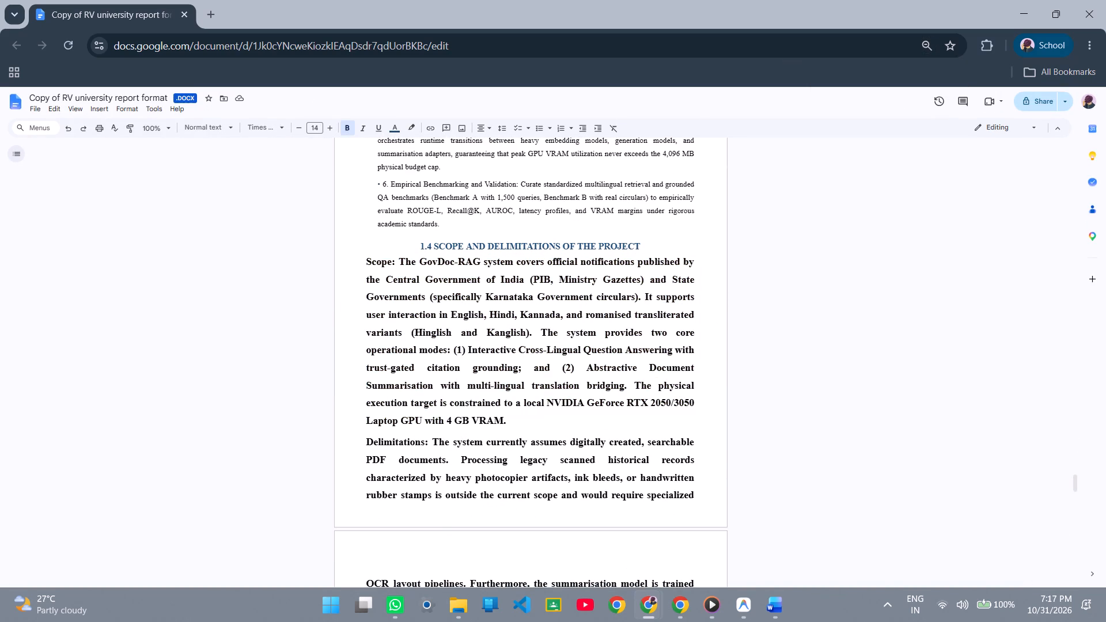
pyautogui.press('BackSpace')
# Set the Scope and Delimitations paragraphs of section 1.4 to font size 12 and remove their bold formatting.
pyautogui.moveTo(363, 261); pyautogui.dragTo(548, 529)
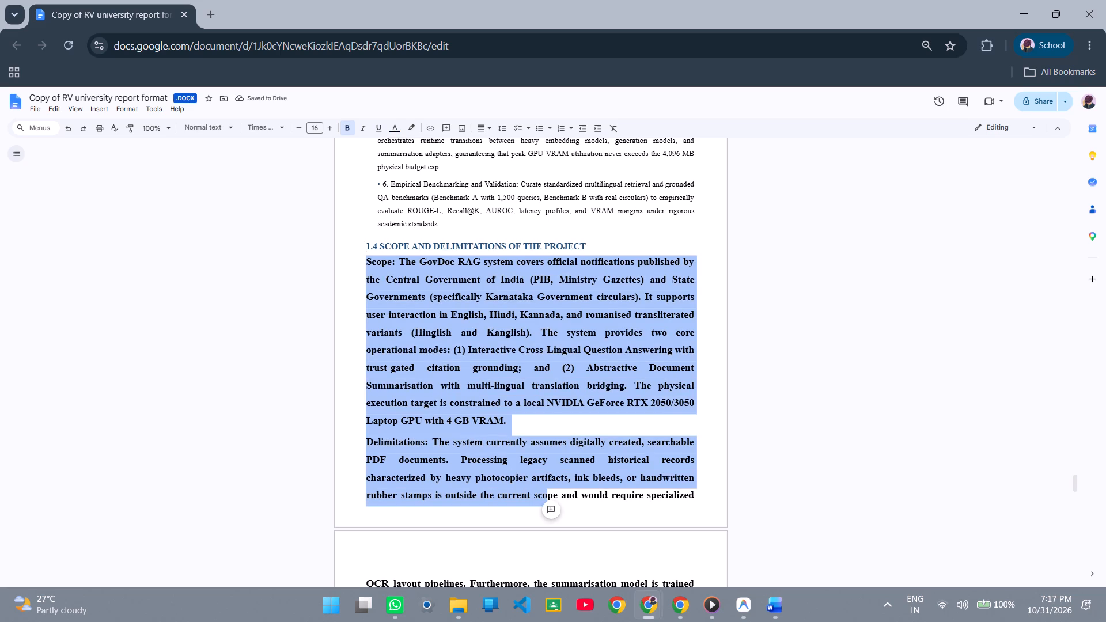
pyautogui.click(367, 266)
pyautogui.moveTo(367, 266); pyautogui.dragTo(553, 587)
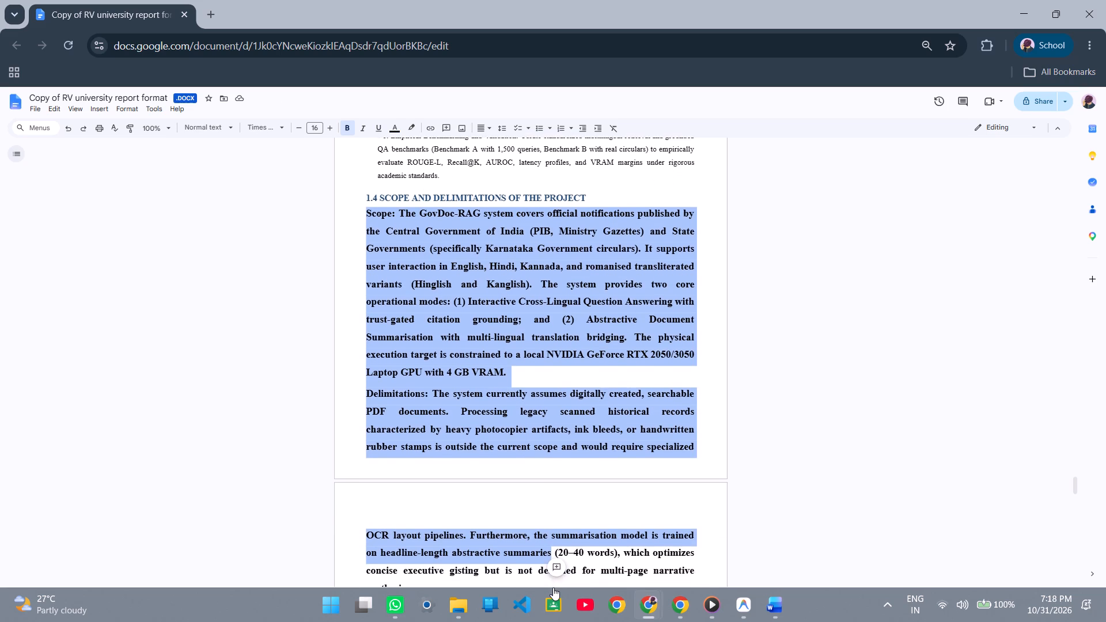
pyautogui.moveTo(553, 587); pyautogui.dragTo(421, 348)
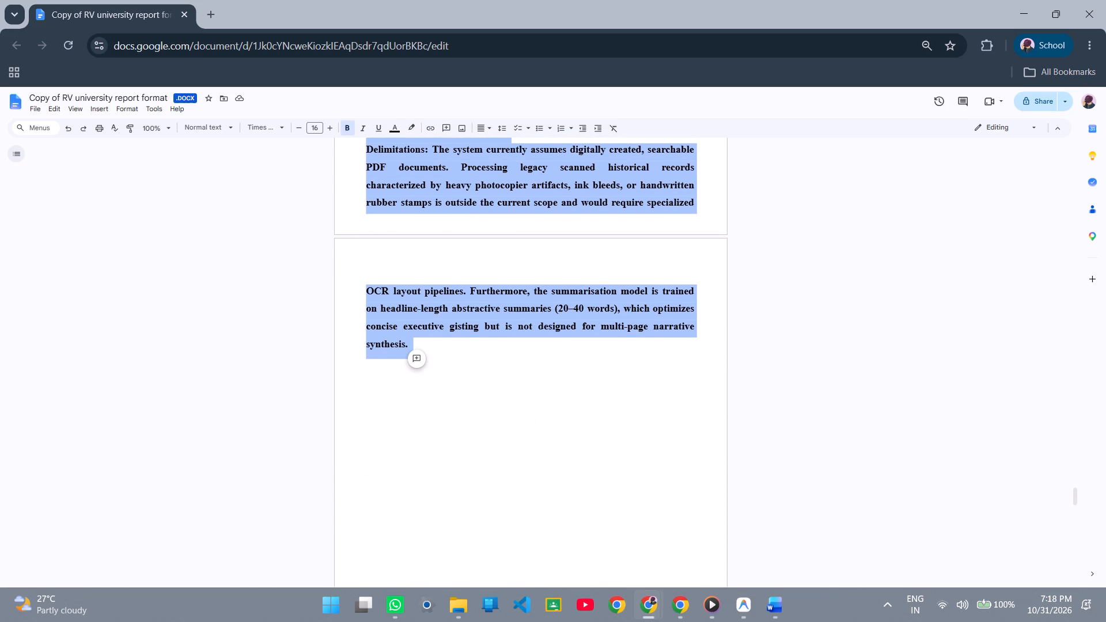
pyautogui.moveTo(421, 348); pyautogui.dragTo(423, 339)
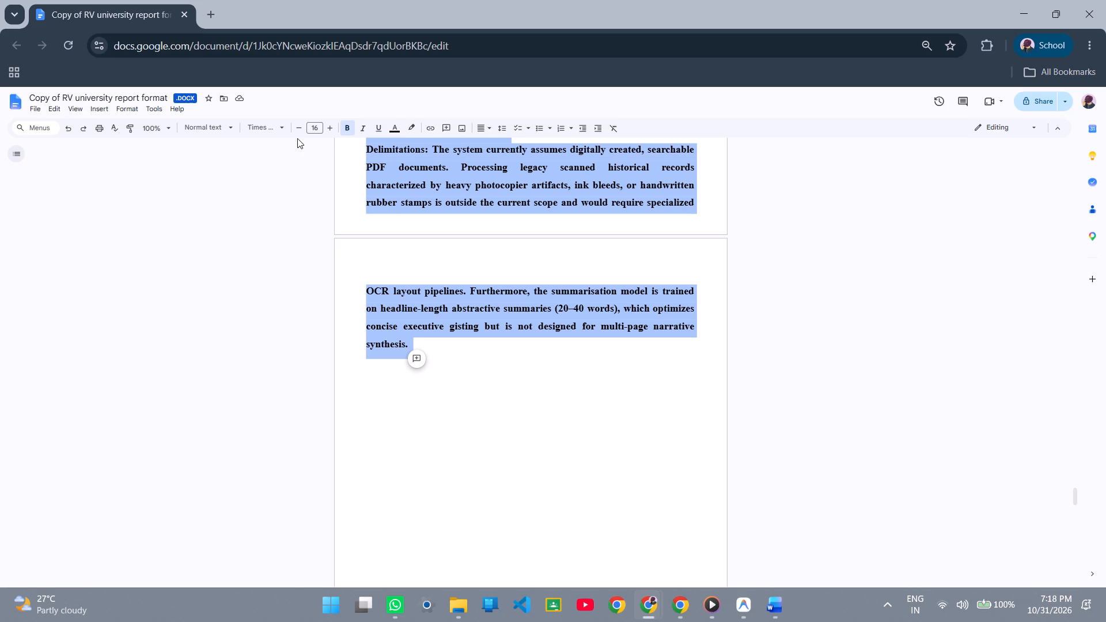
pyautogui.click(297, 125)
pyautogui.click(297, 125)
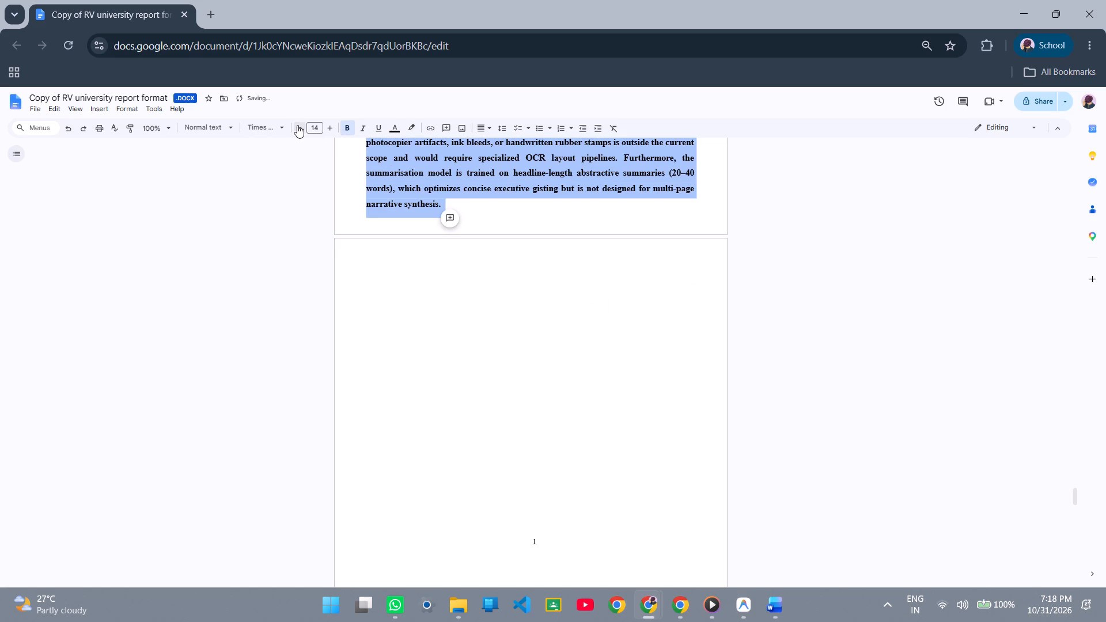
pyautogui.click(297, 125)
pyautogui.click(297, 125)
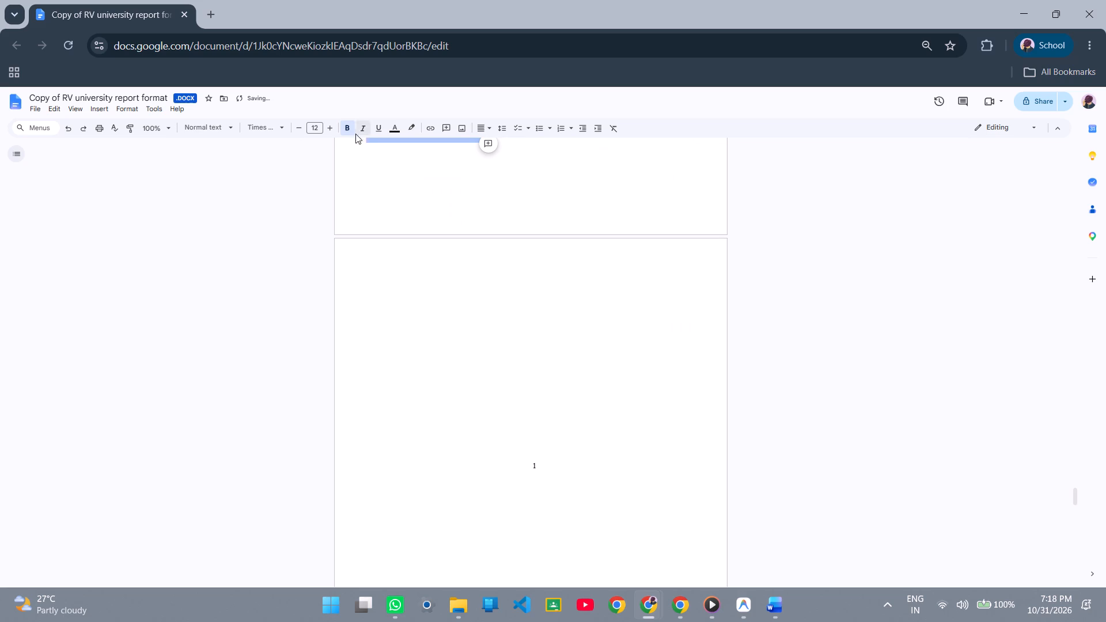
pyautogui.click(350, 130)
pyautogui.scroll(3, 480, 271)
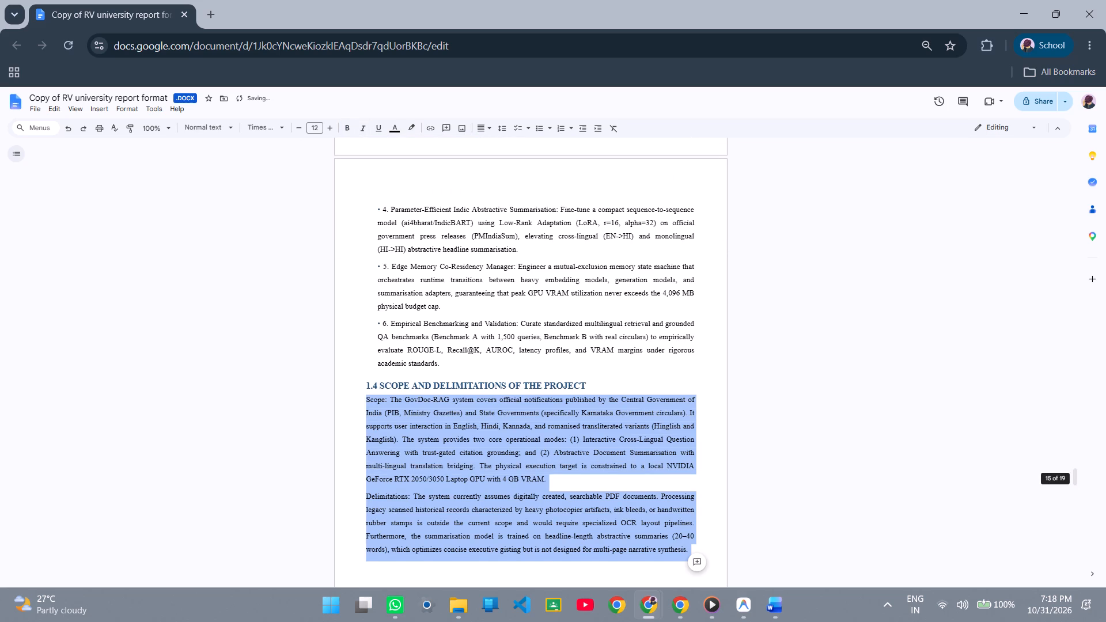
pyautogui.click(608, 380)
# Review the layout of sections 1.2 to 1.4 and the page breaks between them.
pyautogui.scroll(-1, 618, 401)
pyautogui.scroll(-1, 513, 450)
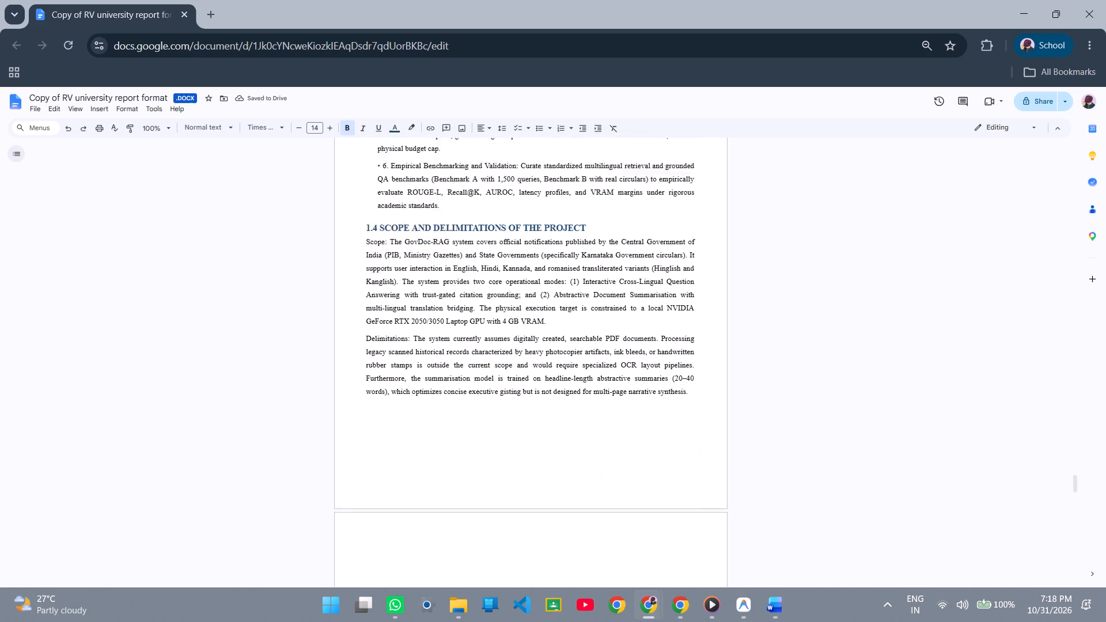
pyautogui.scroll(-2, 513, 450)
pyautogui.scroll(6, 513, 450)
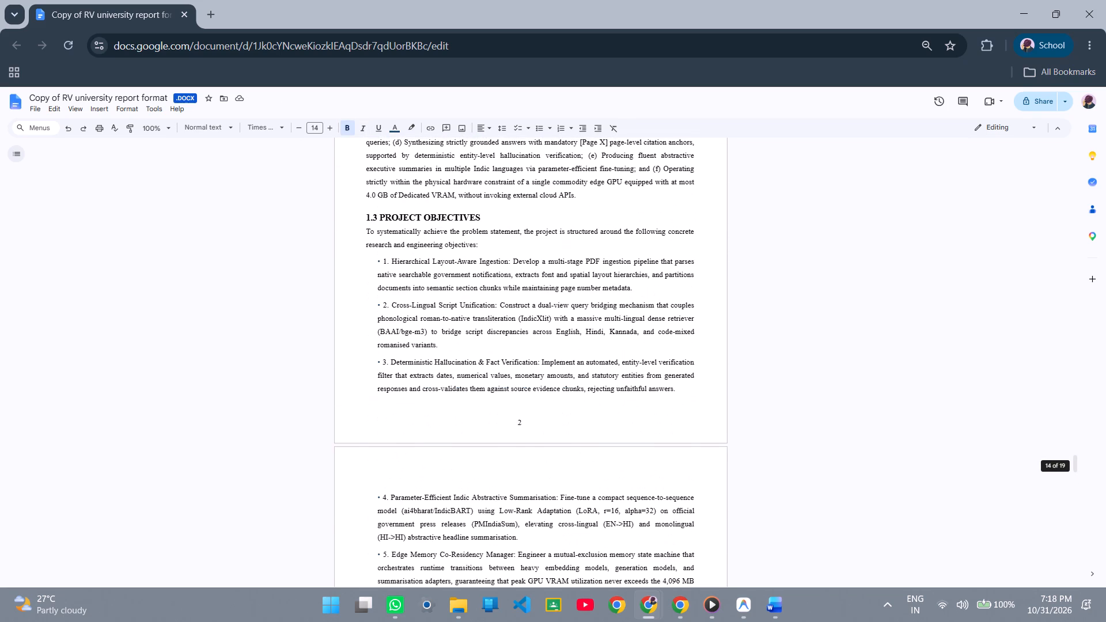
pyautogui.scroll(-2, 513, 450)
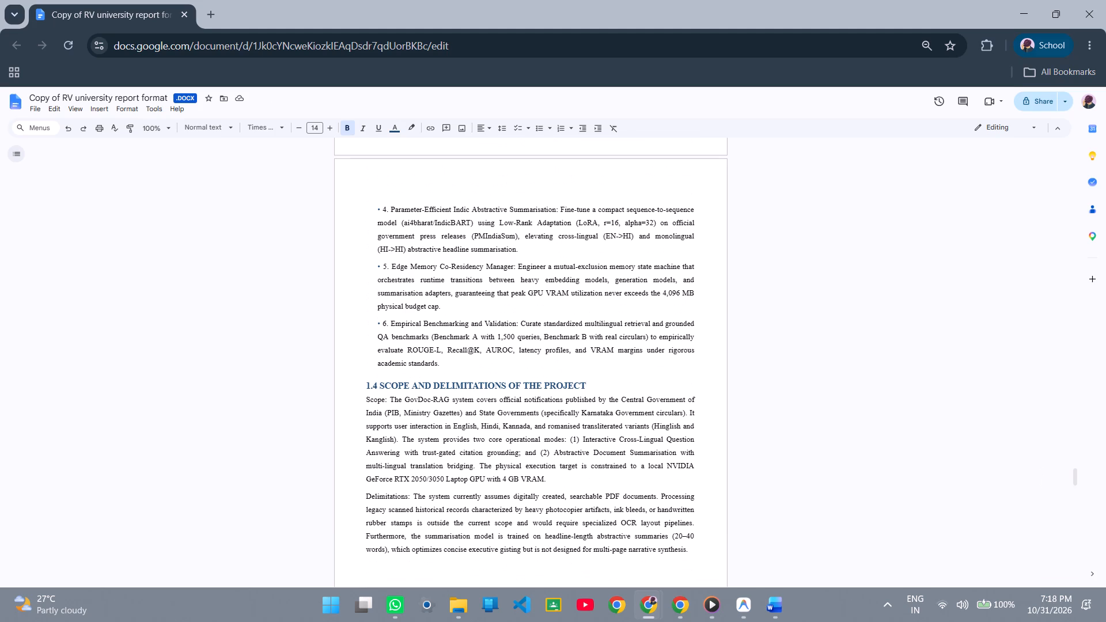
pyautogui.scroll(3, 513, 450)
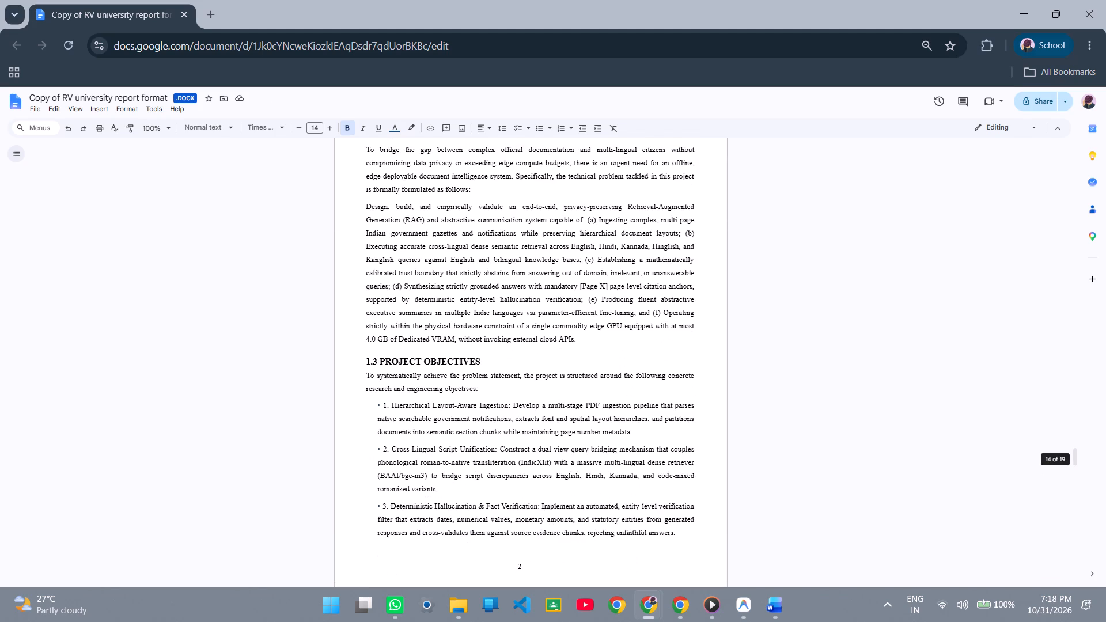
pyautogui.scroll(1, 513, 450)
pyautogui.scroll(-1, 513, 450)
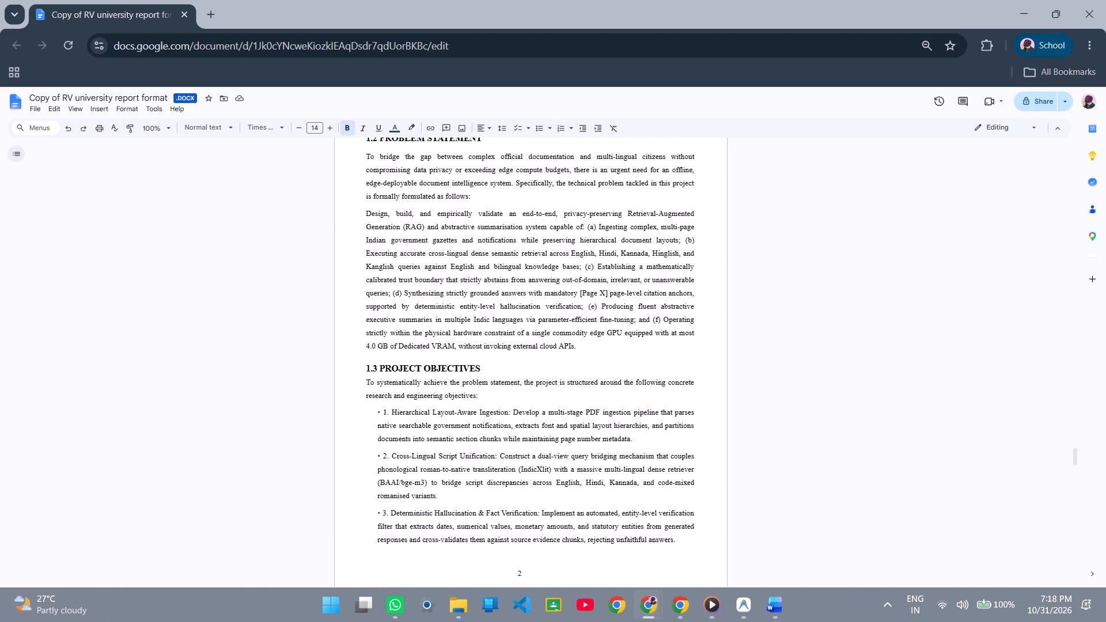
pyautogui.scroll(-1, 513, 450)
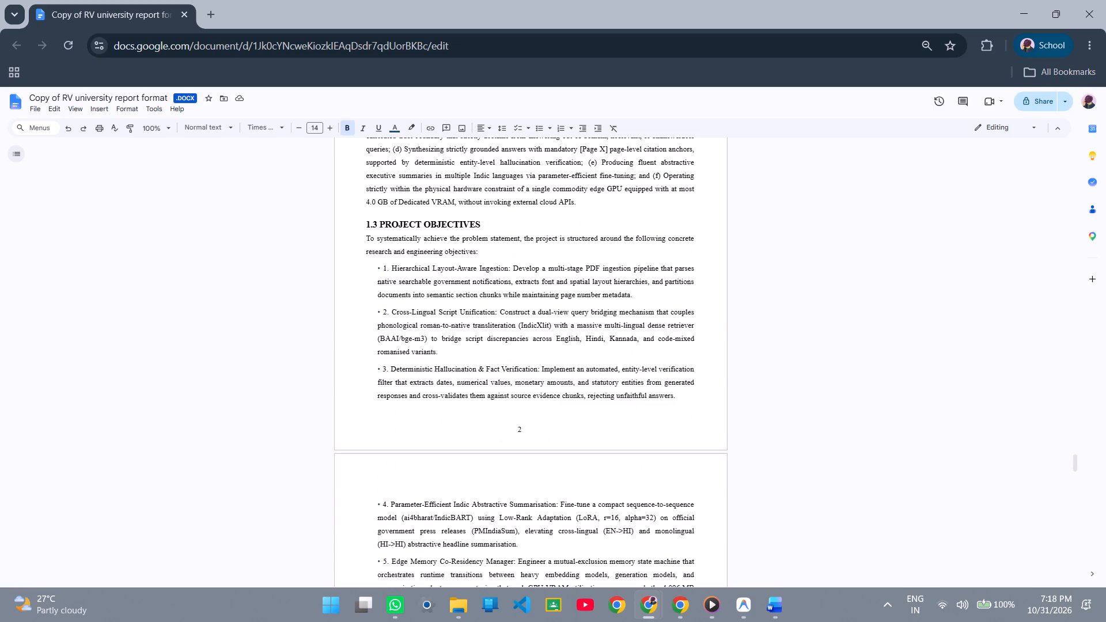
pyautogui.scroll(-2, 513, 450)
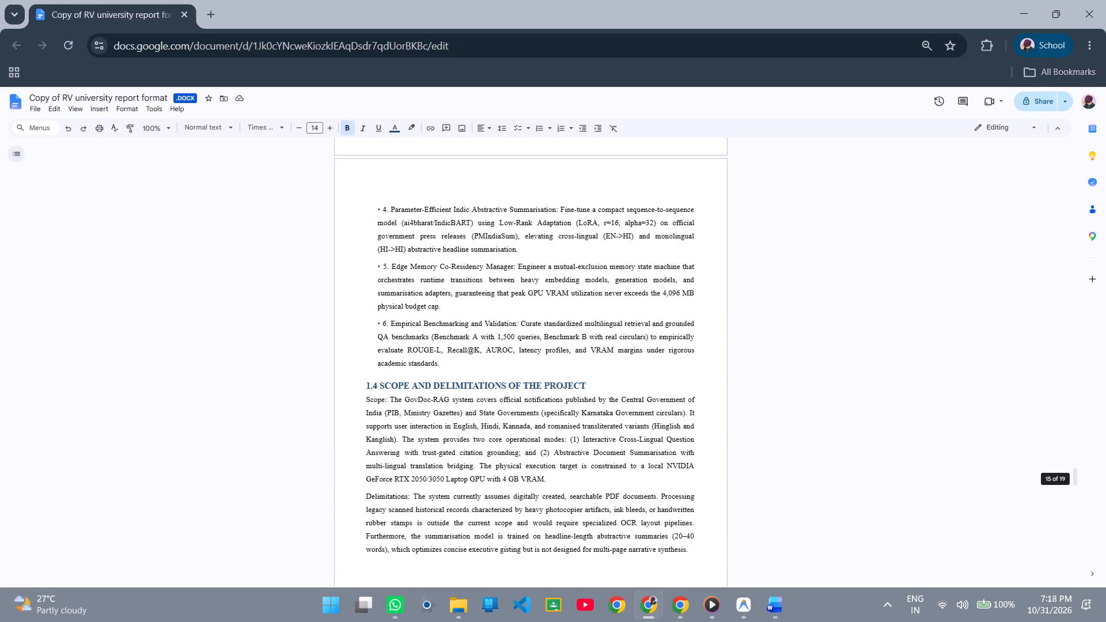
pyautogui.scroll(-1, 513, 450)
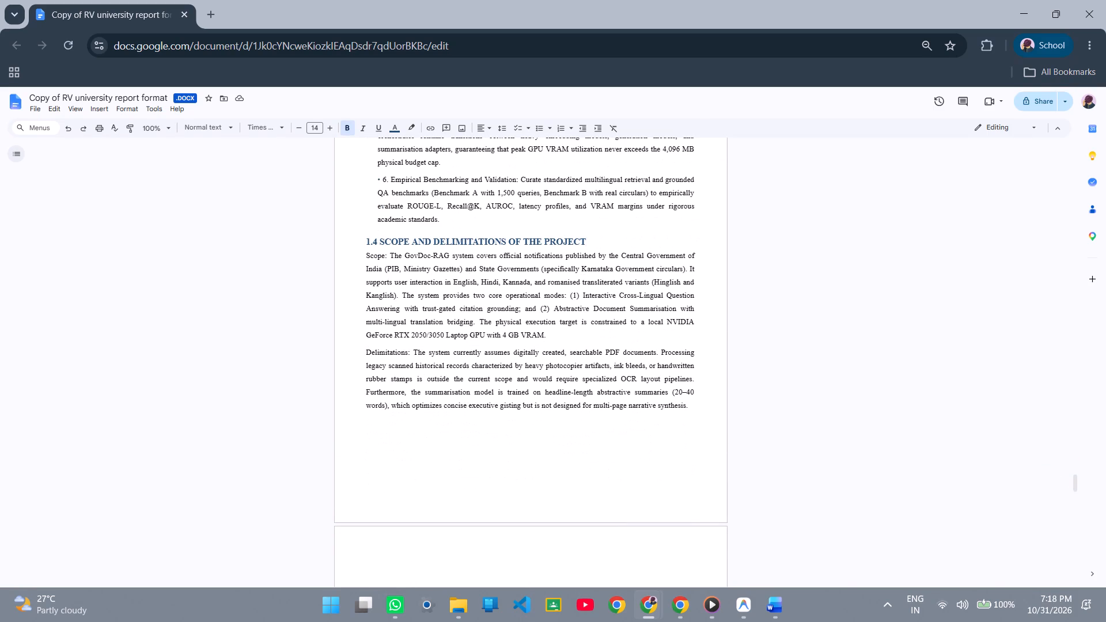
pyautogui.scroll(-2, 532, 407)
pyautogui.scroll(2, 532, 407)
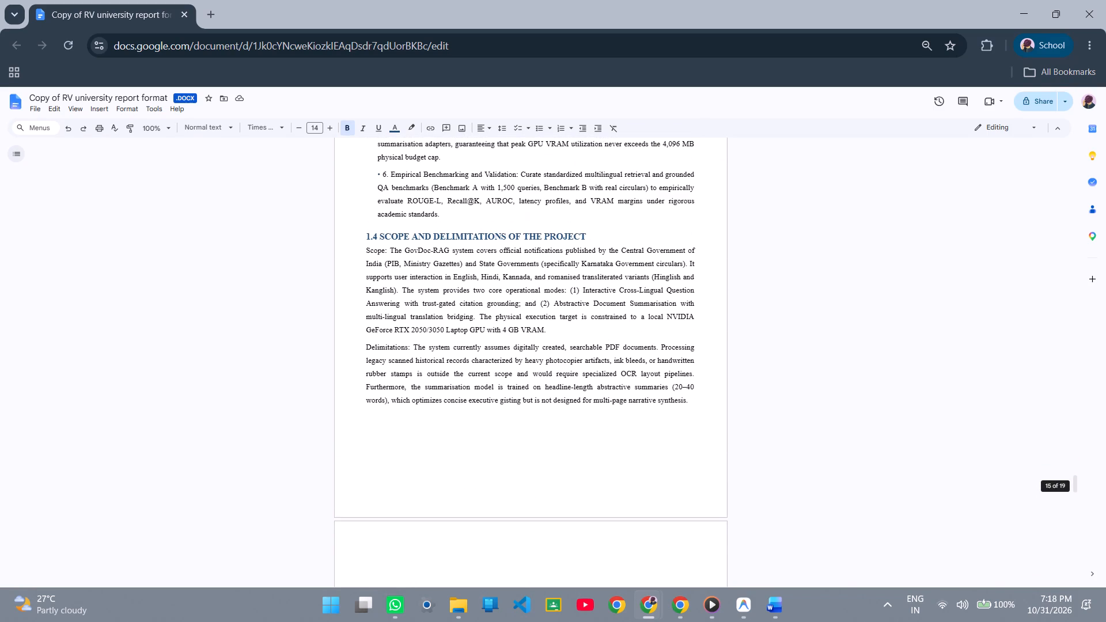
pyautogui.click(531, 340)
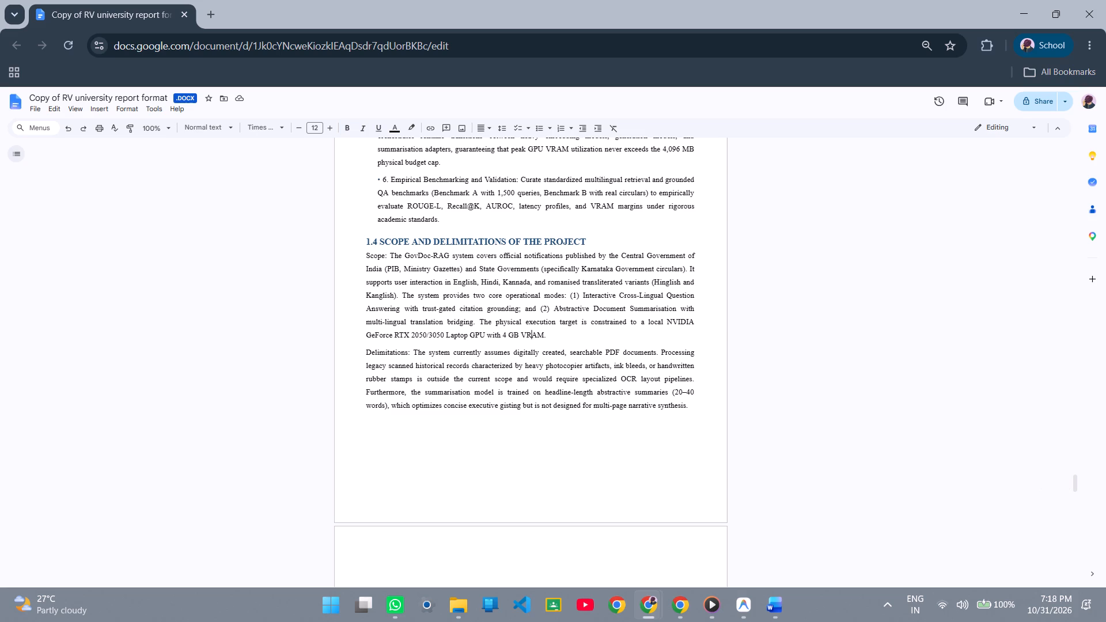
# Examine the pages from section 1.1 through section 1.4 and on to Chapter 8, checking their layout and page numbers.
pyautogui.click(559, 396)
pyautogui.click(541, 442)
pyautogui.scroll(-3, 543, 439)
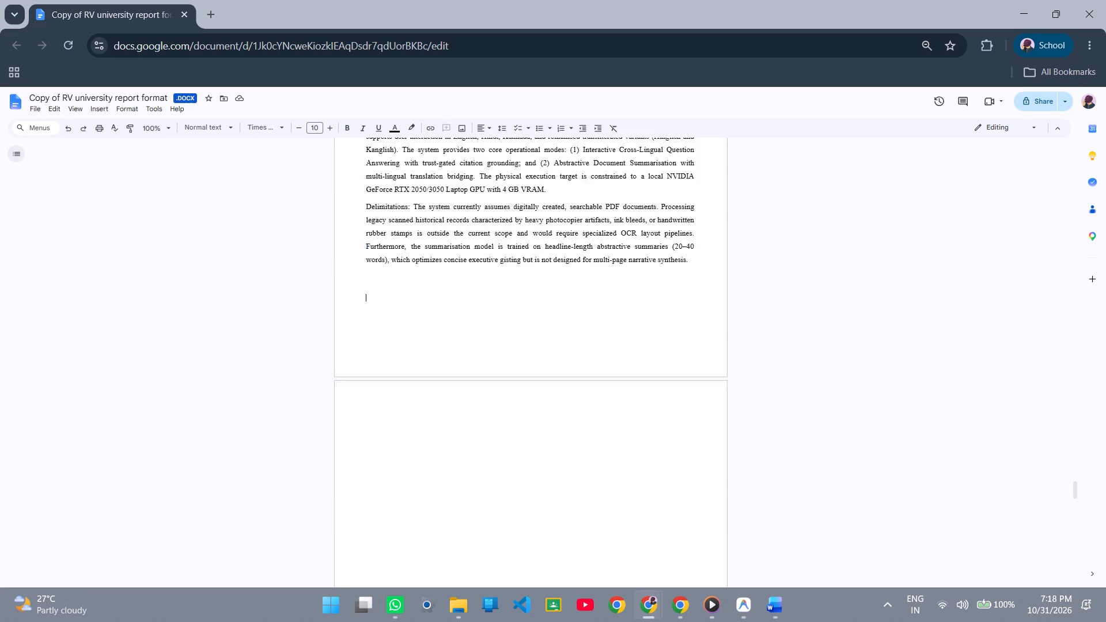
pyautogui.scroll(-1, 543, 439)
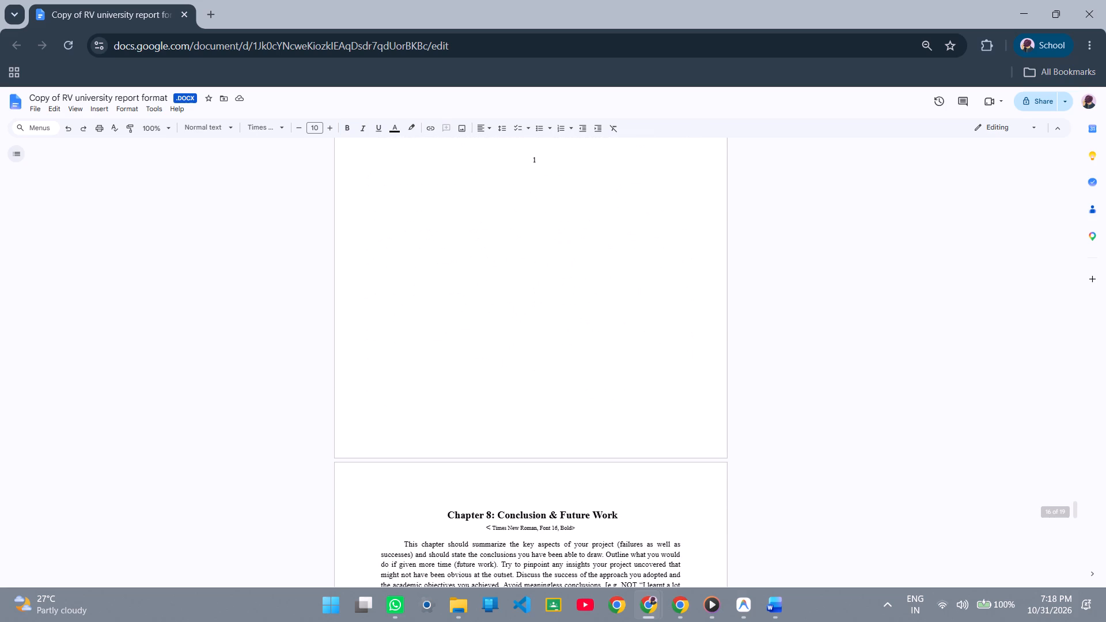
pyautogui.scroll(2, 543, 439)
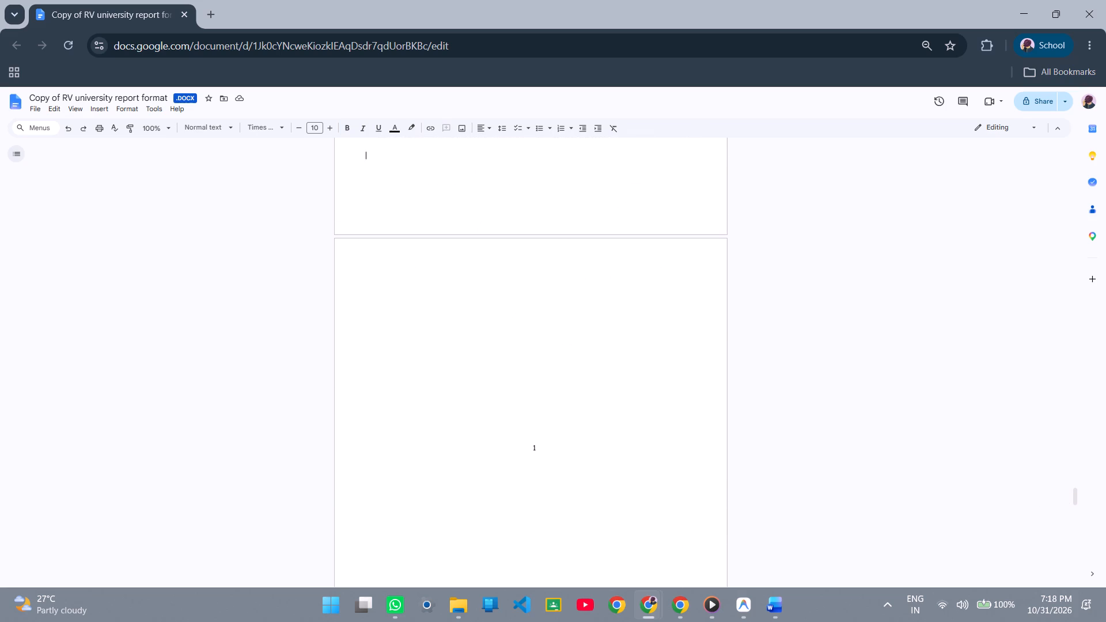
pyautogui.scroll(9, 524, 446)
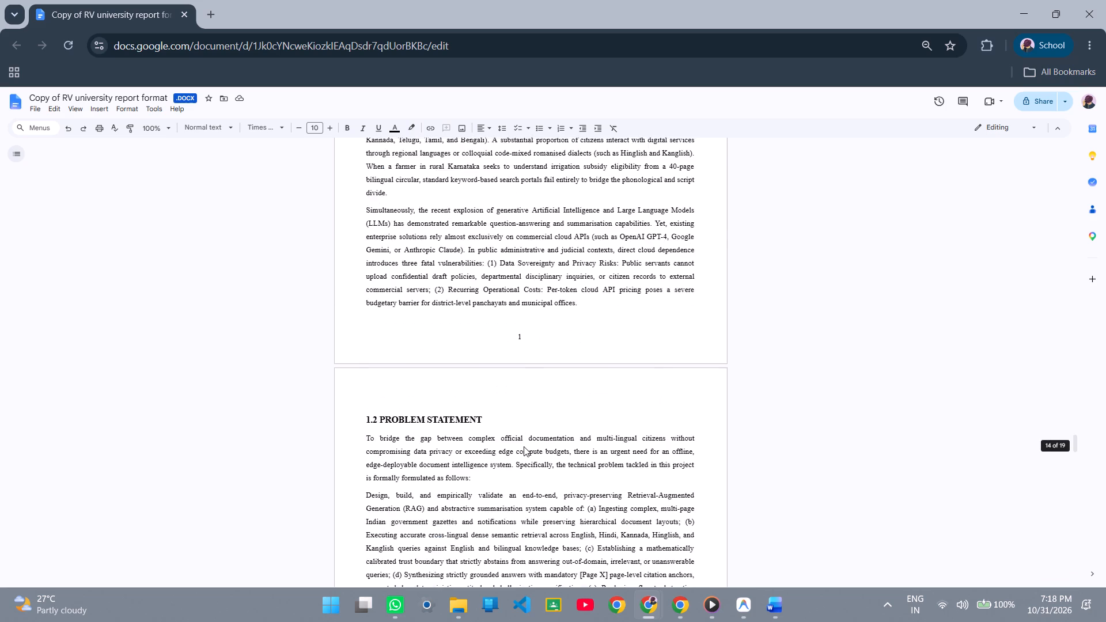
pyautogui.scroll(2, 524, 446)
pyautogui.scroll(-5, 524, 446)
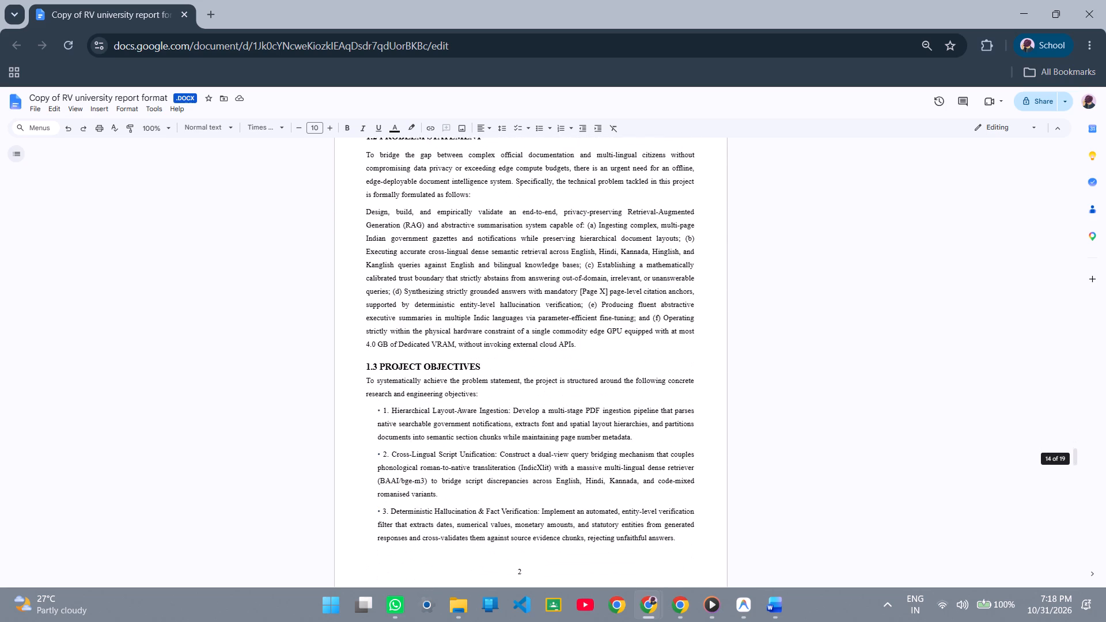
pyautogui.scroll(-3, 524, 446)
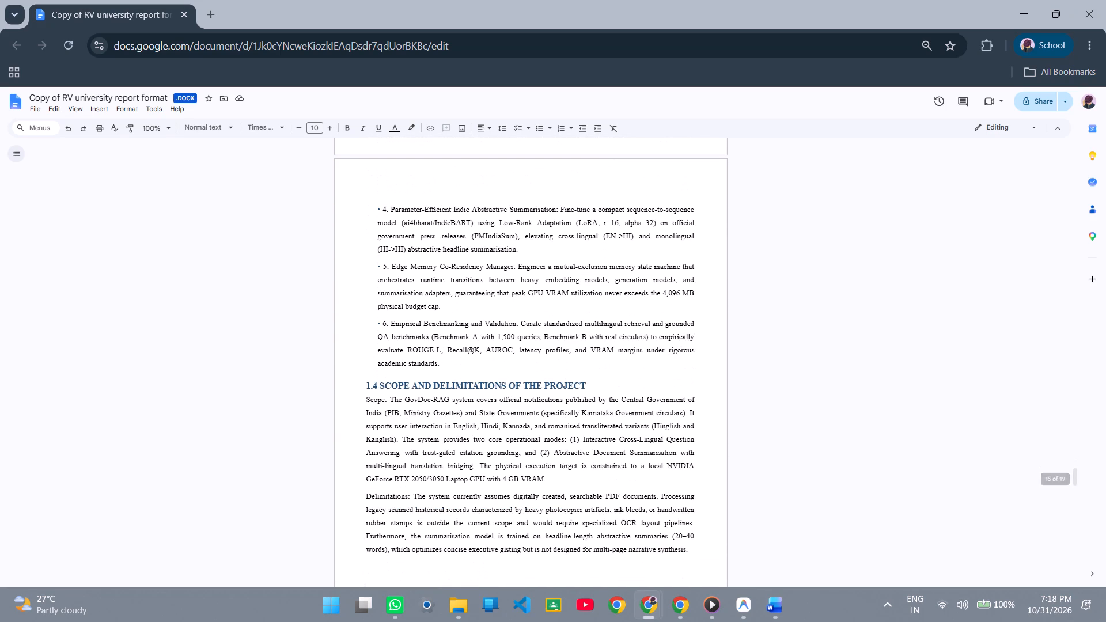
pyautogui.scroll(-1, 524, 446)
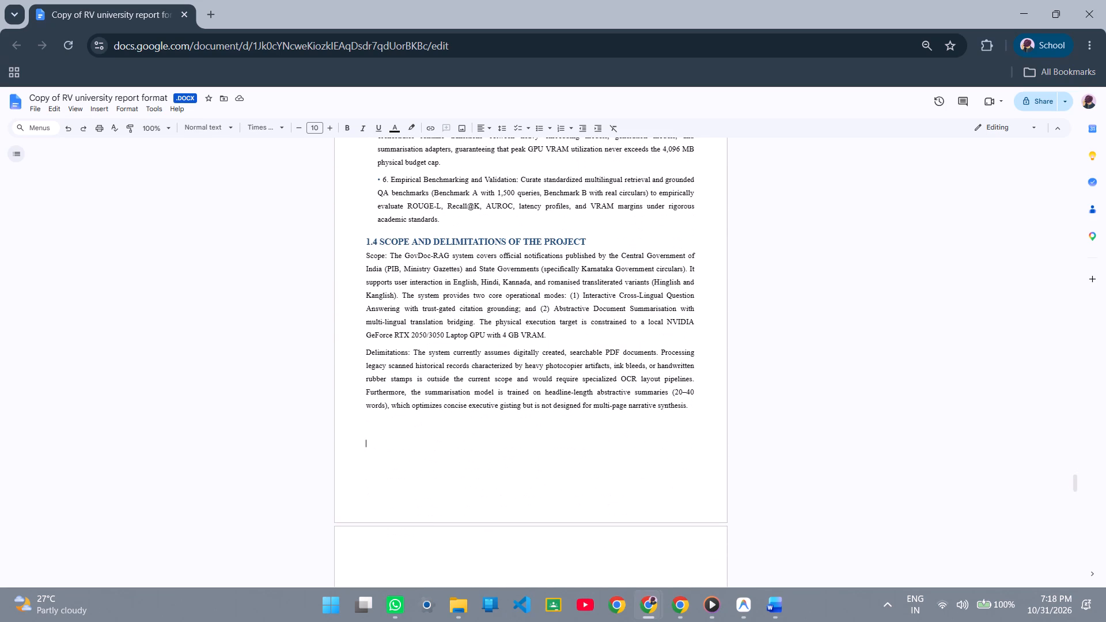
# Change the text colour of the heading 1.4 SCOPE AND DELIMITATIONS OF THE PROJECT to black.
pyautogui.moveTo(605, 239); pyautogui.dragTo(356, 237)
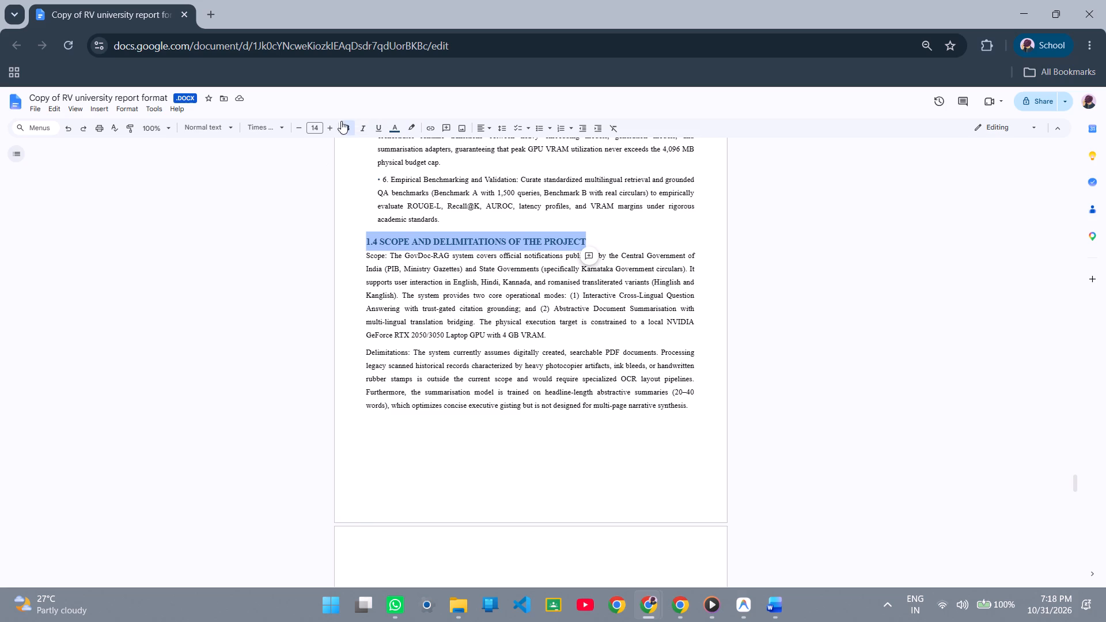
pyautogui.click(391, 127)
pyautogui.click(395, 145)
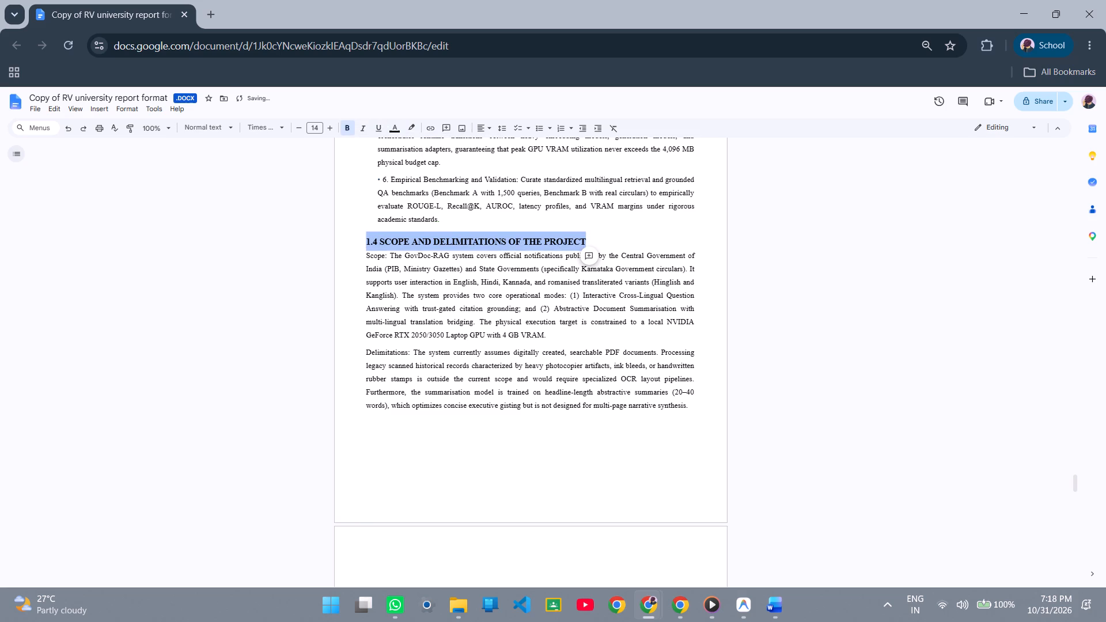
pyautogui.click(569, 241)
# Add the page number 3 at the foot of the page holding section 1.4 and centre it with leading spaces.
pyautogui.scroll(-2, 474, 361)
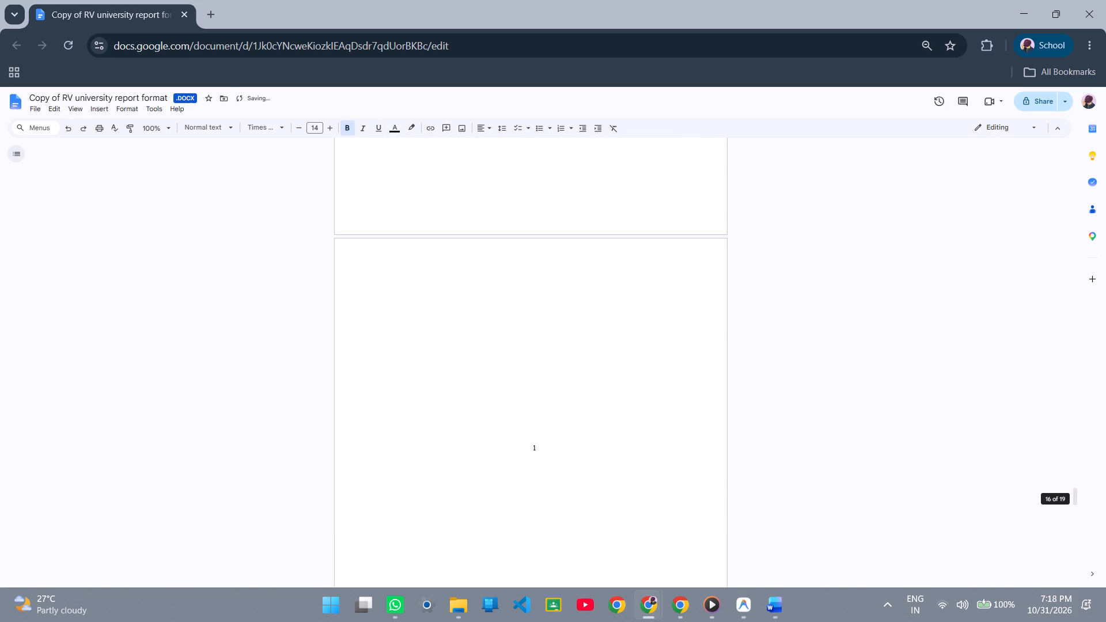
pyautogui.scroll(1, 532, 350)
pyautogui.scroll(-3, 532, 348)
pyautogui.scroll(4, 532, 348)
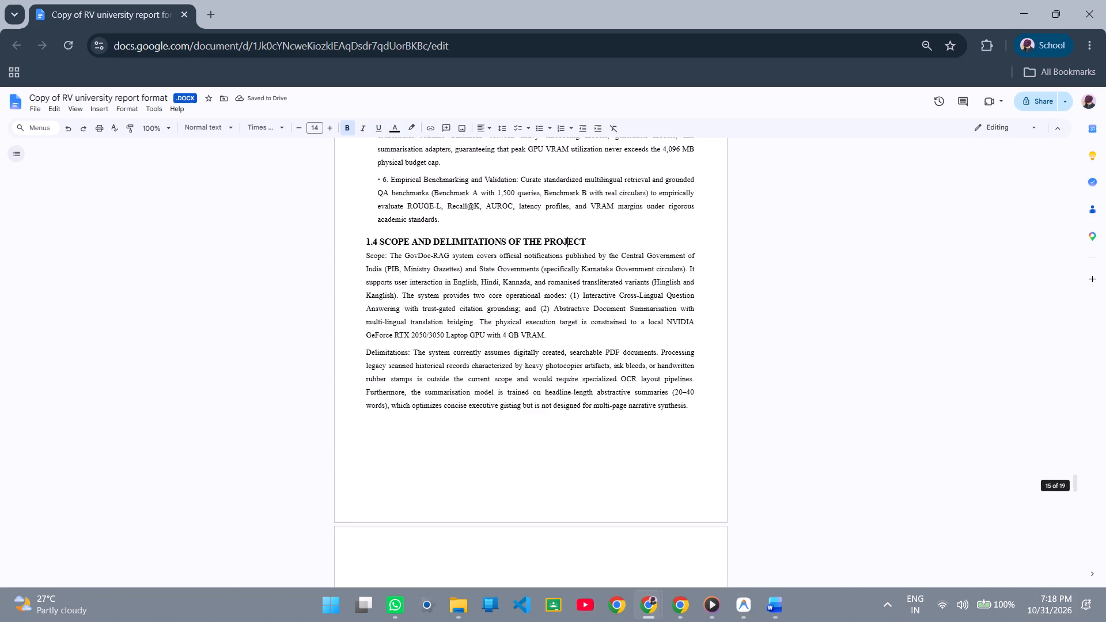
pyautogui.scroll(2, 532, 348)
pyautogui.scroll(-2, 532, 335)
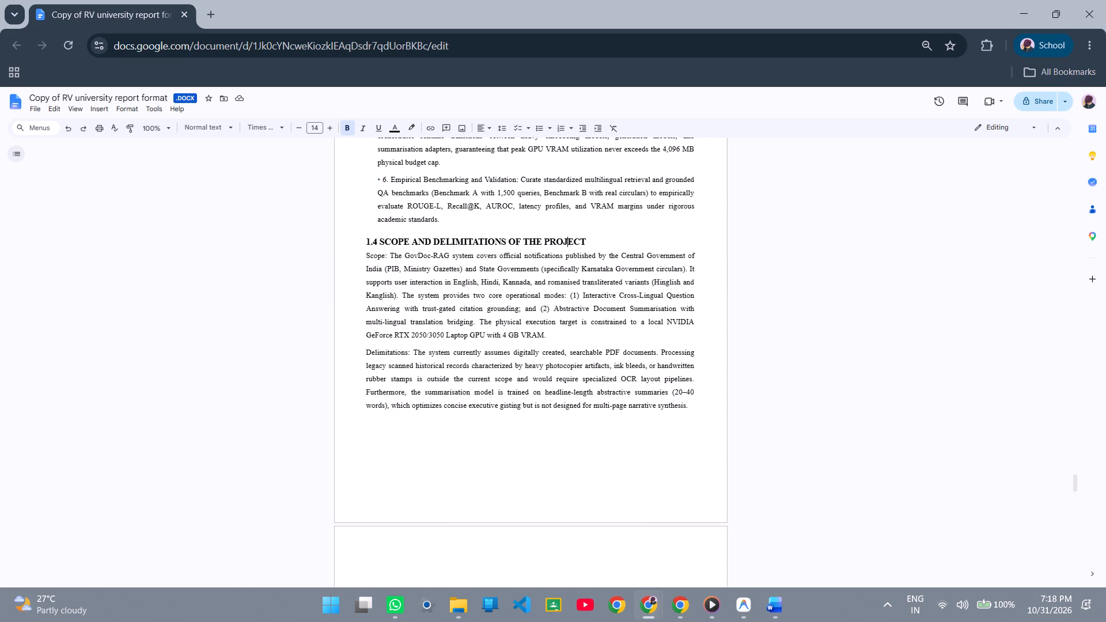
pyautogui.click(528, 485)
pyautogui.press('3')
pyautogui.press('Left')
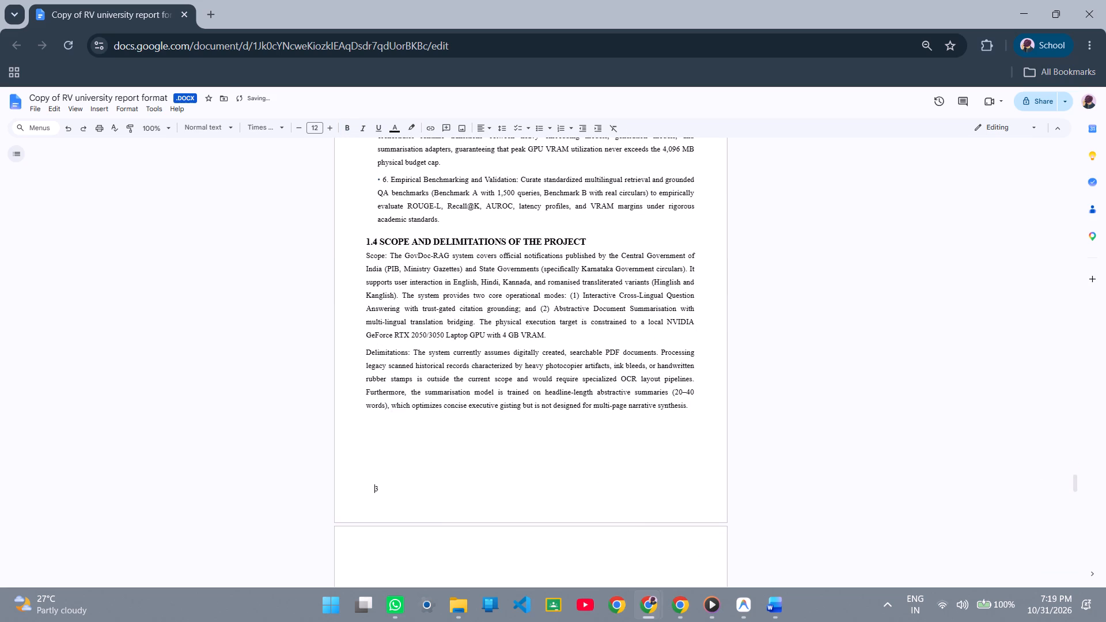
pyautogui.press('space')
pyautogui.press('space')
pyautogui.press('space')
pyautogui.press('space')
pyautogui.press('space')
pyautogui.press('space')
pyautogui.press('space')
pyautogui.press('space')
pyautogui.press('space')
pyautogui.press('space')
pyautogui.press('space')
pyautogui.press('space')
pyautogui.press('space')
pyautogui.press('space')
pyautogui.press('space')
pyautogui.press('space')
pyautogui.press('space')
pyautogui.press('space')
pyautogui.press('space')
pyautogui.press('space')
pyautogui.press('BackSpace')
pyautogui.press('BackSpace')
# Compare the page number placement and layout of the section 1.4 page with the preceding Chapter 1 pages.
pyautogui.scroll(2, 596, 442)
pyautogui.scroll(-1, 596, 442)
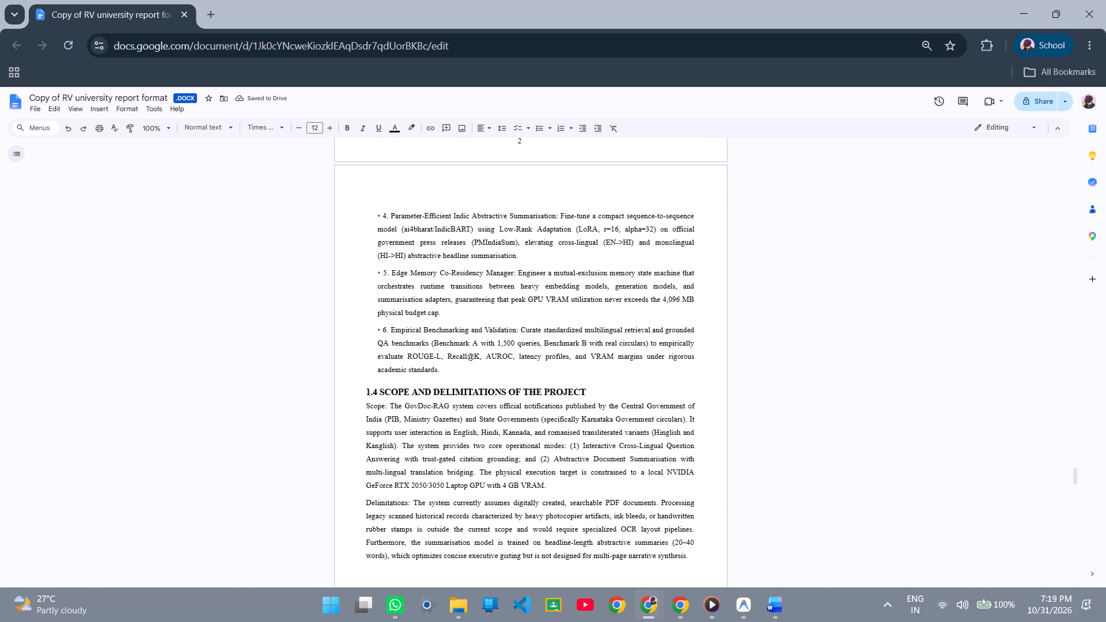
pyautogui.scroll(7, 596, 442)
pyautogui.scroll(-6, 596, 442)
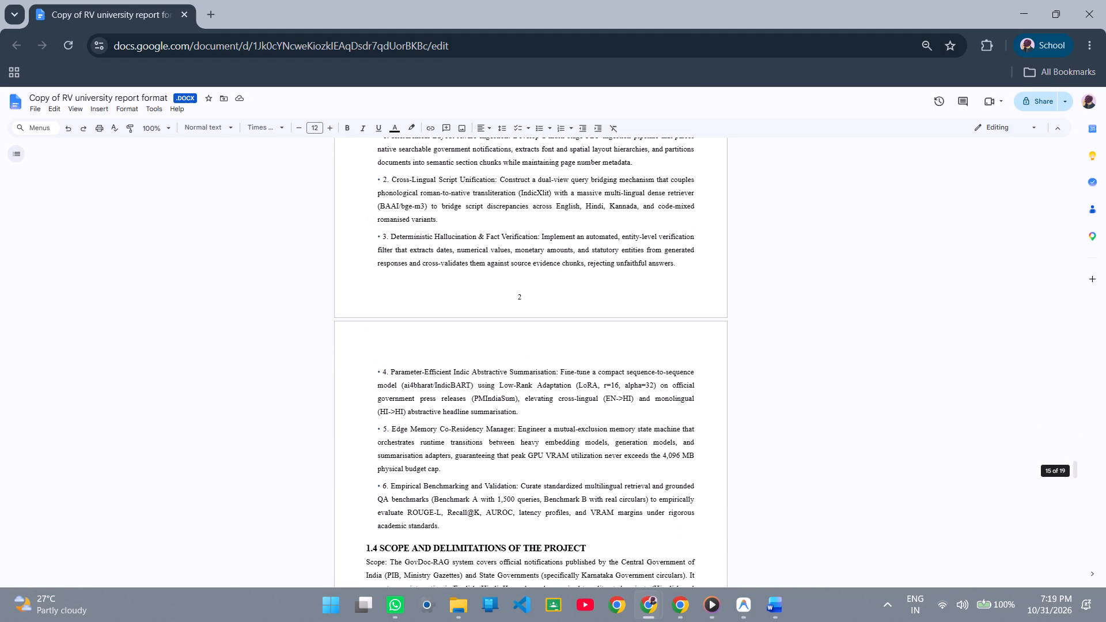
# Delete the stray page number 1 from the otherwise blank page between section 1.4 and Chapter 8.
pyautogui.scroll(-4, 596, 442)
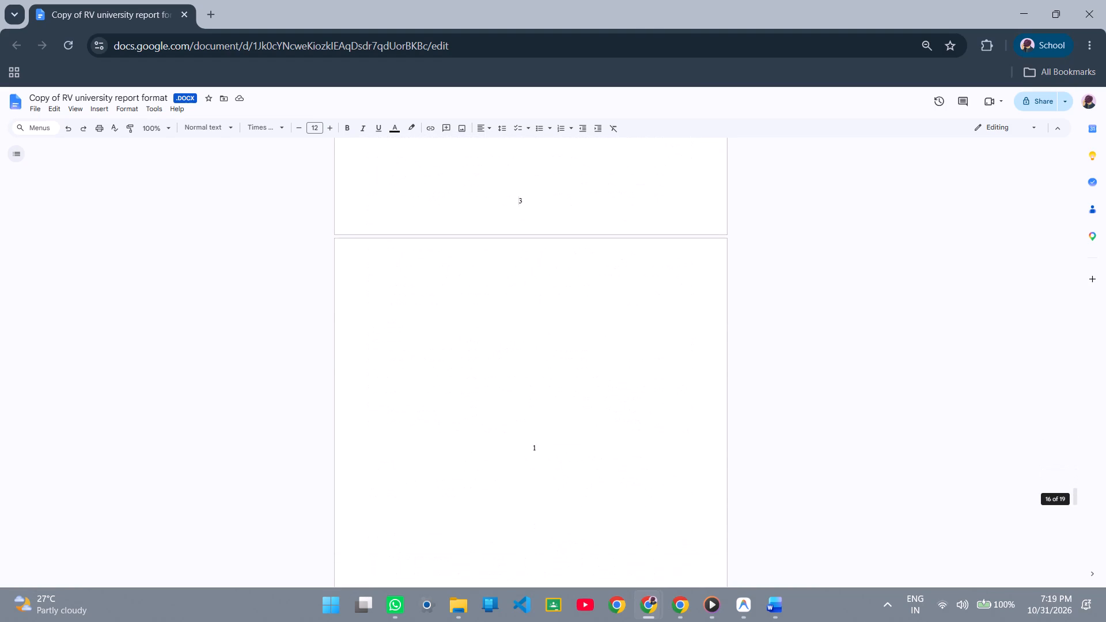
pyautogui.scroll(-1, 596, 442)
pyautogui.scroll(-2, 583, 343)
pyautogui.scroll(2, 583, 343)
pyautogui.rightClick(583, 343)
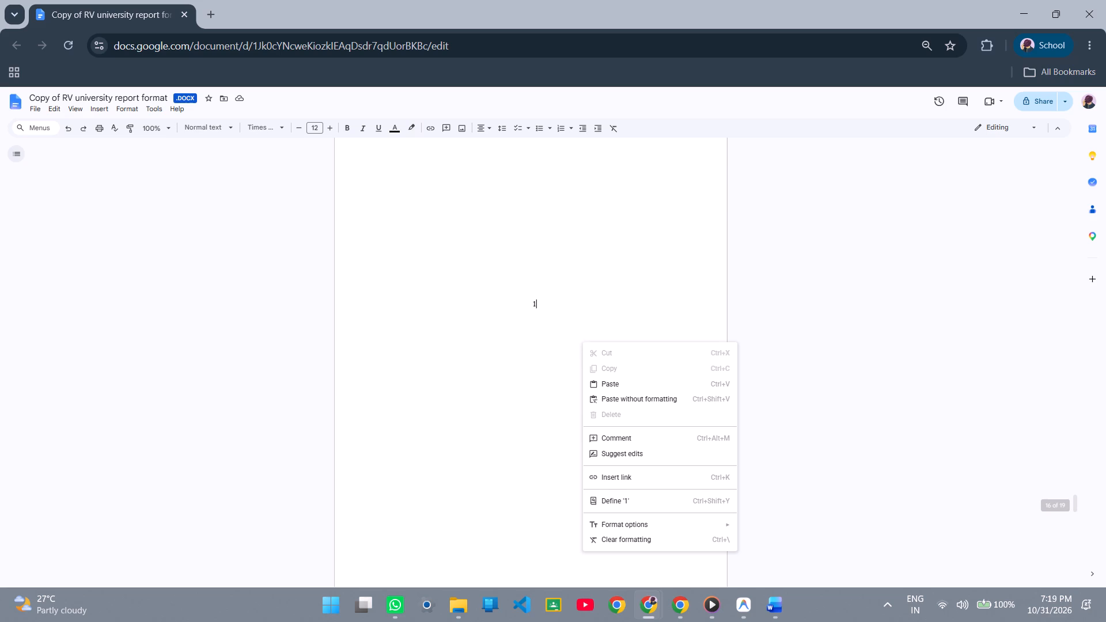
pyautogui.click(537, 387)
pyautogui.press('BackSpace')
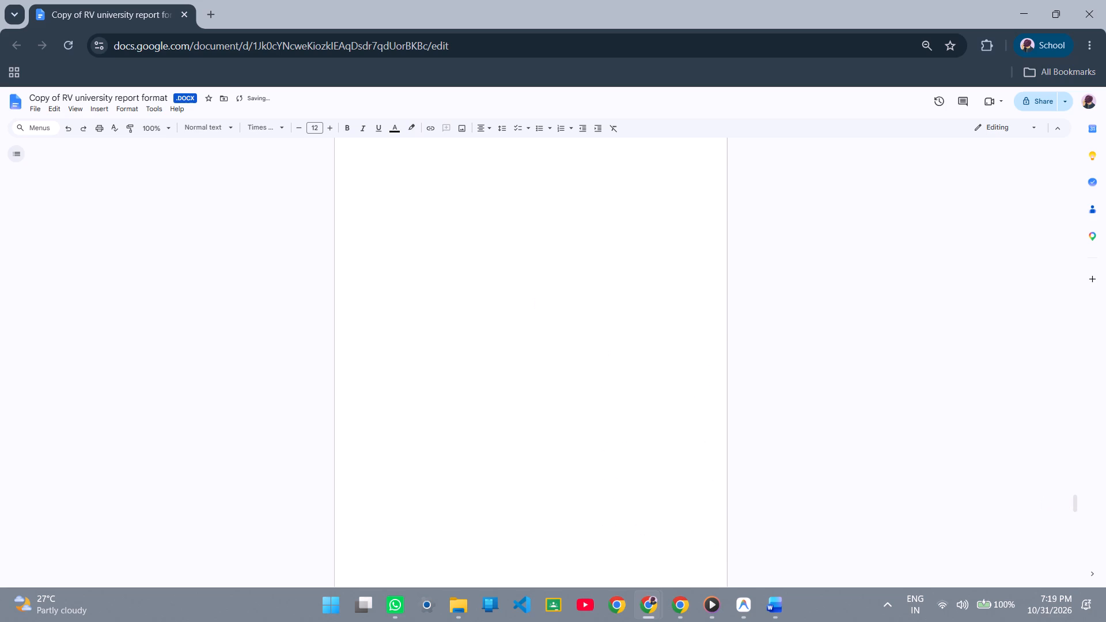
pyautogui.press('Delete')
# Remove the blank lines above the Chapter 8: Conclusion & Future Work heading so it starts at the top of the page after page 3.
pyautogui.scroll(3, 537, 387)
pyautogui.scroll(-1, 537, 387)
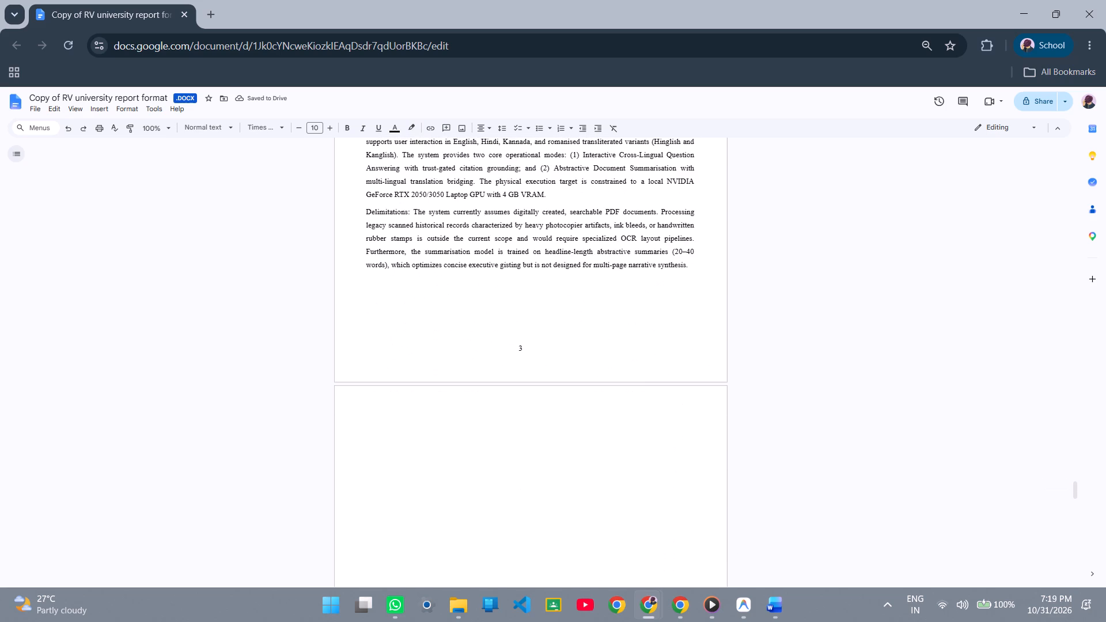
pyautogui.scroll(-2, 537, 387)
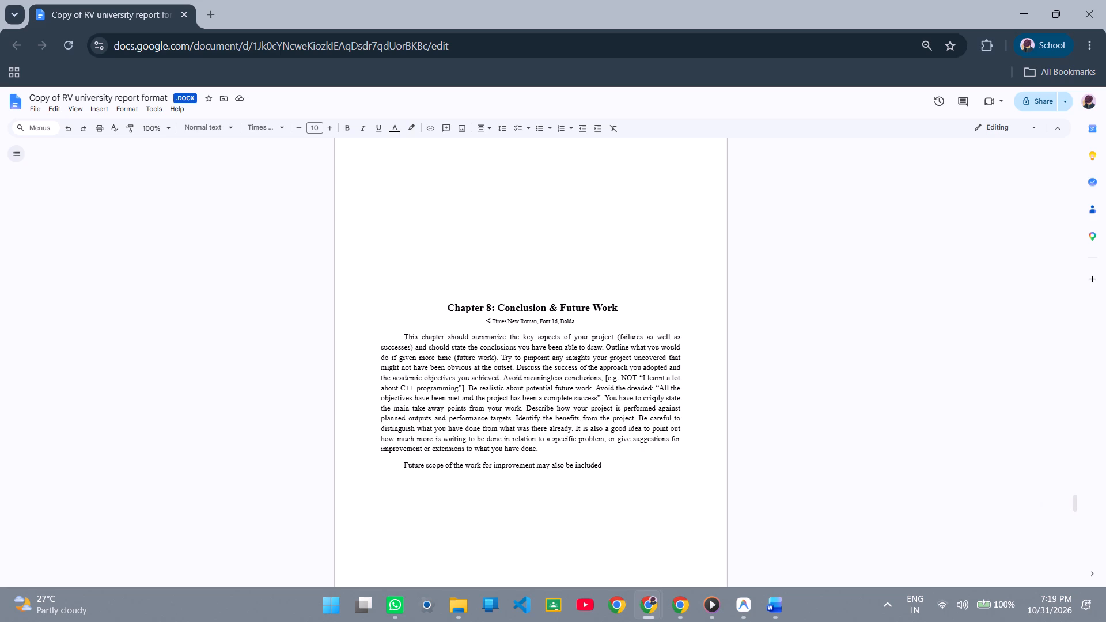
pyautogui.press('Up')
pyautogui.press('BackSpace')
pyautogui.press('BackSpace')
pyautogui.press('BackSpace')
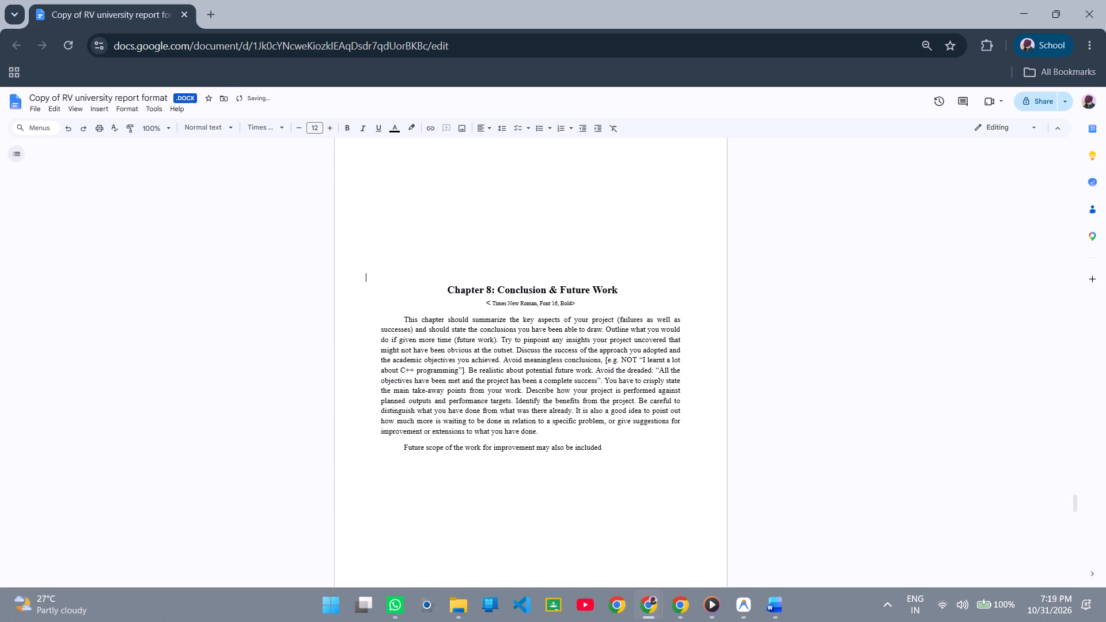
pyautogui.press('BackSpace')
pyautogui.press('BackSpace')
pyautogui.press('BackSpace')
pyautogui.press('BackSpace')
pyautogui.press('BackSpace')
pyautogui.press('BackSpace')
pyautogui.press('BackSpace')
pyautogui.press('BackSpace')
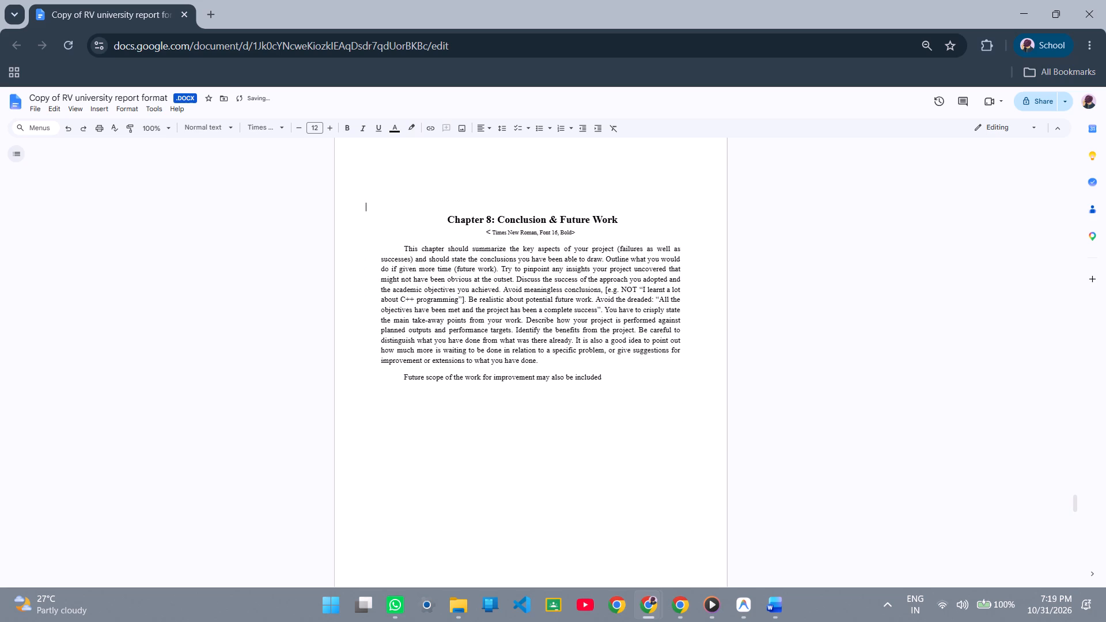
pyautogui.press('BackSpace')
pyautogui.press('BackSpace')
pyautogui.press('BackSpace')
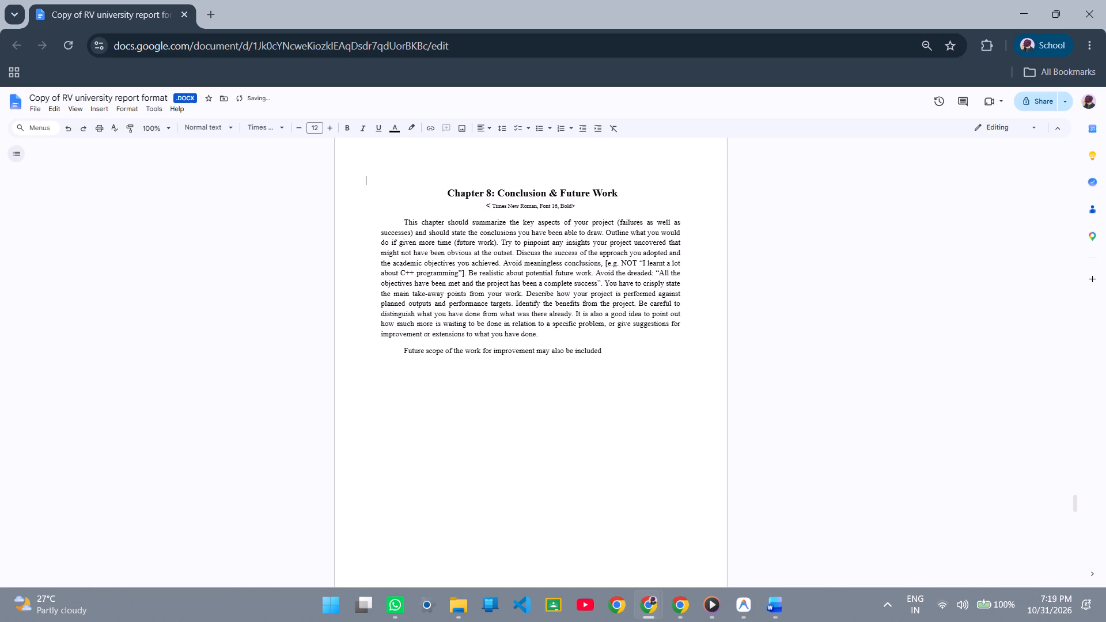
pyautogui.press('BackSpace')
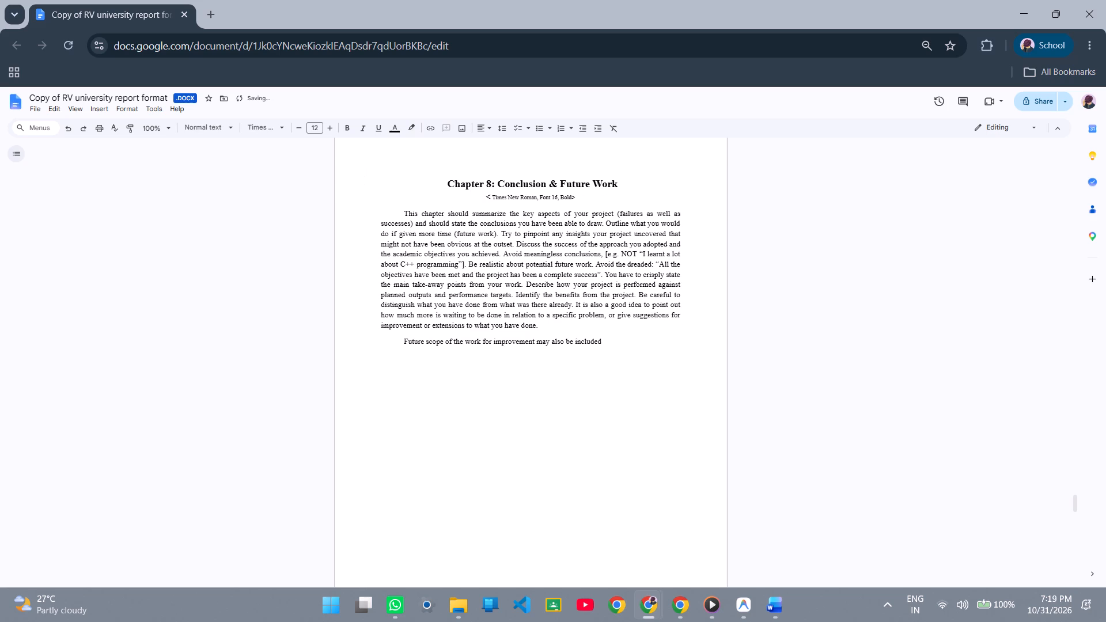
pyautogui.scroll(1, 620, 415)
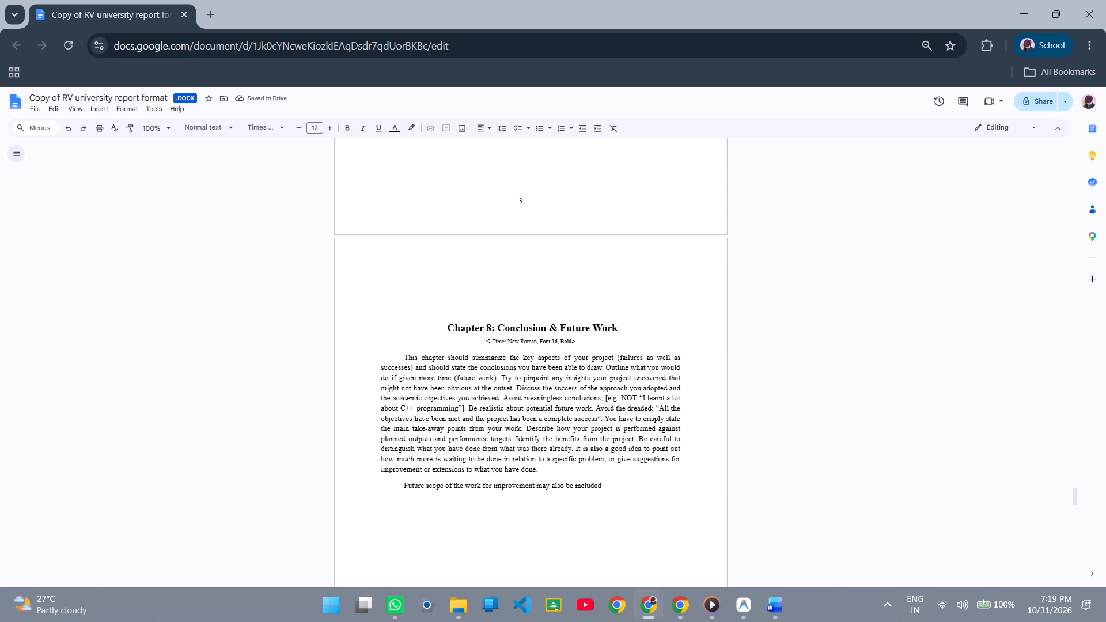
pyautogui.press('BackSpace')
pyautogui.press('BackSpace')
pyautogui.press('BackSpace')
pyautogui.press('BackSpace')
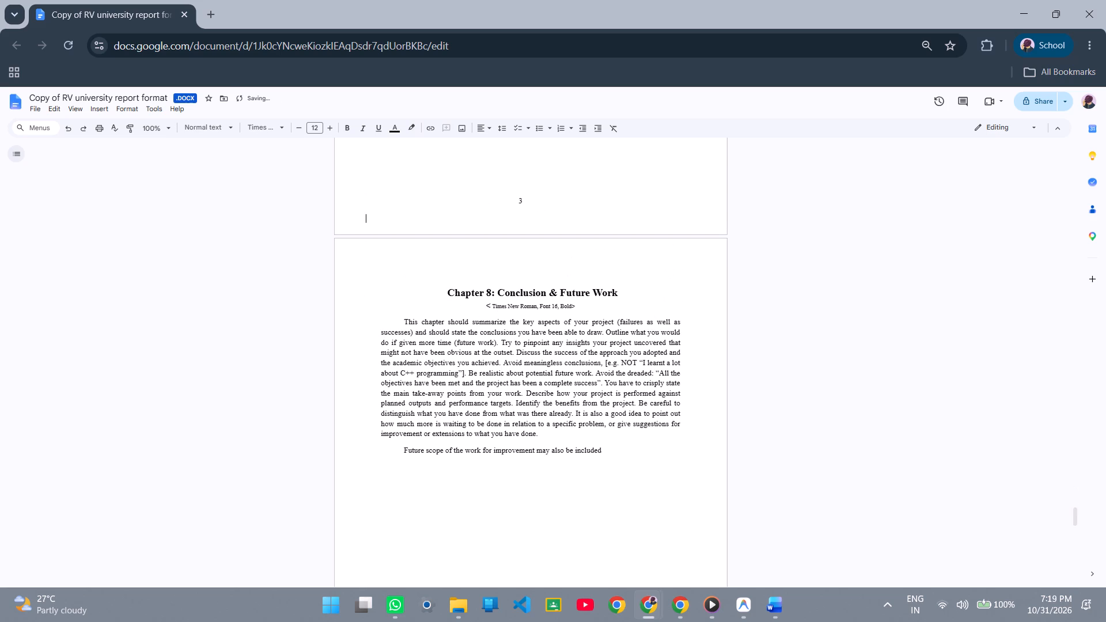
# Delete the format note "< Times New Roman, Font 16, Bold>" under the Chapter 8 heading.
pyautogui.click(620, 481)
pyautogui.moveTo(582, 308); pyautogui.dragTo(518, 307)
pyautogui.click(602, 310)
pyautogui.moveTo(596, 310); pyautogui.dragTo(480, 308)
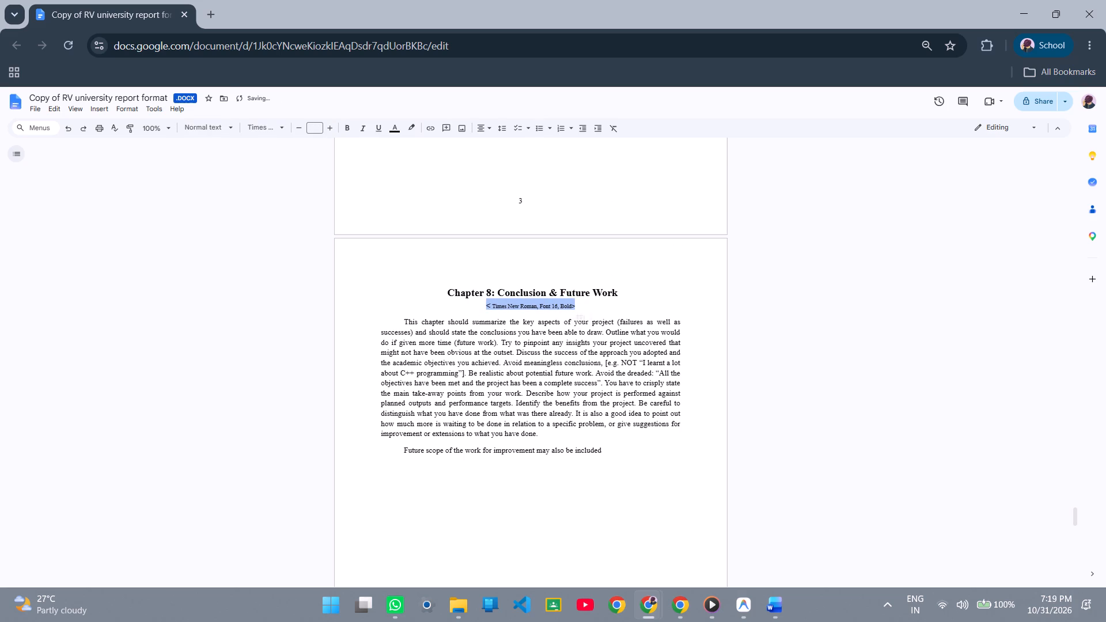
pyautogui.press('BackSpace')
# Switch to the Word report and select the Chapter 2 text from heading 2.1 through the Table 2.1 caption.
pyautogui.hotkey('alt', 'Tab')
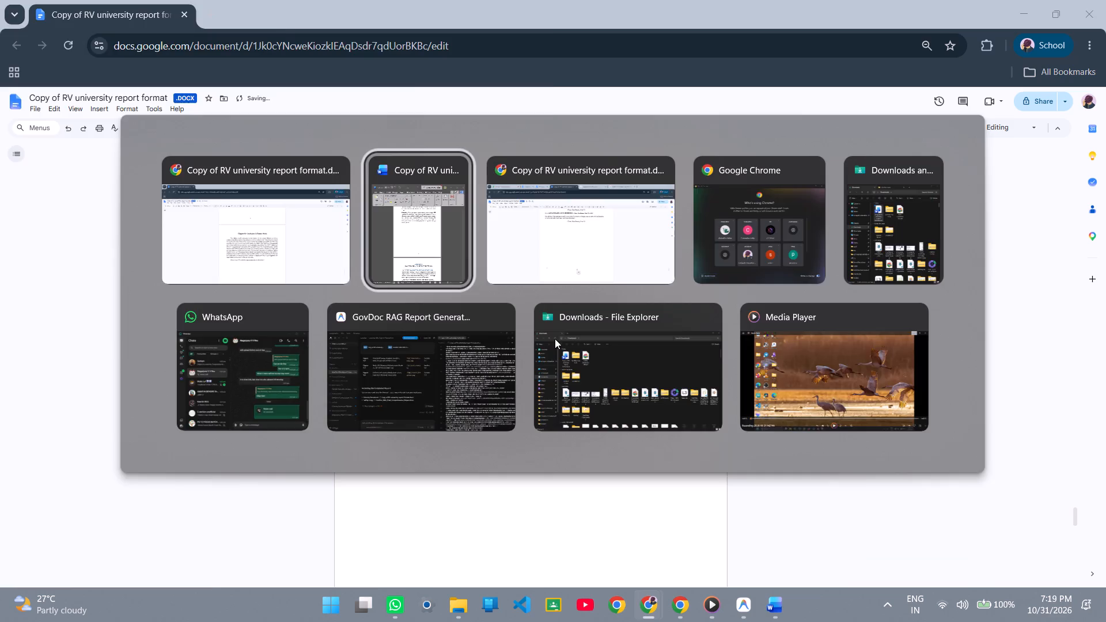
pyautogui.scroll(-6, 353, 339)
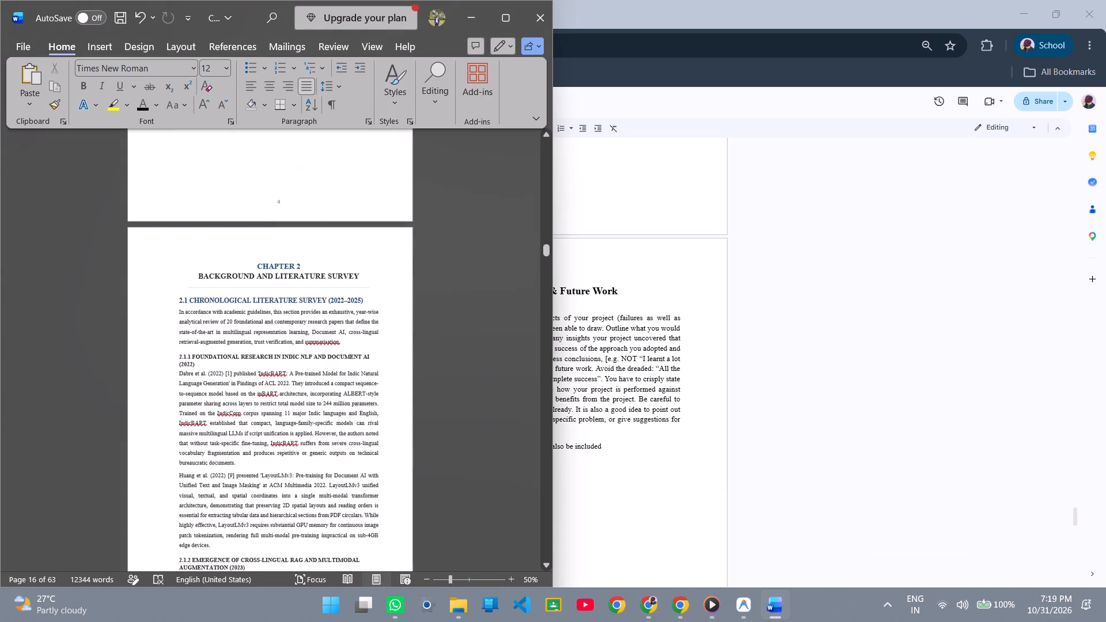
pyautogui.scroll(-2, 353, 339)
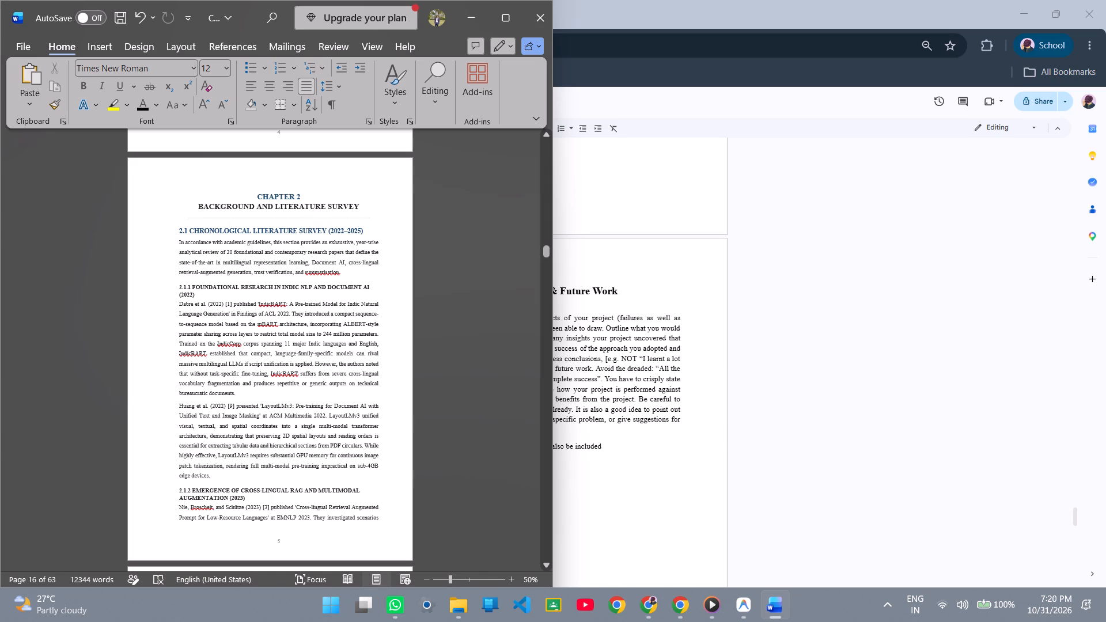
pyautogui.hotkey('alt', 'Tab')
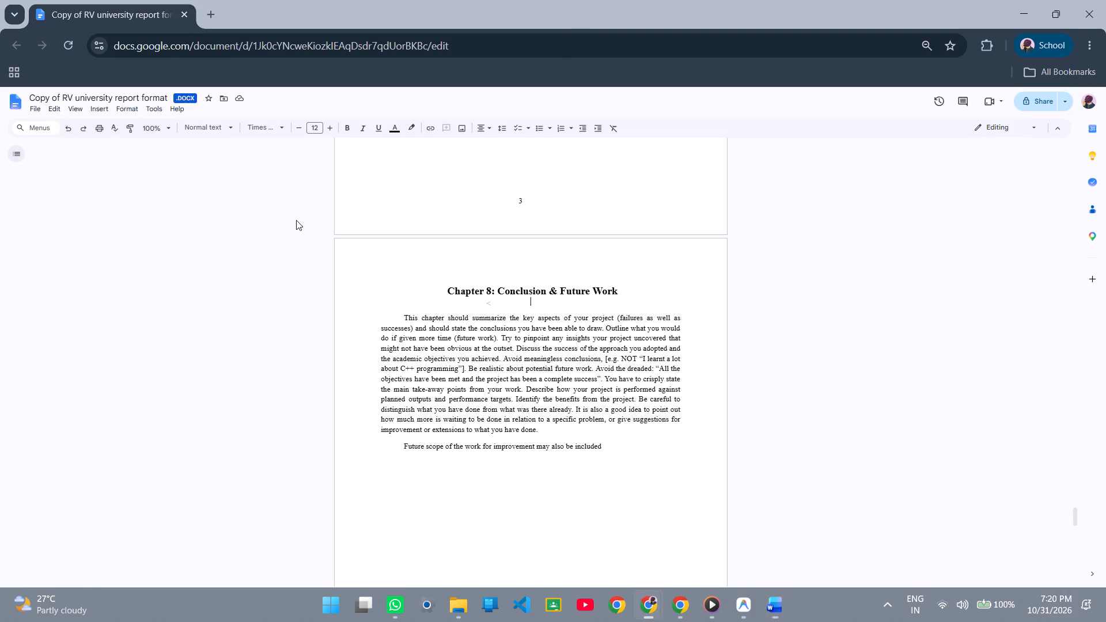
pyautogui.hotkey('alt', 'Tab')
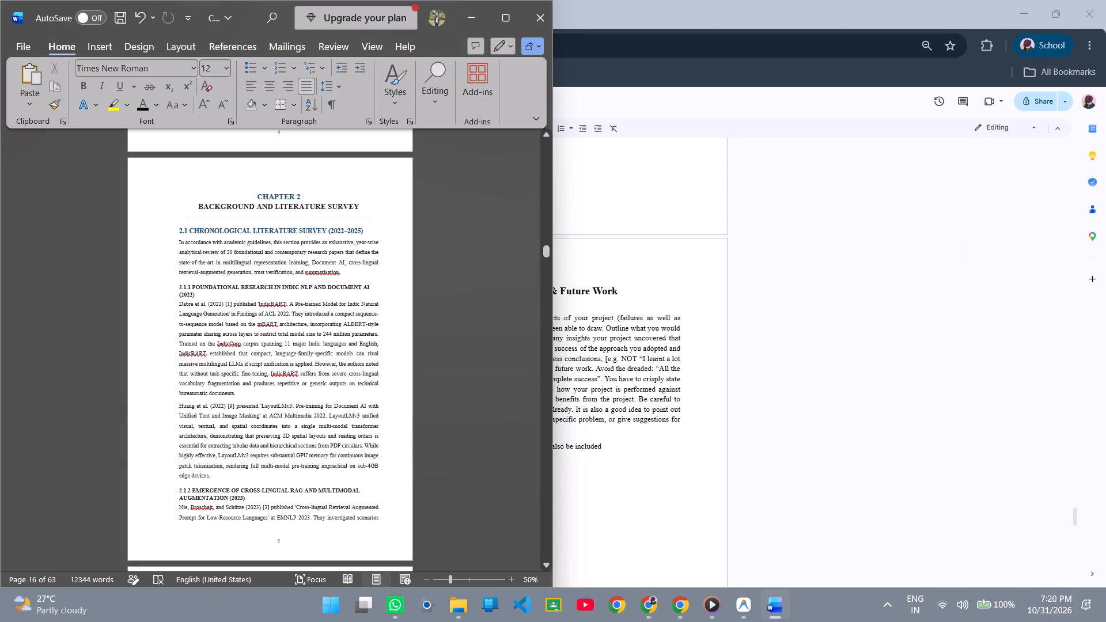
pyautogui.moveTo(173, 229); pyautogui.dragTo(275, 527)
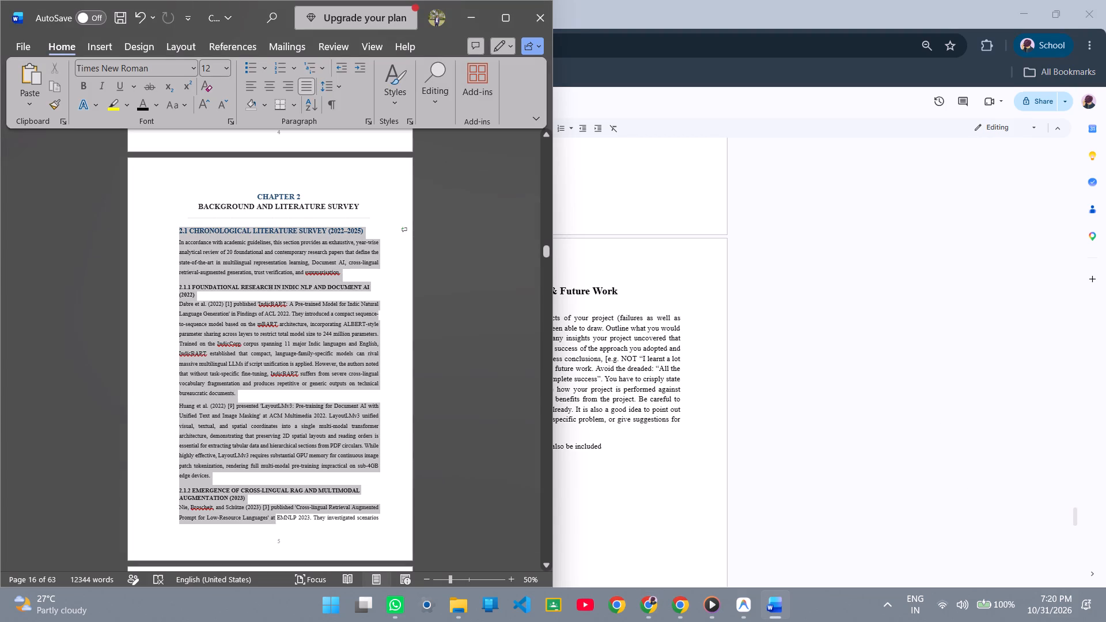
pyautogui.moveTo(275, 527); pyautogui.dragTo(290, 544)
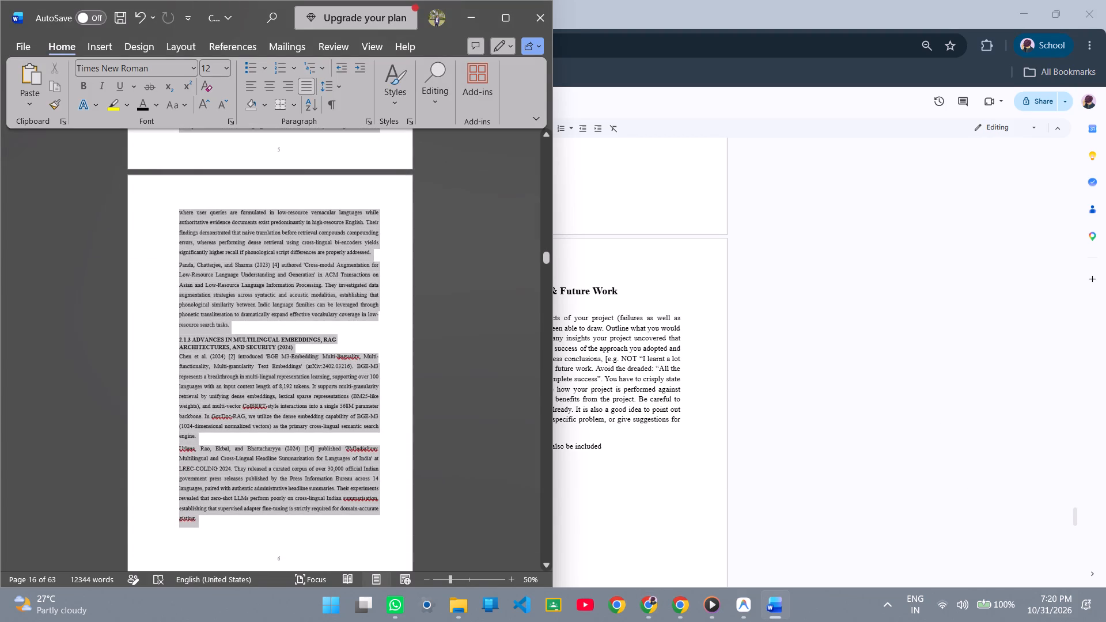
pyautogui.moveTo(290, 544); pyautogui.dragTo(289, 544)
pyautogui.moveTo(289, 544); pyautogui.dragTo(274, 579)
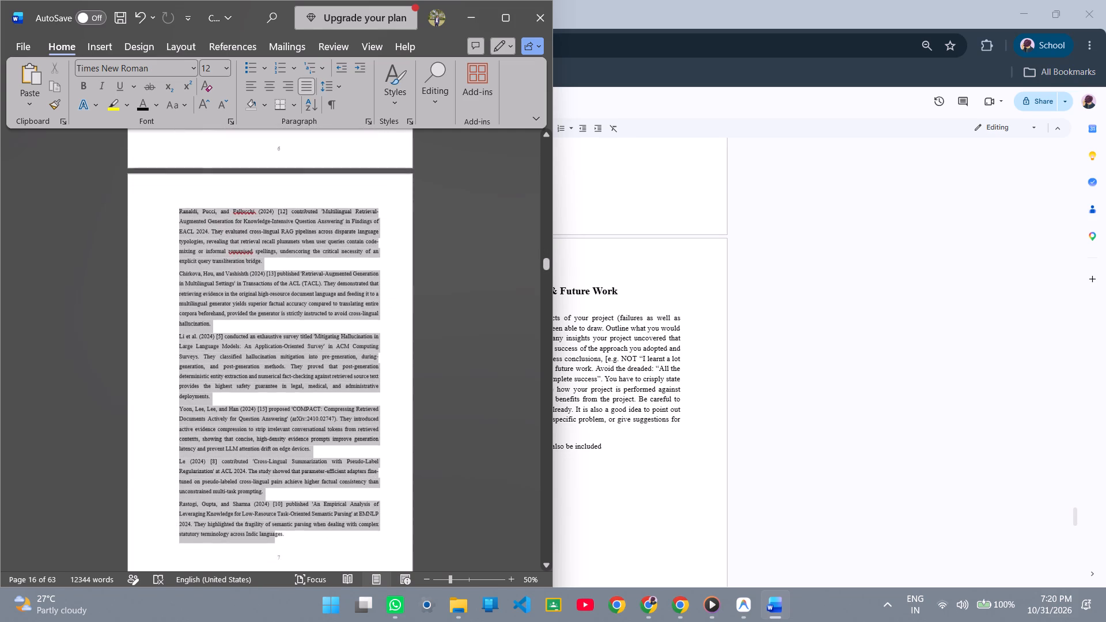
pyautogui.moveTo(274, 579); pyautogui.dragTo(277, 577)
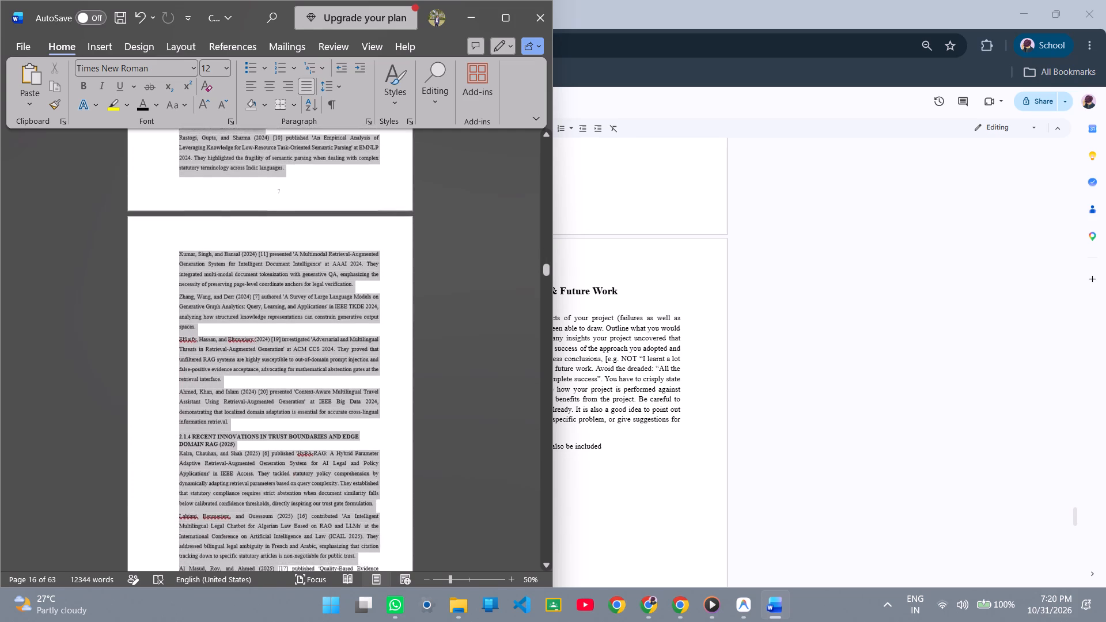
pyautogui.moveTo(277, 577); pyautogui.dragTo(228, 294)
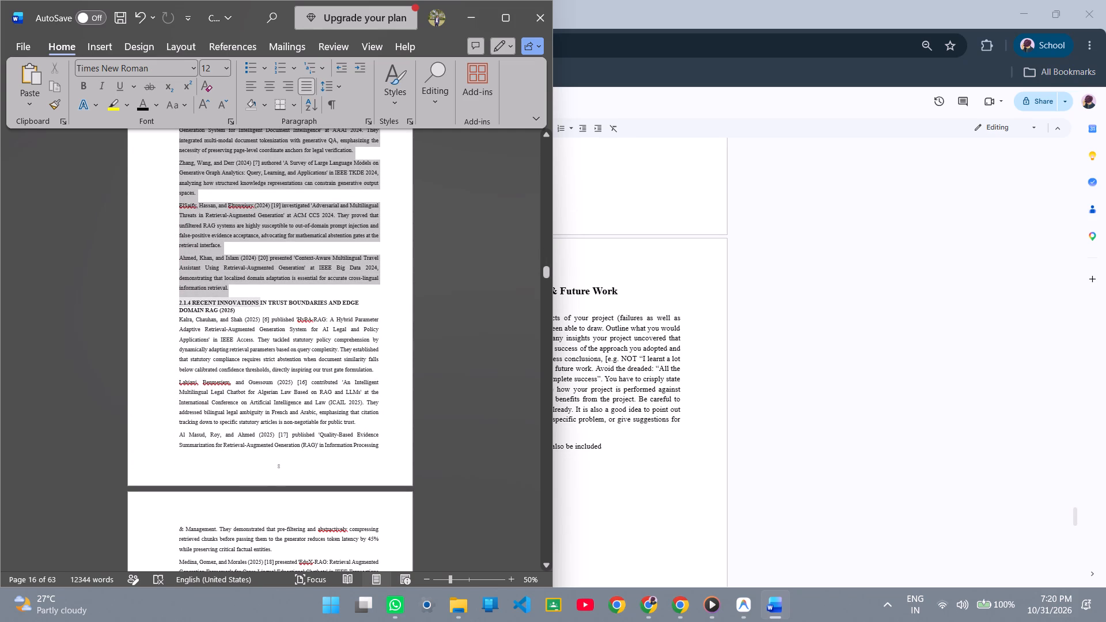
pyautogui.moveTo(228, 294); pyautogui.dragTo(229, 293)
pyautogui.moveTo(229, 293); pyautogui.dragTo(366, 461)
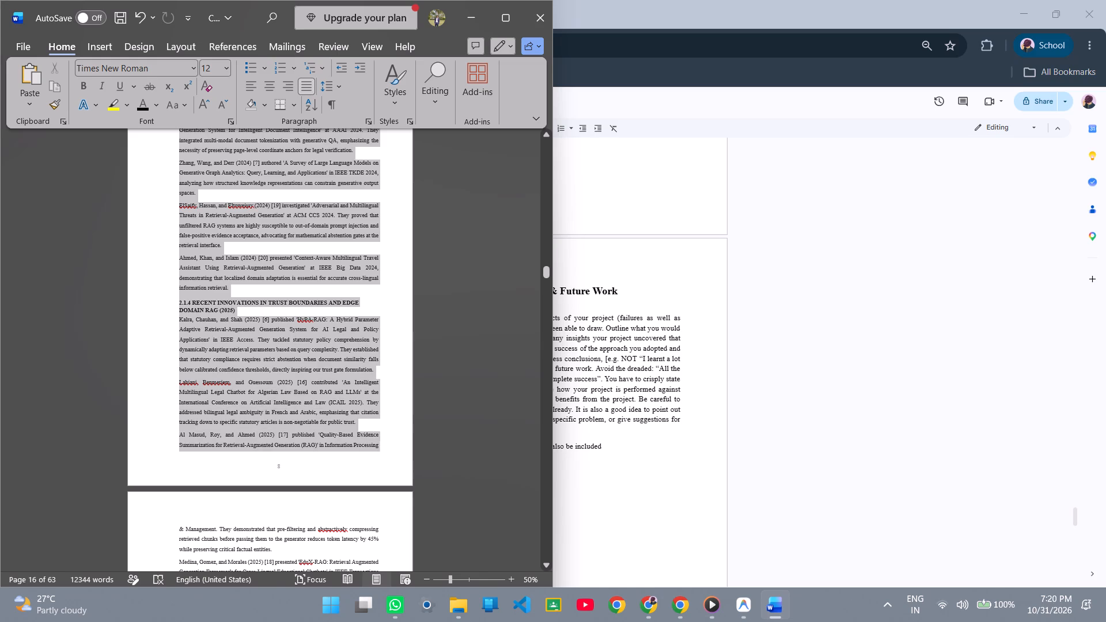
pyautogui.moveTo(366, 461); pyautogui.dragTo(352, 582)
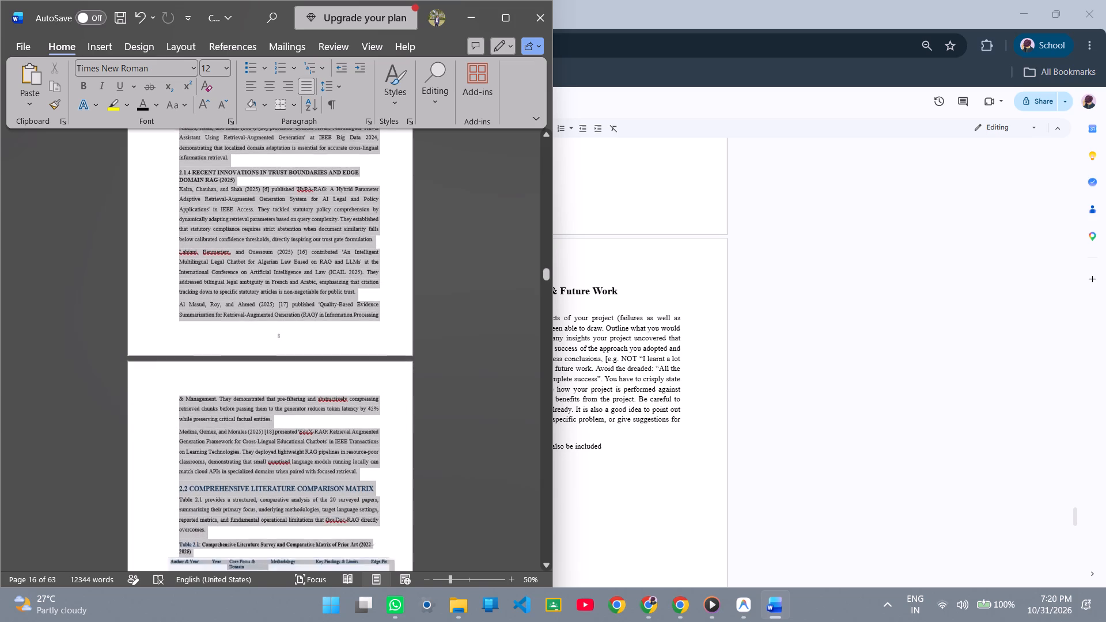
pyautogui.moveTo(352, 582); pyautogui.dragTo(327, 415)
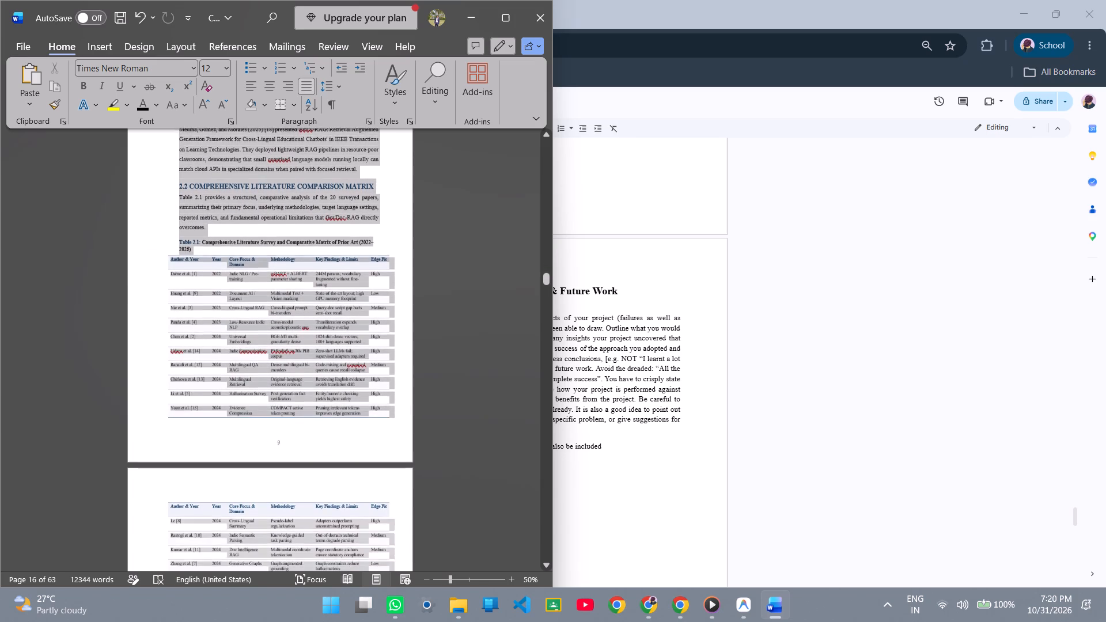
pyautogui.moveTo(327, 415); pyautogui.dragTo(389, 236)
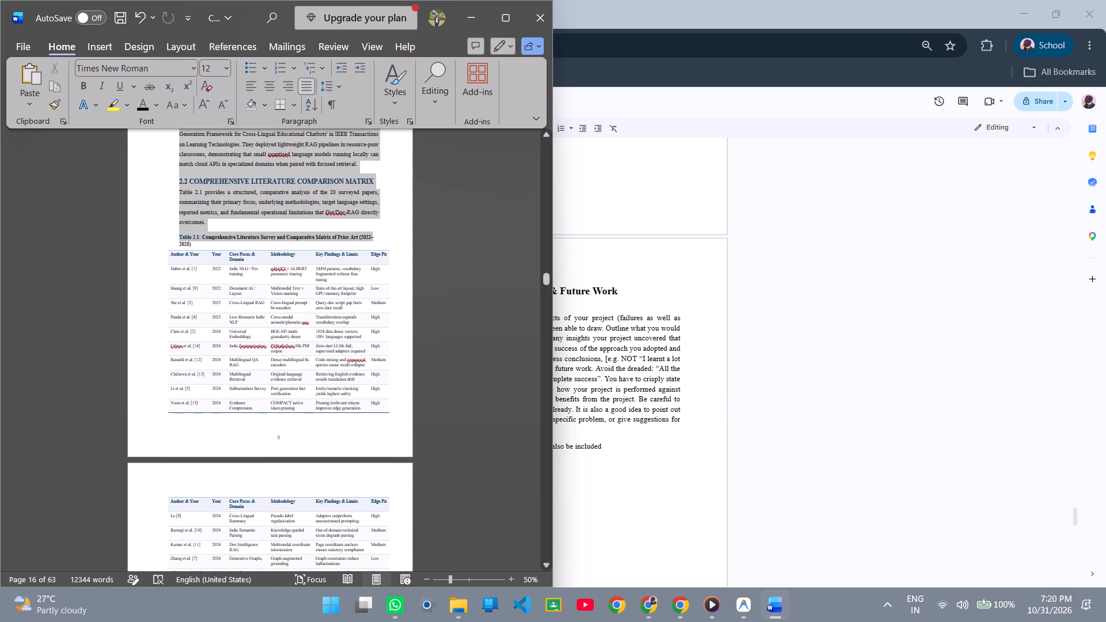
pyautogui.moveTo(389, 236); pyautogui.dragTo(257, 242)
pyautogui.moveTo(257, 242); pyautogui.dragTo(257, 241)
# Look through the rest of Chapter 2 in Word, from the comparison table to section 2.4, and back over the selected text.
pyautogui.scroll(-11, 257, 241)
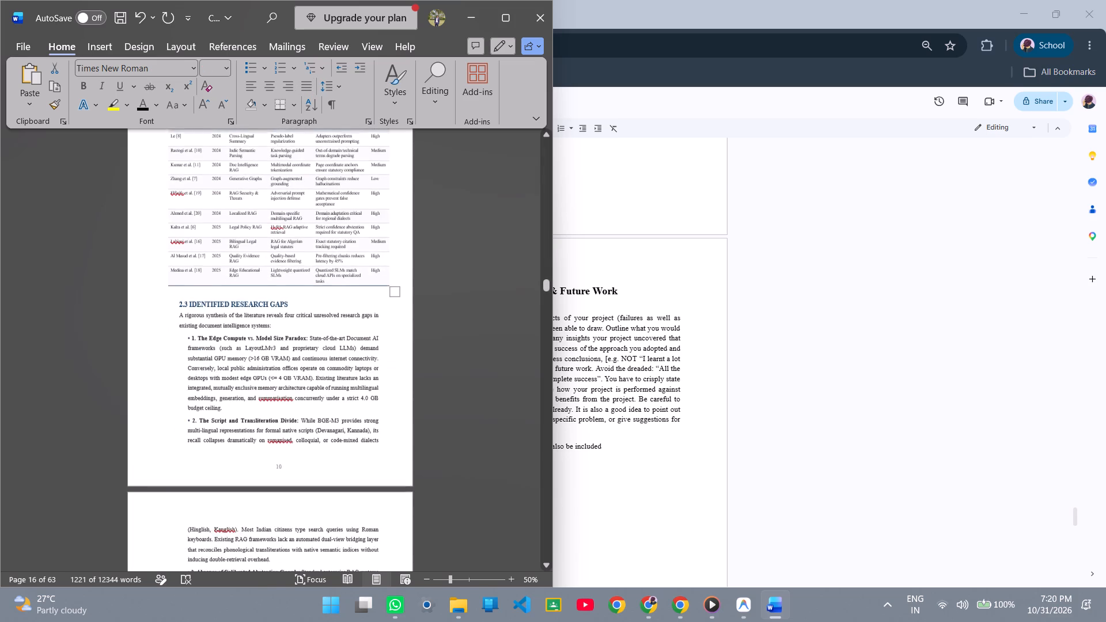
pyautogui.scroll(-17, 257, 241)
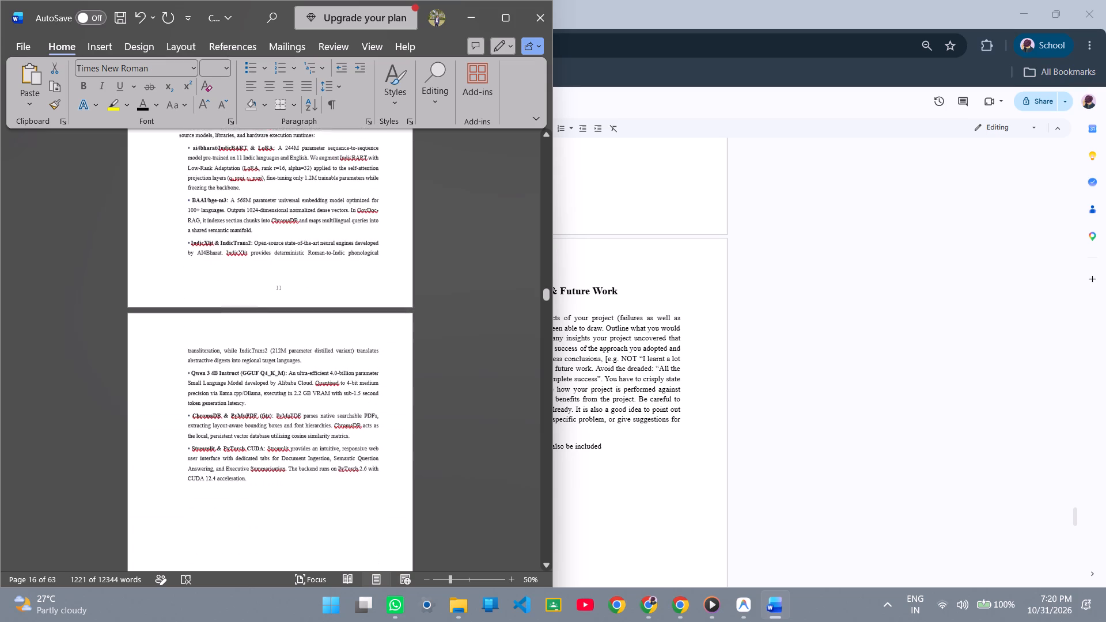
pyautogui.scroll(-5, 257, 241)
pyautogui.scroll(13, 257, 241)
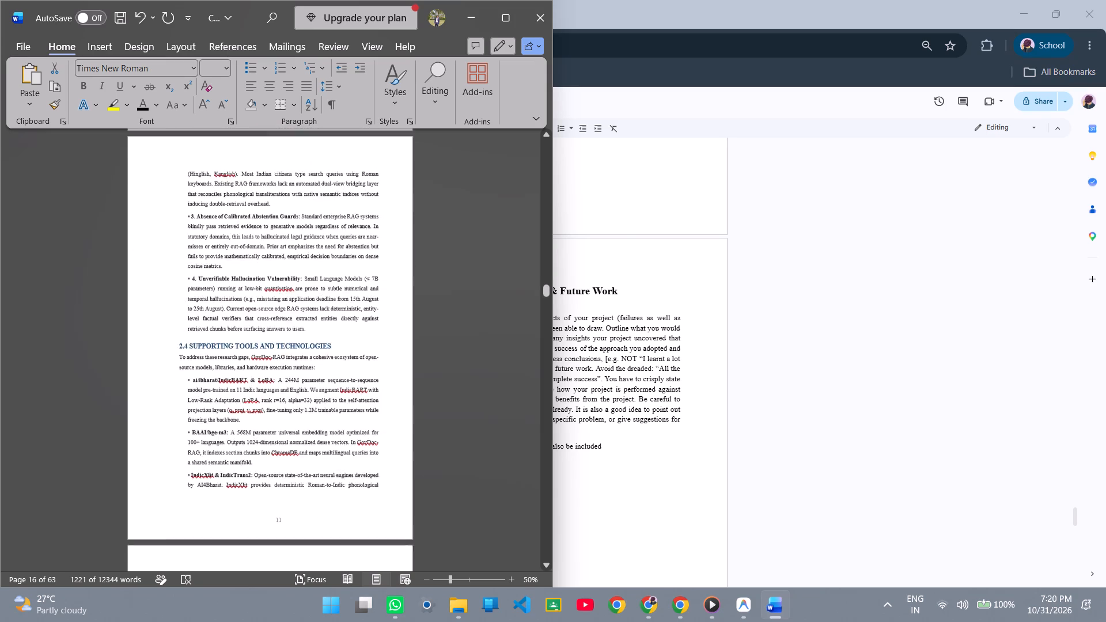
pyautogui.scroll(20, 257, 241)
pyautogui.scroll(10, 257, 241)
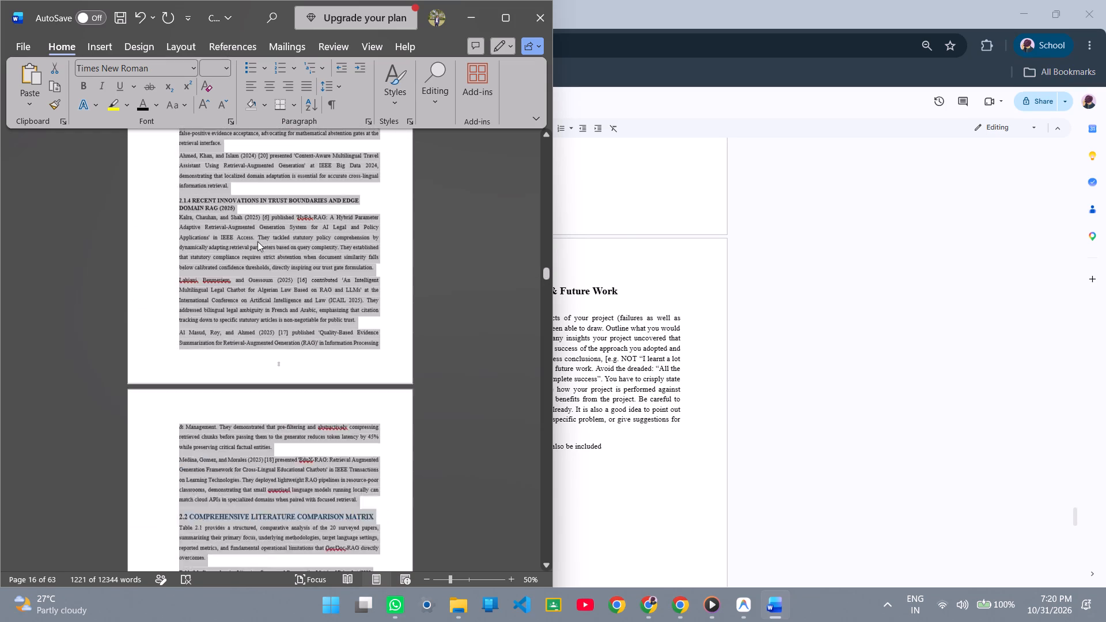
pyautogui.scroll(20, 257, 241)
pyautogui.scroll(9, 257, 241)
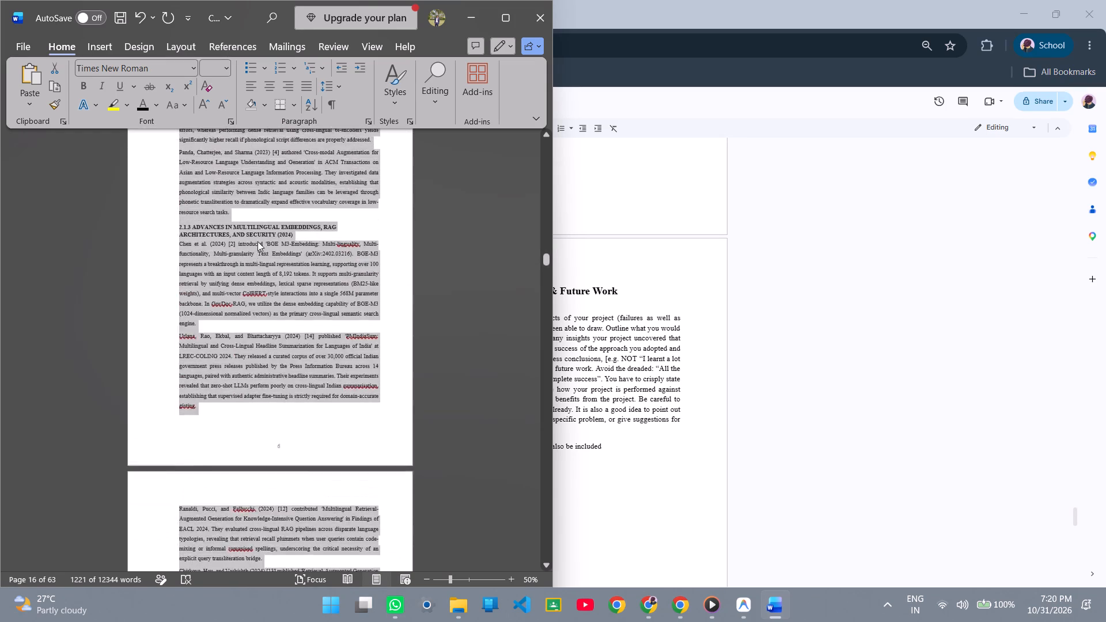
pyautogui.scroll(16, 257, 241)
pyautogui.scroll(-4, 257, 241)
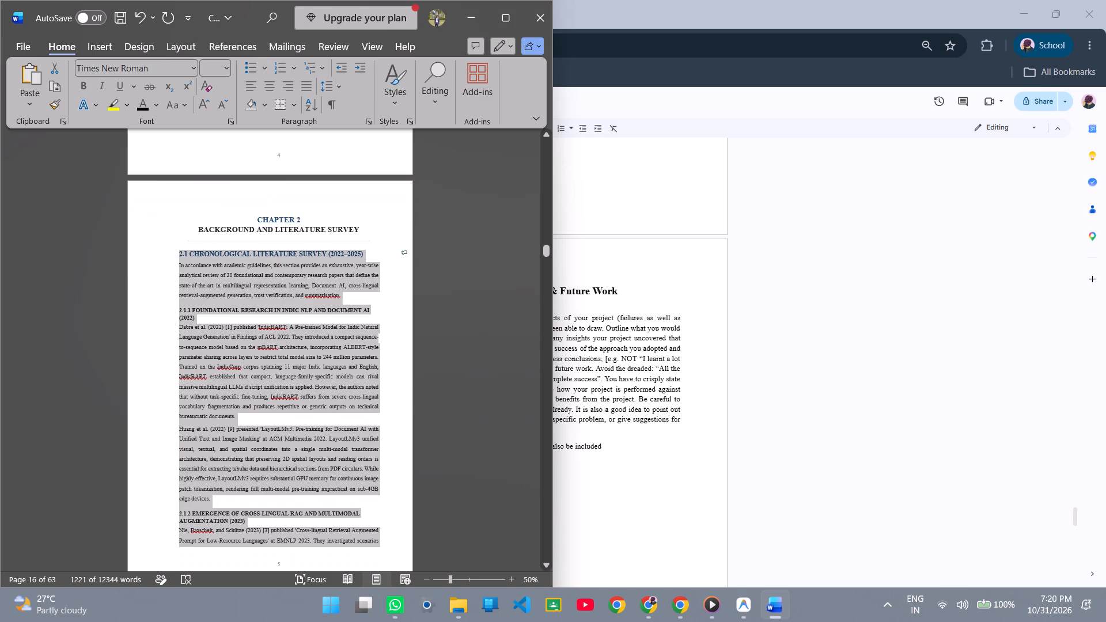
# Copy the selected Chapter 2 text and paste it in Google Docs over the placeholder paragraphs under the Chapter 8 heading.
pyautogui.hotkey('ctrl', 'c')
pyautogui.hotkey('alt', 'Tab')
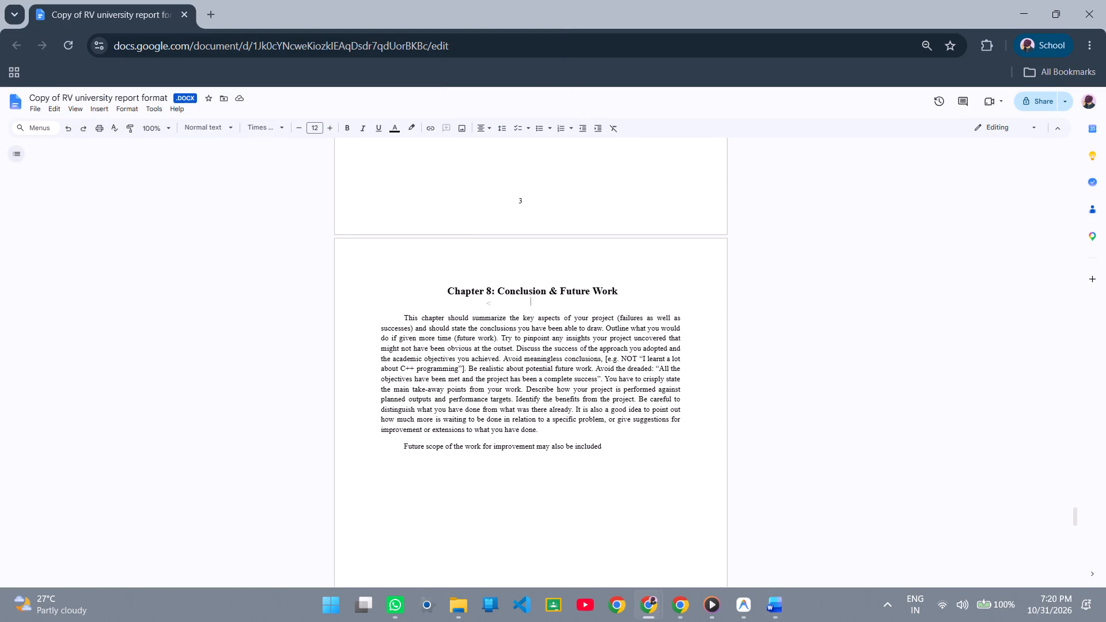
pyautogui.moveTo(372, 308); pyautogui.dragTo(657, 447)
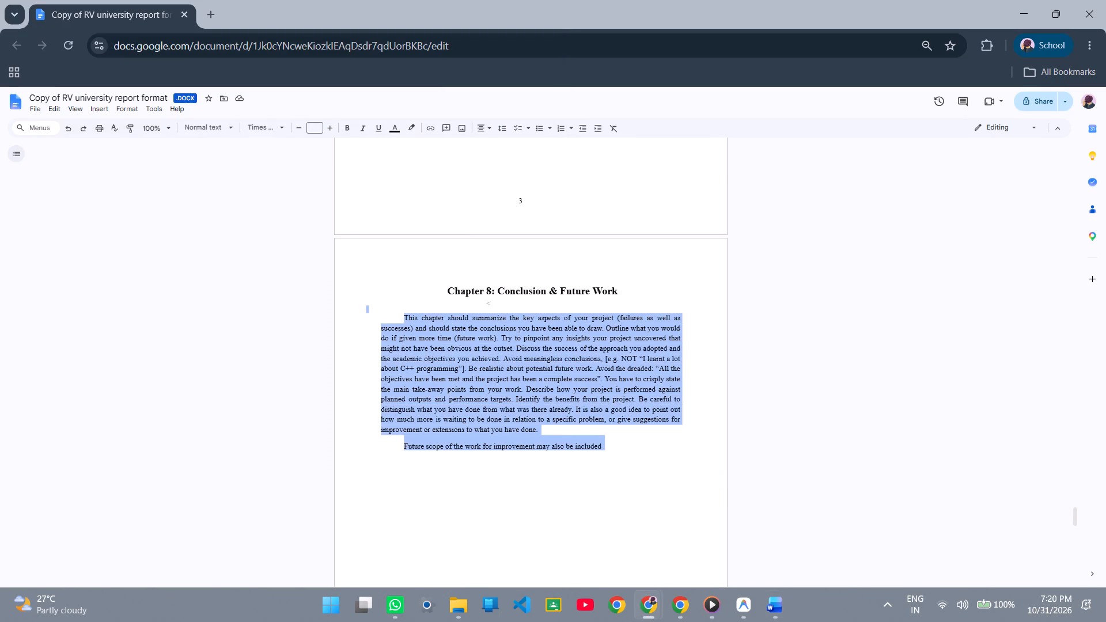
pyautogui.hotkey('ctrl', 'v')
# Review the layout and page flow of the pasted section 2.1 text against the preceding section 1.4 page.
pyautogui.scroll(13, 559, 419)
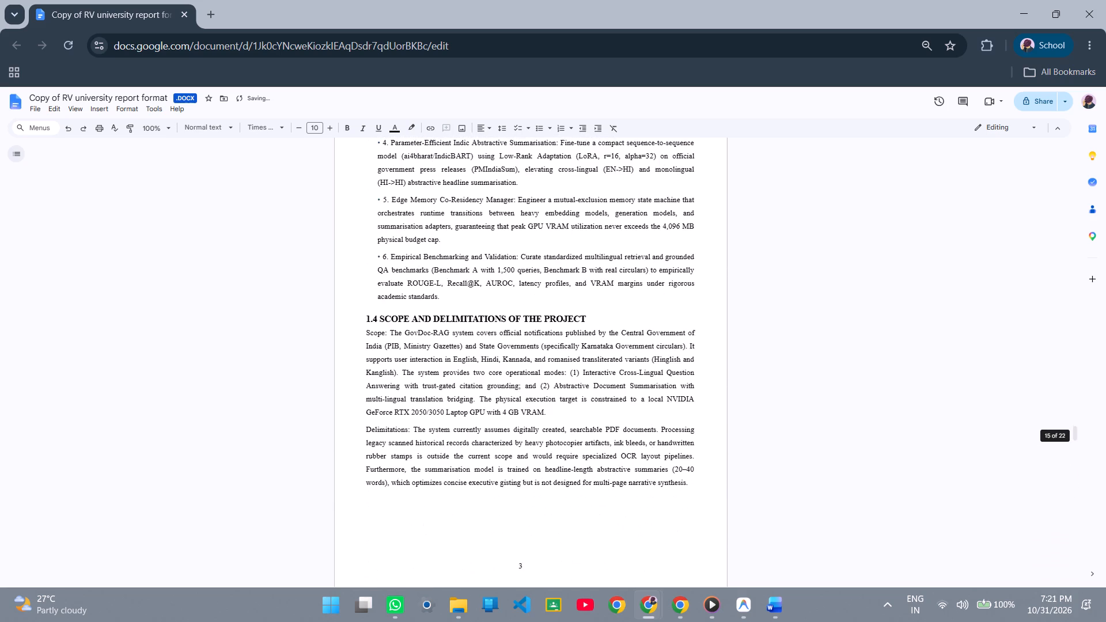
pyautogui.scroll(2, 558, 418)
pyautogui.scroll(-7, 558, 418)
pyautogui.scroll(3, 558, 418)
pyautogui.scroll(-1, 558, 418)
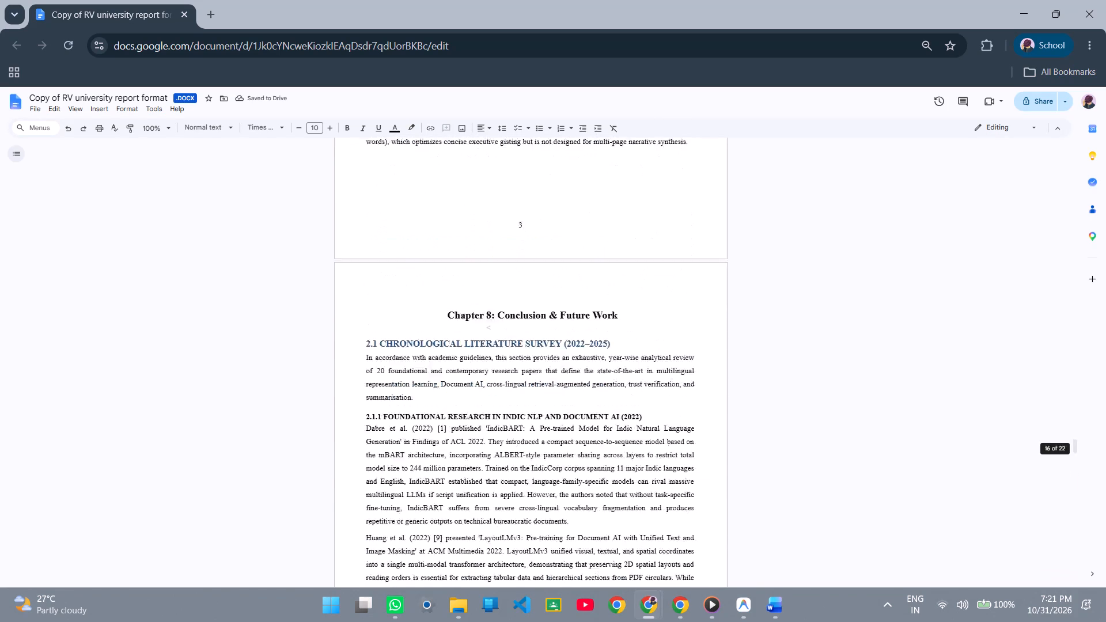
pyautogui.scroll(-3, 558, 418)
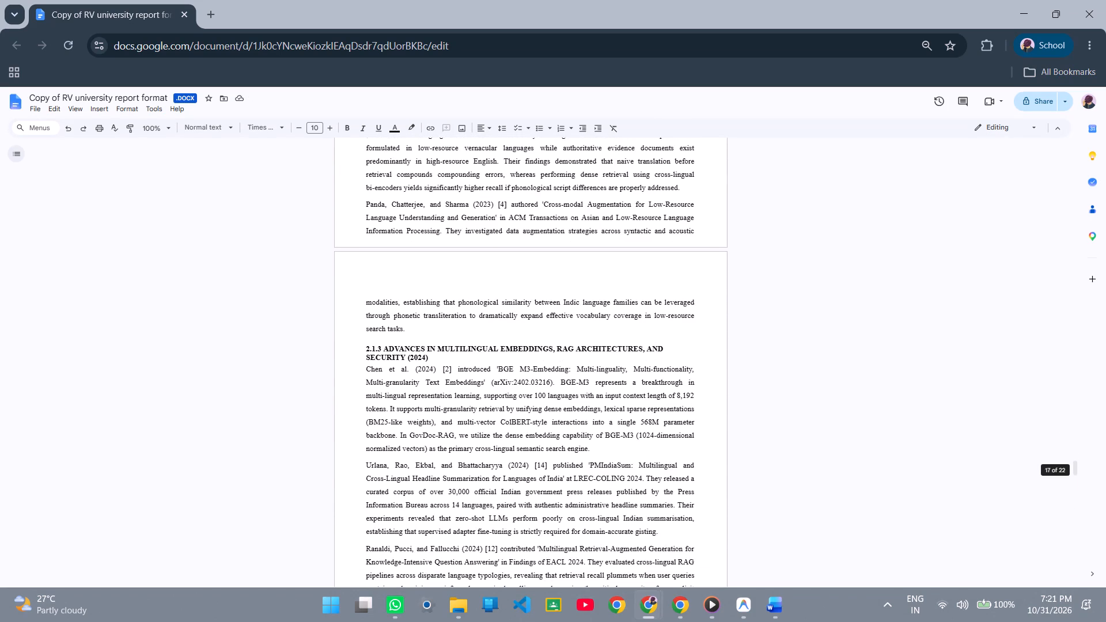
pyautogui.scroll(-2, 558, 418)
pyautogui.scroll(1, 558, 418)
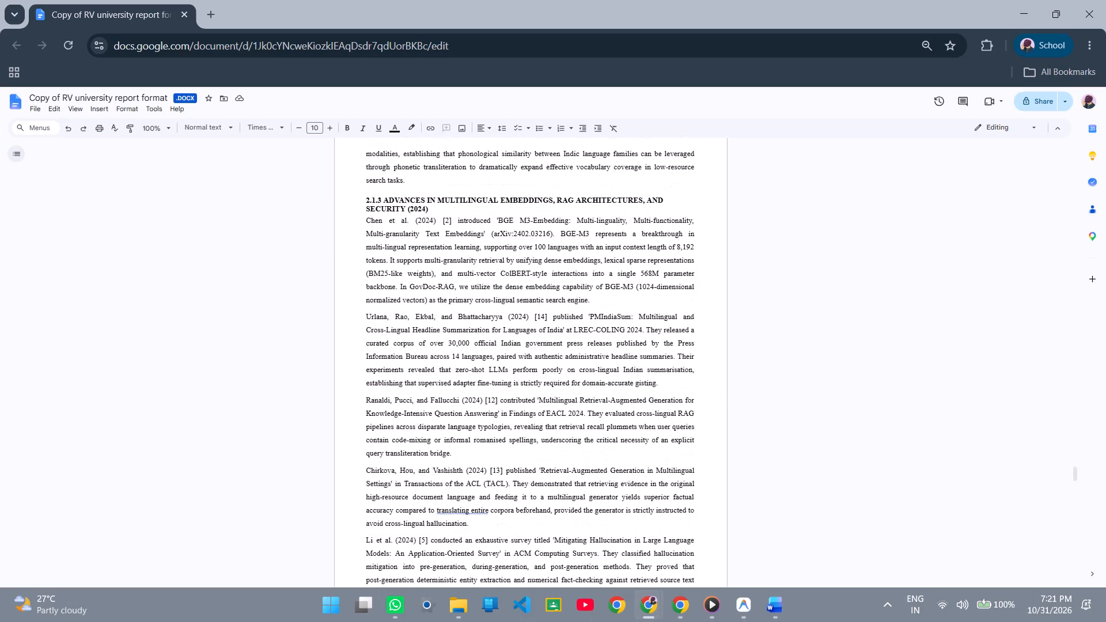
pyautogui.scroll(4, 558, 418)
pyautogui.scroll(-1, 558, 418)
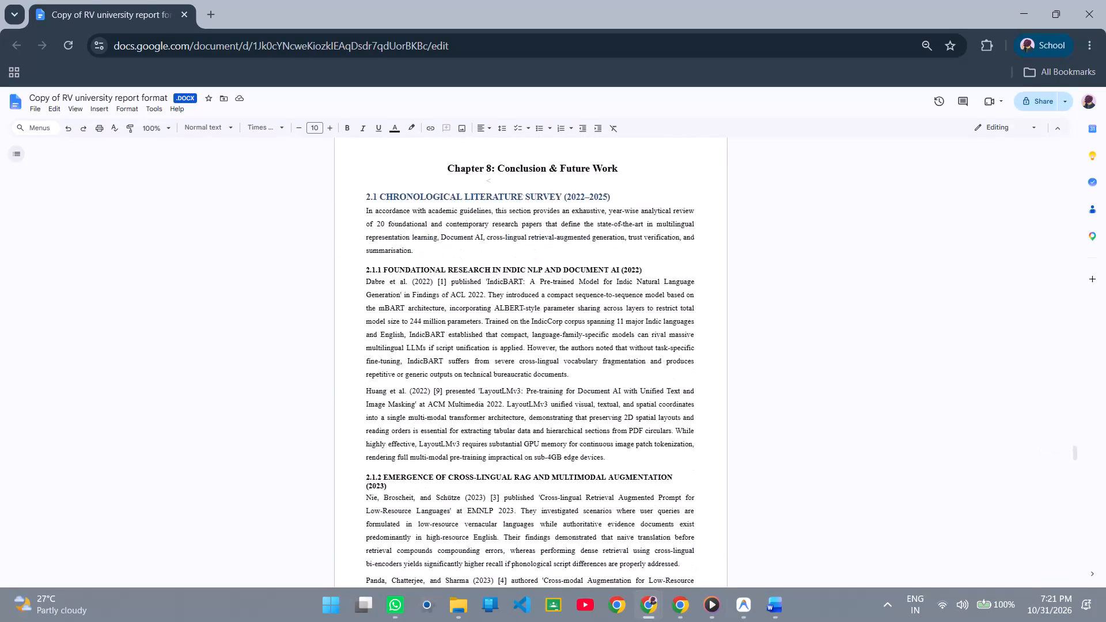
pyautogui.scroll(1, 513, 355)
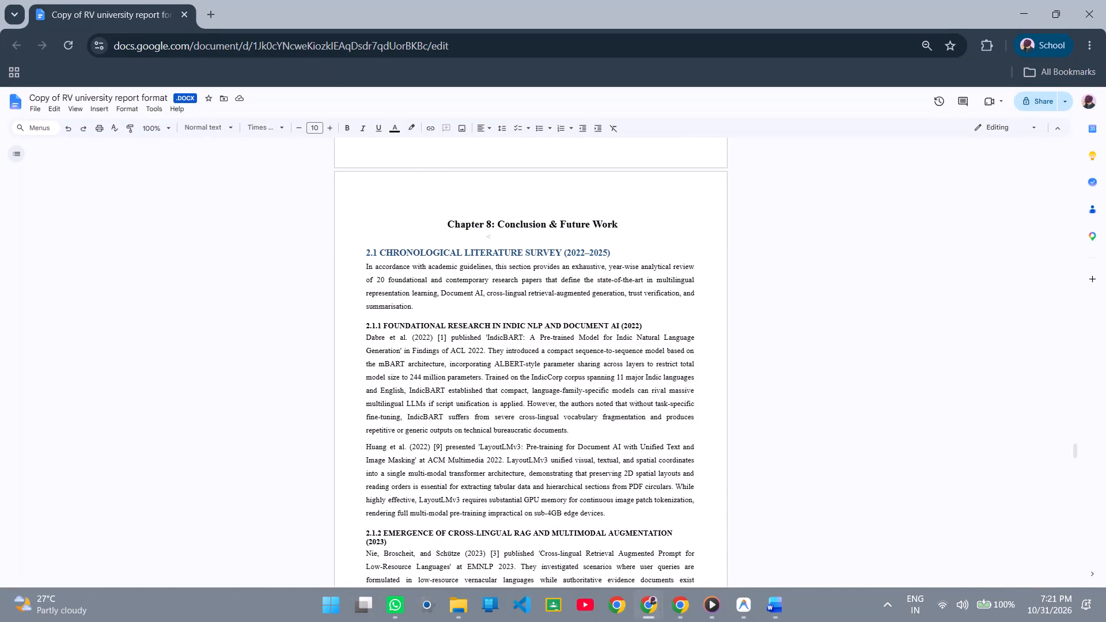
# Check the font formatting of the 2.1.1 and 2.1.2 subheadings in the pasted text.
pyautogui.click(528, 327)
pyautogui.scroll(-1, 573, 320)
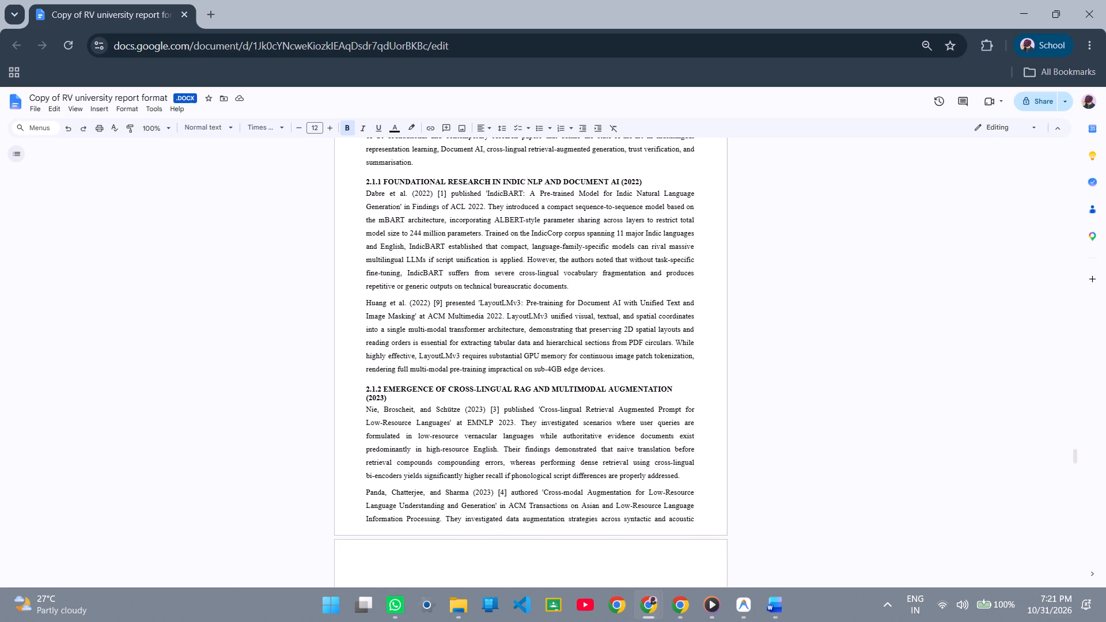
pyautogui.click(494, 395)
pyautogui.click(524, 389)
pyautogui.scroll(2, 524, 389)
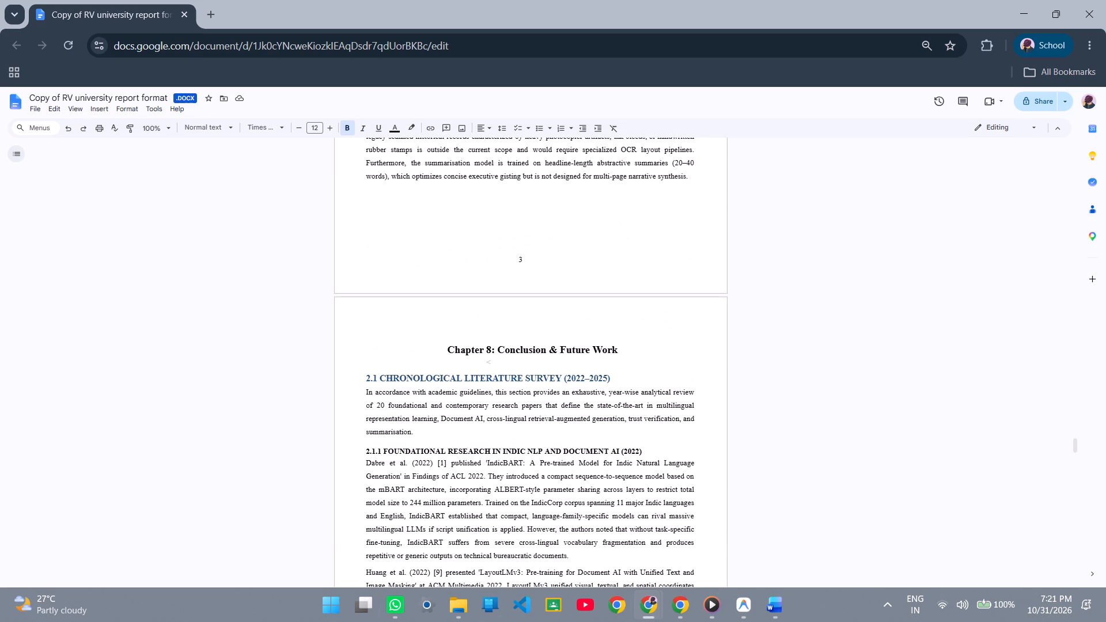
# In section 2.1.1, delete the end of the IndicBART paragraph from "Trained on the IndicCorp corpus" onward, running it into the LayoutLMv3 text.
pyautogui.scroll(-1, 607, 399)
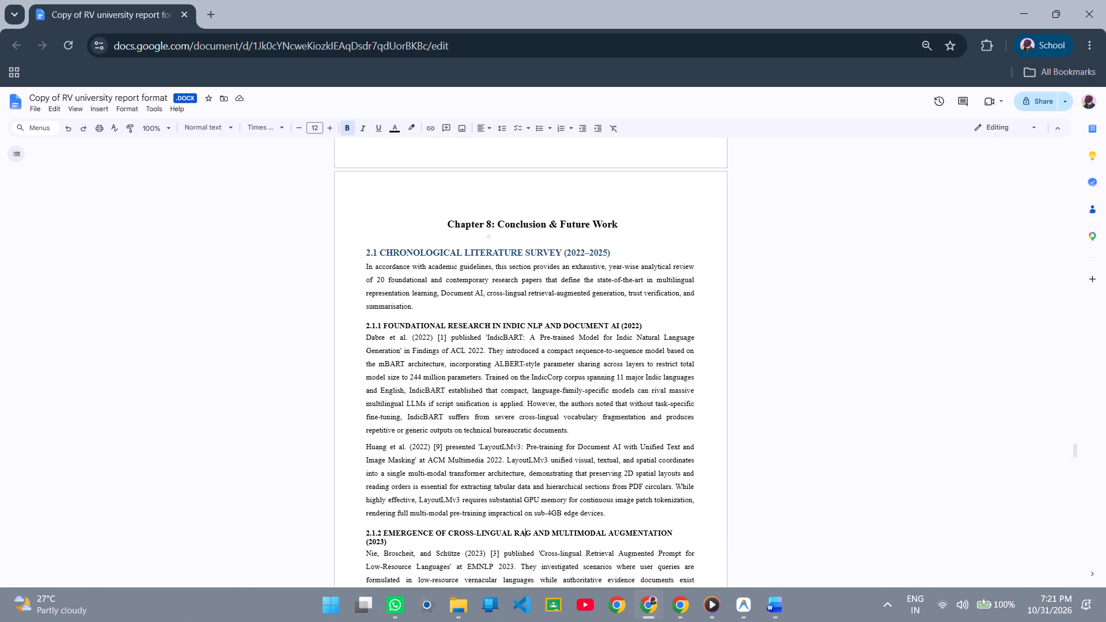
pyautogui.moveTo(525, 405); pyautogui.dragTo(567, 433)
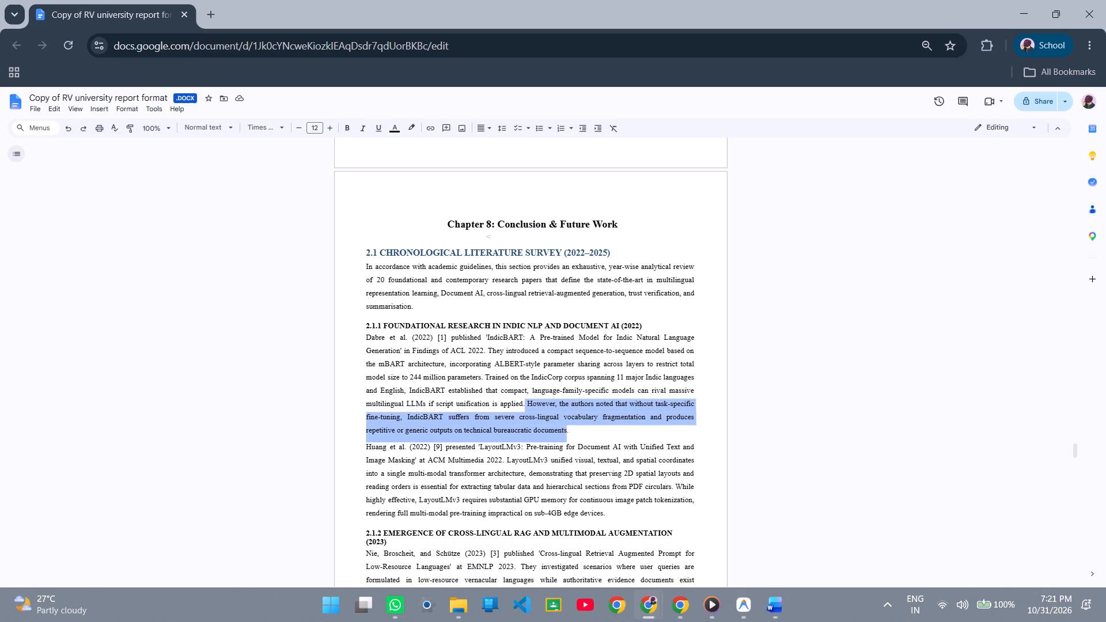
pyautogui.press('BackSpace')
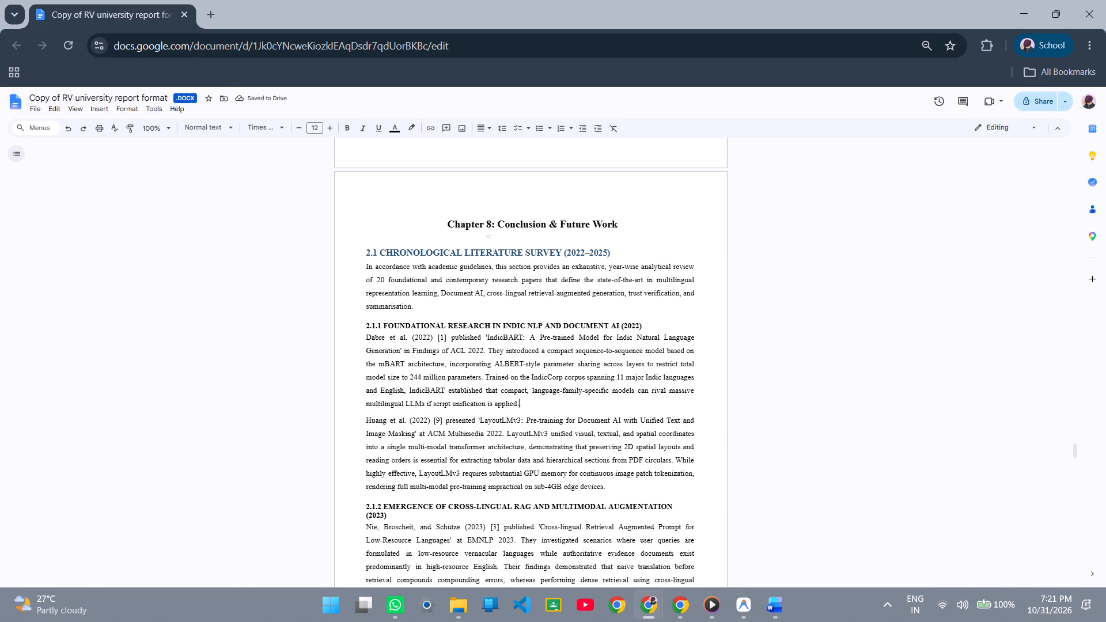
pyautogui.moveTo(485, 378); pyautogui.dragTo(525, 404)
pyautogui.press('BackSpace')
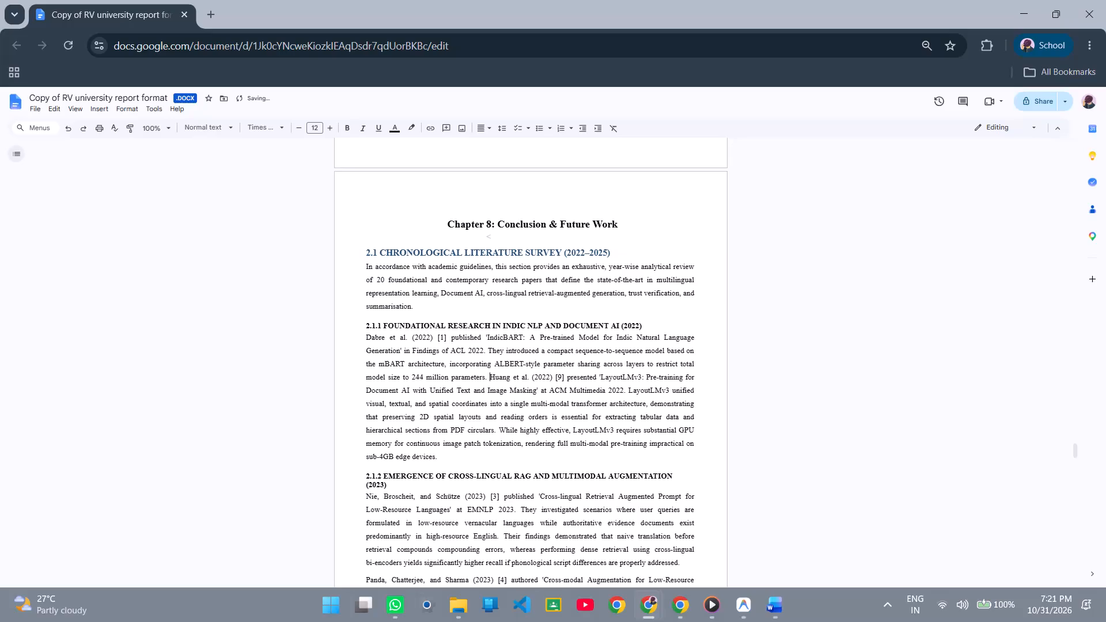
# Delete the "While highly effective" sentence closing section 2.1.1 and put the 2.1.2 heading back on its own line.
pyautogui.moveTo(497, 425); pyautogui.dragTo(515, 456)
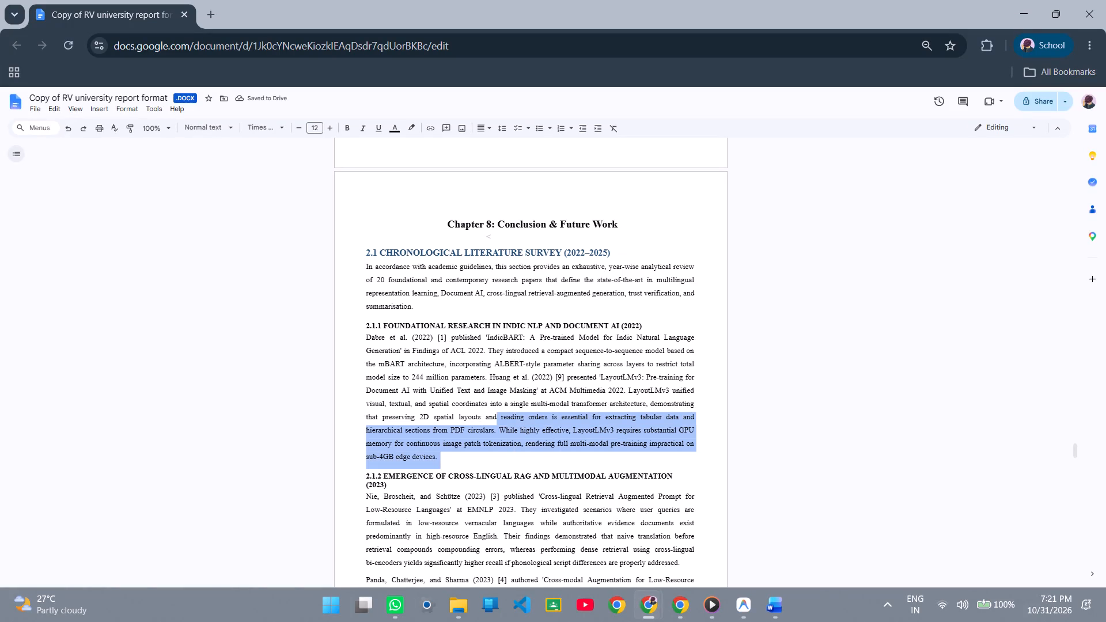
pyautogui.click(515, 456)
pyautogui.moveTo(500, 430); pyautogui.dragTo(512, 460)
pyautogui.press('BackSpace')
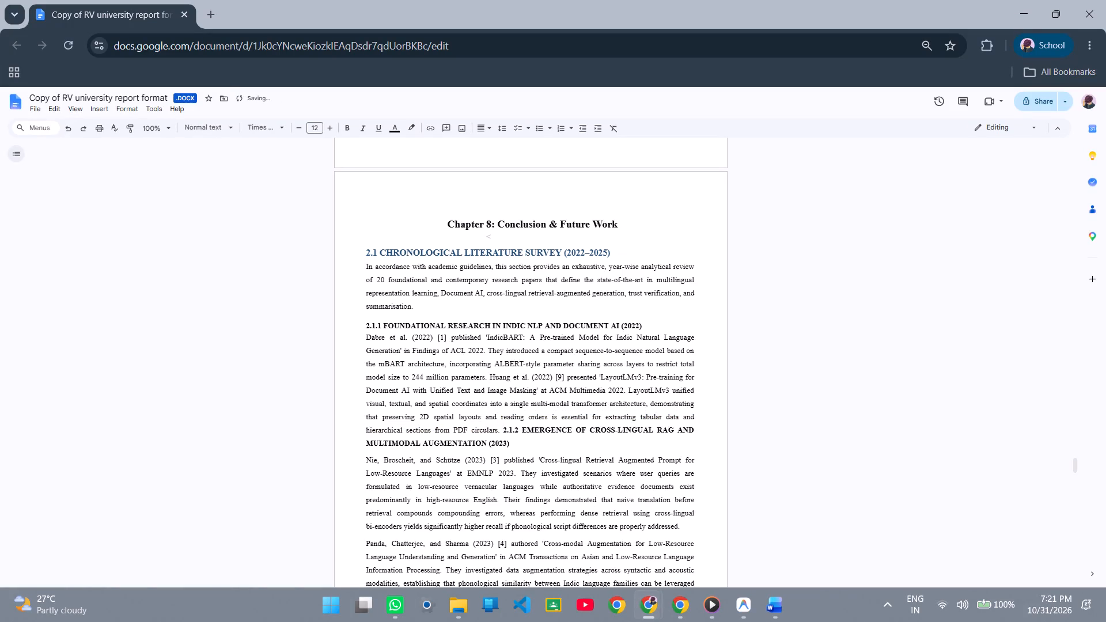
pyautogui.press('Return')
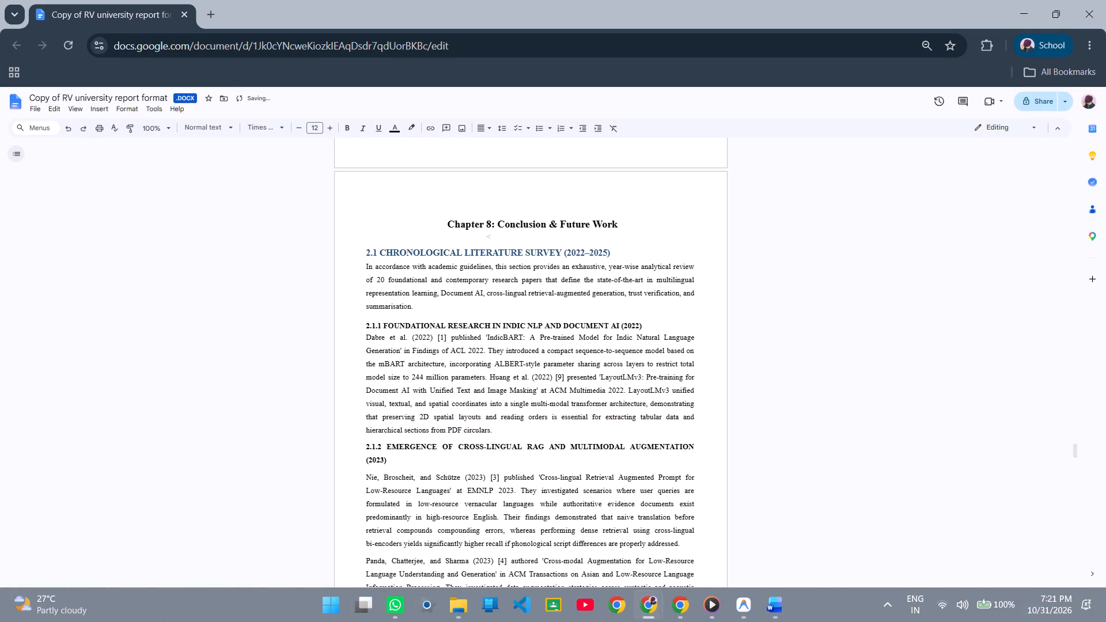
# Compare the layout and line spacing of the section 1.4 text with the trimmed section 2.1 pages.
pyautogui.scroll(-1, 541, 419)
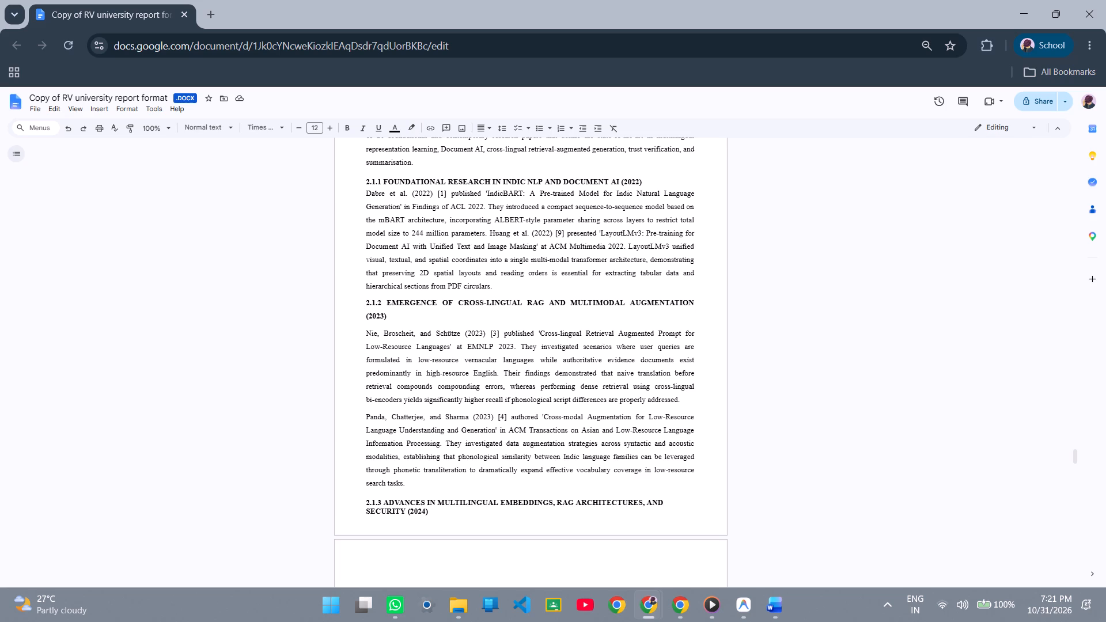
pyautogui.scroll(1, 452, 389)
pyautogui.scroll(3, 641, 270)
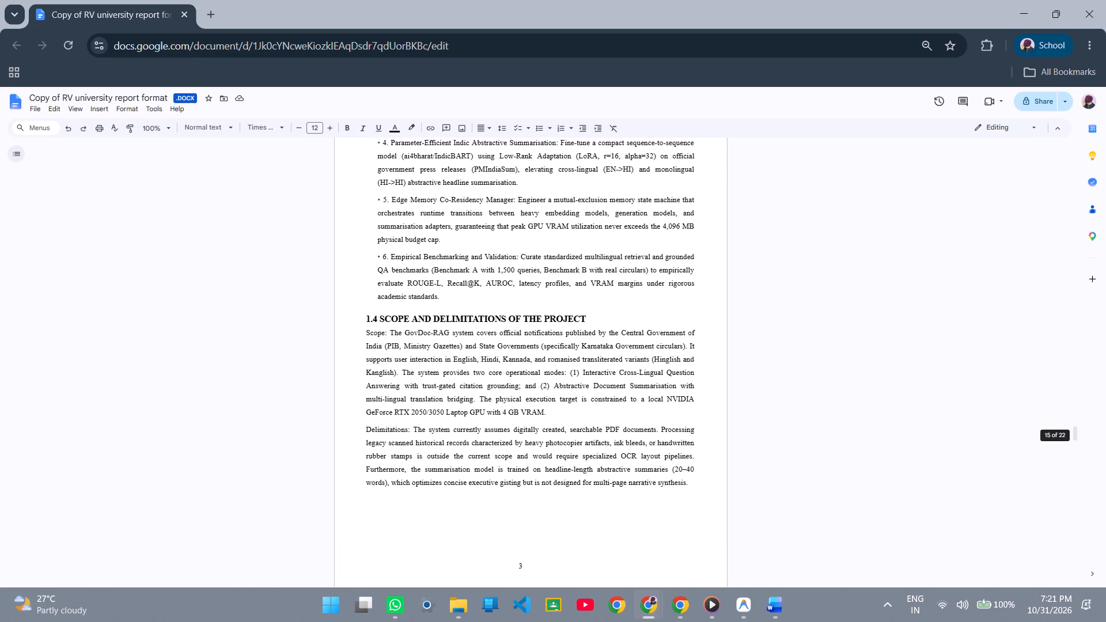
pyautogui.click(540, 359)
pyautogui.scroll(-5, 556, 308)
pyautogui.scroll(1, 556, 310)
pyautogui.scroll(-1, 552, 329)
pyautogui.scroll(3, 552, 329)
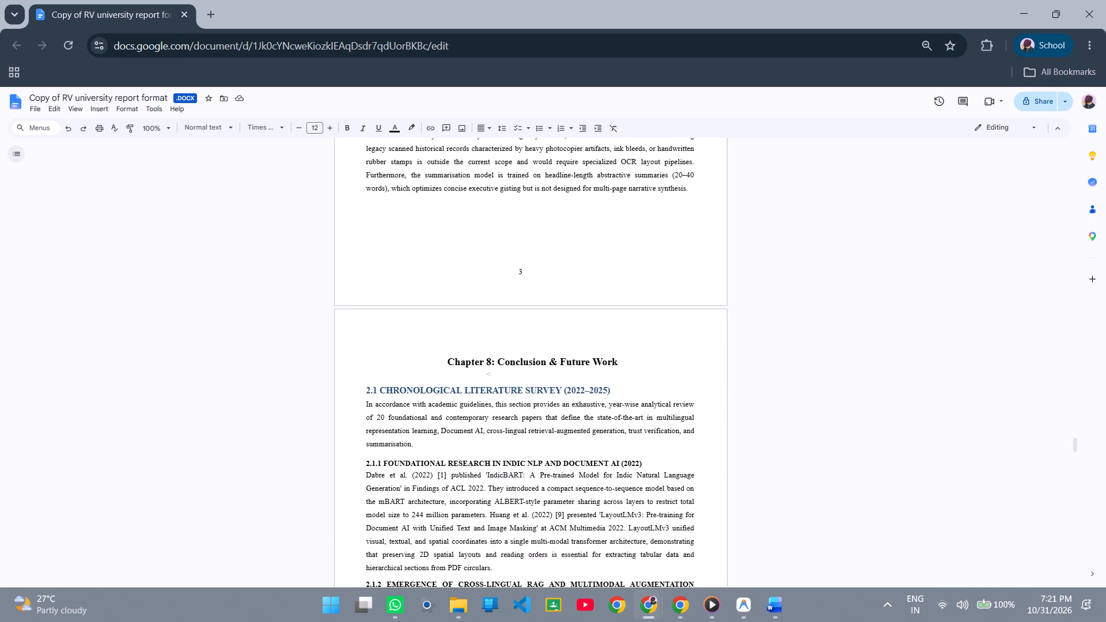
pyautogui.scroll(-2, 521, 396)
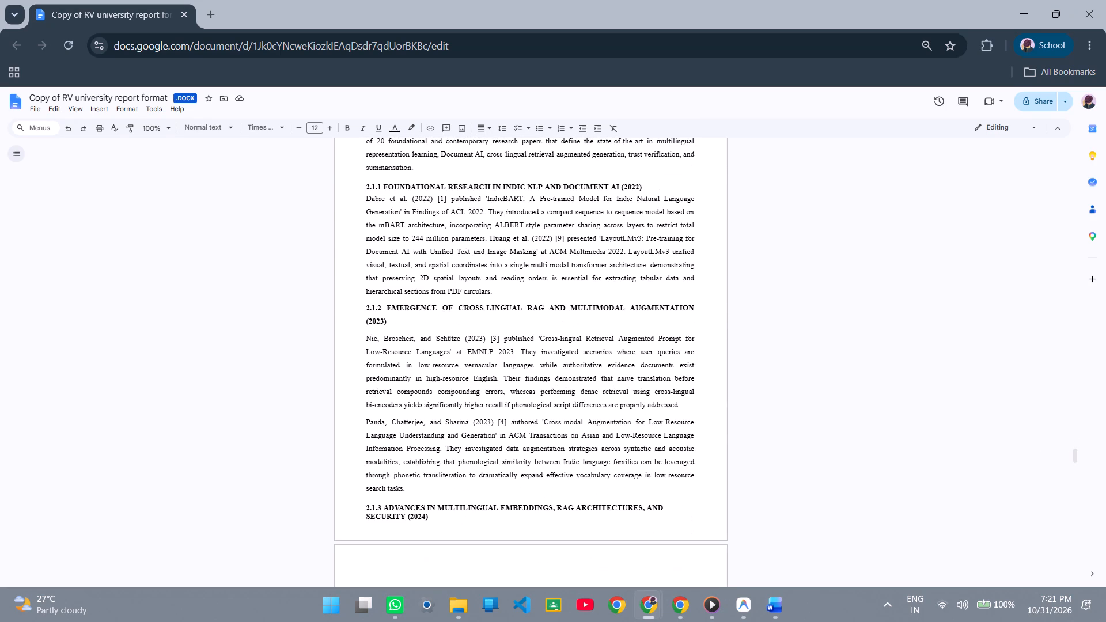
# Set the line spacing of the two body paragraphs in section 2.1.2 to 1.15.
pyautogui.click(480, 436)
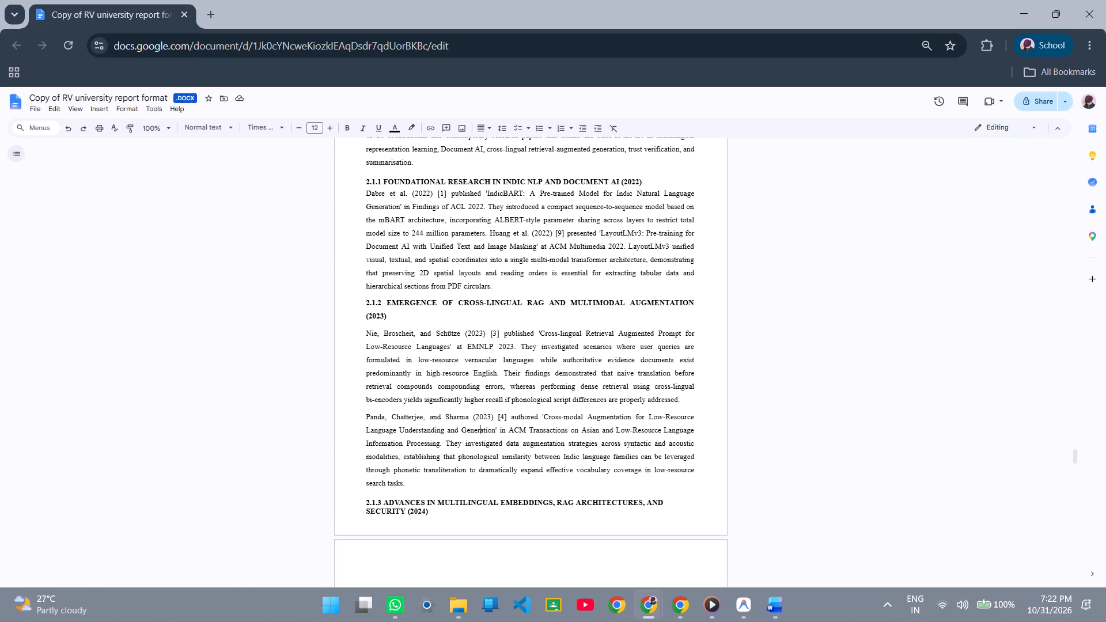
pyautogui.moveTo(413, 487); pyautogui.dragTo(364, 335)
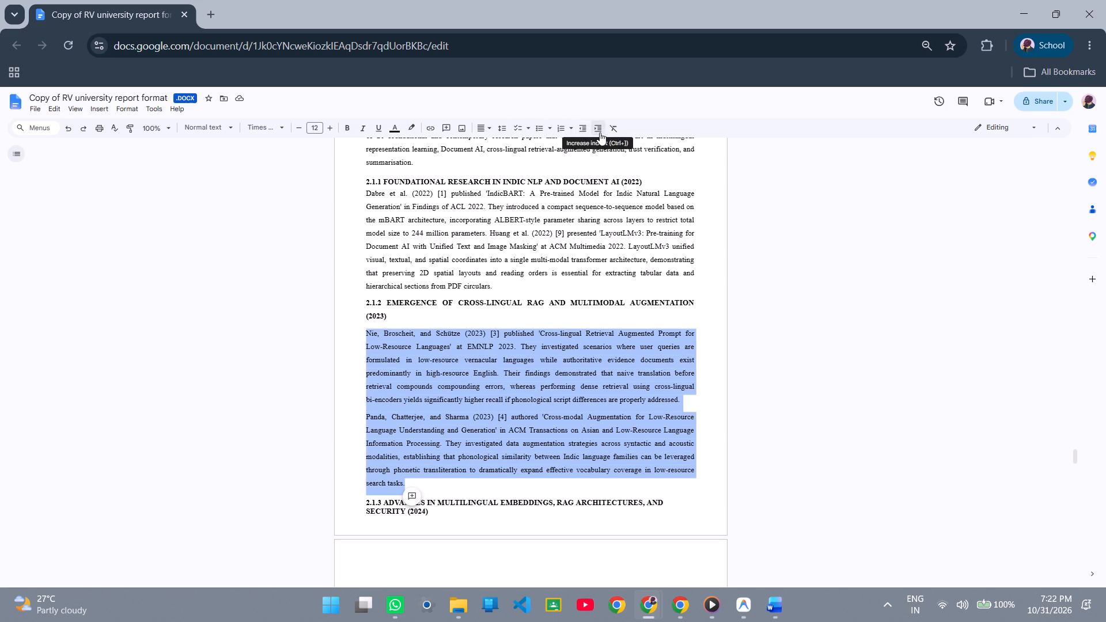
pyautogui.click(507, 130)
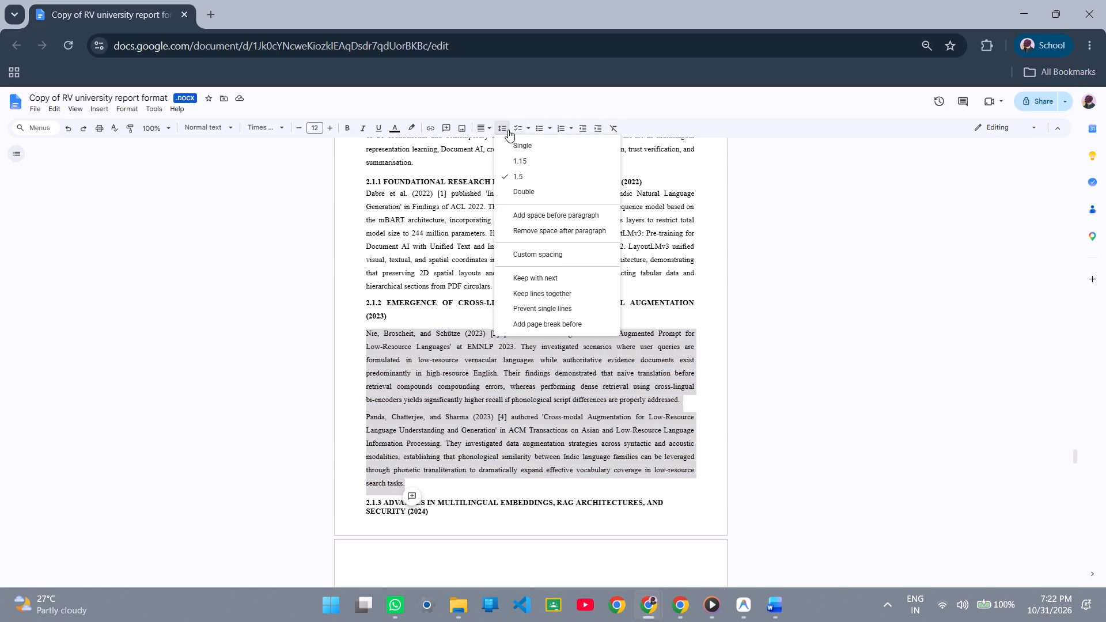
pyautogui.click(520, 156)
pyautogui.click(500, 314)
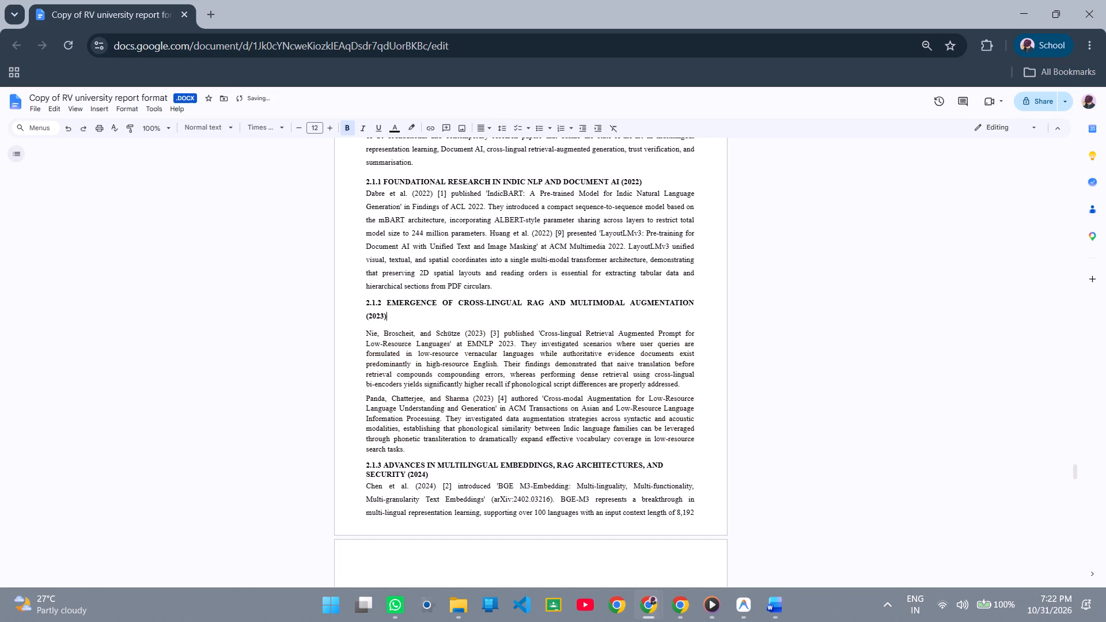
# Review the preceding pages back through Chapter 1 to the list of acronyms for their text spacing.
pyautogui.scroll(1, 503, 301)
pyautogui.scroll(2, 493, 353)
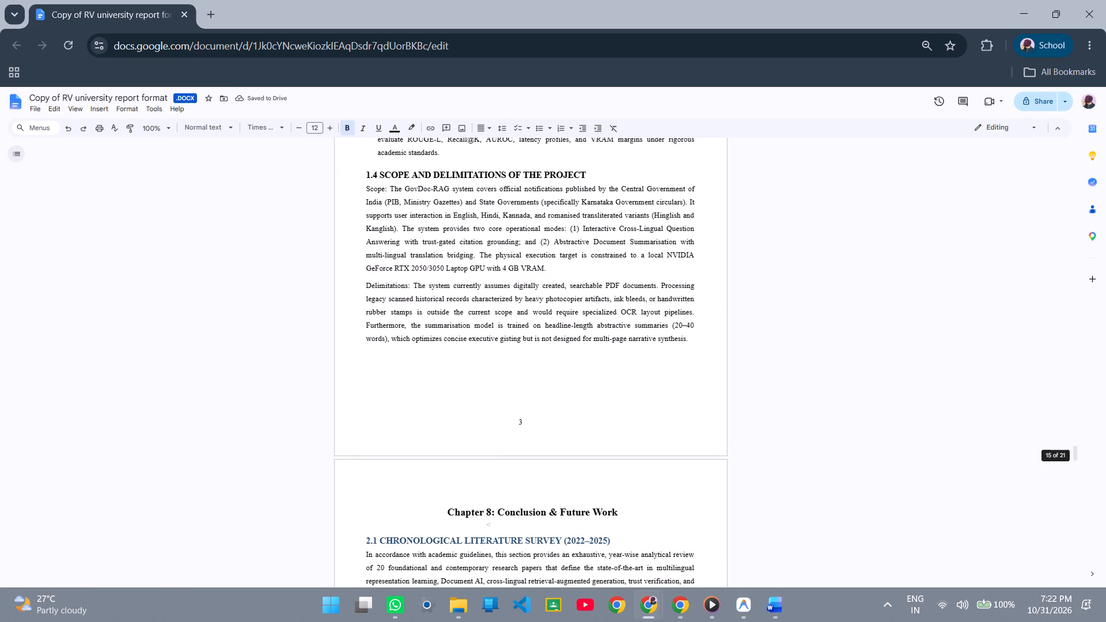
pyautogui.scroll(9, 482, 372)
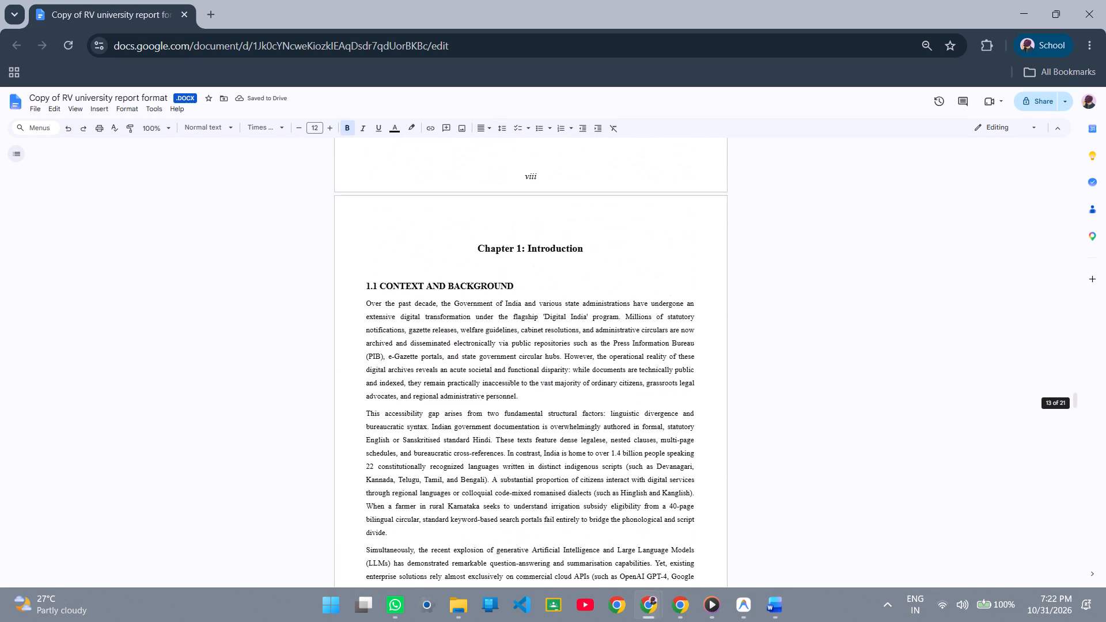
pyautogui.scroll(2, 484, 368)
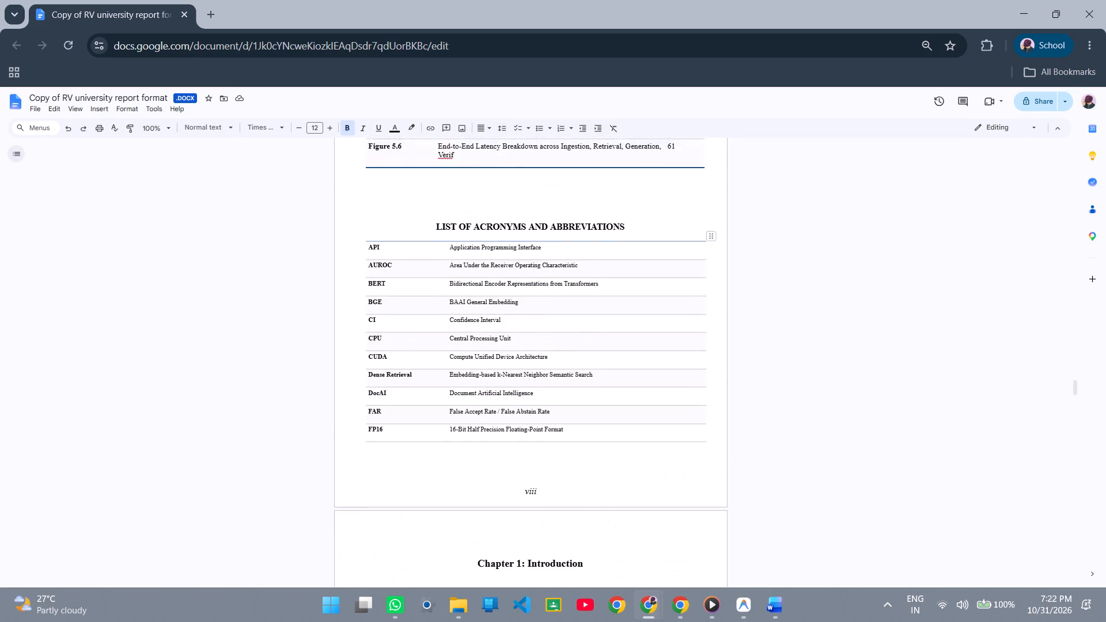
pyautogui.scroll(1, 484, 362)
pyautogui.scroll(-2, 484, 362)
# Switch to the original report format template in the other browser window and read its margin, font, heading and line spacing rules.
pyautogui.hotkey('alt', 'Tab')
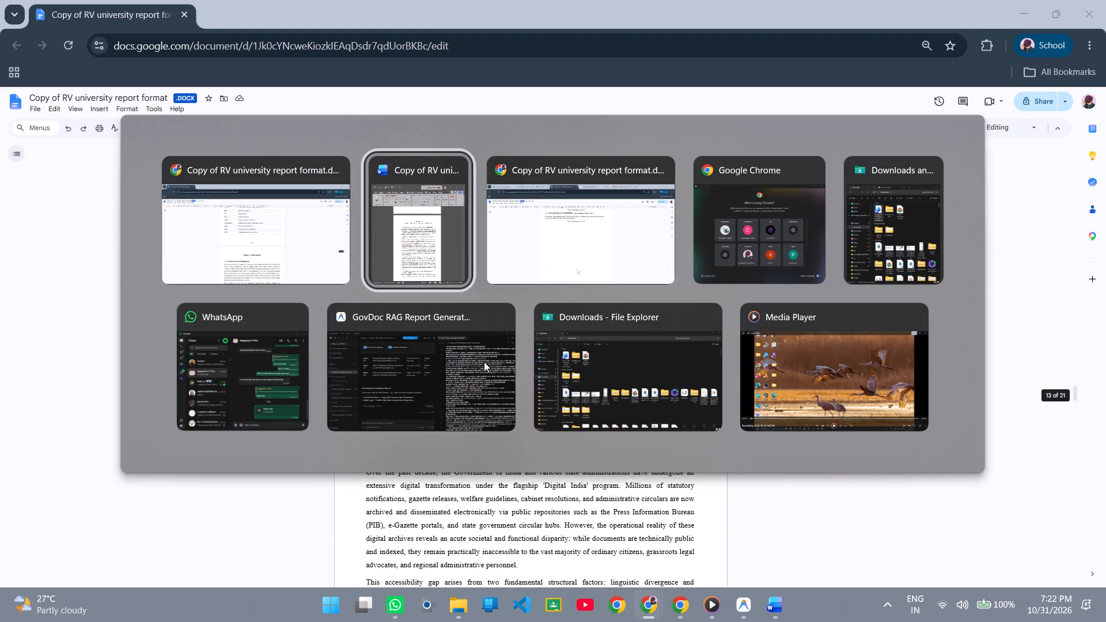
pyautogui.hotkey('alt', 'Tab')
pyautogui.scroll(9, 456, 333)
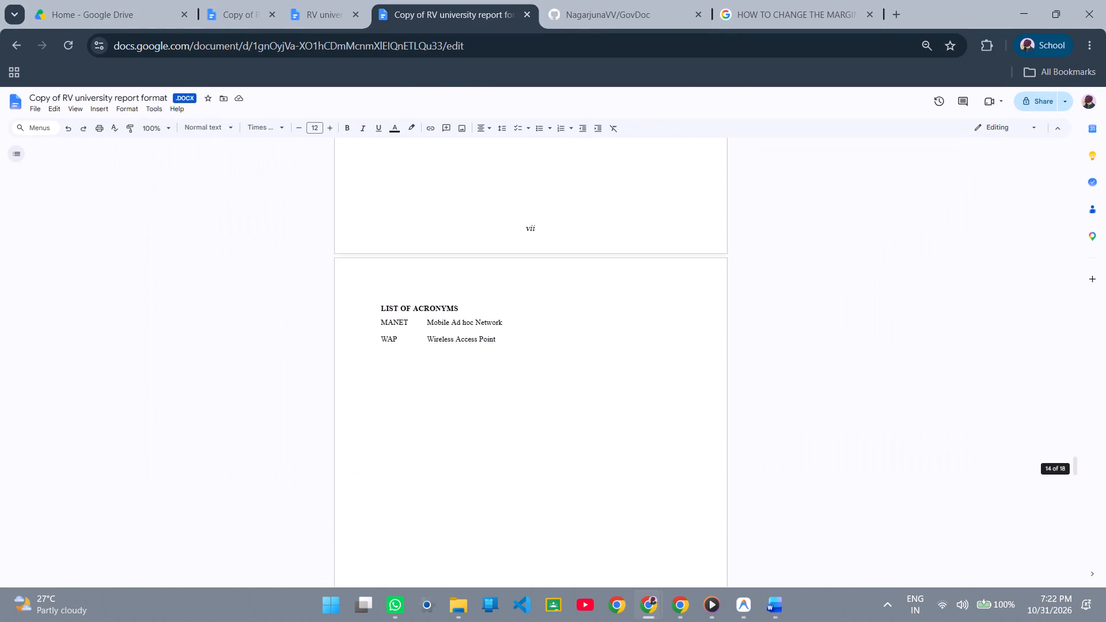
pyautogui.scroll(20, 462, 330)
pyautogui.scroll(20, 462, 330)
pyautogui.scroll(2, 462, 330)
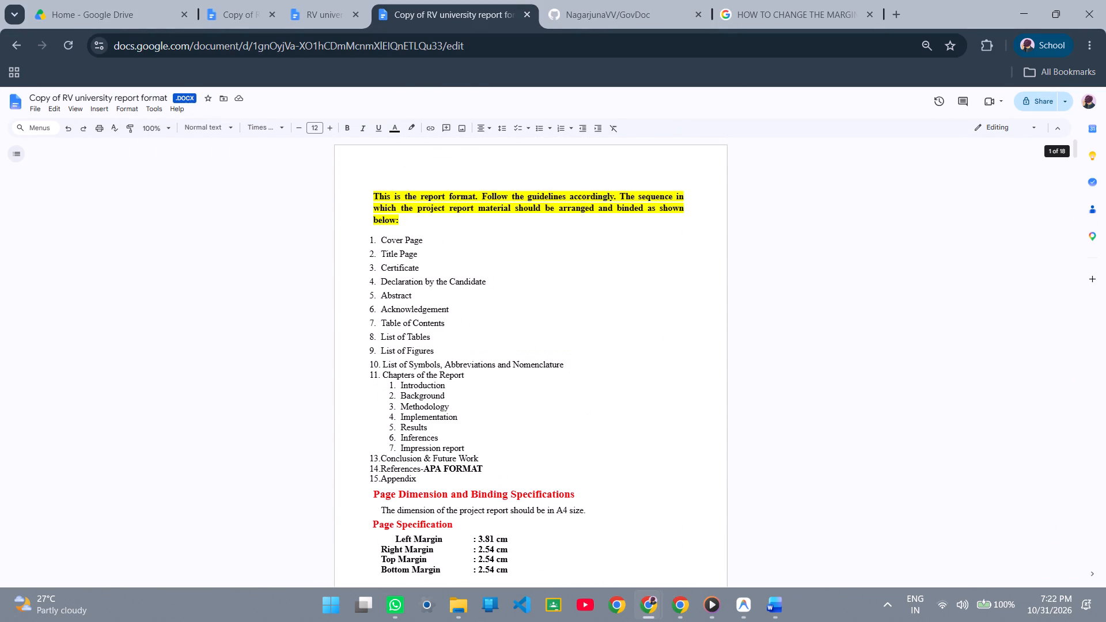
pyautogui.scroll(-1, 497, 312)
pyautogui.scroll(1, 497, 312)
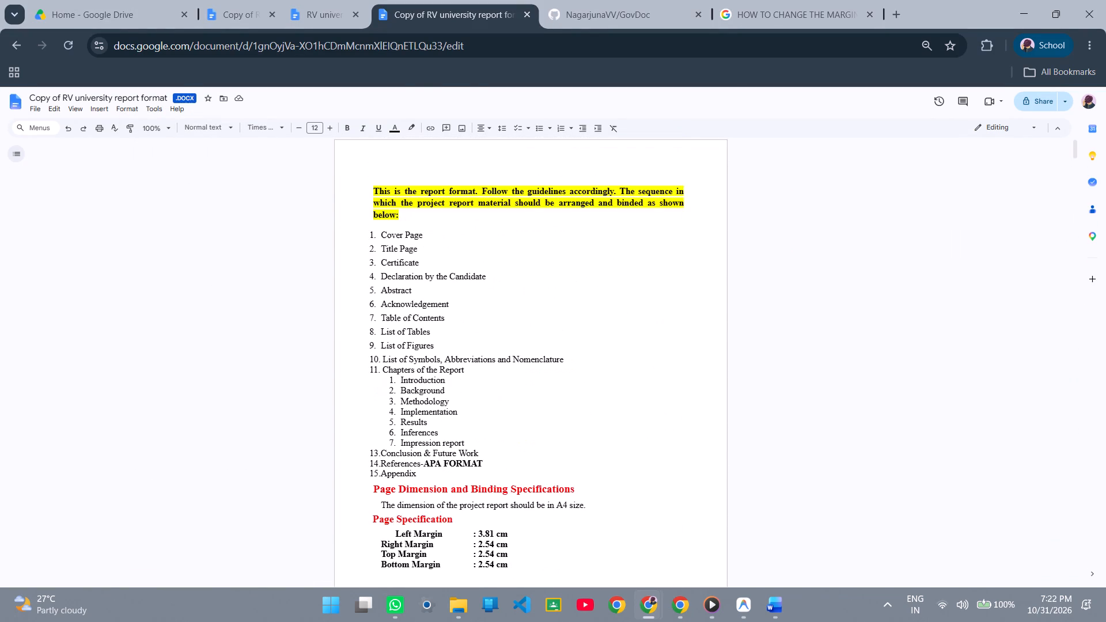
pyautogui.scroll(-4, 497, 312)
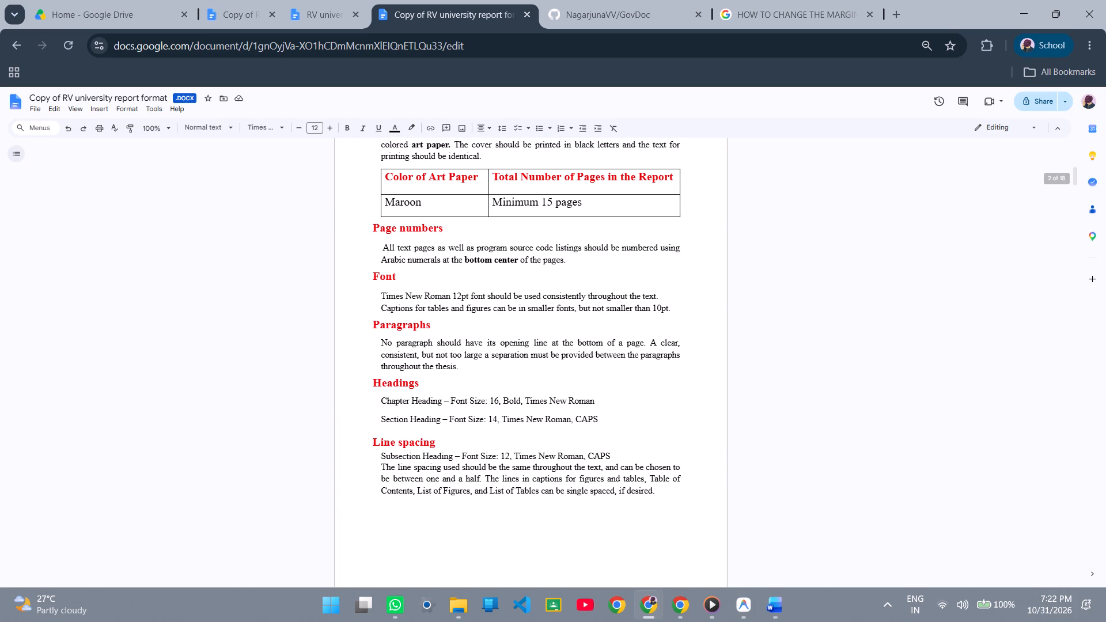
# Look through the template's front-matter pages from the title page to the sample abstract.
pyautogui.scroll(-4, 497, 312)
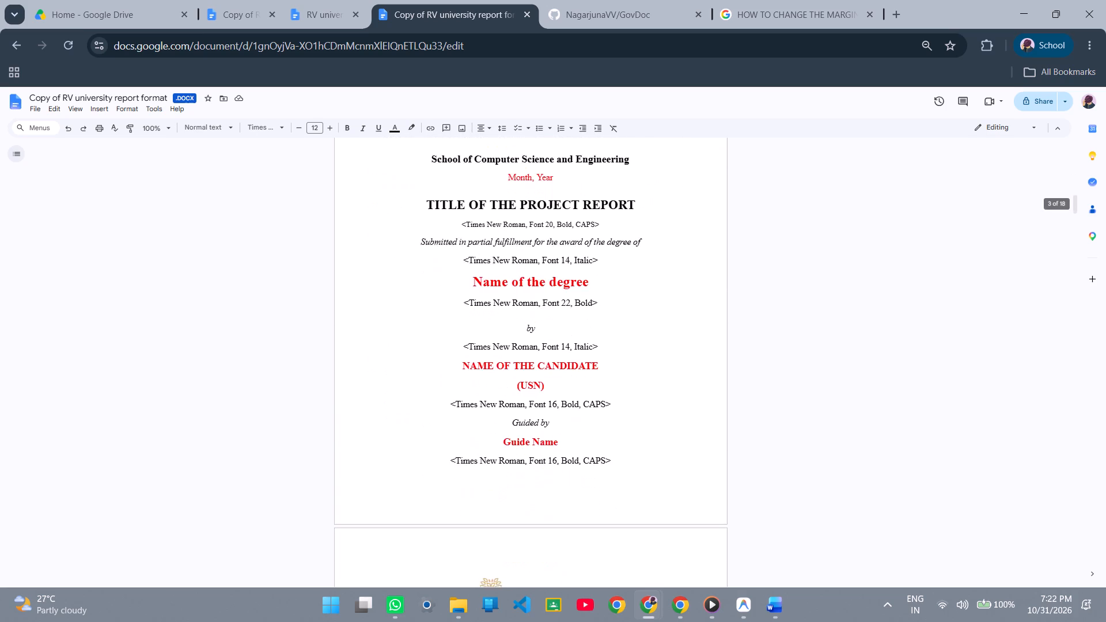
pyautogui.scroll(-4, 497, 312)
pyautogui.scroll(1, 497, 312)
pyautogui.scroll(-5, 497, 312)
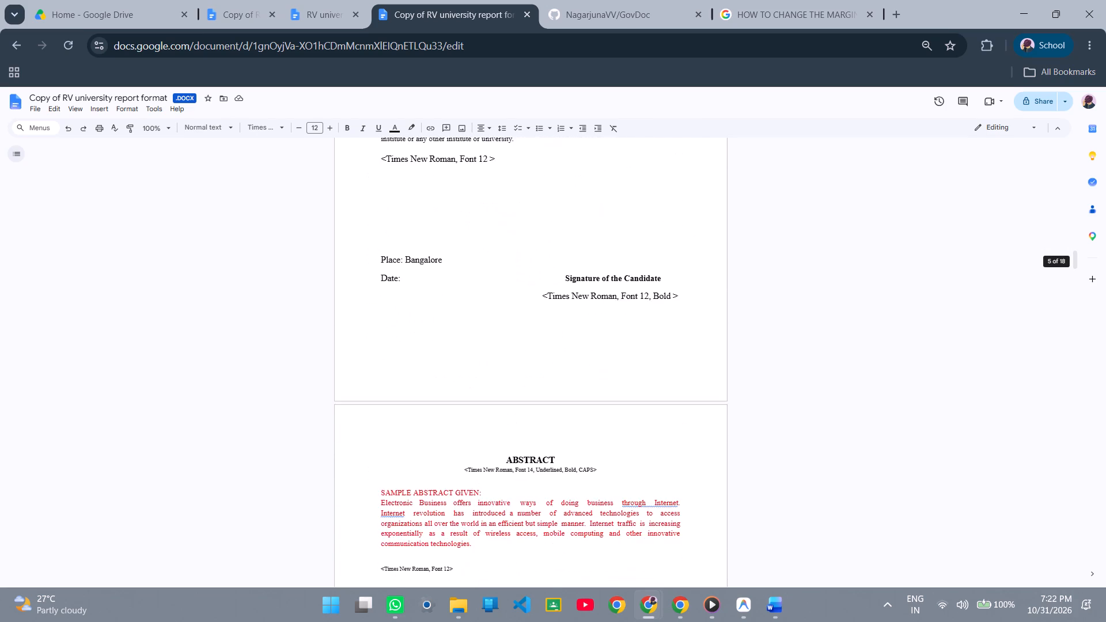
pyautogui.scroll(-3, 497, 312)
pyautogui.scroll(2, 497, 312)
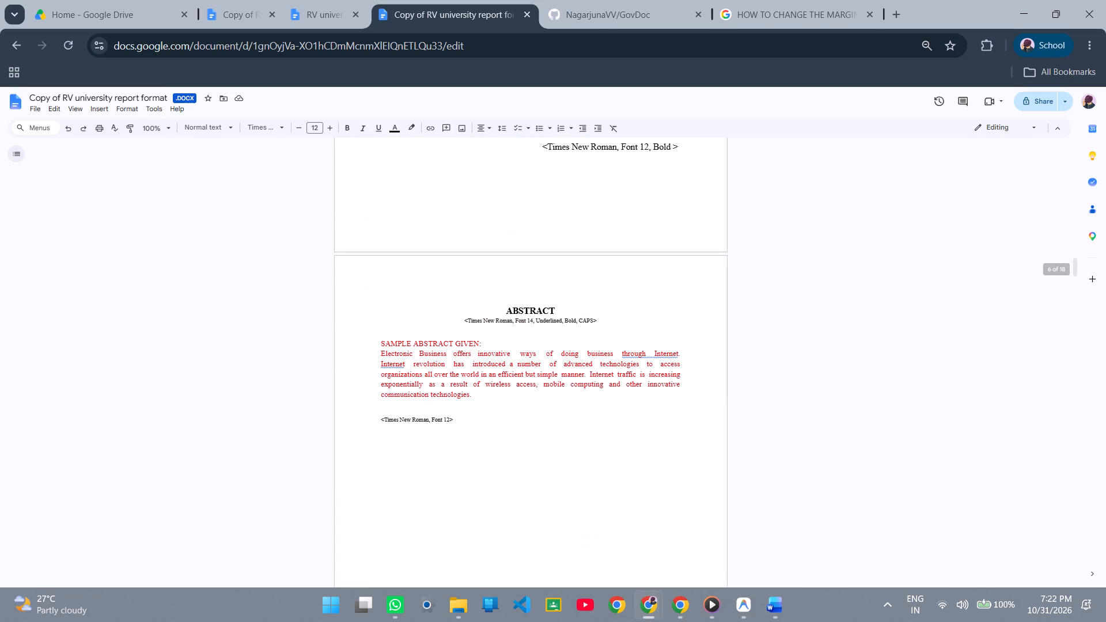
pyautogui.scroll(-4, 497, 312)
pyautogui.scroll(3, 497, 312)
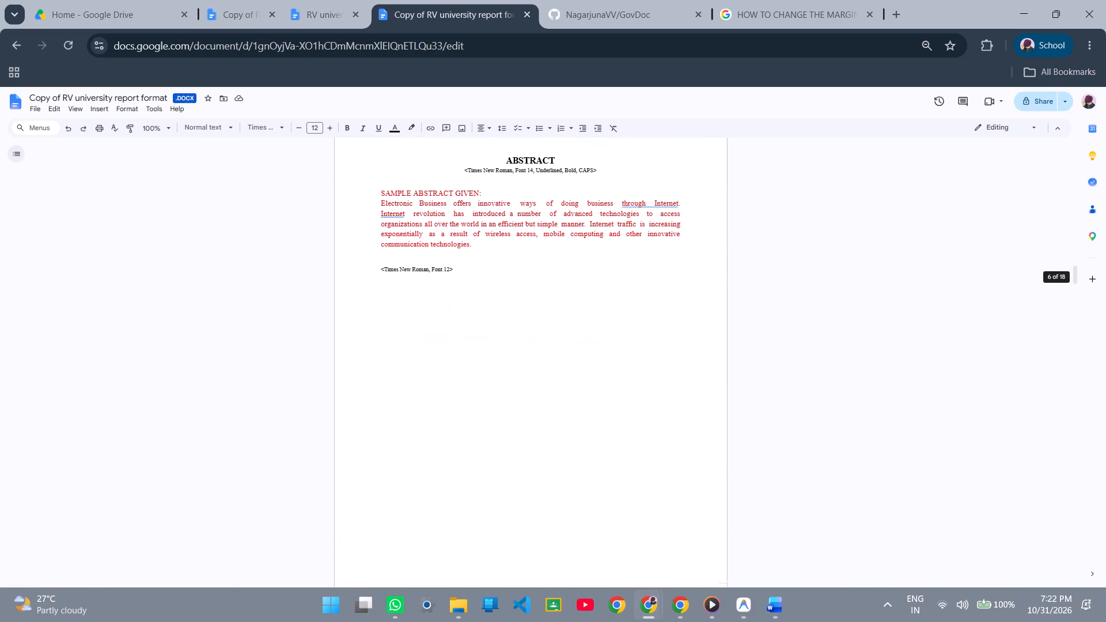
# Try line spacings of 1.15, 1.5 and single on the template's sample abstract paragraph.
pyautogui.click(490, 229)
pyautogui.moveTo(479, 257); pyautogui.dragTo(359, 187)
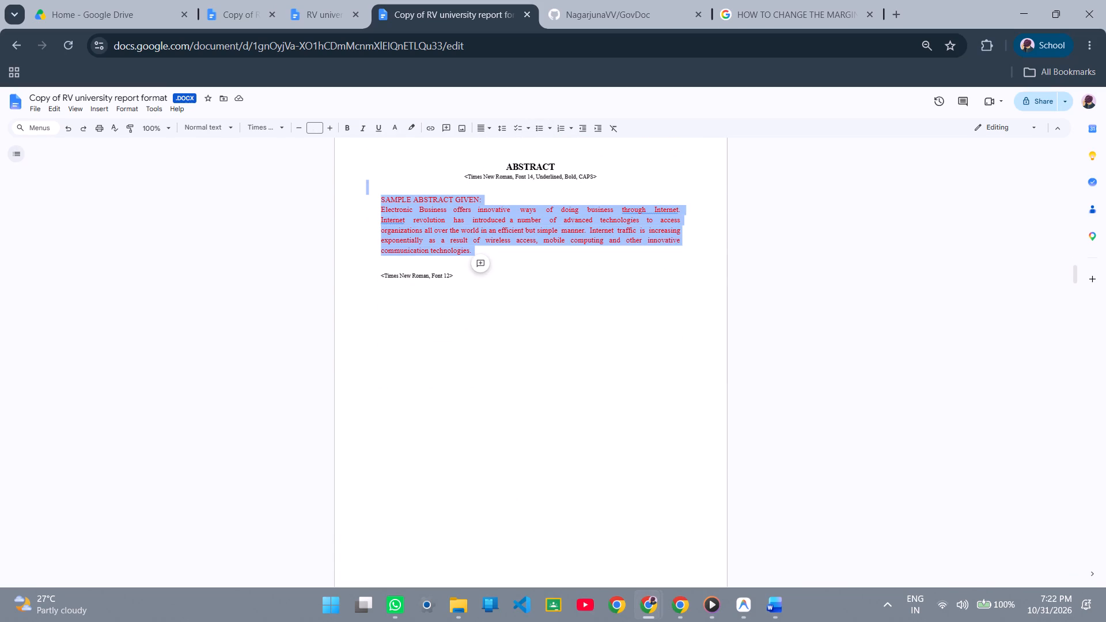
pyautogui.click(547, 131)
pyautogui.click(547, 131)
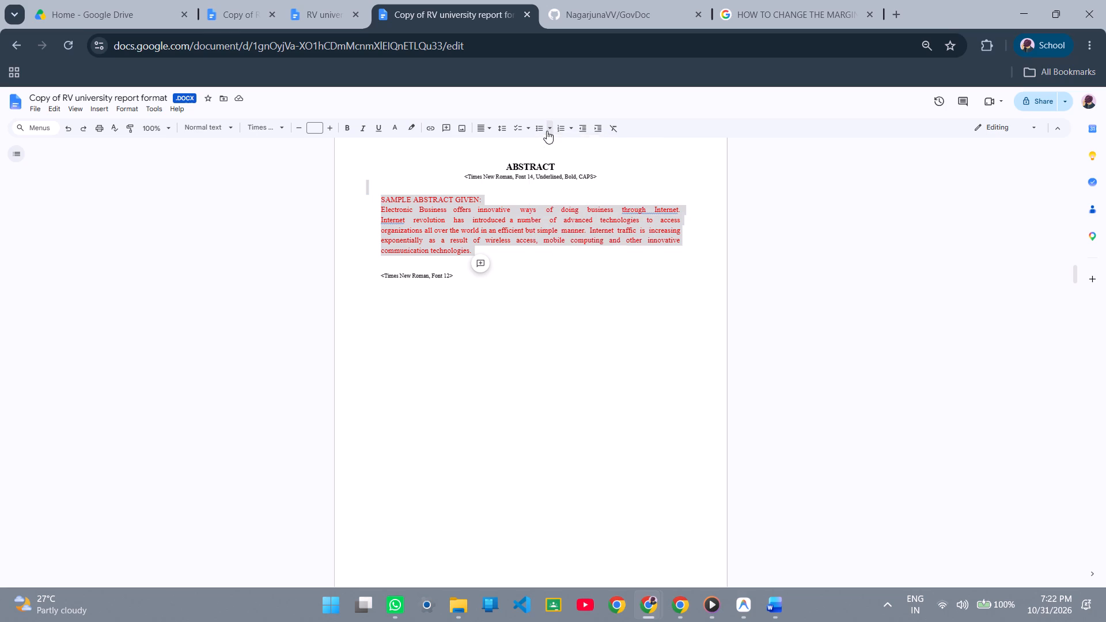
pyautogui.click(491, 124)
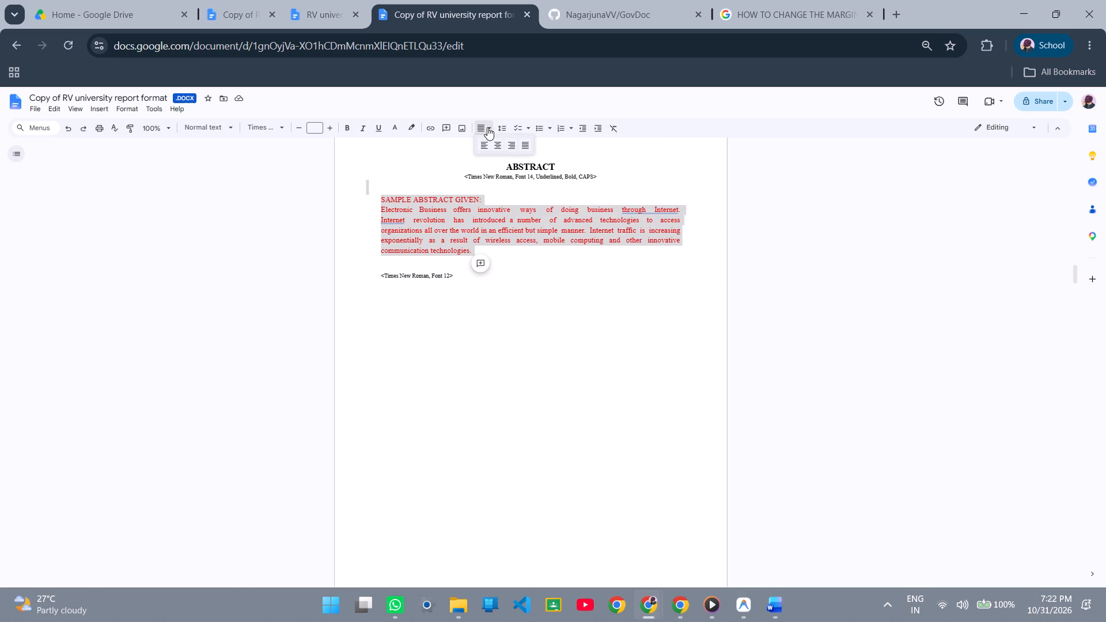
pyautogui.click(487, 127)
pyautogui.click(506, 128)
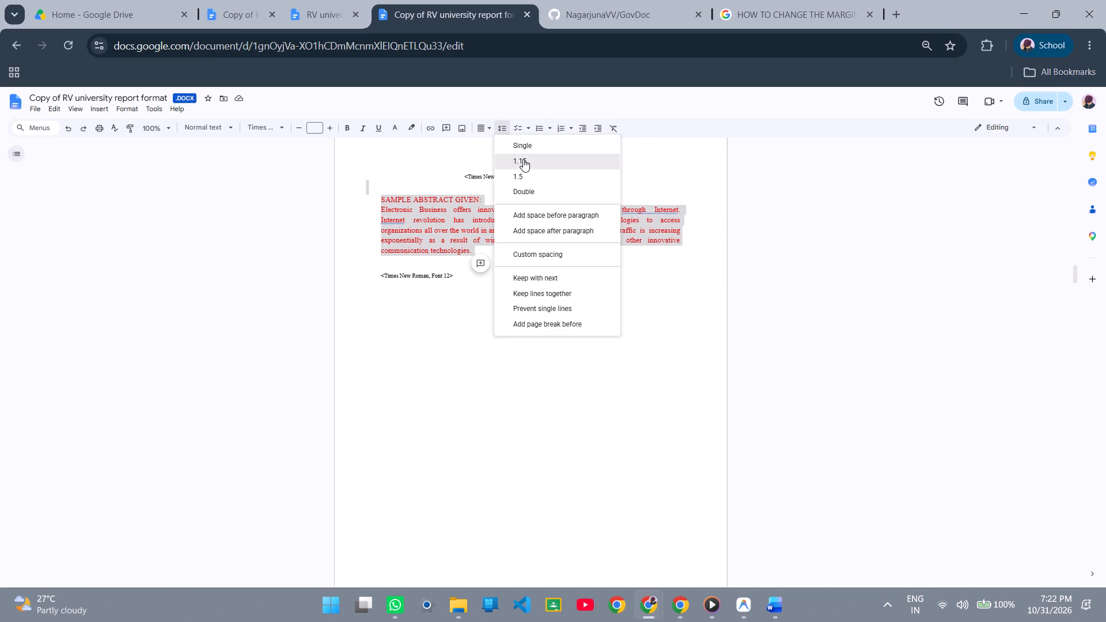
pyautogui.click(523, 159)
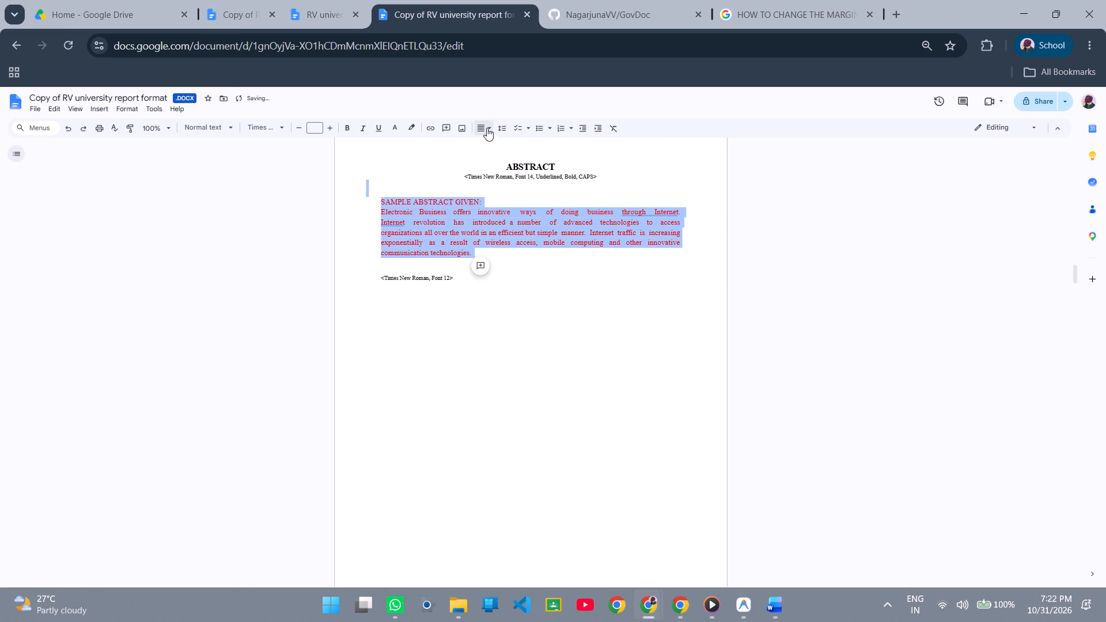
pyautogui.click(505, 128)
pyautogui.click(515, 175)
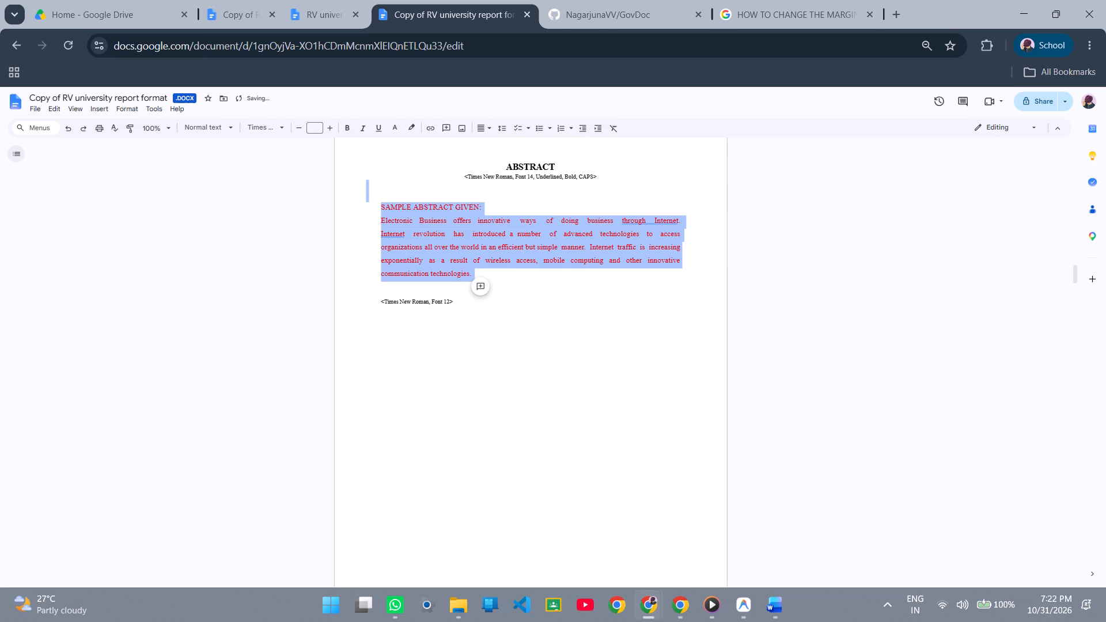
pyautogui.click(503, 126)
pyautogui.click(518, 148)
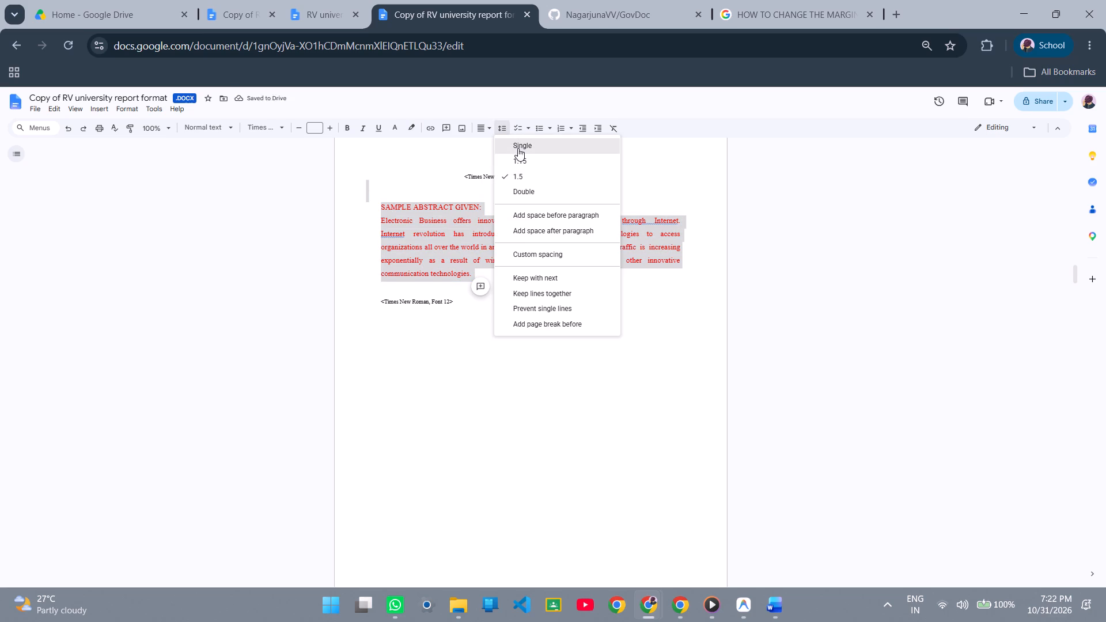
# Set the line spacing of the template's sample abstract paragraph to 1.15.
pyautogui.click(506, 128)
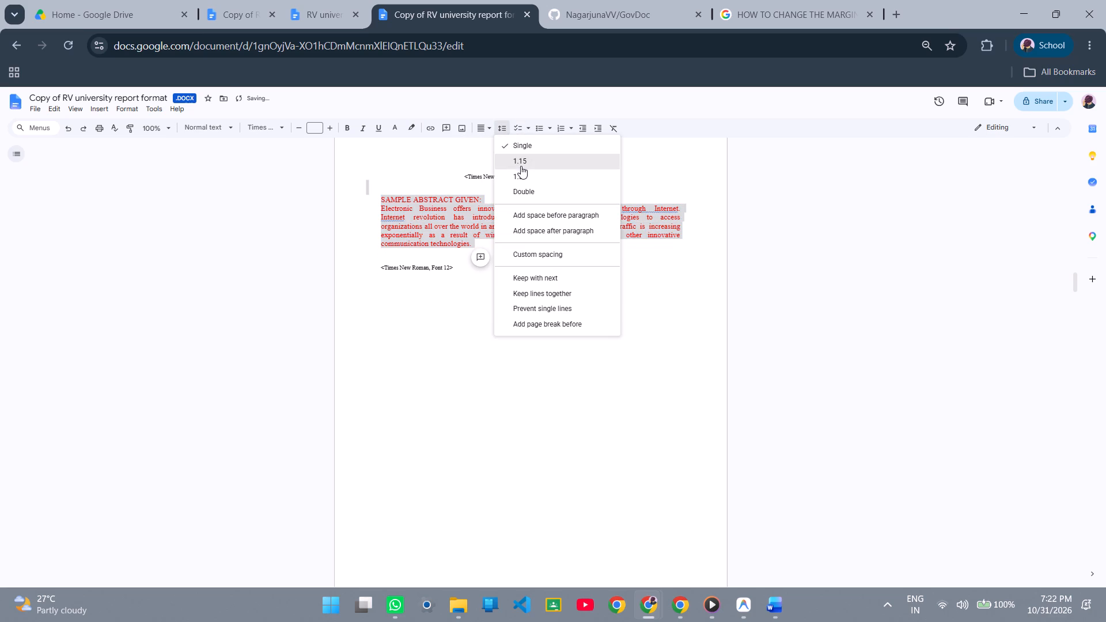
pyautogui.click(521, 166)
pyautogui.click(524, 226)
# Try single line spacing on the template's Chapter 8: Conclusion & Future Work body text, settling on 1.15.
pyautogui.scroll(-3, 543, 321)
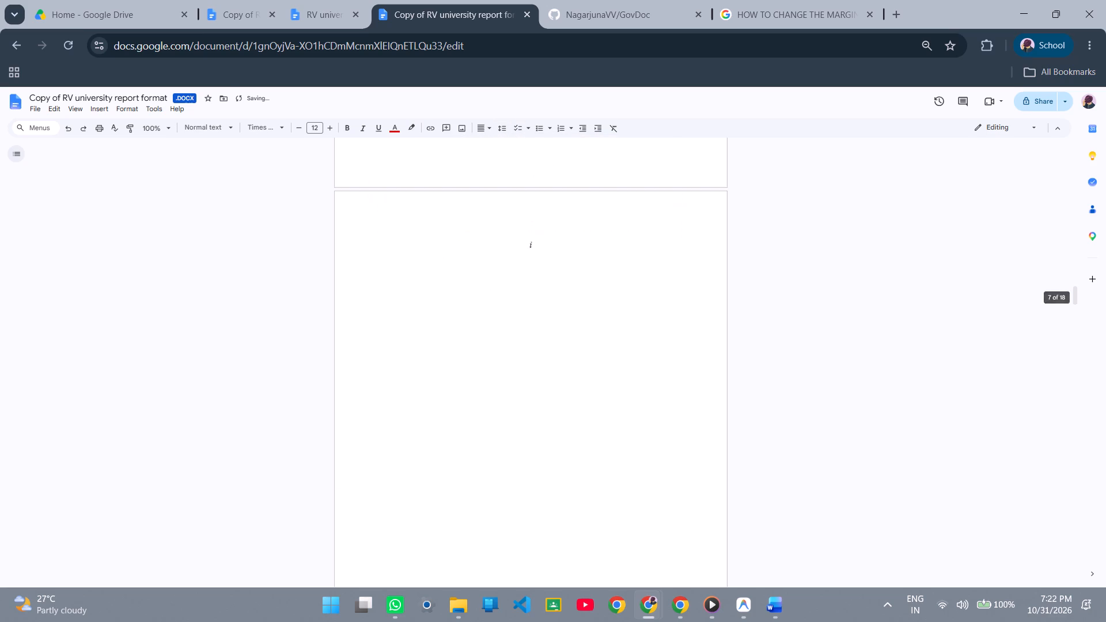
pyautogui.scroll(-4, 543, 321)
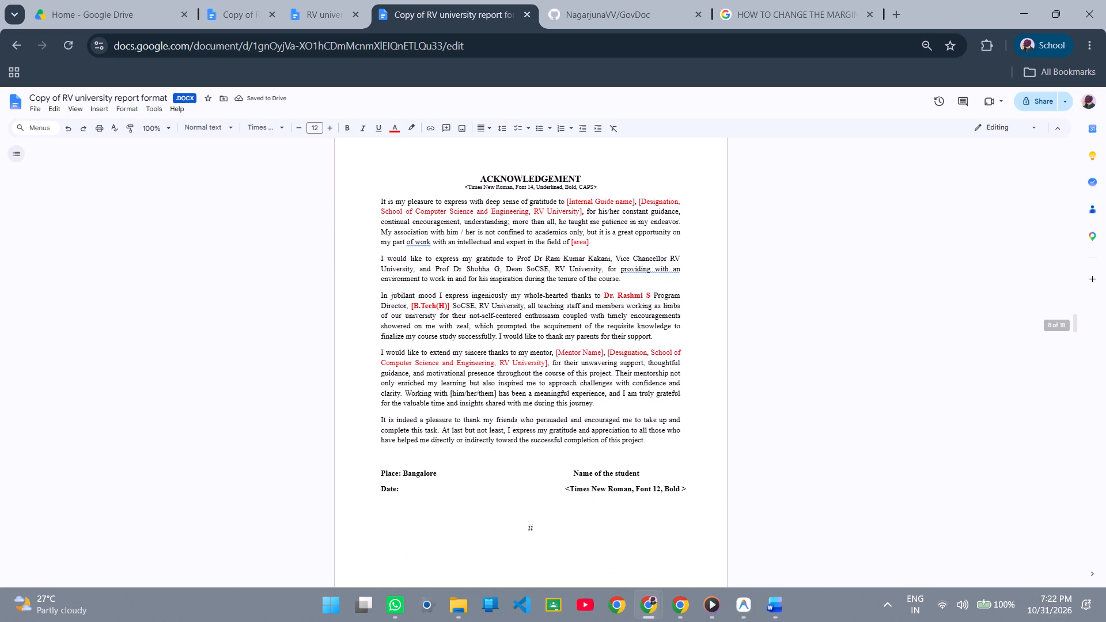
pyautogui.scroll(-19, 496, 446)
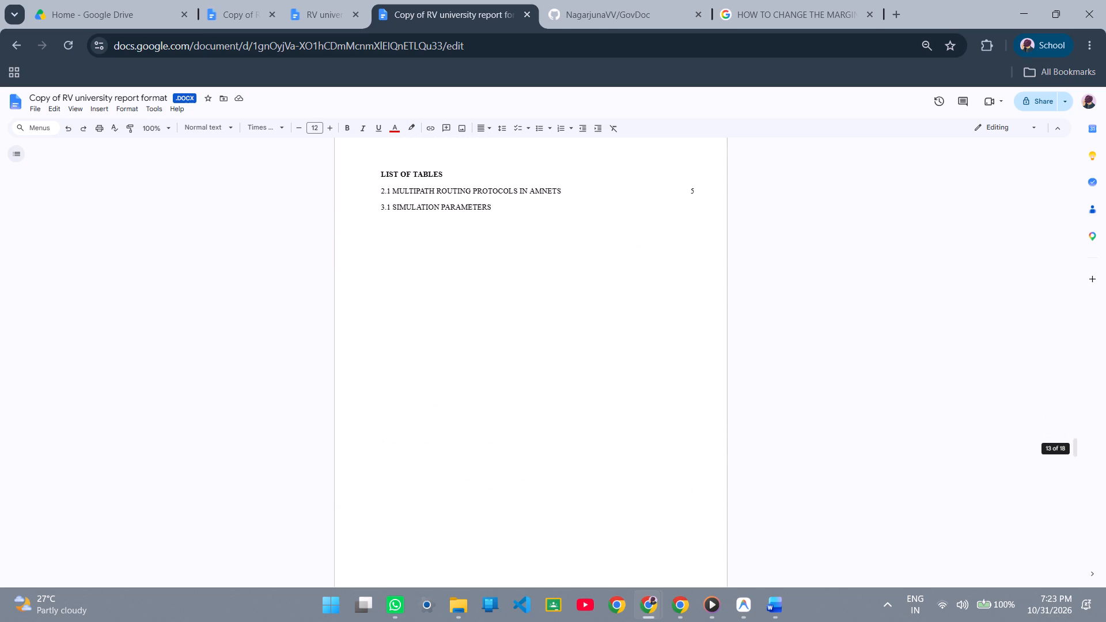
pyautogui.scroll(-9, 494, 437)
pyautogui.scroll(3, 494, 434)
pyautogui.scroll(-3, 494, 434)
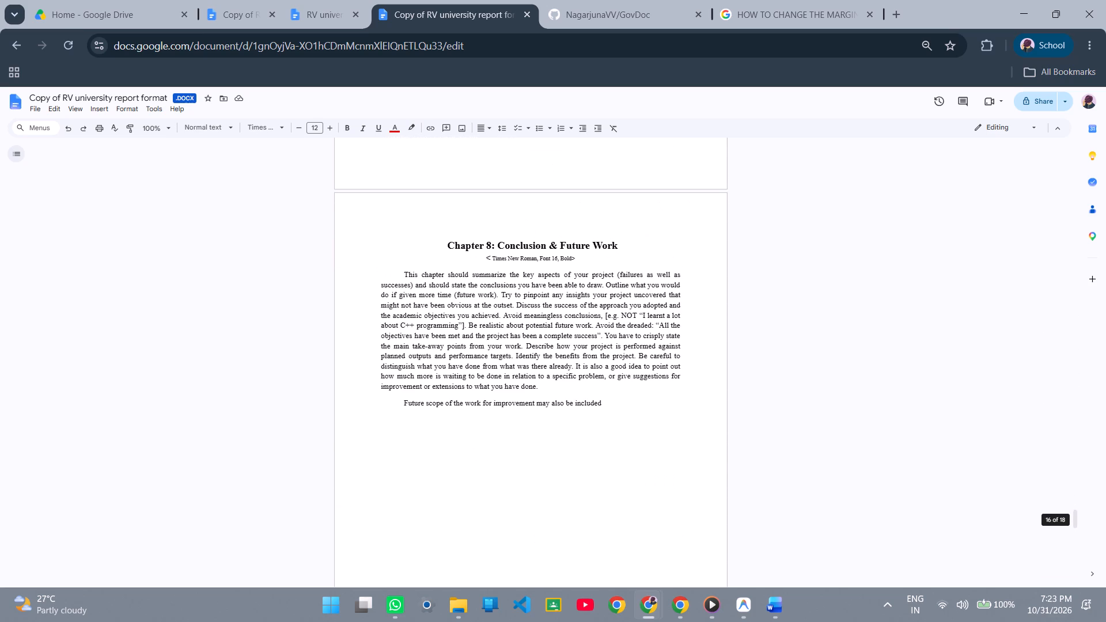
pyautogui.moveTo(597, 399); pyautogui.dragTo(410, 265)
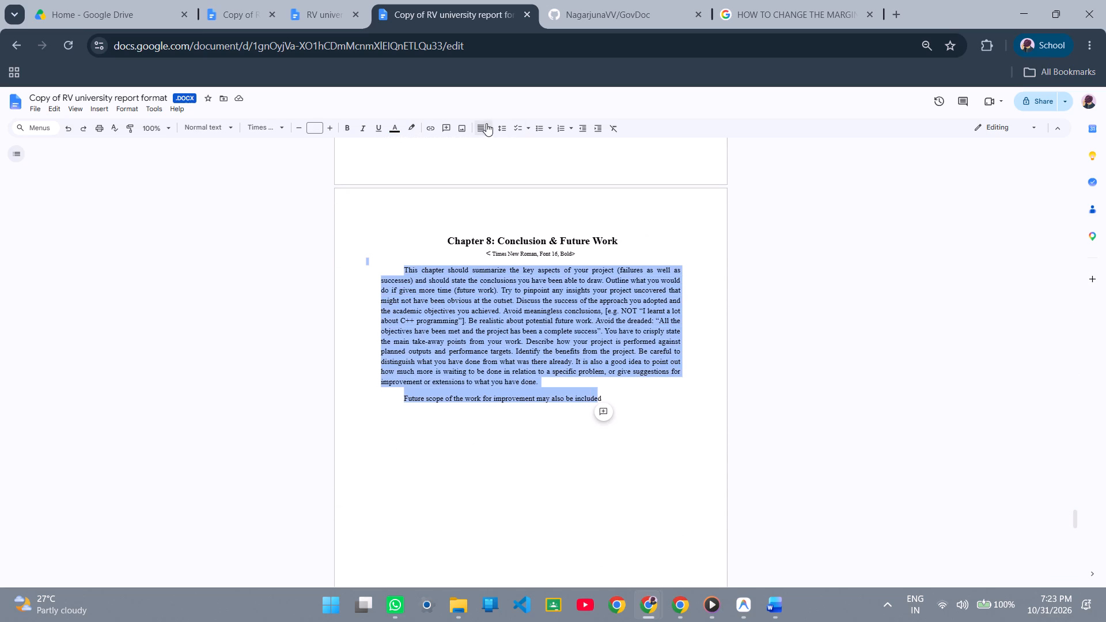
pyautogui.click(501, 126)
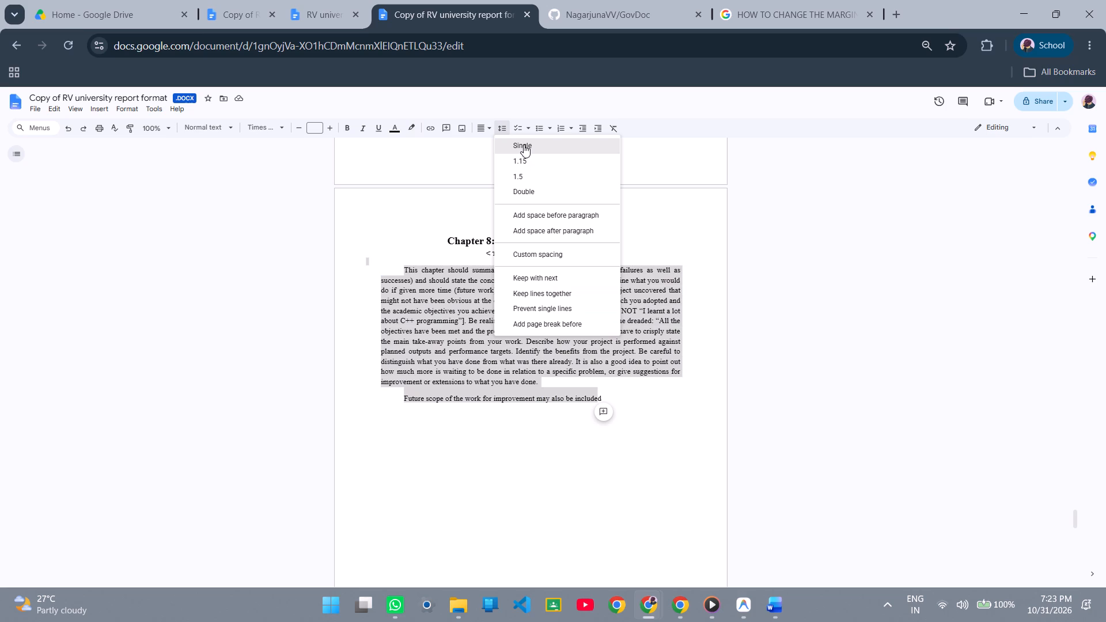
pyautogui.click(524, 145)
pyautogui.click(496, 129)
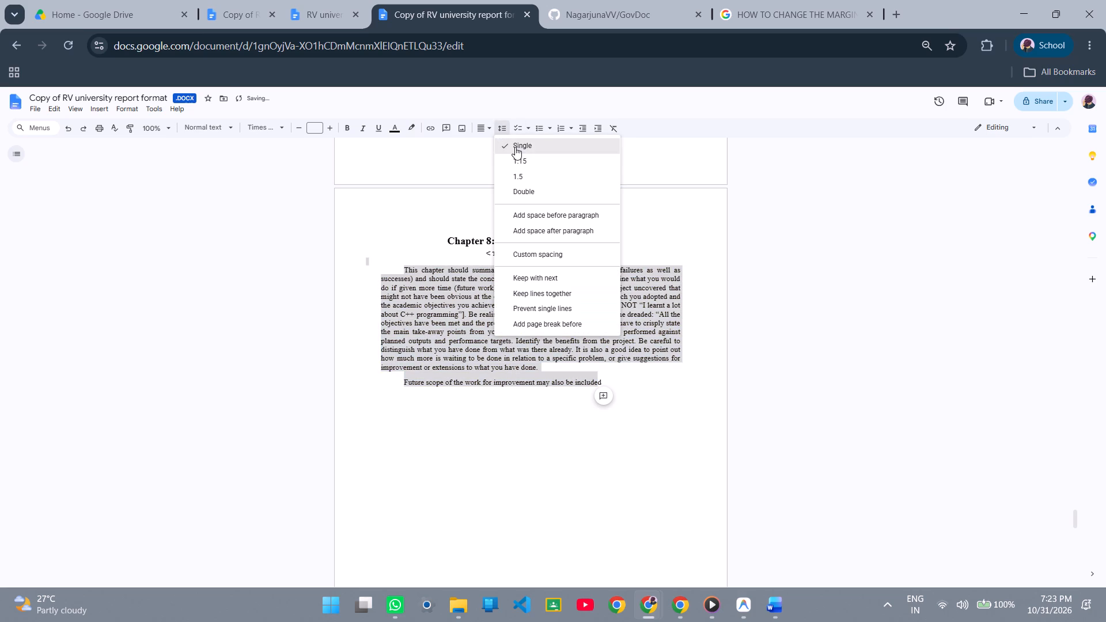
pyautogui.click(515, 161)
pyautogui.click(537, 326)
# Switch to the report document's window and set the three body paragraphs of section 1.1 Context and Background to 1.15 line spacing.
pyautogui.hotkey('alt', 'Tab')
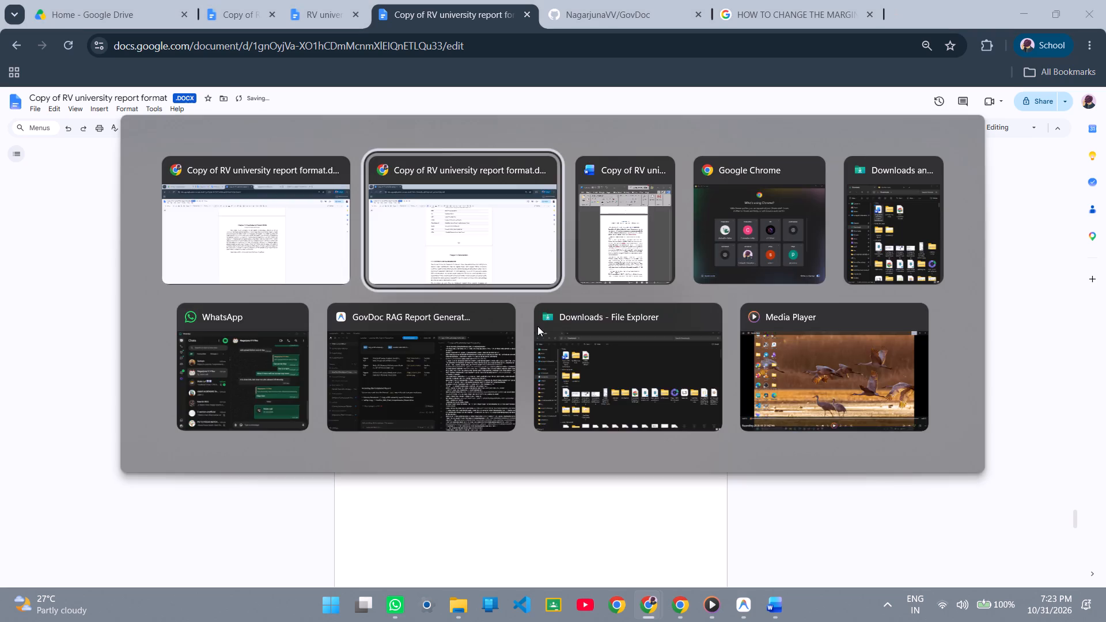
pyautogui.scroll(-2, 527, 382)
pyautogui.scroll(1, 527, 382)
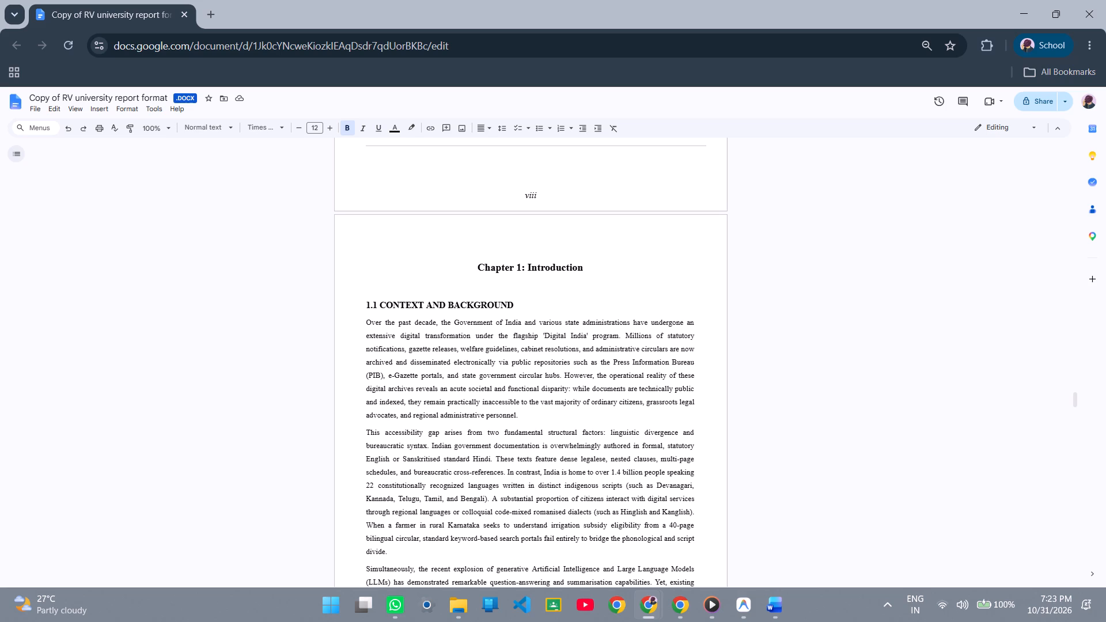
pyautogui.moveTo(360, 321); pyautogui.dragTo(411, 550)
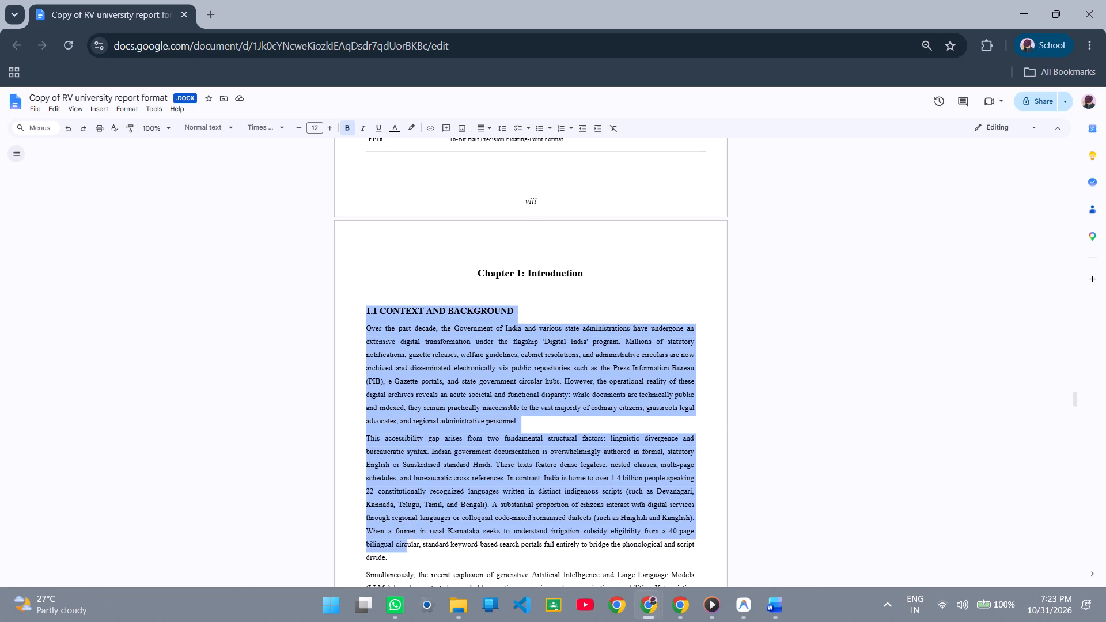
pyautogui.moveTo(411, 550); pyautogui.dragTo(412, 544)
pyautogui.click(354, 331)
pyautogui.moveTo(363, 332); pyautogui.dragTo(449, 574)
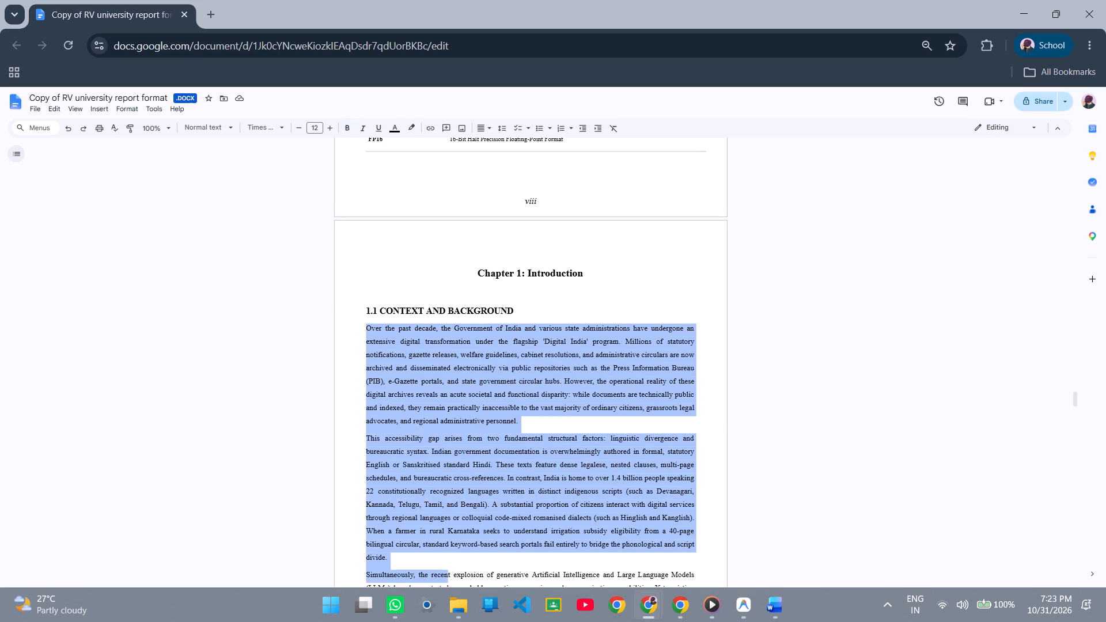
pyautogui.moveTo(449, 574); pyautogui.dragTo(574, 390)
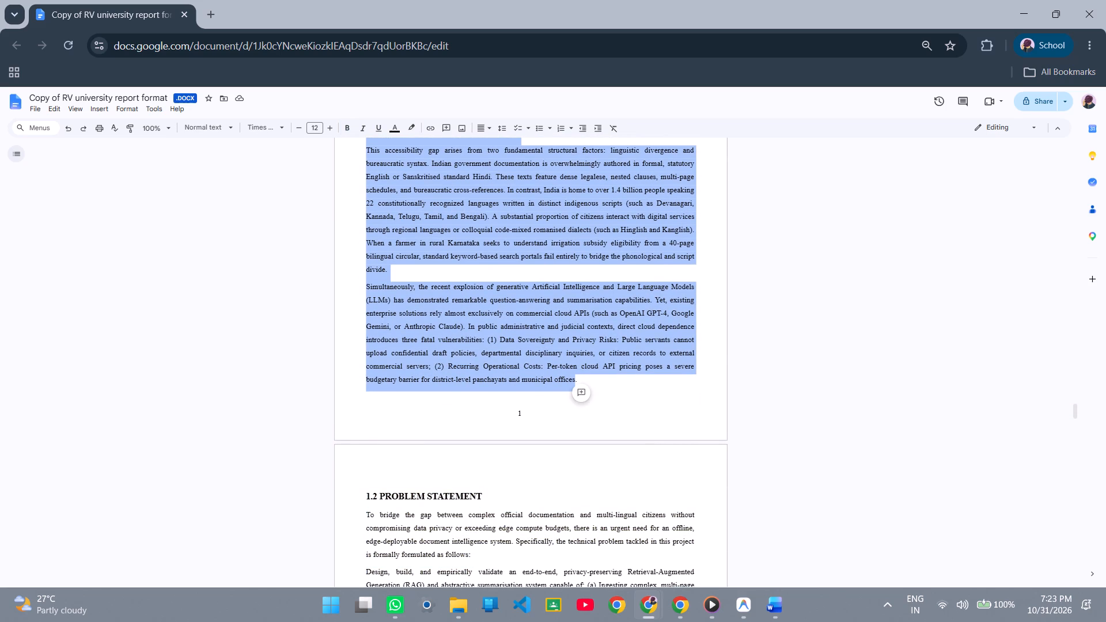
pyautogui.click(500, 131)
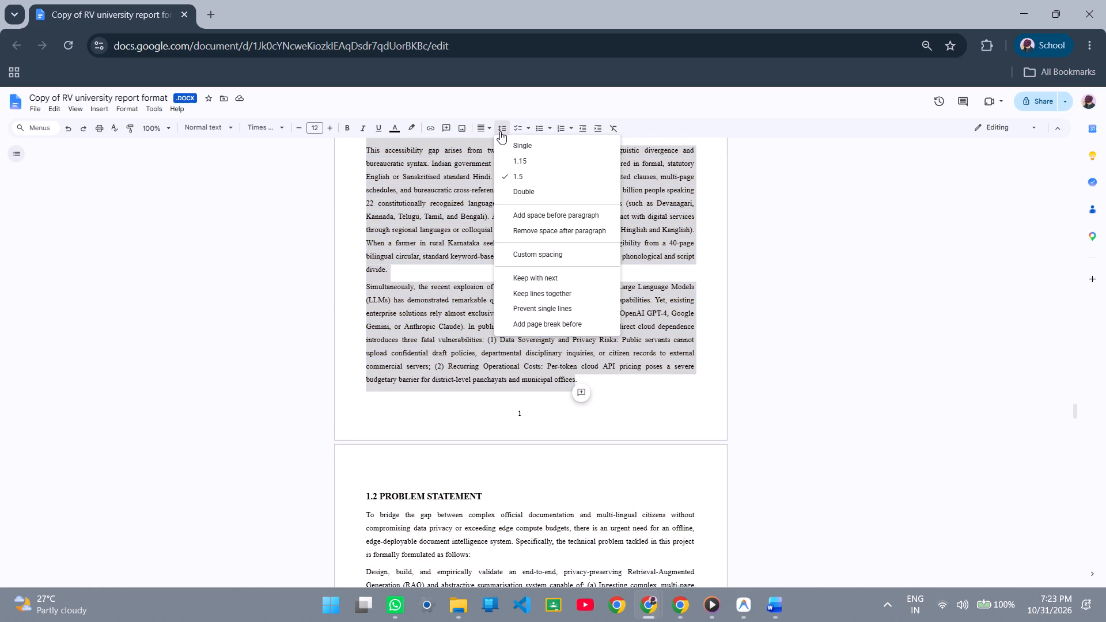
pyautogui.click(522, 164)
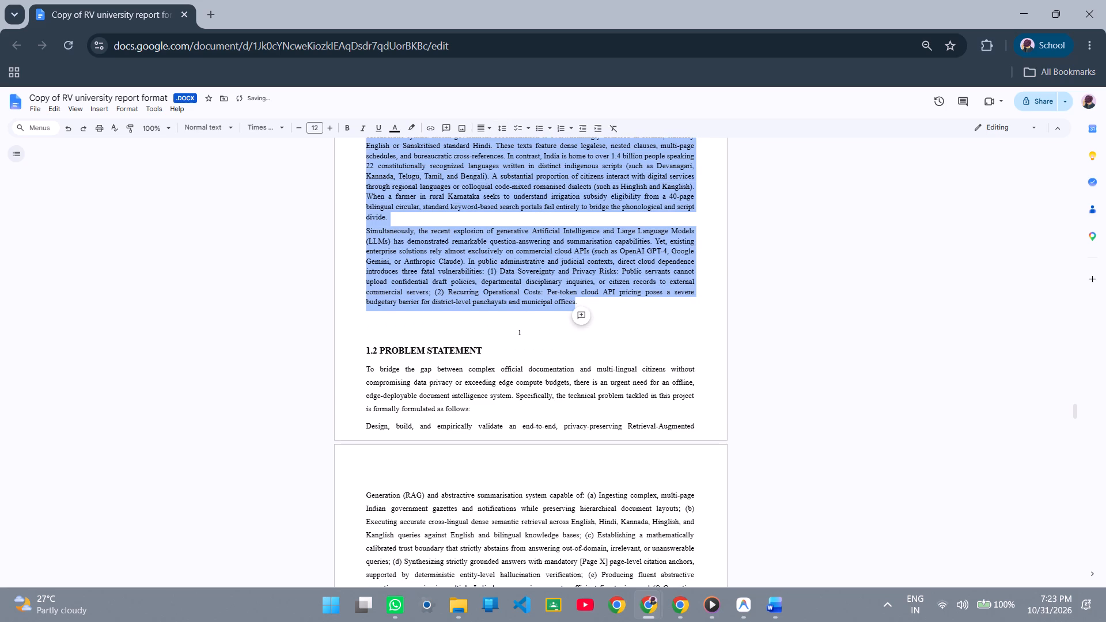
pyautogui.scroll(2, 510, 344)
pyautogui.scroll(-1, 513, 344)
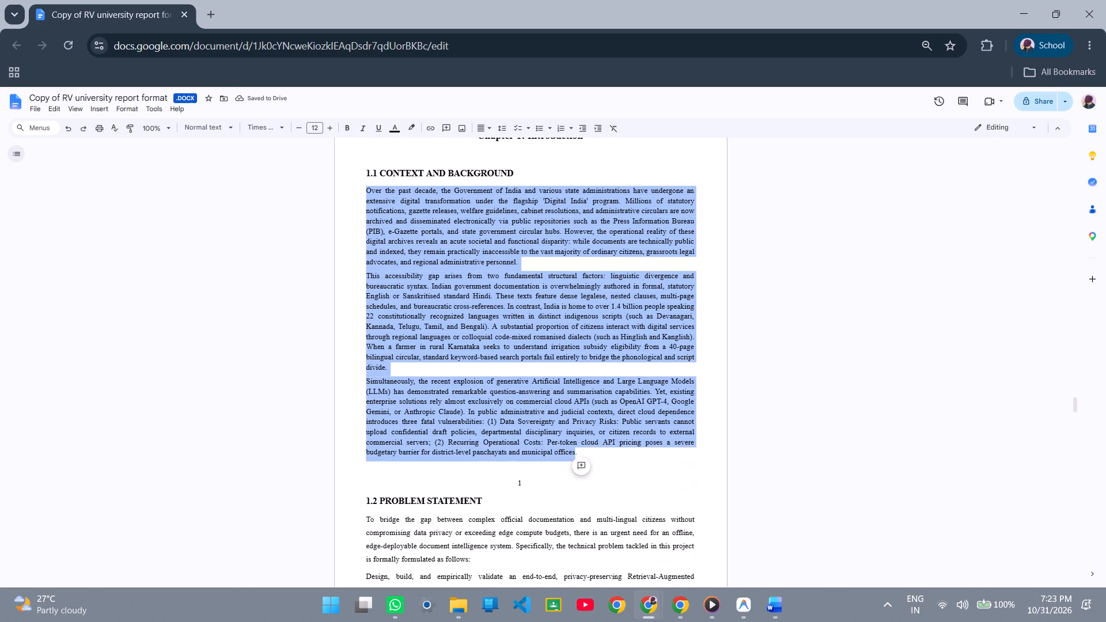
pyautogui.scroll(-1, 510, 344)
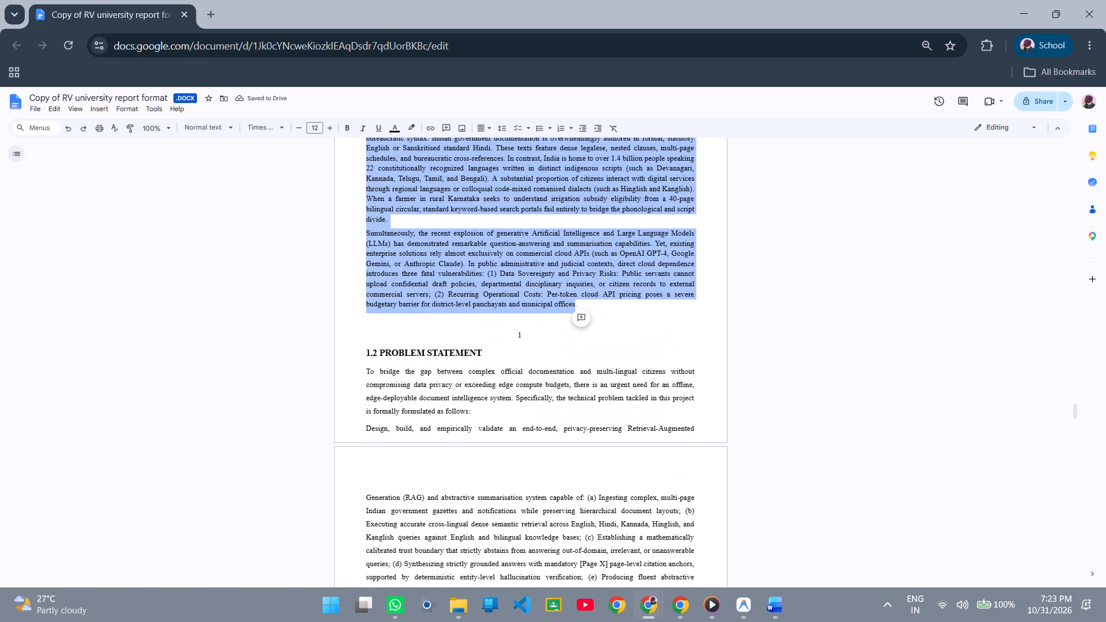
pyautogui.click(618, 313)
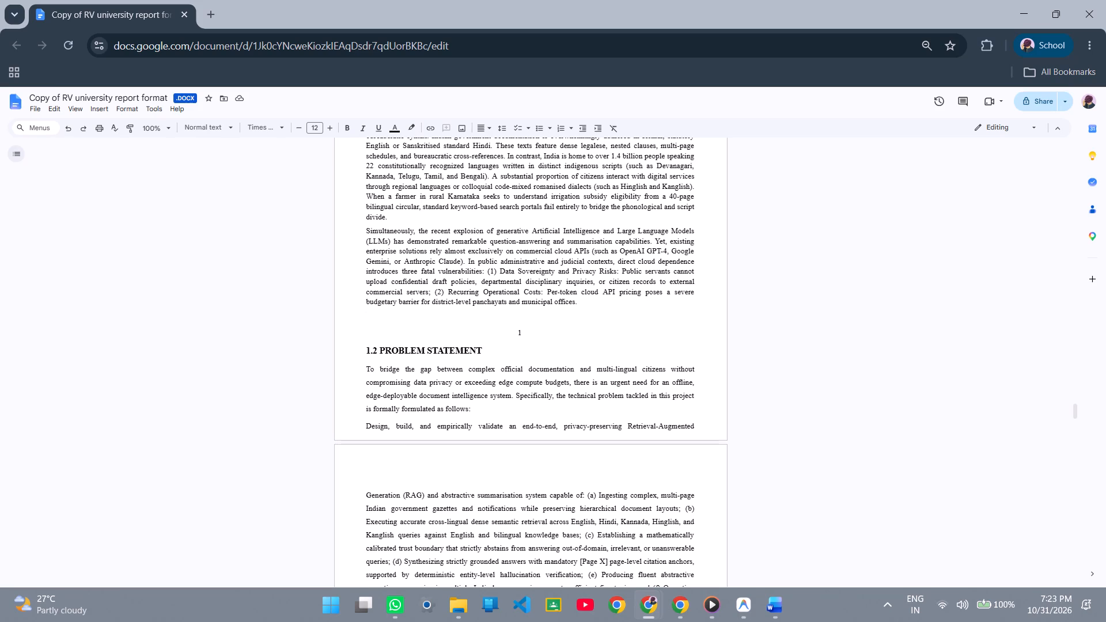
# Insert four blank lines before the 1.2 Problem Statement heading so the section starts on the following page.
pyautogui.click(366, 346)
pyautogui.press('Down')
pyautogui.press('Return')
pyautogui.press('Return')
pyautogui.press('Return')
pyautogui.press('Return')
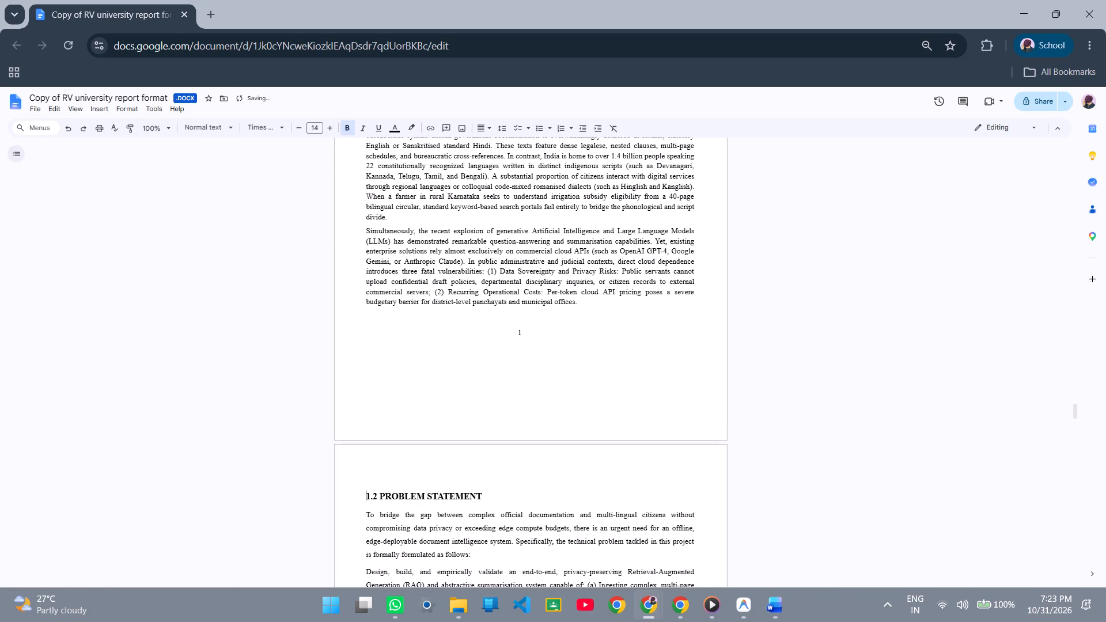
# Insert five blank lines between the end of section 1.1 and page number 1 to move the number toward the page bottom.
pyautogui.click(489, 320)
pyautogui.press('Return')
pyautogui.press('Return')
pyautogui.press('Return')
pyautogui.press('Return')
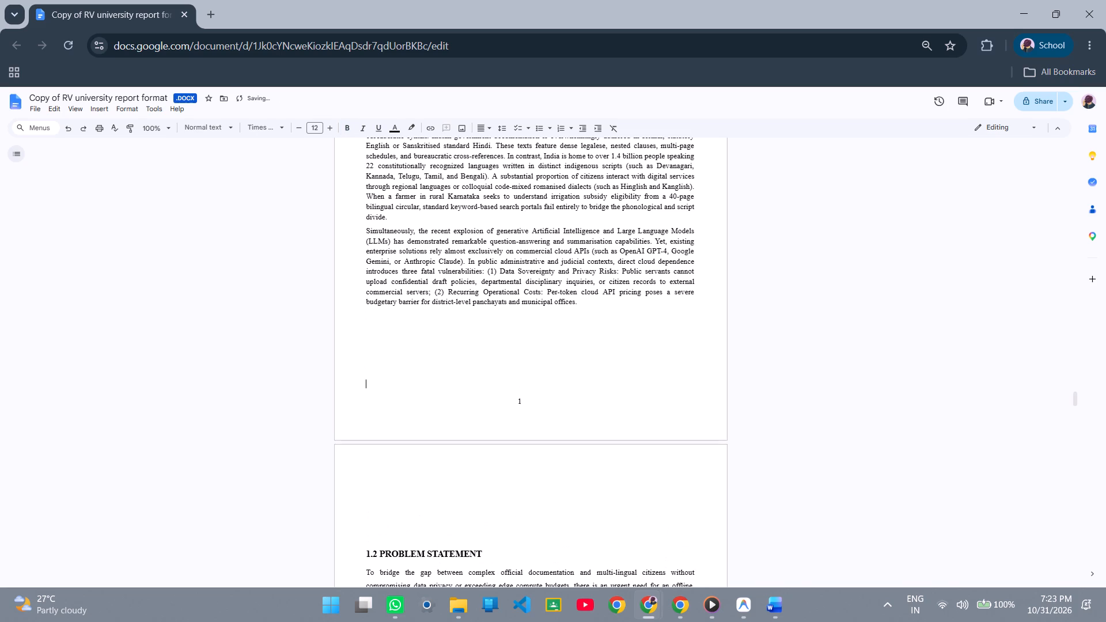
pyautogui.press('Return')
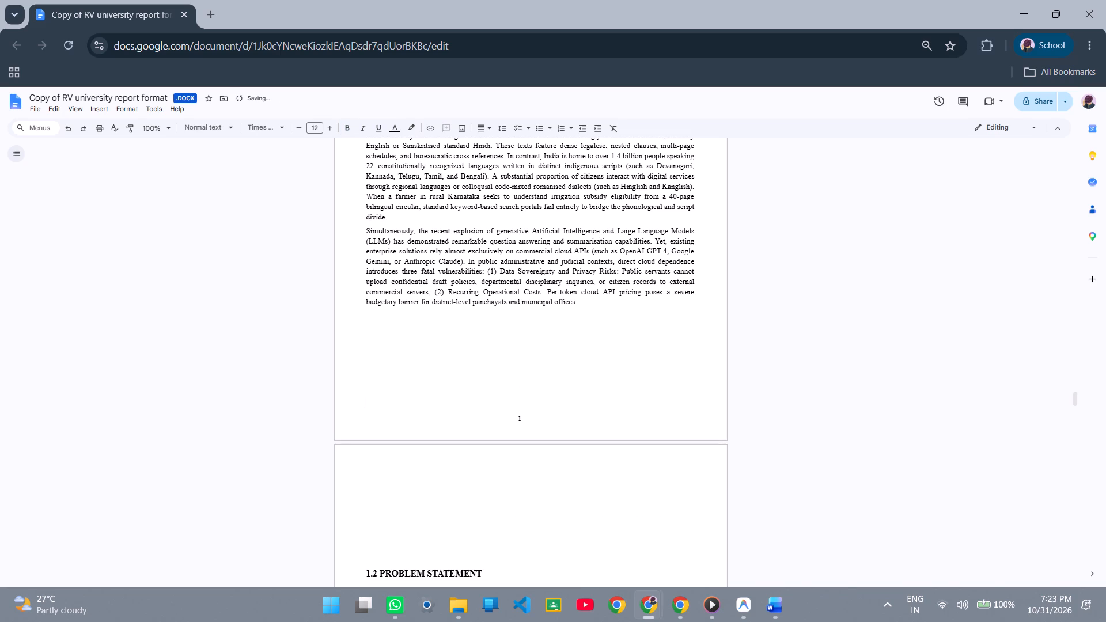
# Delete the surplus blank lines above the 1.2 Problem Statement heading so it begins its page.
pyautogui.moveTo(381, 555); pyautogui.dragTo(353, 473)
pyautogui.press('BackSpace')
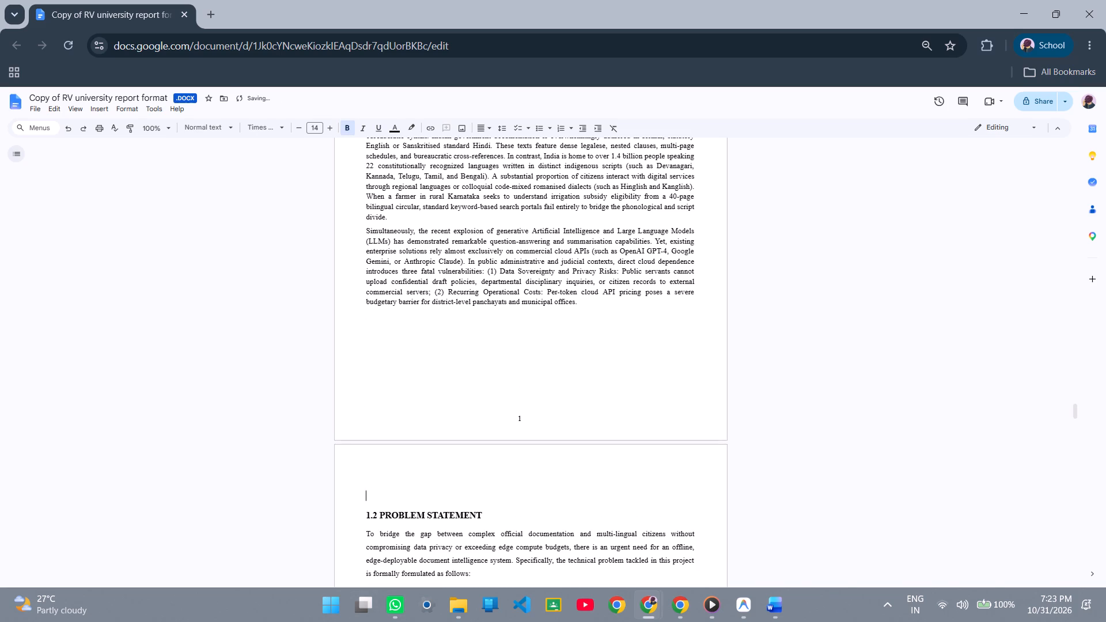
pyautogui.press('BackSpace')
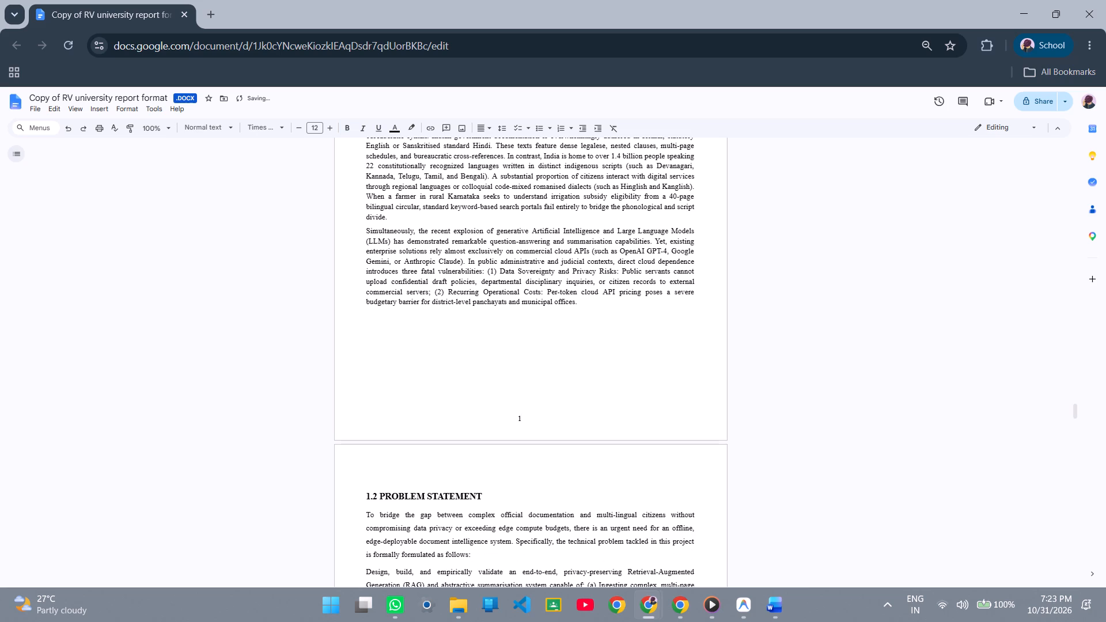
# Set the two body paragraphs of section 1.2 Problem Statement to 1.15 line spacing.
pyautogui.scroll(-1, 660, 425)
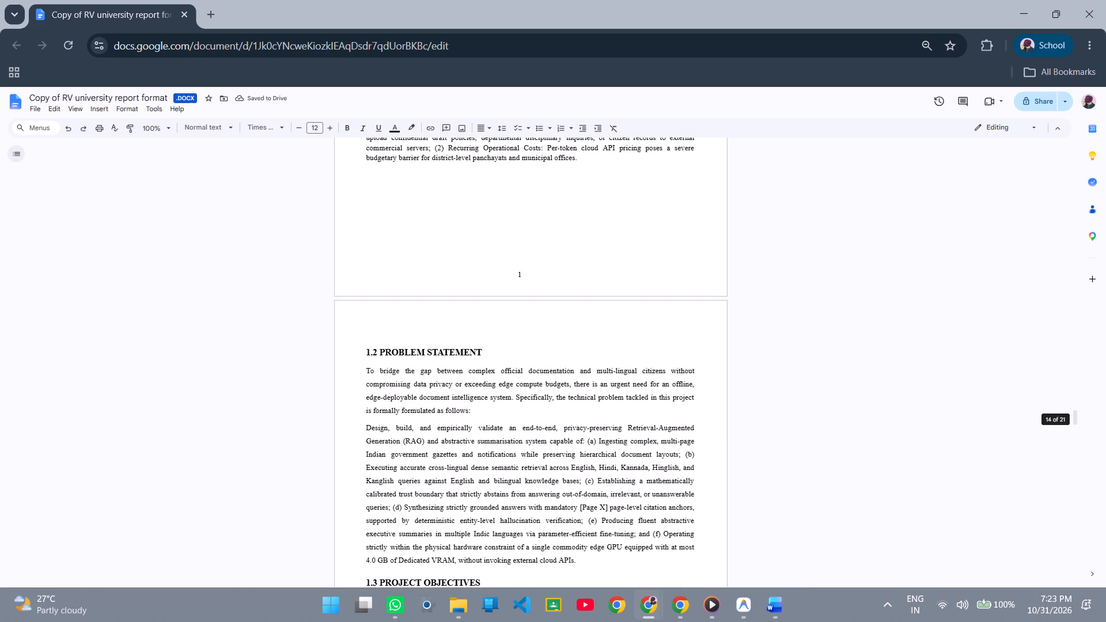
pyautogui.scroll(-1, 595, 378)
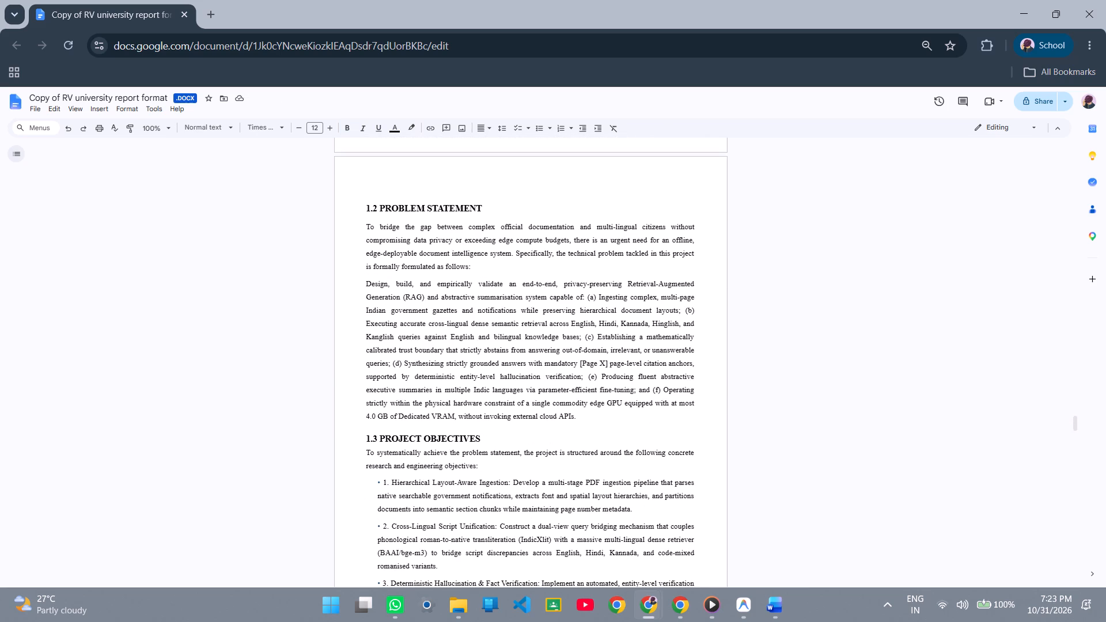
pyautogui.moveTo(362, 223); pyautogui.dragTo(624, 414)
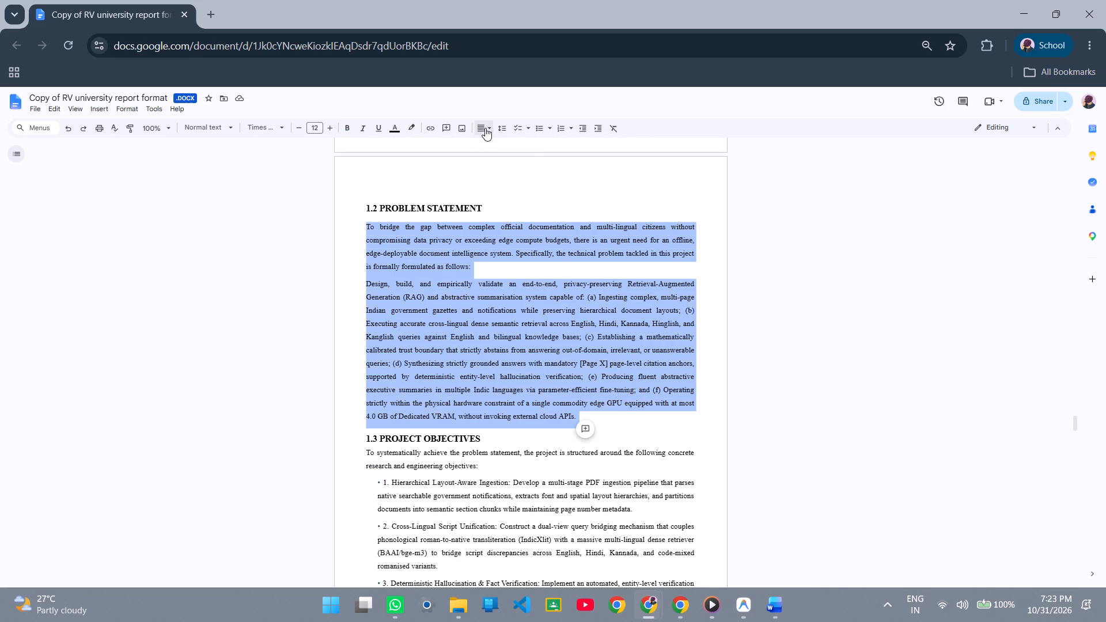
pyautogui.click(485, 128)
pyautogui.click(509, 129)
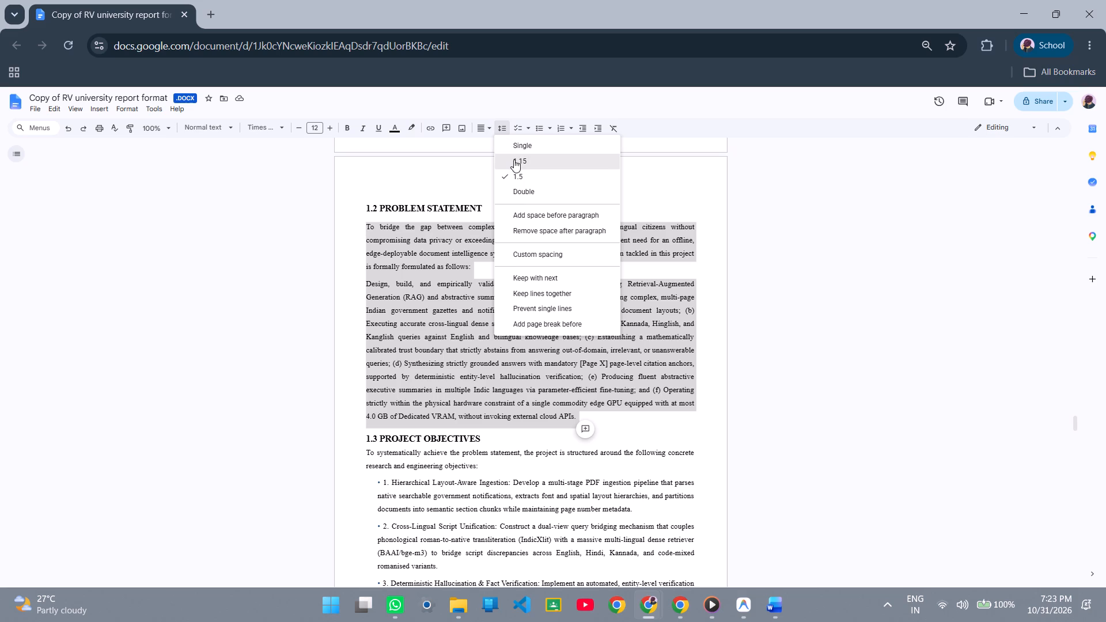
pyautogui.click(514, 160)
# Set the section 1.3 Project Objectives introduction and objectives 1 to 3 to 1.15 line spacing.
pyautogui.scroll(-1, 418, 332)
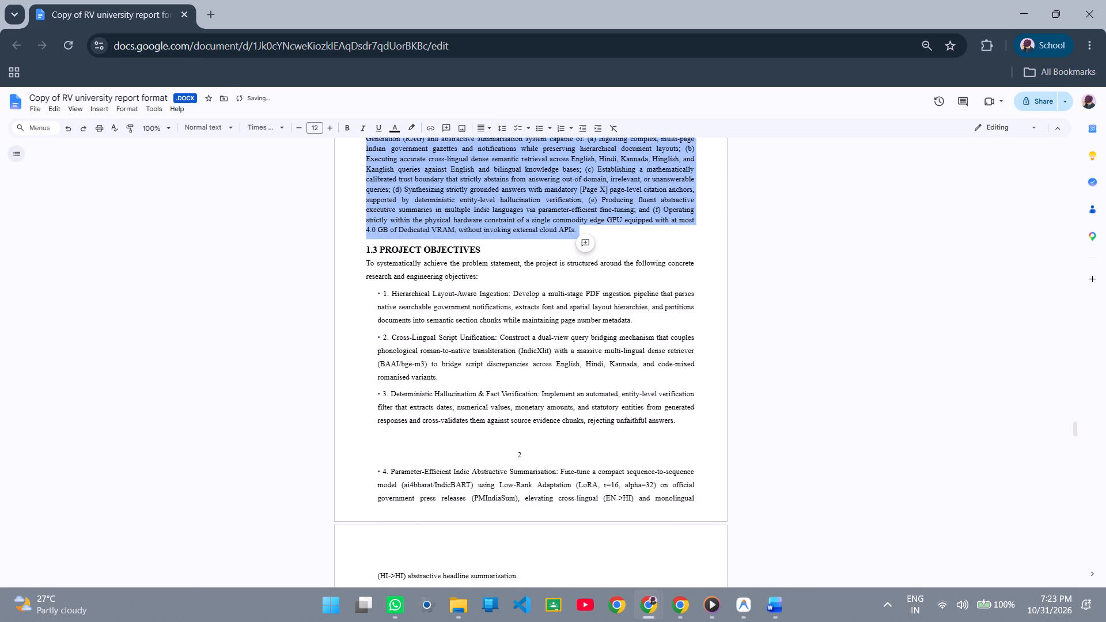
pyautogui.moveTo(361, 266); pyautogui.dragTo(669, 431)
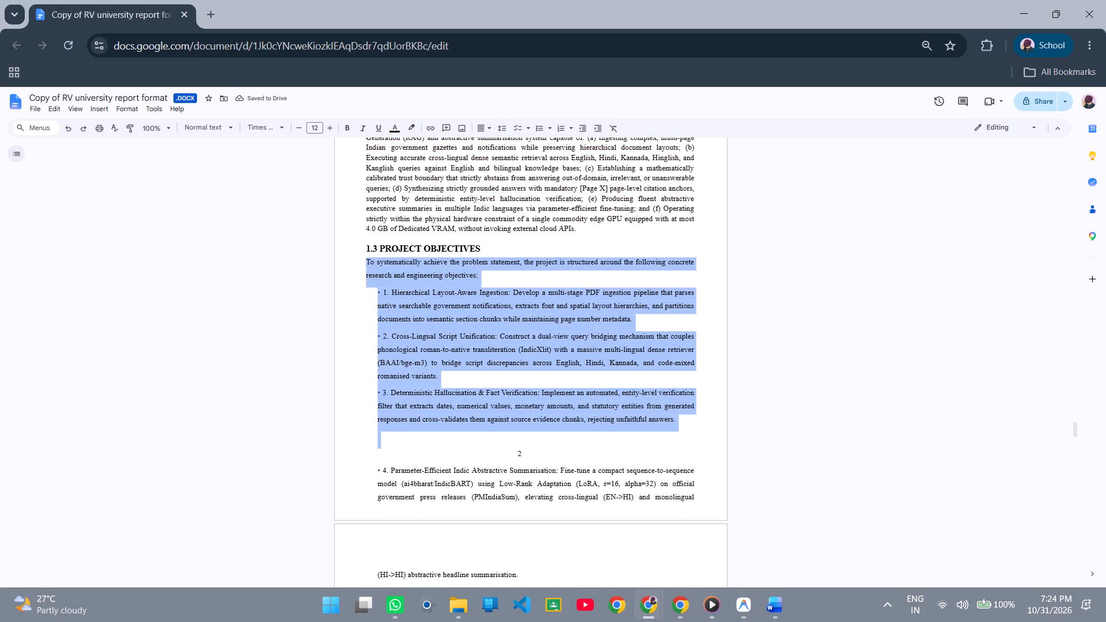
pyautogui.moveTo(669, 431); pyautogui.dragTo(680, 416)
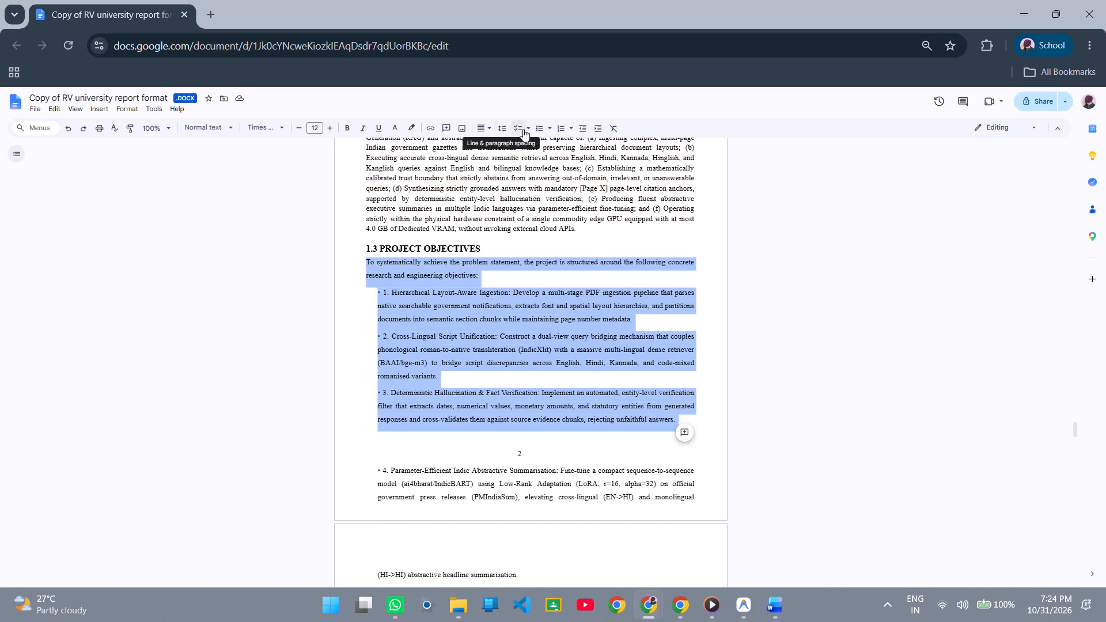
pyautogui.click(499, 129)
pyautogui.click(515, 160)
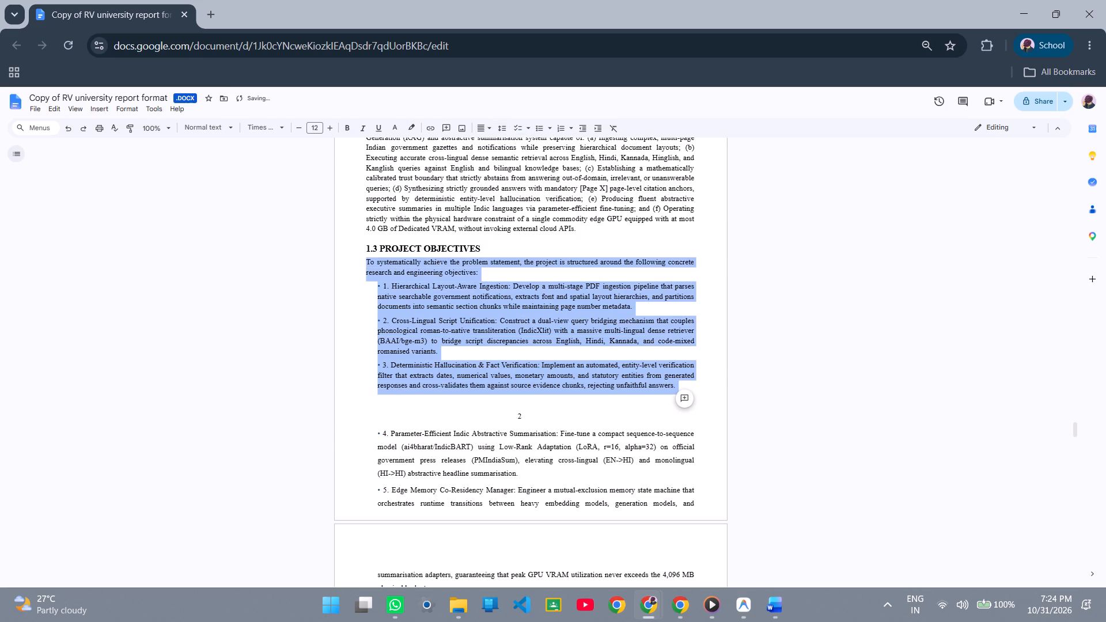
pyautogui.scroll(-1, 425, 388)
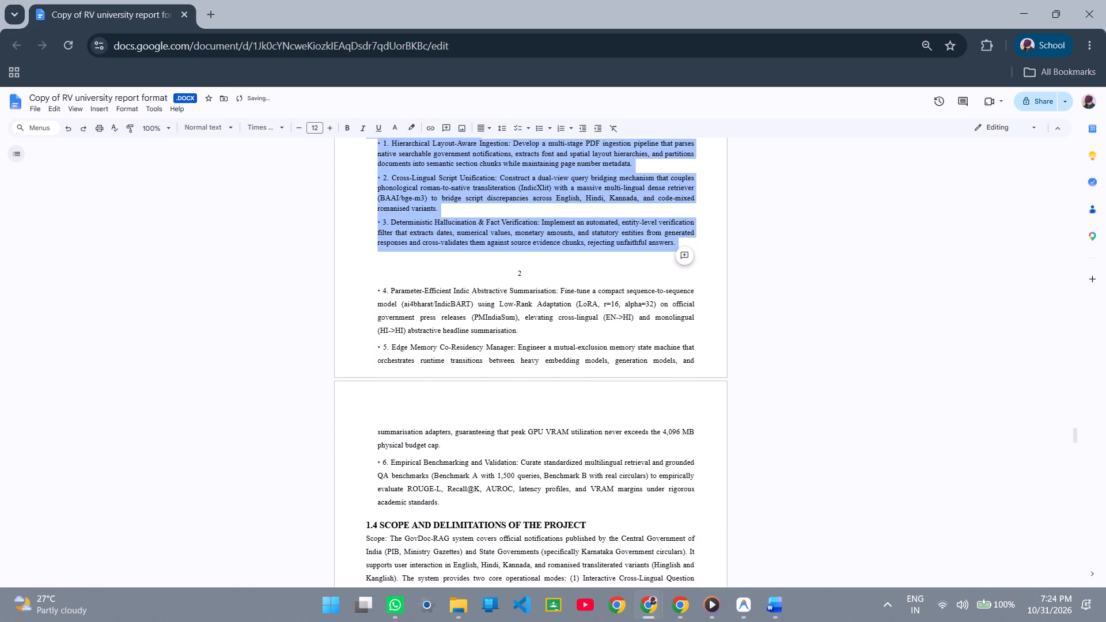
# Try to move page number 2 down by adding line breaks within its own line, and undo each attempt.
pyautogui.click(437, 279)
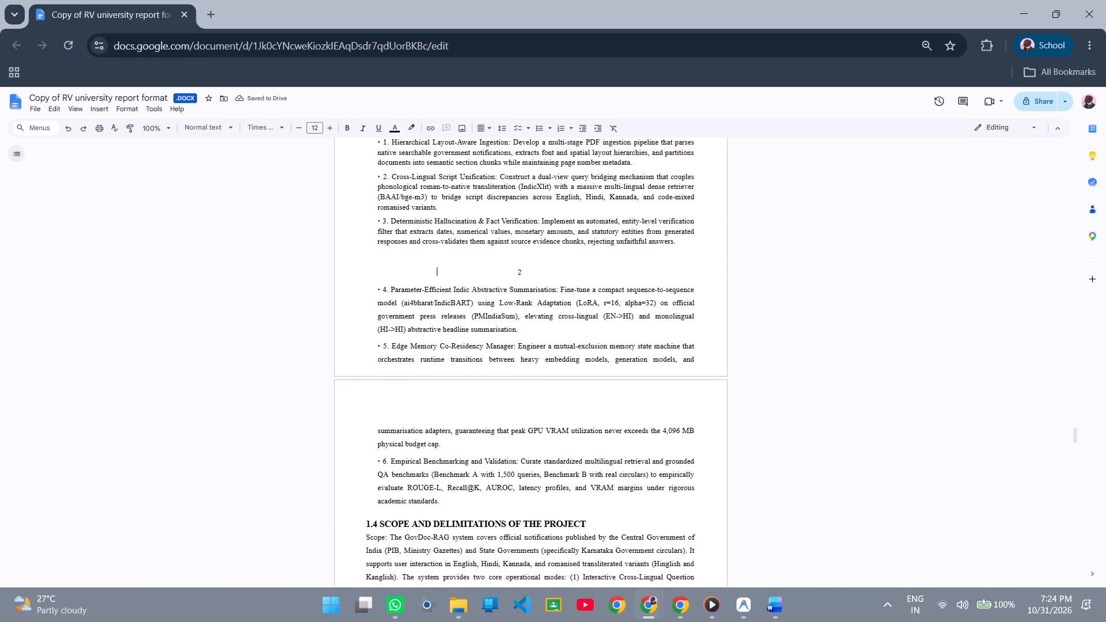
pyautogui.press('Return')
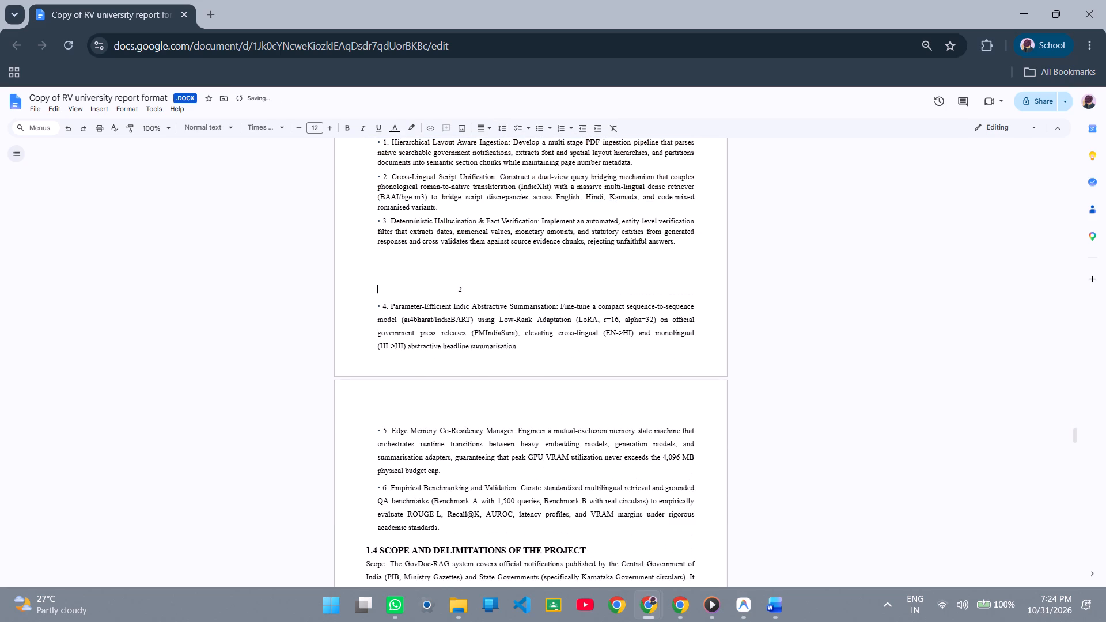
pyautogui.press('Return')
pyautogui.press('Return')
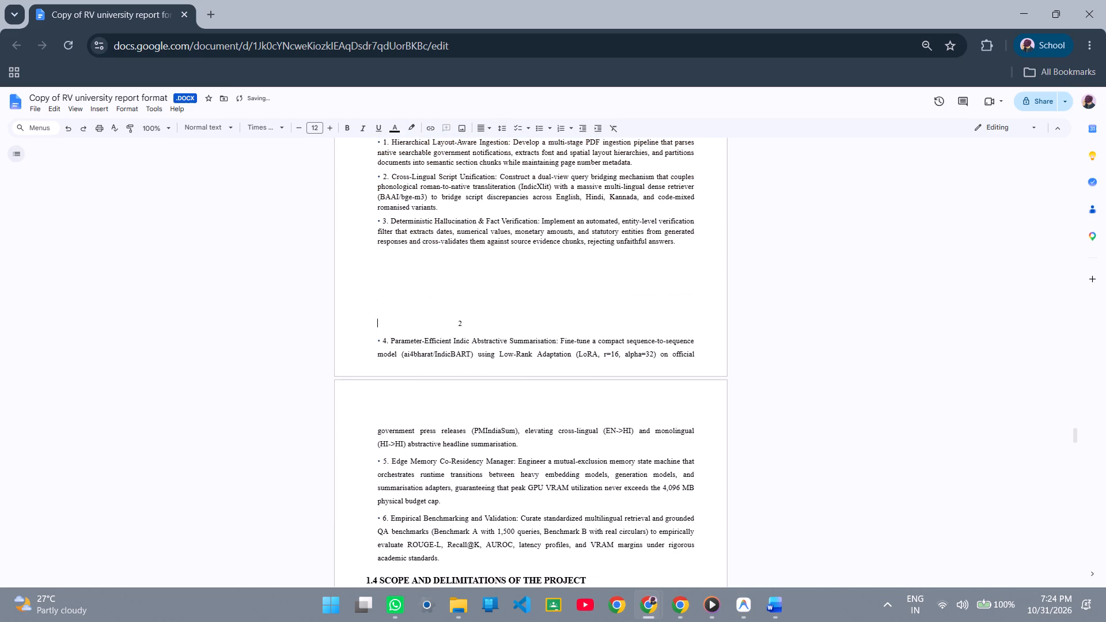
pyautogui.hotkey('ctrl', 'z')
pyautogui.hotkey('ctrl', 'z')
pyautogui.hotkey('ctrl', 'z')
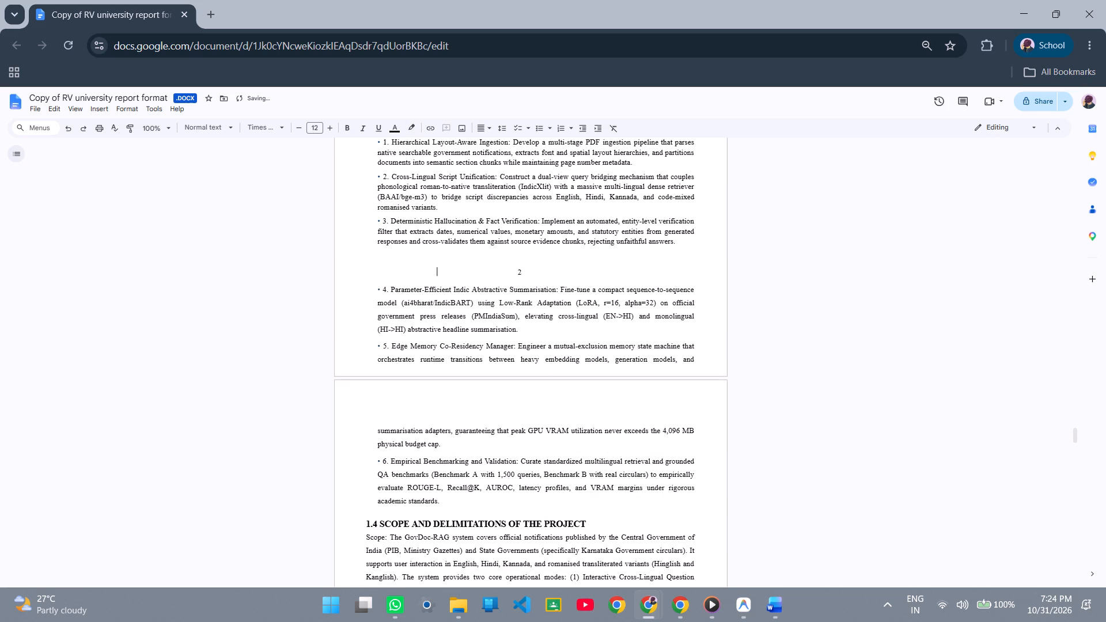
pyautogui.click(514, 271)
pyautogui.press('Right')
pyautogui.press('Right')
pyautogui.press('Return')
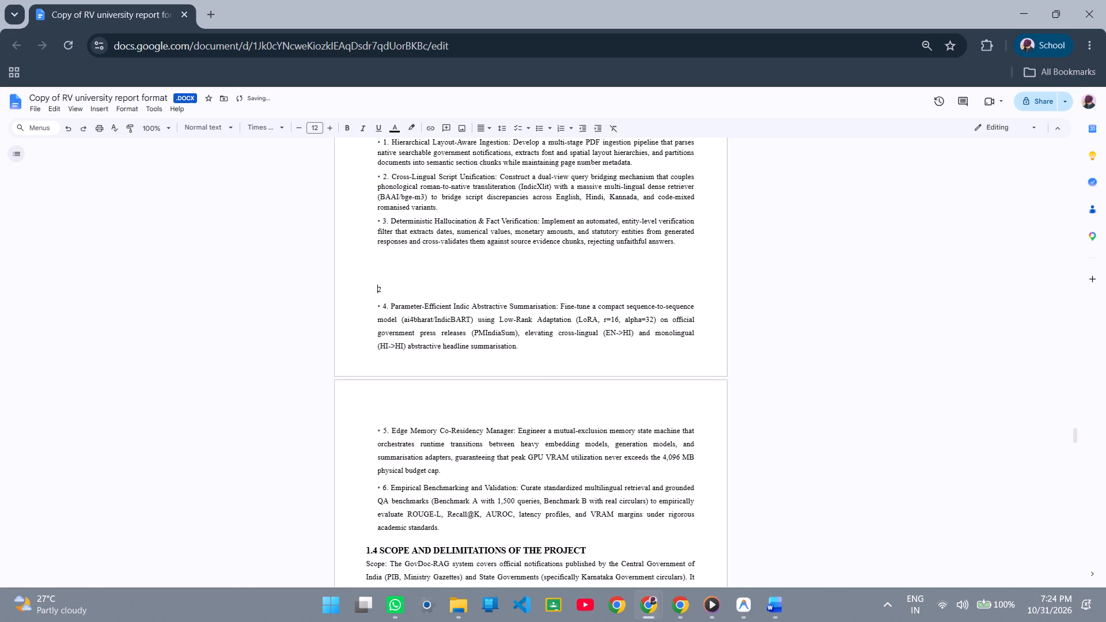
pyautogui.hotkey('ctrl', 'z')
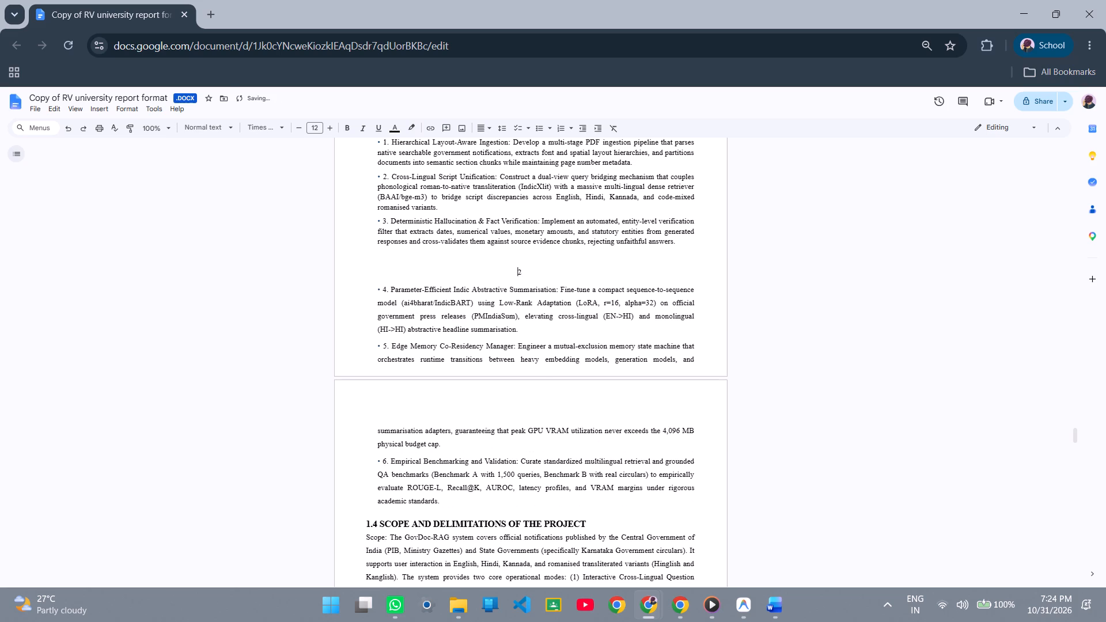
# Insert five blank lines between objective 3 and page number 2 so that objective 4 starts on the following page.
pyautogui.click(373, 272)
pyautogui.click(362, 247)
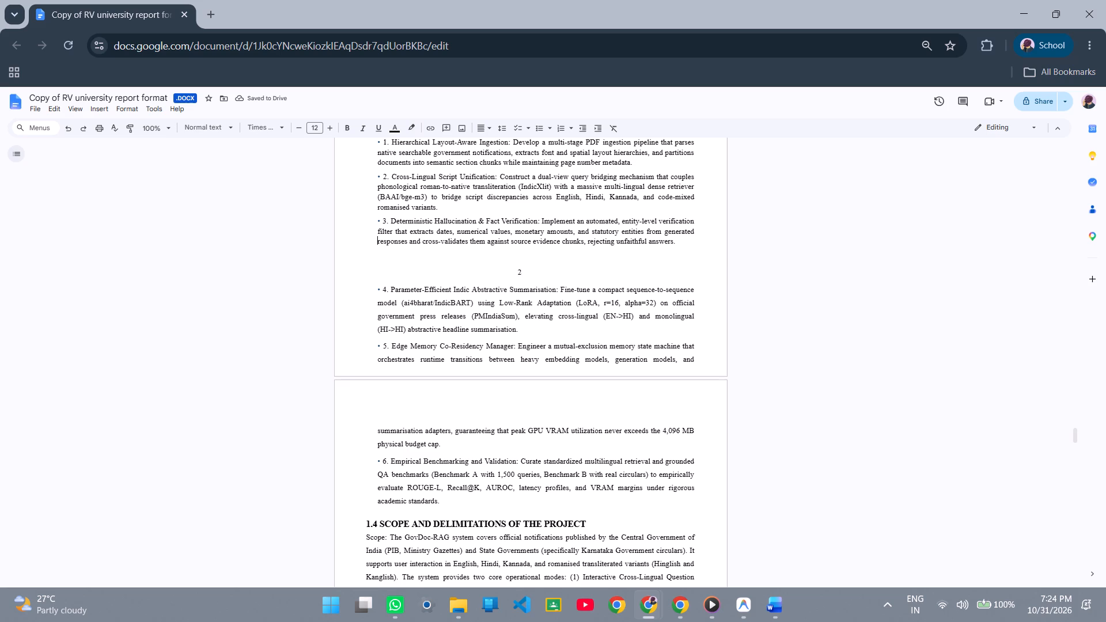
pyautogui.click(373, 266)
pyautogui.press('Return')
pyautogui.press('Return')
pyautogui.press('Return')
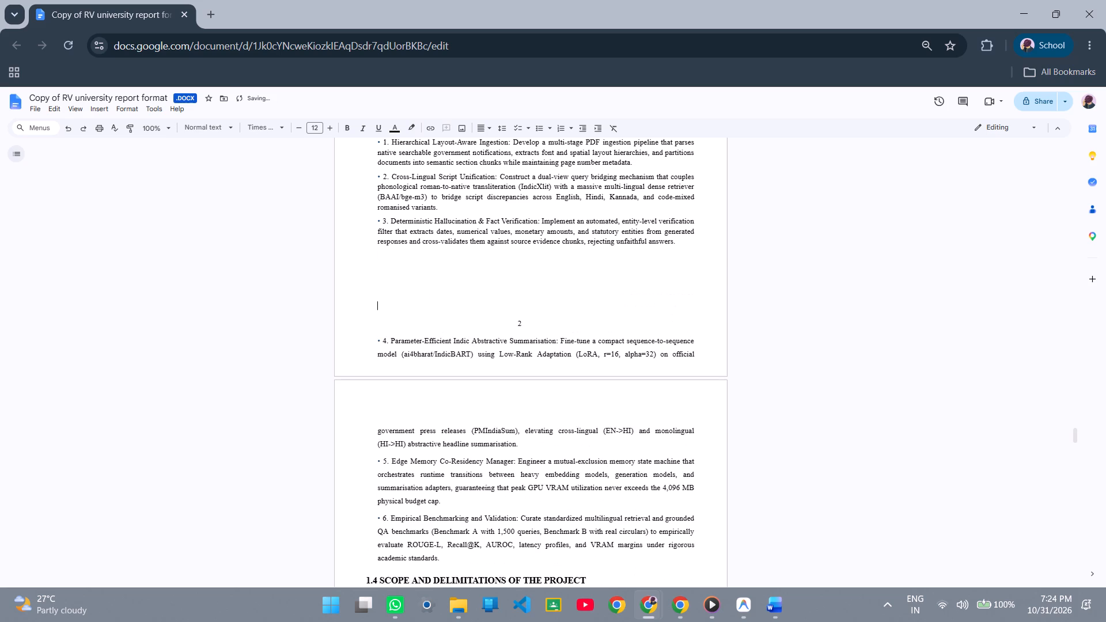
pyautogui.press('Return')
pyautogui.press('Return')
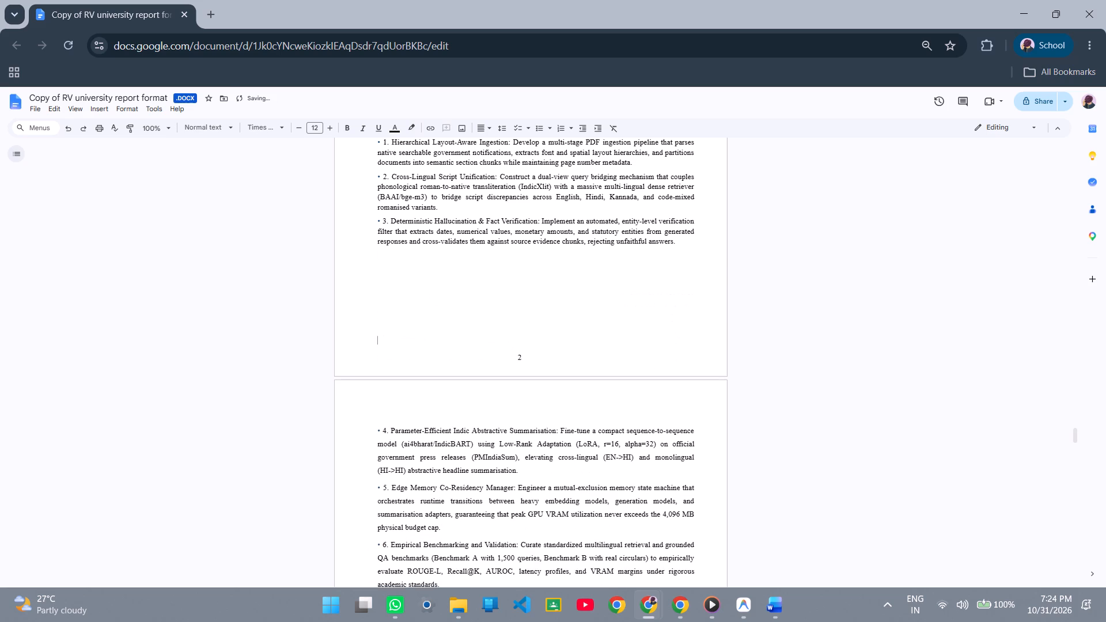
# Check the page layout from section 1.3 Project Objectives through the end of section 1.4.
pyautogui.scroll(-1, 471, 304)
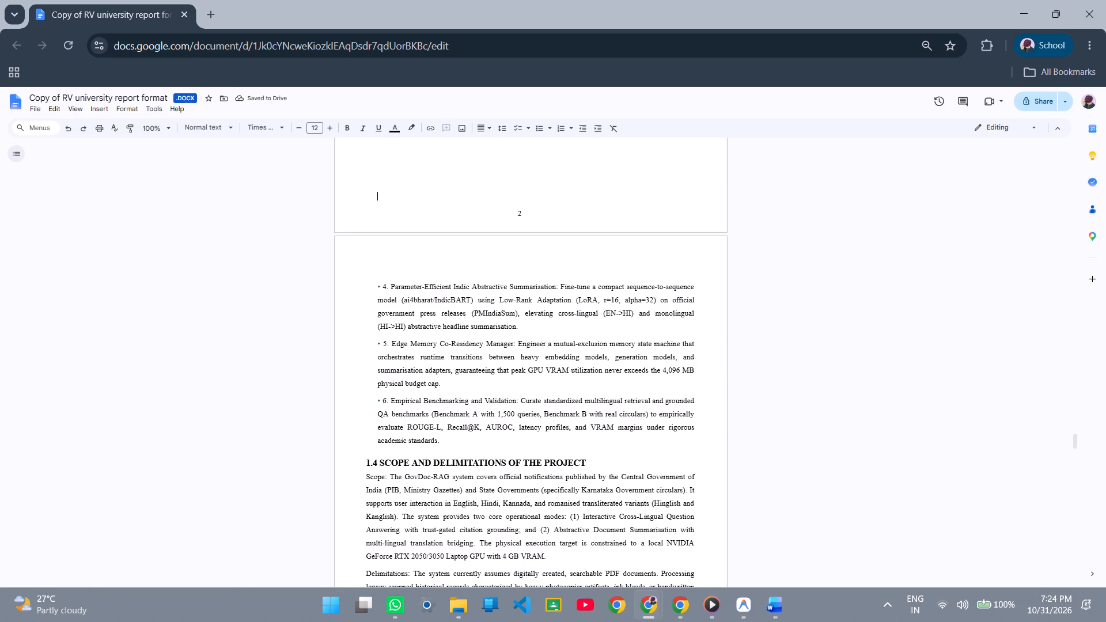
pyautogui.scroll(-2, 507, 344)
pyautogui.scroll(3, 507, 344)
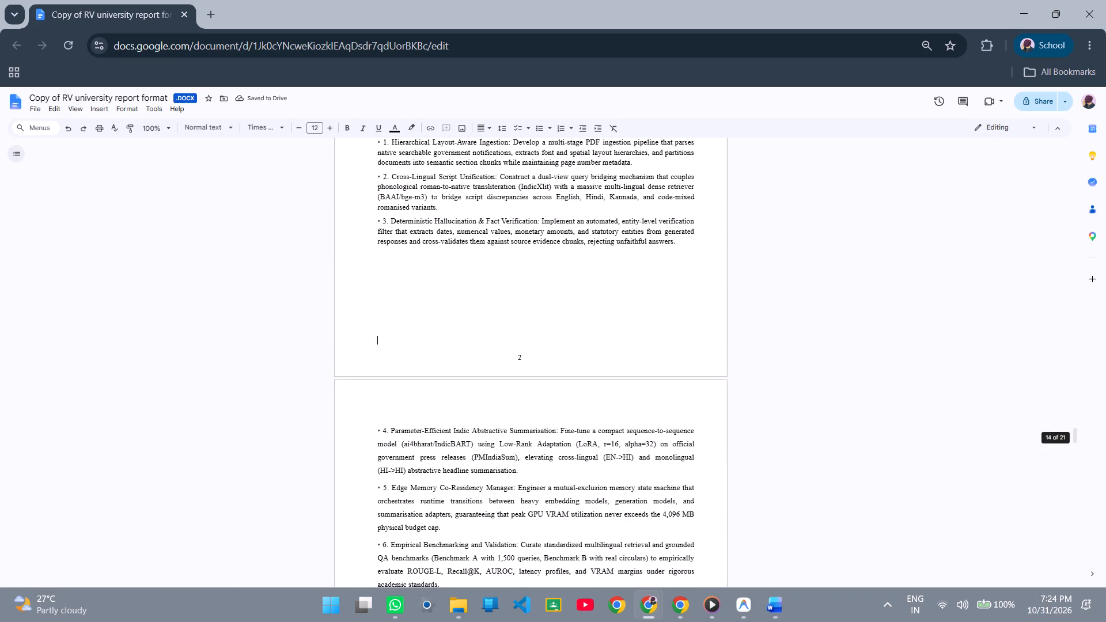
pyautogui.scroll(1, 507, 344)
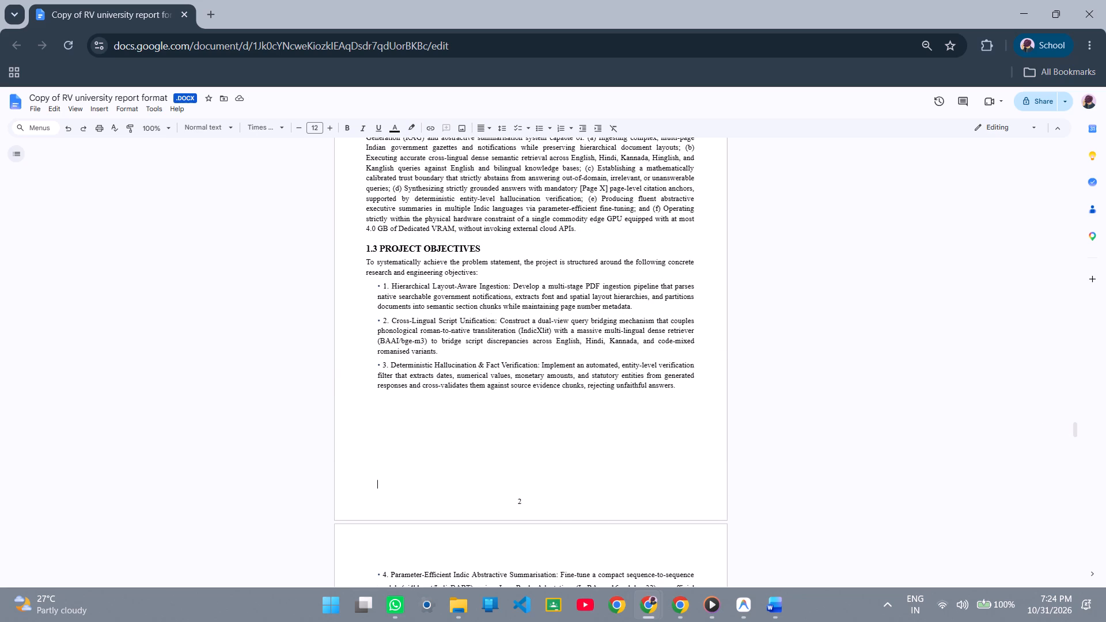
pyautogui.scroll(-2, 507, 344)
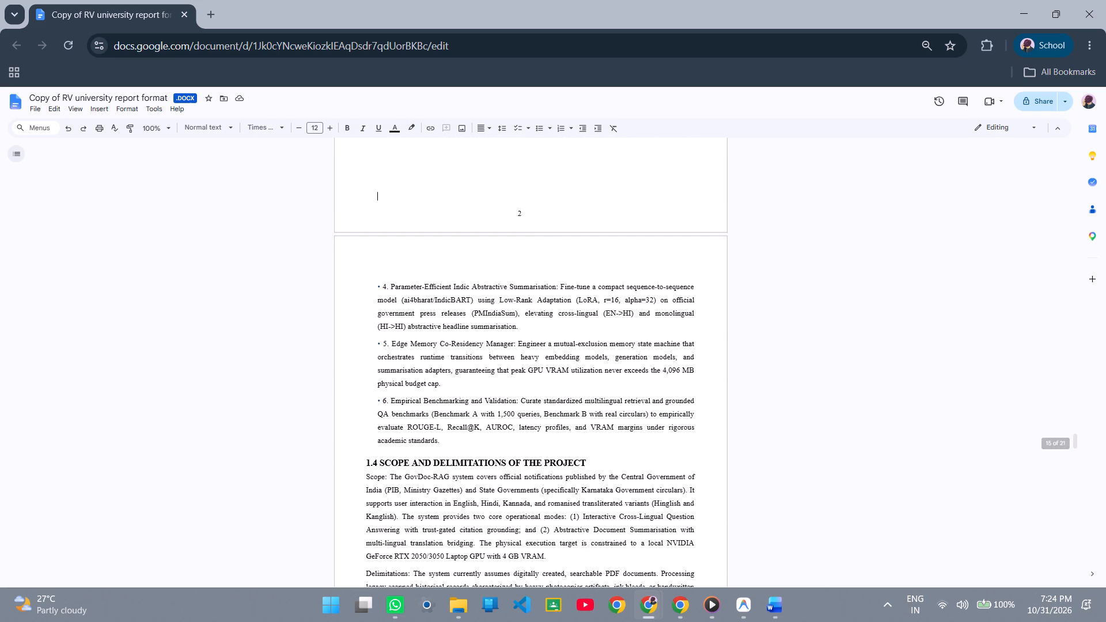
pyautogui.scroll(1, 507, 344)
pyautogui.scroll(-2, 507, 344)
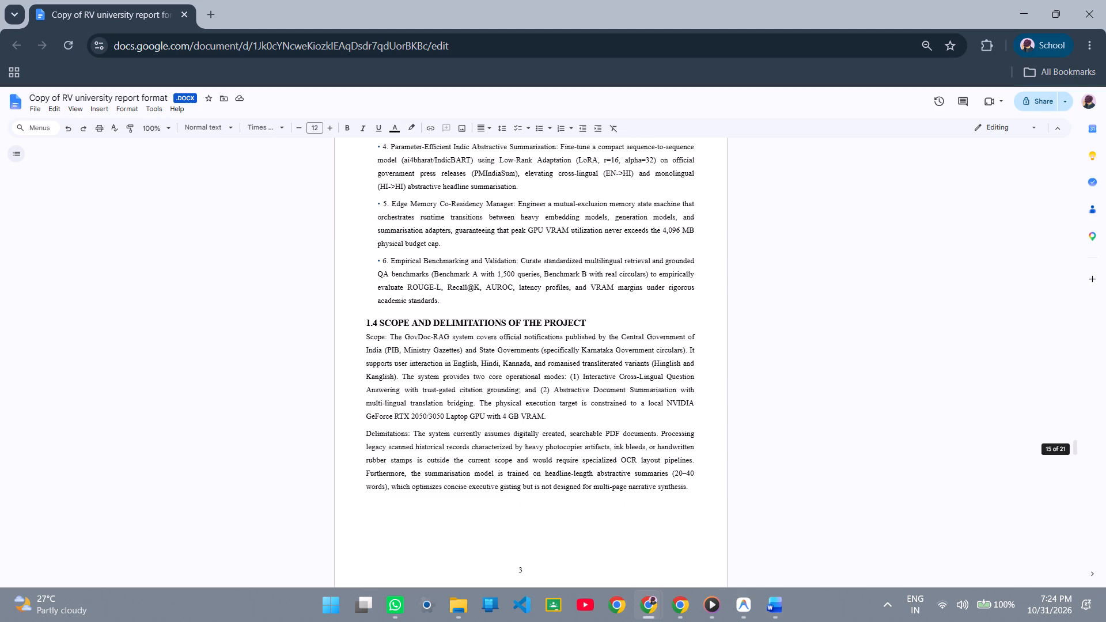
pyautogui.scroll(3, 494, 351)
pyautogui.scroll(-1, 494, 351)
pyautogui.scroll(-1, 433, 416)
# Set objectives 4 to 6 of section 1.3 to 1.15 line spacing.
pyautogui.moveTo(372, 280); pyautogui.dragTo(453, 421)
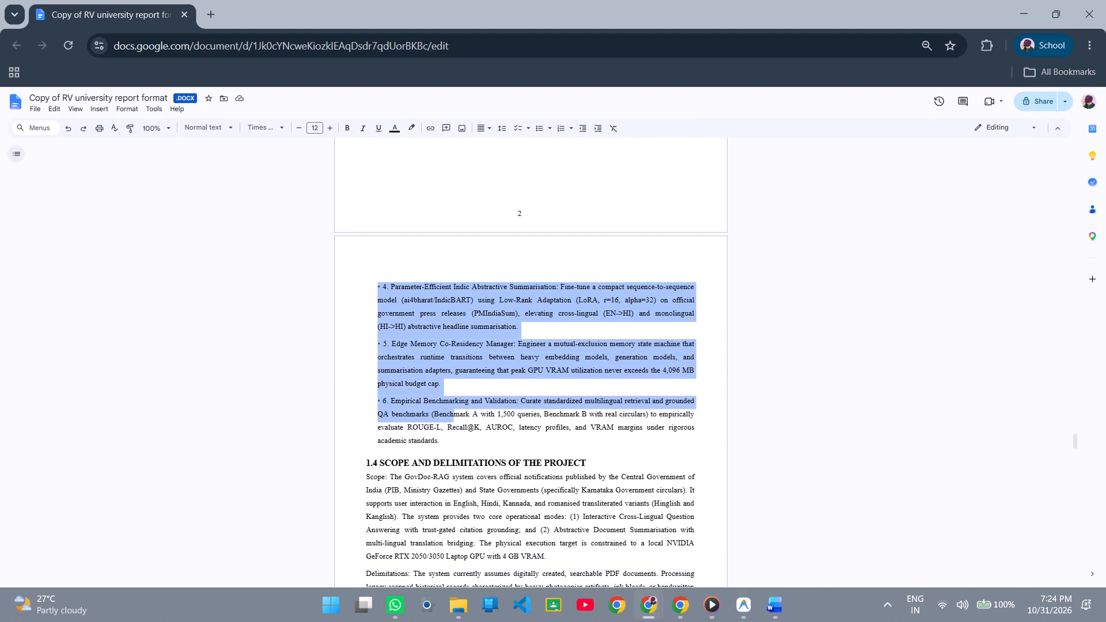
pyautogui.moveTo(453, 421); pyautogui.dragTo(460, 445)
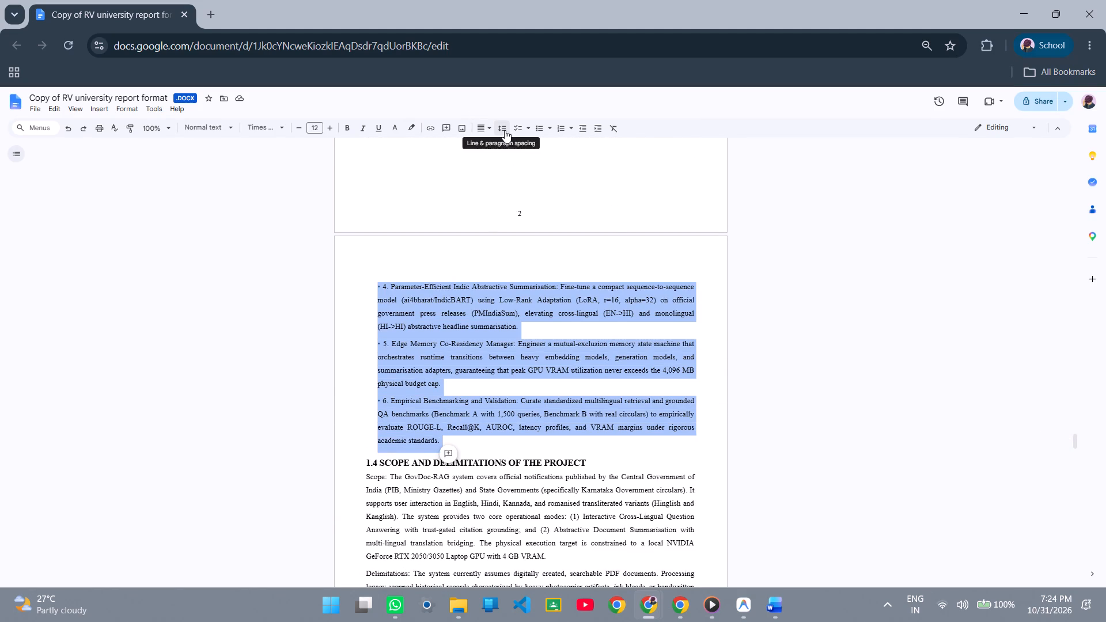
pyautogui.click(505, 130)
pyautogui.click(514, 163)
pyautogui.scroll(-2, 522, 318)
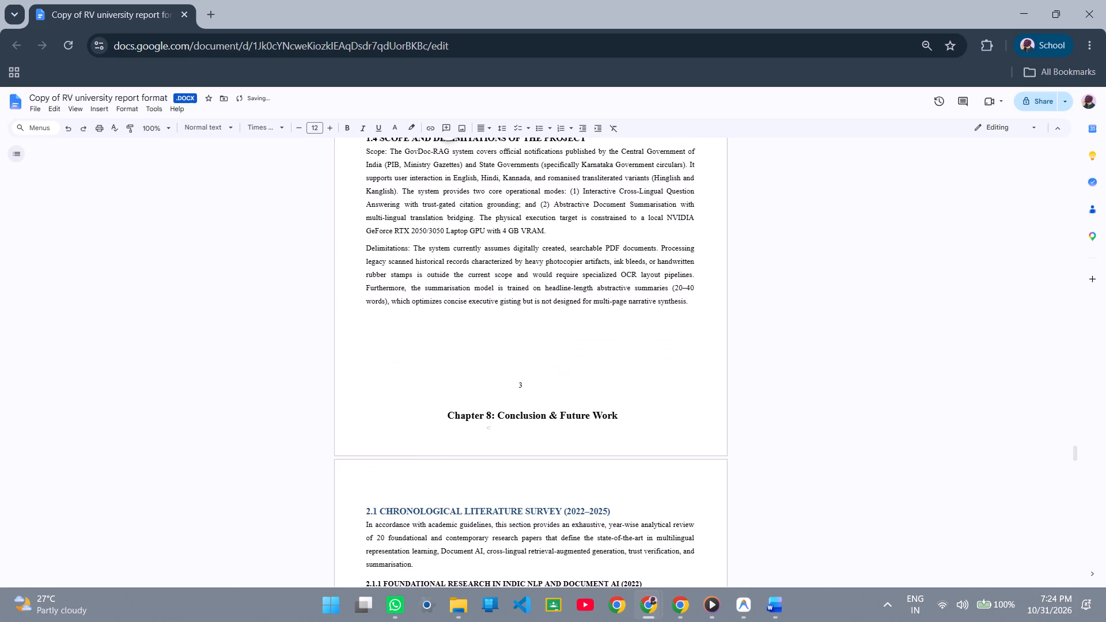
pyautogui.scroll(1, 478, 339)
pyautogui.click(524, 231)
# Set the Scope and Delimitations paragraphs of section 1.4 to 1.15 line spacing.
pyautogui.scroll(1, 478, 377)
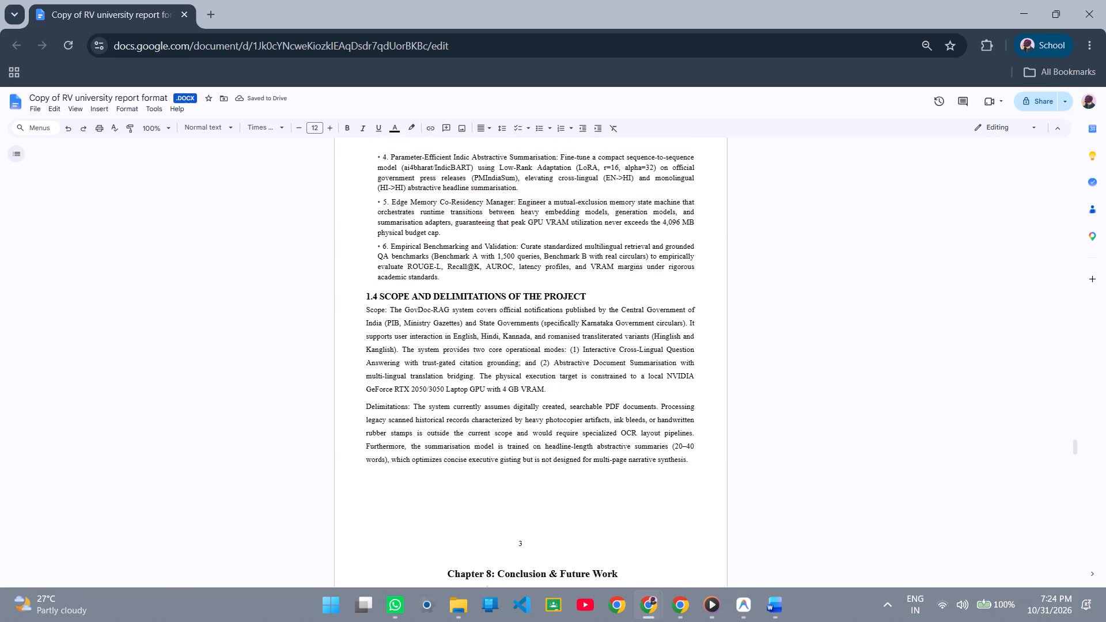
pyautogui.scroll(-1, 478, 377)
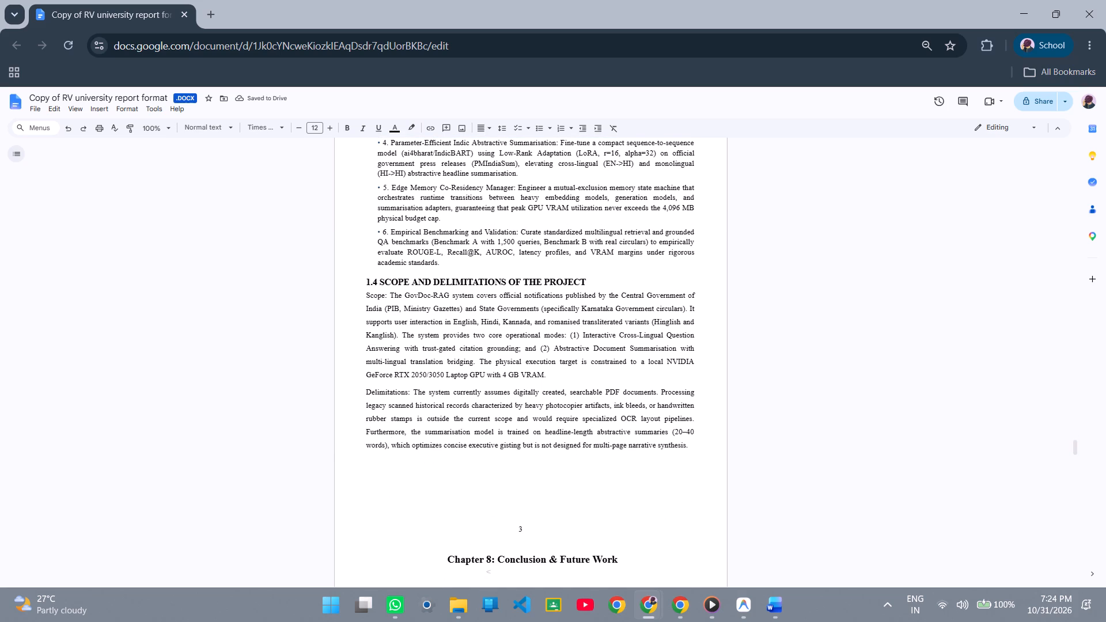
pyautogui.moveTo(688, 446); pyautogui.dragTo(361, 304)
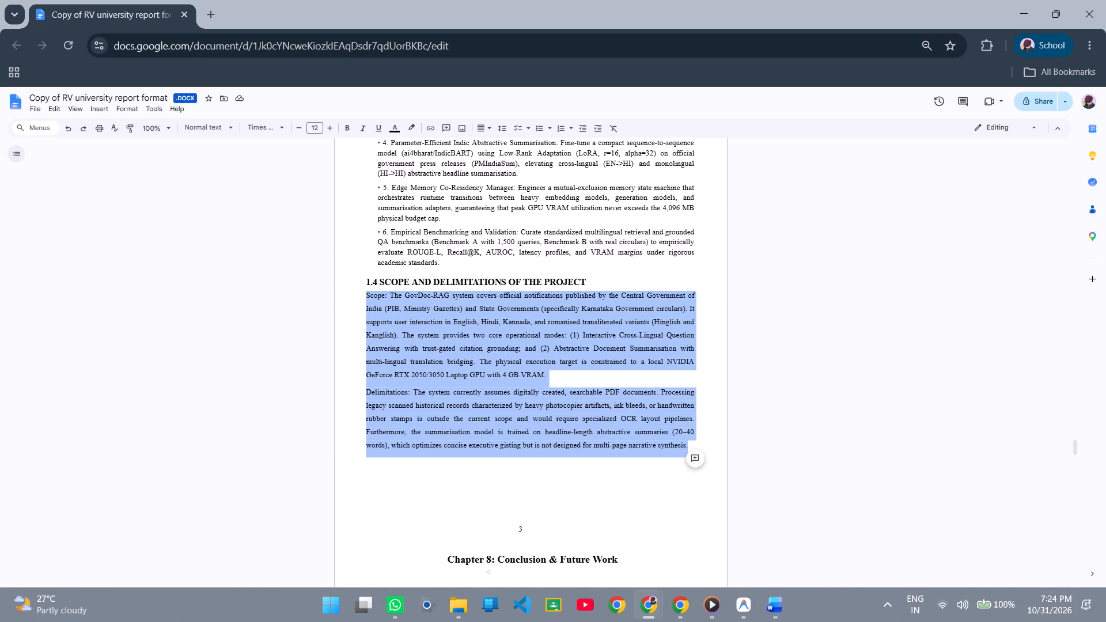
pyautogui.click(509, 131)
pyautogui.click(525, 157)
pyautogui.click(512, 411)
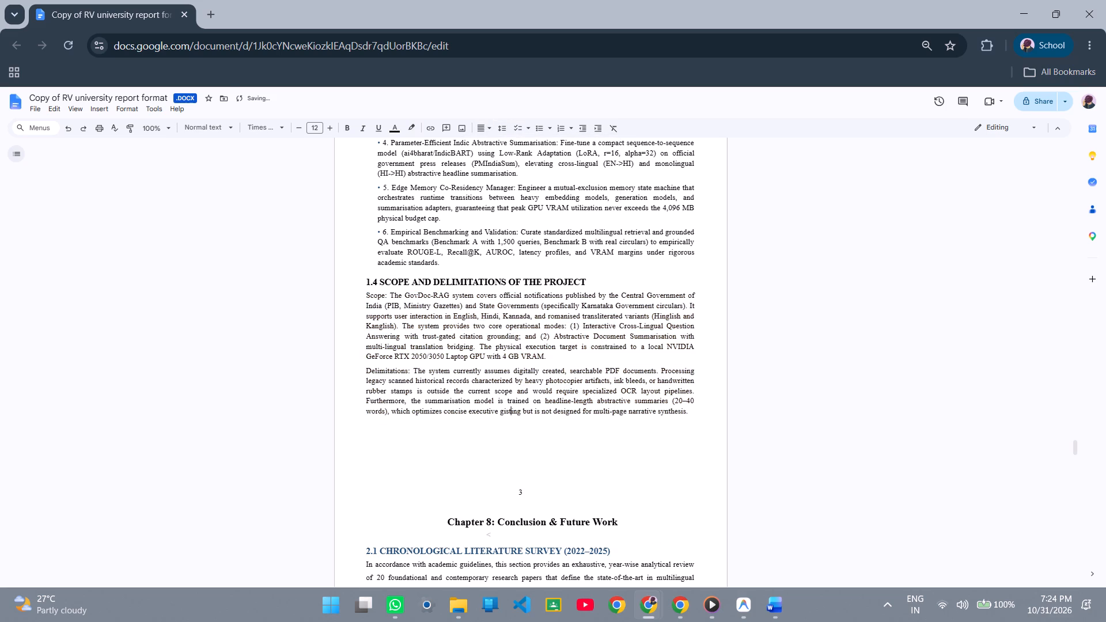
# Insert eight blank lines above page number 3 so the chapter heading after it moves to a new page.
pyautogui.click(484, 468)
pyautogui.scroll(-1, 488, 457)
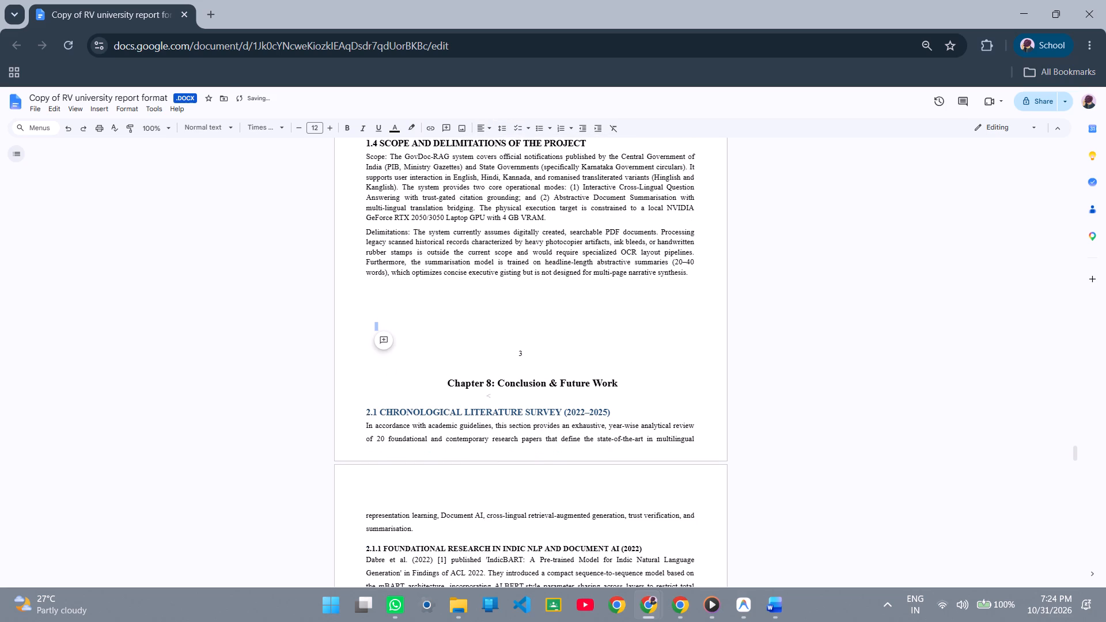
pyautogui.click(510, 342)
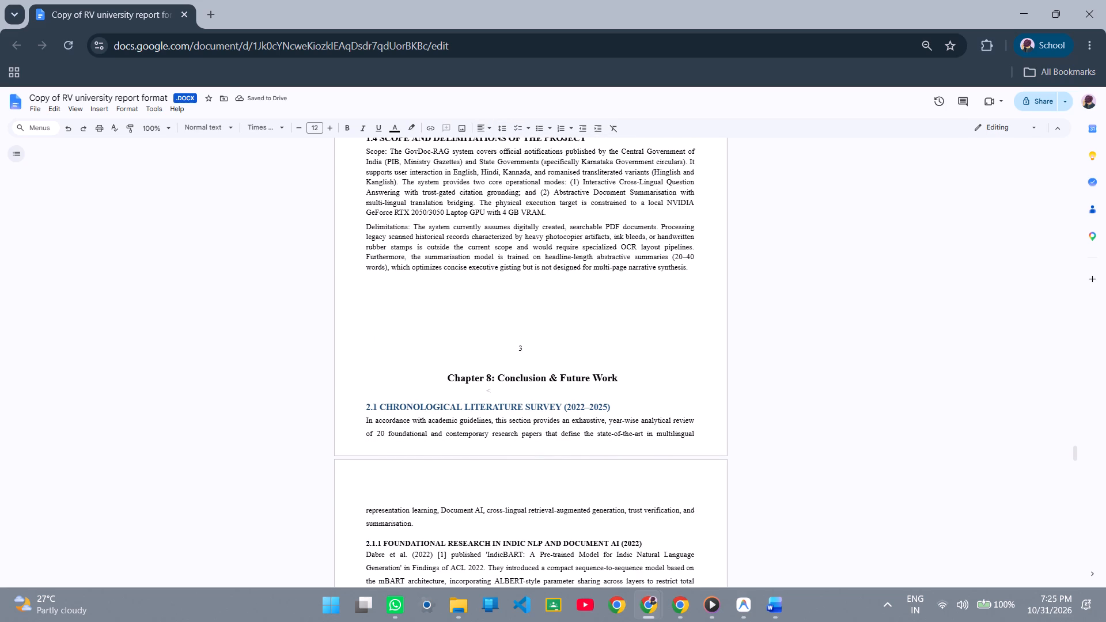
pyautogui.press('Return')
pyautogui.press('Return')
pyautogui.press('Return')
pyautogui.press('Return')
pyautogui.press('Return')
pyautogui.press('Return')
pyautogui.press('Return')
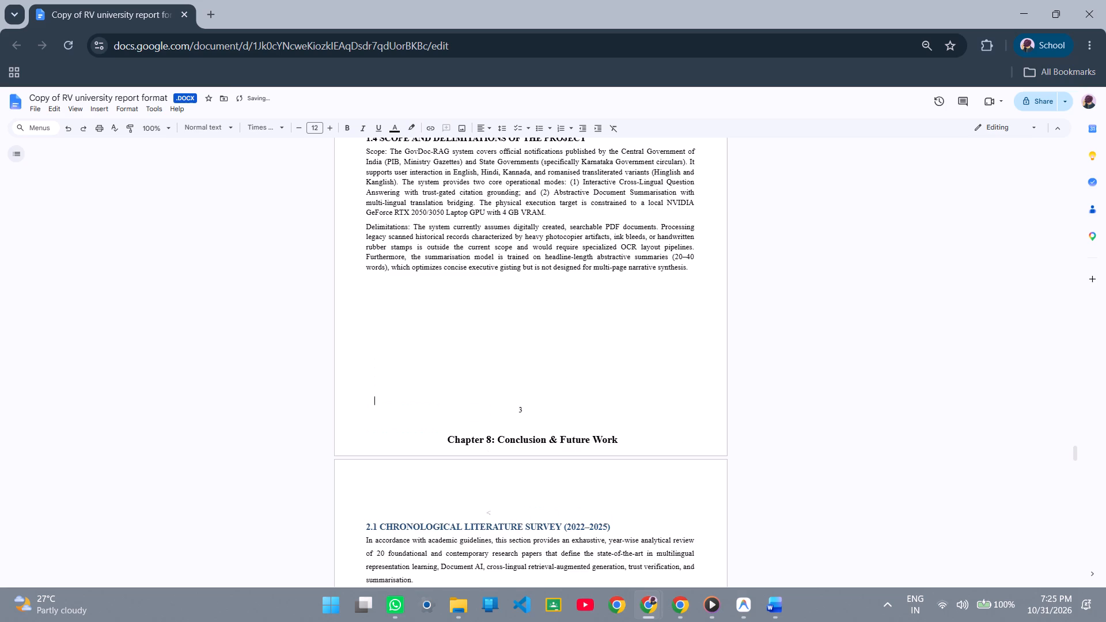
pyautogui.press('Return')
# Set the text colour to black from the 2.1 Chronological Literature Survey heading through the Table 2.1 caption.
pyautogui.scroll(-2, 459, 347)
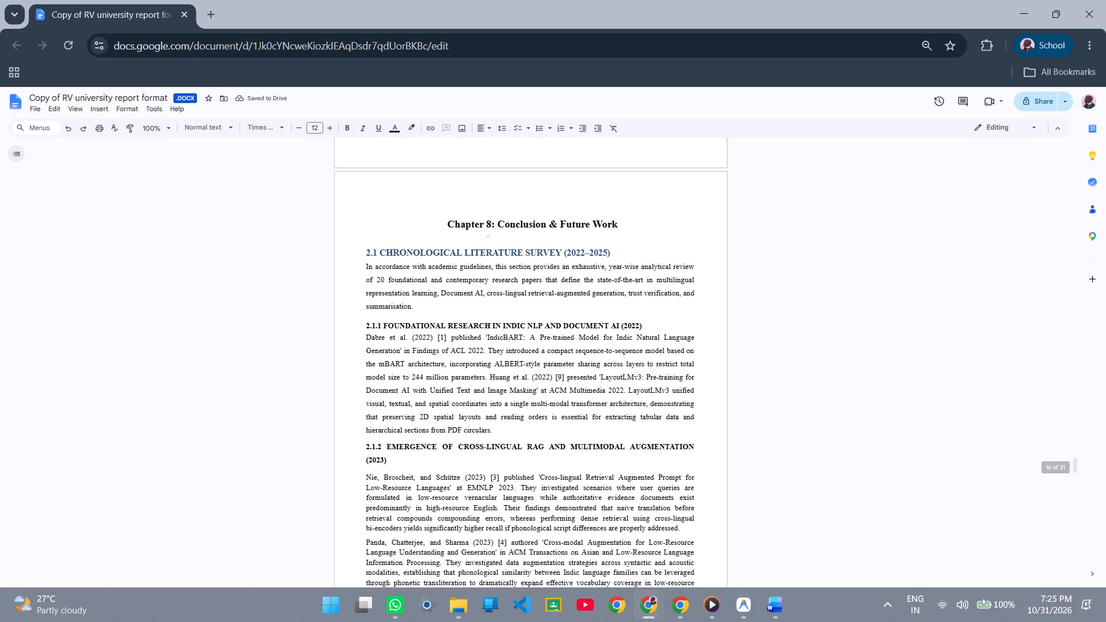
pyautogui.scroll(-5, 413, 242)
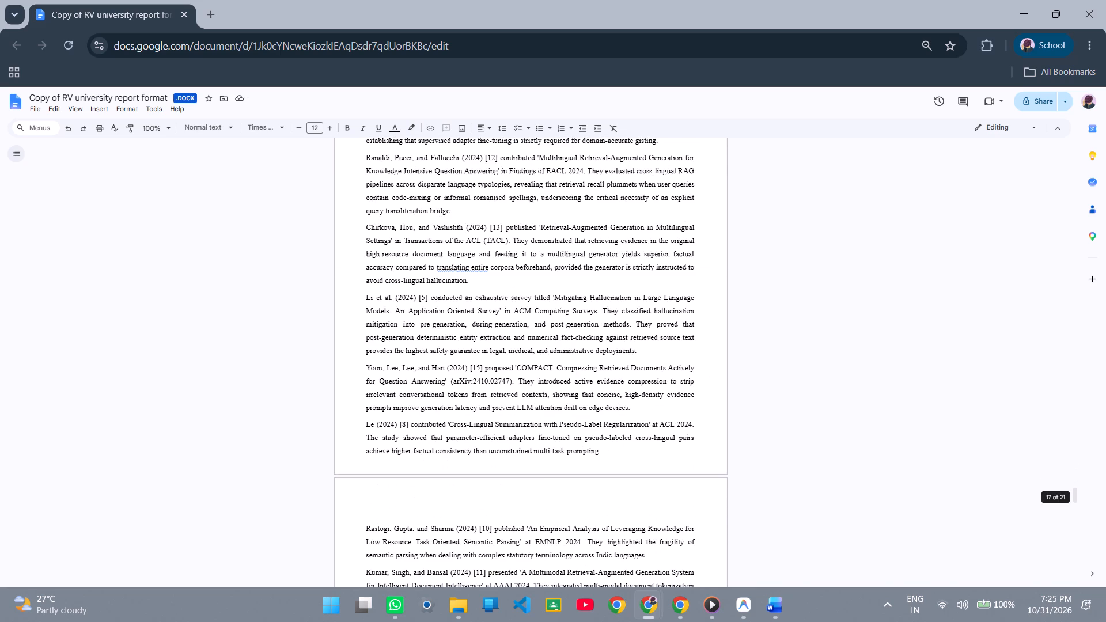
pyautogui.scroll(-6, 413, 242)
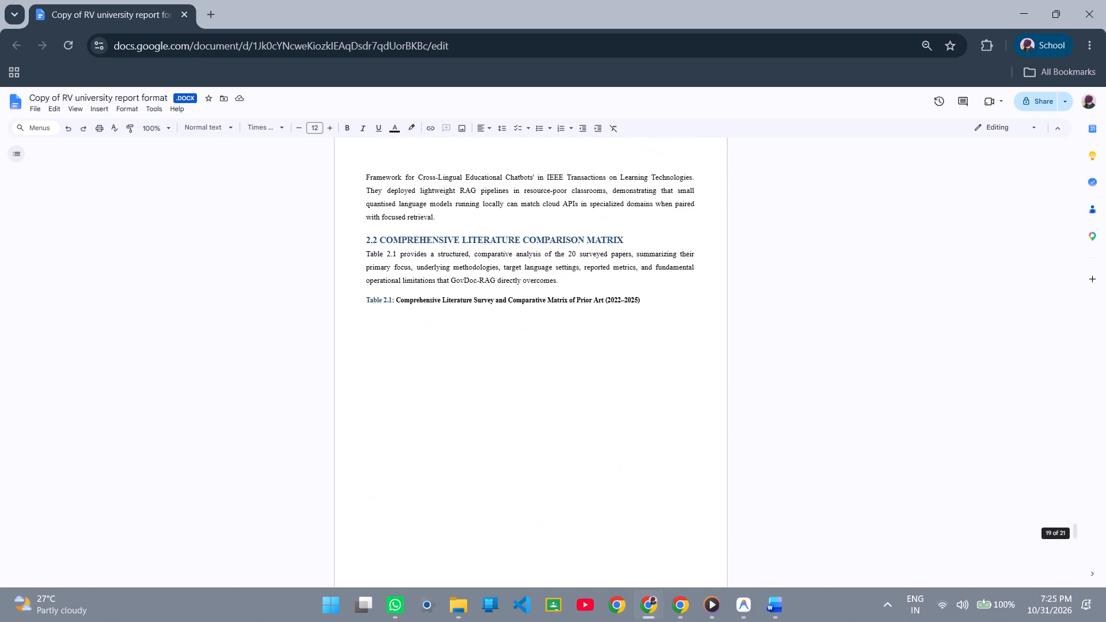
pyautogui.click(416, 337)
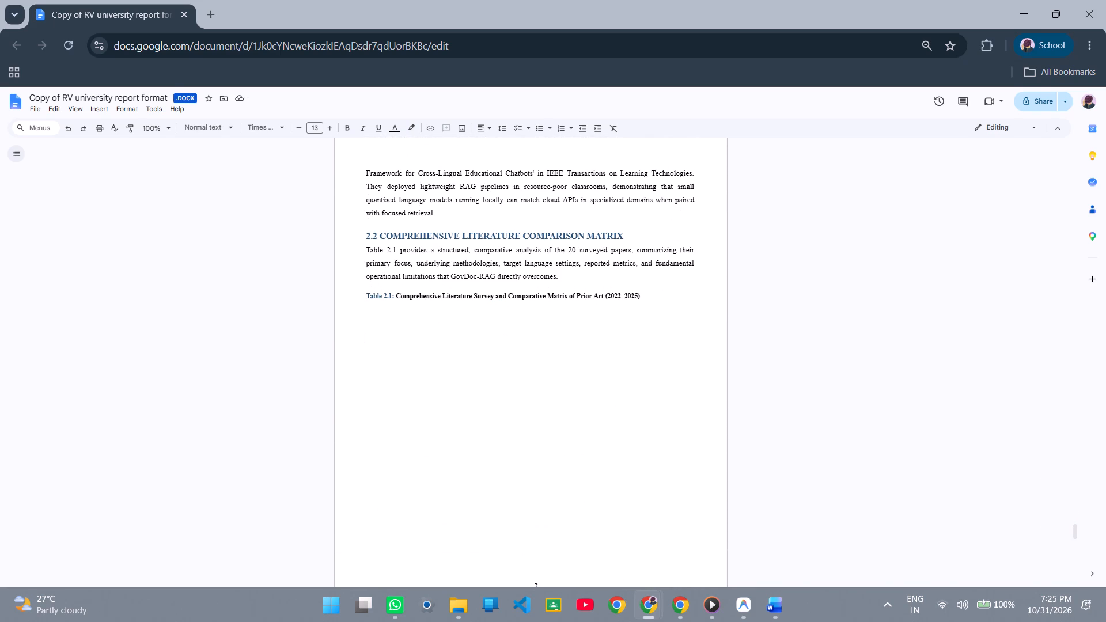
pyautogui.moveTo(416, 337); pyautogui.dragTo(348, 141)
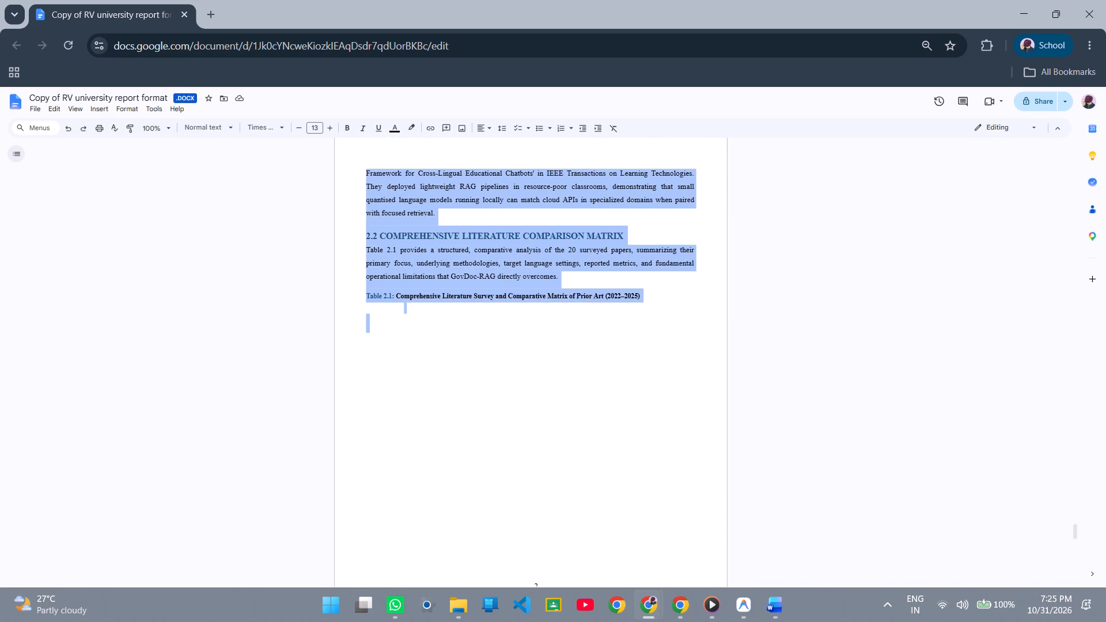
pyautogui.moveTo(348, 141); pyautogui.dragTo(348, 126)
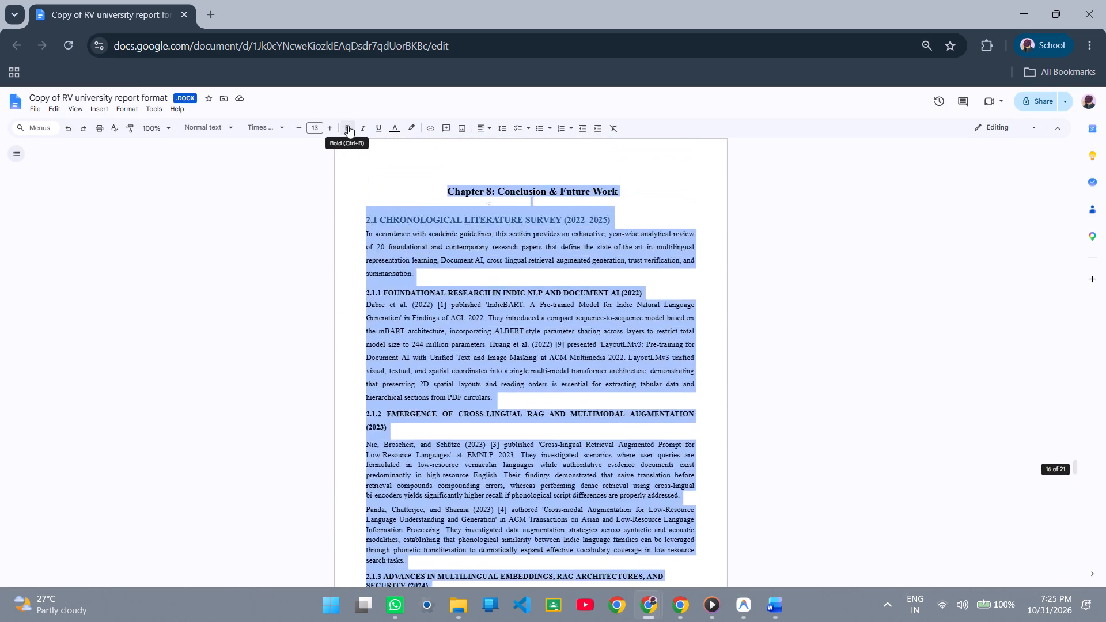
pyautogui.moveTo(348, 126); pyautogui.dragTo(346, 435)
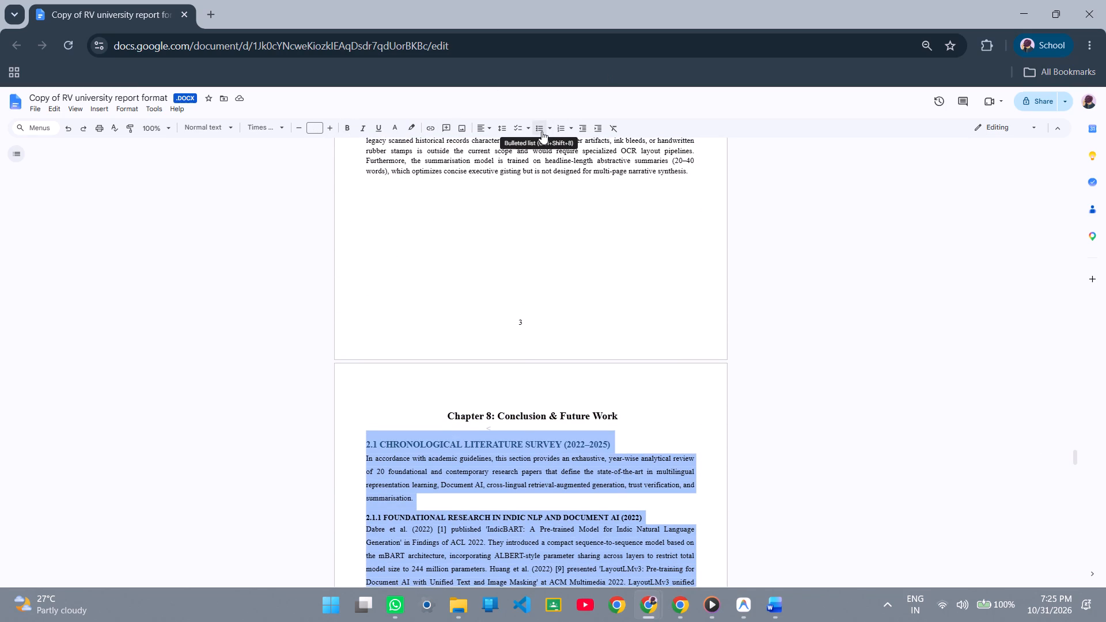
pyautogui.click(396, 125)
pyautogui.click(400, 145)
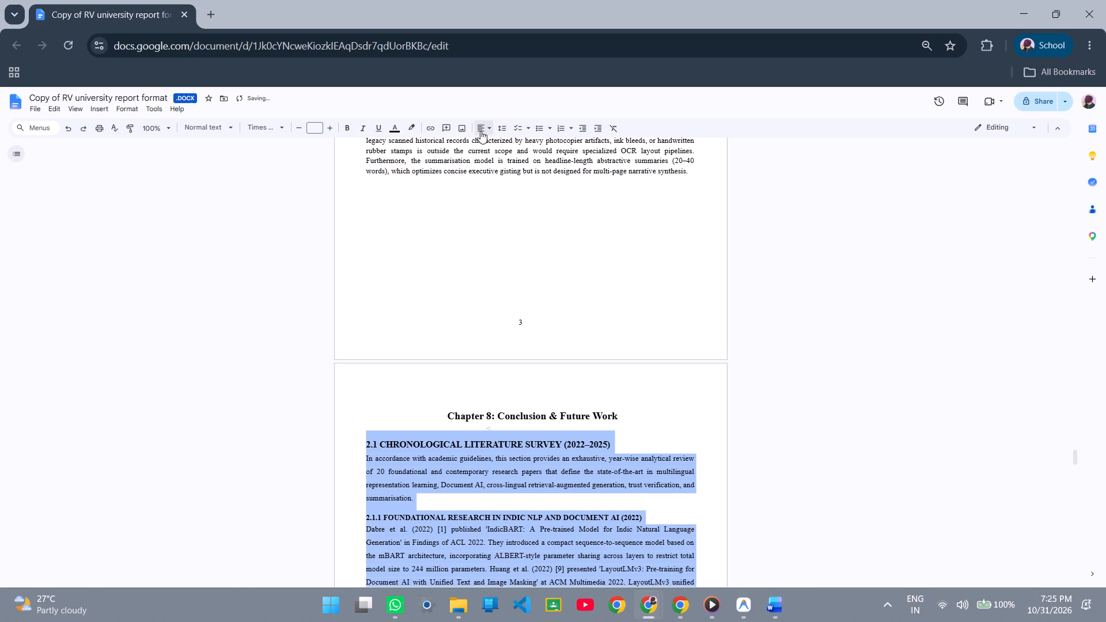
# Set the text from heading 2.1 through the Table 2.1 caption to 1.15 line spacing.
pyautogui.click(503, 128)
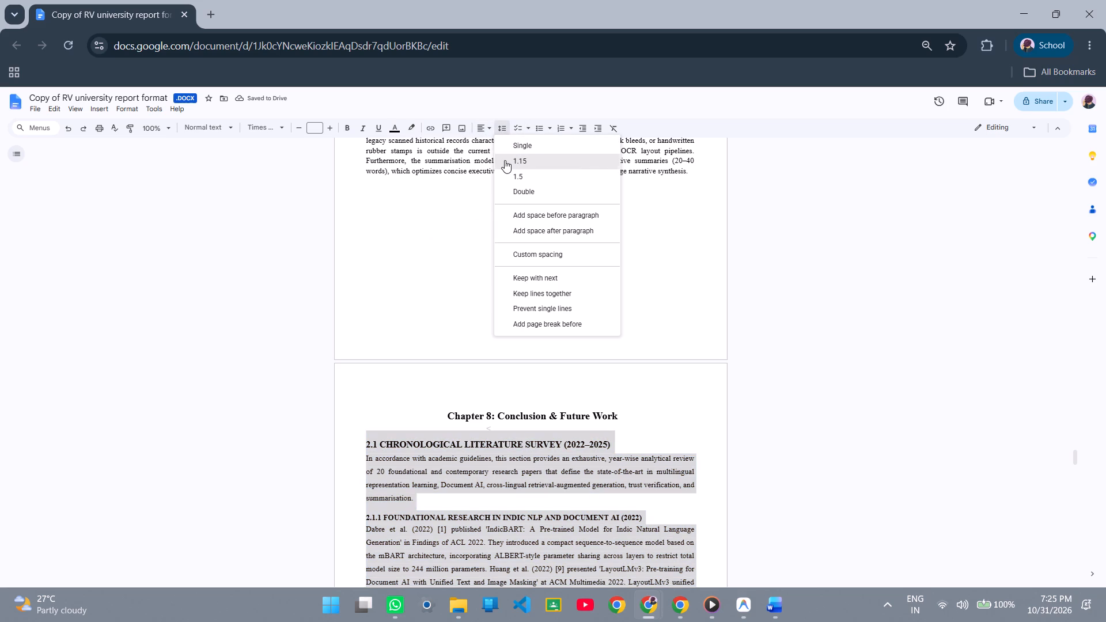
pyautogui.click(505, 160)
pyautogui.scroll(-2, 559, 359)
pyautogui.click(662, 257)
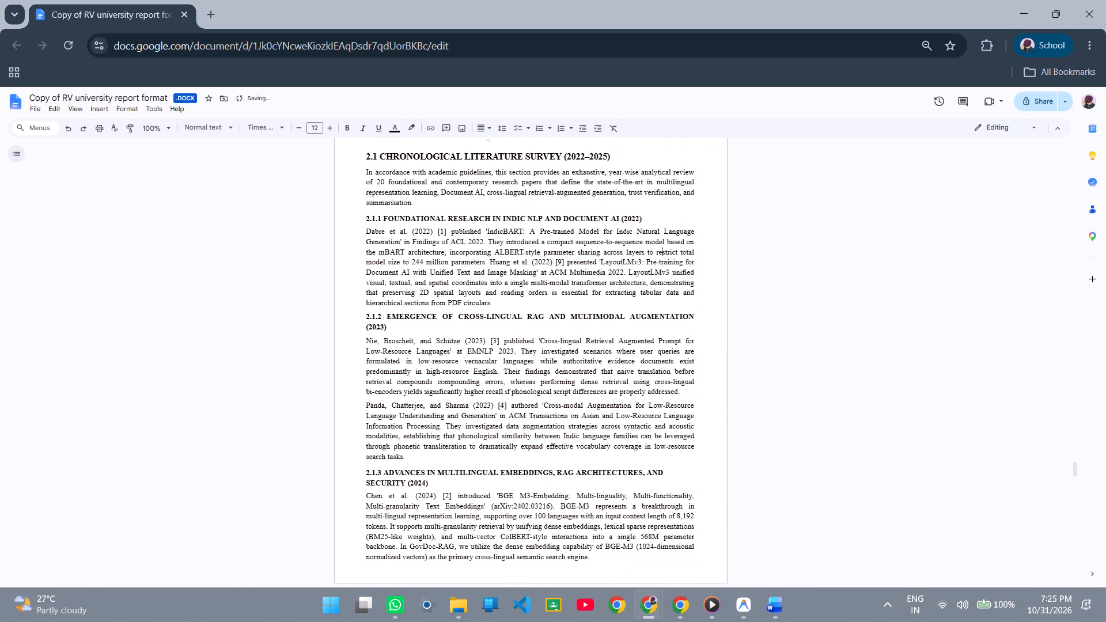
# Delete the Chen et al. paragraph's text after "In GovDoc-RAG" and leave one blank line so the next paragraph starts on a new page.
pyautogui.scroll(1, 535, 318)
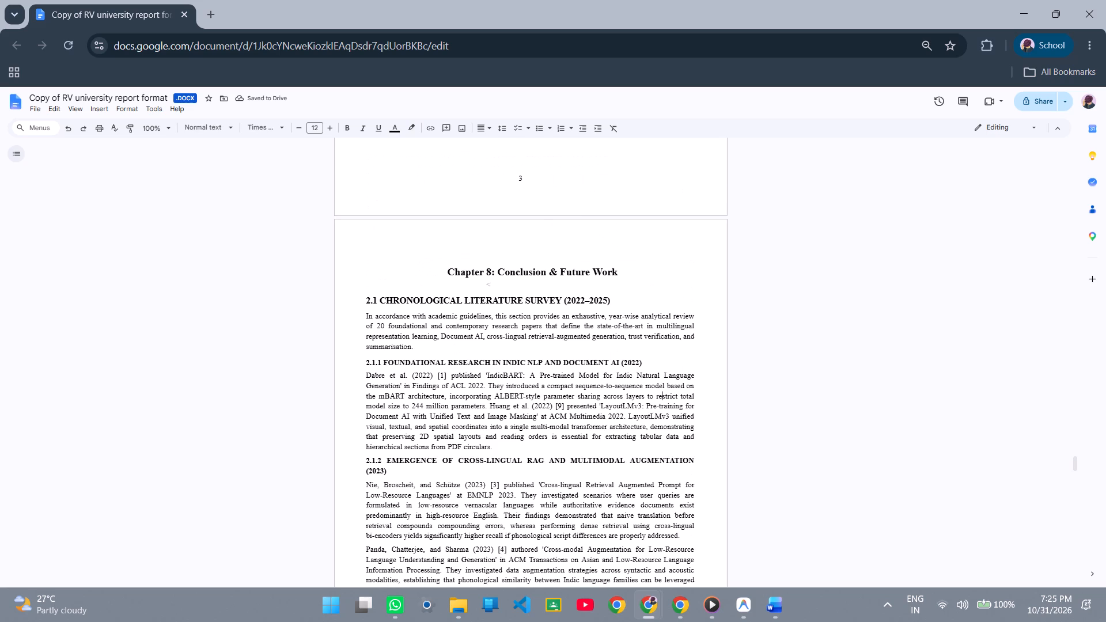
pyautogui.scroll(-2, 535, 318)
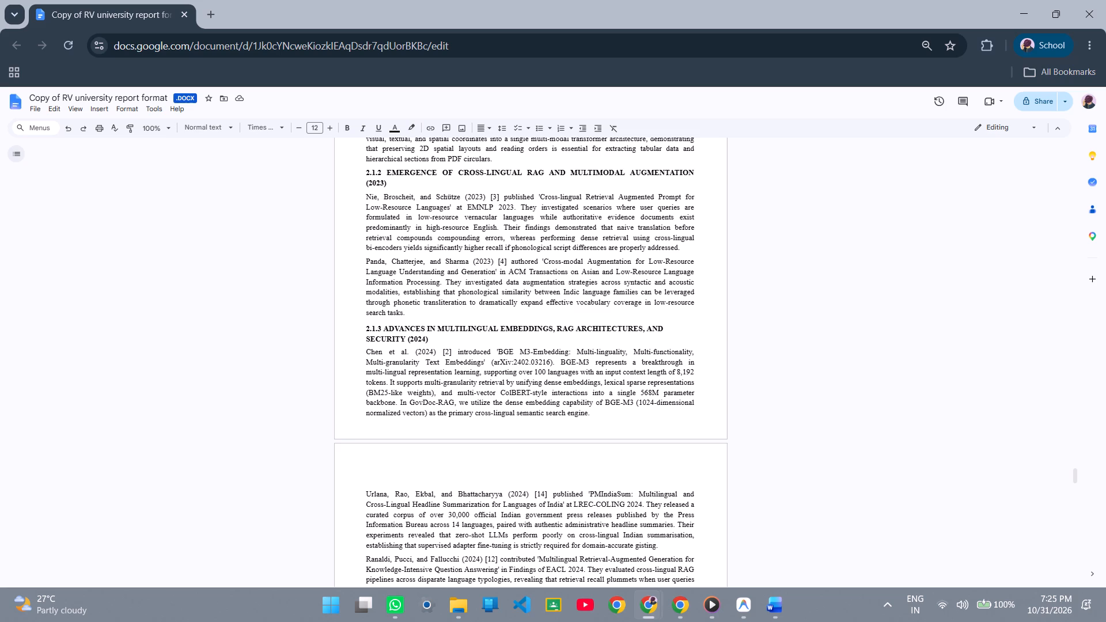
pyautogui.moveTo(454, 401); pyautogui.dragTo(493, 419)
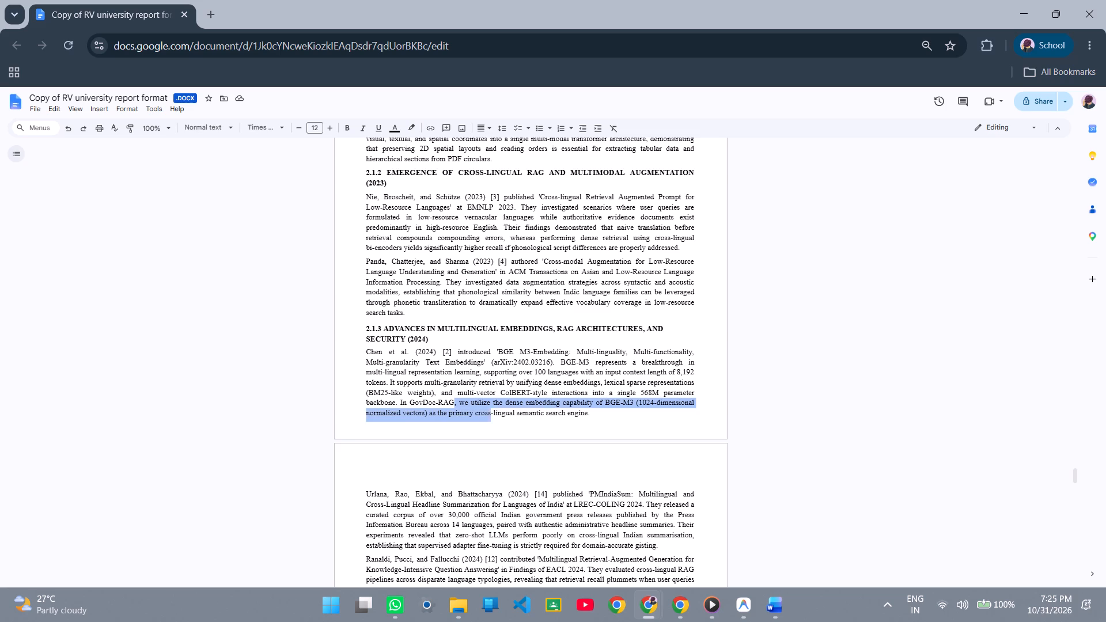
pyautogui.moveTo(493, 419); pyautogui.dragTo(603, 423)
pyautogui.press('BackSpace')
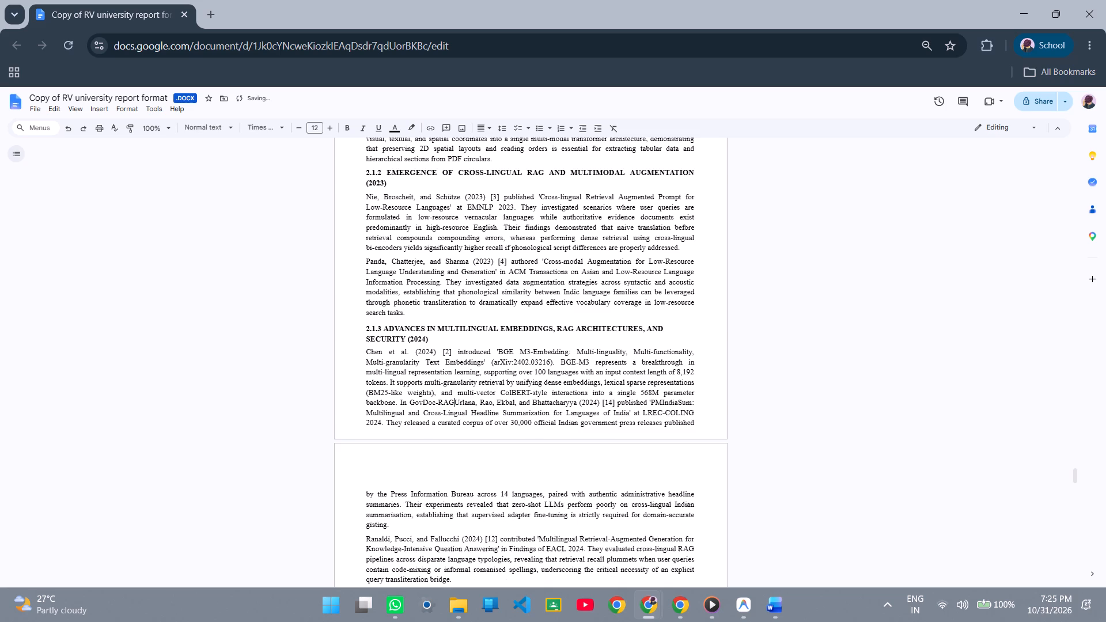
pyautogui.press('Return')
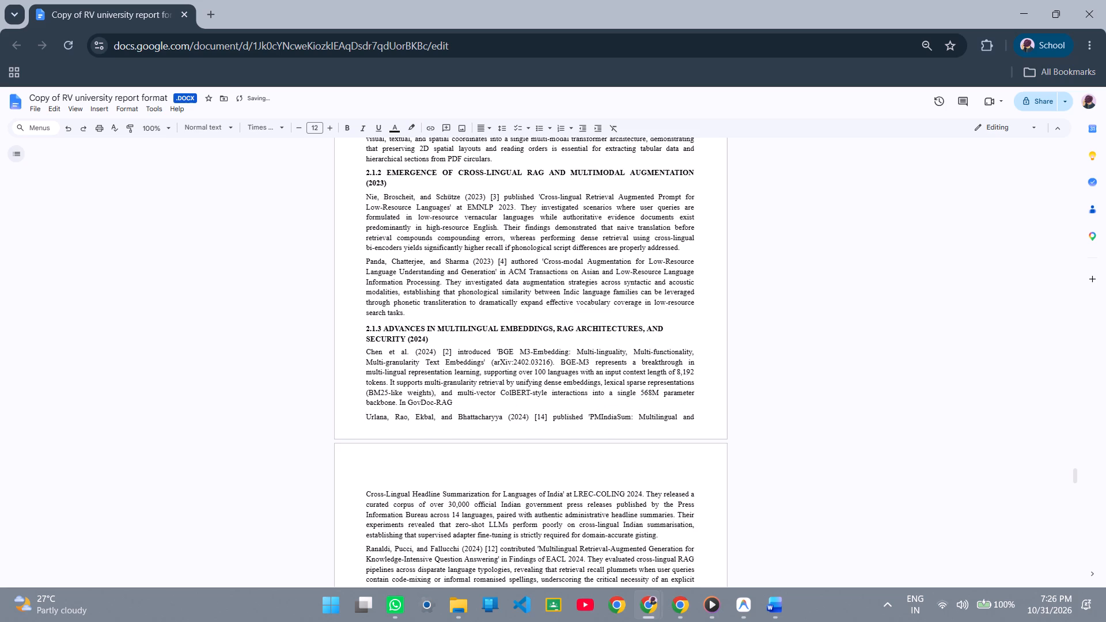
pyautogui.press('Return')
pyautogui.click(562, 428)
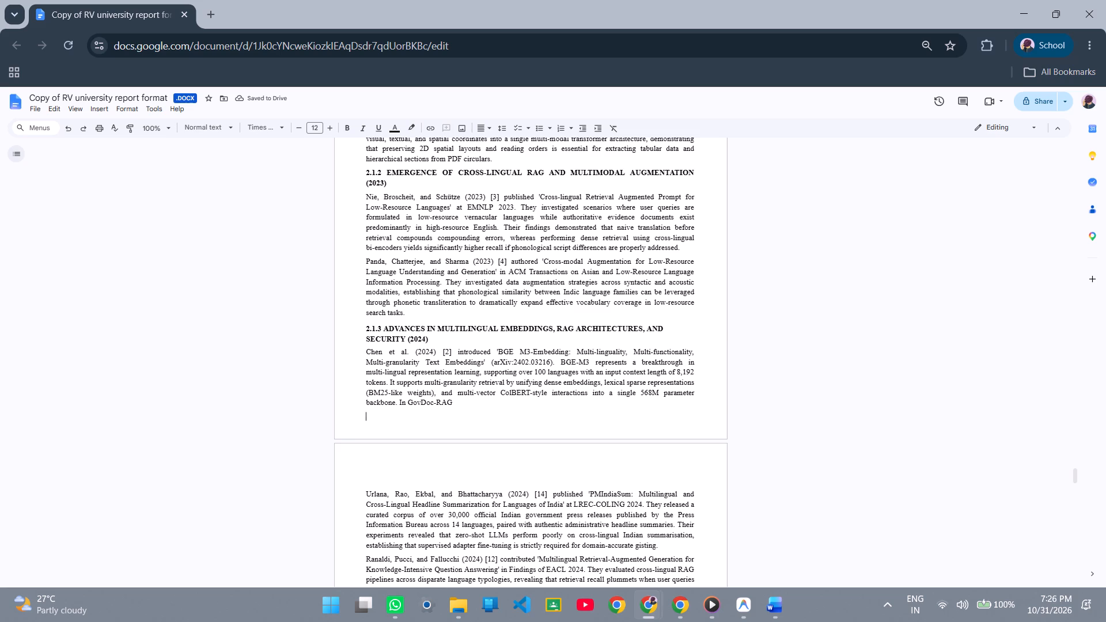
# Add page number 4 on the blank line below the Chen et al. paragraph, centred with leading spaces.
pyautogui.scroll(3, 548, 423)
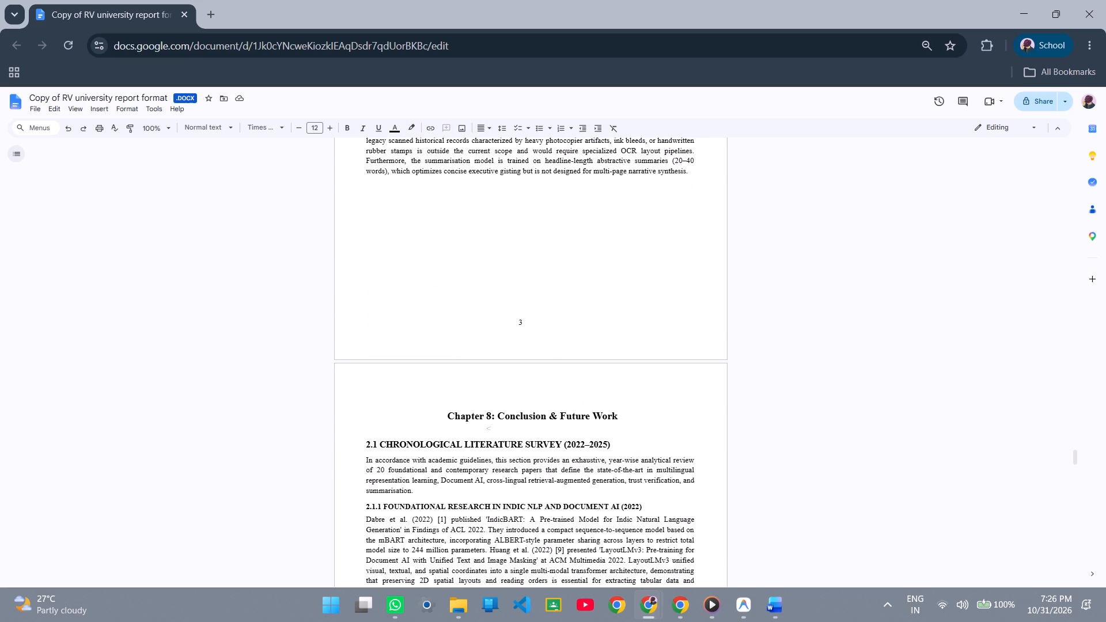
pyautogui.scroll(-4, 548, 423)
pyautogui.scroll(3, 548, 423)
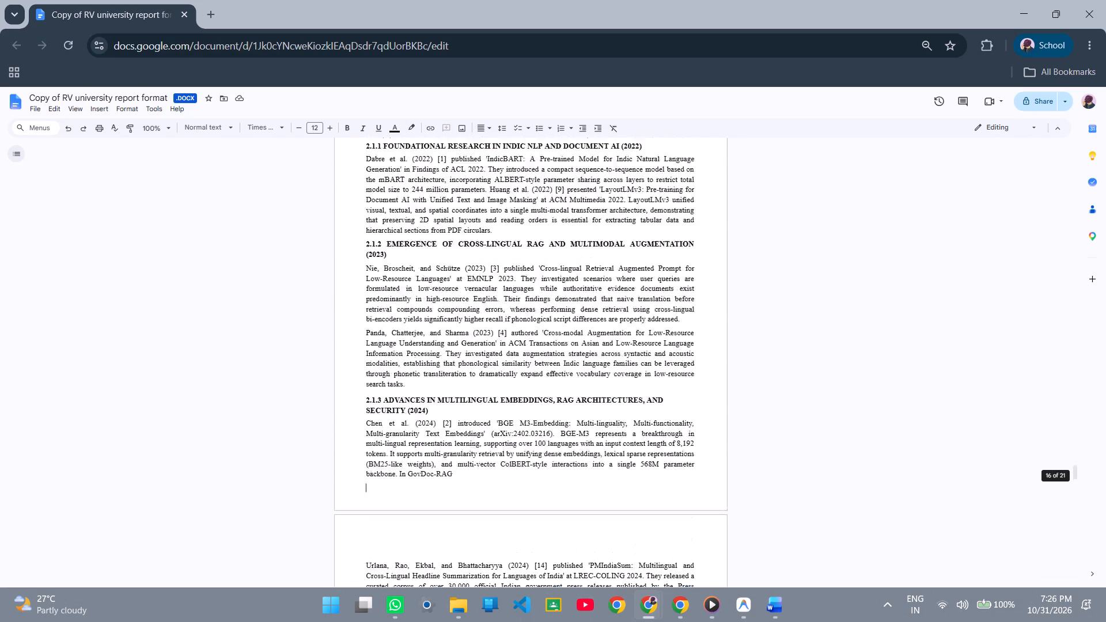
pyautogui.scroll(-2, 548, 423)
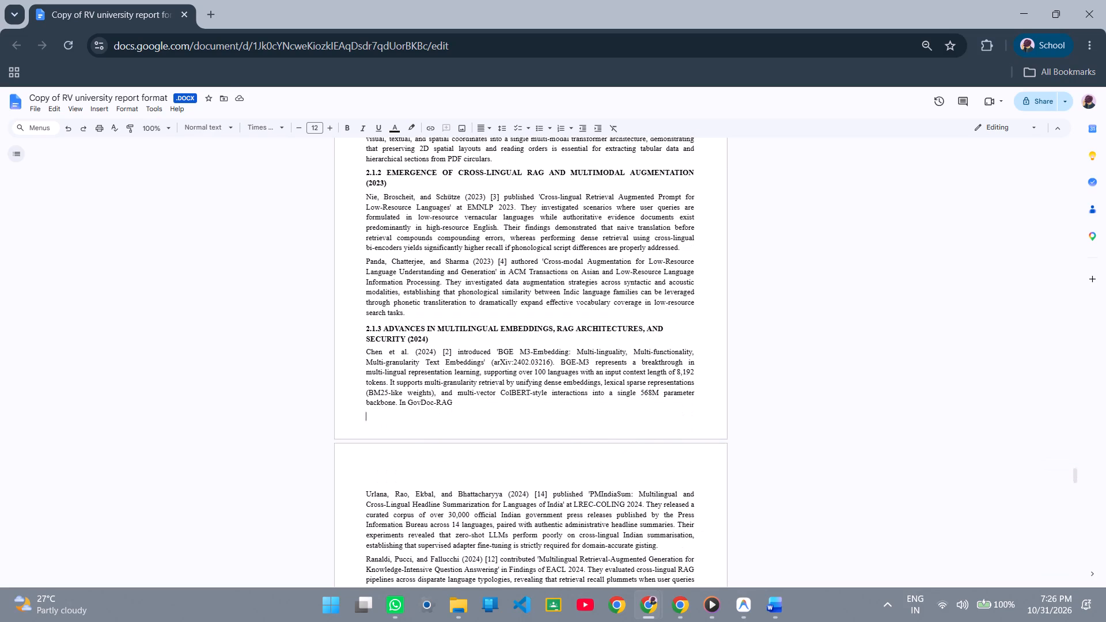
pyautogui.press('4')
pyautogui.press('Left')
pyautogui.press('space')
pyautogui.press('space')
pyautogui.press('space')
pyautogui.press('space')
pyautogui.press('space')
pyautogui.press('space')
pyautogui.press('space')
pyautogui.press('space')
pyautogui.press('space')
pyautogui.press('space')
pyautogui.press('space')
pyautogui.press('space')
pyautogui.press('space')
pyautogui.press('space')
pyautogui.press('space')
pyautogui.press('space')
pyautogui.press('space')
pyautogui.press('space')
pyautogui.press('space')
pyautogui.press('space')
pyautogui.press('space')
# Delete the three literature paragraphs for references [7], [19] and [20] just before heading 2.1.4.
pyautogui.scroll(-2, 559, 381)
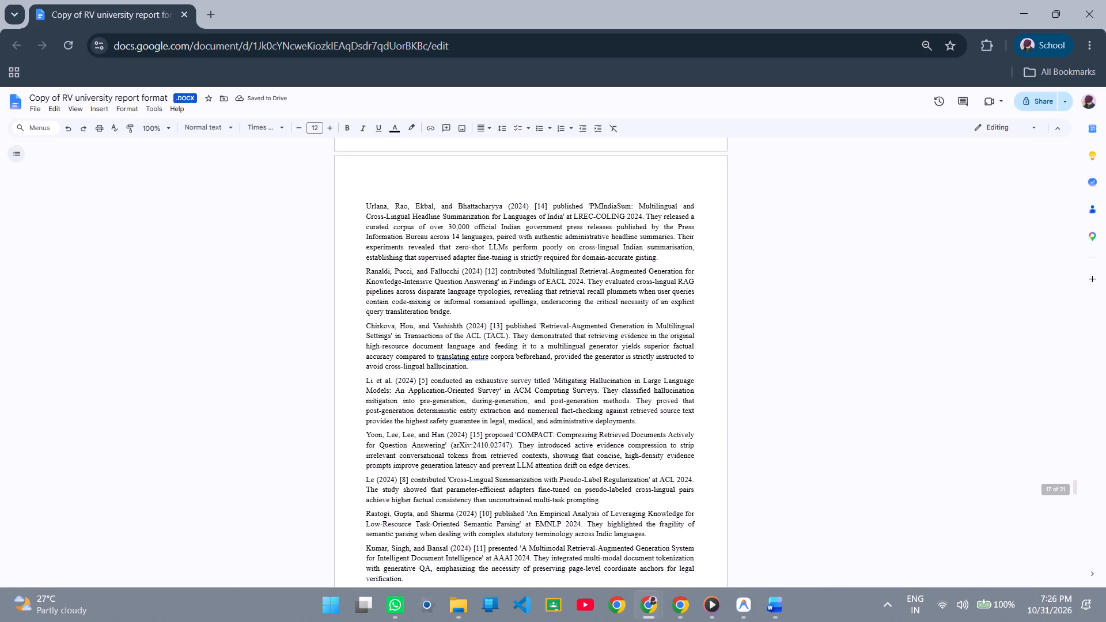
pyautogui.scroll(-1, 559, 381)
pyautogui.scroll(1, 559, 381)
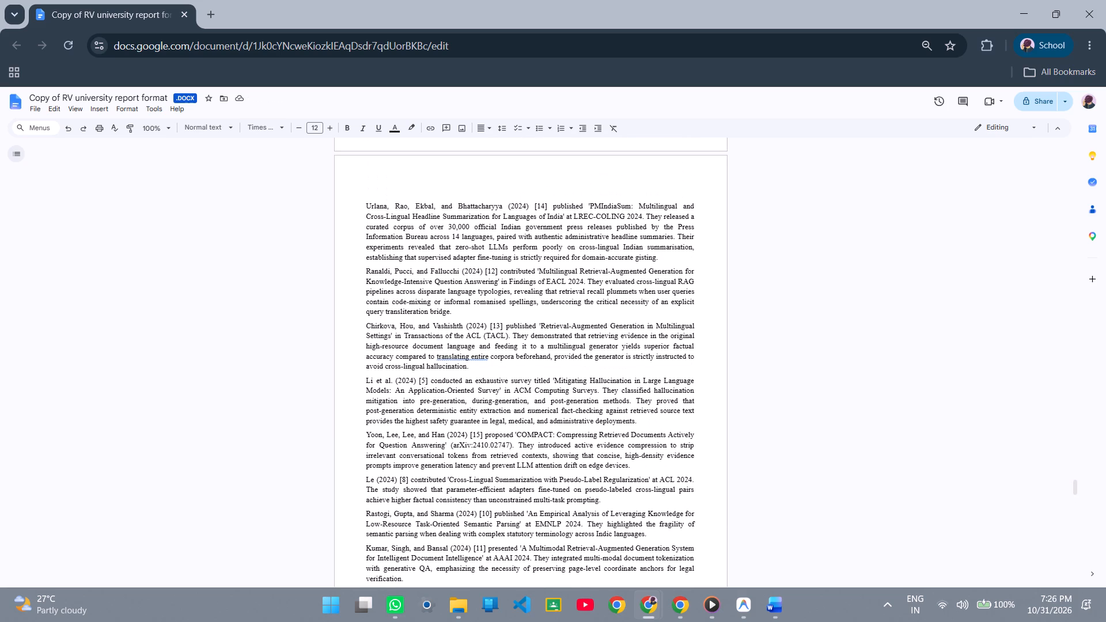
pyautogui.scroll(-1, 559, 381)
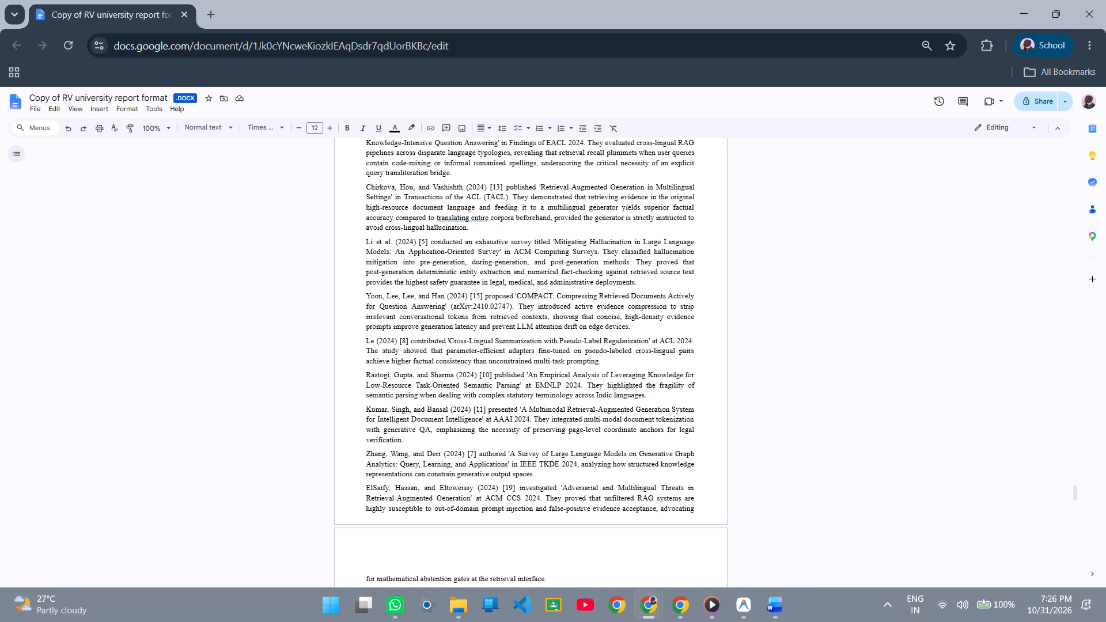
pyautogui.scroll(-2, 559, 381)
pyautogui.scroll(2, 559, 381)
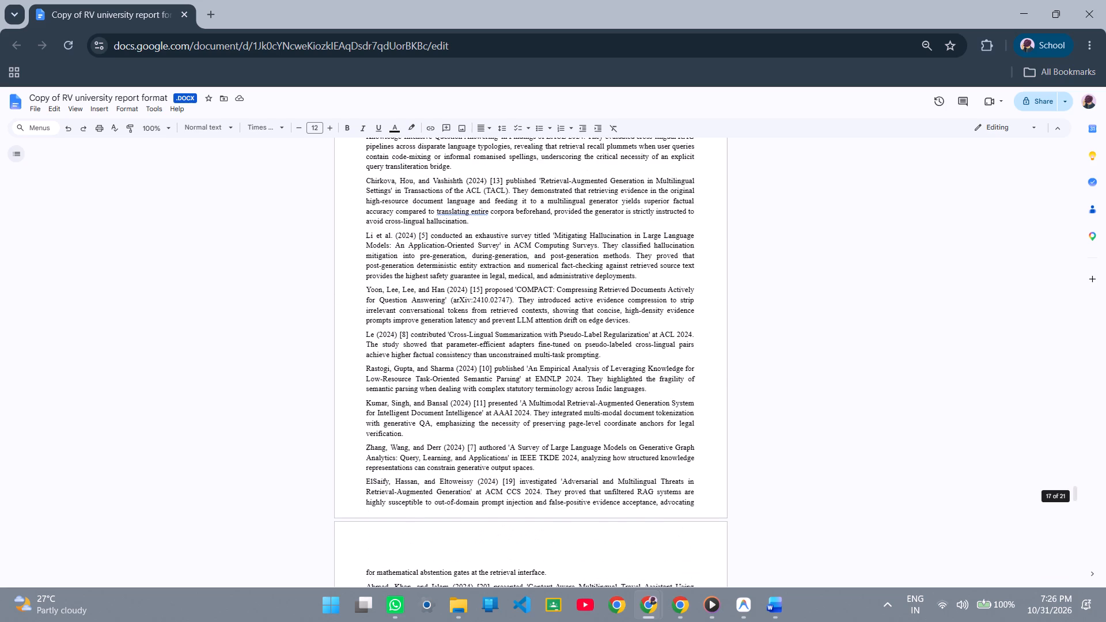
pyautogui.scroll(1, 559, 381)
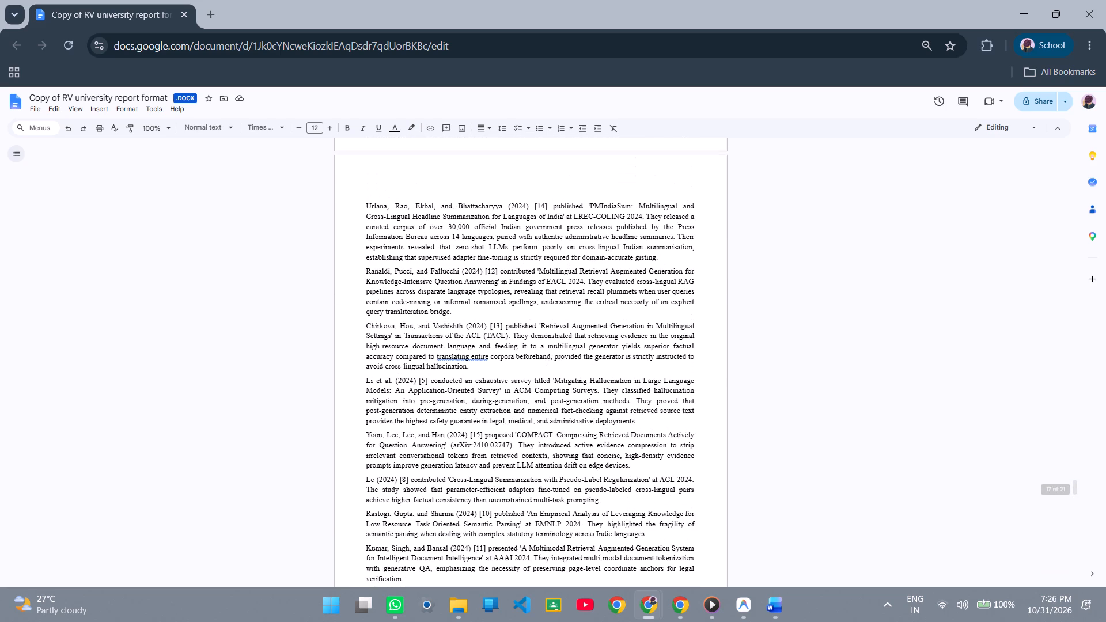
pyautogui.scroll(-1, 559, 381)
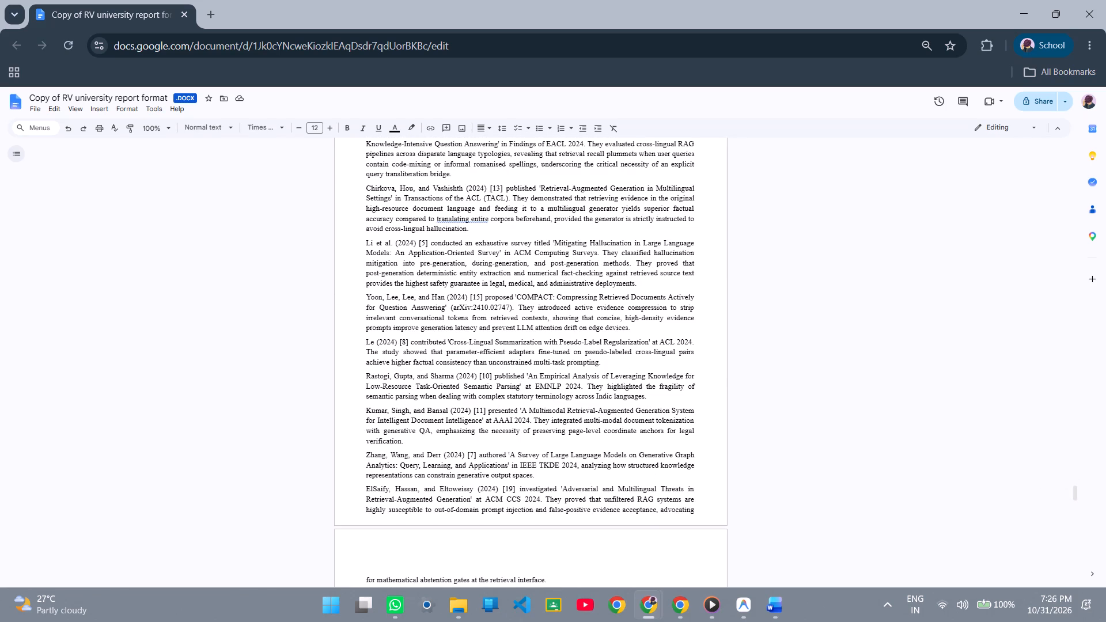
pyautogui.moveTo(364, 449); pyautogui.dragTo(380, 466)
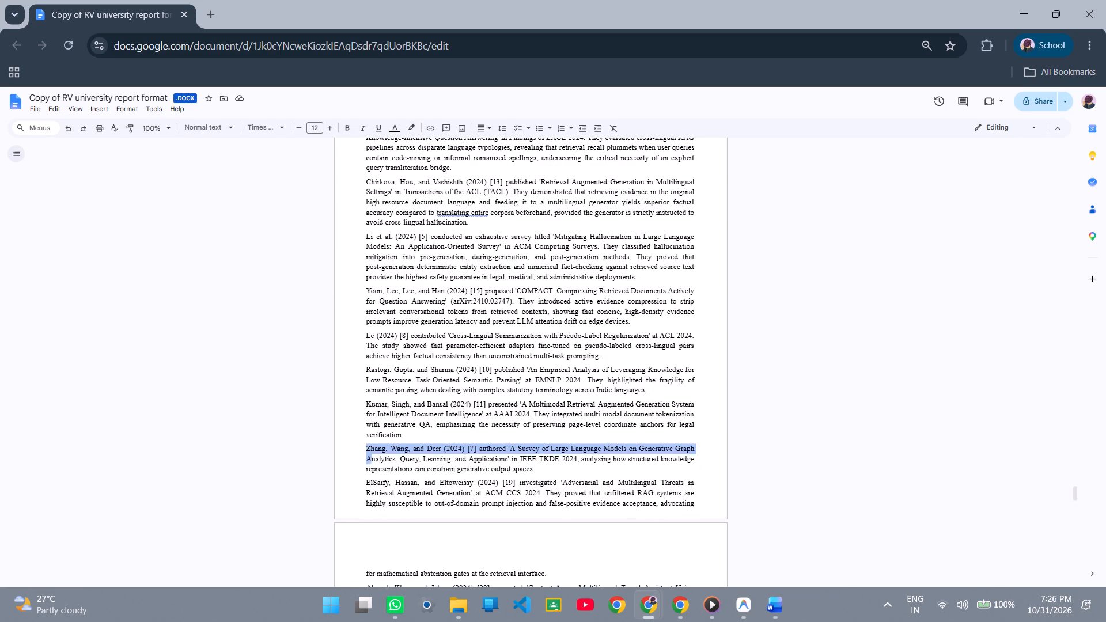
pyautogui.moveTo(380, 466); pyautogui.dragTo(698, 504)
pyautogui.scroll(-1, 638, 475)
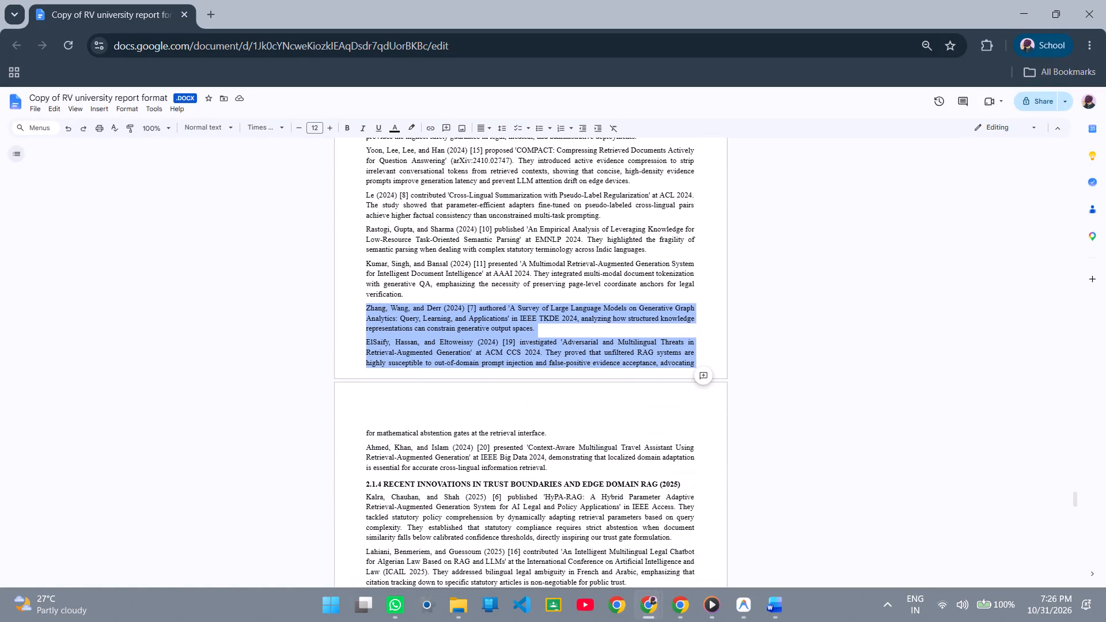
pyautogui.click(541, 428)
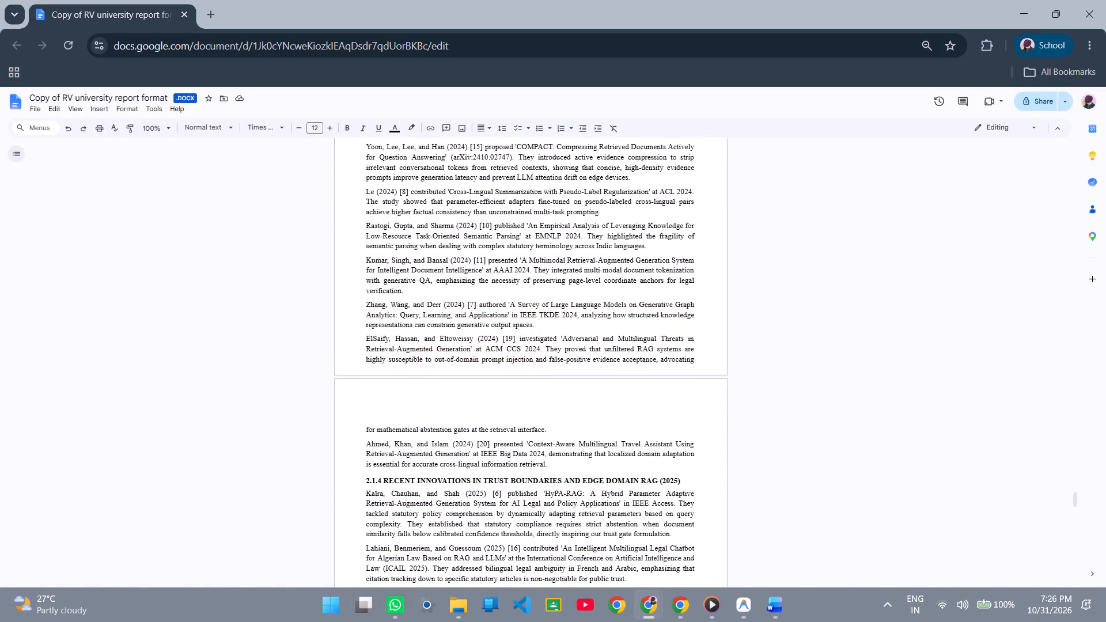
pyautogui.moveTo(358, 306); pyautogui.dragTo(565, 471)
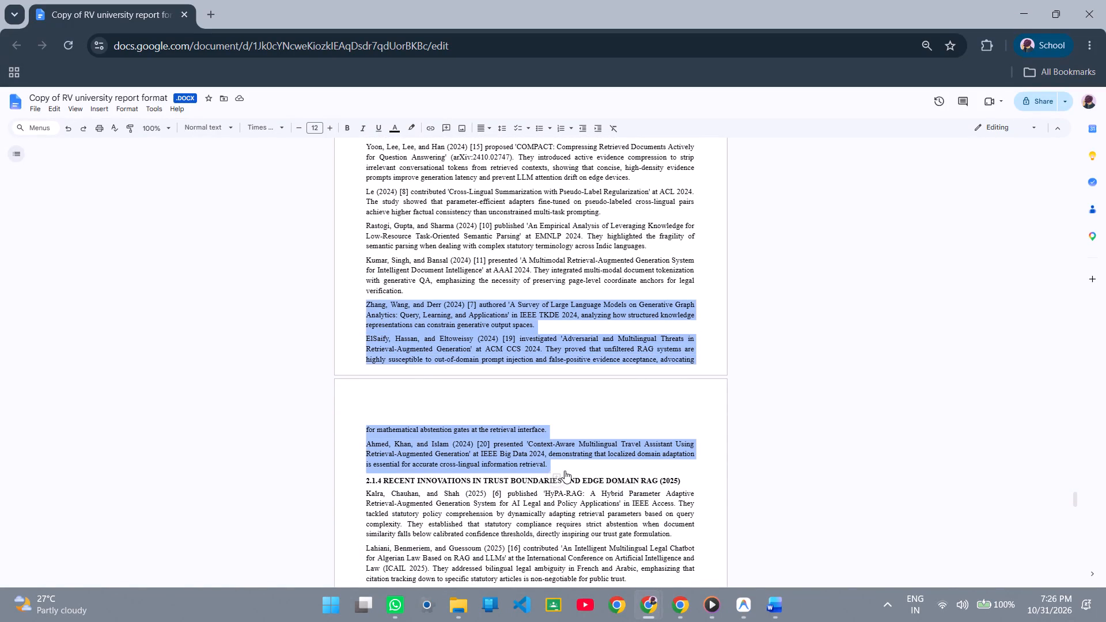
pyautogui.press('BackSpace')
# Insert four blank lines before heading 2.1.4 so that it starts on a new page.
pyautogui.press('Return')
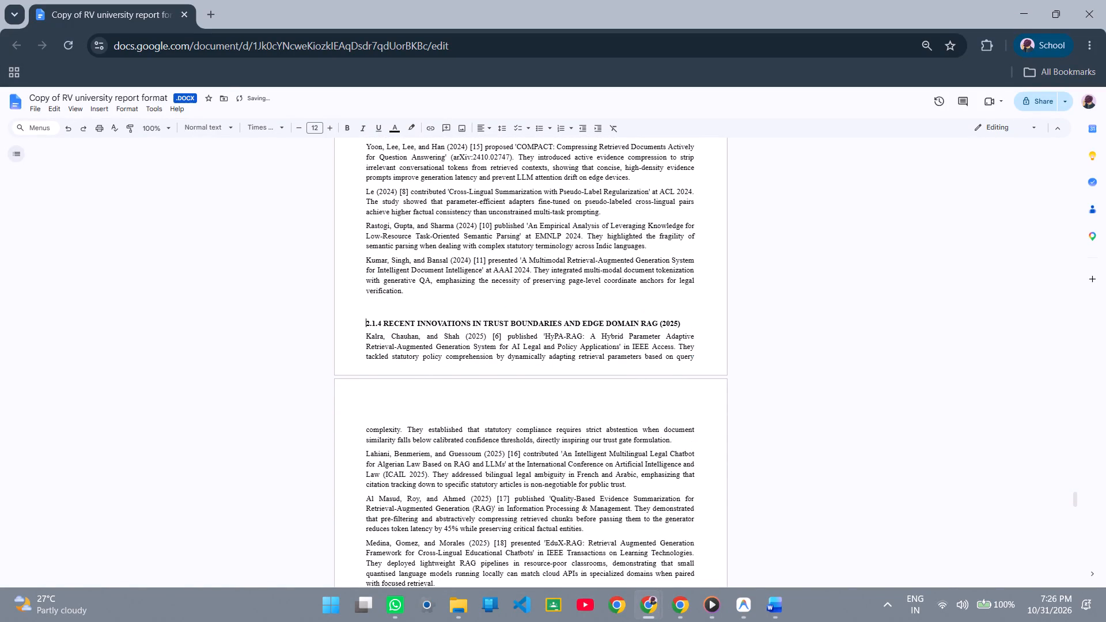
pyautogui.press('Return')
pyautogui.press('Return')
pyautogui.press('Return')
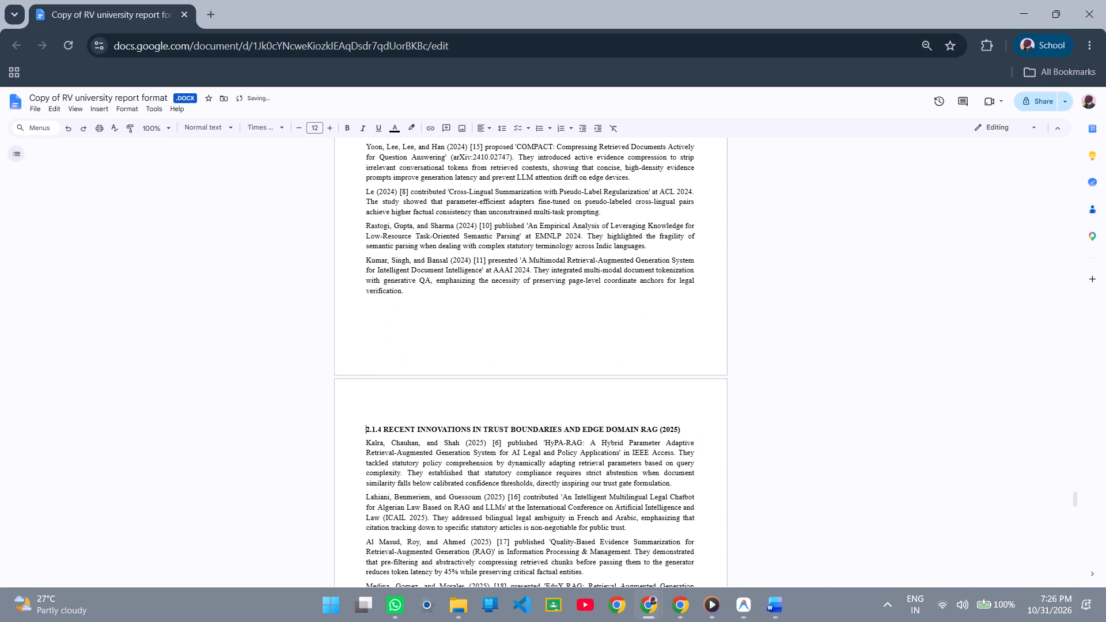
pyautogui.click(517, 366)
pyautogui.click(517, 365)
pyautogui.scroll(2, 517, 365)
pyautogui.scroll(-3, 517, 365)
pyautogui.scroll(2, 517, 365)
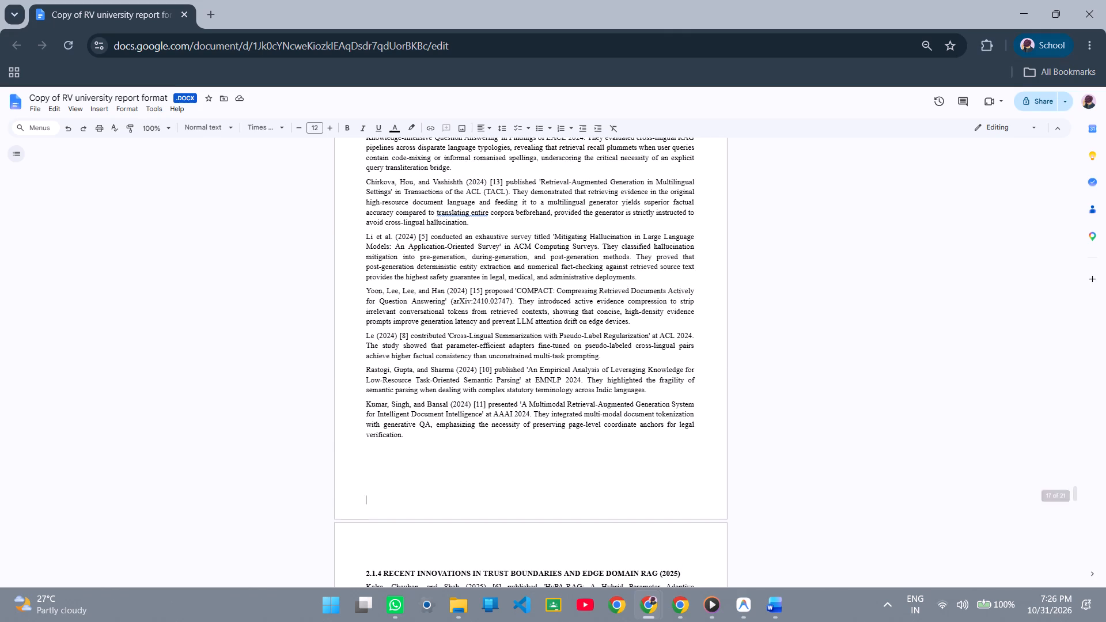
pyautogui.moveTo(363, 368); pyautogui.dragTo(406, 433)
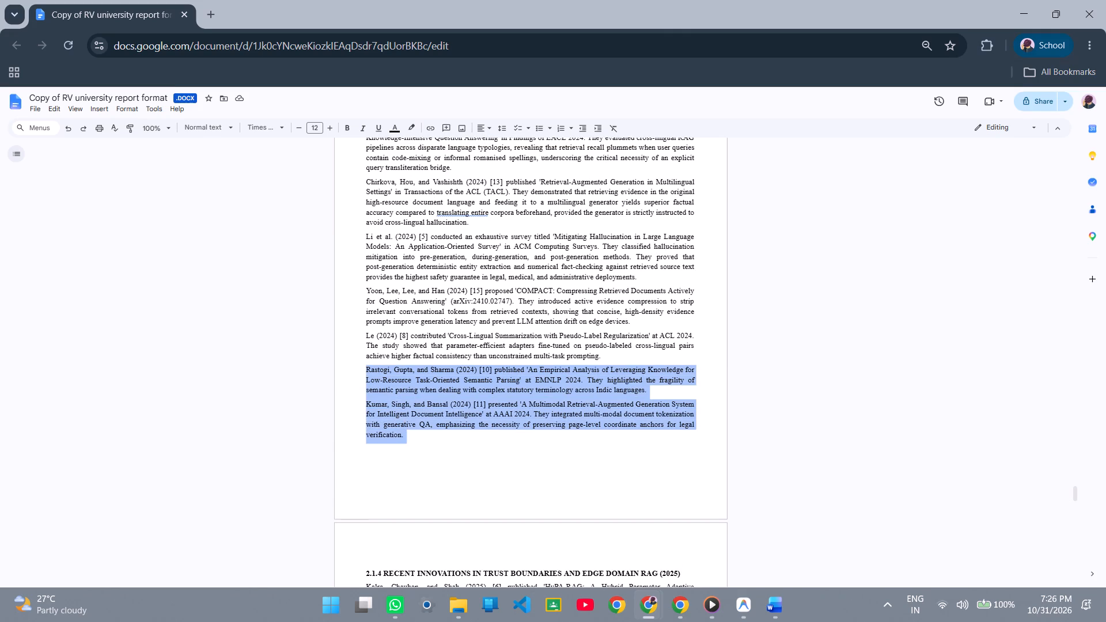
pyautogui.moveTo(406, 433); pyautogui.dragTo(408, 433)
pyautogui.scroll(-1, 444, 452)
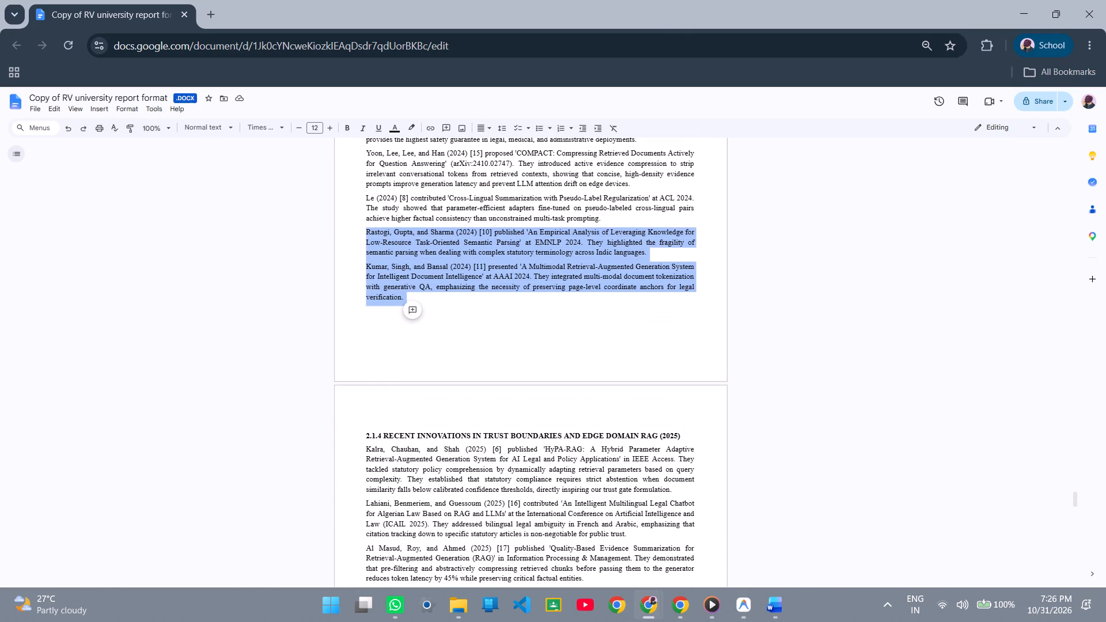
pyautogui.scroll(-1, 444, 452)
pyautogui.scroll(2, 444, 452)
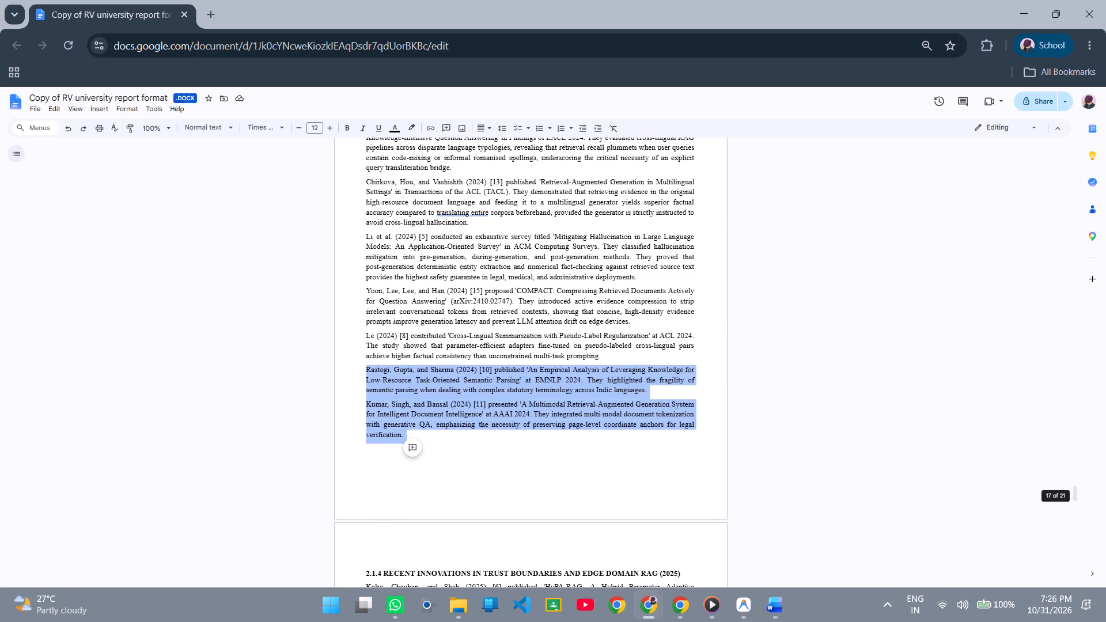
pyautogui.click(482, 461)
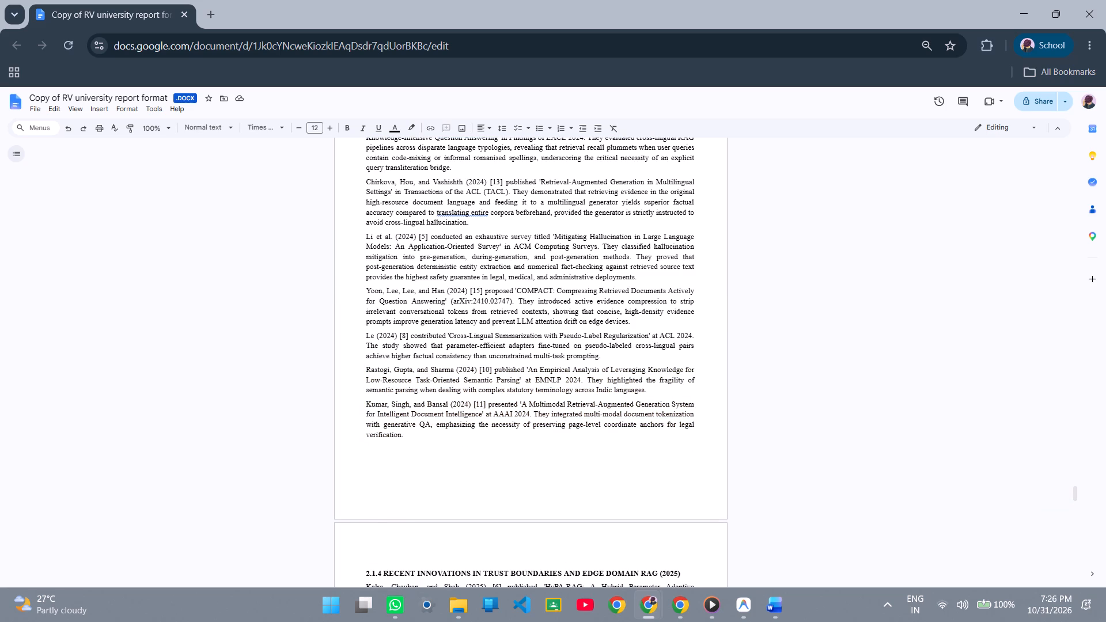
# Add page number 5 on the last line before the 2.1.4 page, centred with leading spaces.
pyautogui.click(512, 506)
pyautogui.press('space')
pyautogui.press('space')
pyautogui.press('space')
pyautogui.press('space')
pyautogui.press('space')
pyautogui.press('space')
pyautogui.press('space')
pyautogui.press('space')
pyautogui.press('space')
pyautogui.press('space')
pyautogui.press('space')
pyautogui.press('space')
pyautogui.press('space')
pyautogui.press('space')
pyautogui.press('space')
pyautogui.press('space')
pyautogui.press('space')
pyautogui.press('space')
pyautogui.press('space')
pyautogui.press('space')
pyautogui.press('space')
pyautogui.press('space')
pyautogui.press('space')
pyautogui.write('5')
pyautogui.scroll(-1, 510, 369)
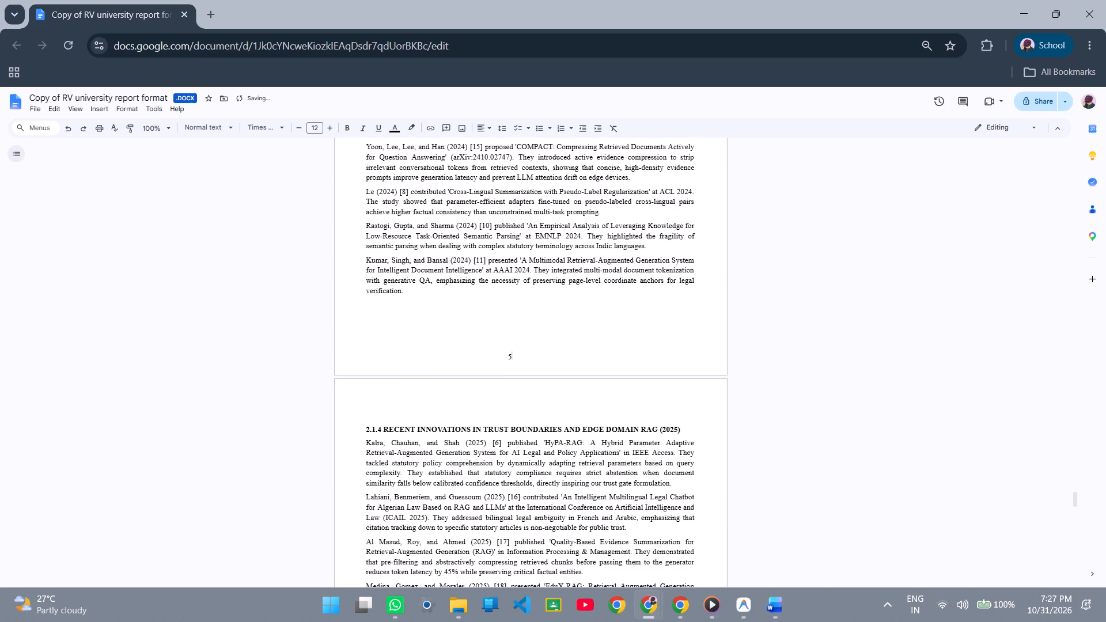
pyautogui.click(512, 357)
pyautogui.press('Left')
pyautogui.press('space')
pyautogui.press('space')
pyautogui.press('space')
pyautogui.scroll(-2, 560, 303)
pyautogui.scroll(1, 565, 303)
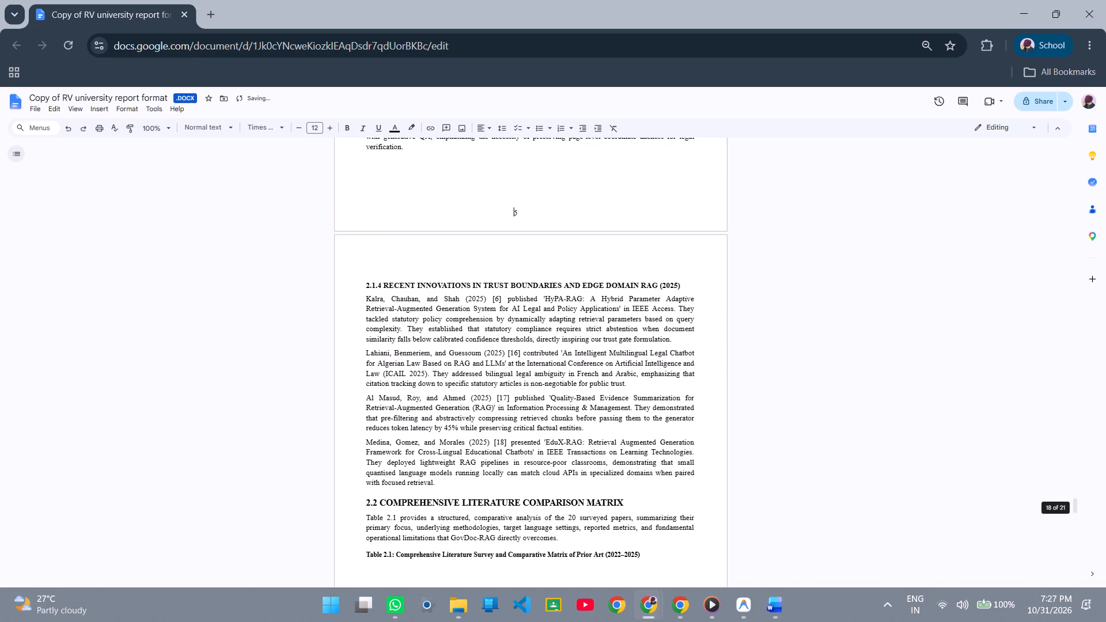
# Switch to the Word copy of the report and widen its window until two pages show side by side.
pyautogui.scroll(-1, 565, 303)
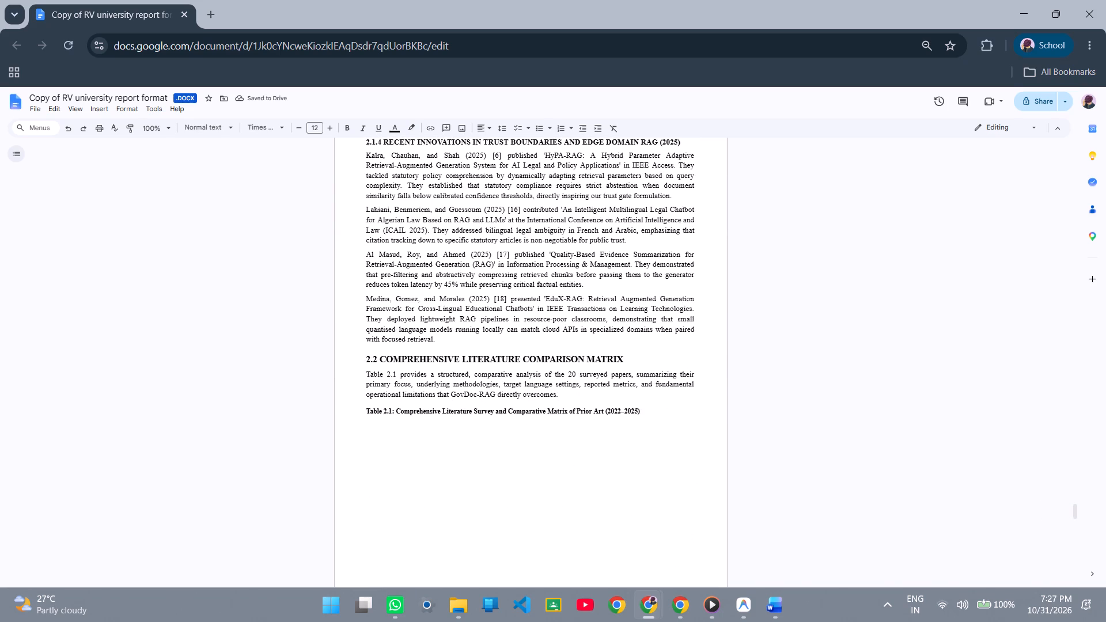
pyautogui.scroll(-2, 469, 397)
pyautogui.scroll(2, 469, 397)
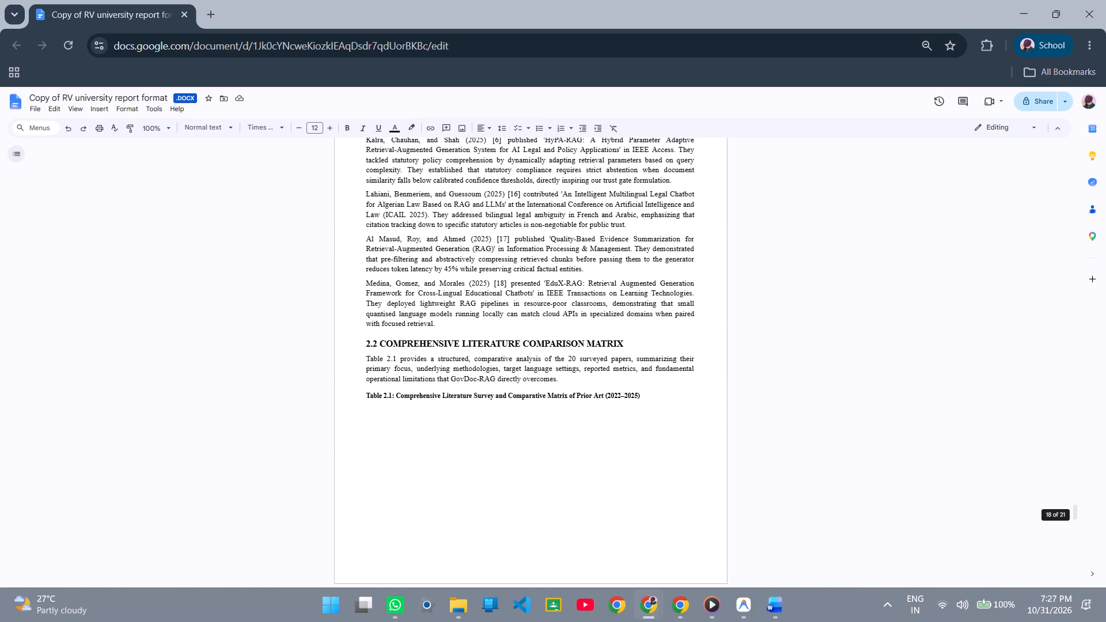
pyautogui.scroll(1, 469, 397)
pyautogui.hotkey('alt', '`')
pyautogui.hotkey('alt', 'Tab')
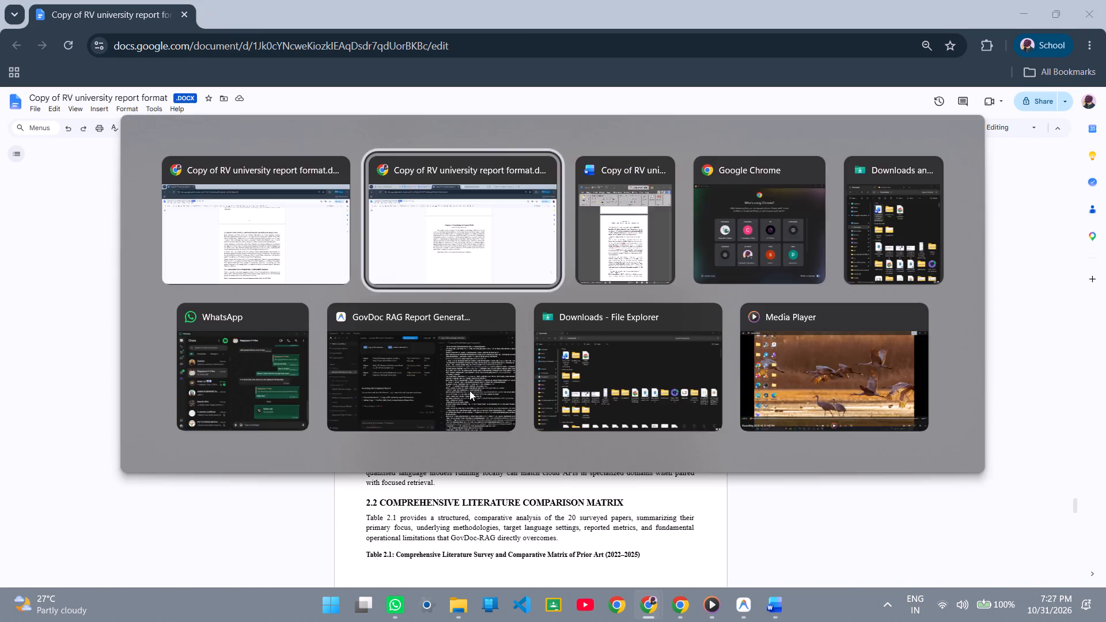
pyautogui.hotkey('alt', 'Tab')
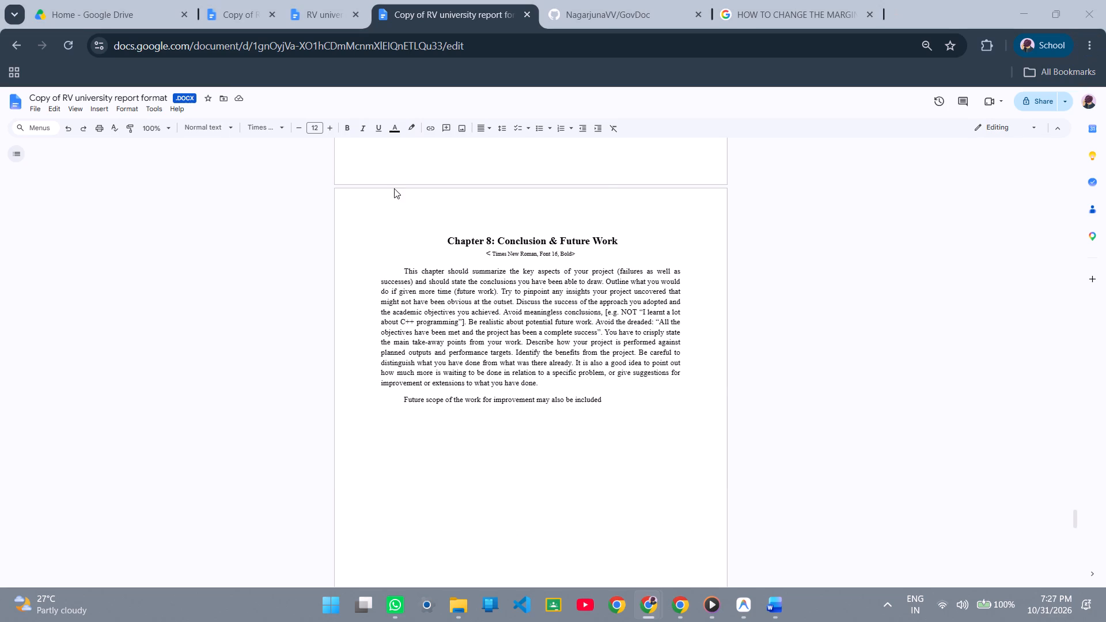
pyautogui.hotkey('alt', 'Tab')
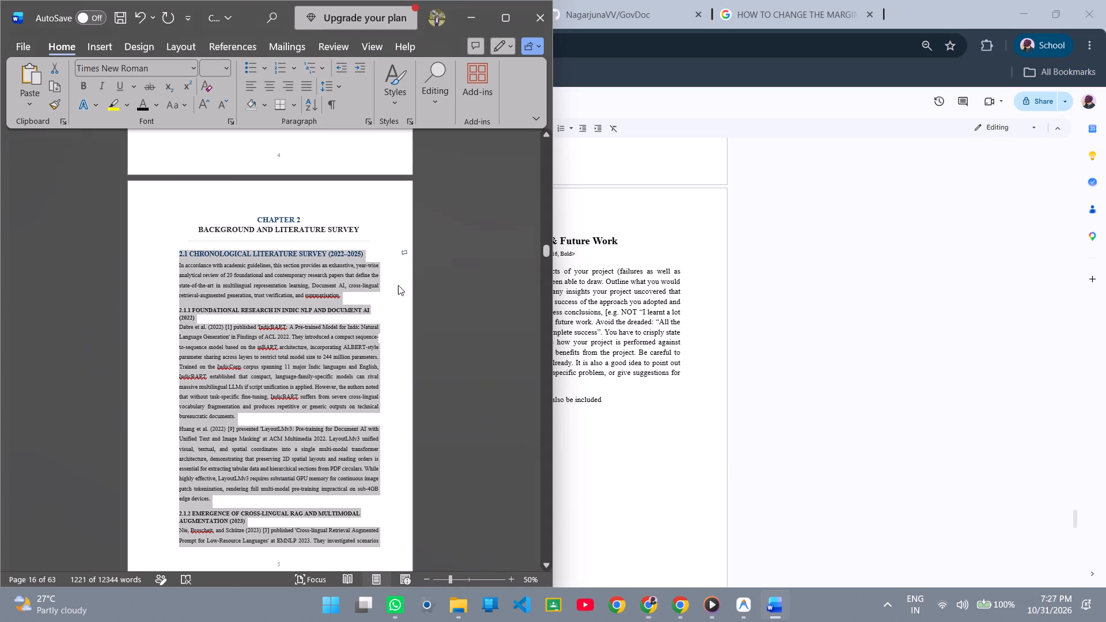
pyautogui.moveTo(555, 230); pyautogui.dragTo(736, 246)
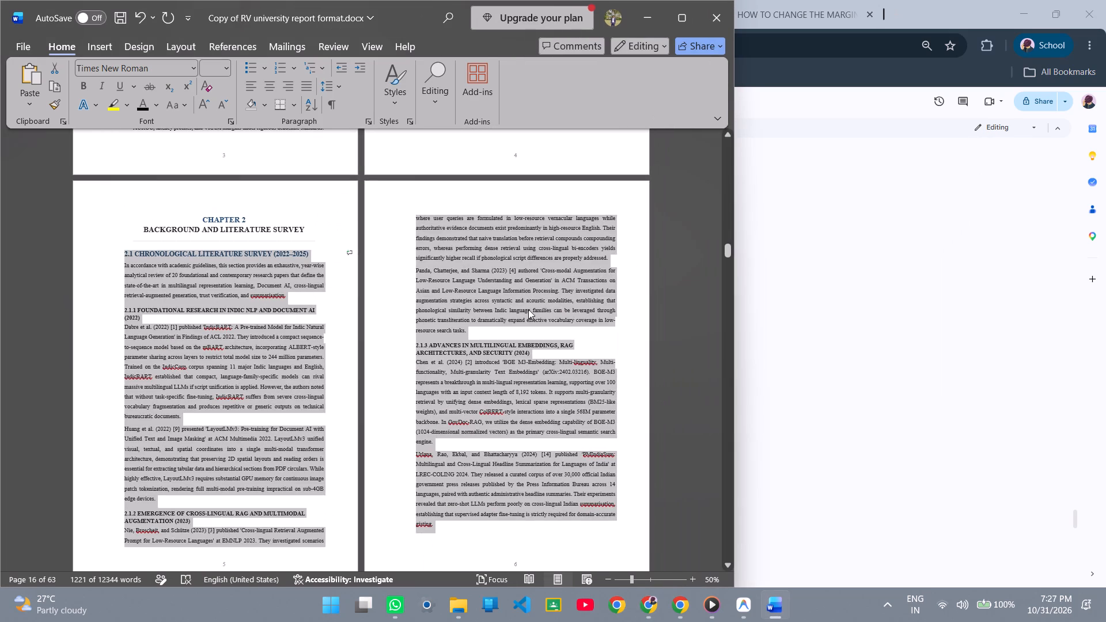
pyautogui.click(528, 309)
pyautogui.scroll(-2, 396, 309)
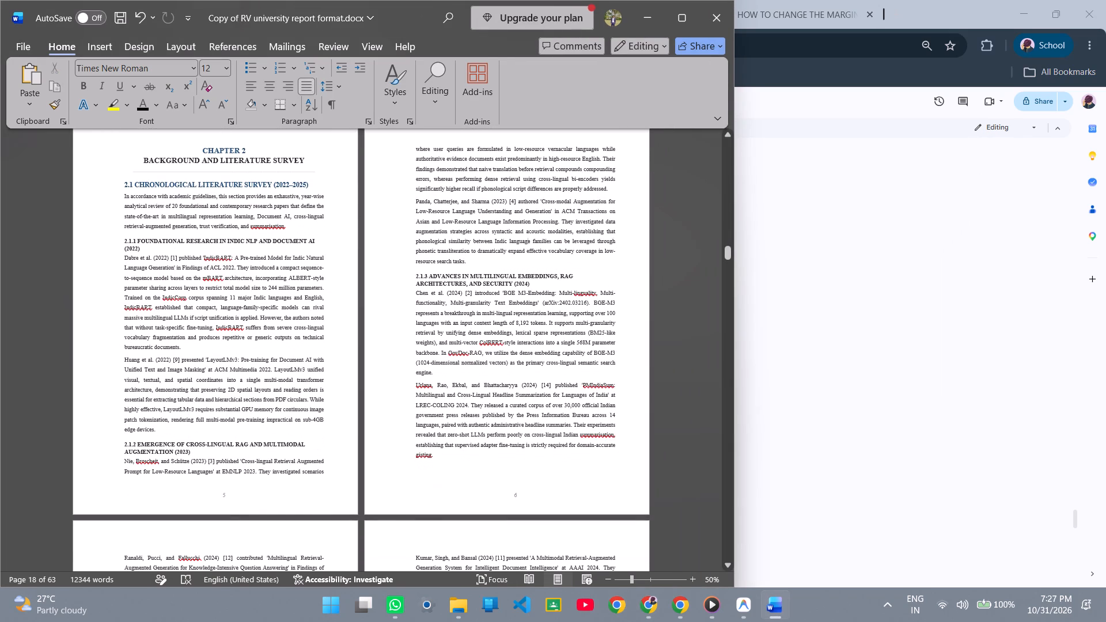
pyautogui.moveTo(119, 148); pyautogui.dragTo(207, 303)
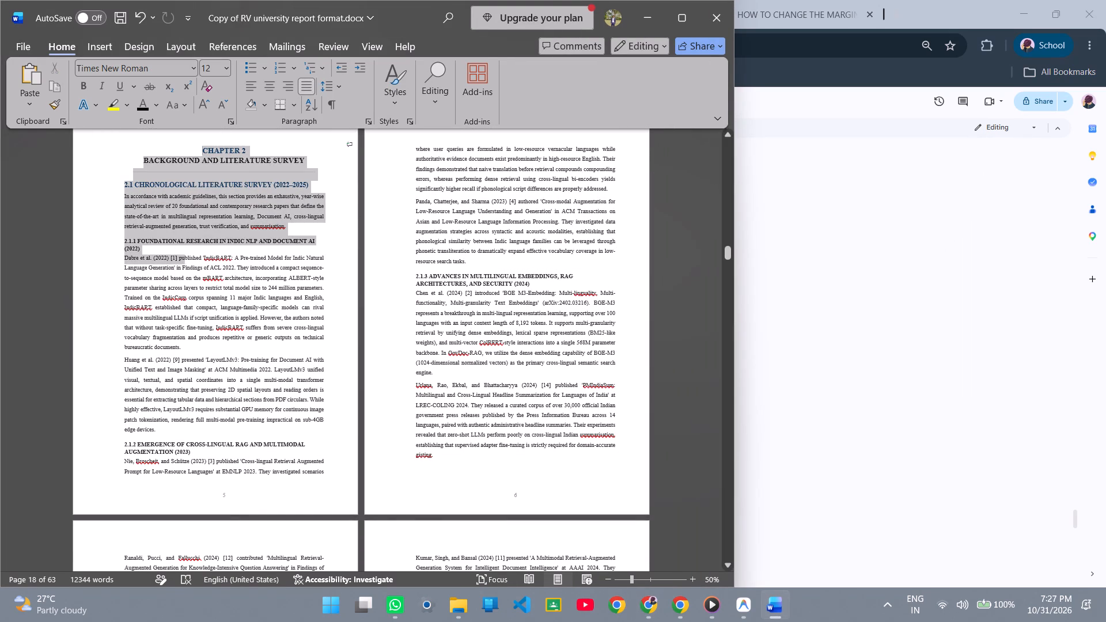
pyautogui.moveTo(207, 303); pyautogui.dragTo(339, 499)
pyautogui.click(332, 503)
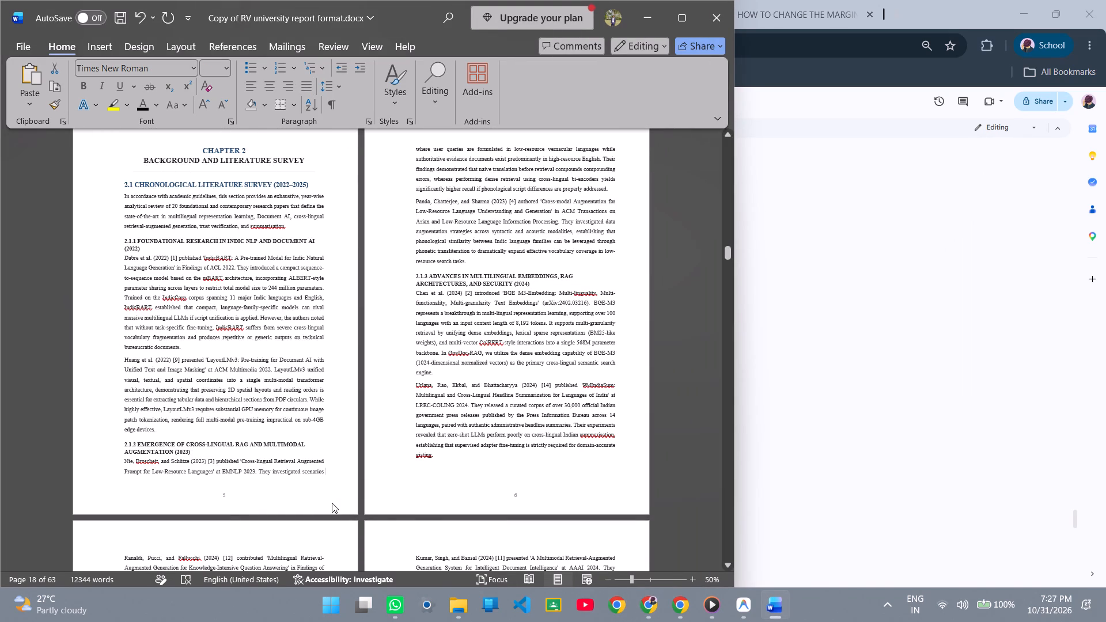
# Copy the Table 2.1 rows from the header through Yoon et al. [15] in the Word report, without the caption.
pyautogui.scroll(-2, 406, 422)
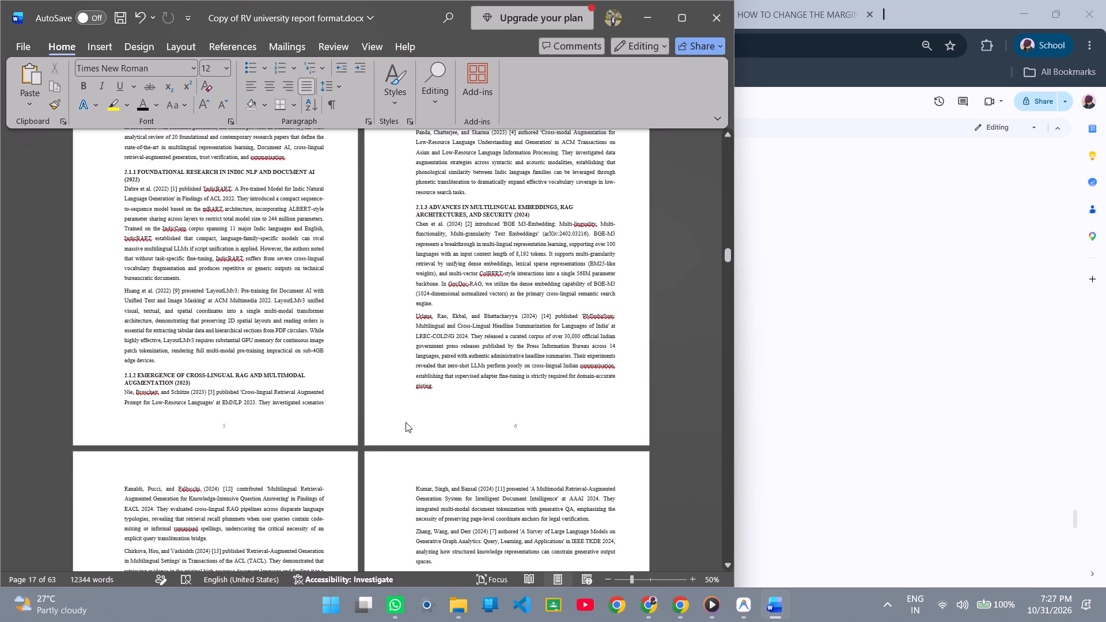
pyautogui.scroll(1, 415, 416)
pyautogui.scroll(-3, 415, 416)
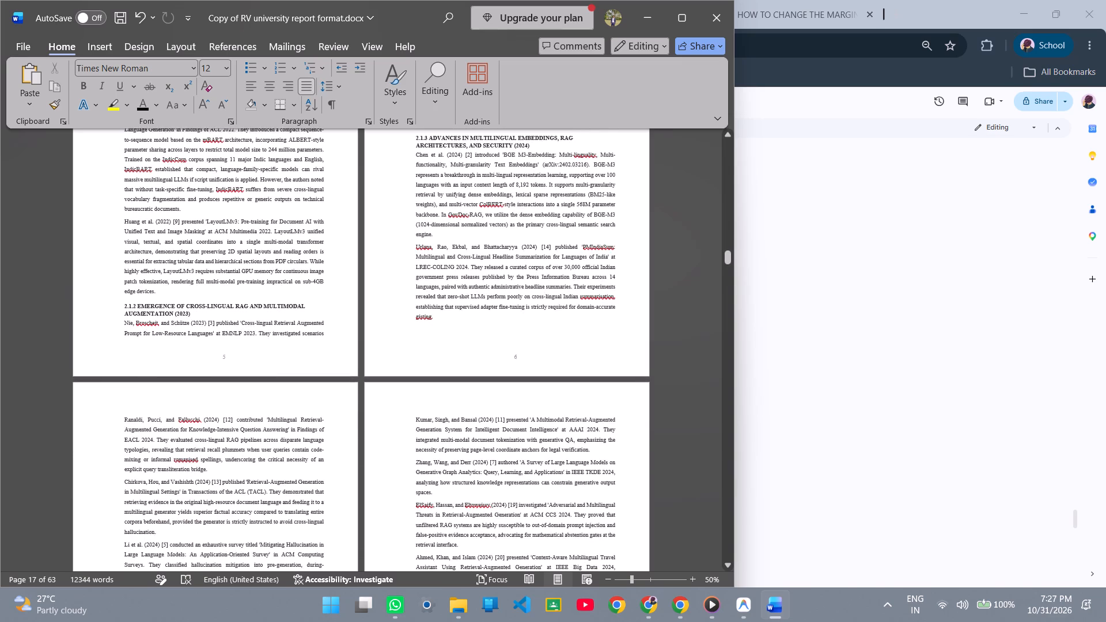
pyautogui.scroll(-7, 415, 416)
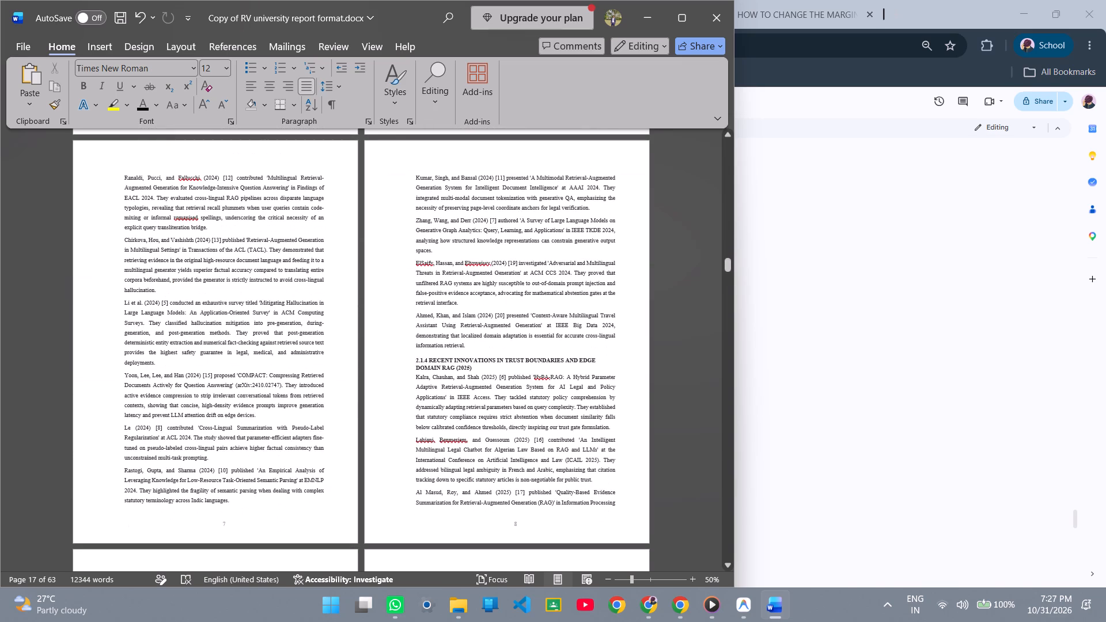
pyautogui.scroll(-9, 415, 416)
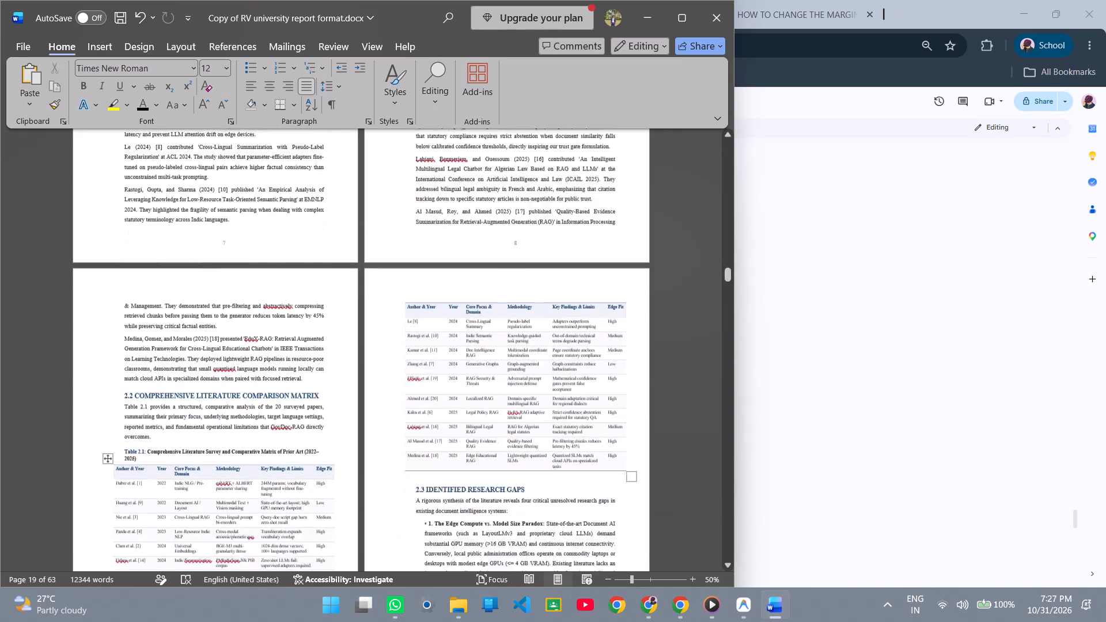
pyautogui.scroll(-2, 415, 416)
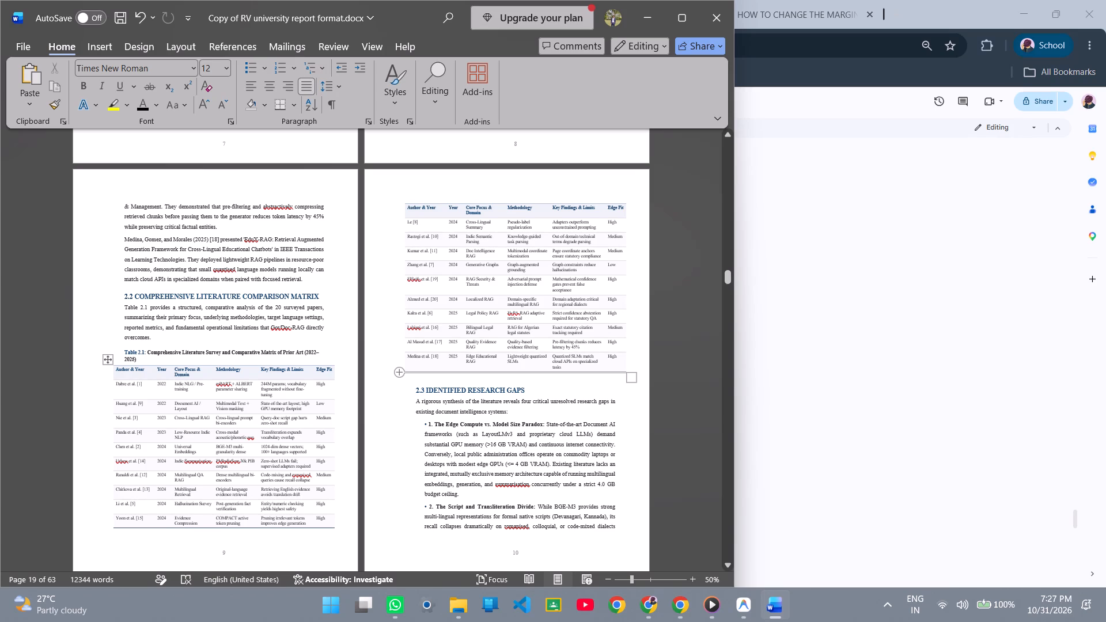
pyautogui.moveTo(338, 529); pyautogui.dragTo(101, 339)
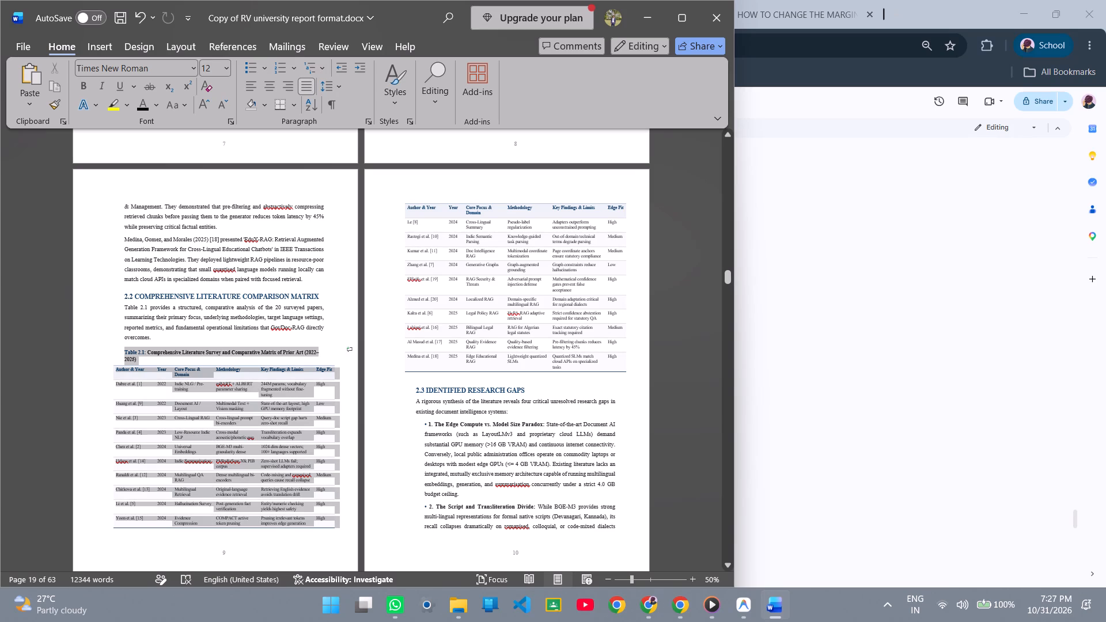
pyautogui.moveTo(101, 339); pyautogui.dragTo(111, 352)
pyautogui.moveTo(111, 352); pyautogui.dragTo(106, 375)
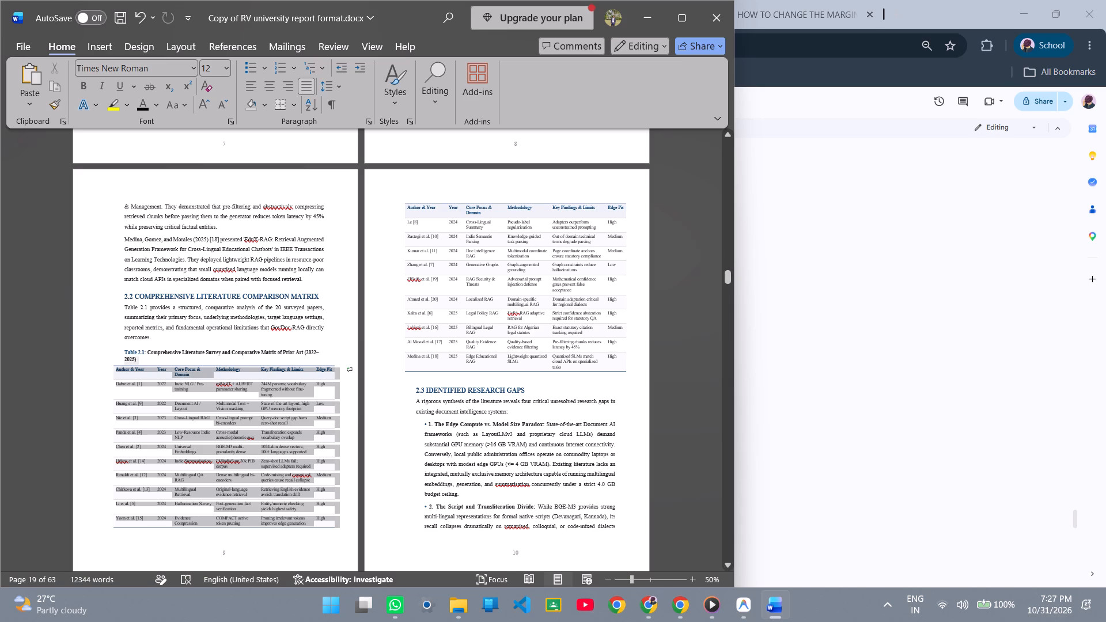
pyautogui.moveTo(106, 375); pyautogui.dragTo(105, 376)
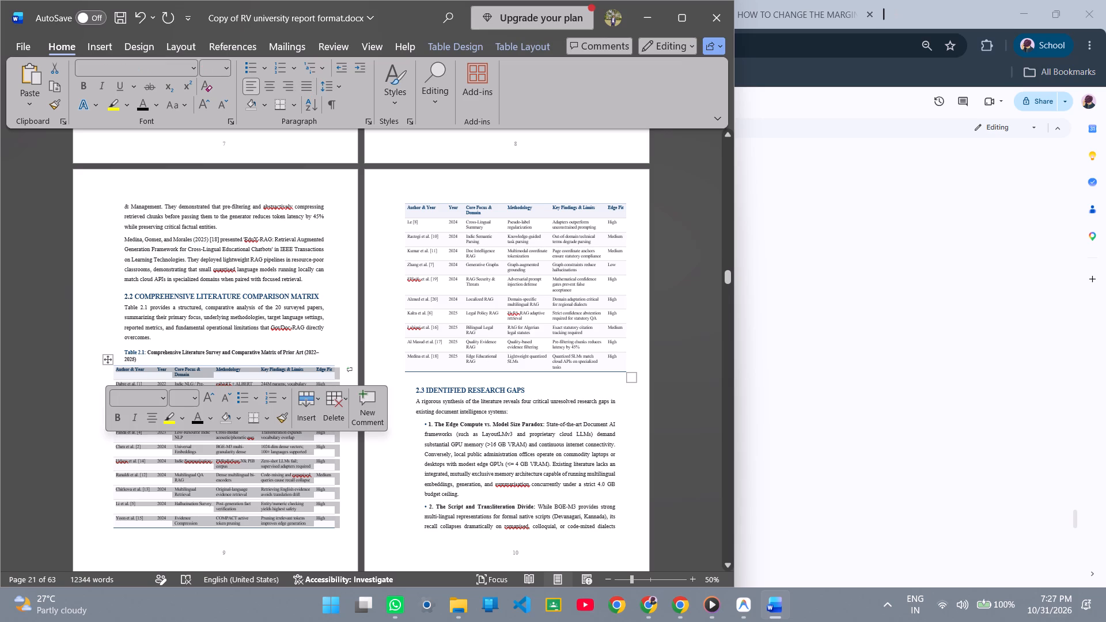
pyautogui.hotkey('ctrl', 'c')
# Switch back to the Google Docs report and paste the copied table rows on the blank line below the Table 2.1 caption.
pyautogui.hotkey('alt', 'Tab')
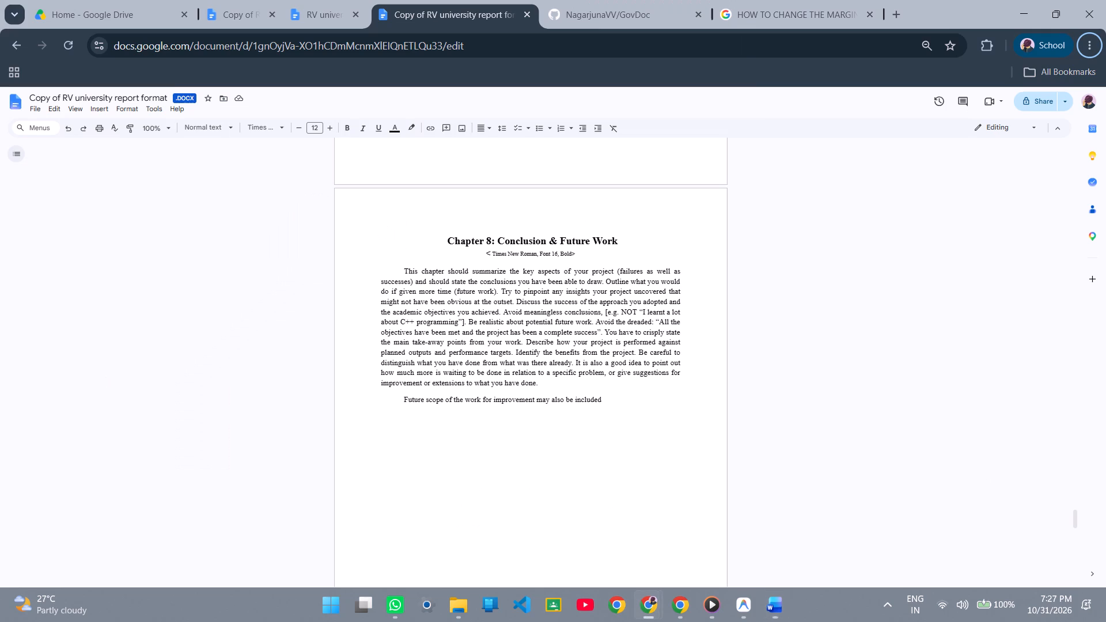
pyautogui.hotkey('alt', 'Tab')
pyautogui.hotkey('alt', 'Tab')
pyautogui.scroll(-3, 543, 420)
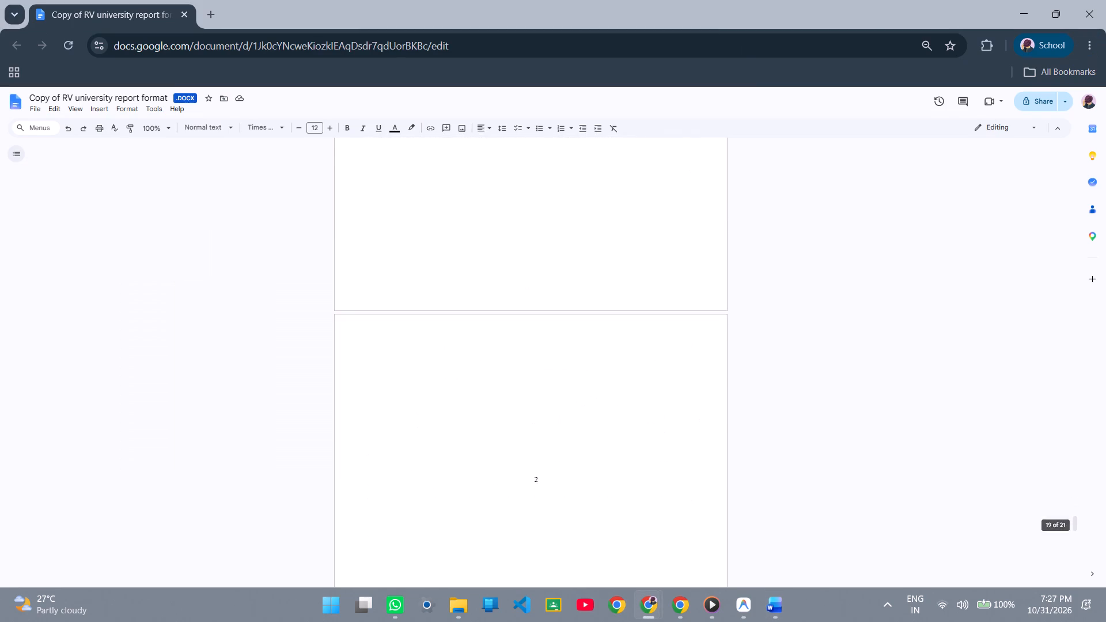
pyautogui.scroll(2, 543, 420)
pyautogui.click(444, 434)
pyautogui.scroll(-1, 444, 434)
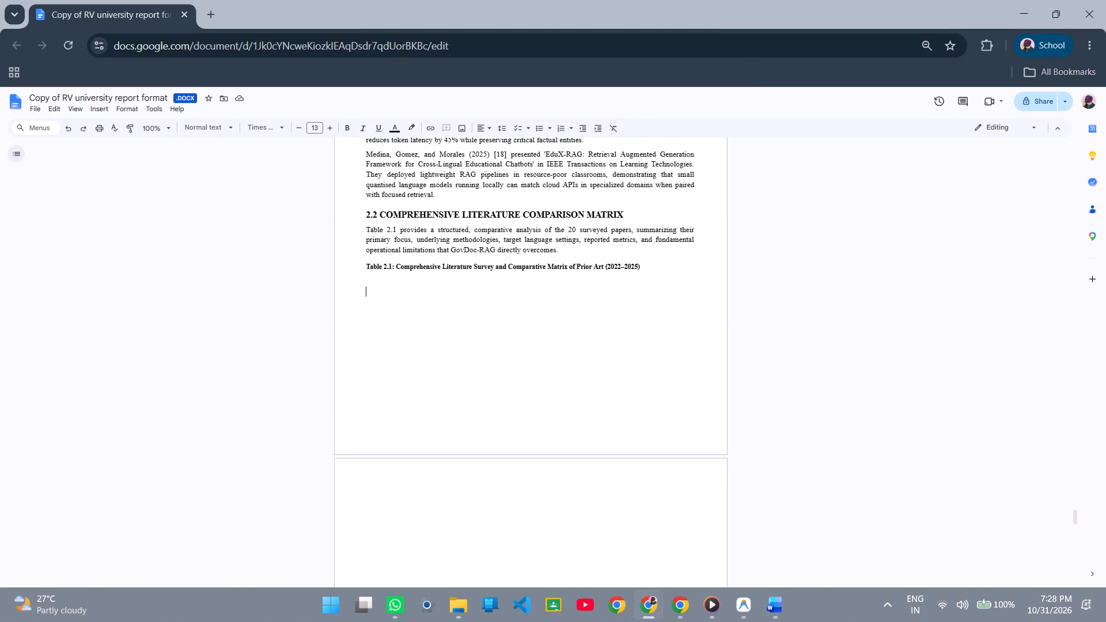
pyautogui.hotkey('ctrl', 'v')
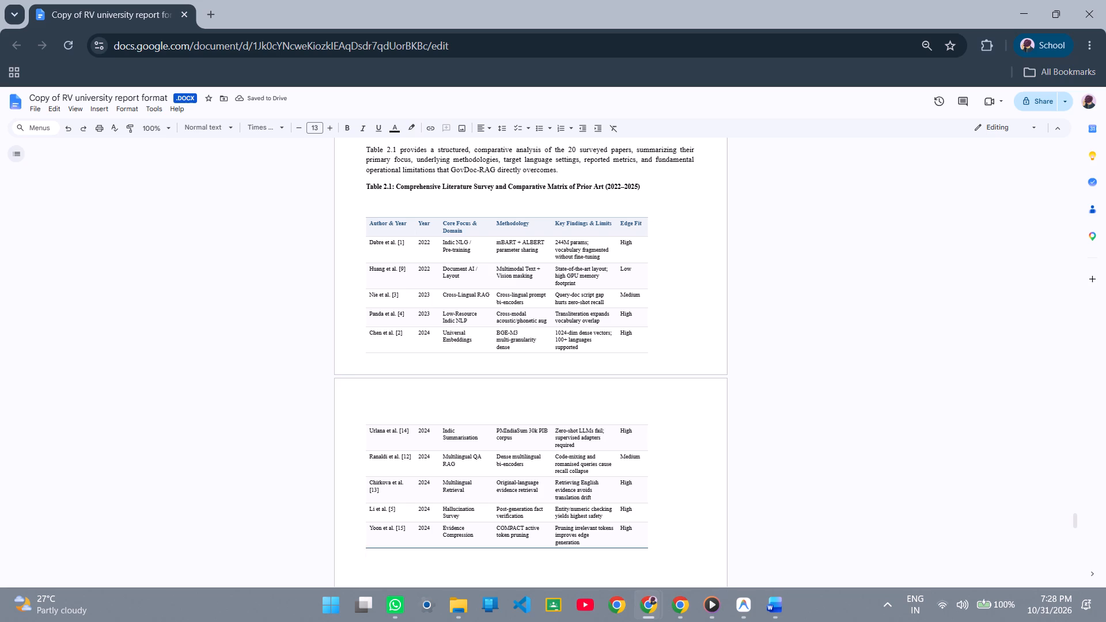
# Widen the Edge Fit column so that the pasted table reaches the right text margin.
pyautogui.moveTo(649, 276); pyautogui.dragTo(698, 283)
pyautogui.moveTo(698, 283); pyautogui.dragTo(695, 284)
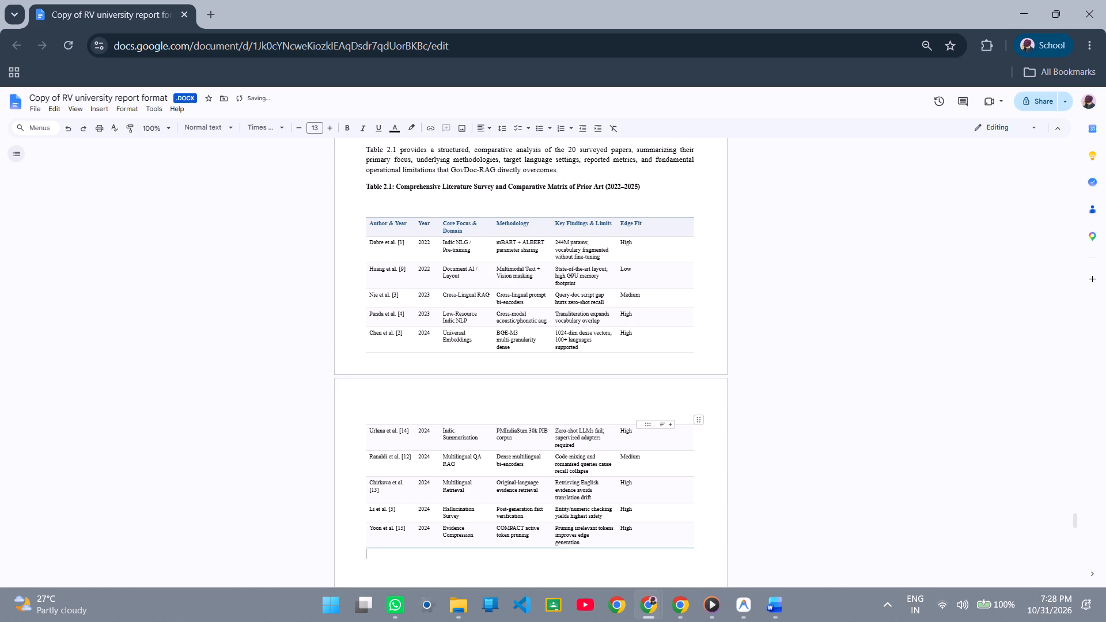
# Examine how the pasted table splits across the page break and how sections 2.1.4 and 2.2 sit above it.
pyautogui.scroll(-1, 643, 370)
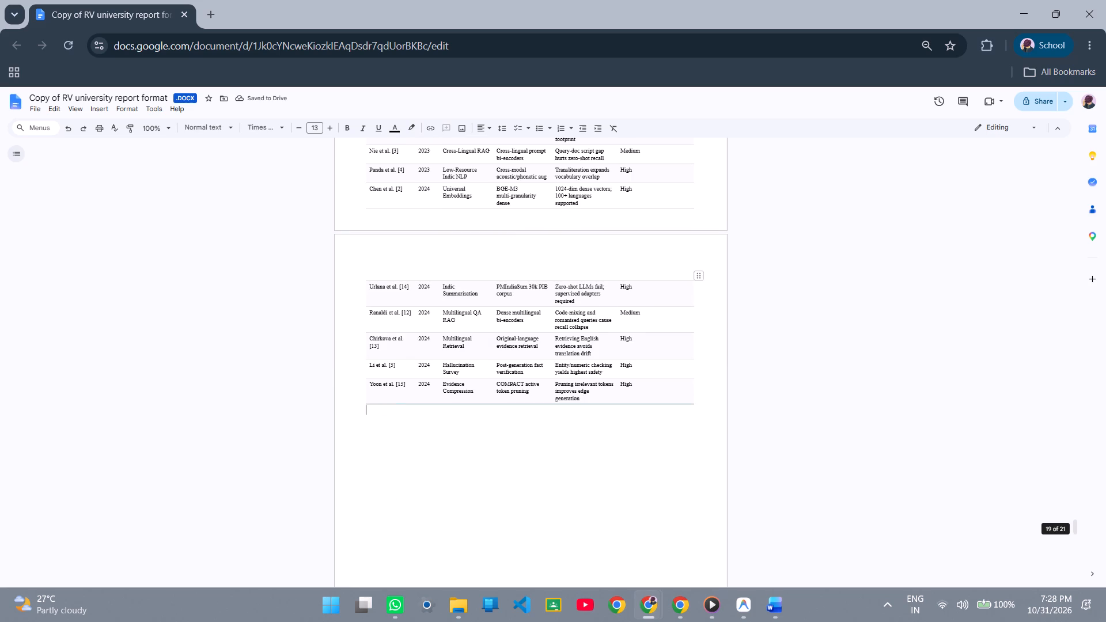
pyautogui.click(540, 229)
pyautogui.click(569, 219)
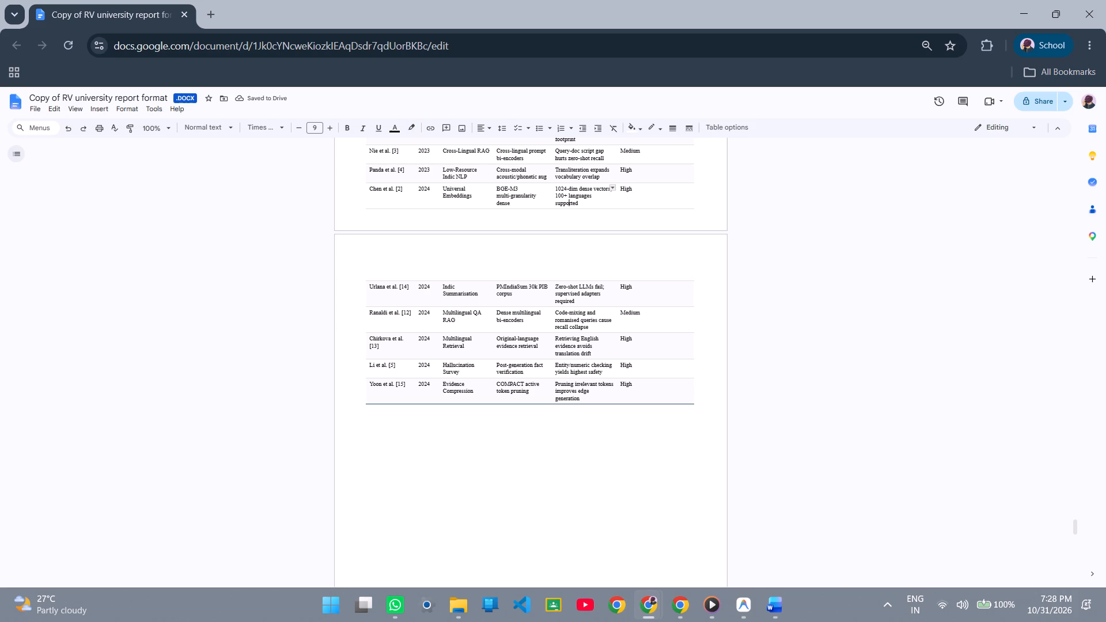
pyautogui.click(713, 208)
pyautogui.scroll(1, 595, 275)
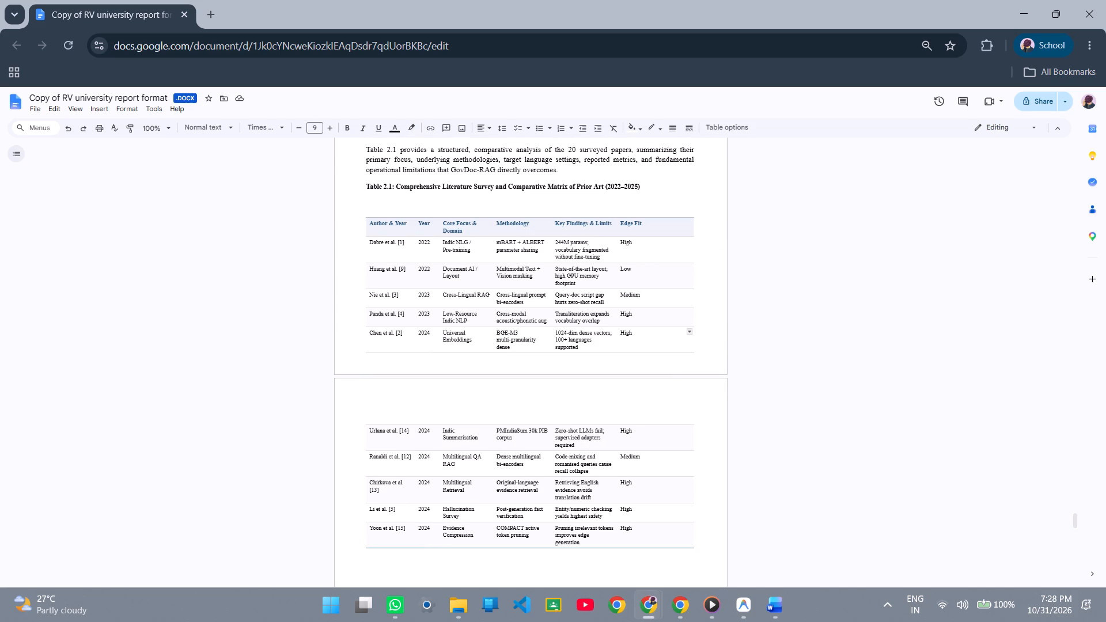
pyautogui.scroll(2, 649, 545)
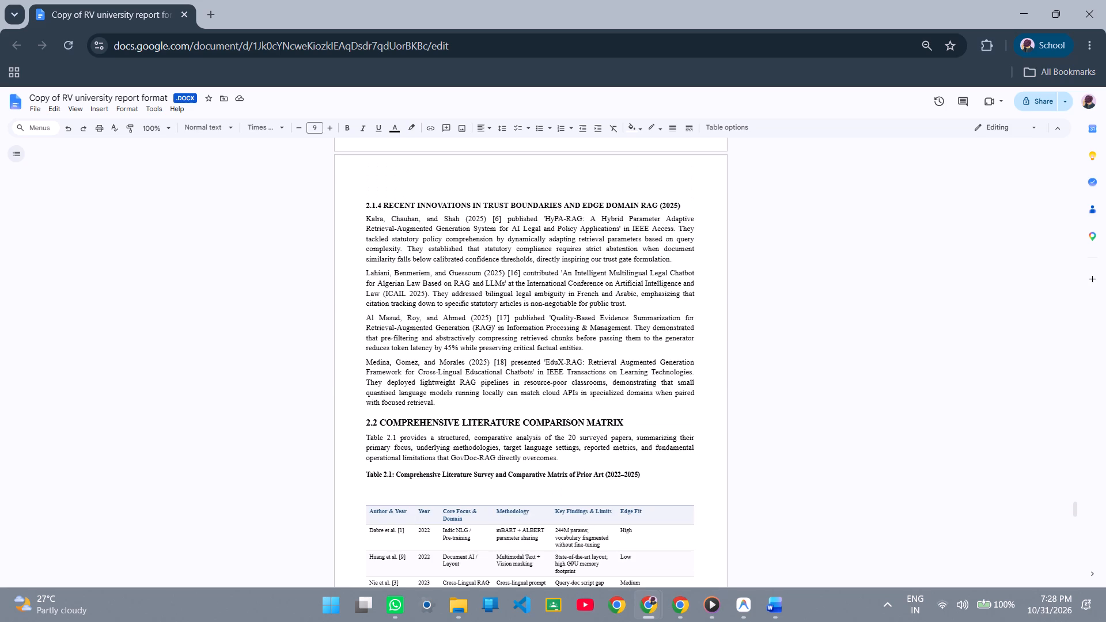
pyautogui.scroll(-1, 641, 445)
pyautogui.scroll(1, 641, 444)
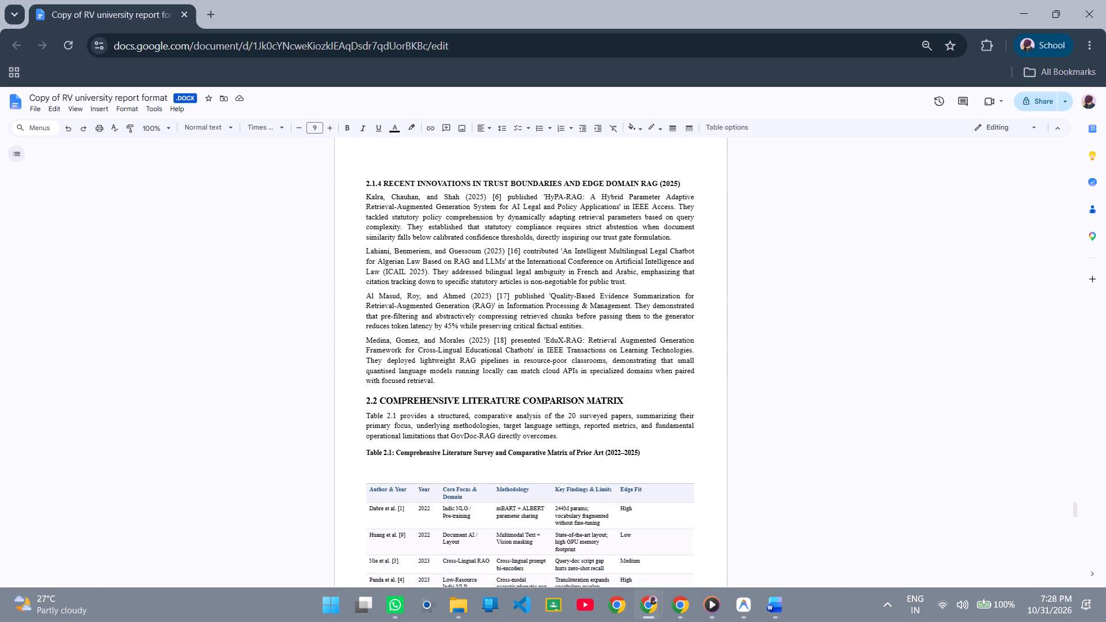
pyautogui.click(472, 414)
pyautogui.click(470, 410)
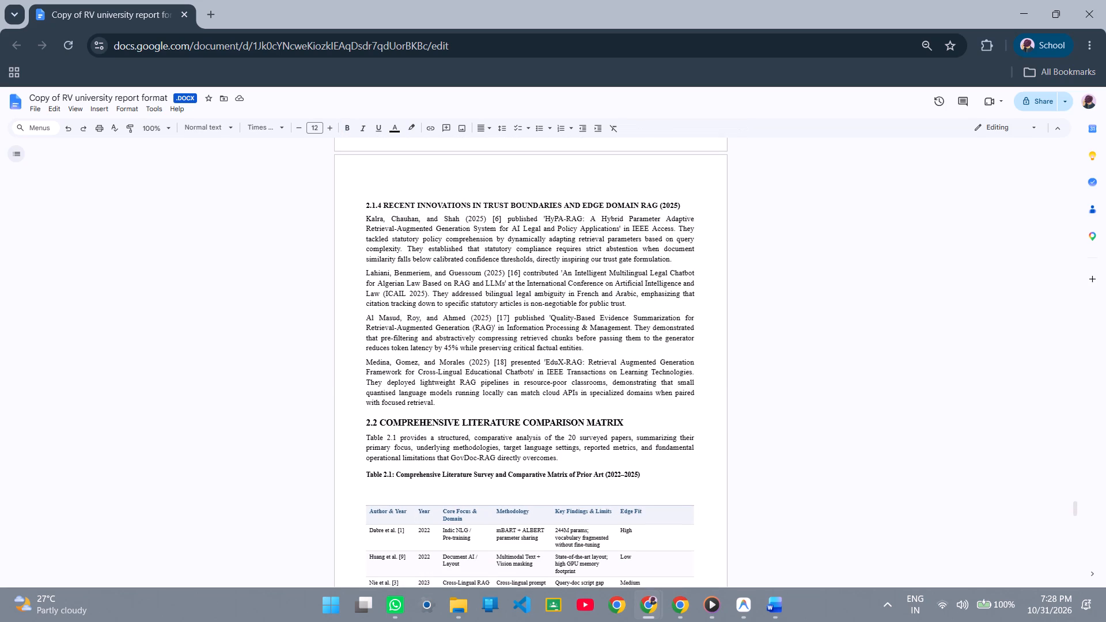
# Delete the two literature paragraphs for references [10] and [11] at the end of section 2.1.3 and review the resulting page flow.
pyautogui.scroll(3, 339, 481)
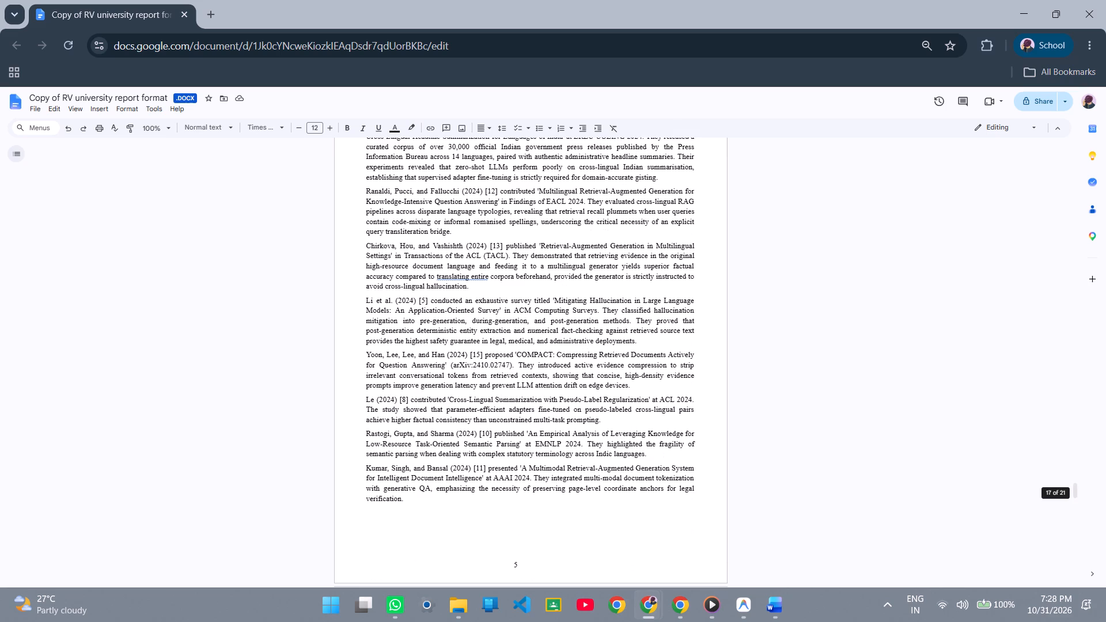
pyautogui.moveTo(415, 502); pyautogui.dragTo(359, 438)
pyautogui.press('BackSpace')
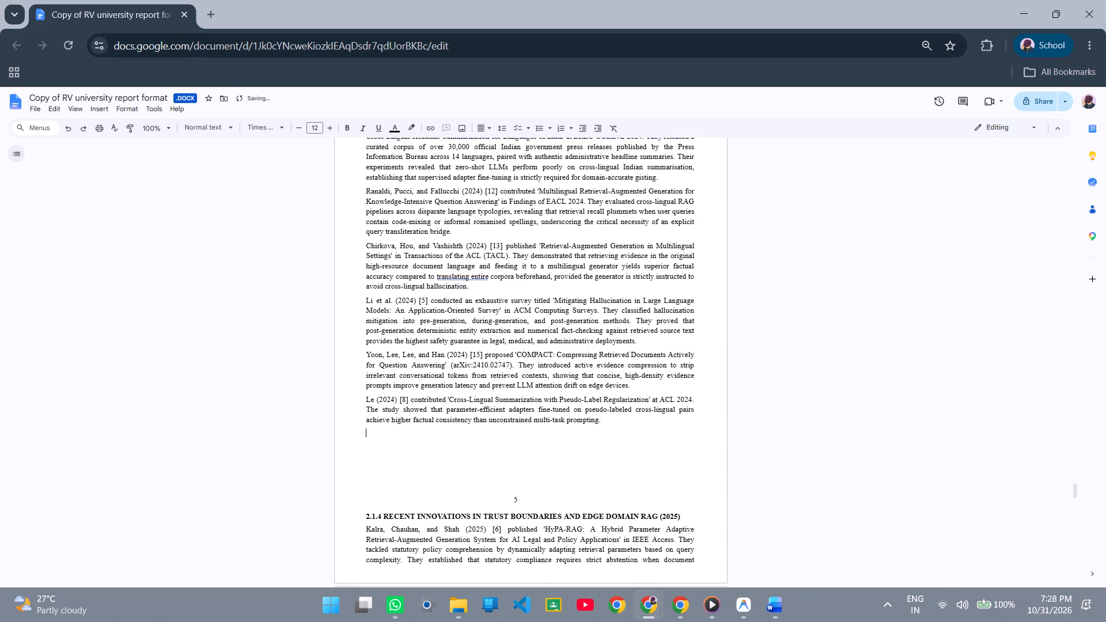
pyautogui.scroll(-1, 520, 487)
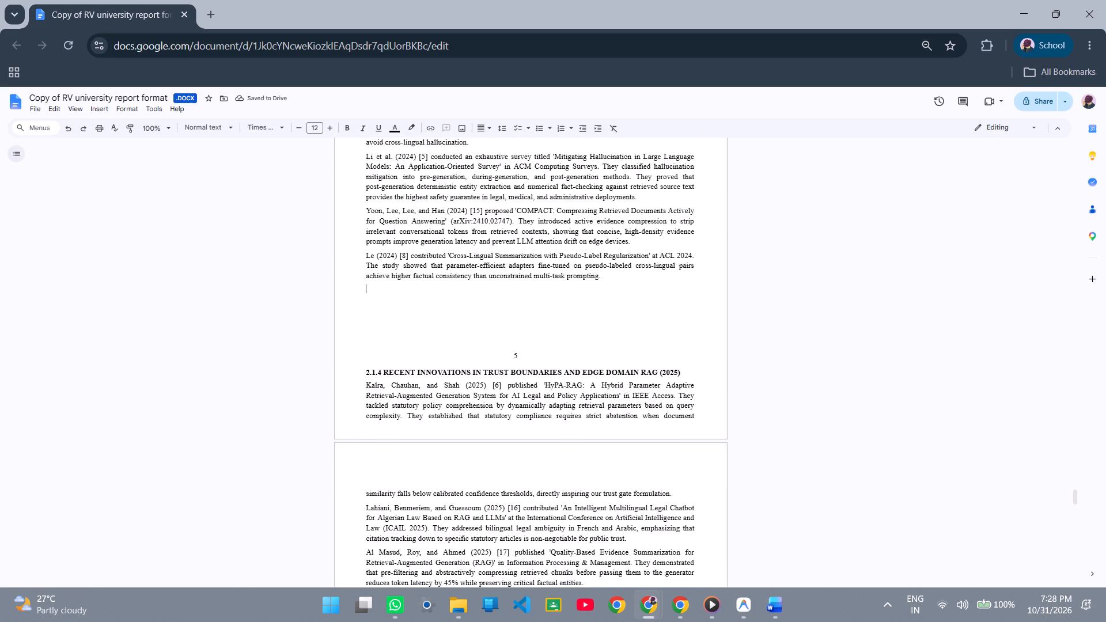
pyautogui.scroll(-4, 520, 487)
pyautogui.scroll(4, 520, 486)
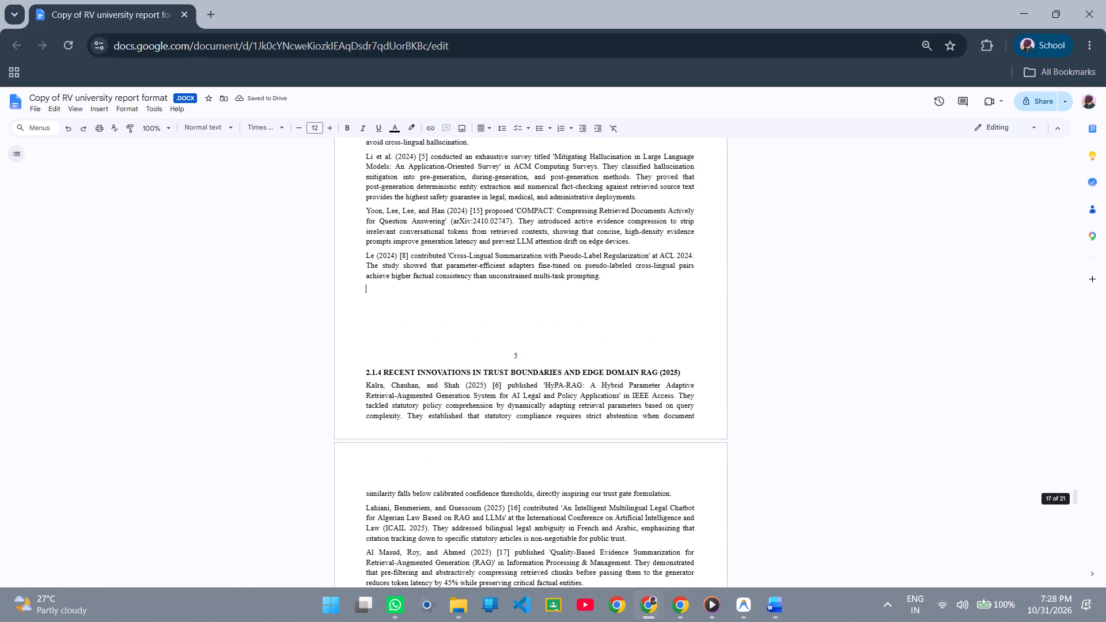
pyautogui.scroll(1, 520, 486)
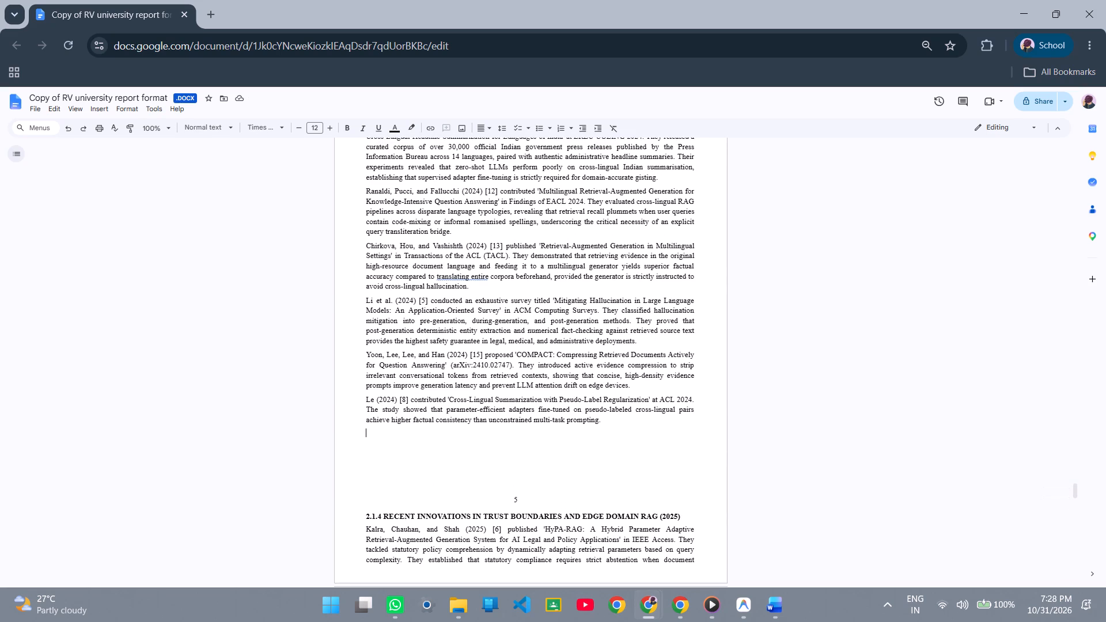
# Delete the manual page number 5 and the blank lines above heading 2.1.4 so it directly follows the reference [8] paragraph.
pyautogui.click(518, 501)
pyautogui.press('BackSpace')
pyautogui.click(378, 500)
pyautogui.press('BackSpace')
pyautogui.press('BackSpace')
pyautogui.press('BackSpace')
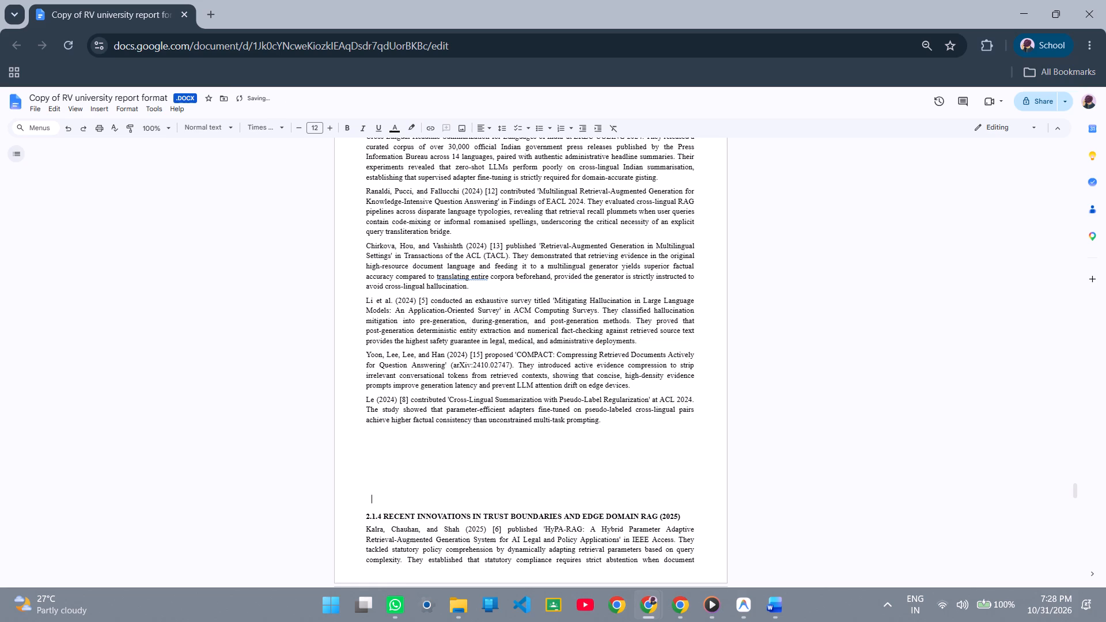
pyautogui.press('BackSpace')
pyautogui.hotkey('ctrl', 'BackSpace')
pyautogui.hotkey('ctrl', 'BackSpace')
pyautogui.hotkey('ctrl', 'BackSpace')
pyautogui.hotkey('ctrl', 'BackSpace')
pyautogui.hotkey('ctrl', 'BackSpace')
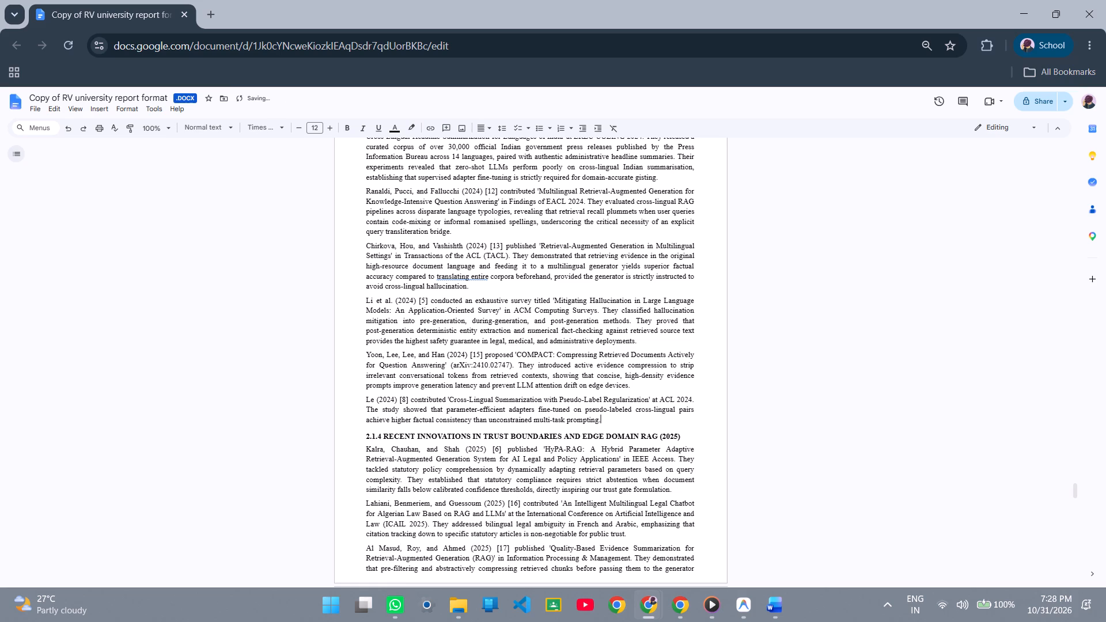
# Examine how section 2.1.4, section 2.2 and Table 2.1 fall across the page breaks.
pyautogui.keyDown('ctrl'); pyautogui.scroll(2, 531, 452); pyautogui.keyUp('ctrl')
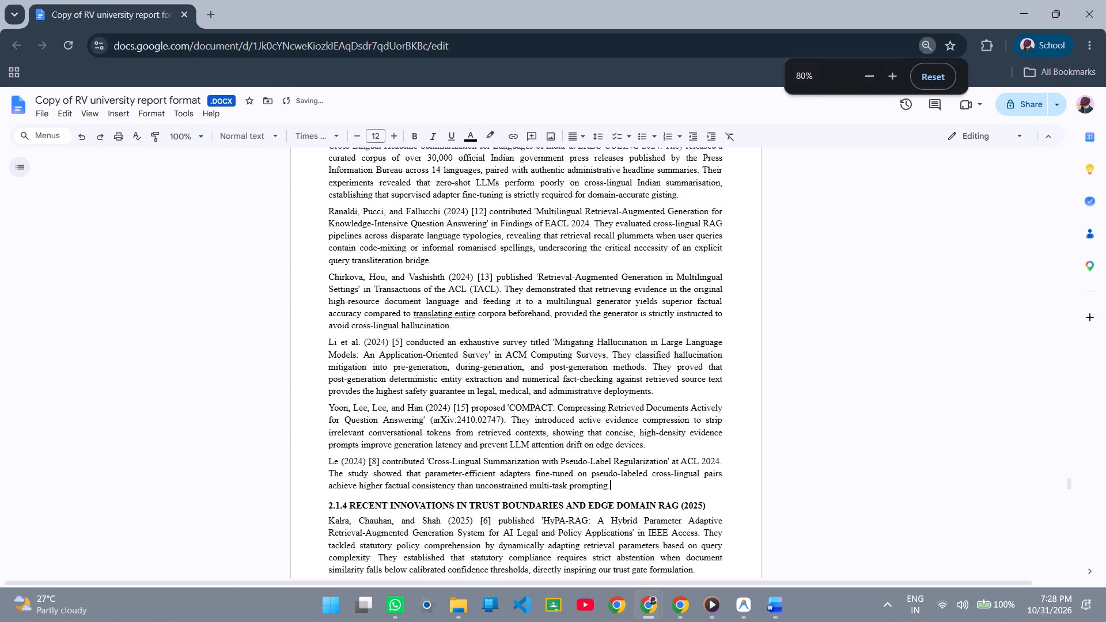
pyautogui.scroll(-2, 531, 452)
pyautogui.keyDown('ctrl'); pyautogui.scroll(2, 531, 452); pyautogui.keyUp('ctrl')
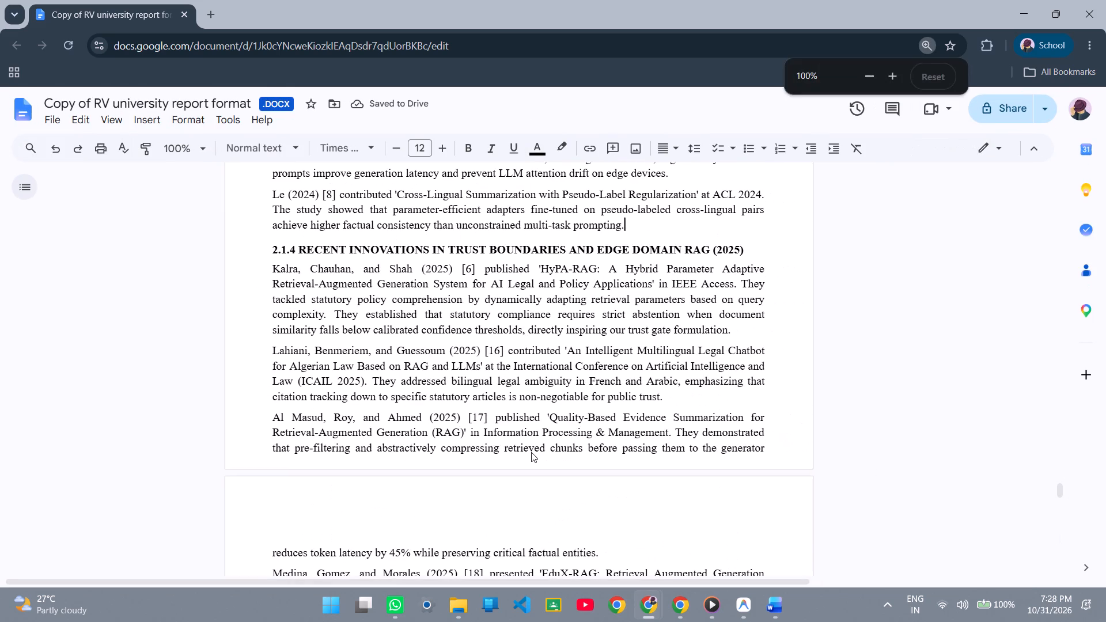
pyautogui.keyDown('ctrl'); pyautogui.scroll(-3, 532, 452); pyautogui.keyUp('ctrl')
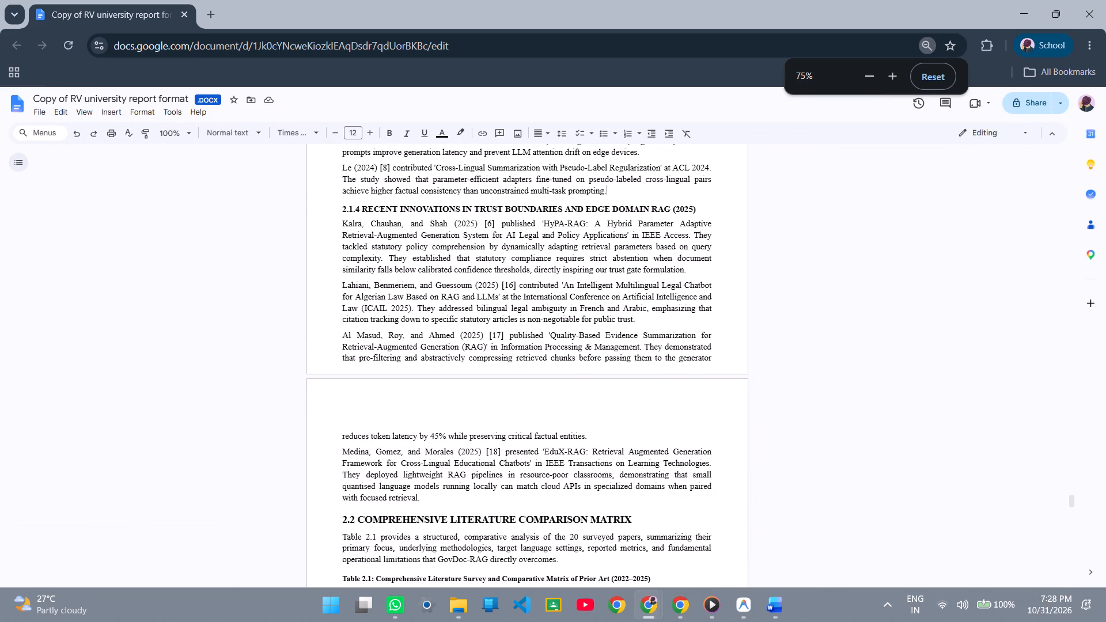
pyautogui.scroll(-3, 650, 356)
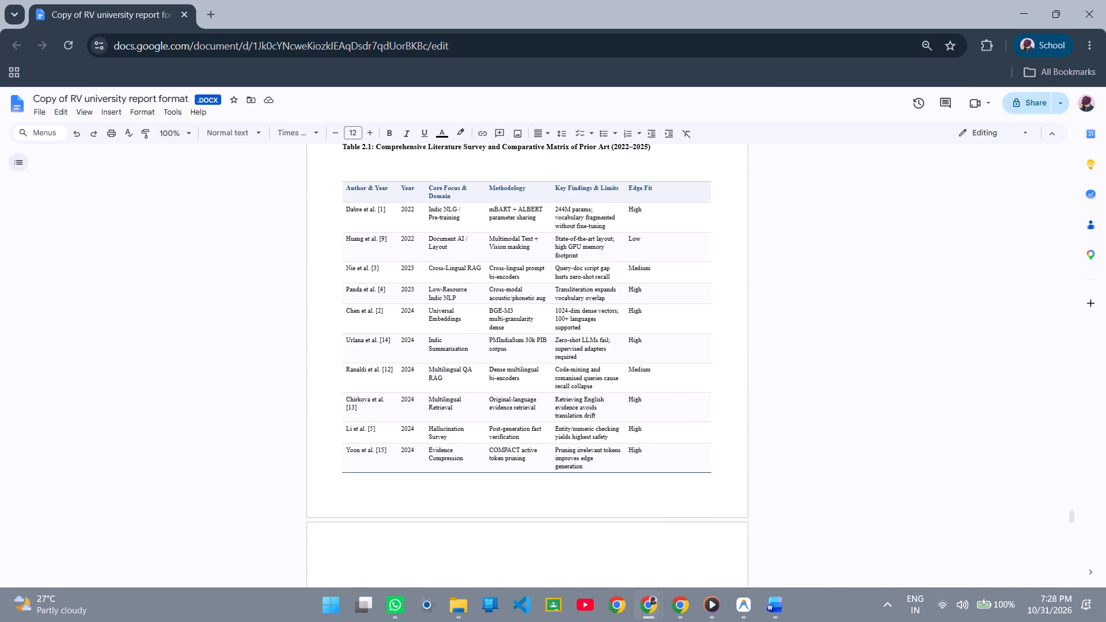
pyautogui.scroll(-1, 650, 356)
pyautogui.scroll(2, 650, 356)
pyautogui.scroll(-2, 650, 356)
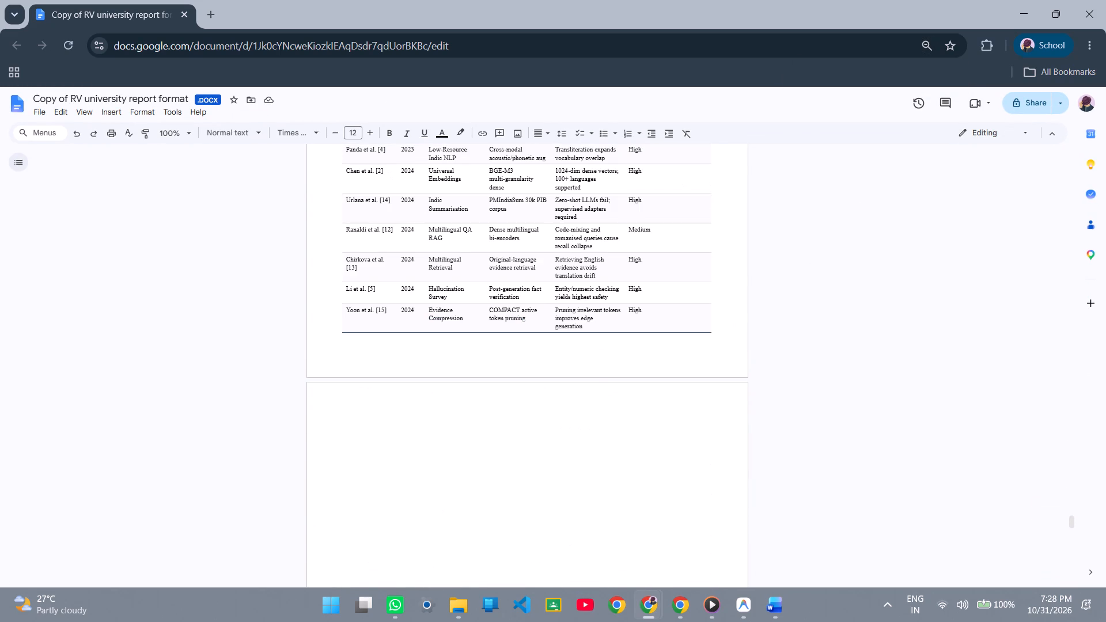
pyautogui.scroll(5, 399, 354)
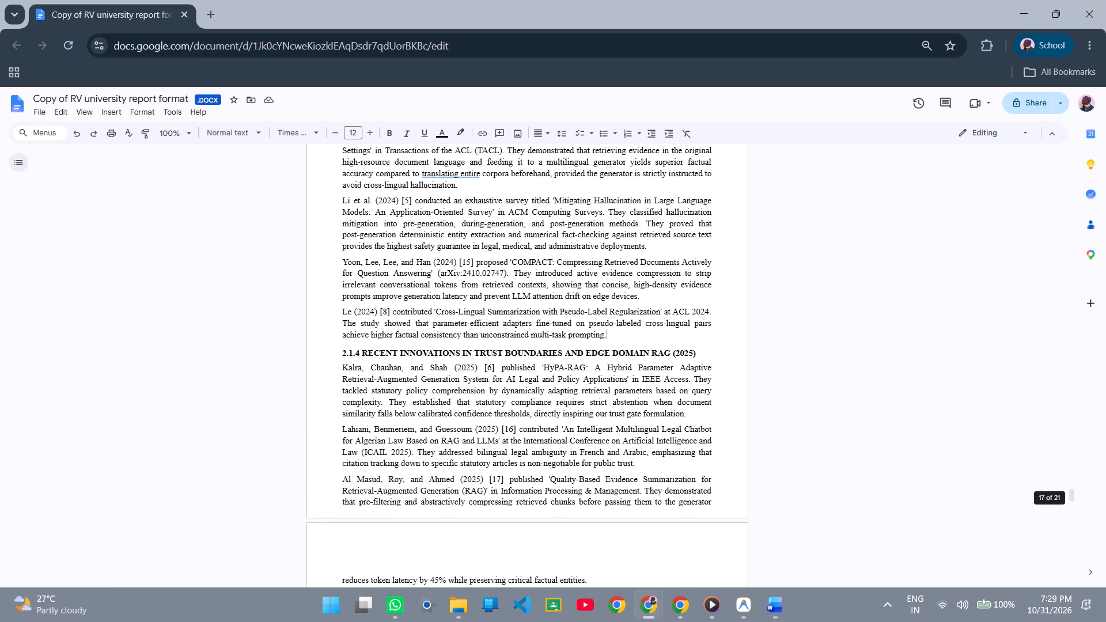
pyautogui.scroll(-2, 384, 470)
pyautogui.scroll(1, 384, 469)
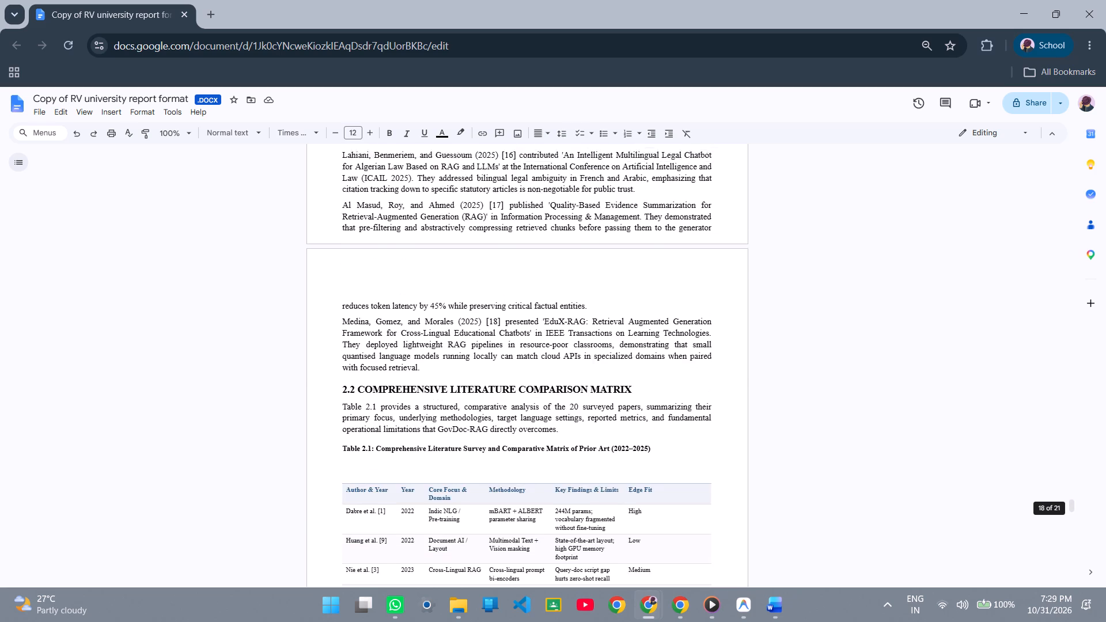
# Delete the reference [17] paragraph in section 2.1.4 and add a blank line so the reference [18] paragraph starts the next page.
pyautogui.moveTo(589, 439); pyautogui.dragTo(342, 354)
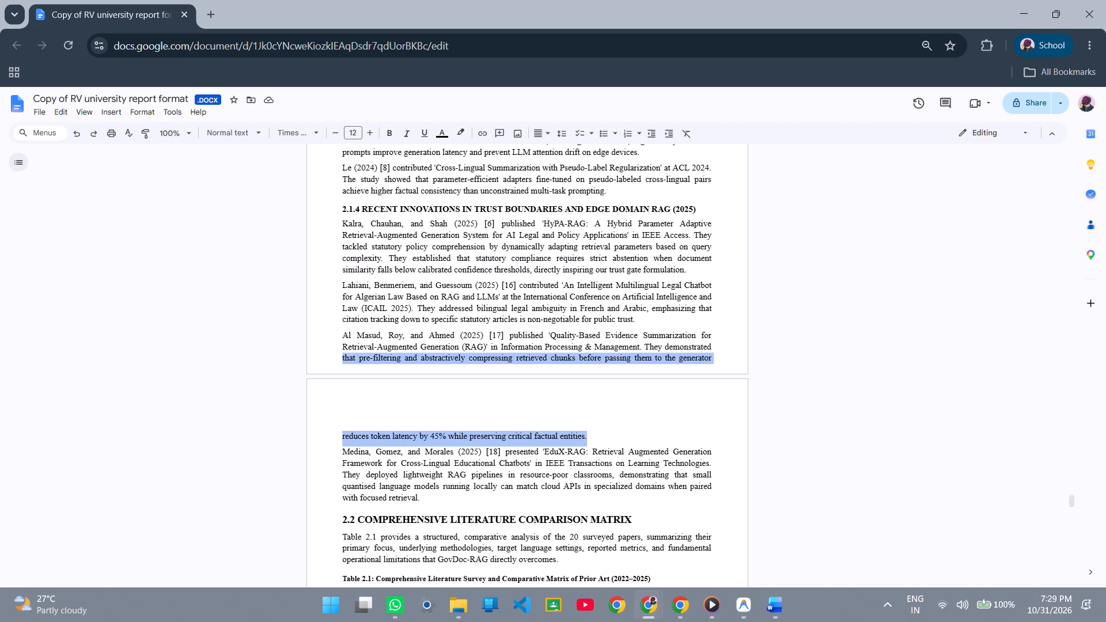
pyautogui.moveTo(342, 354); pyautogui.dragTo(336, 340)
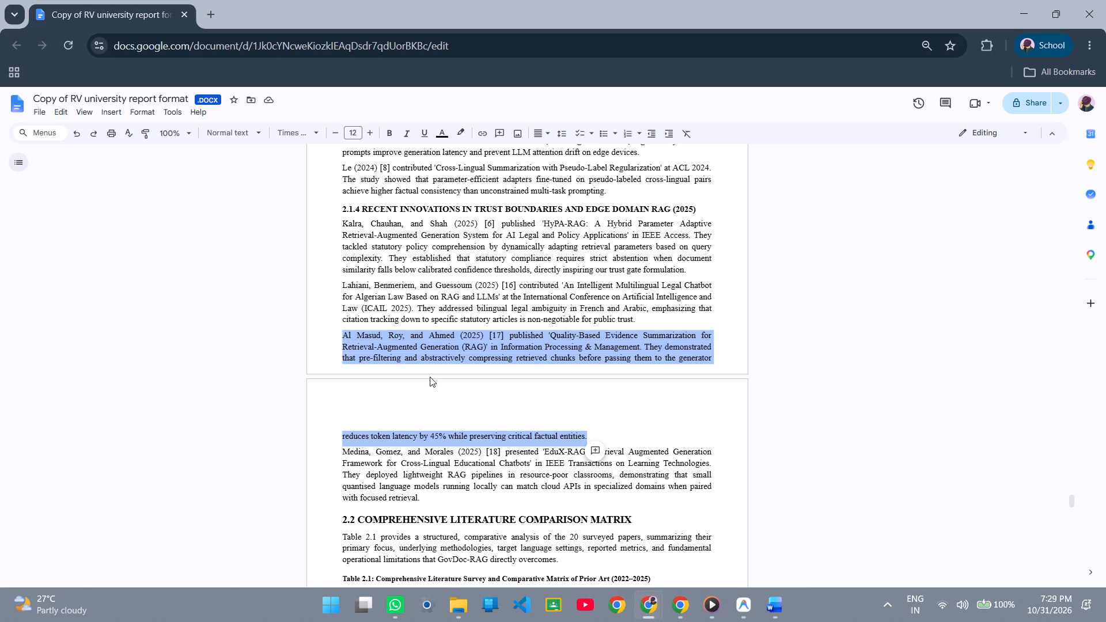
pyautogui.scroll(1, 430, 377)
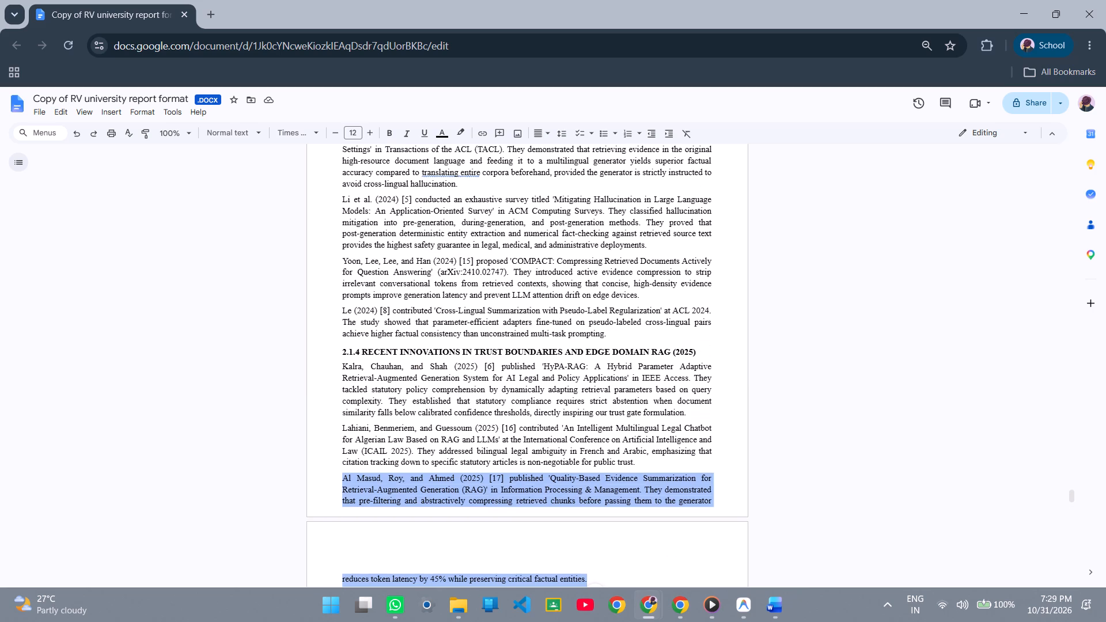
pyautogui.press('BackSpace')
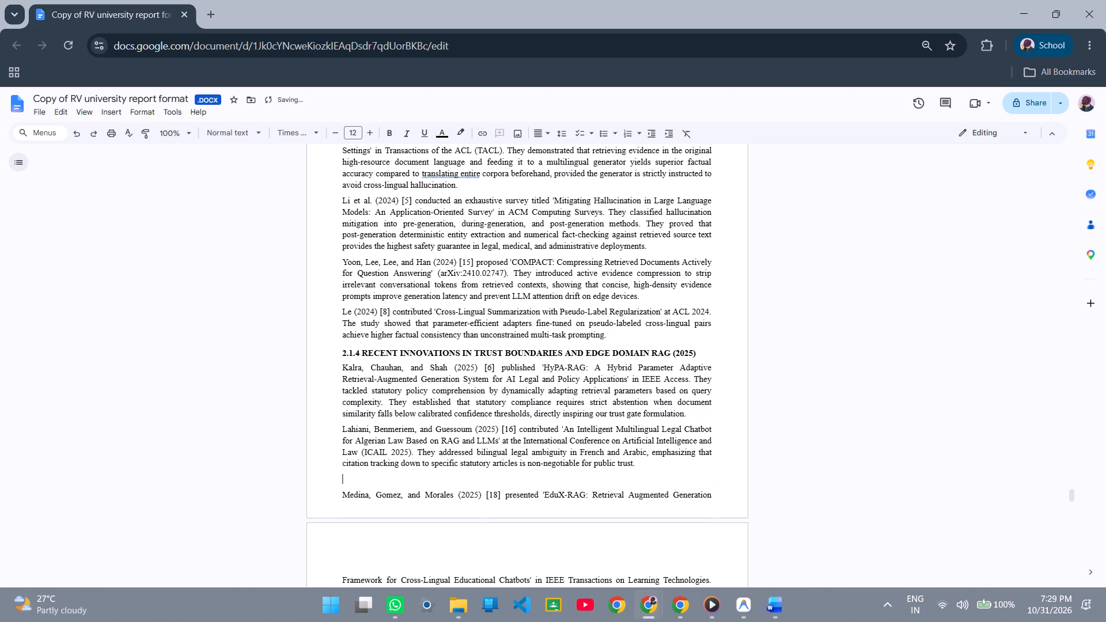
pyautogui.press('Return')
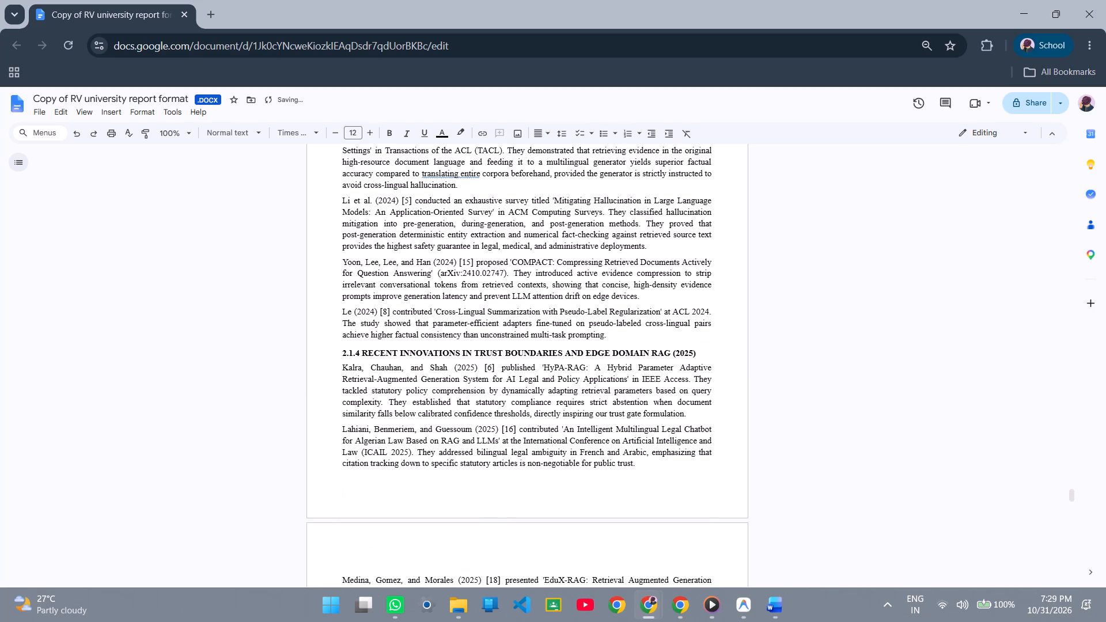
# Add the page number 5 at the bottom of the page ending with the reference [16] paragraph, spaced over to the centre.
pyautogui.scroll(-1, 543, 363)
pyautogui.click(519, 359)
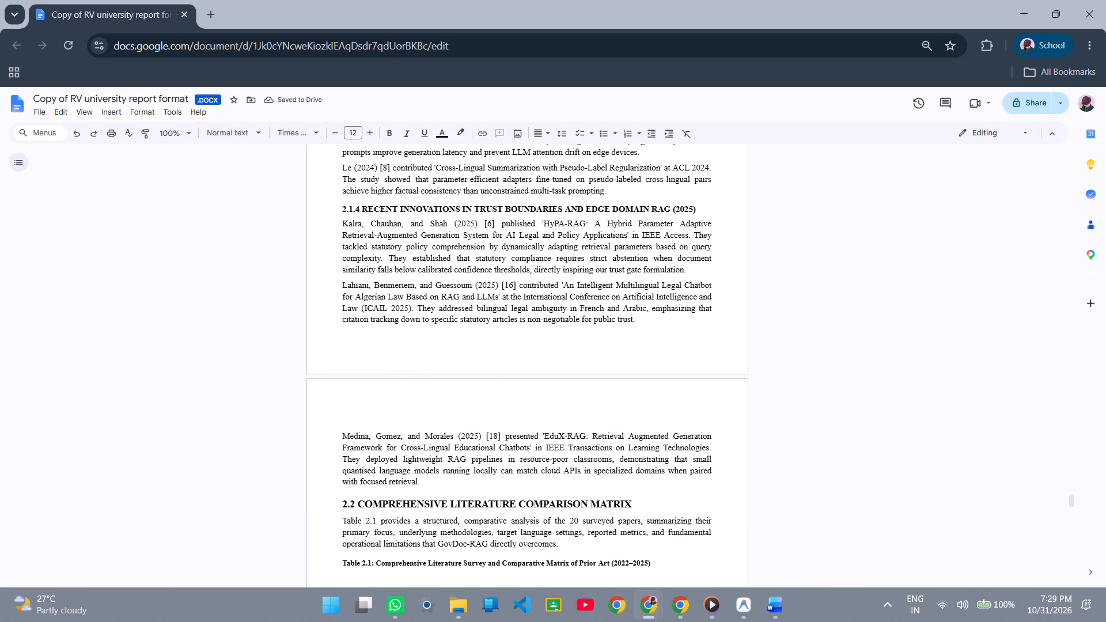
pyautogui.press('5')
pyautogui.press('Left')
pyautogui.press('space')
pyautogui.press('space')
pyautogui.press('space')
pyautogui.press('space')
pyautogui.press('space')
pyautogui.press('space')
pyautogui.press('space')
pyautogui.press('space')
pyautogui.press('space')
pyautogui.press('space')
pyautogui.press('space')
pyautogui.press('space')
pyautogui.press('space')
pyautogui.press('space')
pyautogui.press('space')
pyautogui.press('space')
pyautogui.press('space')
pyautogui.press('space')
pyautogui.press('space')
pyautogui.press('space')
# Widen the Key Findings & Limits column of Table 2.1, narrowing Edge Fit while keeping the table within the right text margin.
pyautogui.scroll(-3, 634, 297)
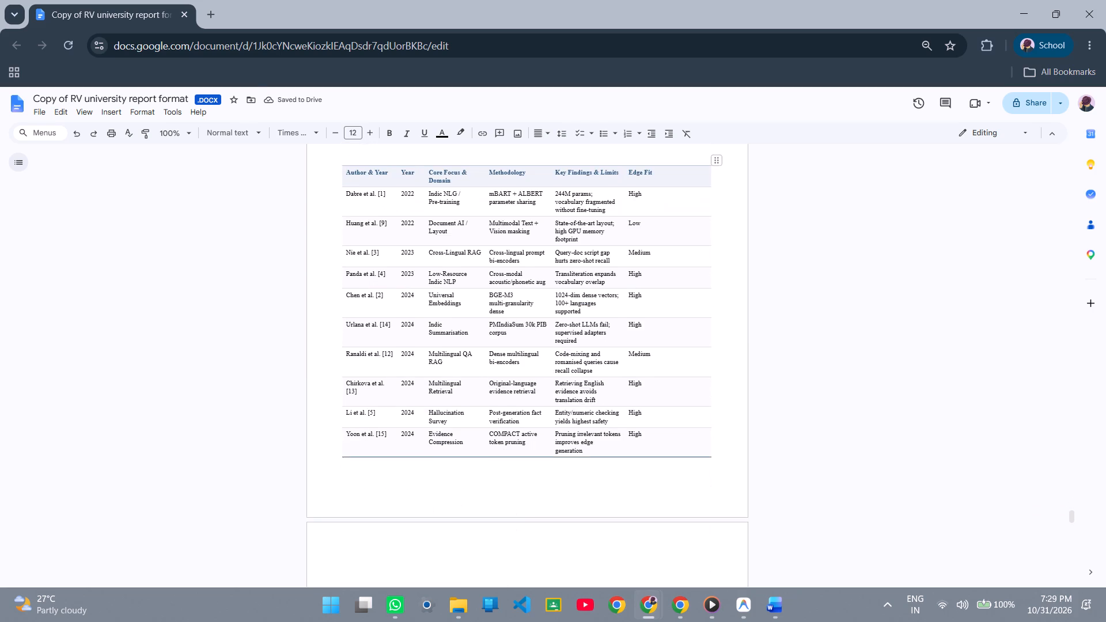
pyautogui.scroll(1, 634, 297)
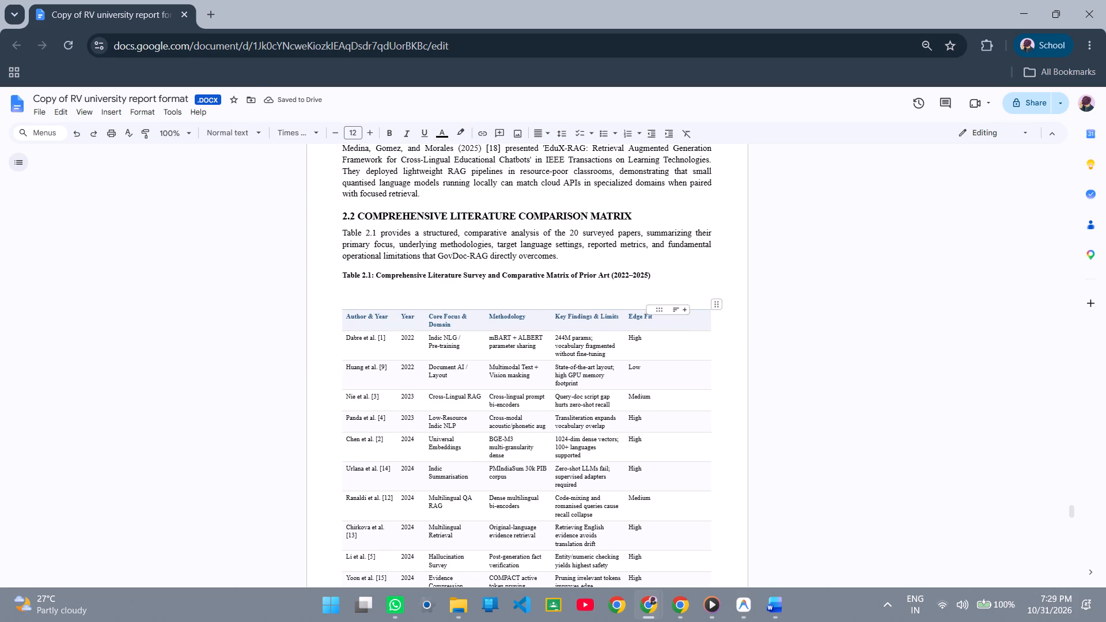
pyautogui.moveTo(623, 318); pyautogui.dragTo(671, 332)
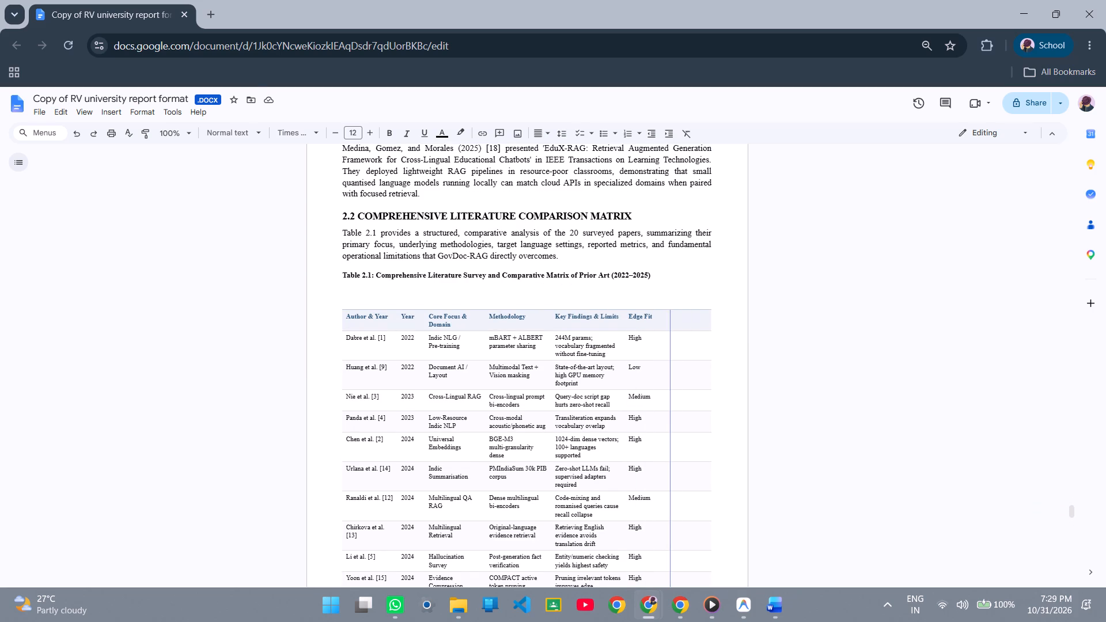
pyautogui.moveTo(671, 332); pyautogui.dragTo(675, 332)
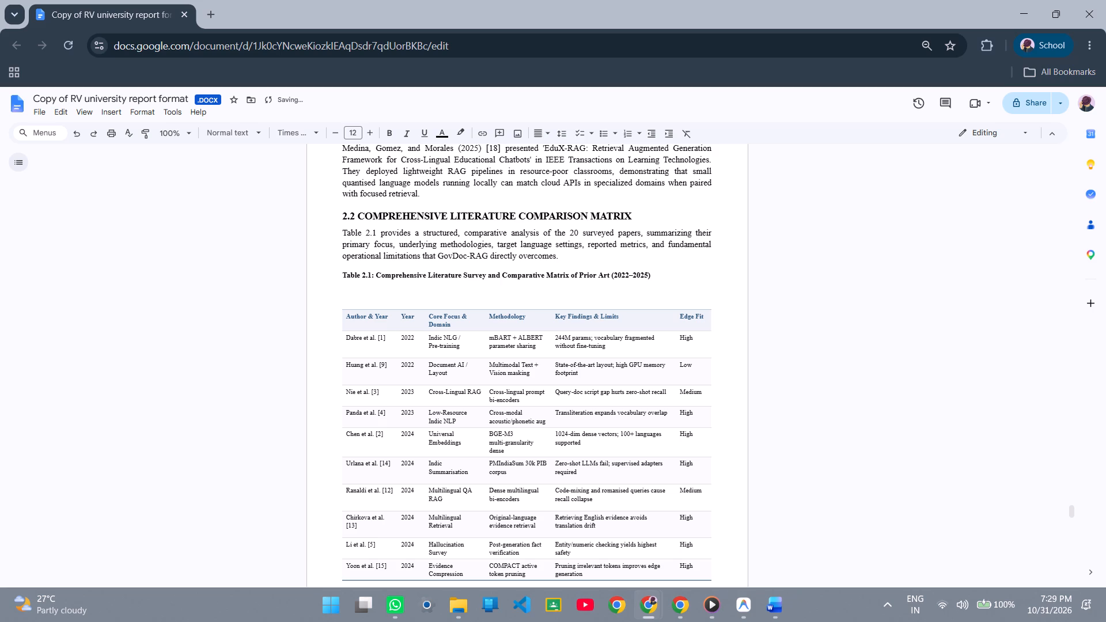
# Set all the text in Table 2.1 to black at font size 12.
pyautogui.scroll(-1, 656, 331)
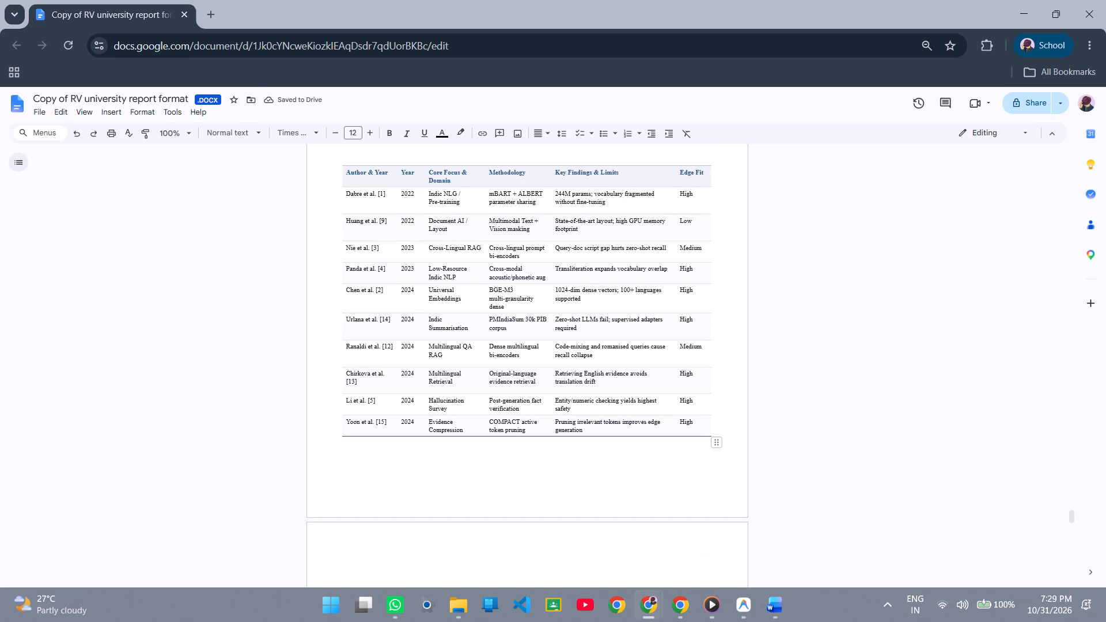
pyautogui.moveTo(704, 456); pyautogui.dragTo(378, 332)
pyautogui.scroll(1, 345, 305)
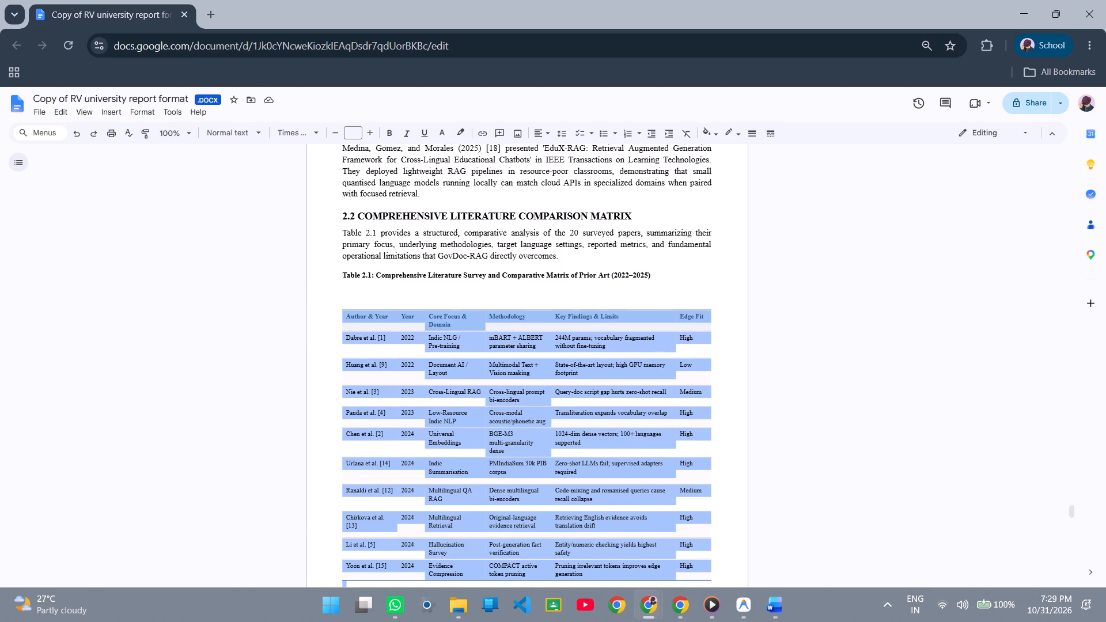
pyautogui.click(353, 136)
pyautogui.write('12')
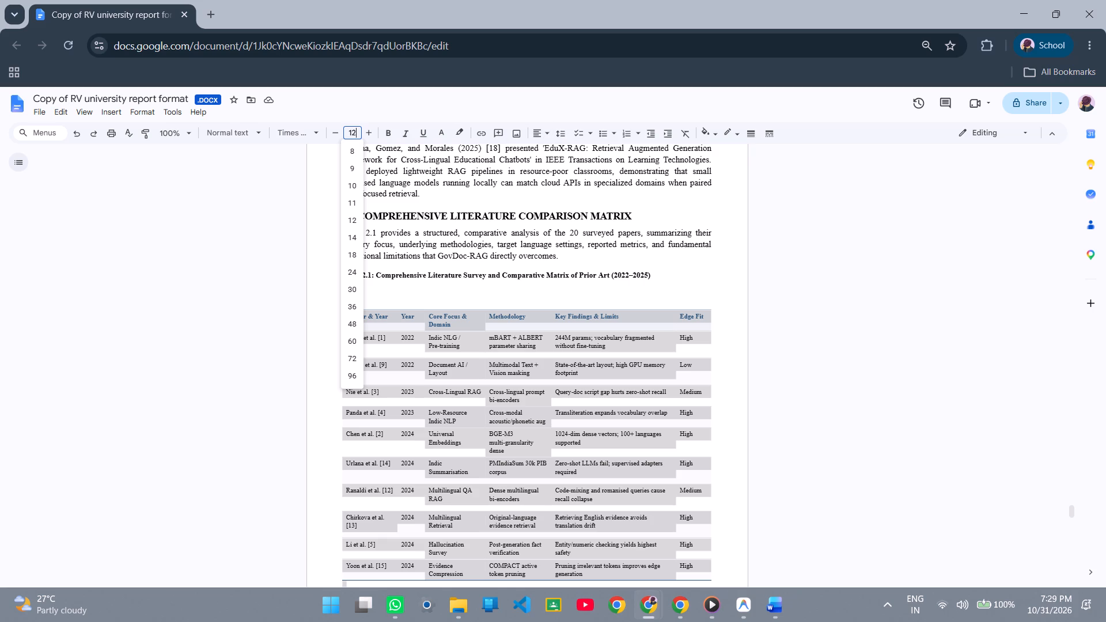
pyautogui.click(438, 133)
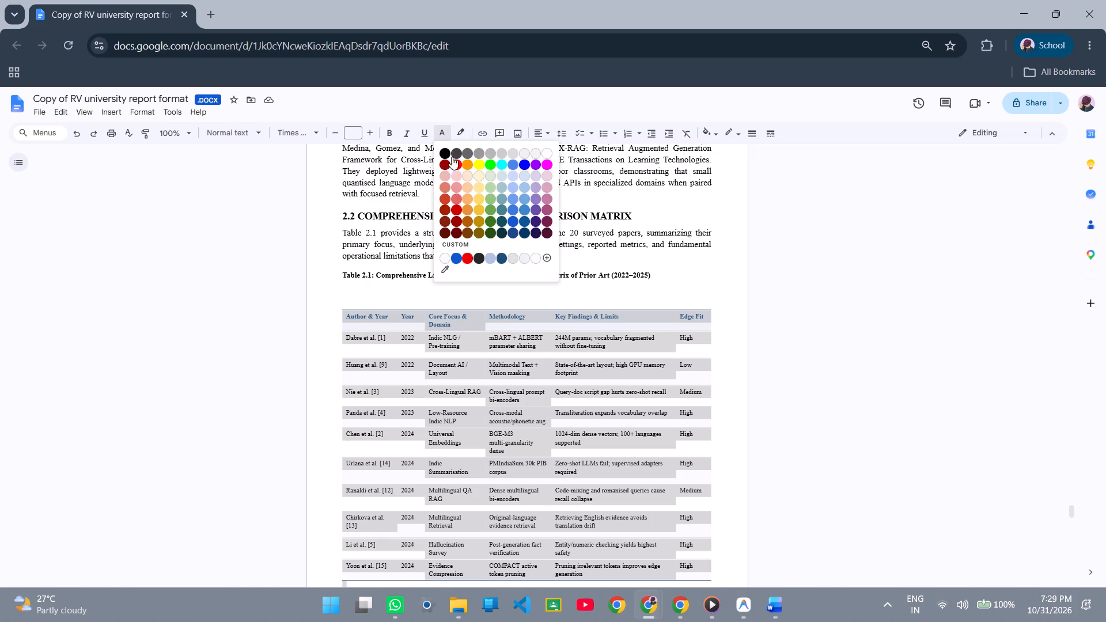
pyautogui.click(440, 150)
pyautogui.click(347, 135)
pyautogui.write('12')
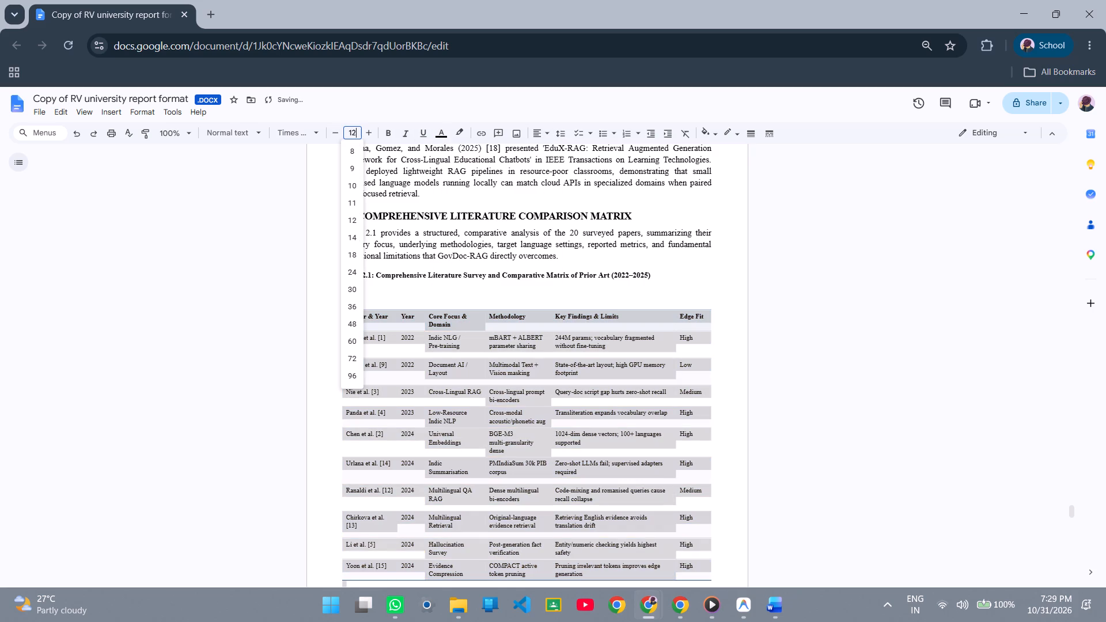
pyautogui.press('Return')
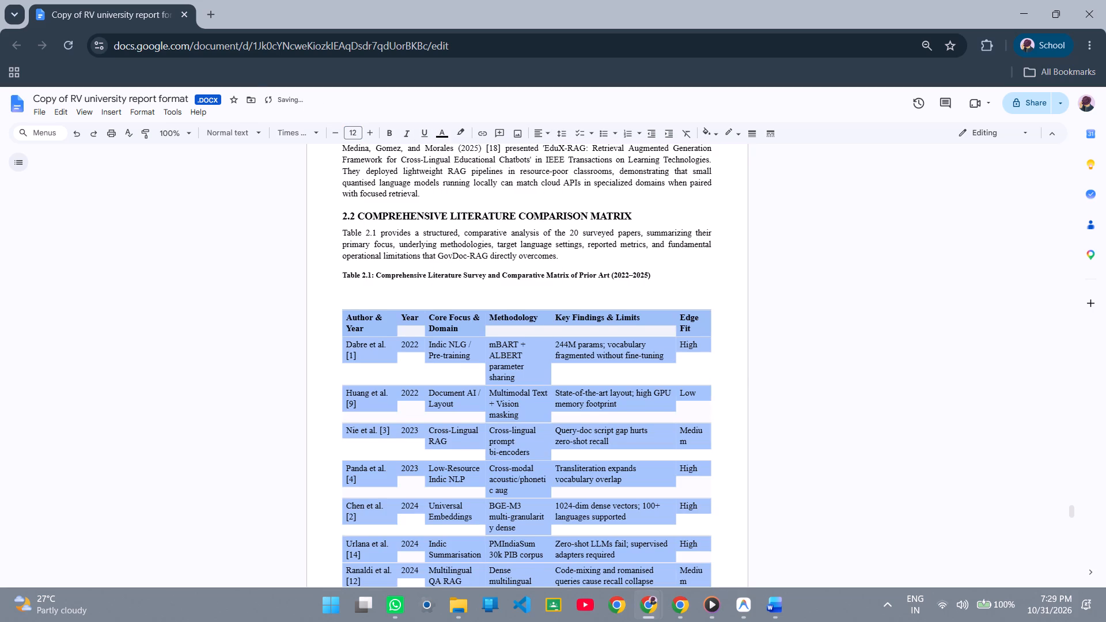
pyautogui.scroll(-2, 463, 294)
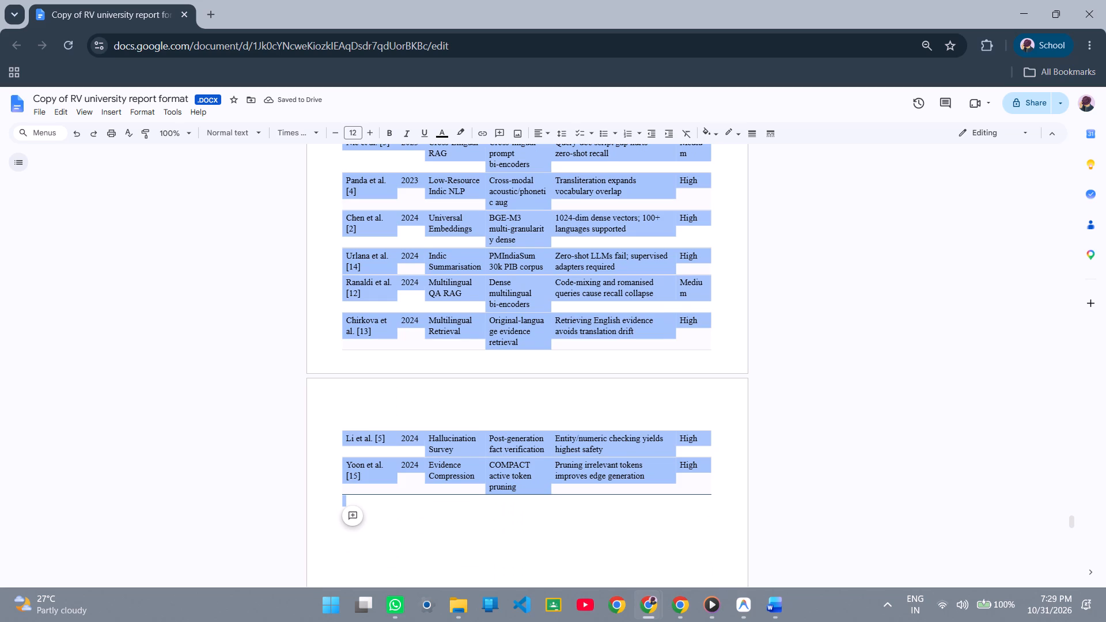
pyautogui.click(560, 370)
# Widen the Edge Fit column slightly past the right text margin so "Medium" fits on one line, and check the table's page break.
pyautogui.scroll(2, 560, 370)
pyautogui.scroll(-1, 560, 370)
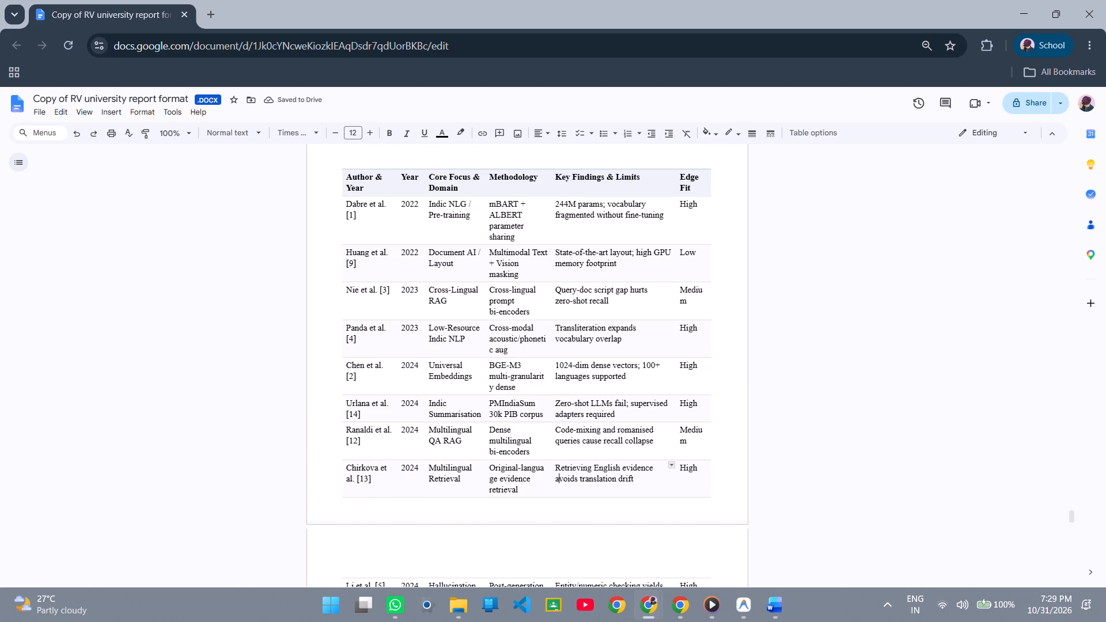
pyautogui.scroll(1, 560, 370)
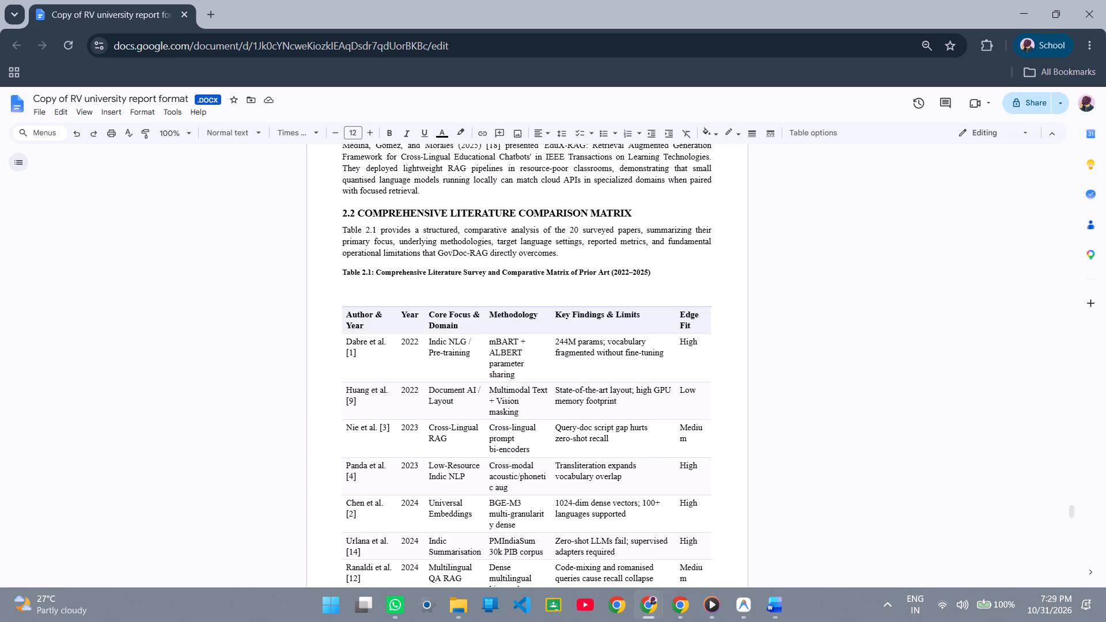
pyautogui.moveTo(712, 345); pyautogui.dragTo(726, 348)
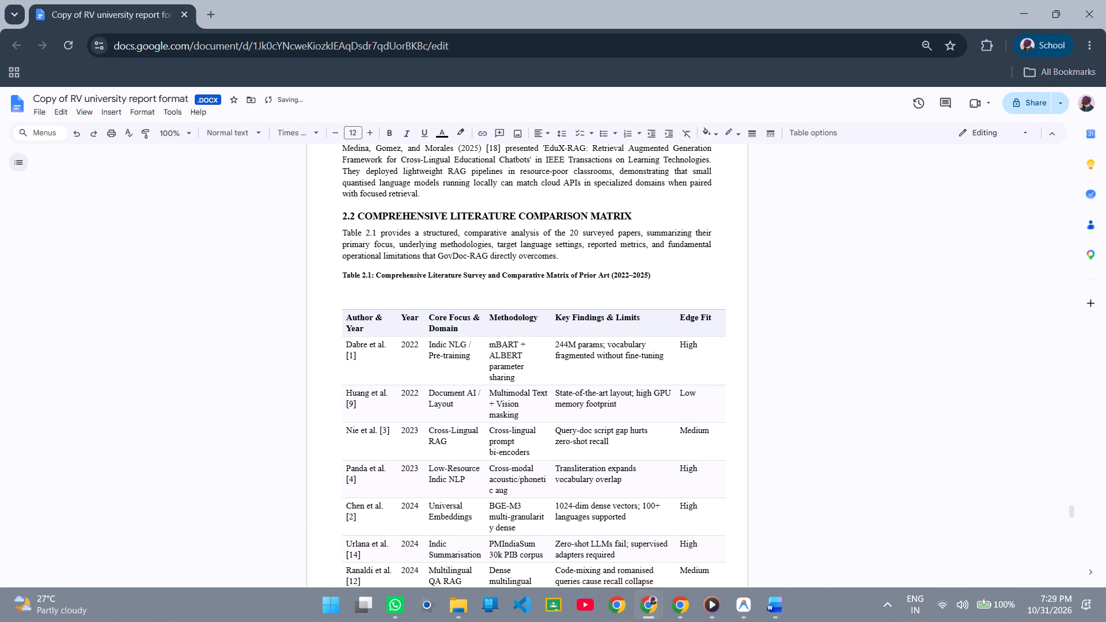
pyautogui.scroll(1, 721, 354)
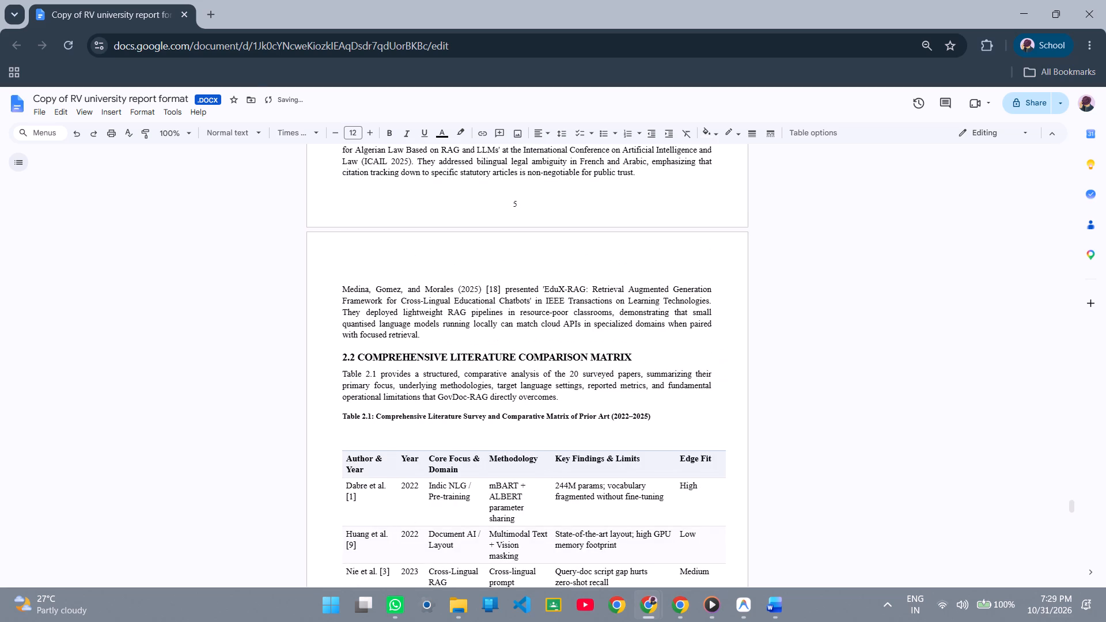
pyautogui.moveTo(727, 471); pyautogui.dragTo(722, 472)
pyautogui.scroll(-3, 710, 415)
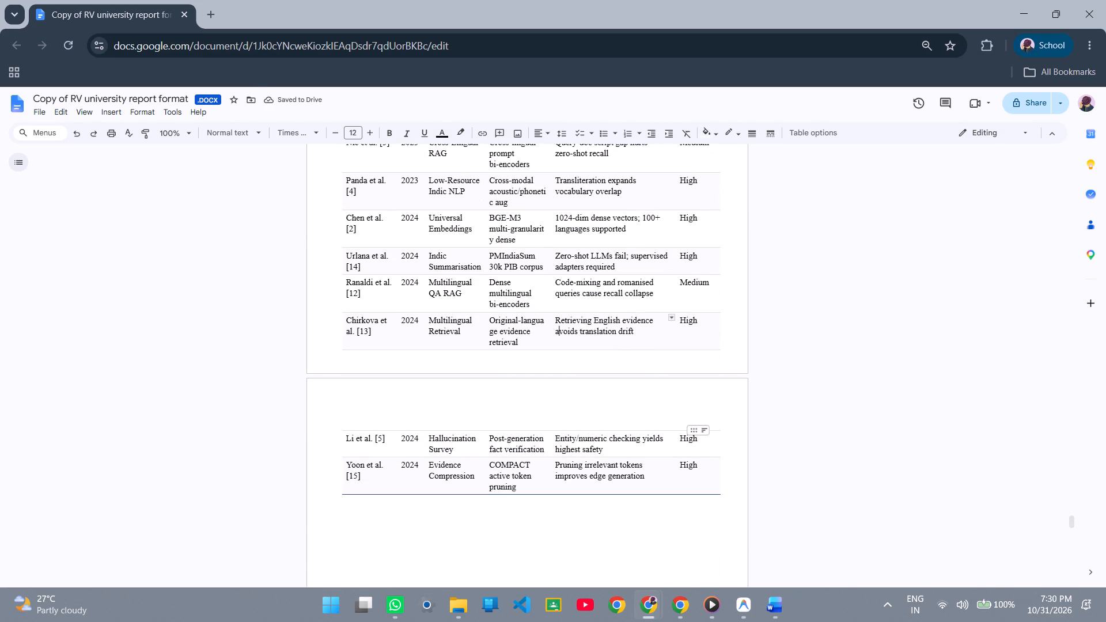
pyautogui.scroll(2, 673, 435)
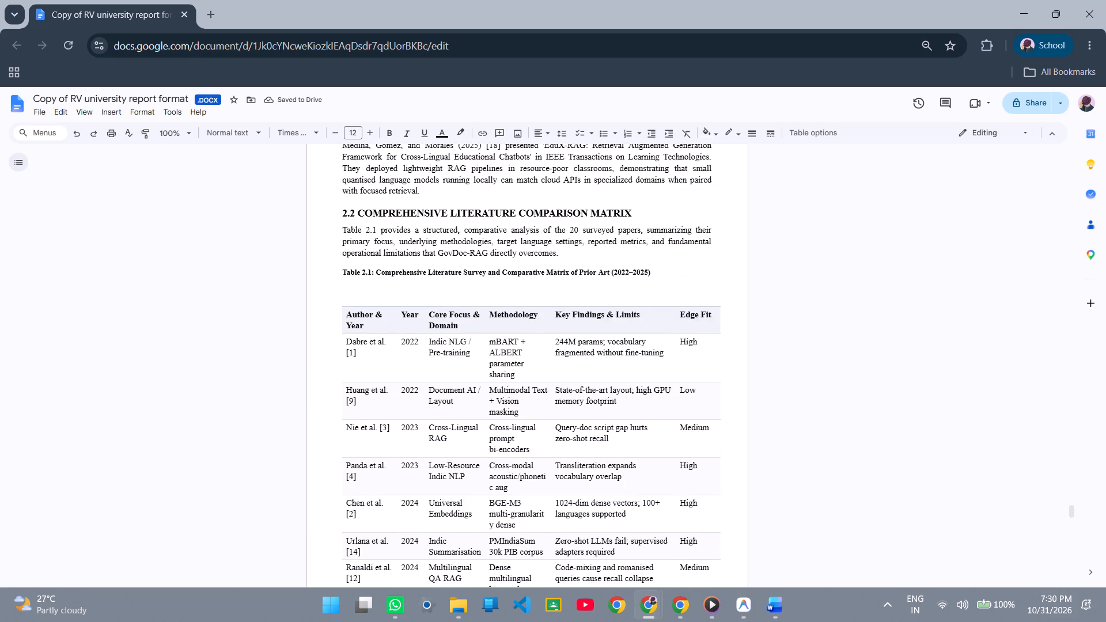
# Delete the last two rows of Table 2.1, Li et al. [5] and Yoon et al. [15], that spilled onto the following page.
pyautogui.scroll(-2, 673, 435)
pyautogui.moveTo(604, 532); pyautogui.dragTo(449, 465)
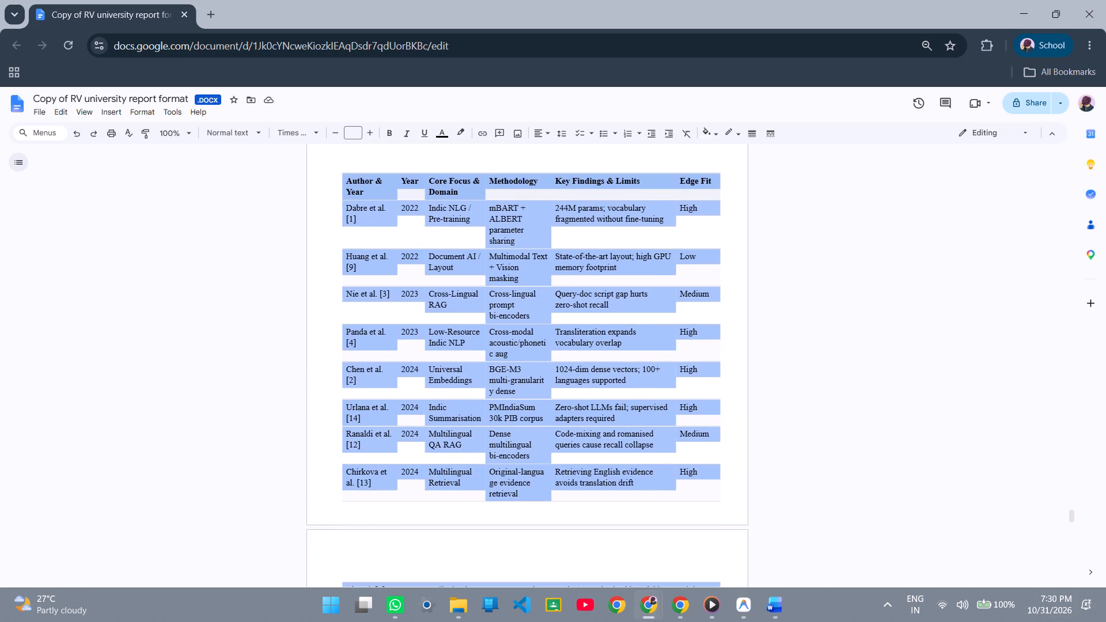
pyautogui.click(505, 530)
pyautogui.scroll(-1, 500, 528)
pyautogui.moveTo(327, 378); pyautogui.dragTo(376, 426)
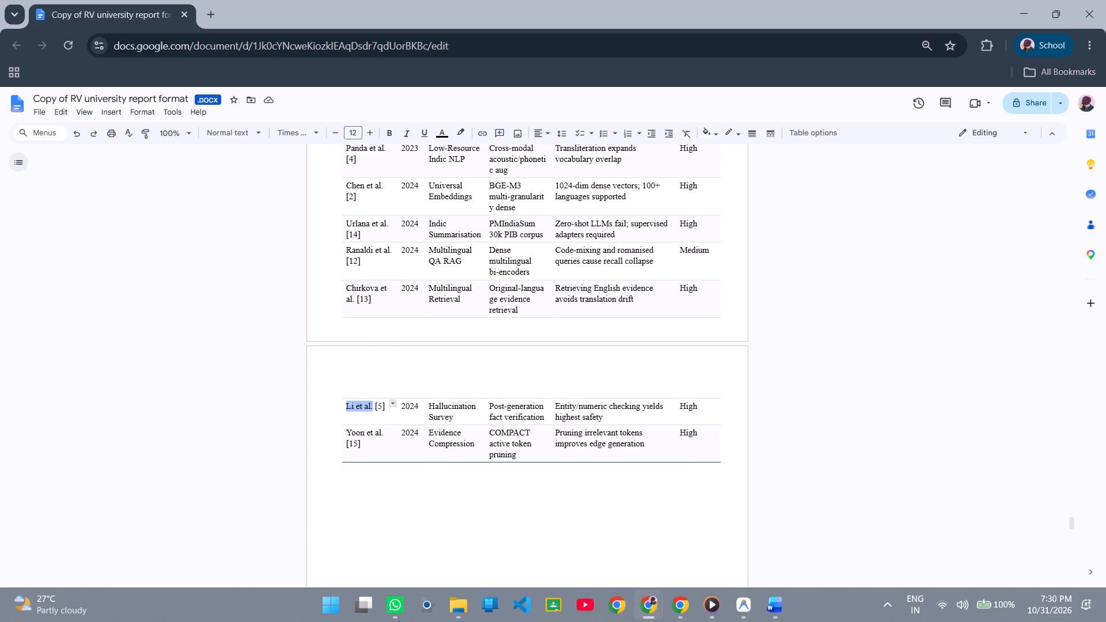
pyautogui.moveTo(376, 426); pyautogui.dragTo(715, 460)
pyautogui.rightClick(618, 430)
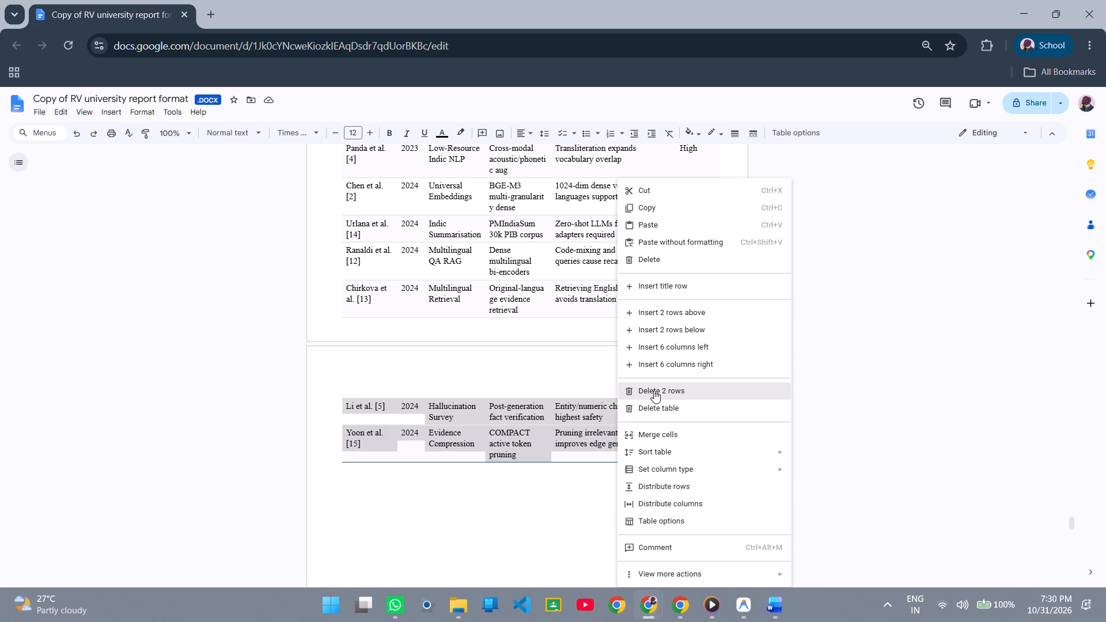
pyautogui.scroll(1, 586, 395)
pyautogui.scroll(1, 521, 409)
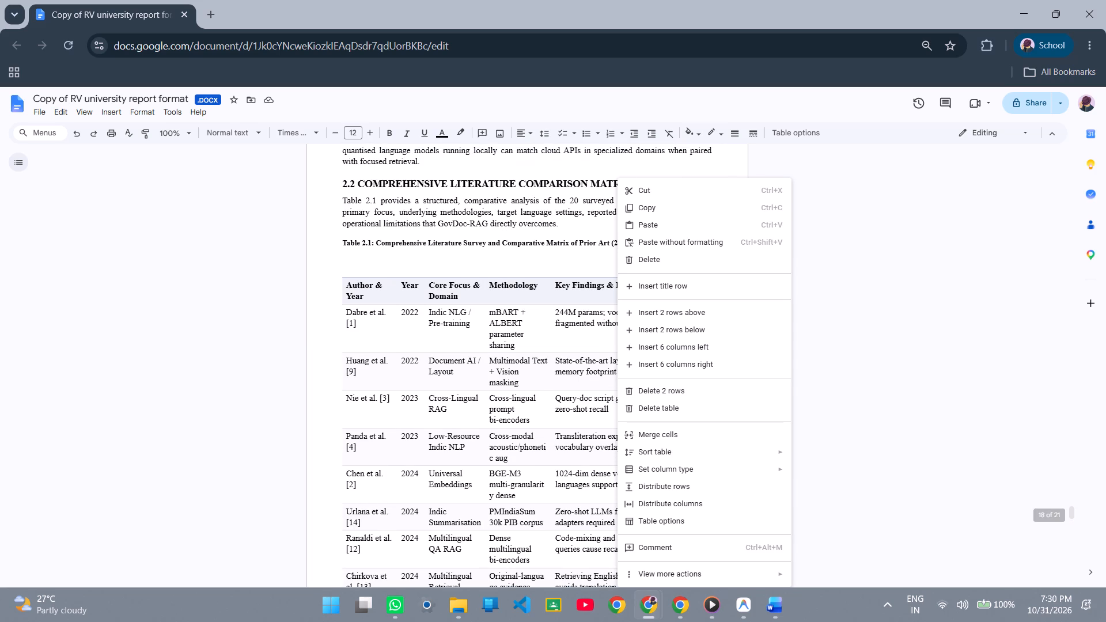
pyautogui.scroll(-1, 521, 409)
pyautogui.scroll(1, 521, 409)
pyautogui.scroll(-1, 521, 409)
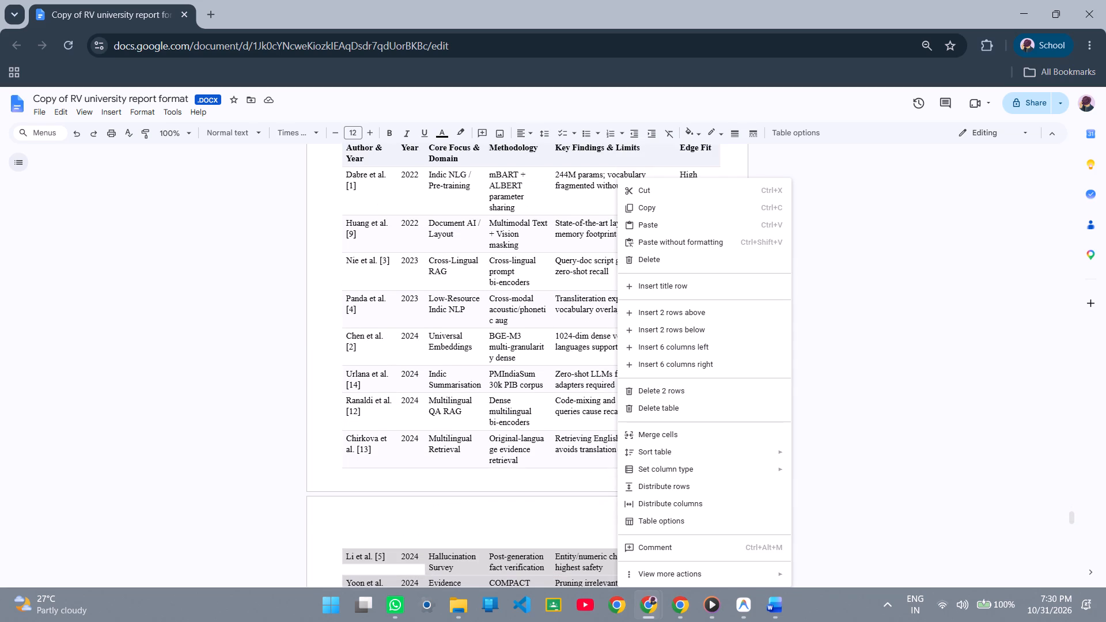
pyautogui.click(672, 393)
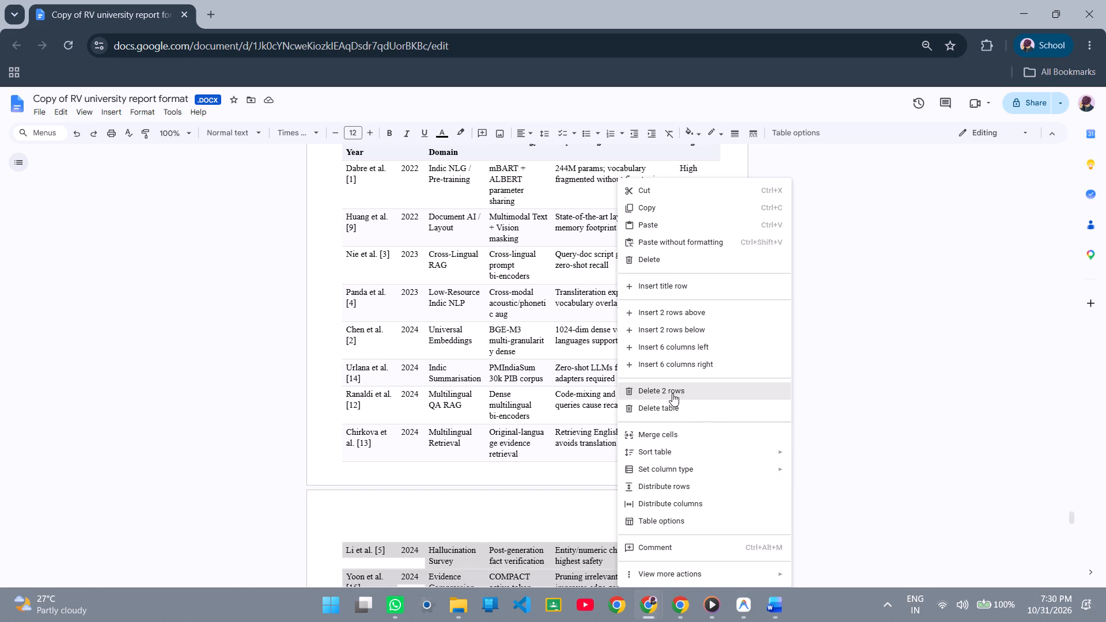
pyautogui.scroll(-1, 529, 473)
pyautogui.click(414, 393)
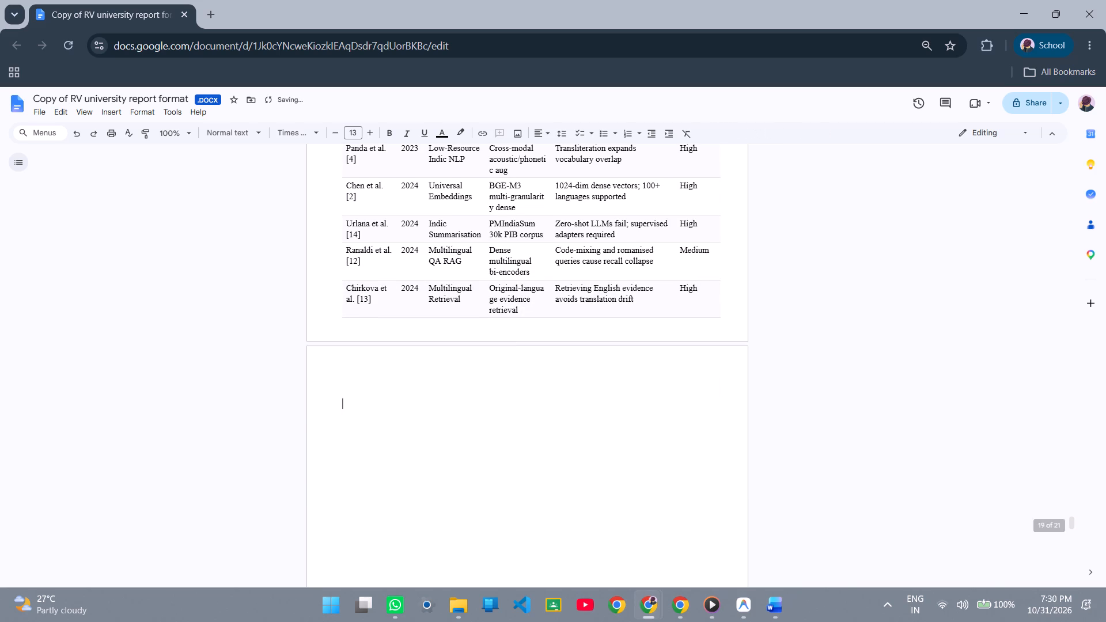
pyautogui.click(393, 363)
pyautogui.click(391, 356)
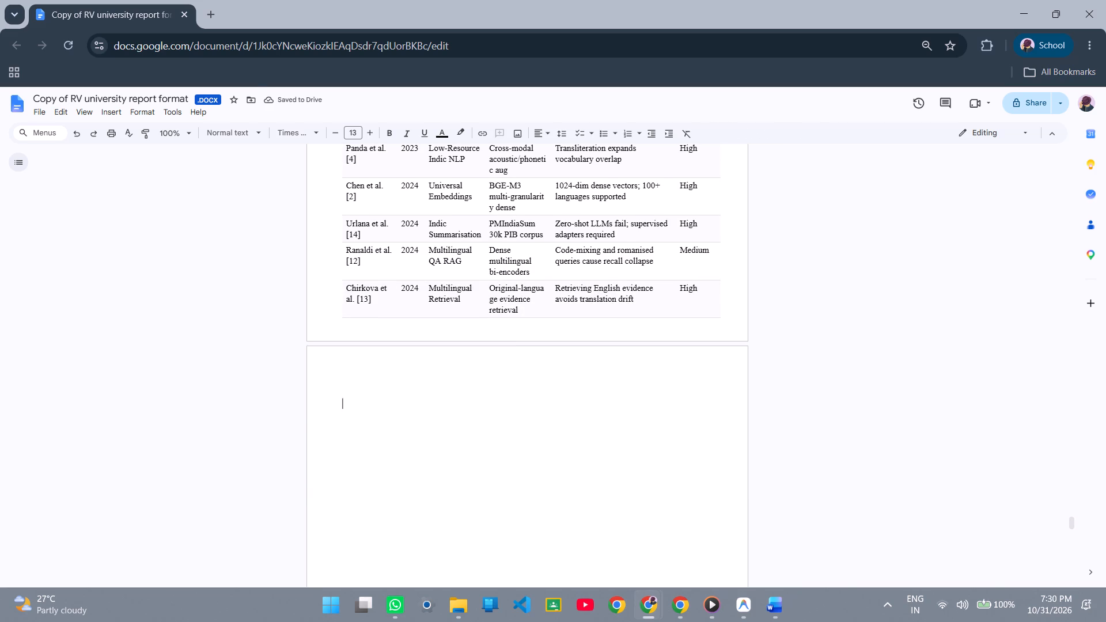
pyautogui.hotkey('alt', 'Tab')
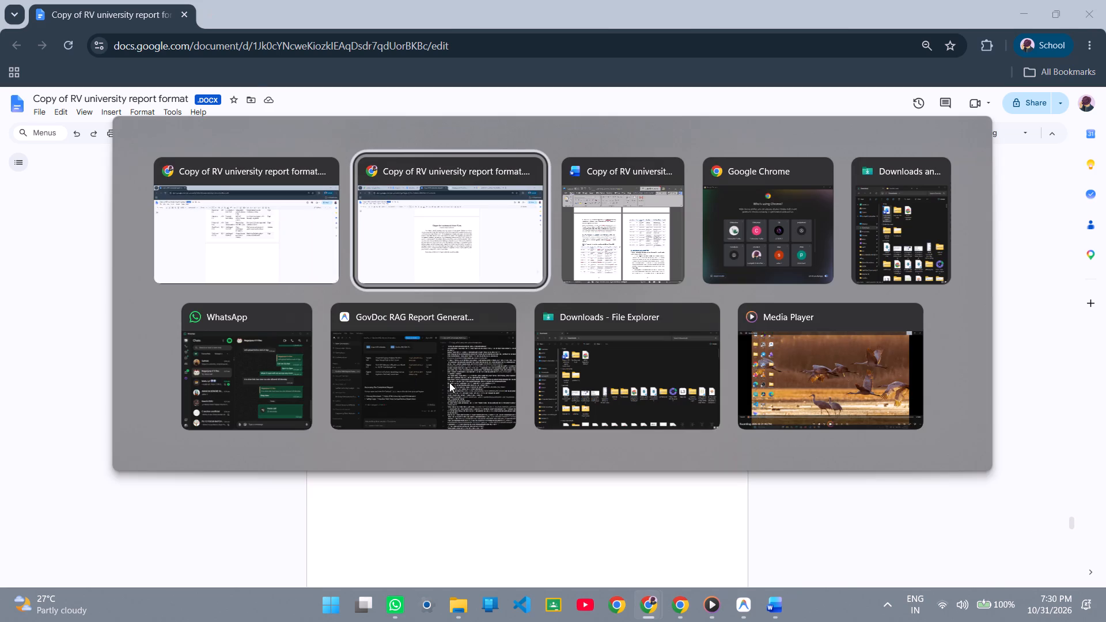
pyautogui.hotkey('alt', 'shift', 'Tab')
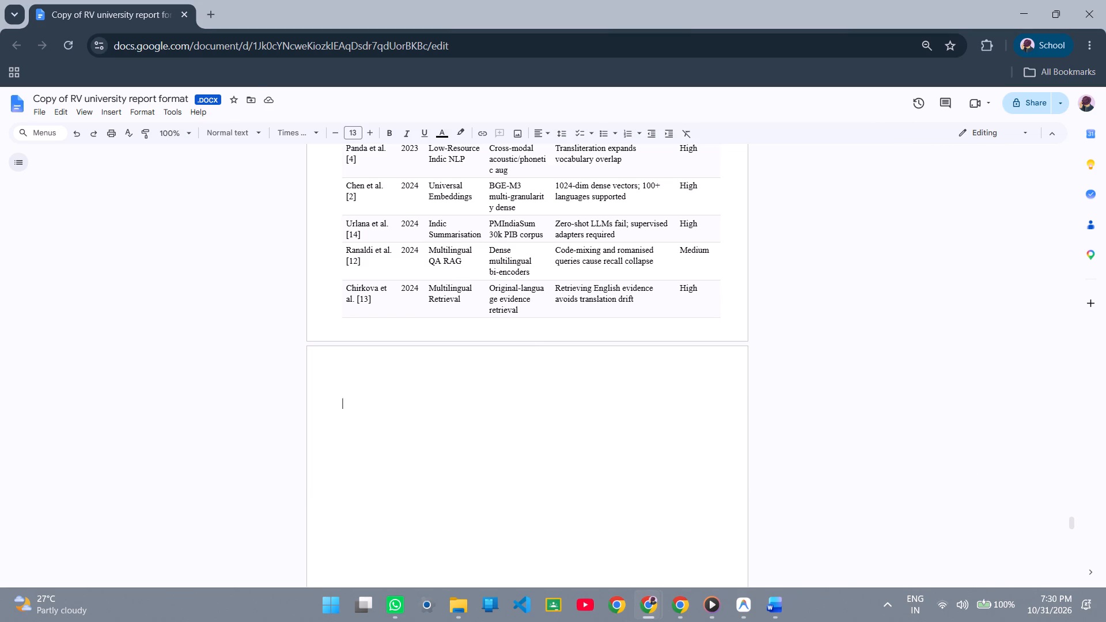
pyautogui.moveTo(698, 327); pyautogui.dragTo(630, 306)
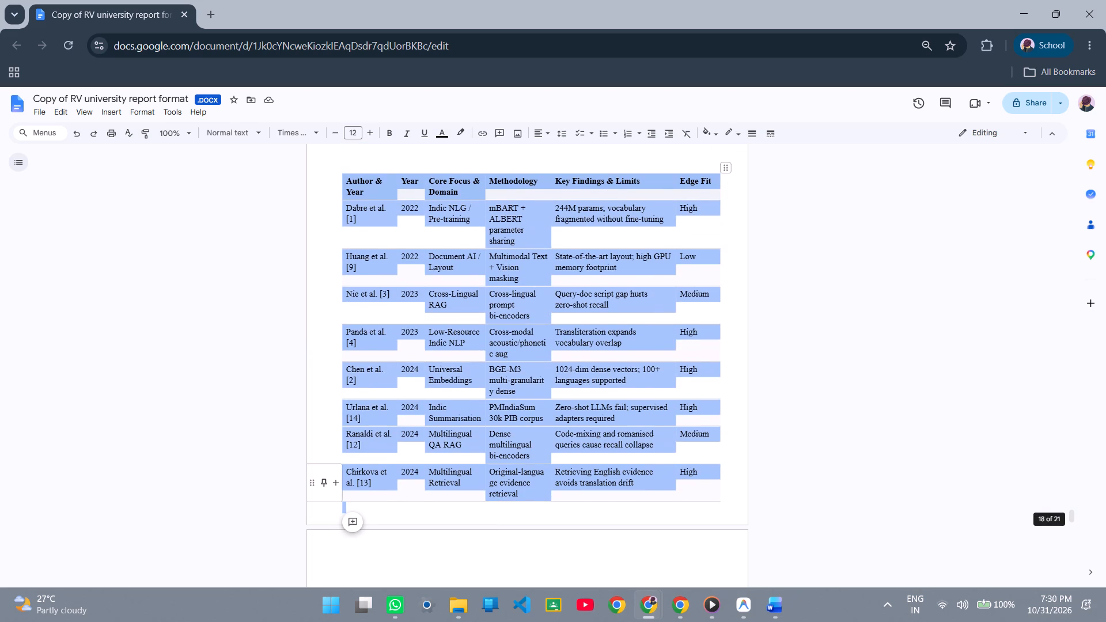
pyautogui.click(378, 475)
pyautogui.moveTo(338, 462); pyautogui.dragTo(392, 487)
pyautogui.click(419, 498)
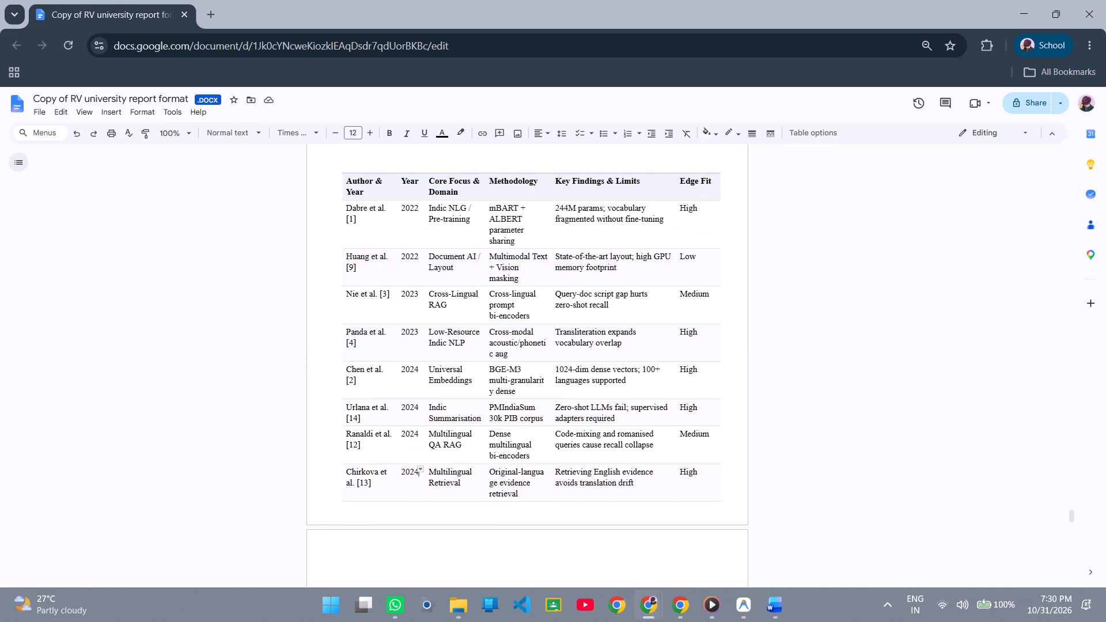
# Shift the whole of Table 2.1 slightly to the left so its right edge sits close to the right text margin.
pyautogui.moveTo(665, 513); pyautogui.dragTo(643, 491)
pyautogui.click(641, 497)
pyautogui.moveTo(737, 495); pyautogui.dragTo(703, 491)
pyautogui.click(731, 488)
pyautogui.click(726, 503)
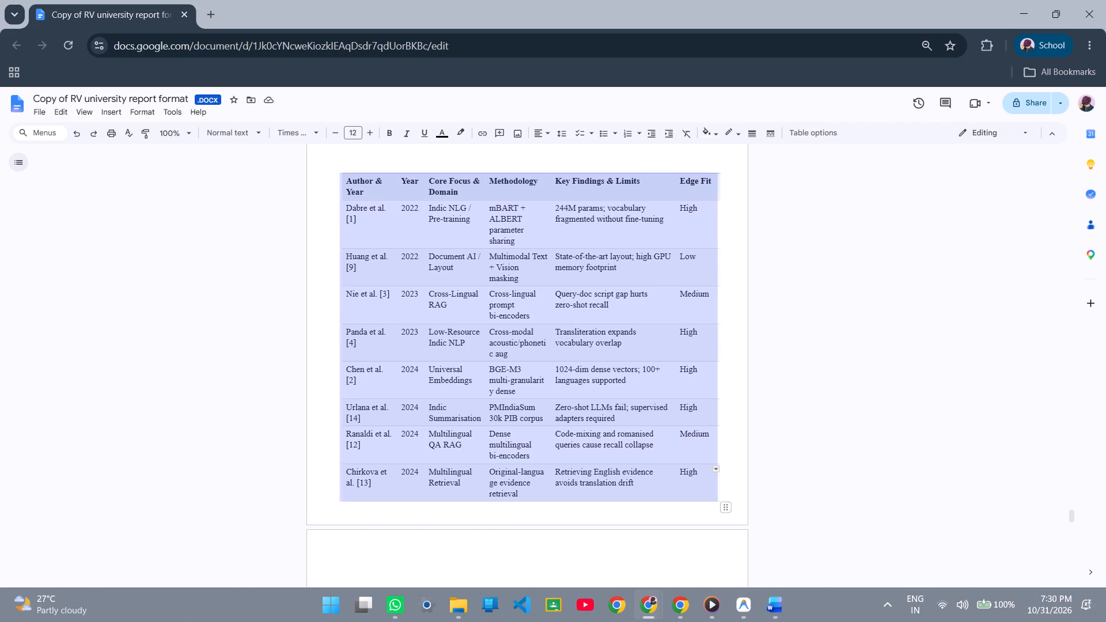
# Delete the blank line directly above Table 2.1.
pyautogui.scroll(1, 511, 510)
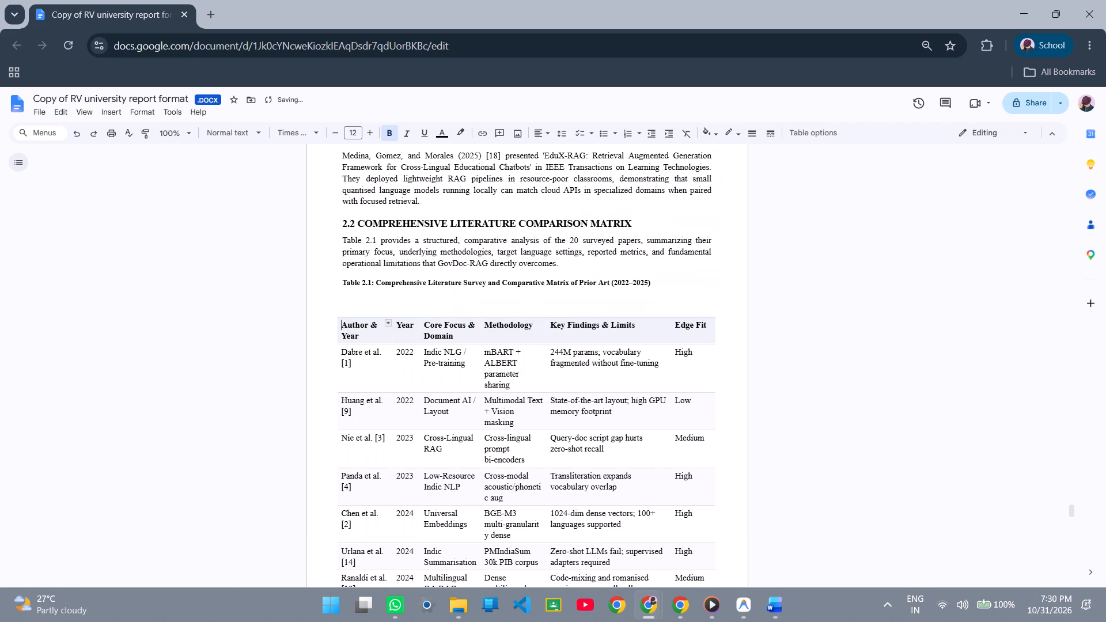
pyautogui.click(359, 308)
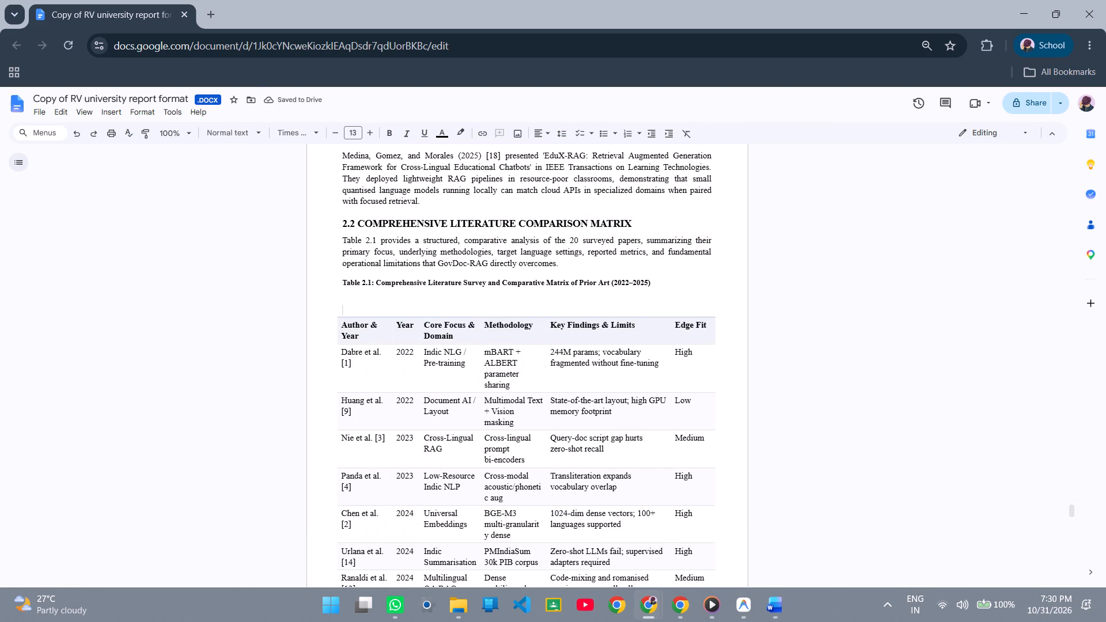
pyautogui.press('BackSpace')
# Add the page number 6 on the line below Table 2.1, spaced over to the centre of the page.
pyautogui.scroll(-1, 471, 350)
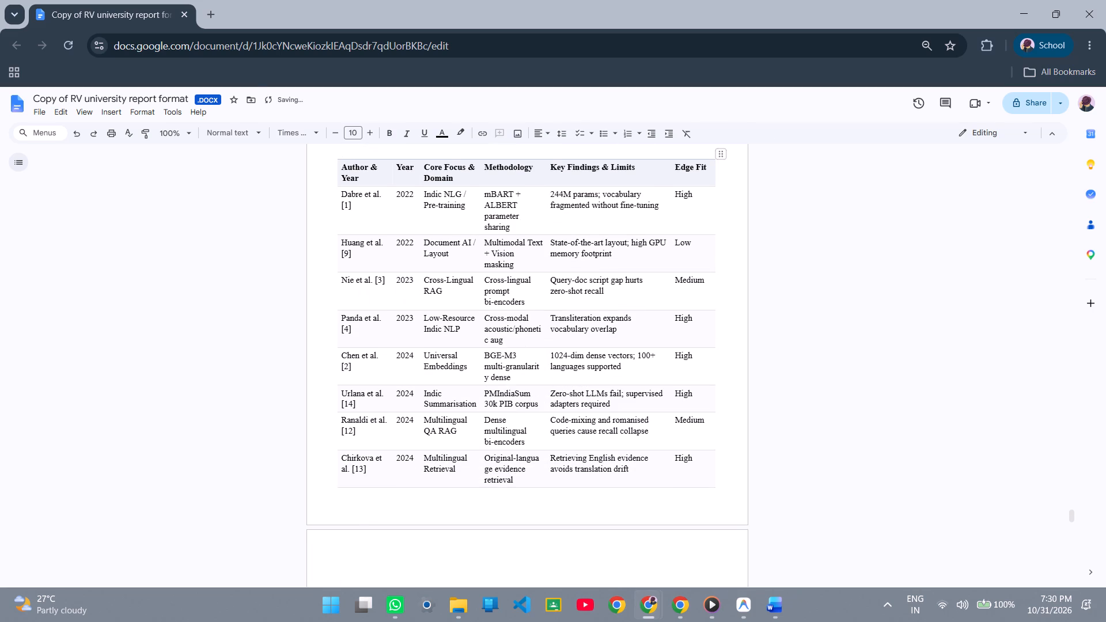
pyautogui.click(494, 505)
pyautogui.press('6')
pyautogui.press('Left')
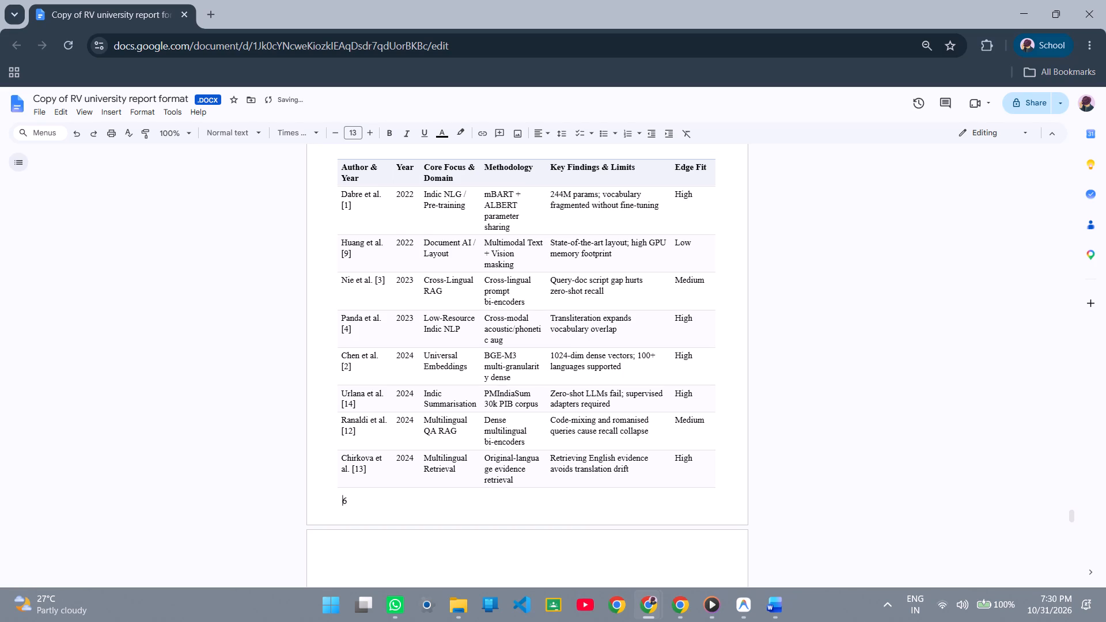
pyautogui.press('space')
pyautogui.press('space')
pyautogui.press('space')
pyautogui.press('space')
pyautogui.press('space')
pyautogui.press('space')
pyautogui.press('space')
pyautogui.press('space')
pyautogui.press('space')
pyautogui.press('space')
pyautogui.press('space')
pyautogui.press('space')
pyautogui.press('space')
pyautogui.press('space')
pyautogui.press('space')
pyautogui.press('space')
pyautogui.press('space')
pyautogui.press('space')
pyautogui.press('space')
pyautogui.press('space')
pyautogui.press('Return')
pyautogui.press('BackSpace')
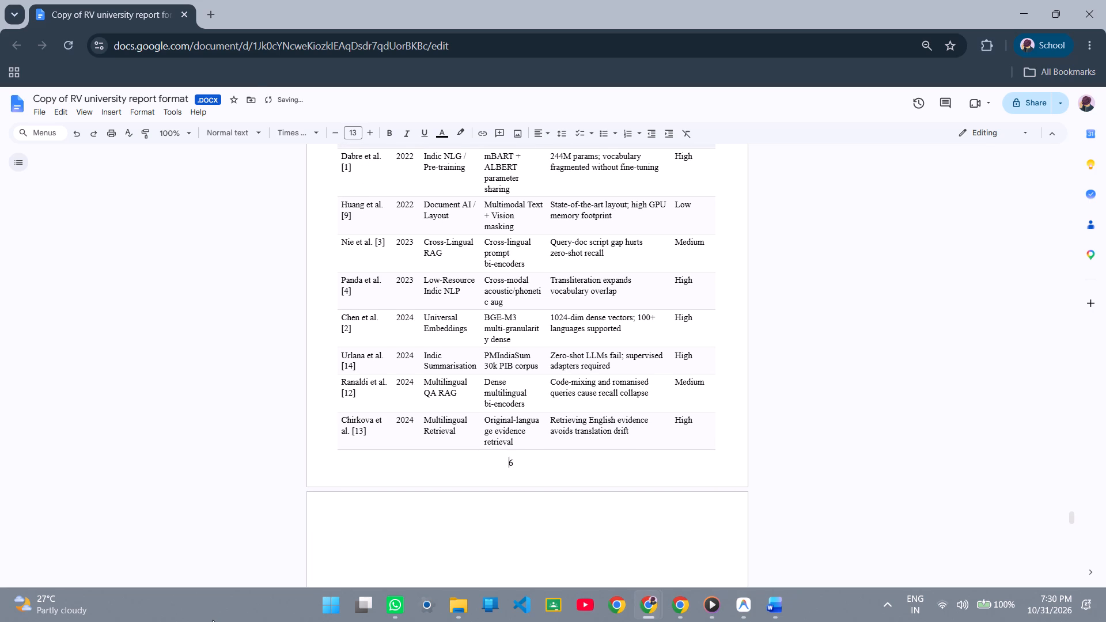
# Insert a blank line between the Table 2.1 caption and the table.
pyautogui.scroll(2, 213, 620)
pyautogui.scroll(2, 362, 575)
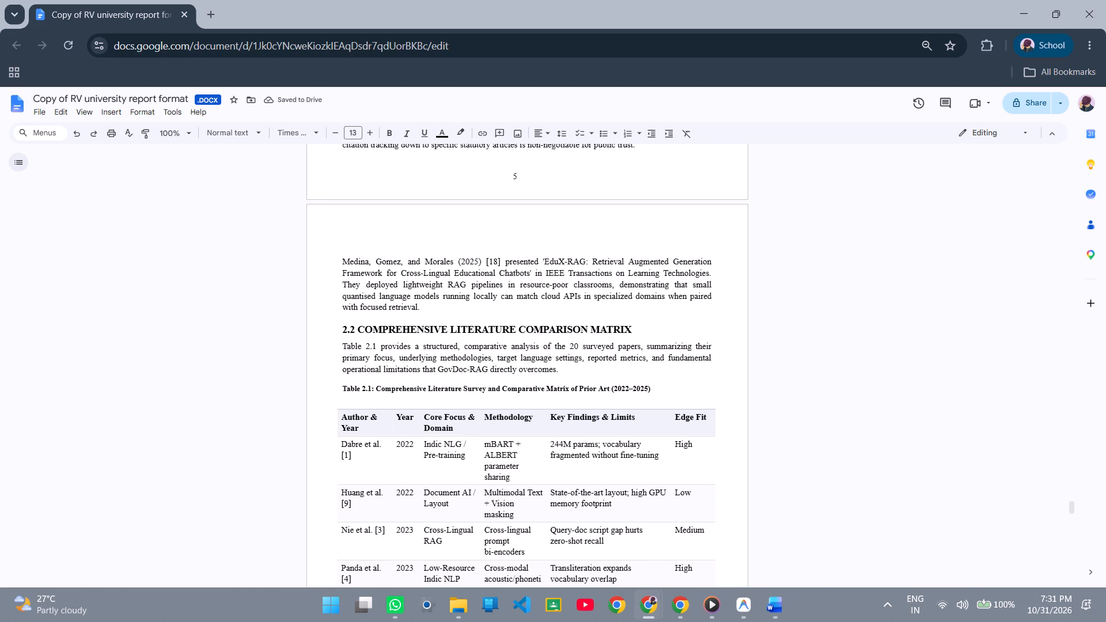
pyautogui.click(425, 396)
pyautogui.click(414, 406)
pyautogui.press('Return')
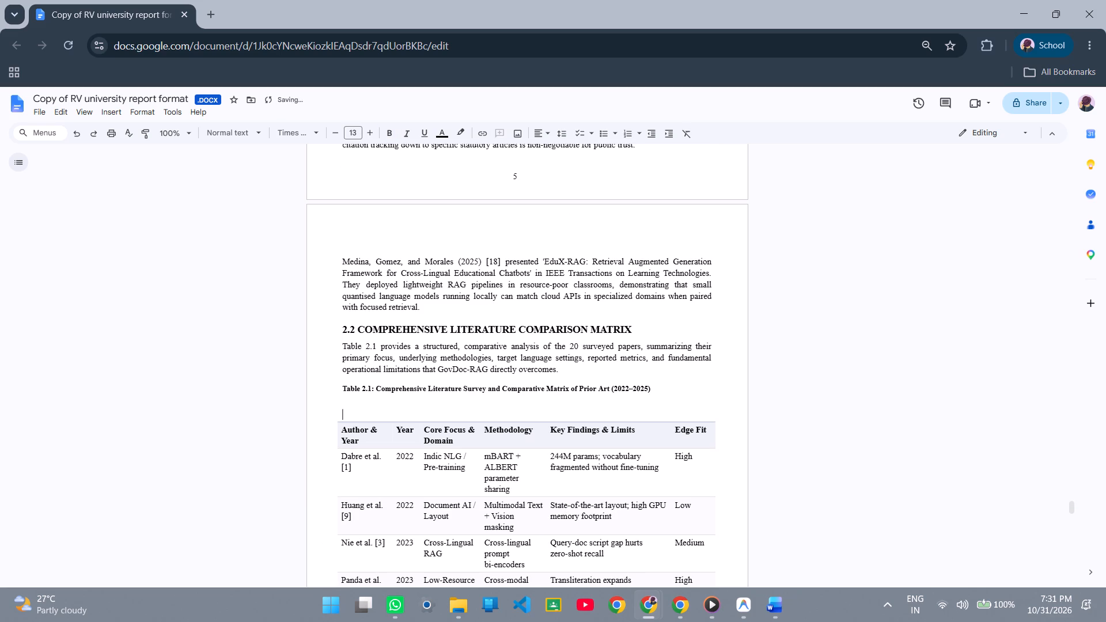
# Delete both blank lines between the Table 2.1 caption and the table so the table sits directly under its caption.
pyautogui.scroll(-2, 419, 376)
pyautogui.click(498, 470)
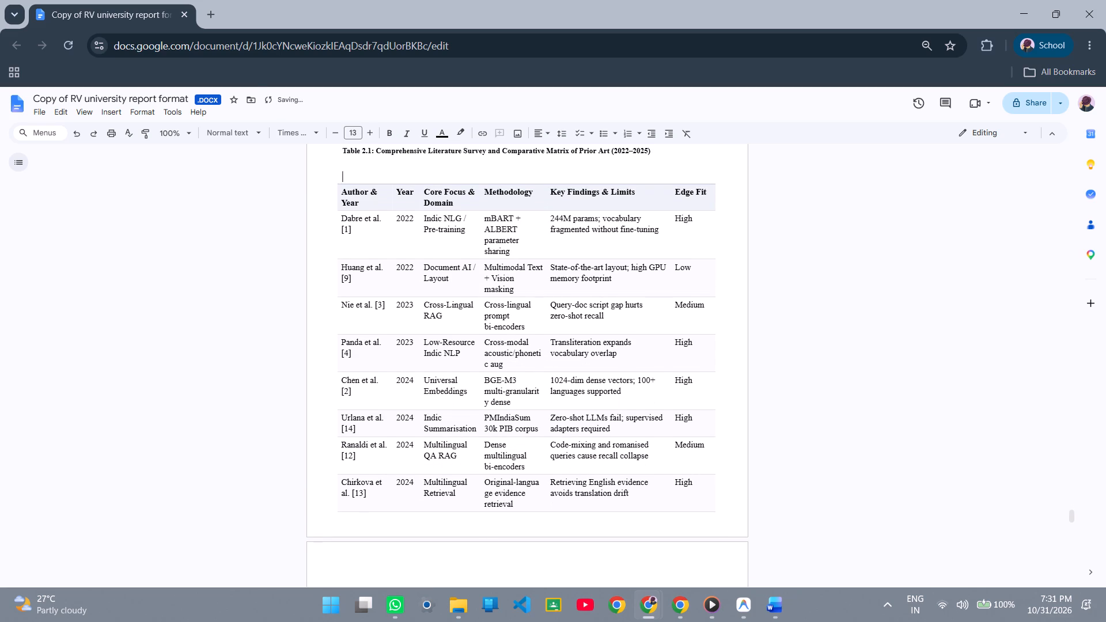
pyautogui.click(499, 530)
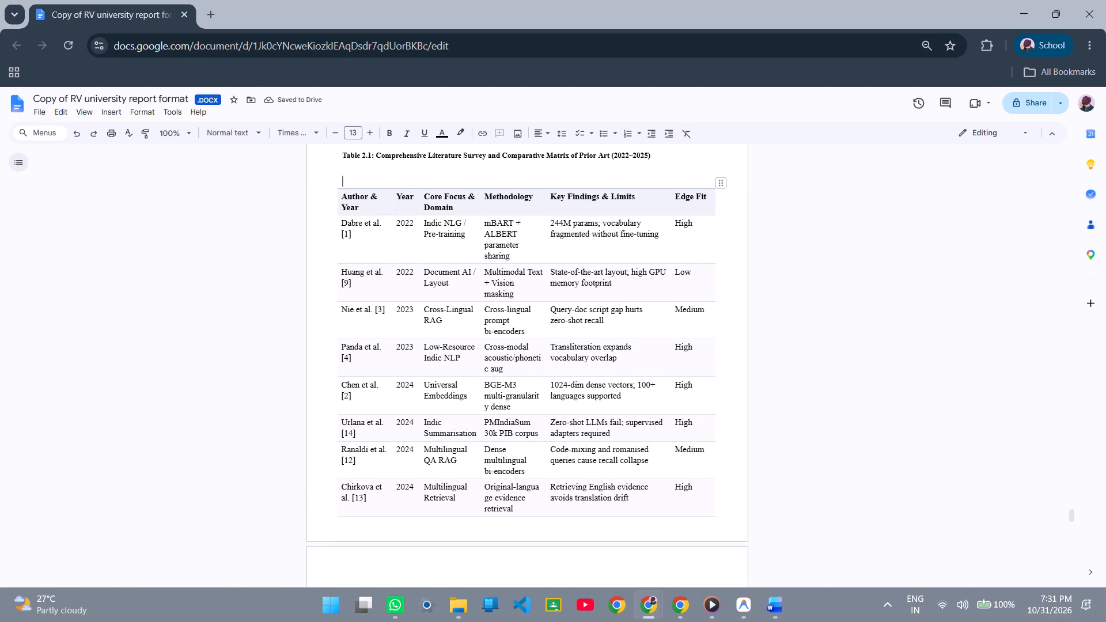
pyautogui.press('BackSpace')
pyautogui.press('BackSpace')
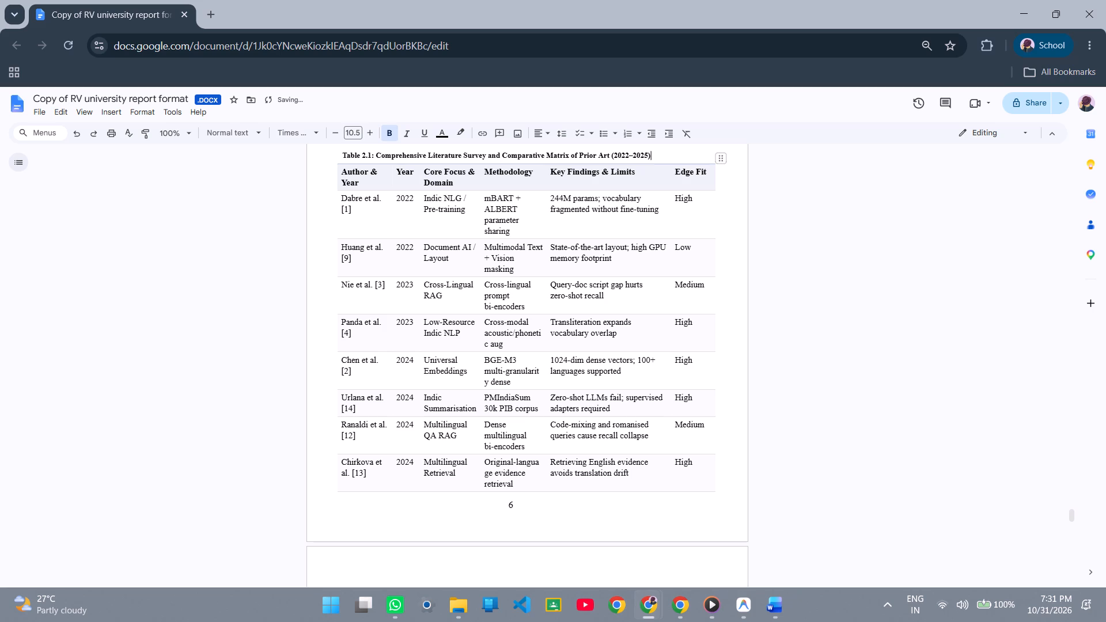
# Move the page number 6 one line lower, leaving a gap below the table, and space it back to the centre to match page number 5.
pyautogui.click(520, 497)
pyautogui.click(504, 501)
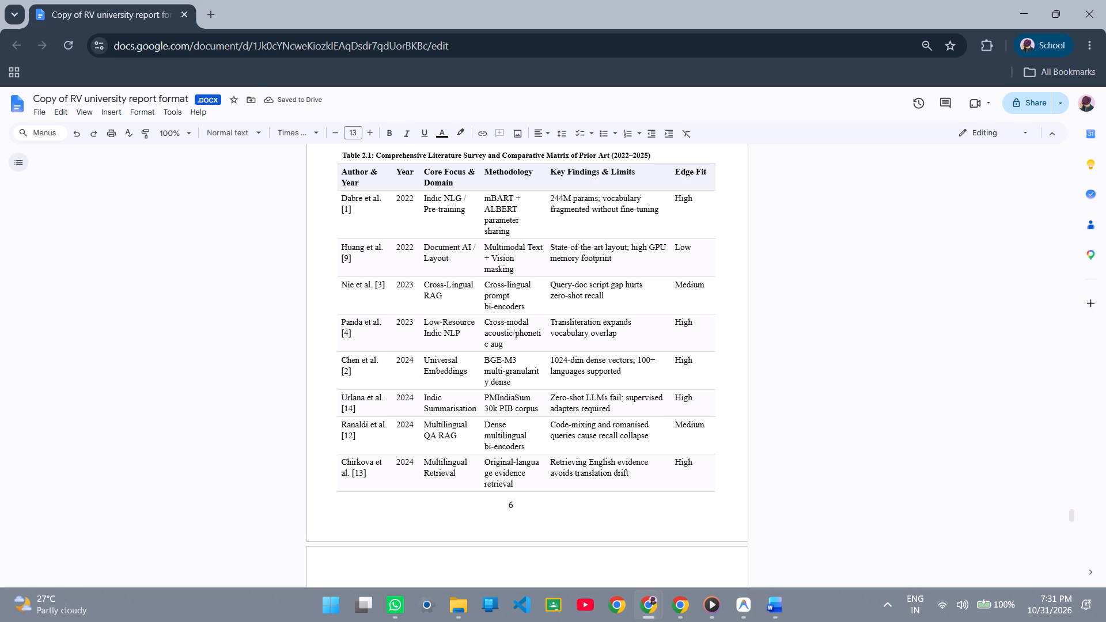
pyautogui.press('Return')
pyautogui.press('Return')
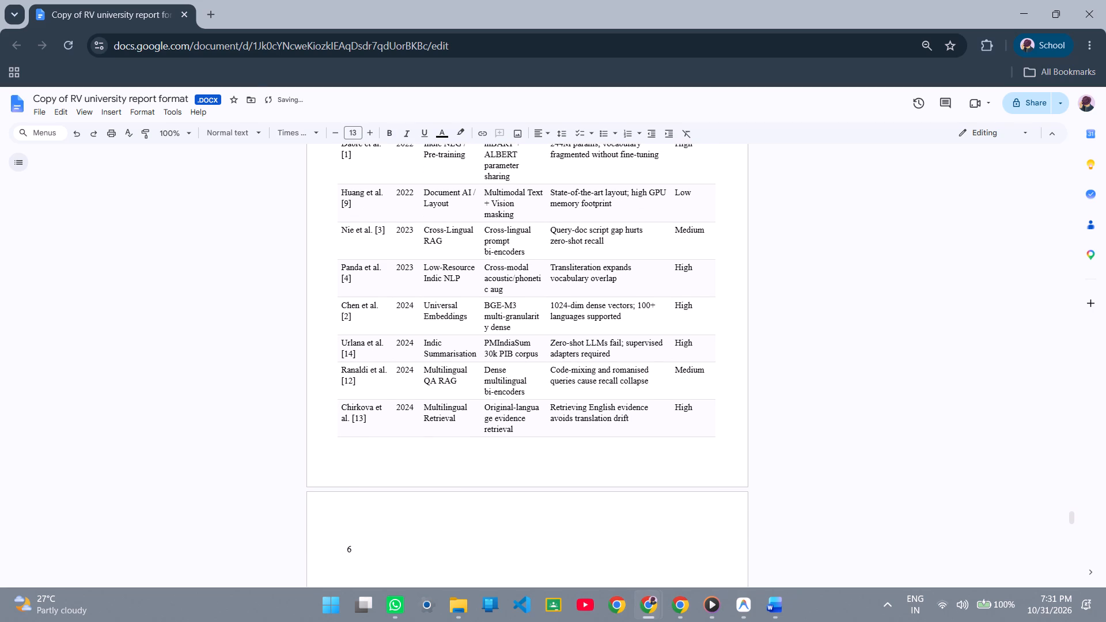
pyautogui.press('BackSpace')
pyautogui.press('space')
pyautogui.press('Right')
pyautogui.press('space')
pyautogui.press('Right')
pyautogui.press('space')
pyautogui.press('space')
pyautogui.press('space')
pyautogui.press('space')
pyautogui.press('space')
pyautogui.press('space')
pyautogui.press('space')
pyautogui.press('space')
pyautogui.press('space')
pyautogui.press('space')
pyautogui.press('space')
pyautogui.press('space')
pyautogui.press('space')
pyautogui.press('space')
pyautogui.press('space')
pyautogui.press('space')
pyautogui.press('space')
pyautogui.press('space')
pyautogui.press('space')
pyautogui.press('space')
pyautogui.press('space')
pyautogui.press('space')
pyautogui.press('space')
pyautogui.scroll(4, 545, 499)
pyautogui.scroll(-3, 545, 499)
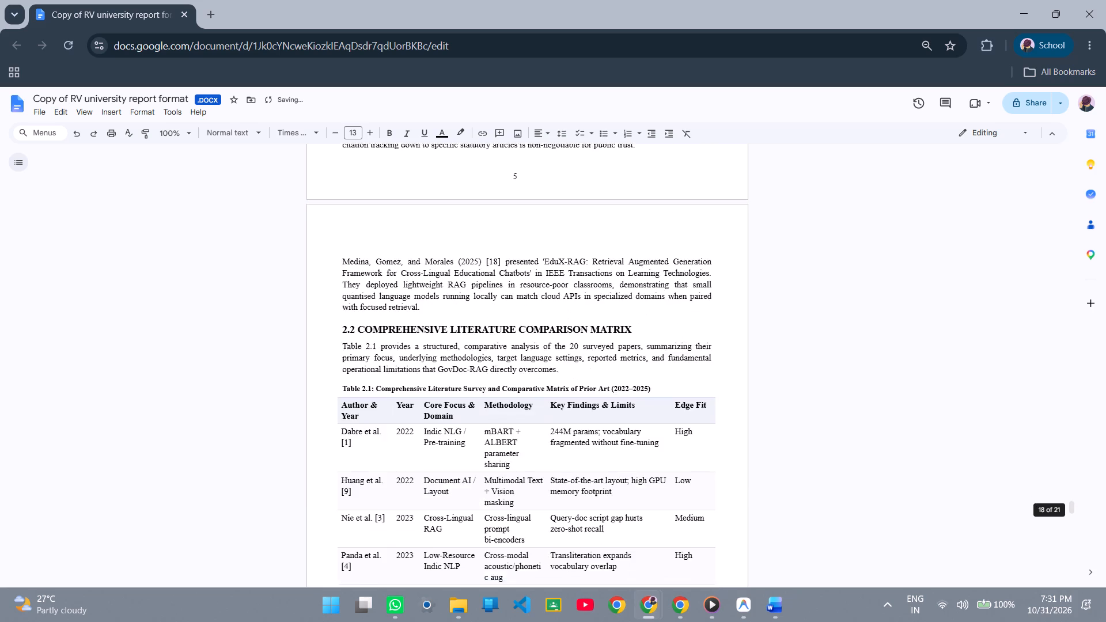
pyautogui.scroll(-1, 545, 499)
pyautogui.press('space')
pyautogui.press('space')
# Set page number 6 below Table 2.1 to font size 12, matching page number 5.
pyautogui.scroll(2, 545, 499)
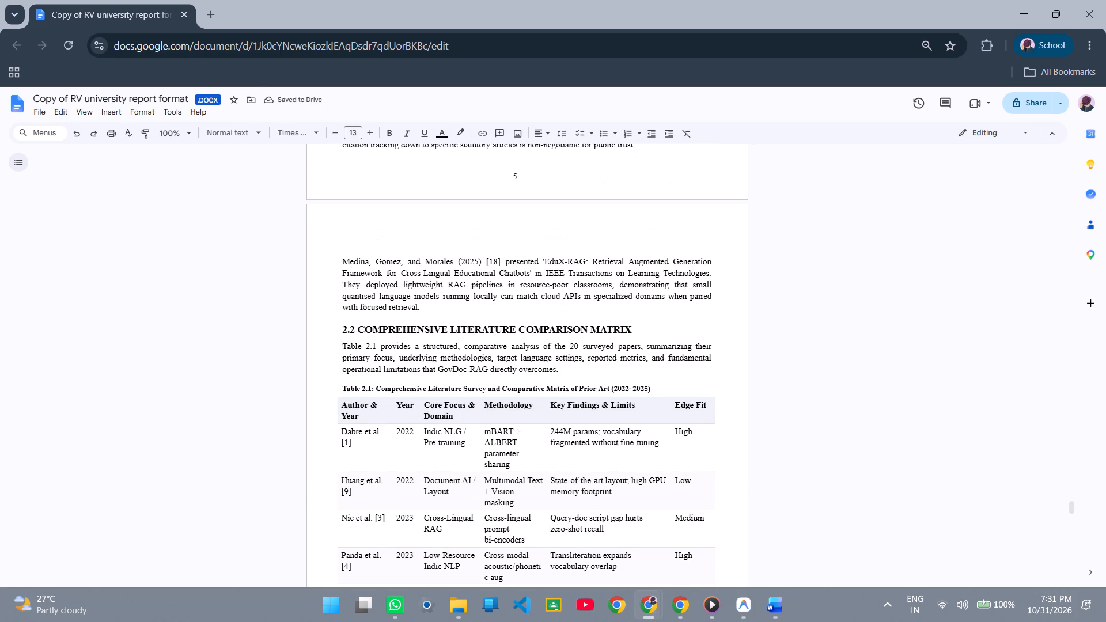
pyautogui.moveTo(552, 178); pyautogui.dragTo(517, 173)
pyautogui.click(517, 173)
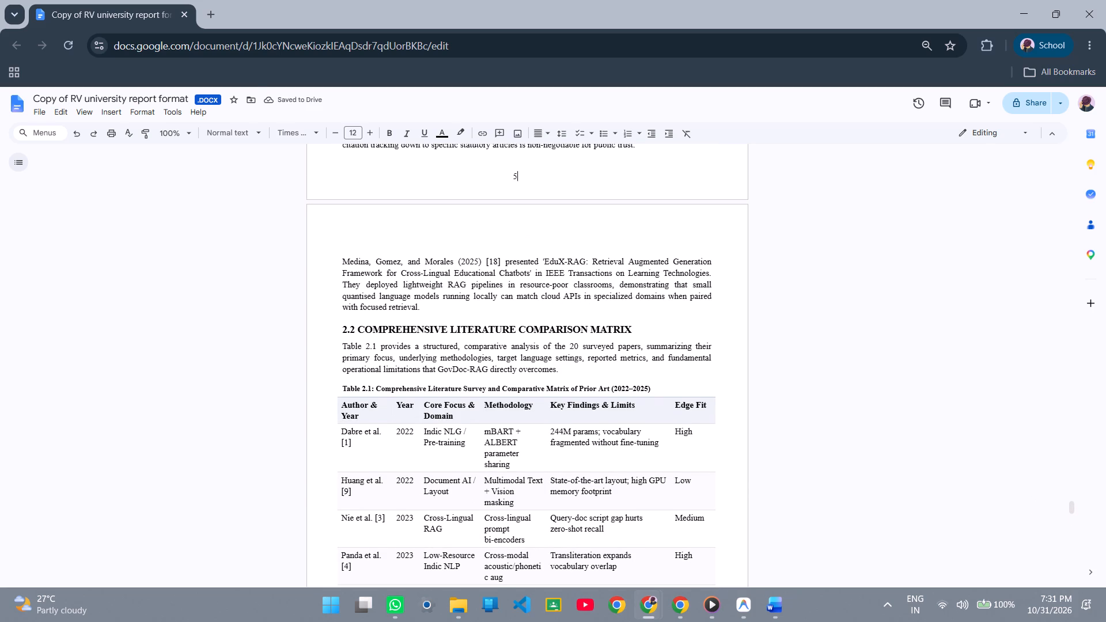
pyautogui.doubleClick(516, 176)
pyautogui.scroll(-2, 537, 275)
pyautogui.doubleClick(508, 468)
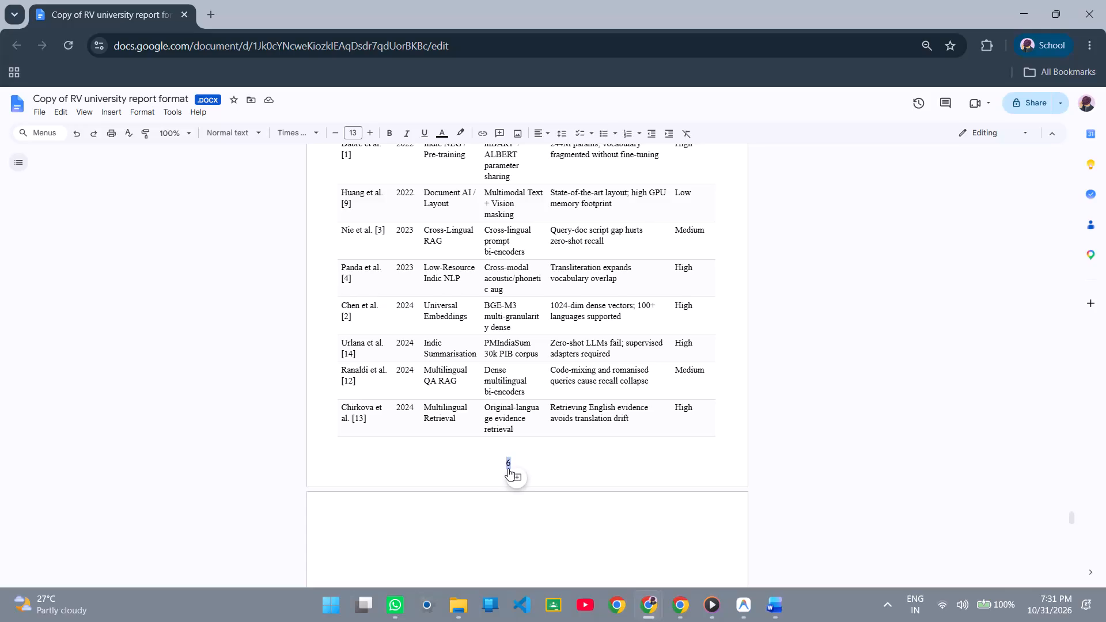
pyautogui.click(518, 461)
pyautogui.moveTo(530, 458); pyautogui.dragTo(503, 460)
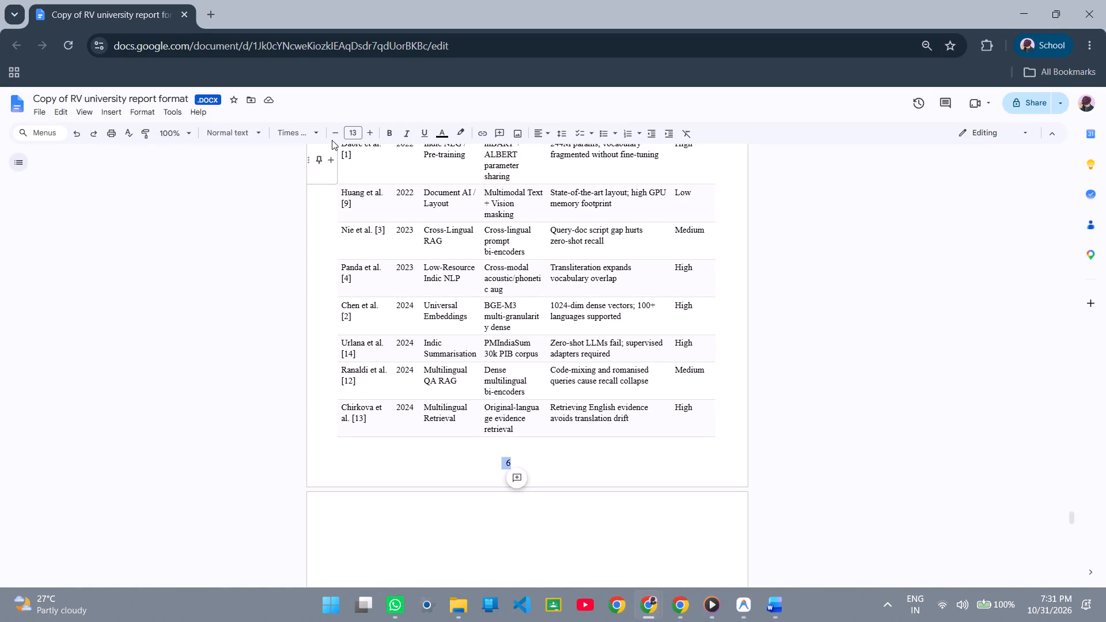
pyautogui.click(332, 140)
pyautogui.click(334, 134)
pyautogui.click(571, 469)
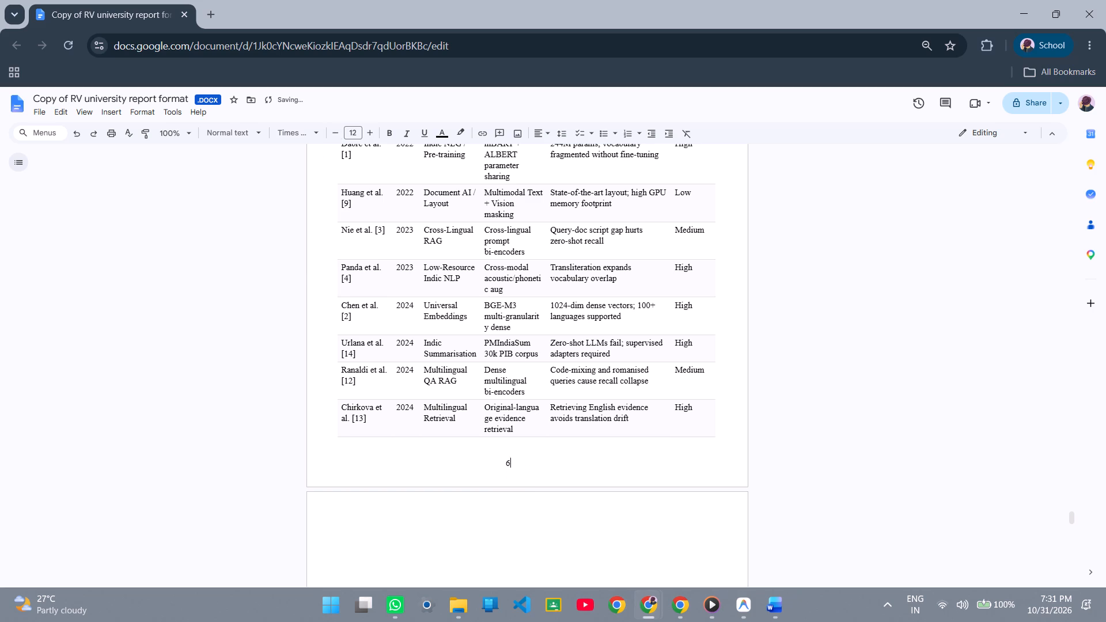
# Add spaces before page number 6 to shift it further towards the centre of the page.
pyautogui.click(505, 461)
pyautogui.press('space')
pyautogui.press('space')
pyautogui.press('space')
pyautogui.press('space')
pyautogui.press('space')
pyautogui.press('space')
# Look through the pages after Table 2.1, down to the References, and return to page 6.
pyautogui.scroll(-16, 481, 377)
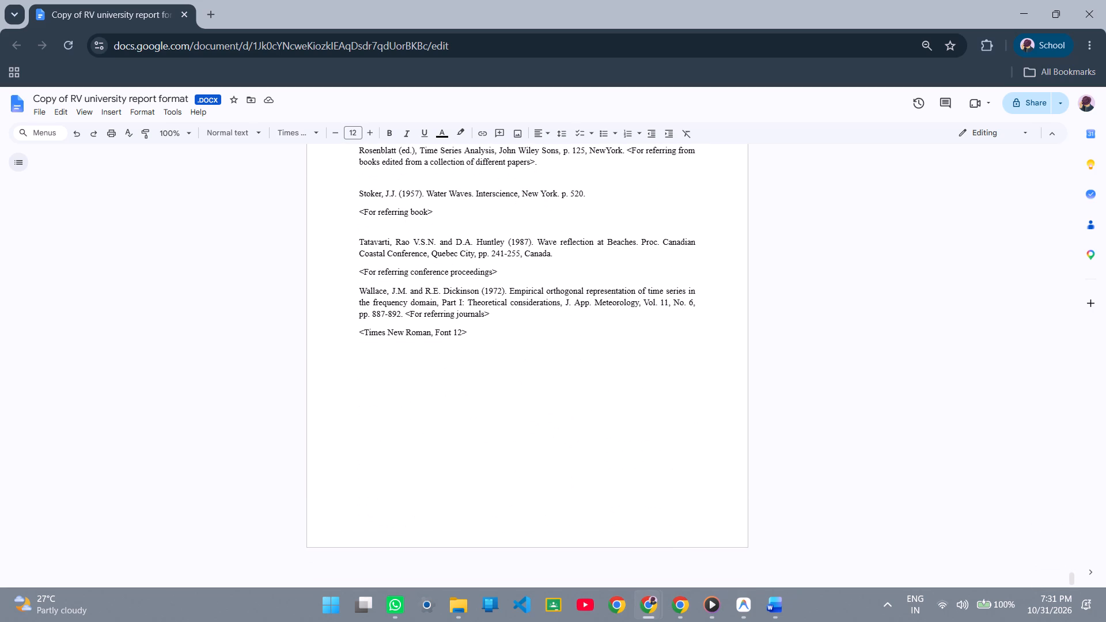
pyautogui.scroll(-4, 481, 377)
pyautogui.scroll(13, 481, 377)
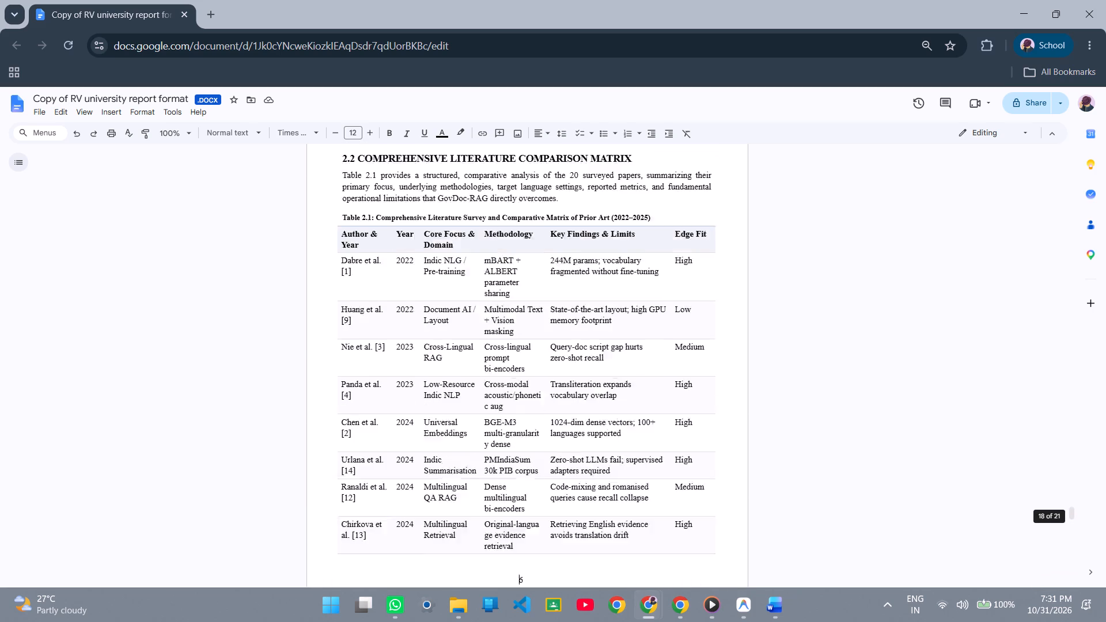
pyautogui.scroll(-2, 481, 377)
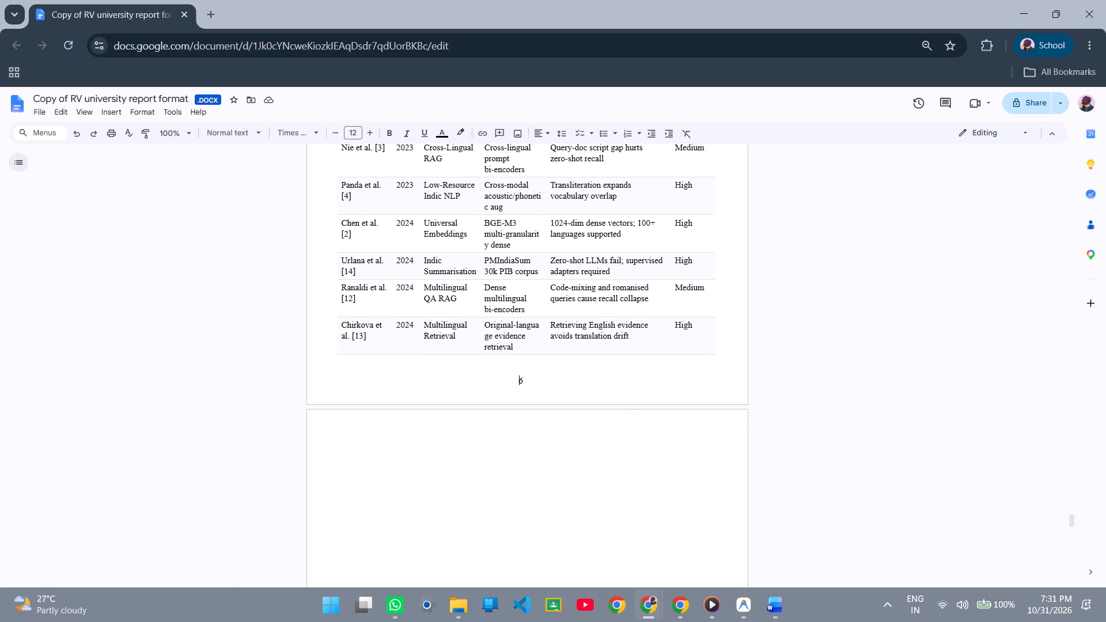
# Switch to the other copy of the university report format and examine its contents, chapter and references pages for layout guidance.
pyautogui.hotkey('alt', 'Tab')
pyautogui.scroll(3, 579, 359)
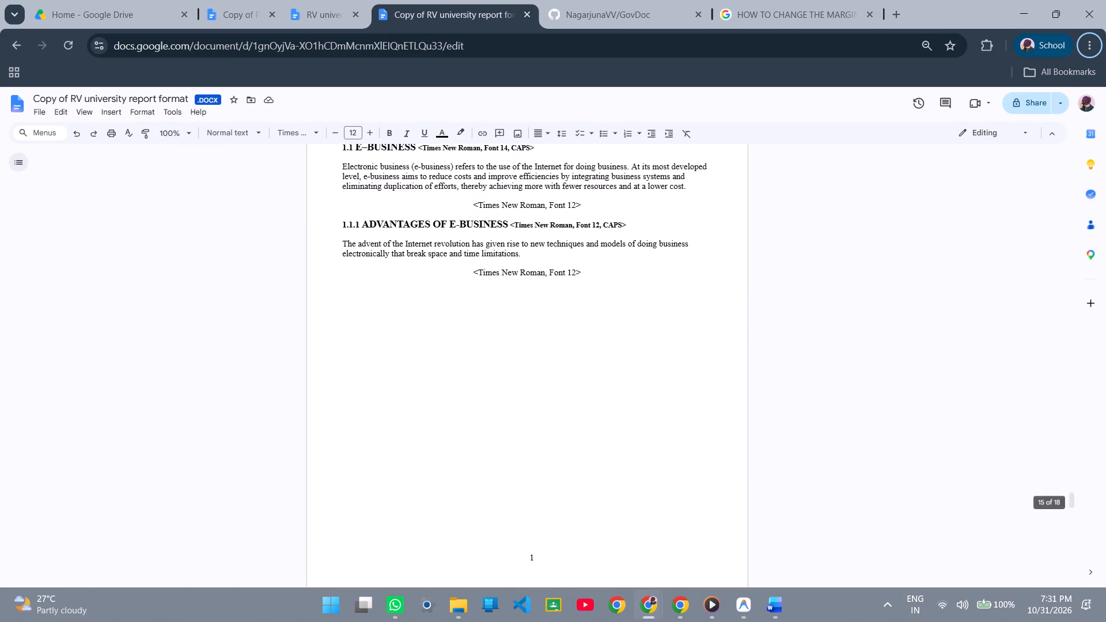
pyautogui.scroll(17, 579, 359)
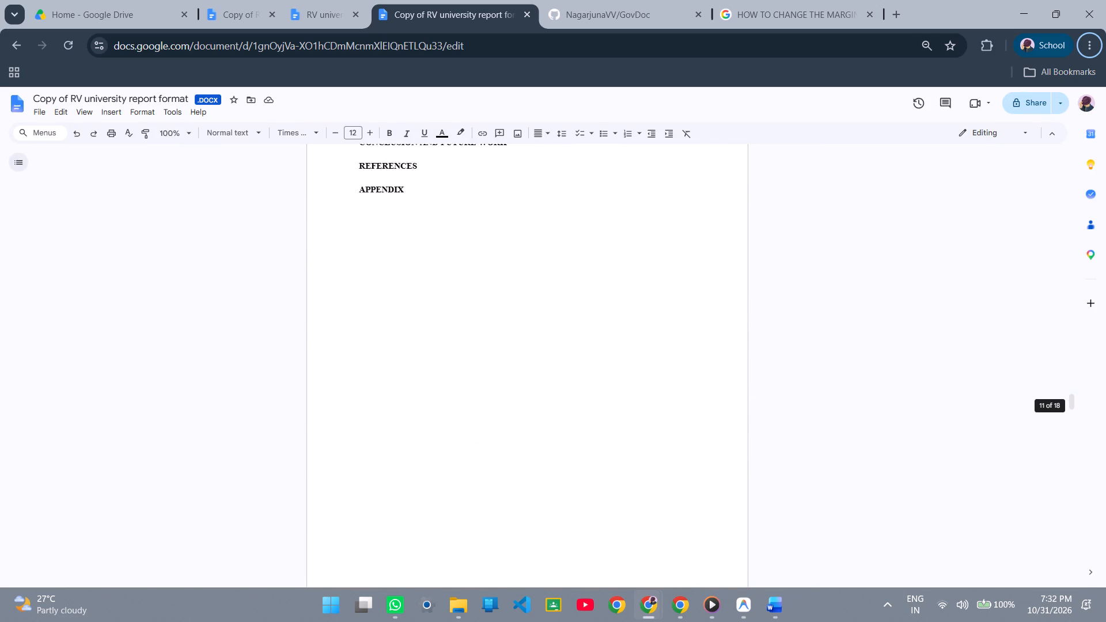
pyautogui.scroll(8, 579, 359)
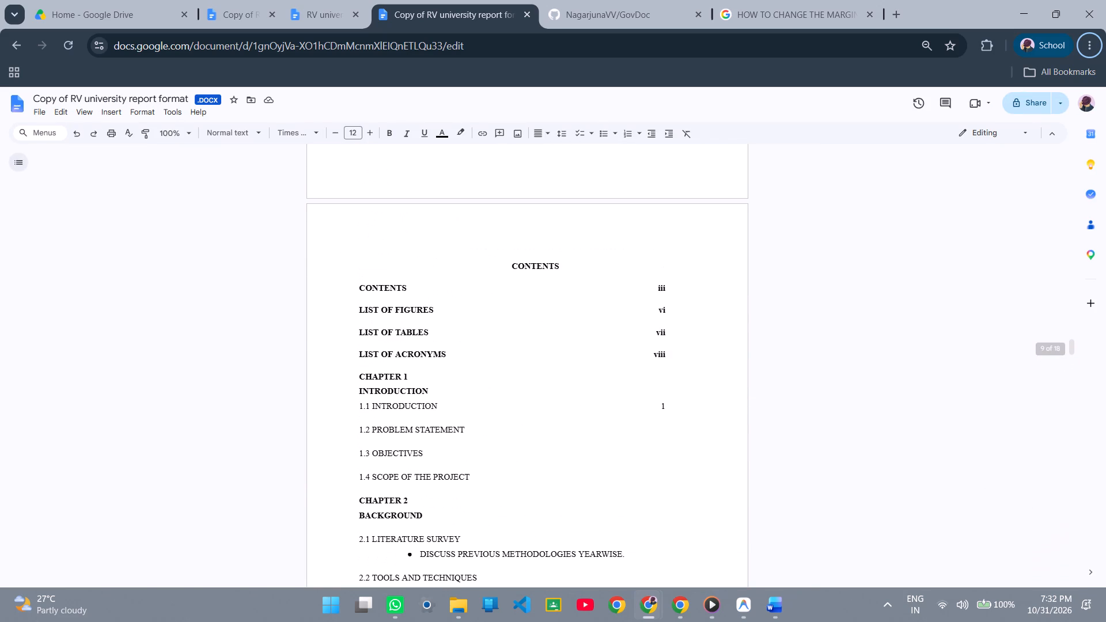
pyautogui.scroll(7, 579, 359)
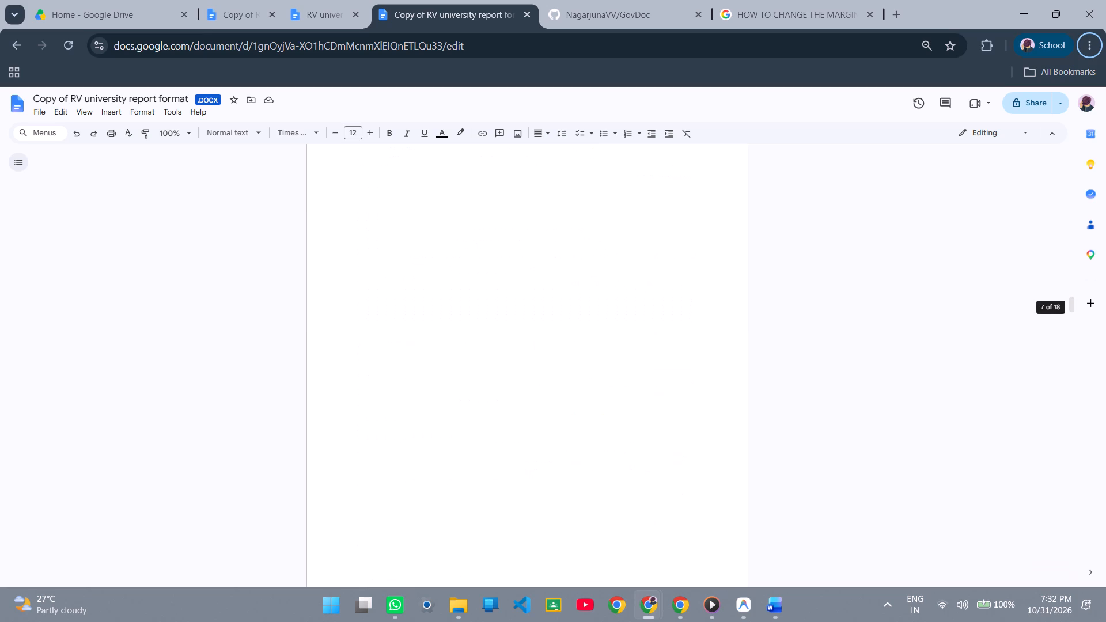
pyautogui.scroll(7, 579, 359)
pyautogui.scroll(-7, 579, 359)
pyautogui.scroll(1, 579, 359)
pyautogui.scroll(-3, 579, 359)
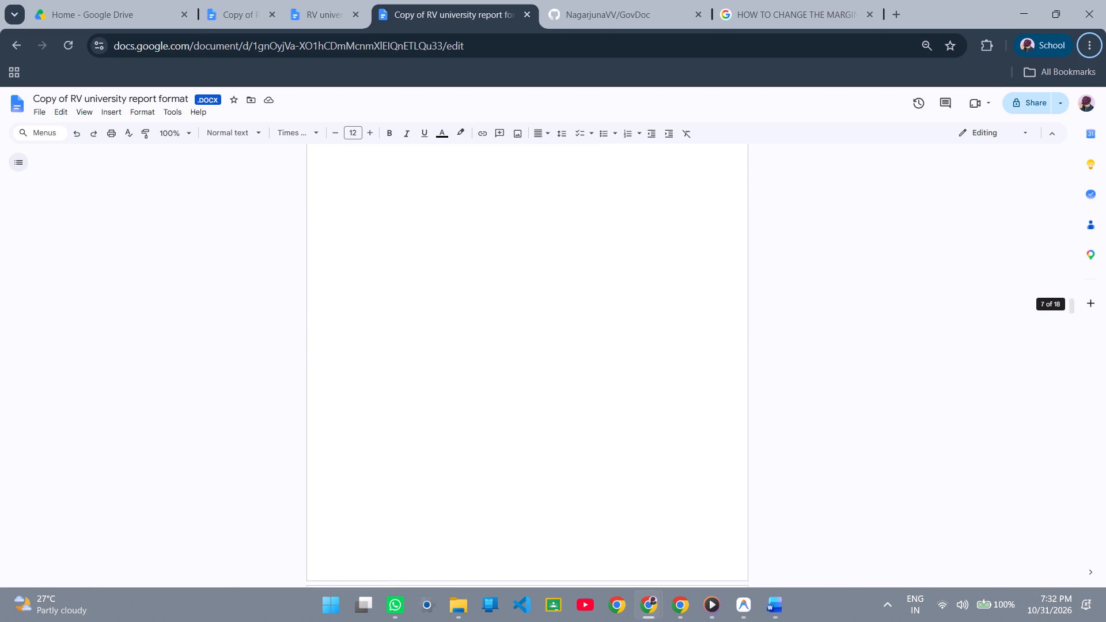
pyautogui.scroll(8, 579, 359)
pyautogui.scroll(-8, 579, 359)
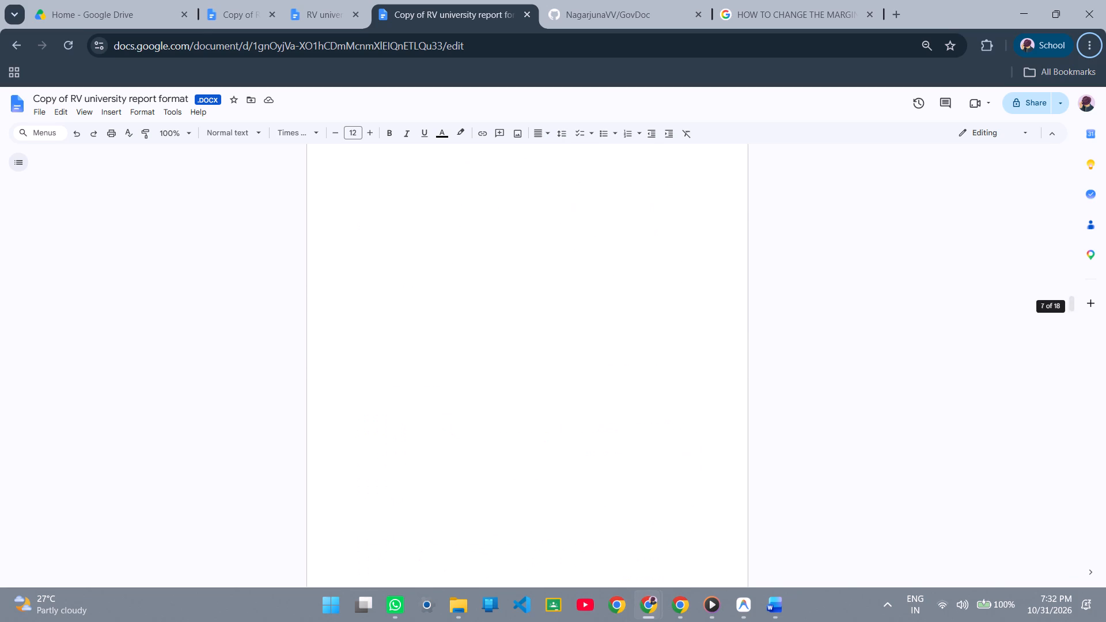
pyautogui.scroll(-20, 579, 359)
pyautogui.scroll(-10, 579, 359)
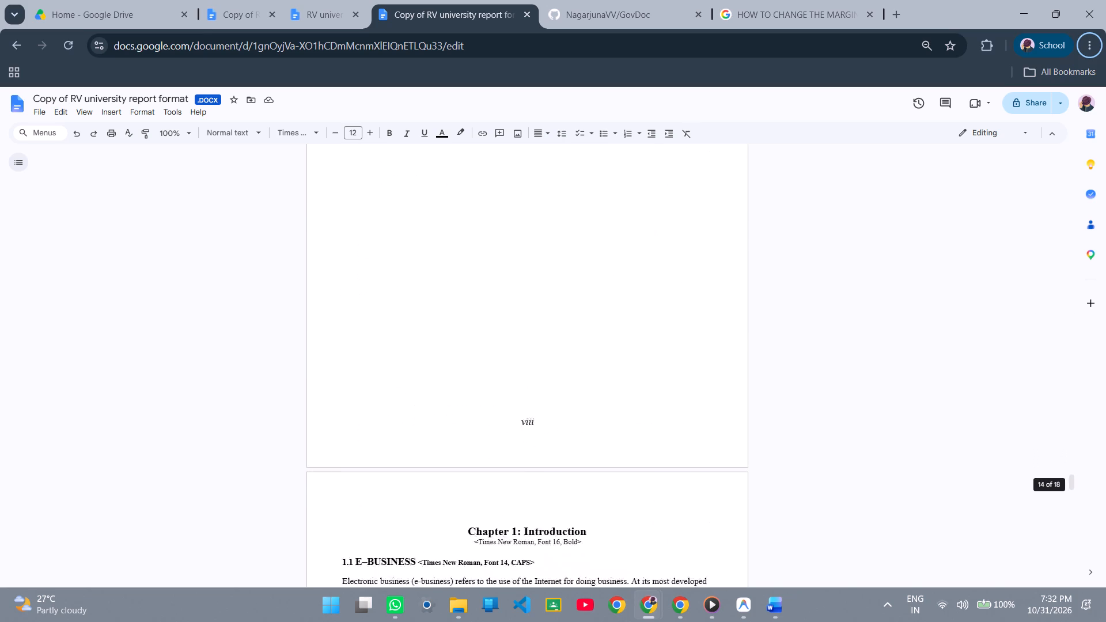
pyautogui.scroll(-13, 579, 359)
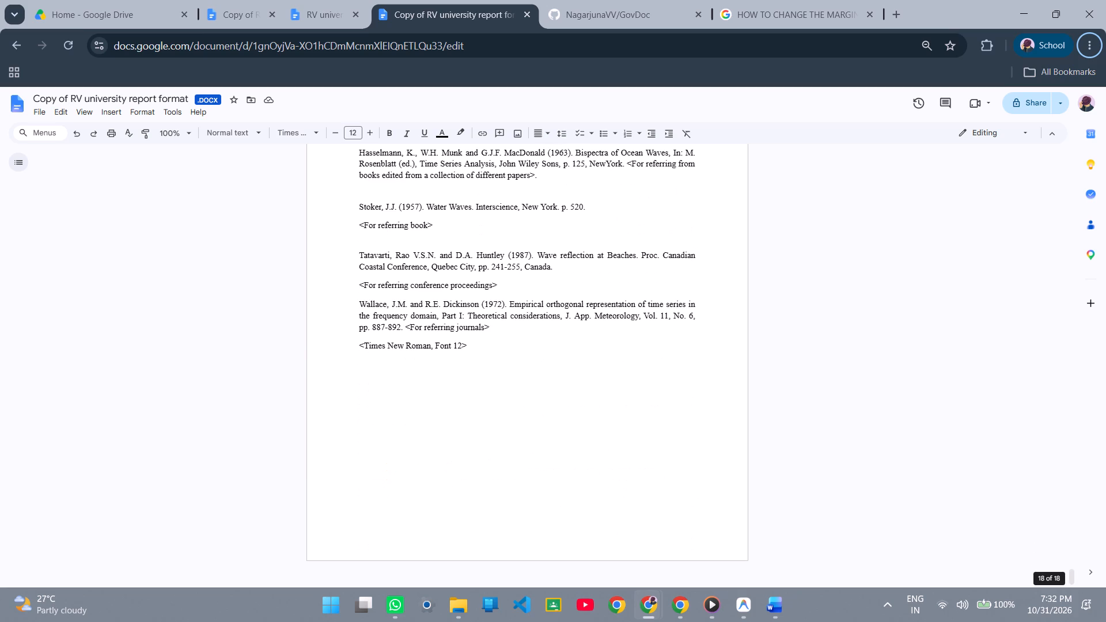
pyautogui.scroll(-8, 579, 359)
pyautogui.scroll(3, 579, 359)
pyautogui.hotkey('alt', 'Tab')
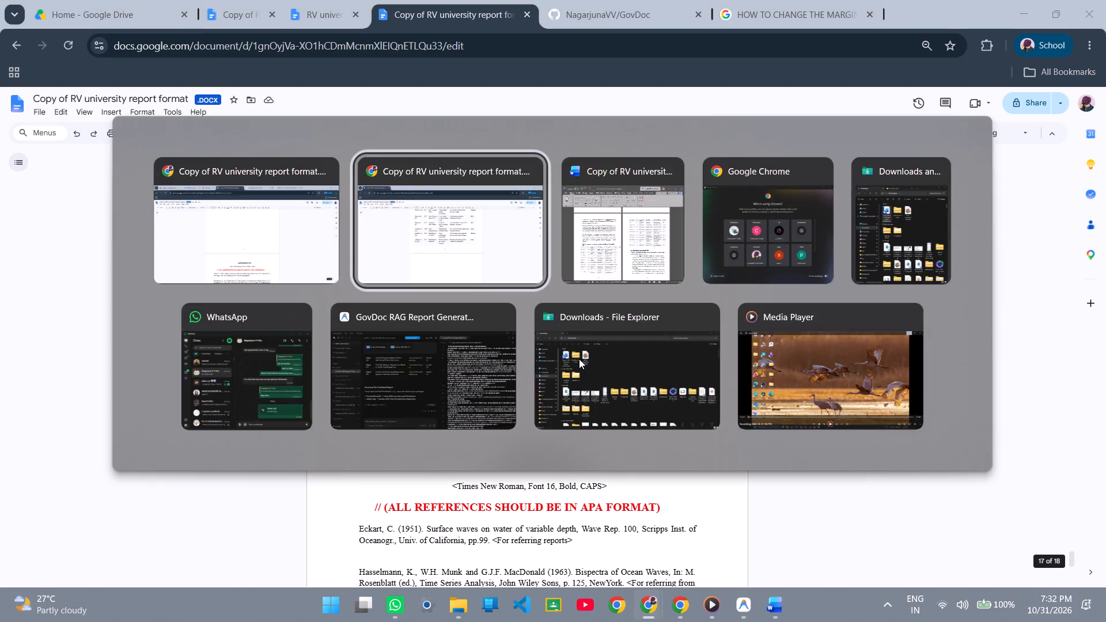
# Check the template pages remaining in the report after page 6 and place the cursor on the blank page following it.
pyautogui.scroll(-8, 567, 392)
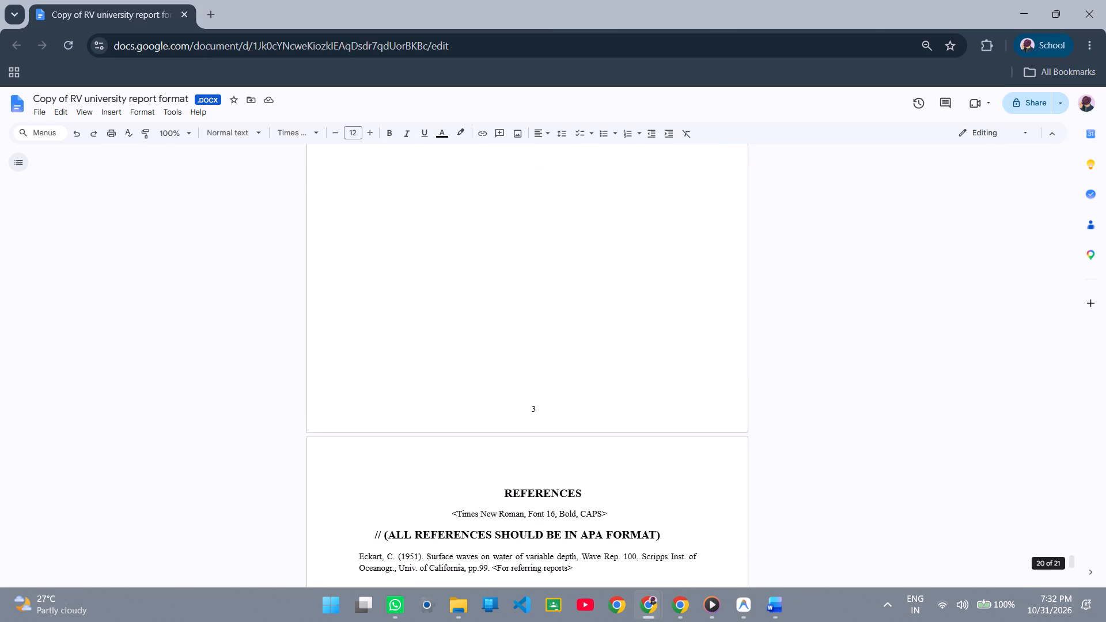
pyautogui.scroll(-10, 567, 392)
pyautogui.scroll(9, 567, 392)
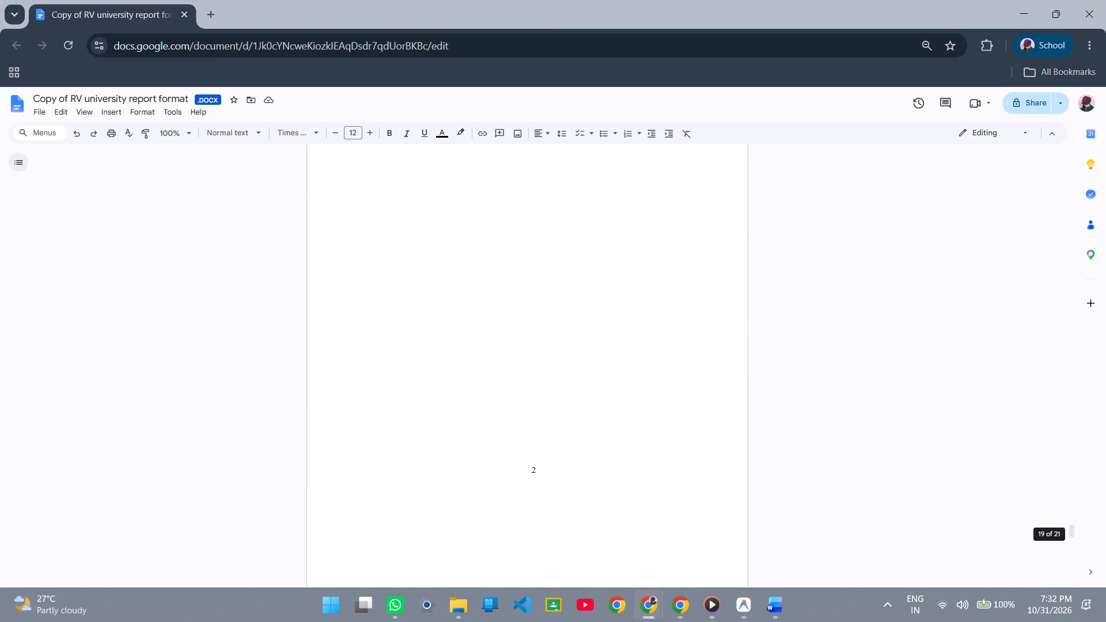
pyautogui.scroll(2, 567, 392)
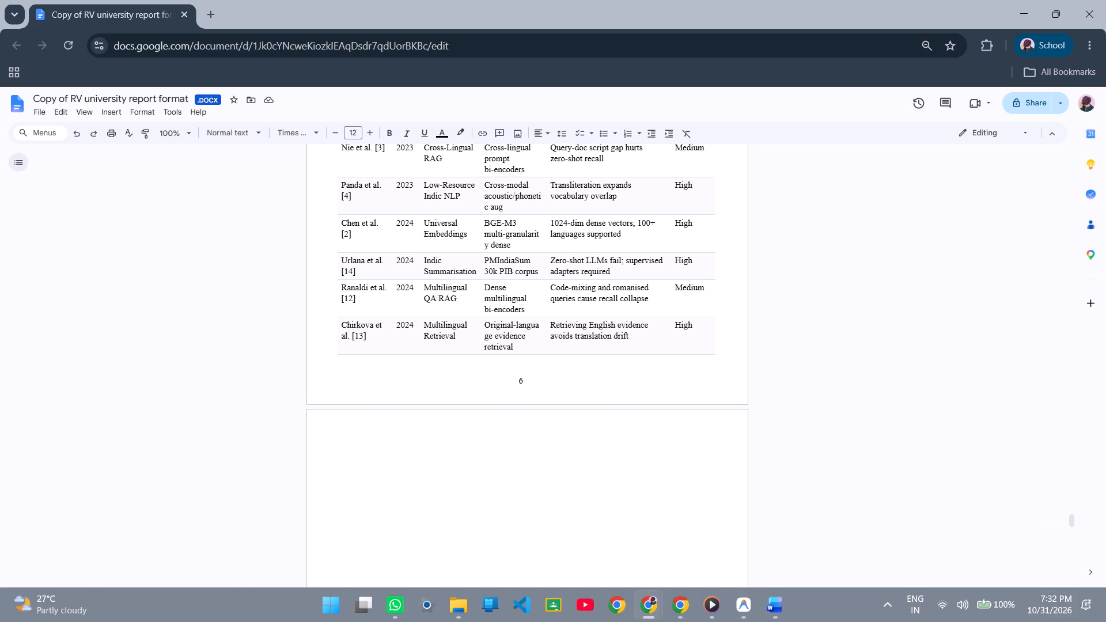
pyautogui.click(518, 436)
# Review the report's pages from the Acknowledgement through the chapters to the Appendix and References.
pyautogui.scroll(3, 476, 463)
pyautogui.scroll(18, 488, 452)
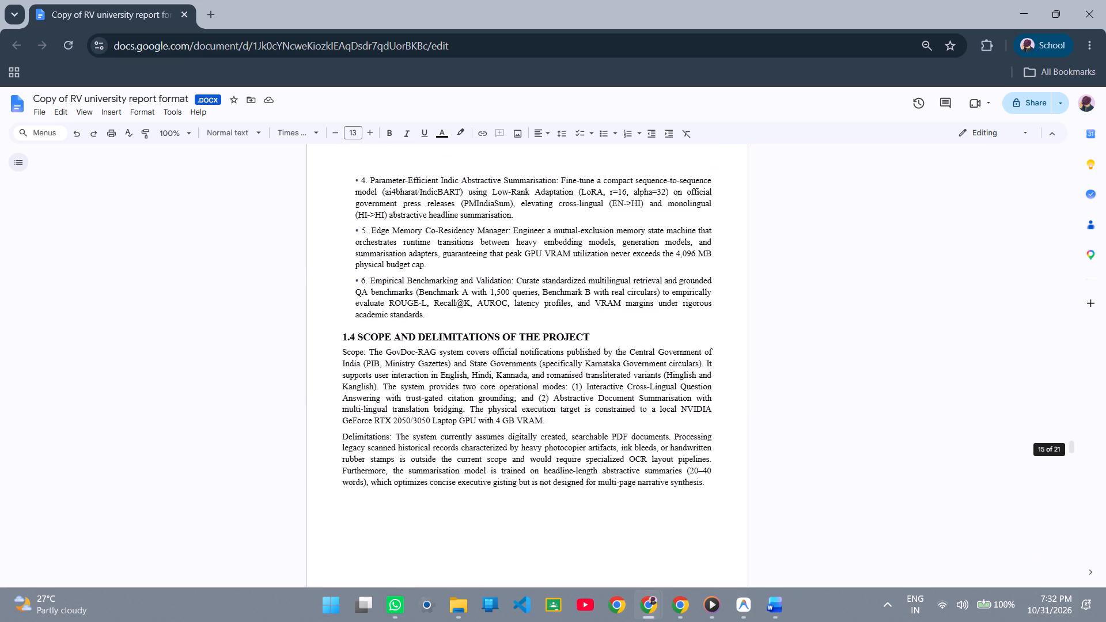
pyautogui.scroll(20, 480, 457)
pyautogui.scroll(18, 480, 457)
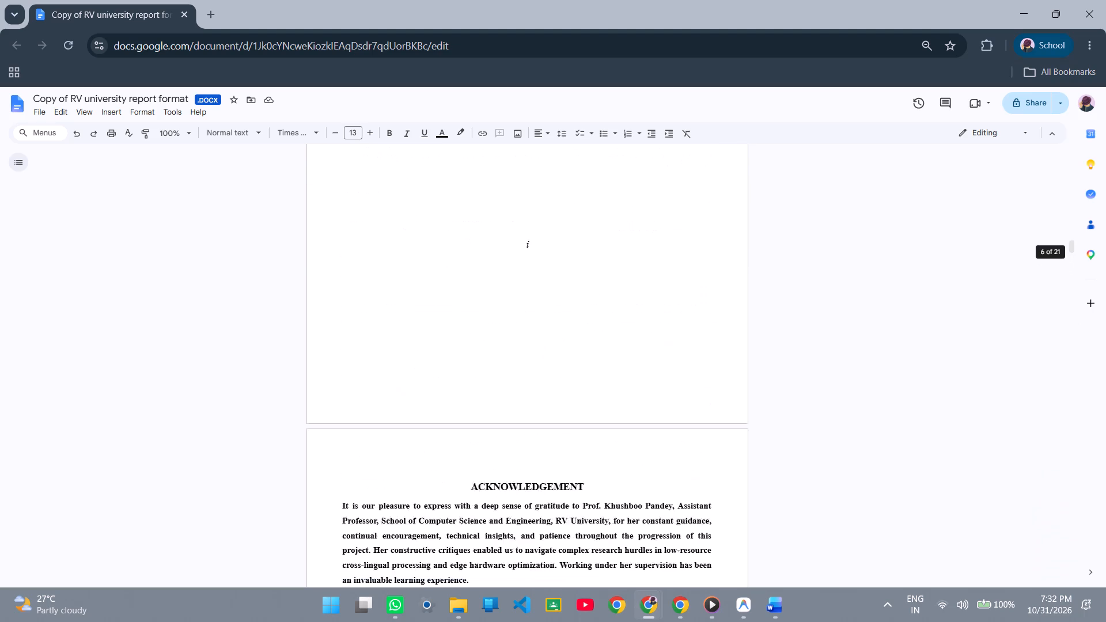
pyautogui.scroll(20, 481, 457)
pyautogui.scroll(1, 481, 457)
pyautogui.scroll(-17, 481, 457)
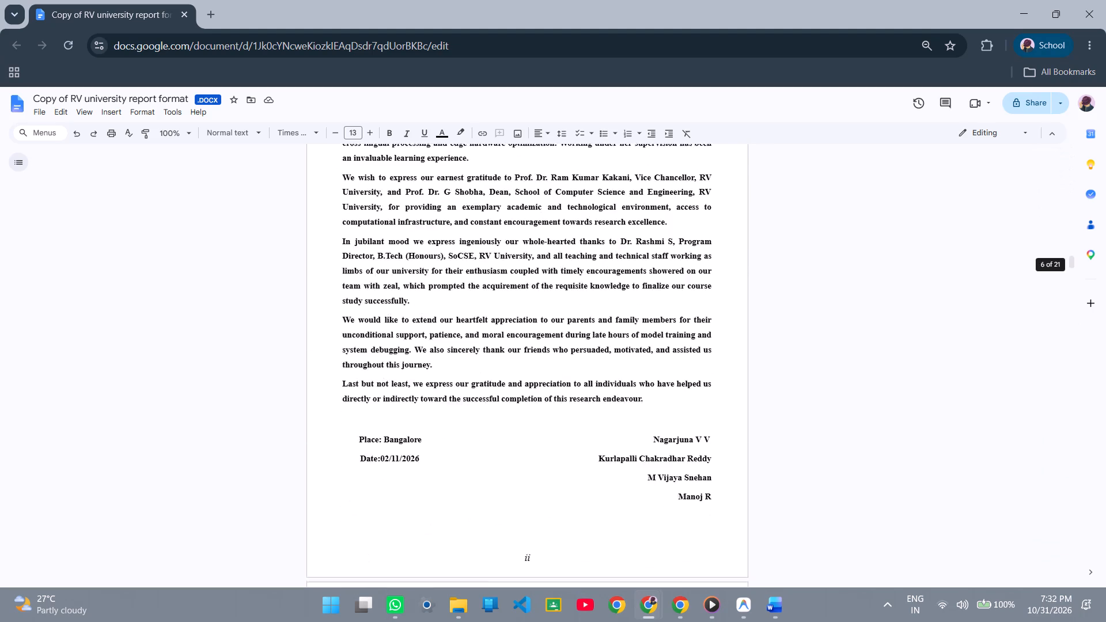
pyautogui.scroll(-20, 481, 457)
pyautogui.scroll(-20, 481, 457)
pyautogui.scroll(-5, 481, 457)
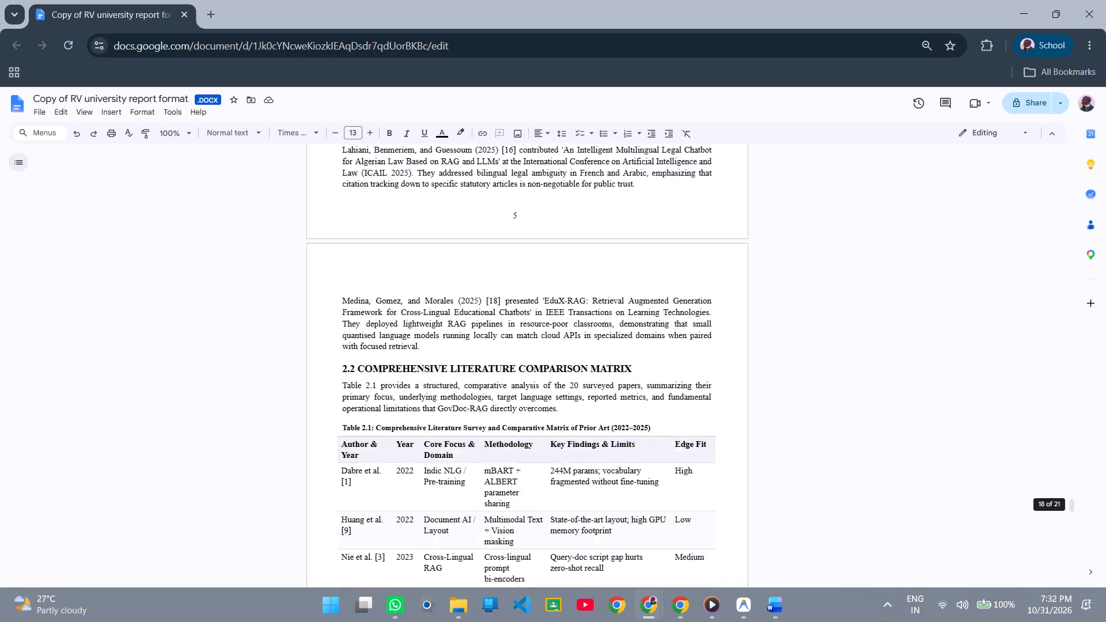
pyautogui.scroll(-18, 481, 457)
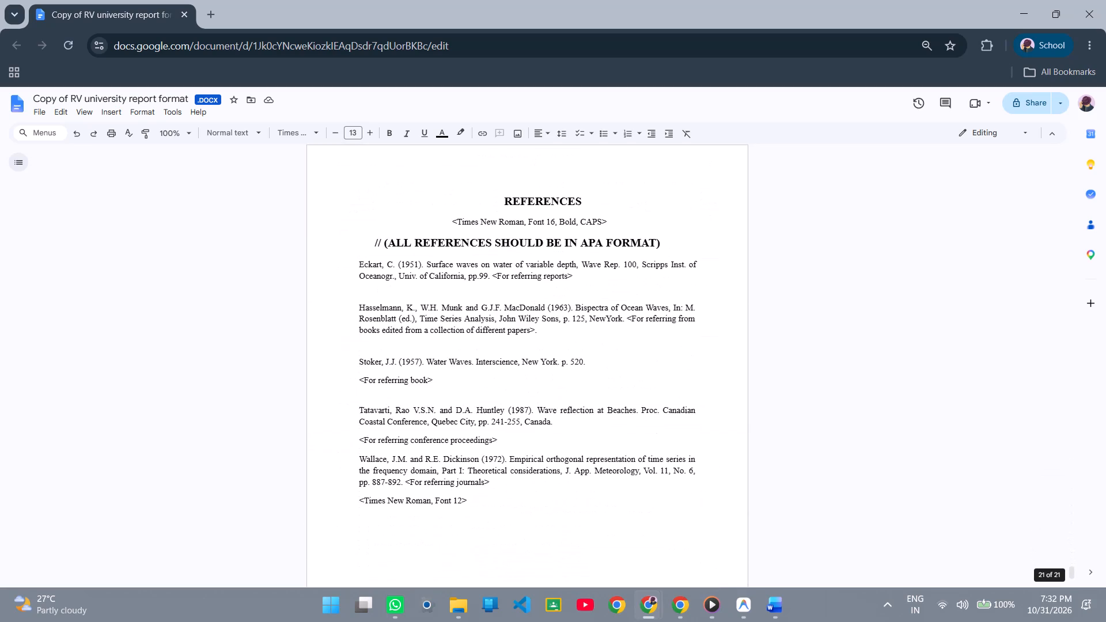
pyautogui.scroll(-6, 481, 457)
pyautogui.scroll(1, 481, 457)
pyautogui.scroll(-4, 481, 457)
pyautogui.scroll(6, 481, 457)
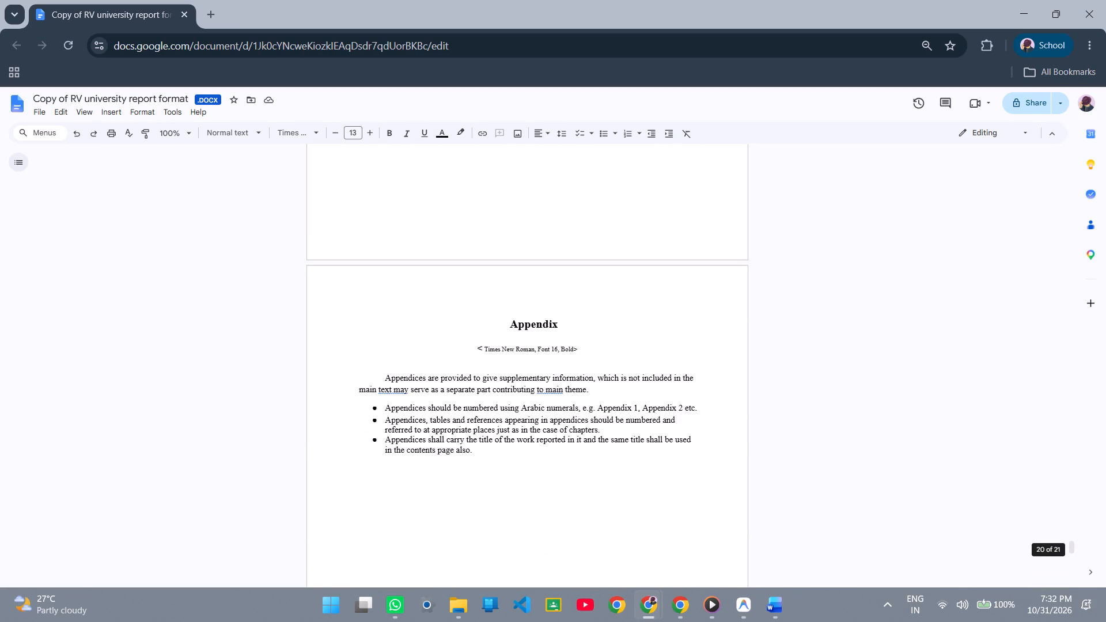
pyautogui.scroll(5, 481, 457)
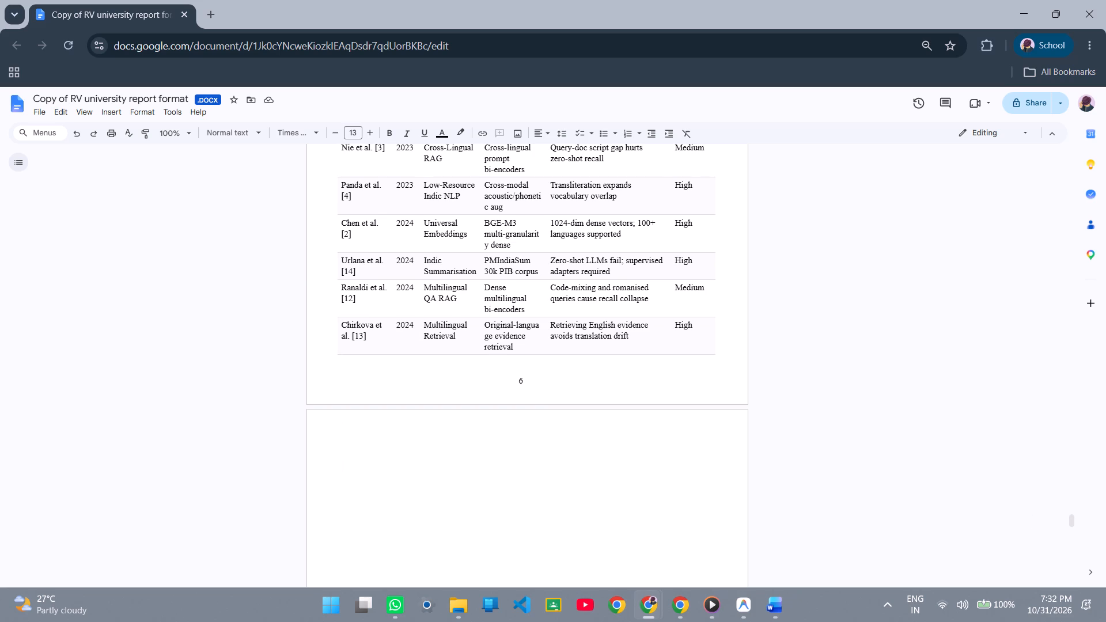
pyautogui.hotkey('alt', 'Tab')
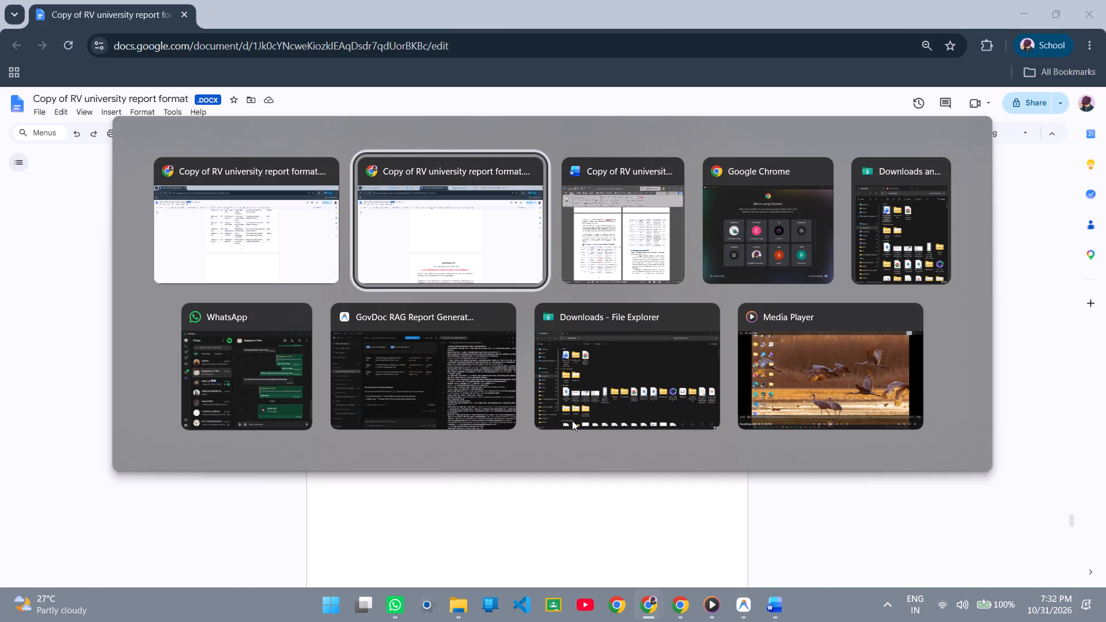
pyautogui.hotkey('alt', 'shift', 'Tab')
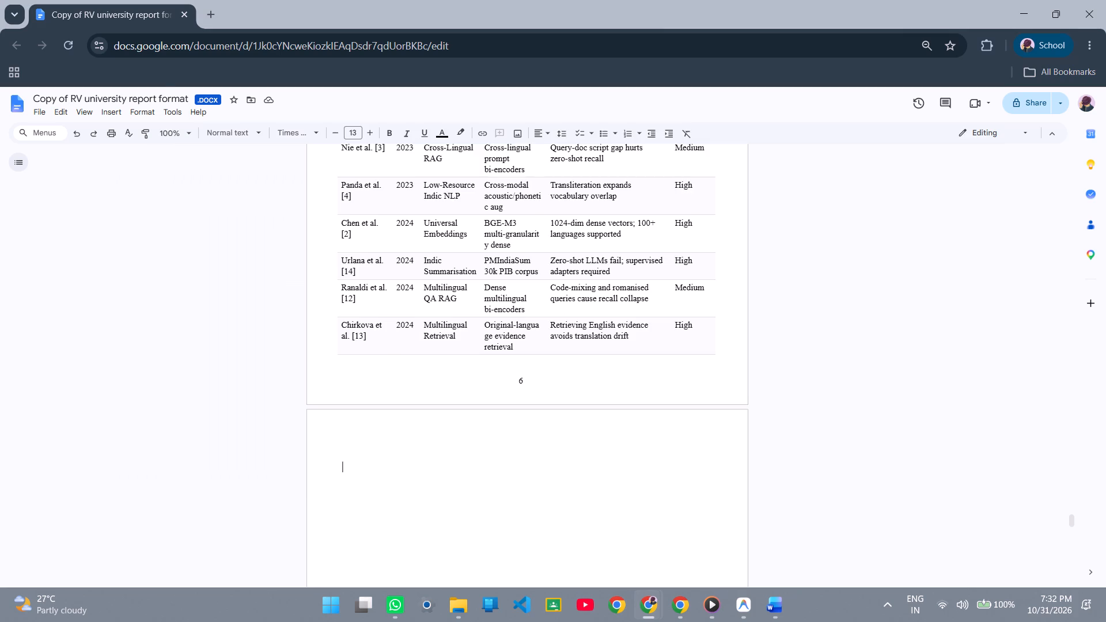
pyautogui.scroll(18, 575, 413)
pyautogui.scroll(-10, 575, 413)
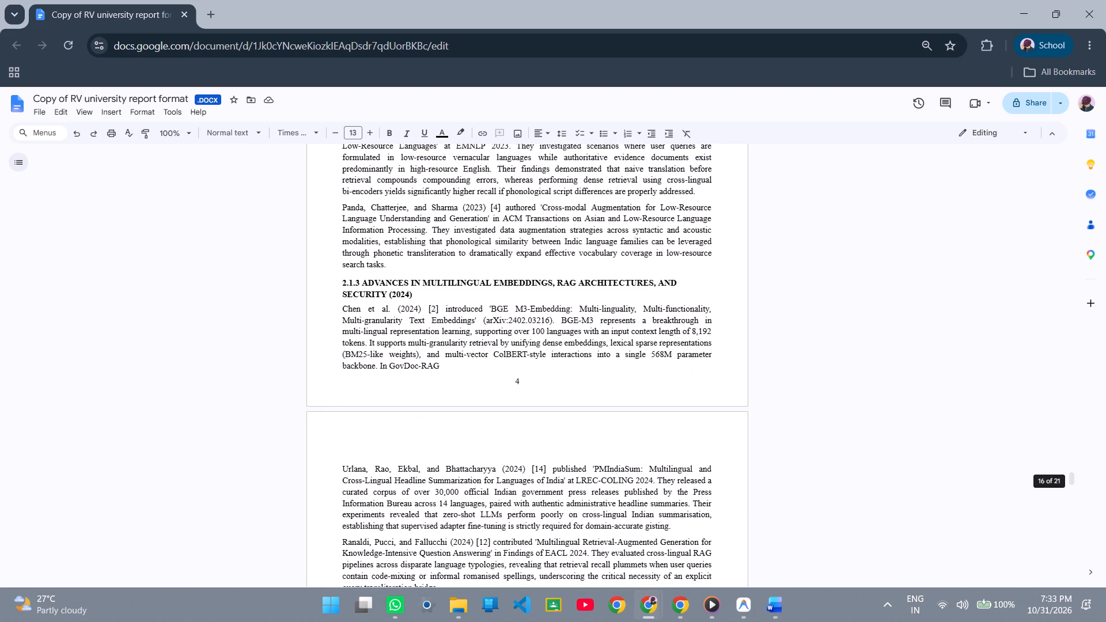
# Set the text from Table 2.1 down to the page number 6 beneath it to font size 12.
pyautogui.scroll(4, 575, 413)
pyautogui.scroll(-4, 575, 413)
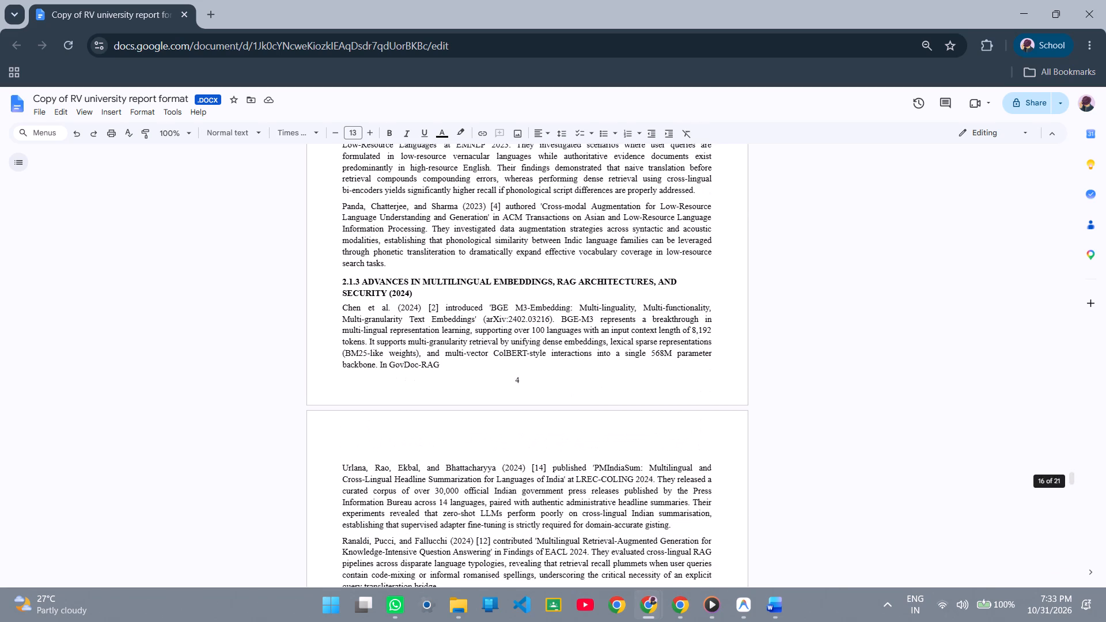
pyautogui.scroll(-7, 551, 393)
pyautogui.moveTo(570, 539); pyautogui.dragTo(536, 536)
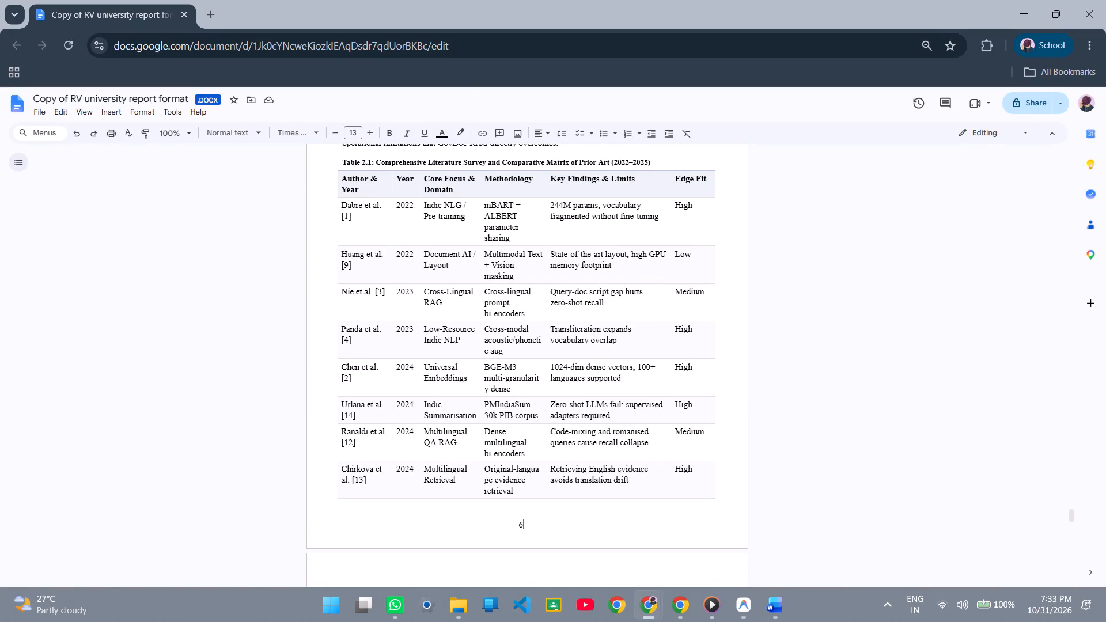
pyautogui.moveTo(536, 536); pyautogui.dragTo(515, 528)
pyautogui.click(562, 523)
pyautogui.moveTo(603, 518); pyautogui.dragTo(487, 346)
pyautogui.click(624, 525)
pyautogui.moveTo(701, 533); pyautogui.dragTo(544, 311)
pyautogui.click(351, 135)
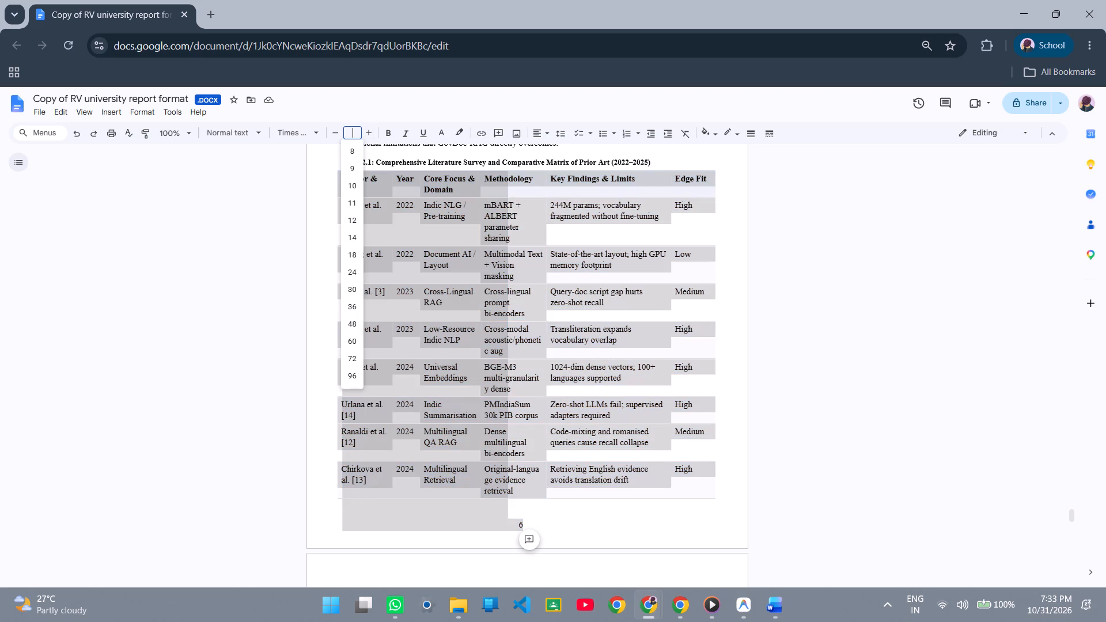
pyautogui.press('1')
pyautogui.press('2')
pyautogui.press('Return')
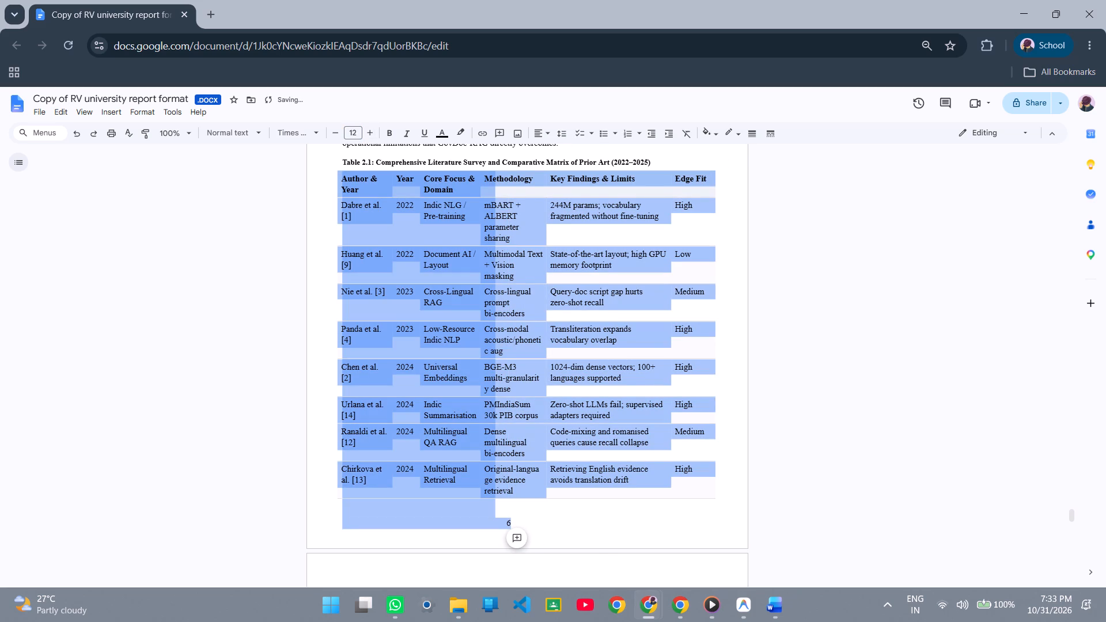
pyautogui.click(596, 532)
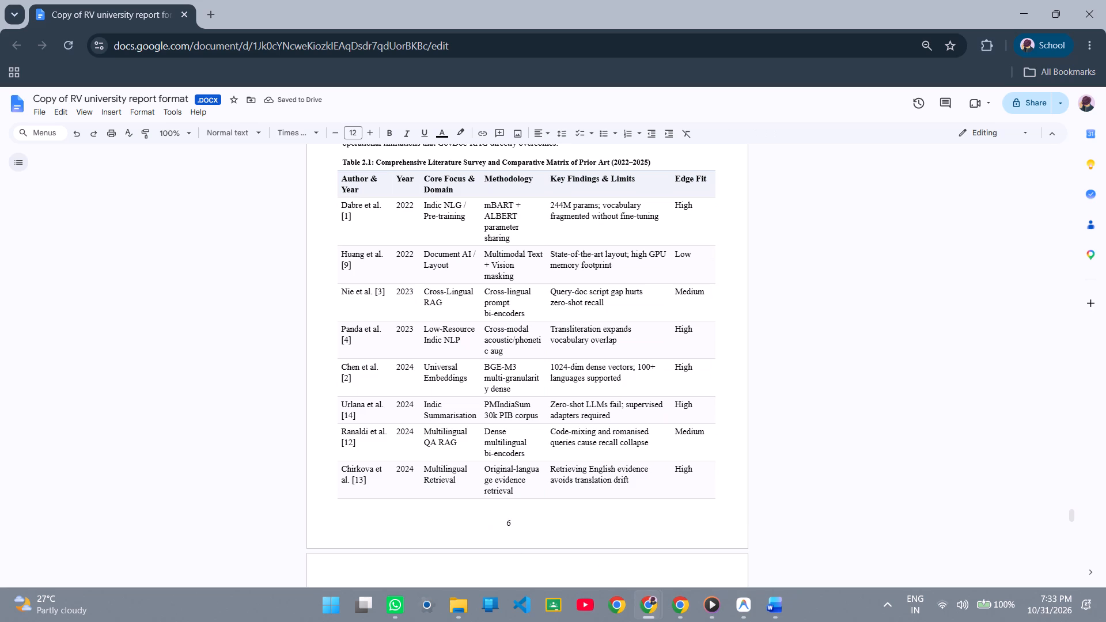
# Save the report and download it as a Microsoft Word (.docx) file.
pyautogui.scroll(3, 611, 511)
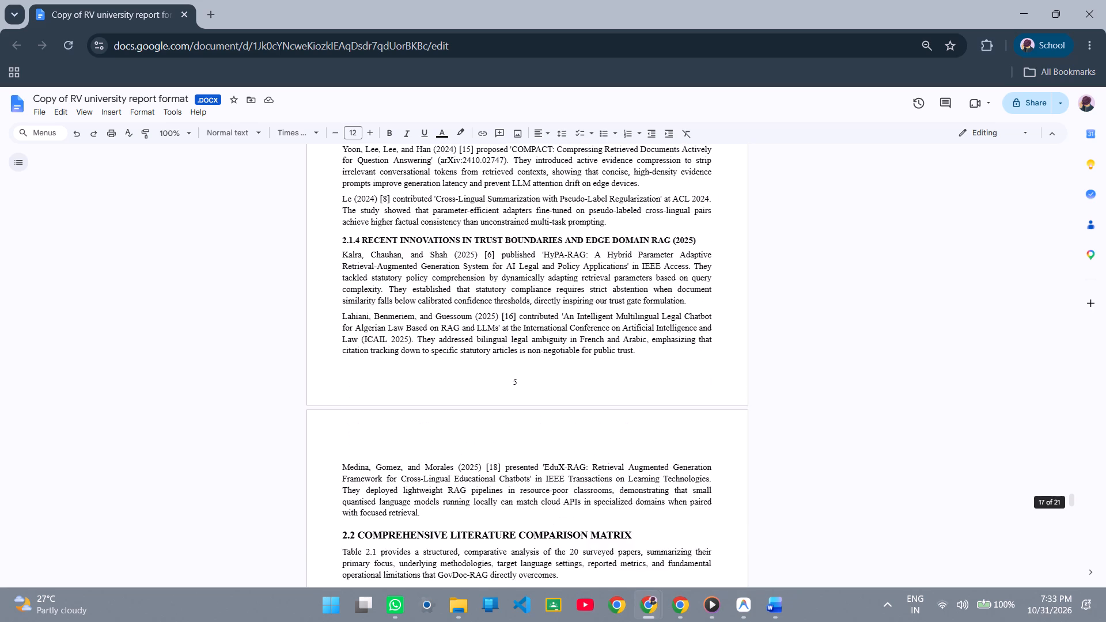
pyautogui.scroll(20, 672, 416)
pyautogui.scroll(13, 672, 416)
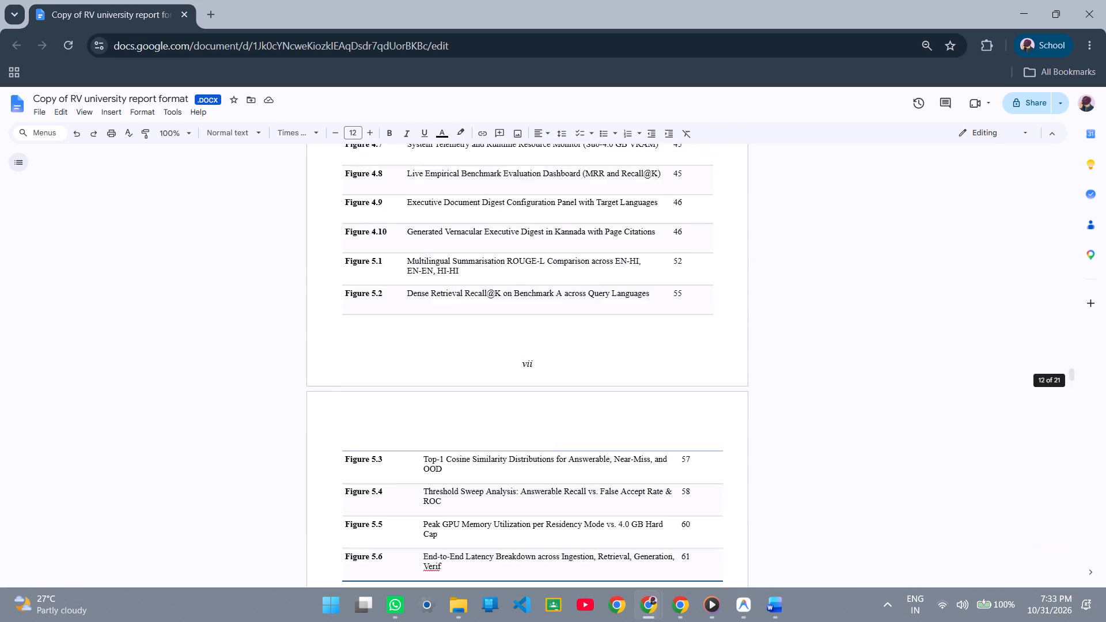
pyautogui.scroll(20, 672, 416)
pyautogui.scroll(19, 672, 416)
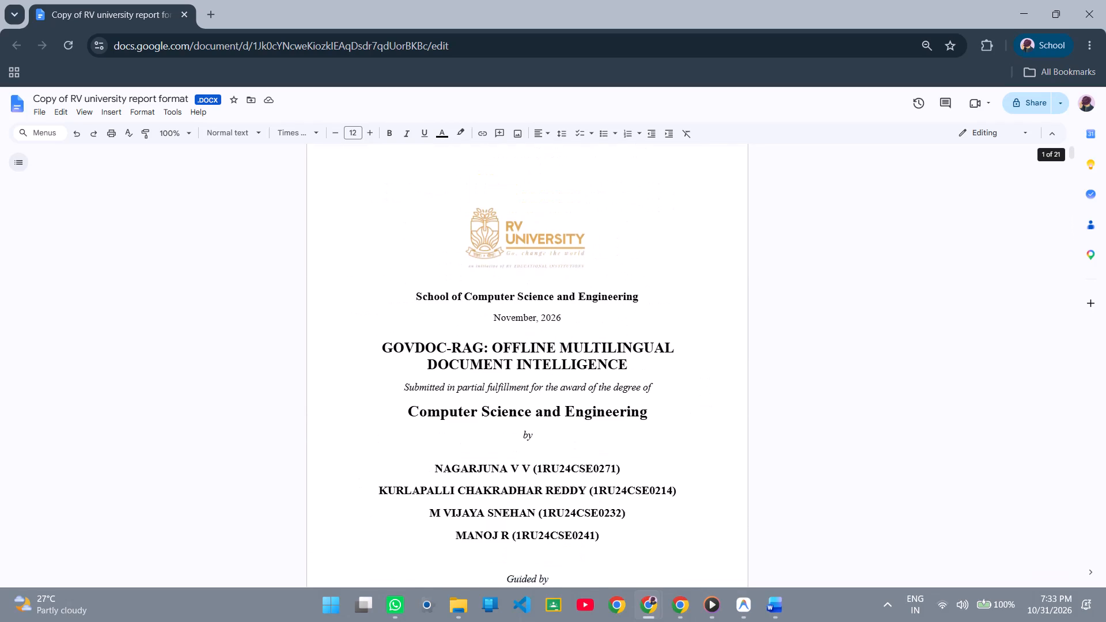
pyautogui.scroll(9, 672, 416)
pyautogui.hotkey('ctrl', 's')
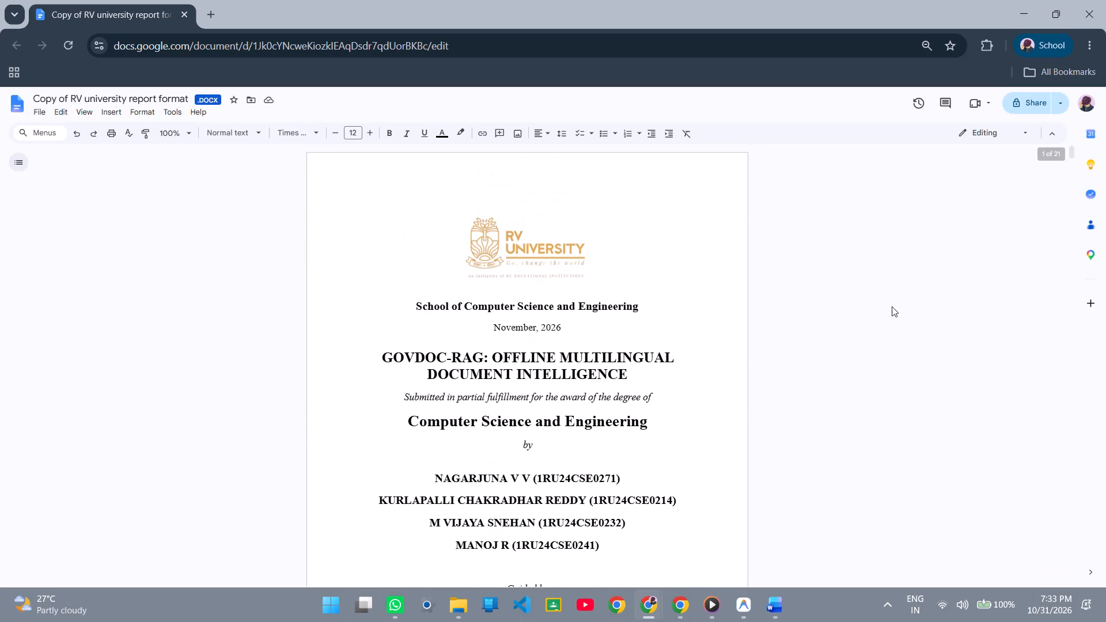
pyautogui.scroll(-5, 709, 258)
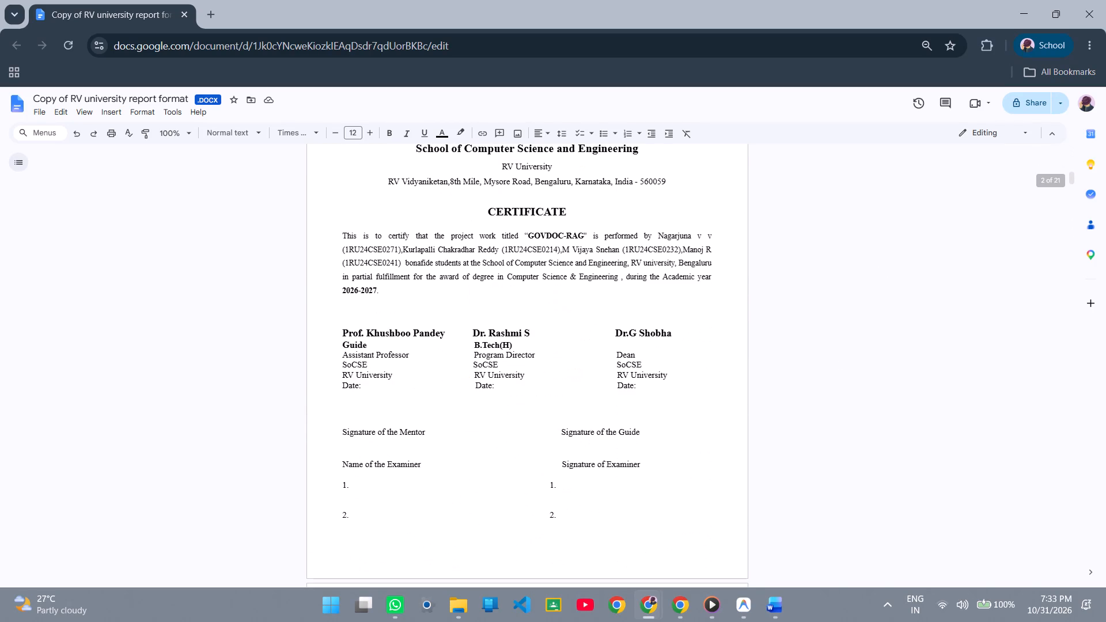
pyautogui.hotkey('ctrl', 's')
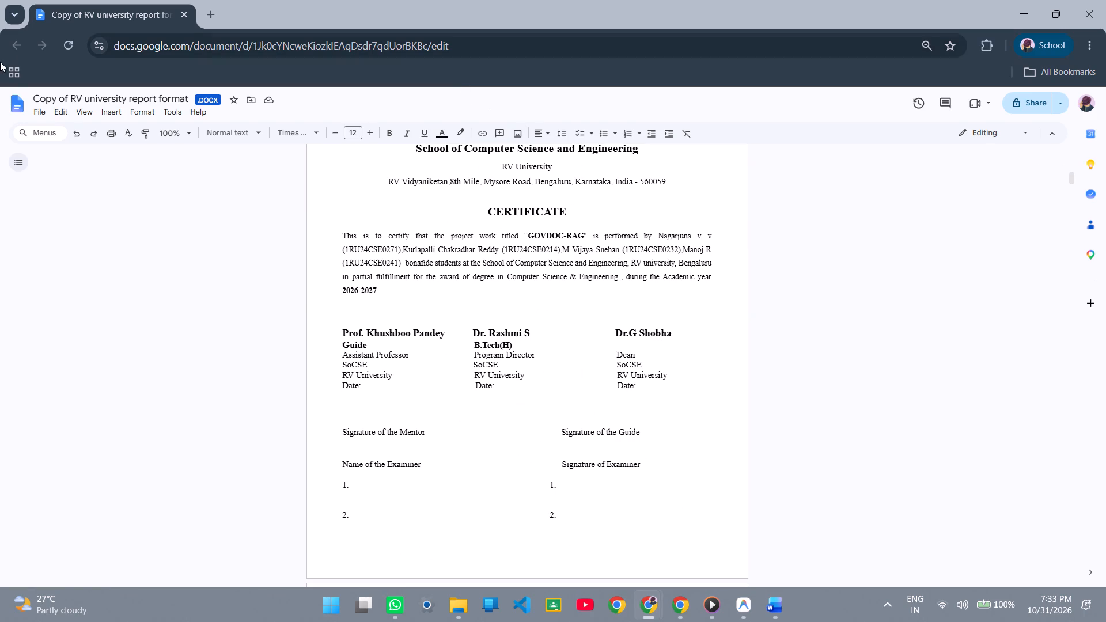
pyautogui.click(35, 116)
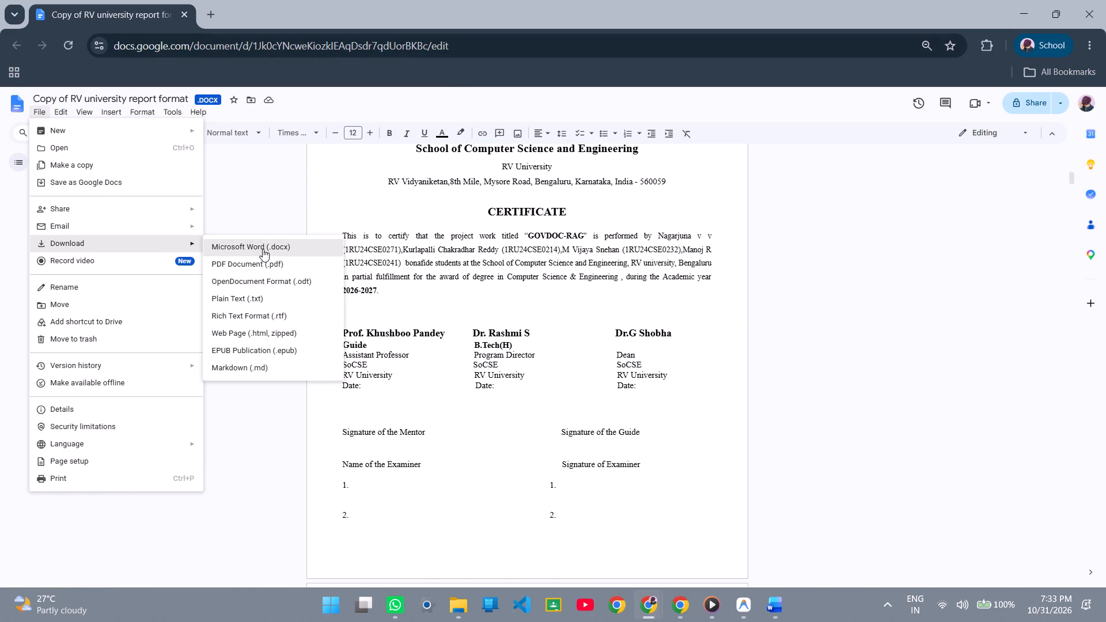
pyautogui.click(263, 249)
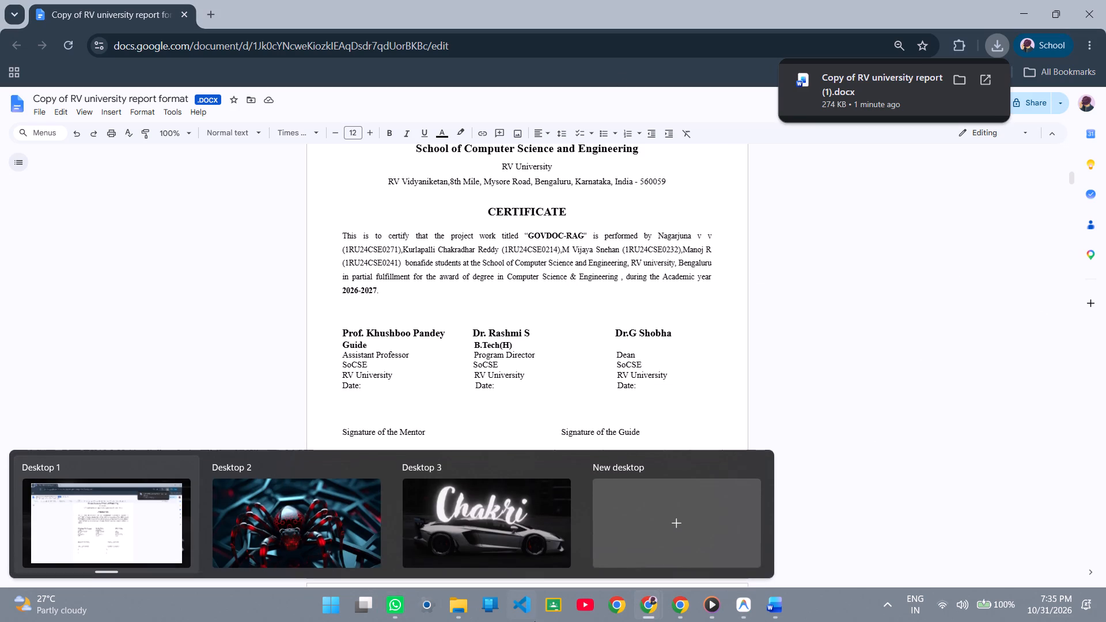
pyautogui.click(779, 609)
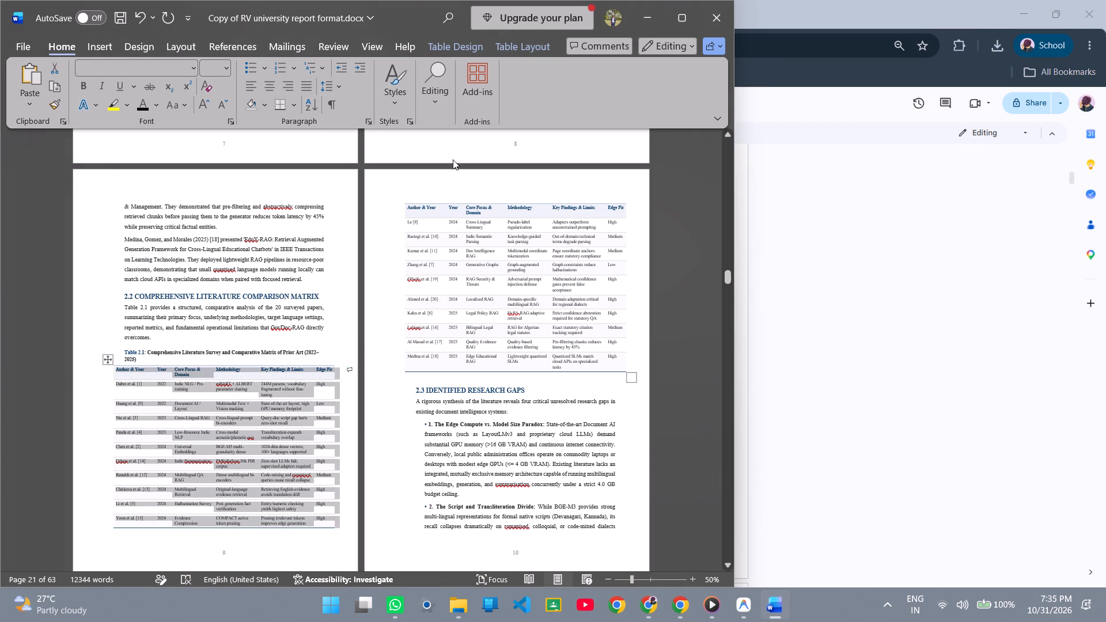
pyautogui.click(468, 612)
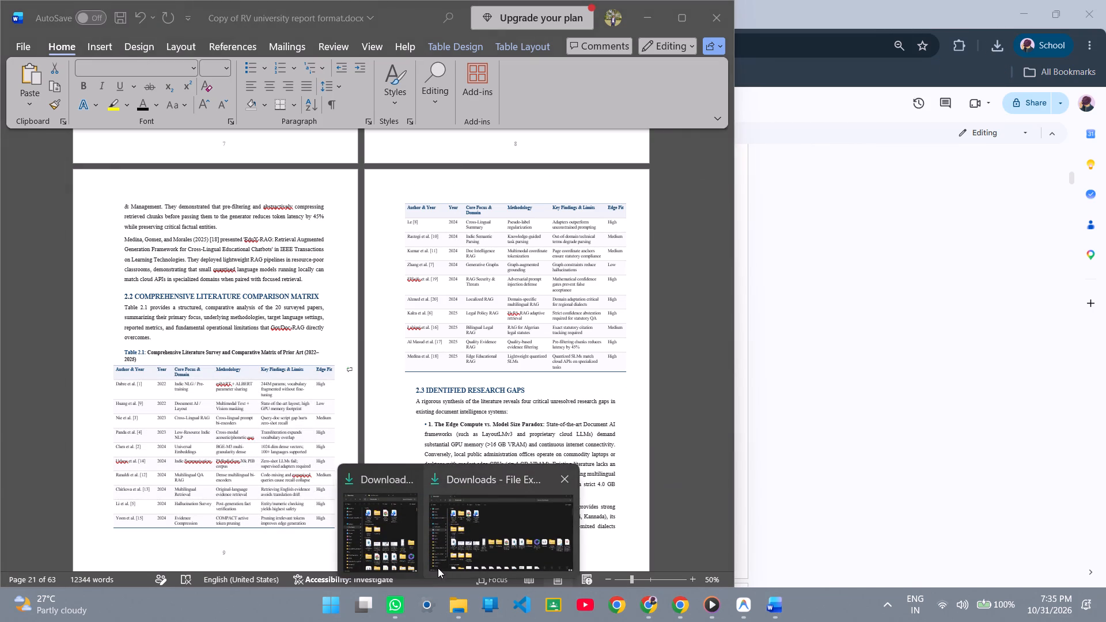
pyautogui.click(425, 552)
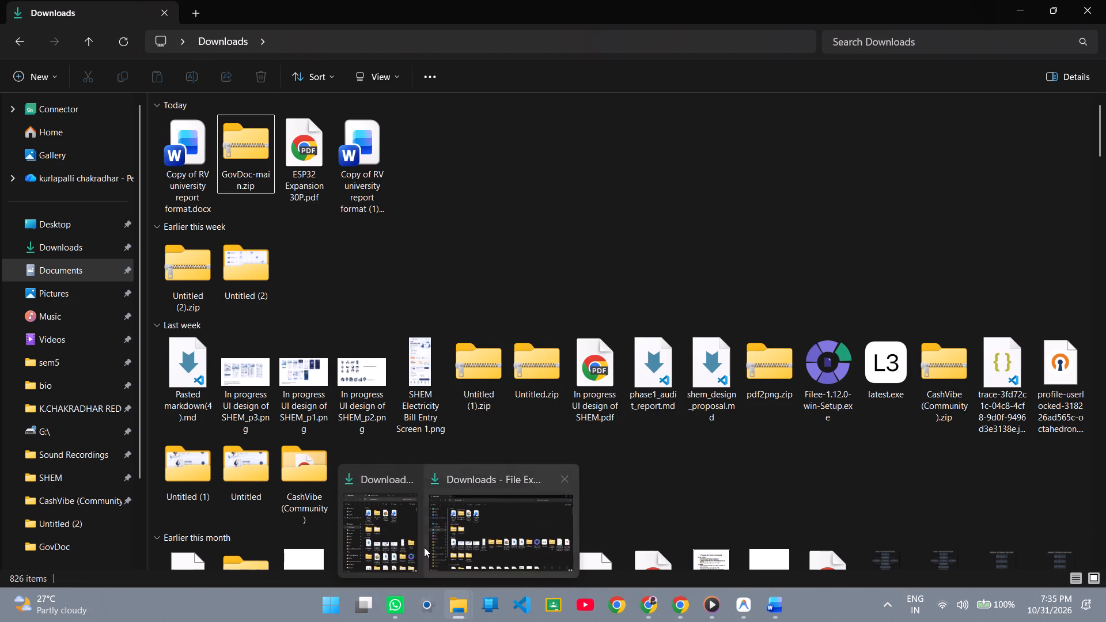
pyautogui.click(400, 538)
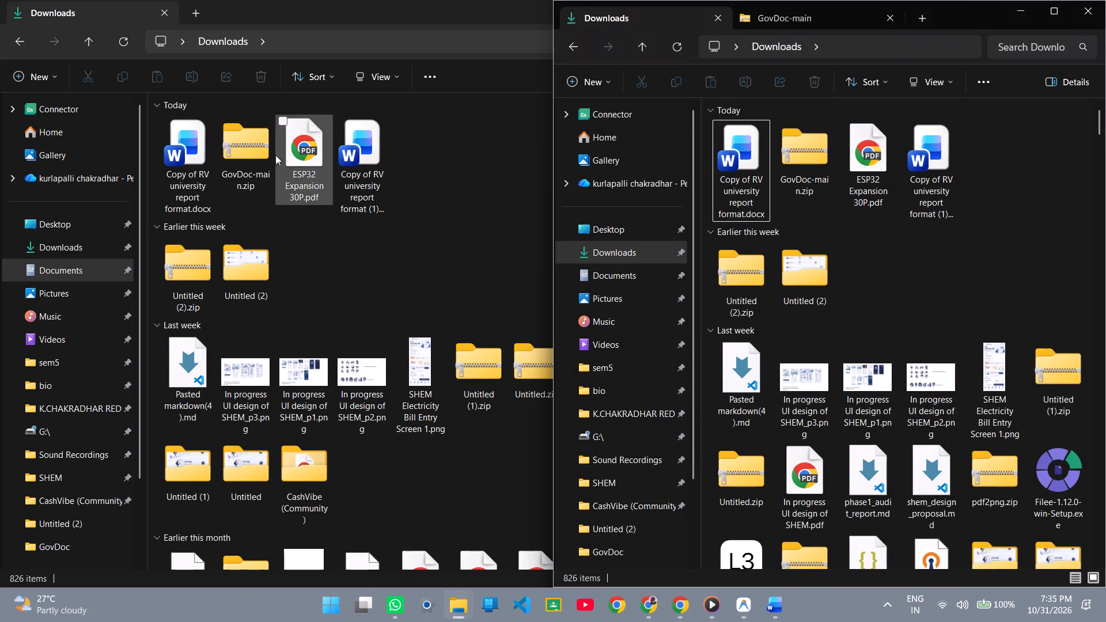
pyautogui.doubleClick(347, 138)
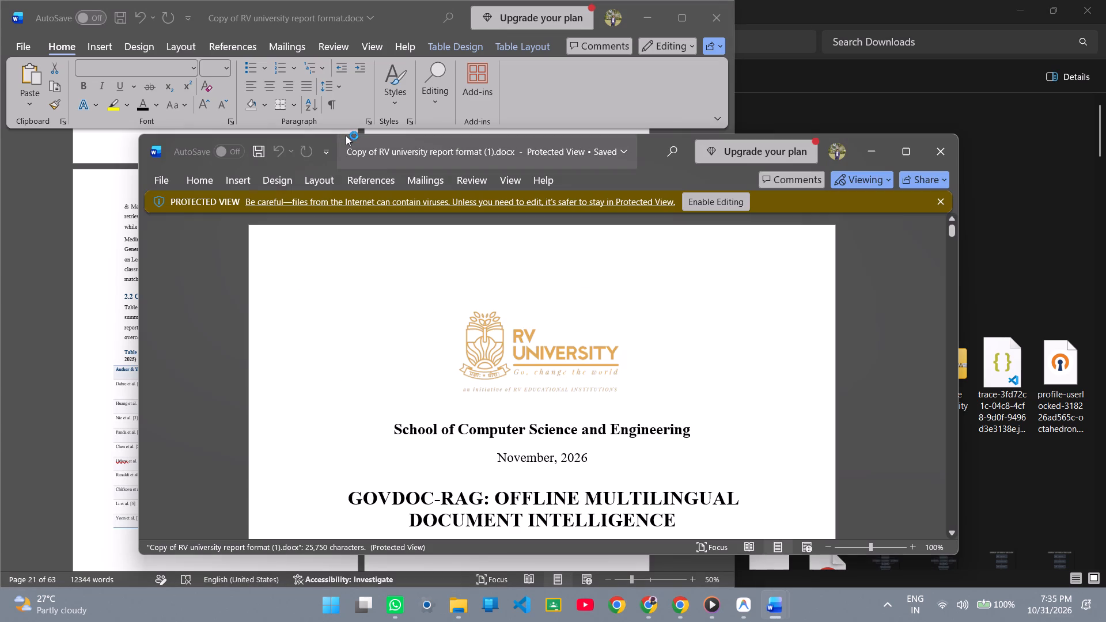
# Look through the front matter of the downloaded report, from the title page past the abstract and acknowledgement.
pyautogui.scroll(-11, 771, 379)
pyautogui.scroll(-10, 771, 378)
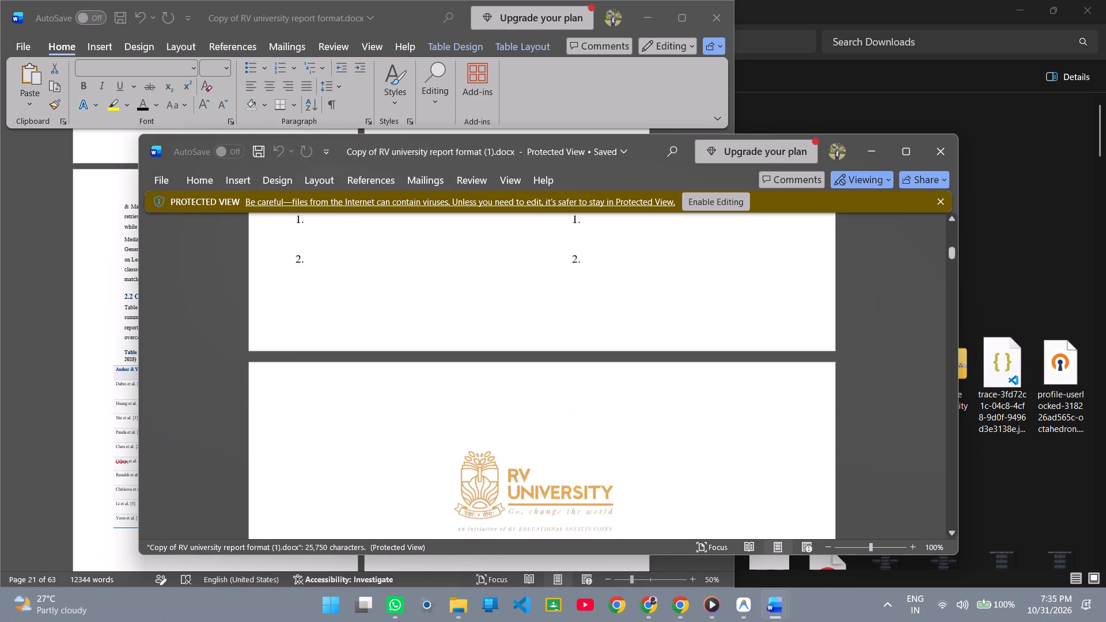
pyautogui.scroll(-14, 771, 378)
pyautogui.scroll(-8, 771, 378)
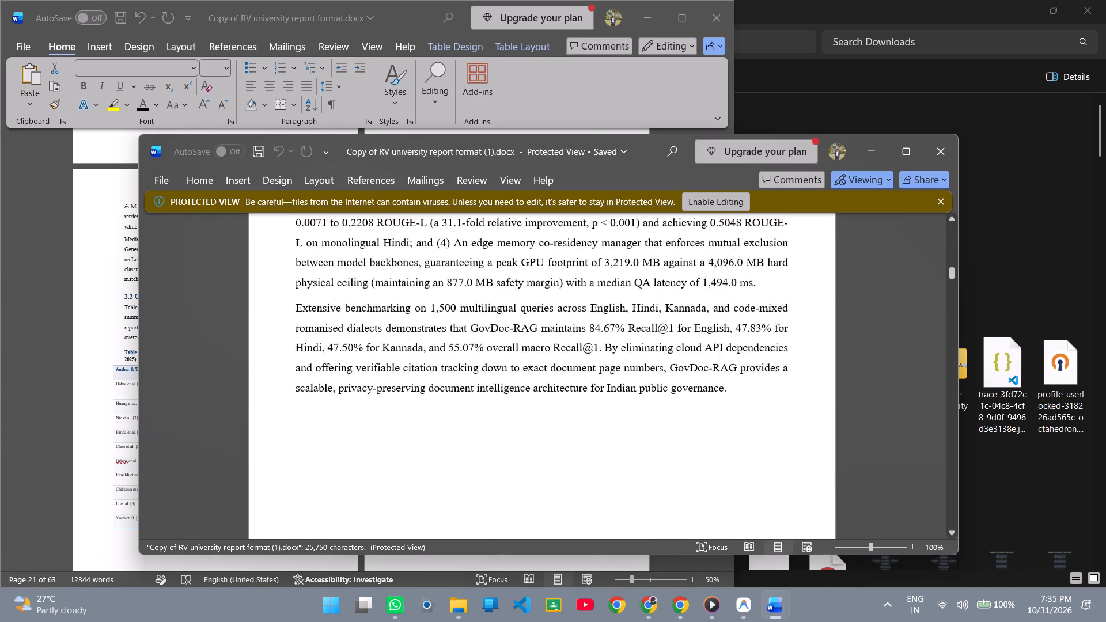
pyautogui.scroll(-20, 771, 378)
pyautogui.scroll(-9, 771, 378)
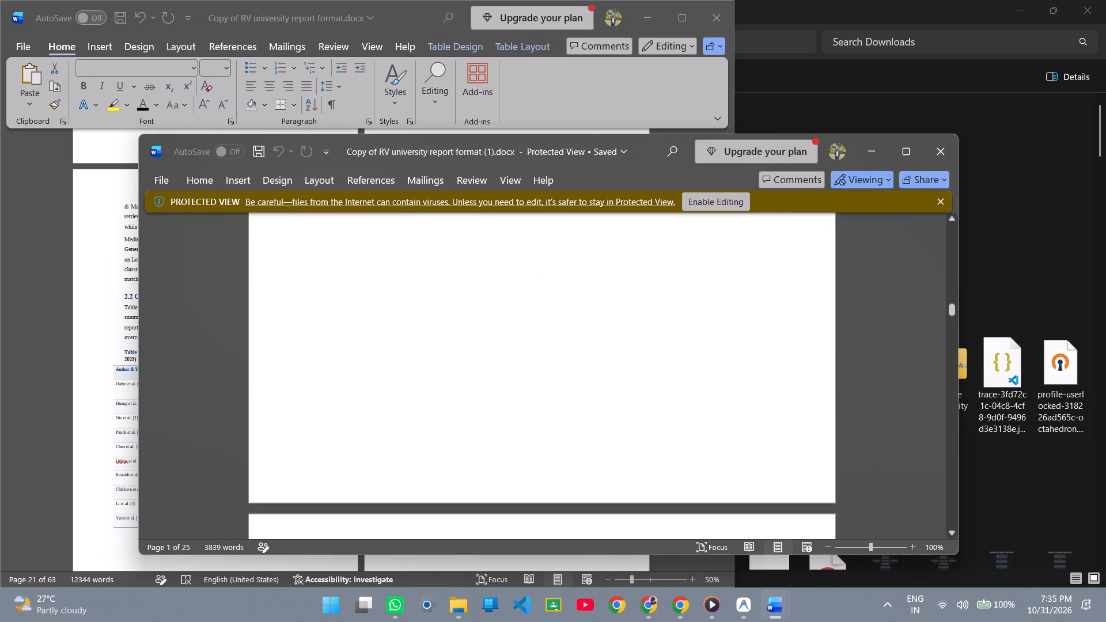
pyautogui.scroll(-4, 771, 378)
pyautogui.scroll(13, 771, 378)
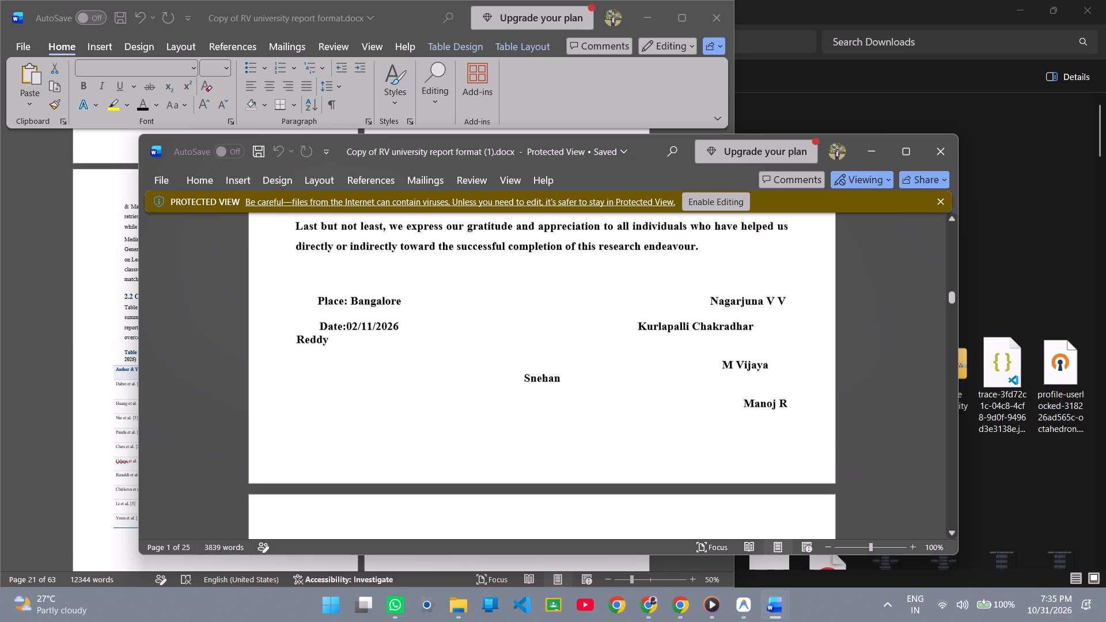
pyautogui.scroll(8, 771, 378)
# Maximize the report window, enable editing, and examine the layout from the title page through section 1.4.
pyautogui.click(915, 141)
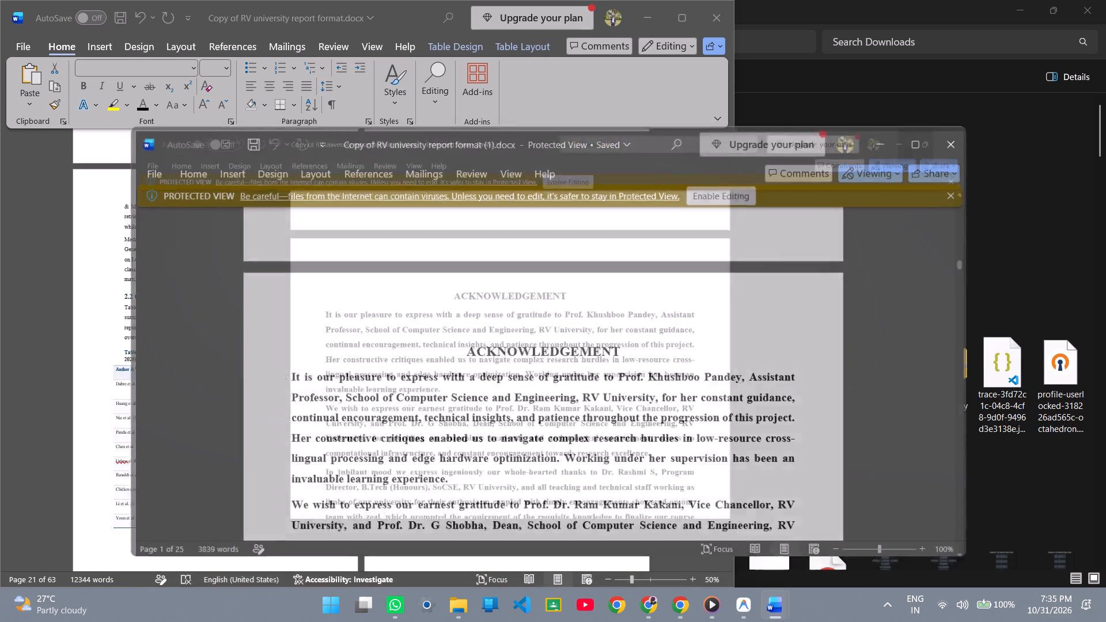
pyautogui.click(594, 67)
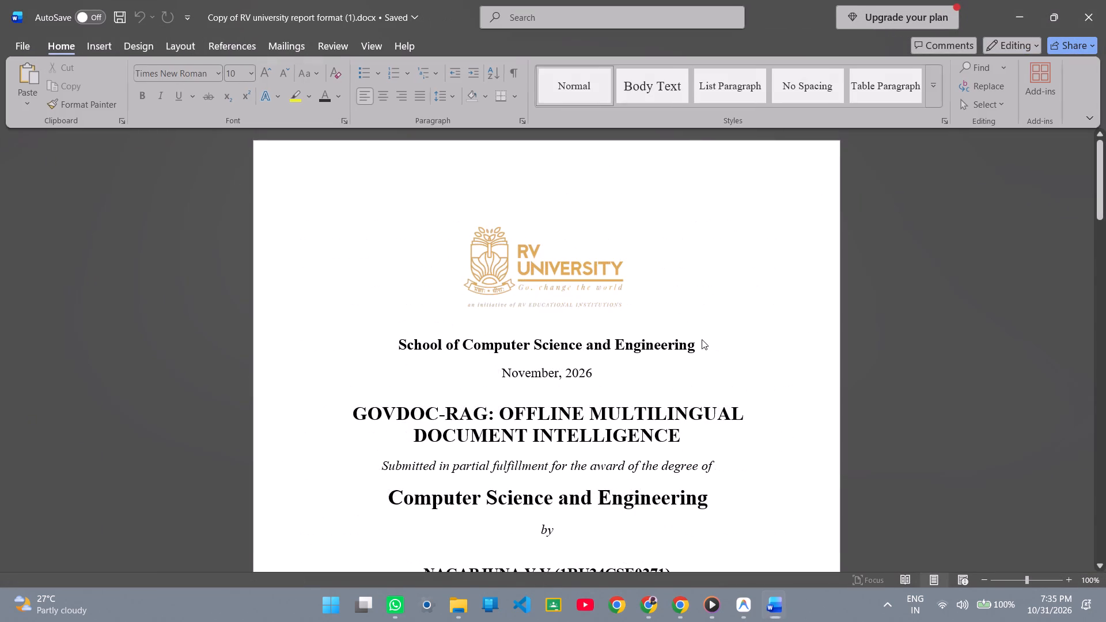
pyautogui.scroll(-12, 702, 339)
pyautogui.scroll(-13, 702, 339)
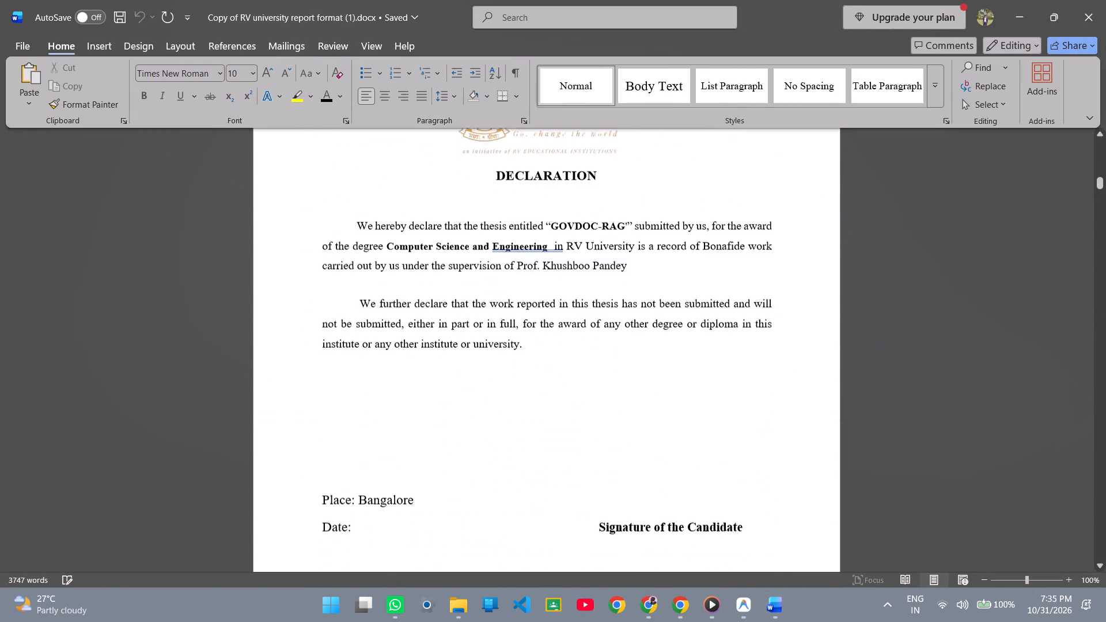
pyautogui.scroll(-7, 702, 339)
pyautogui.scroll(-14, 702, 339)
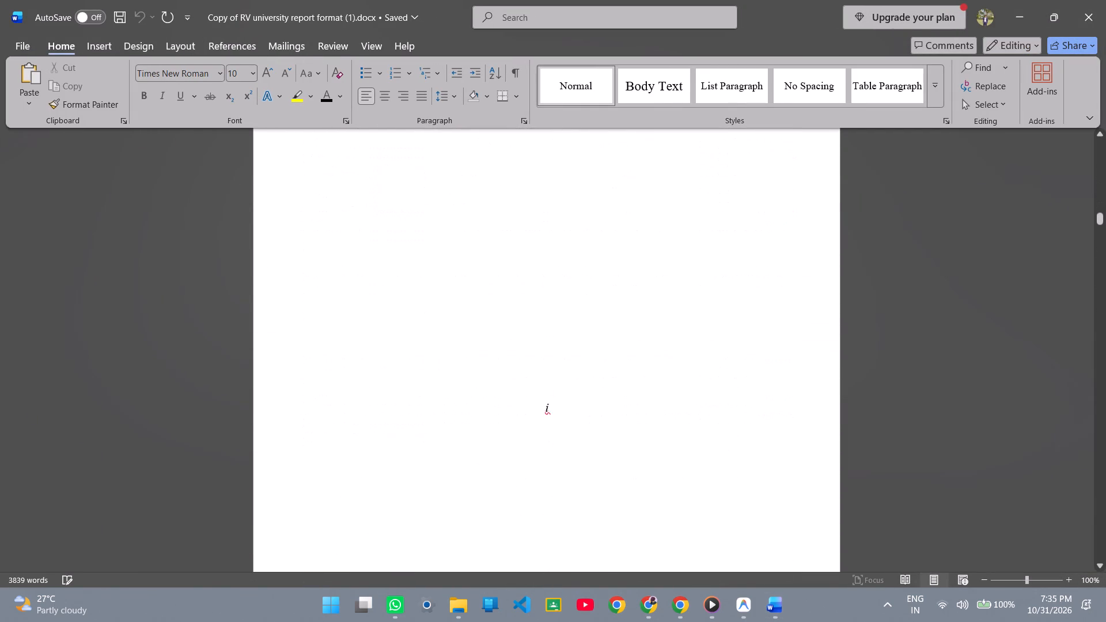
pyautogui.scroll(-20, 702, 339)
pyautogui.scroll(-3, 702, 339)
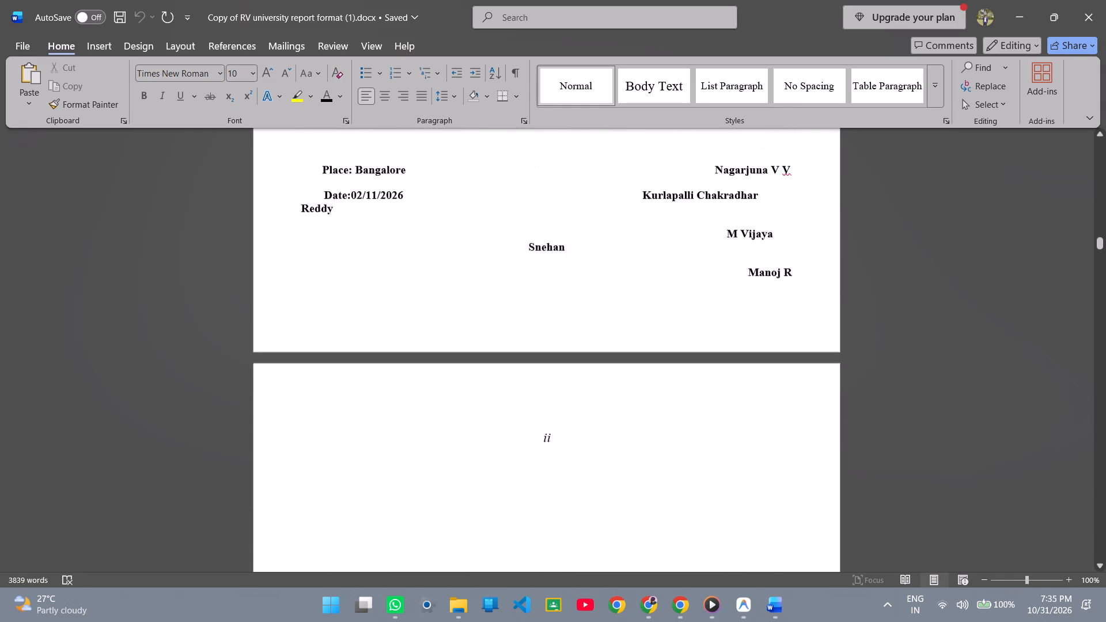
pyautogui.scroll(-20, 702, 339)
pyautogui.scroll(-3, 702, 339)
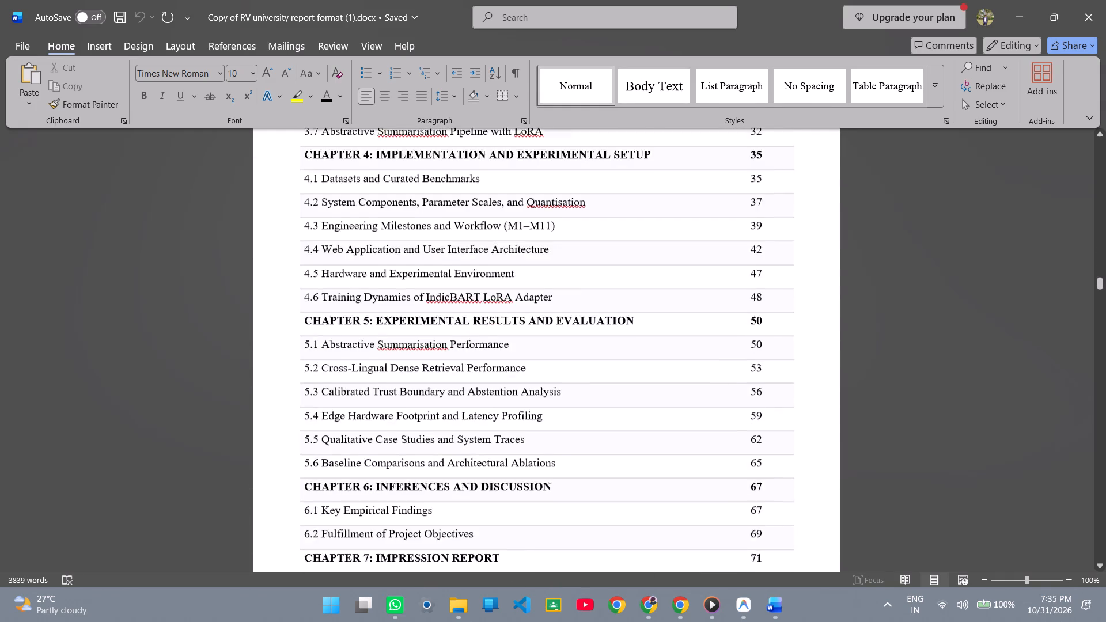
pyautogui.scroll(-18, 702, 339)
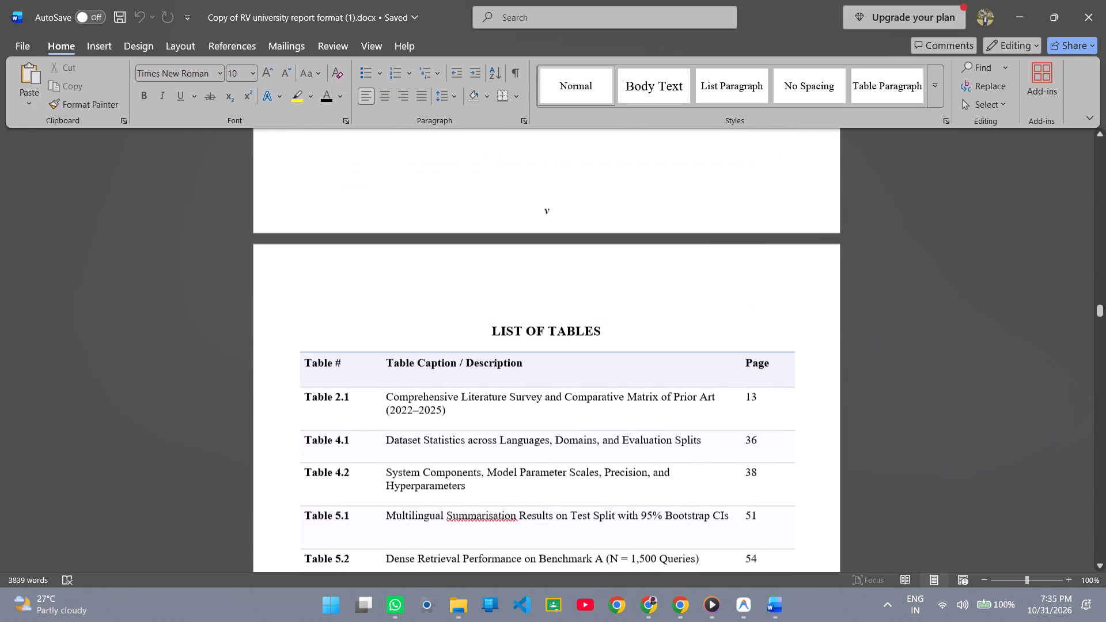
pyautogui.scroll(-10, 702, 339)
pyautogui.scroll(-15, 702, 339)
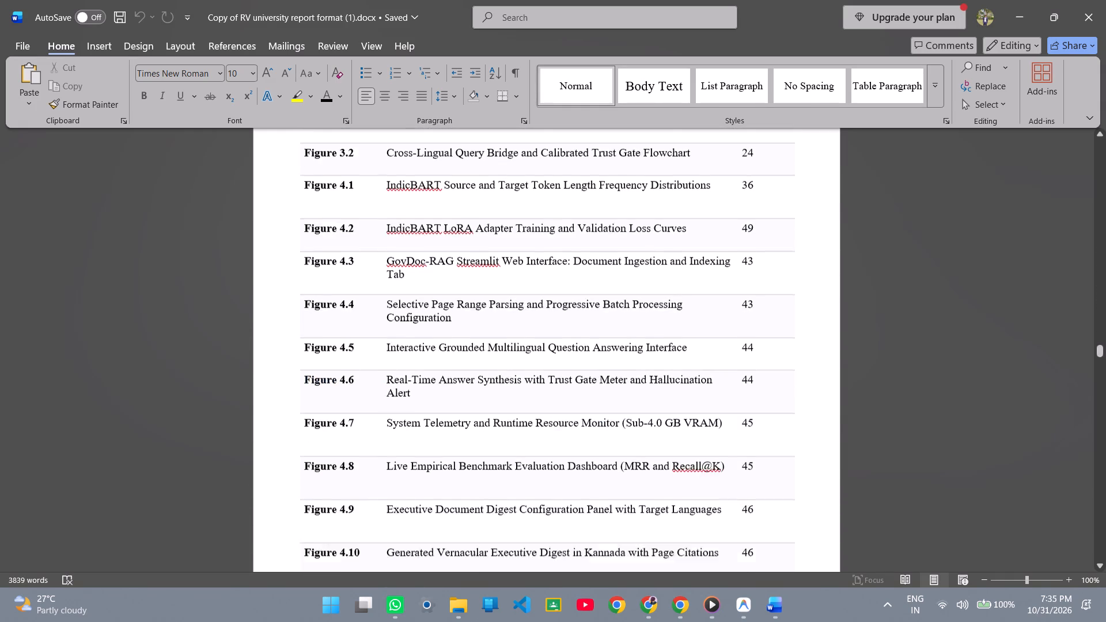
pyautogui.scroll(-20, 702, 339)
pyautogui.scroll(-10, 702, 339)
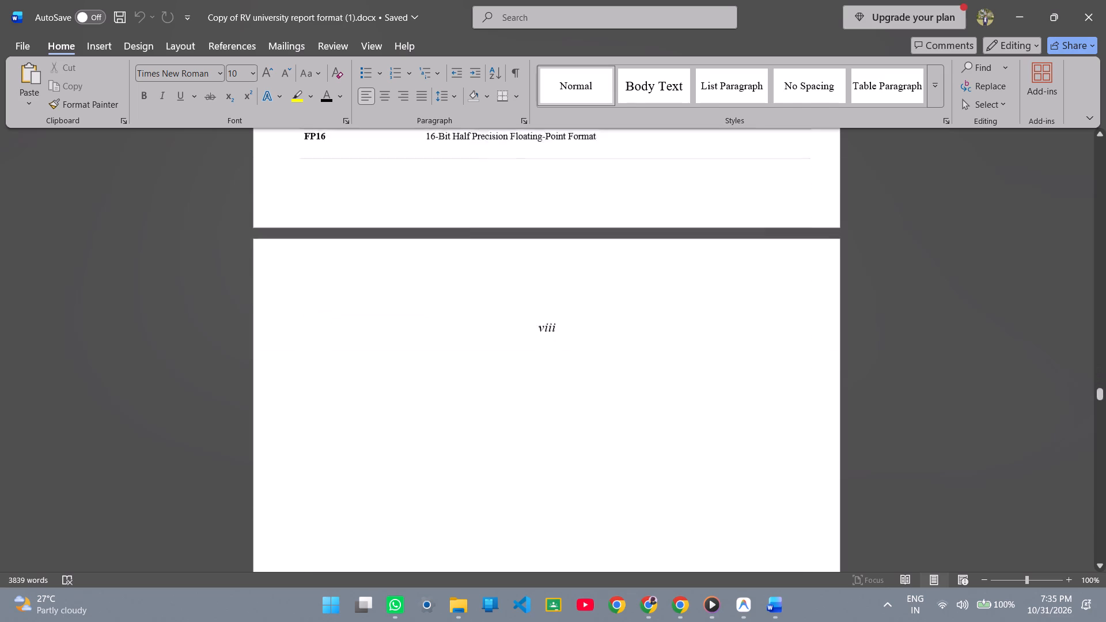
pyautogui.scroll(-20, 702, 339)
pyautogui.scroll(-6, 702, 339)
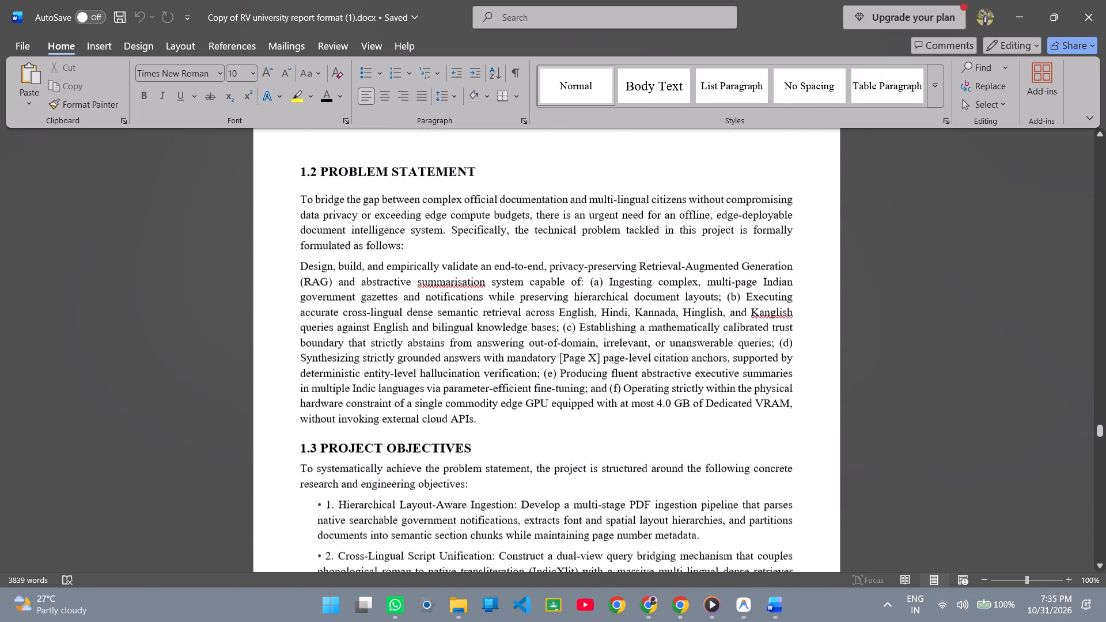
pyautogui.scroll(-12, 702, 339)
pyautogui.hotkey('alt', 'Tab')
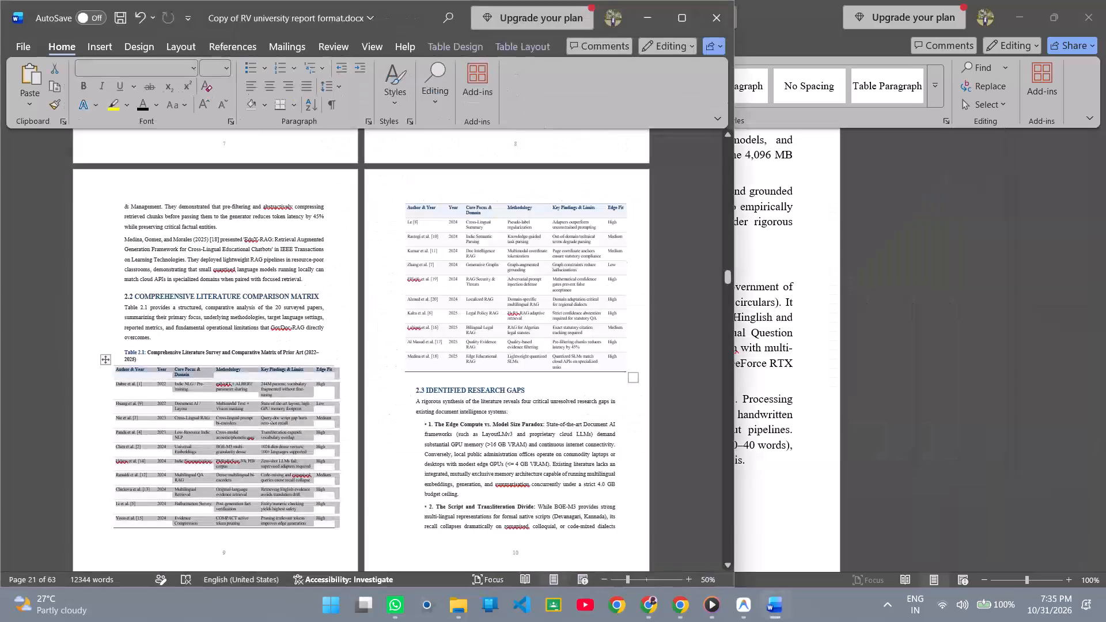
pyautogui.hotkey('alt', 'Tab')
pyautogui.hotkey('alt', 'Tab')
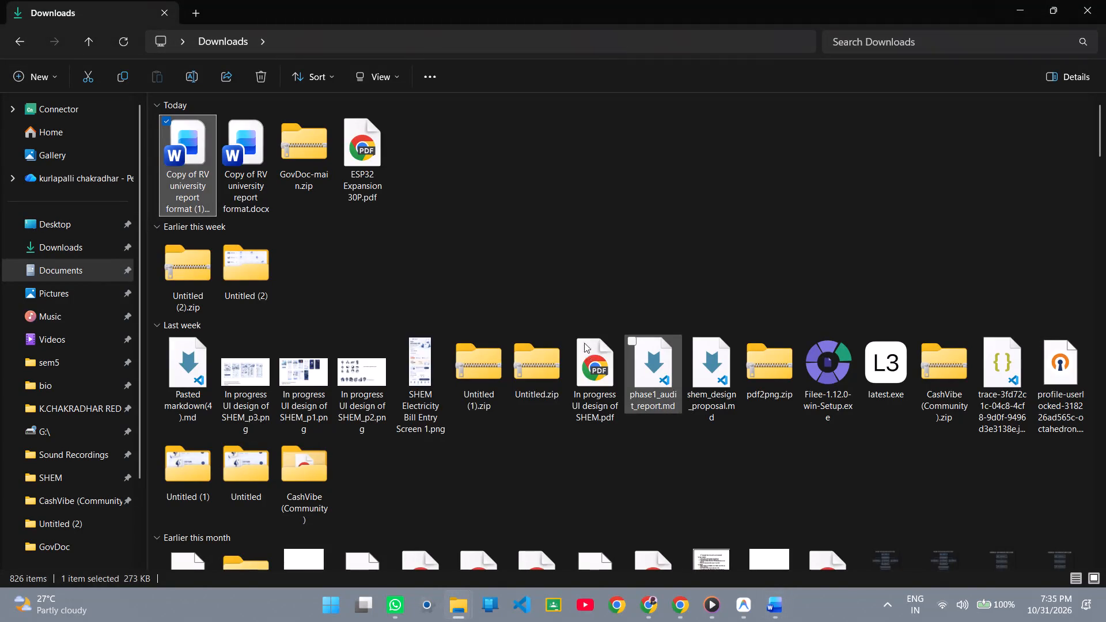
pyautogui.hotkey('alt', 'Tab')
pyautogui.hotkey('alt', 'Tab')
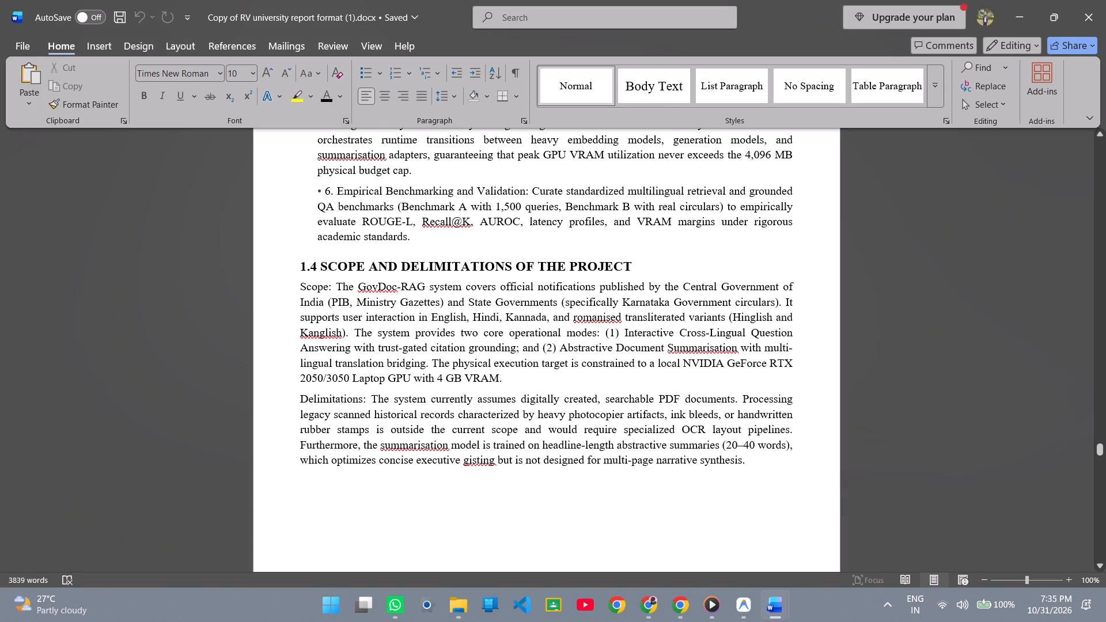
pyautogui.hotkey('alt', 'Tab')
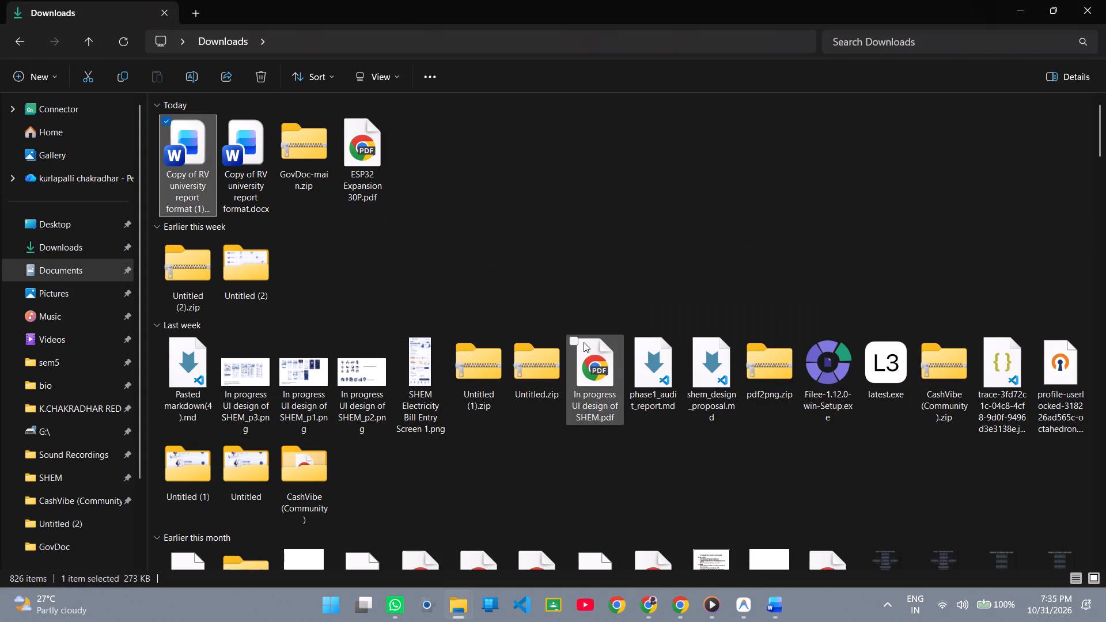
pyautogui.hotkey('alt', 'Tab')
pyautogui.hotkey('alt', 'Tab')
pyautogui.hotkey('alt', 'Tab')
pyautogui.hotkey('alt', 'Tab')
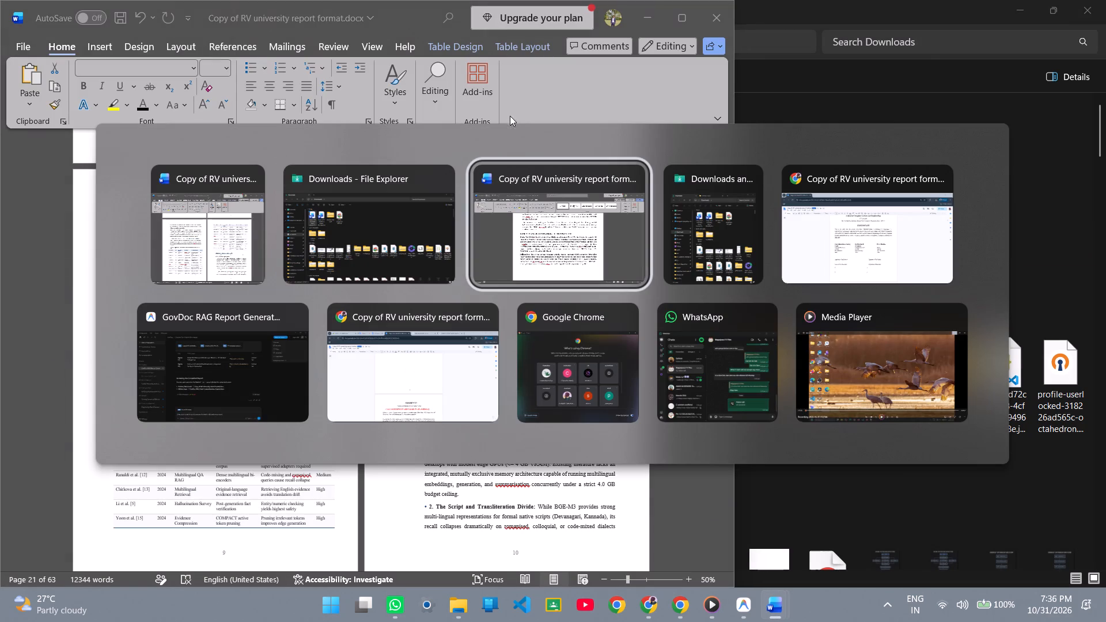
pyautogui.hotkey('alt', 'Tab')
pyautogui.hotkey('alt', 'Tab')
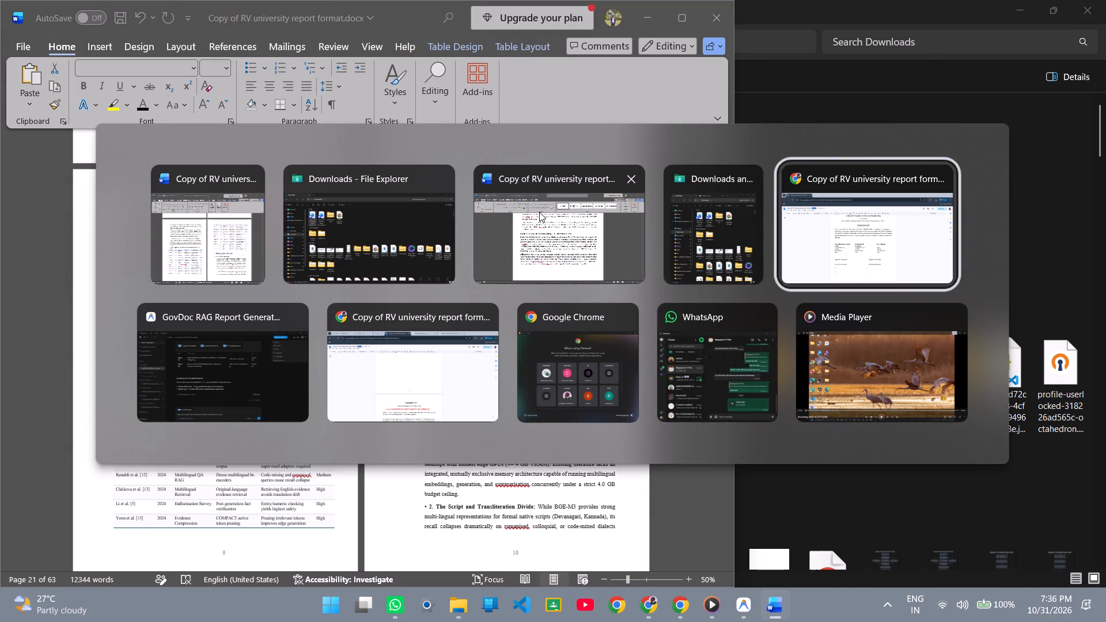
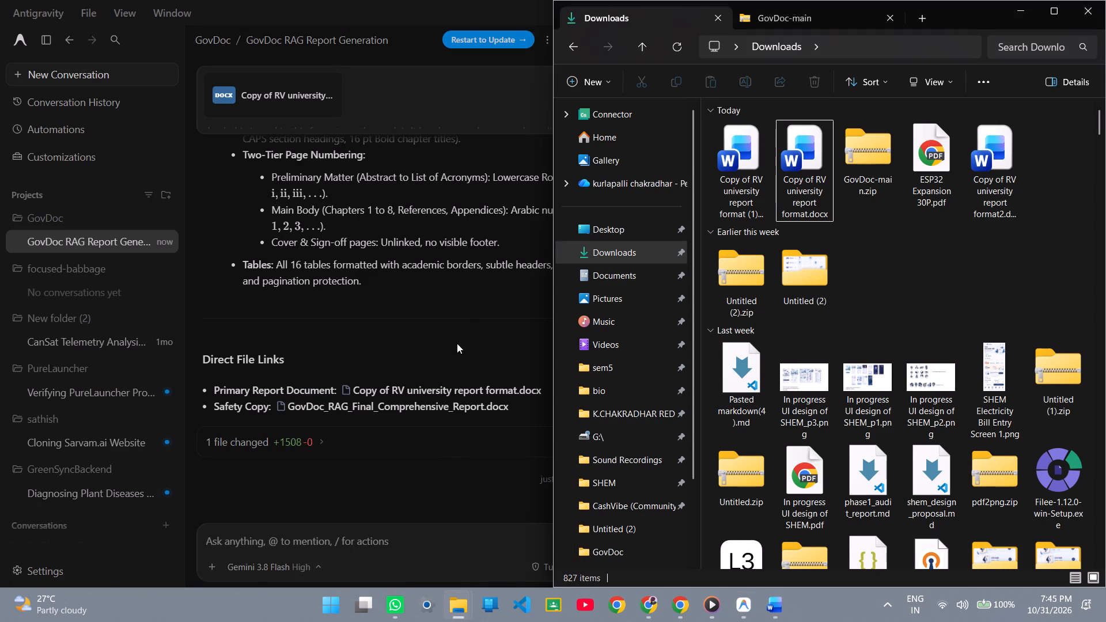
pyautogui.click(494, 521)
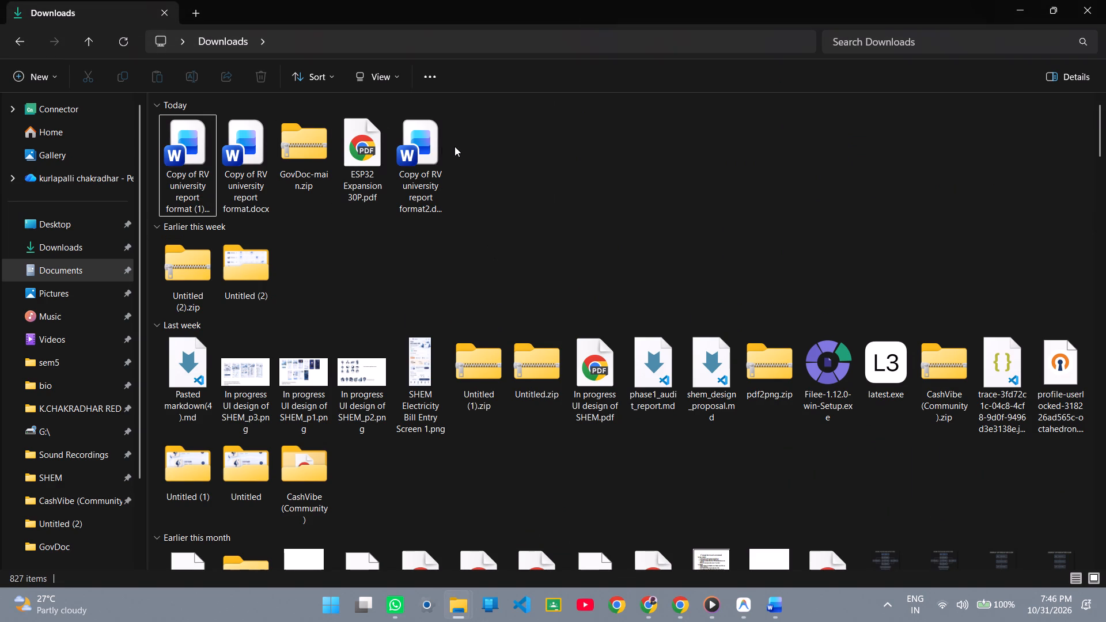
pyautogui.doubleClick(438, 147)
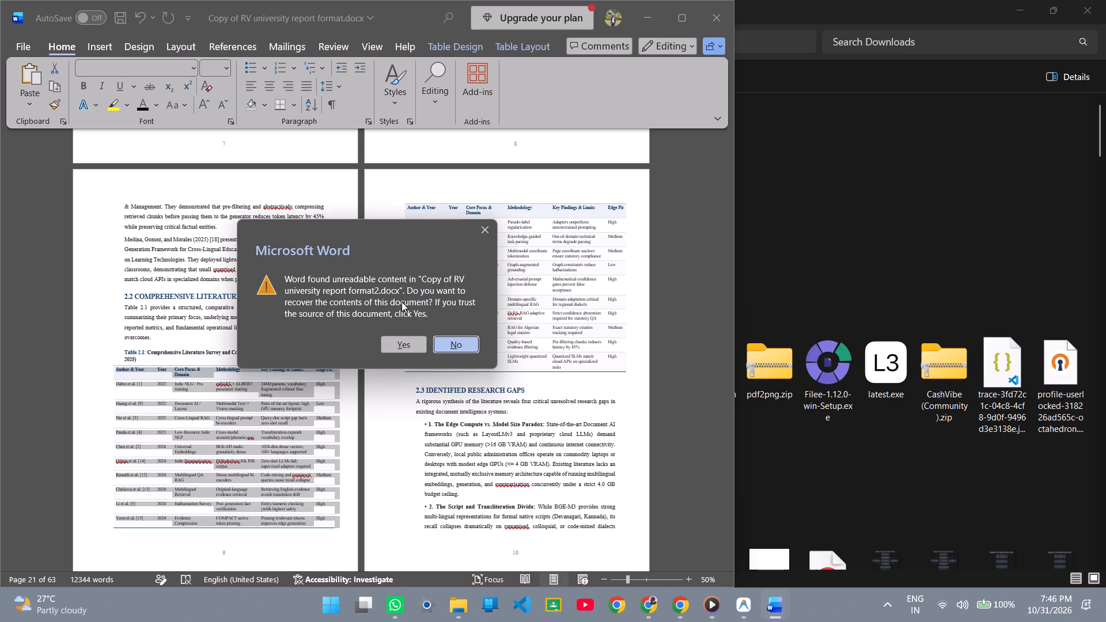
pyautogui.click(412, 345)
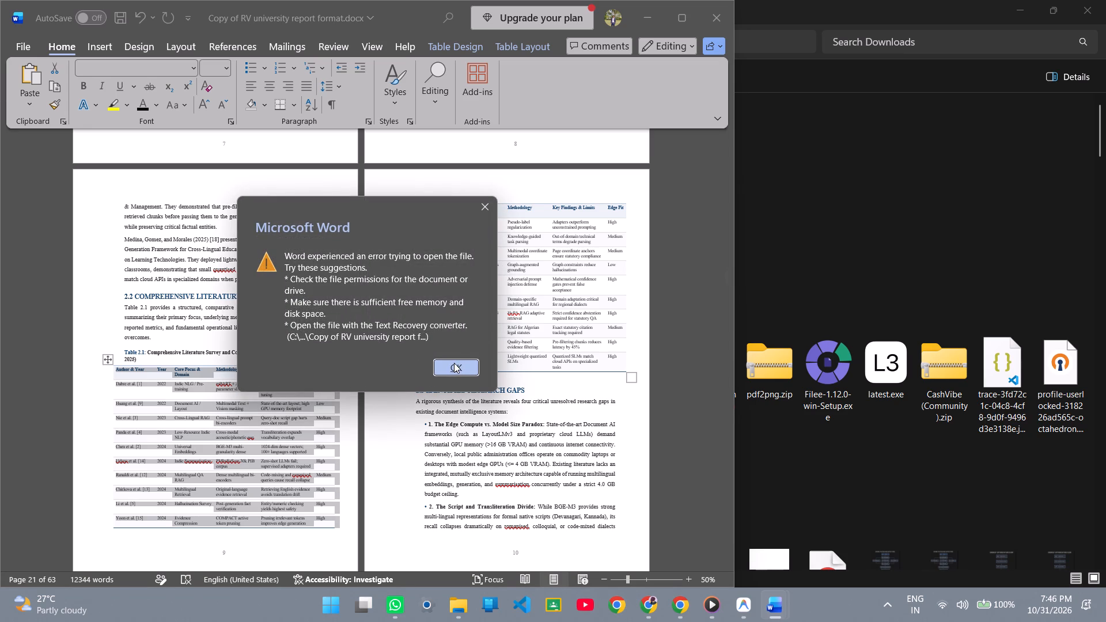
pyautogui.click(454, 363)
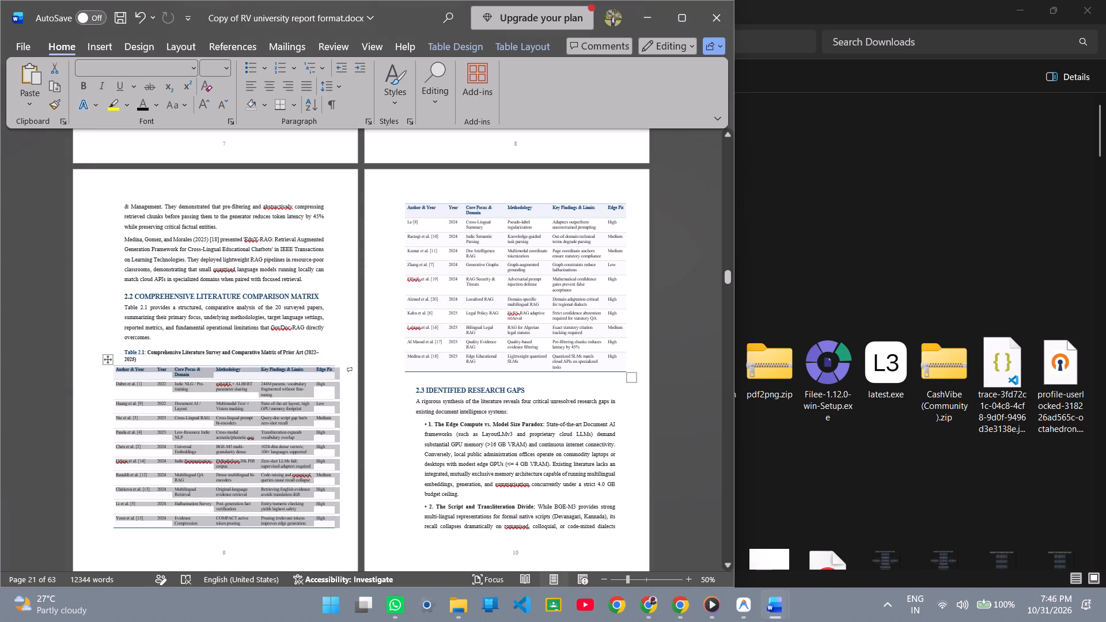
# Look back through the open "Copy of RV university report format.docx" from the literature comparison to the acronyms list.
pyautogui.scroll(3, 474, 357)
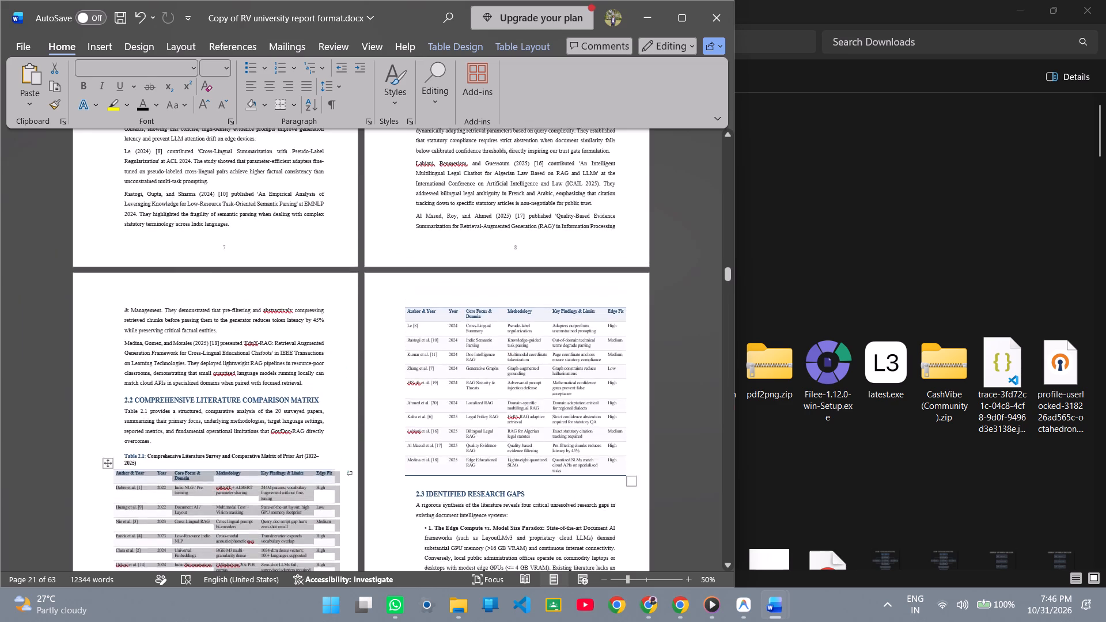
pyautogui.scroll(20, 474, 357)
pyautogui.scroll(20, 474, 357)
pyautogui.scroll(3, 474, 357)
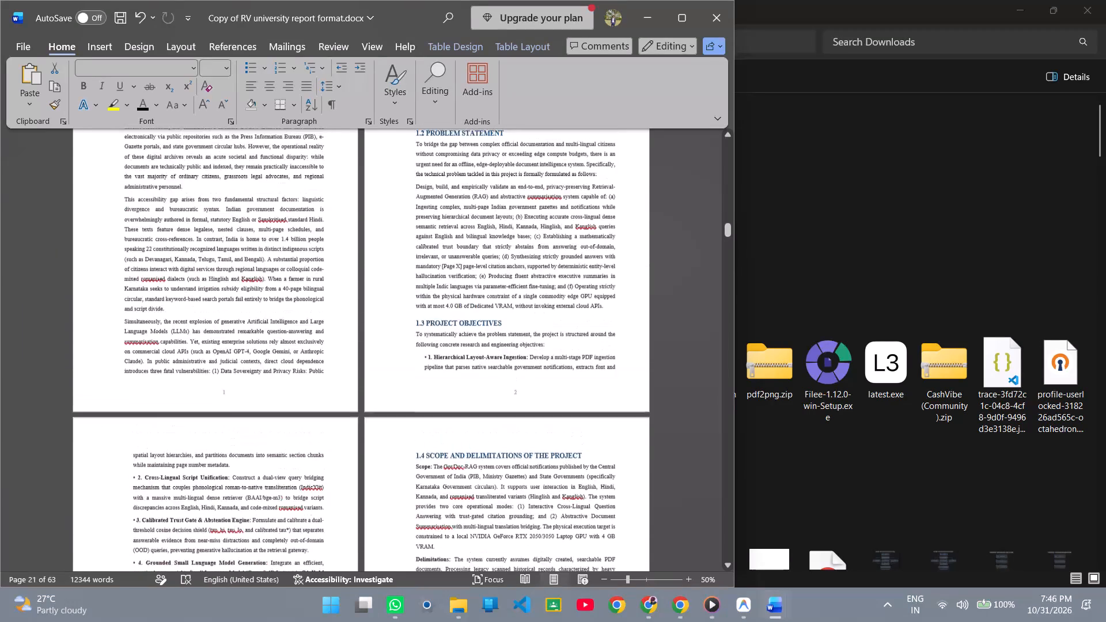
pyautogui.scroll(14, 481, 355)
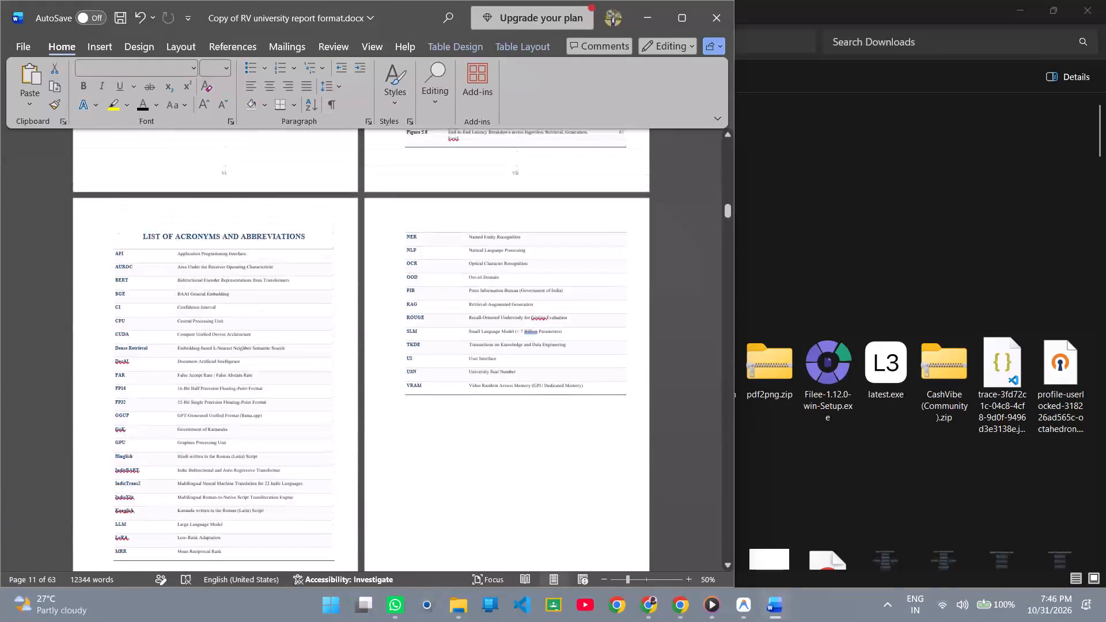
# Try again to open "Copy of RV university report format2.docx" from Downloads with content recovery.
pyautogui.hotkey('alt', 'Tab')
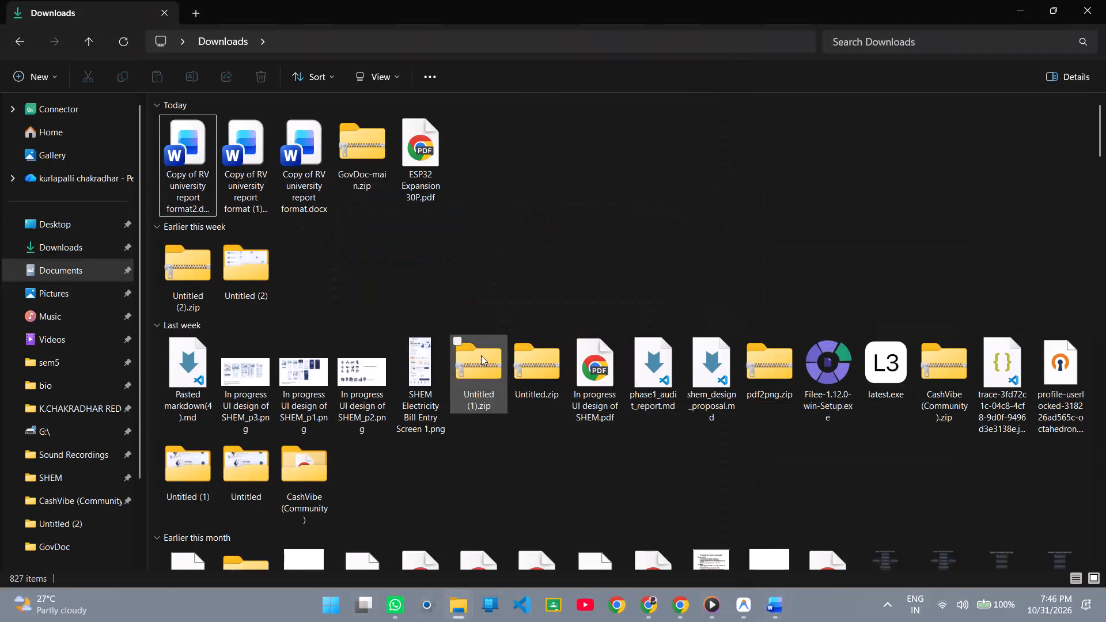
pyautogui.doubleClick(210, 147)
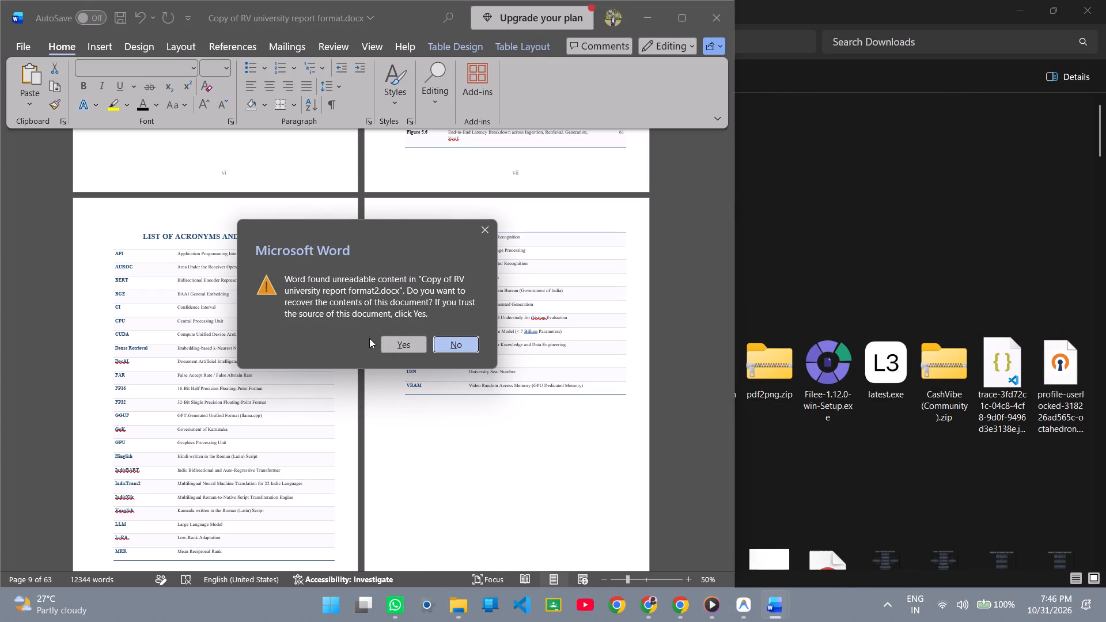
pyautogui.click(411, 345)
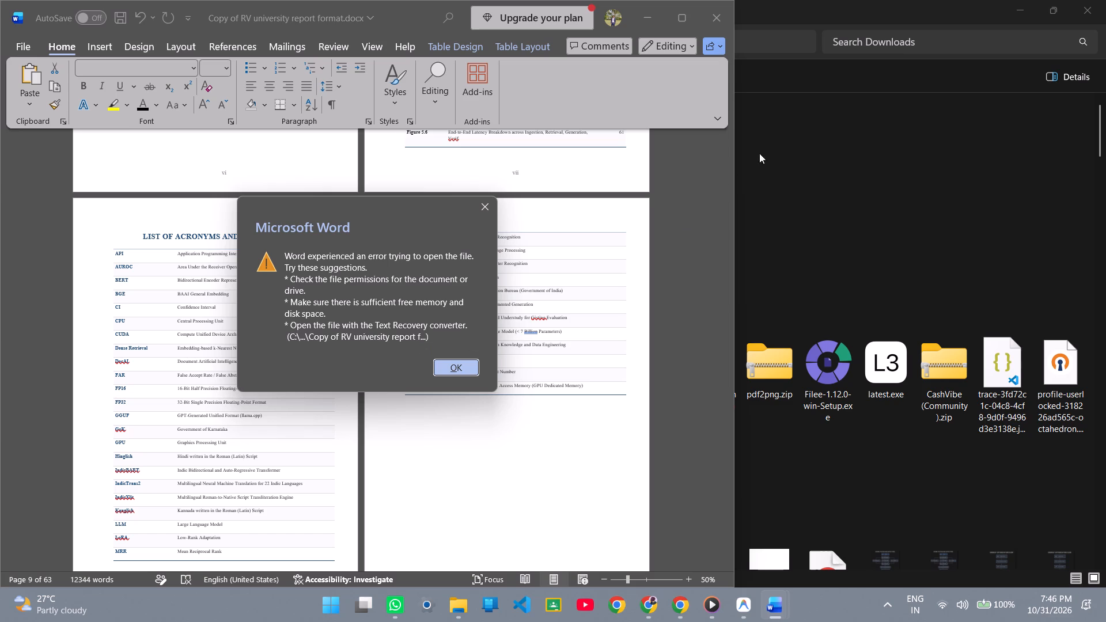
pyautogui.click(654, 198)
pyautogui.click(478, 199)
# Close "Copy of RV university report format.docx", saving its changes in Downloads.
pyautogui.click(720, 16)
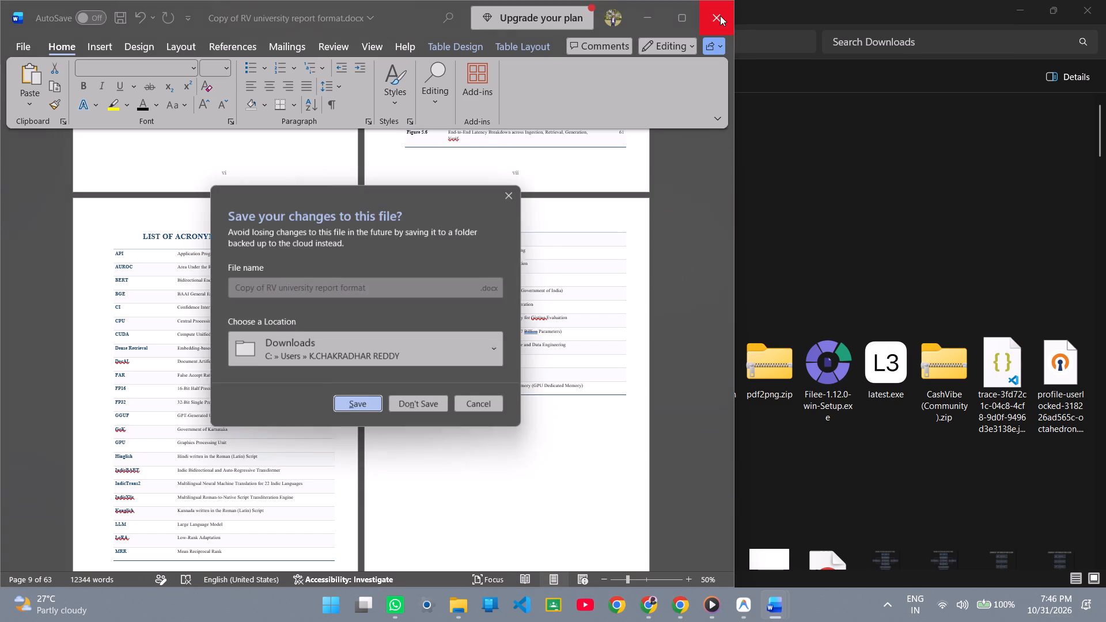
pyautogui.click(380, 410)
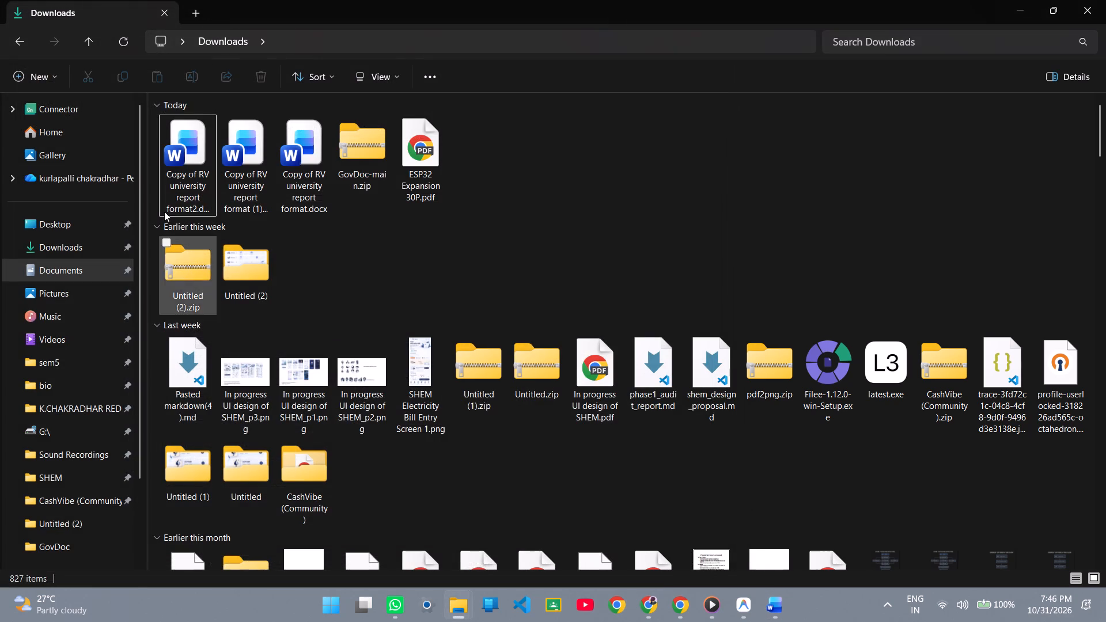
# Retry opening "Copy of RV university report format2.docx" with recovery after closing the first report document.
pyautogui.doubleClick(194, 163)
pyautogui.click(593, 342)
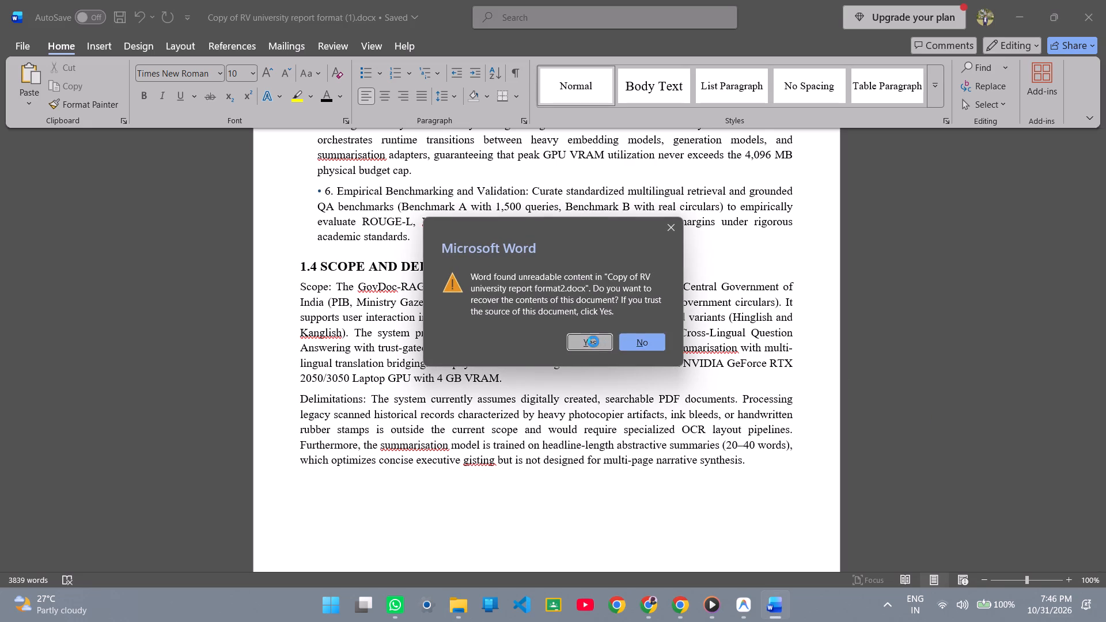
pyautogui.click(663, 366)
# Glance back over the project objectives in "Copy of RV university report format (1).docx" and close the document.
pyautogui.scroll(4, 662, 356)
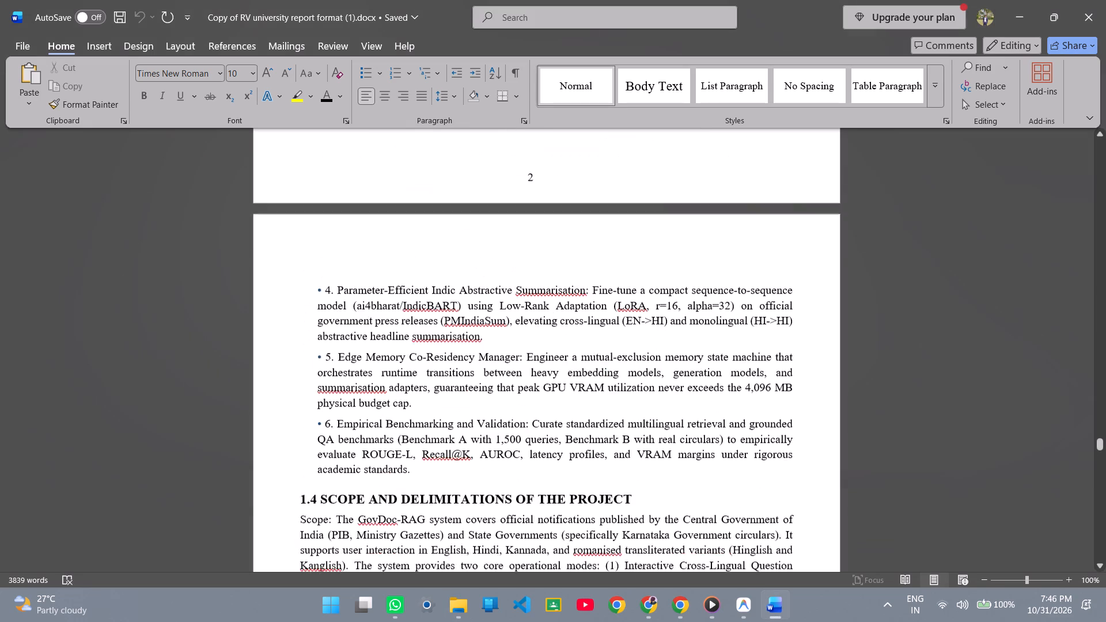
pyautogui.scroll(7, 662, 356)
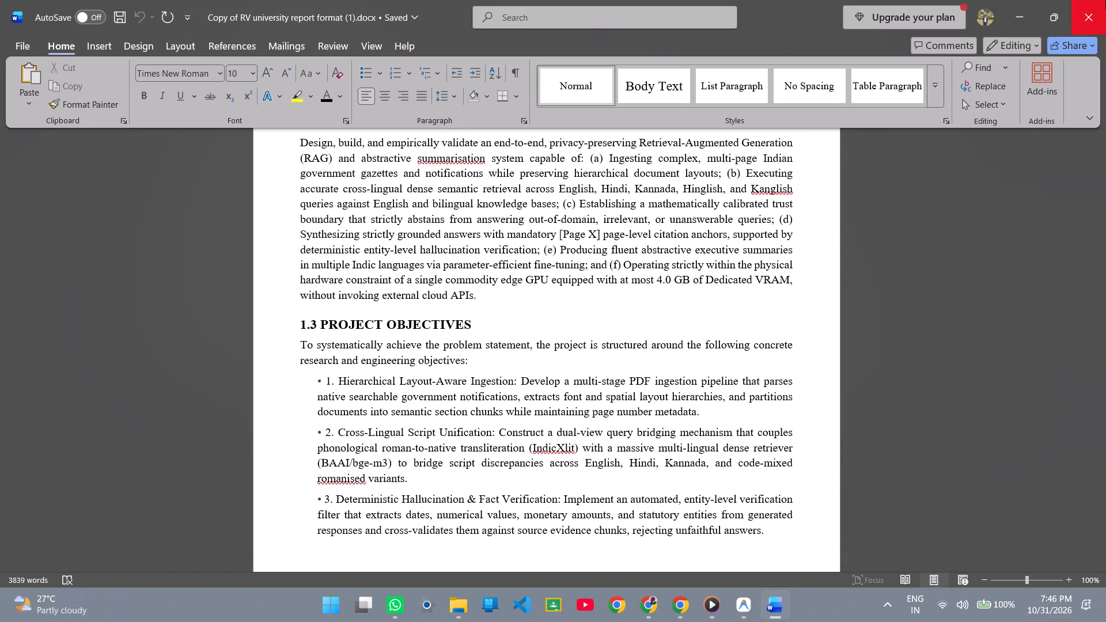
pyautogui.click(1105, 0)
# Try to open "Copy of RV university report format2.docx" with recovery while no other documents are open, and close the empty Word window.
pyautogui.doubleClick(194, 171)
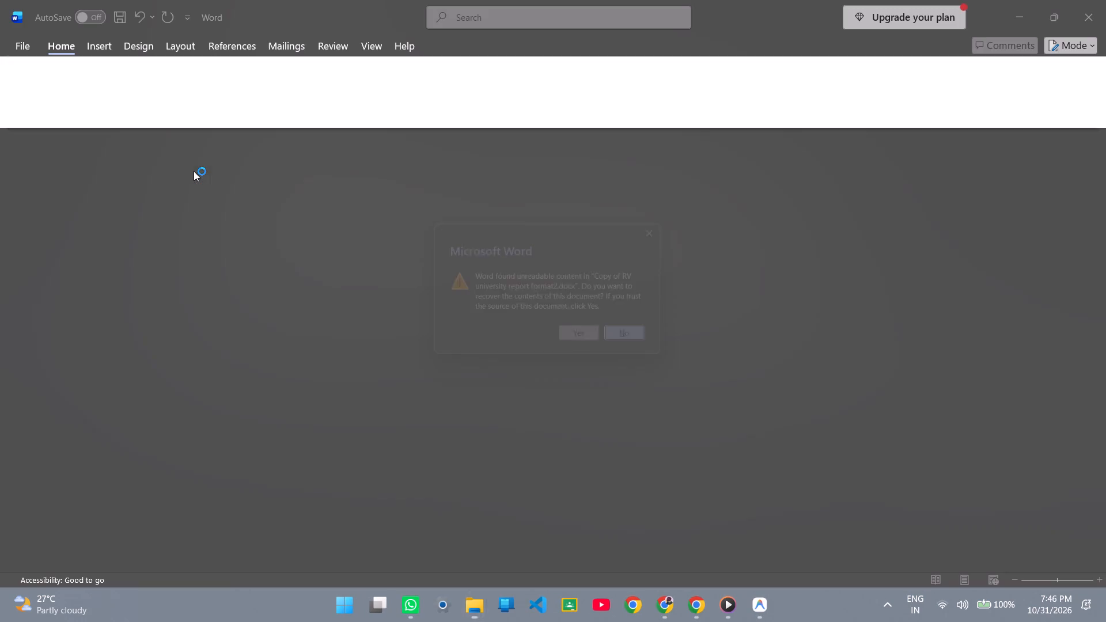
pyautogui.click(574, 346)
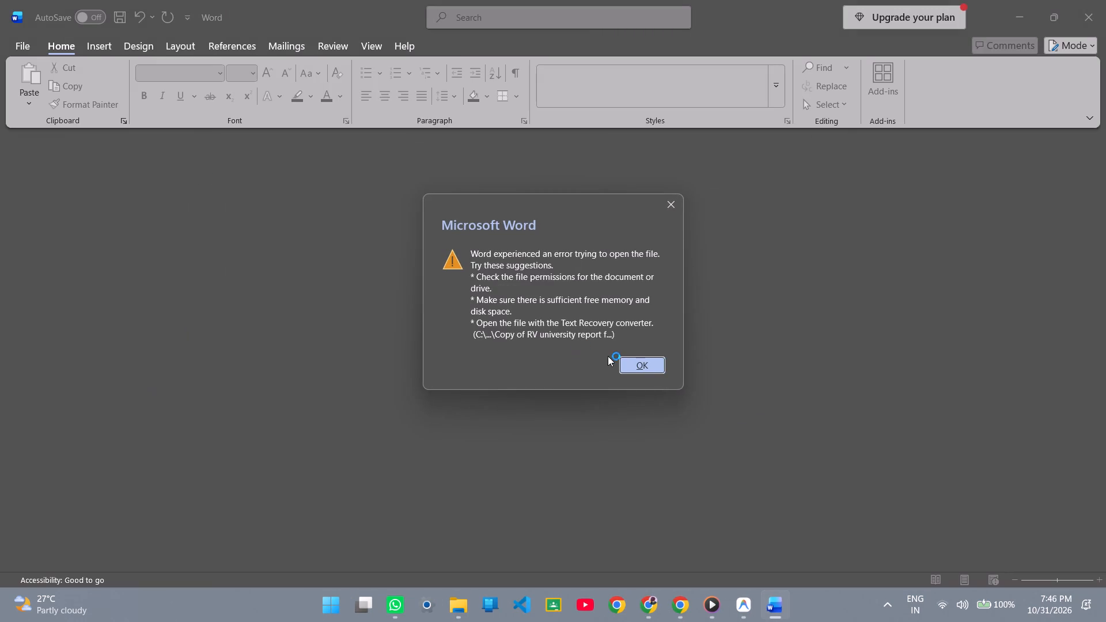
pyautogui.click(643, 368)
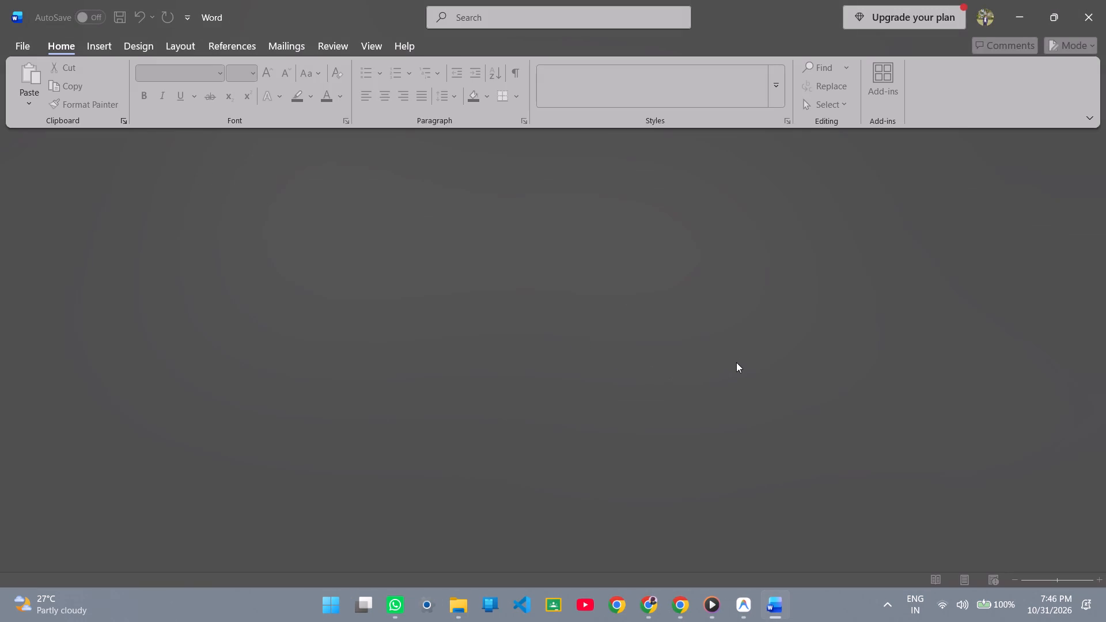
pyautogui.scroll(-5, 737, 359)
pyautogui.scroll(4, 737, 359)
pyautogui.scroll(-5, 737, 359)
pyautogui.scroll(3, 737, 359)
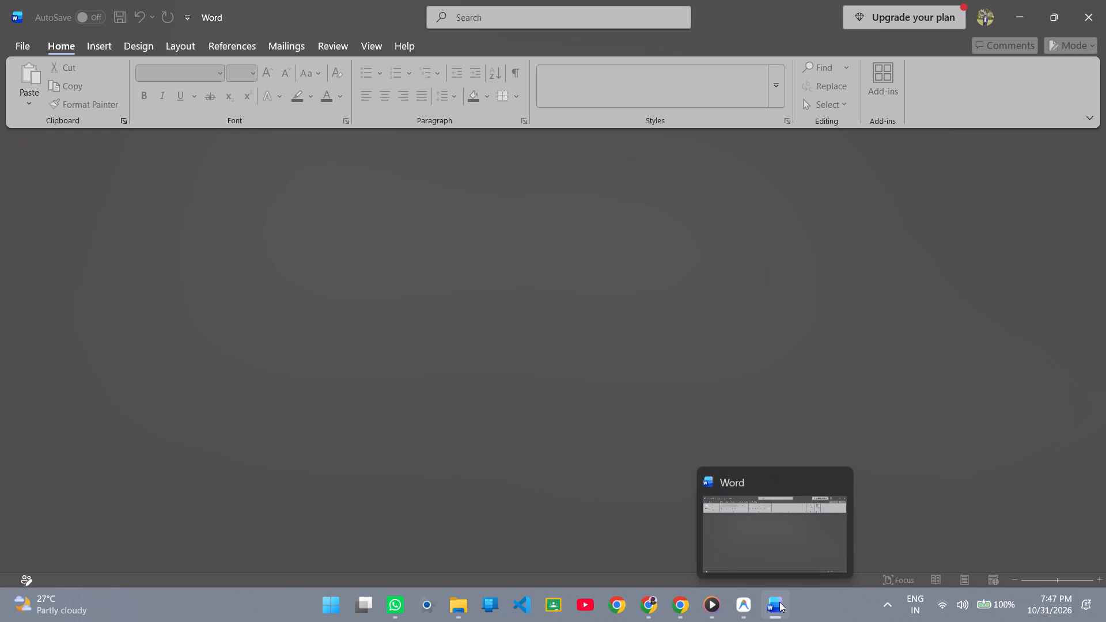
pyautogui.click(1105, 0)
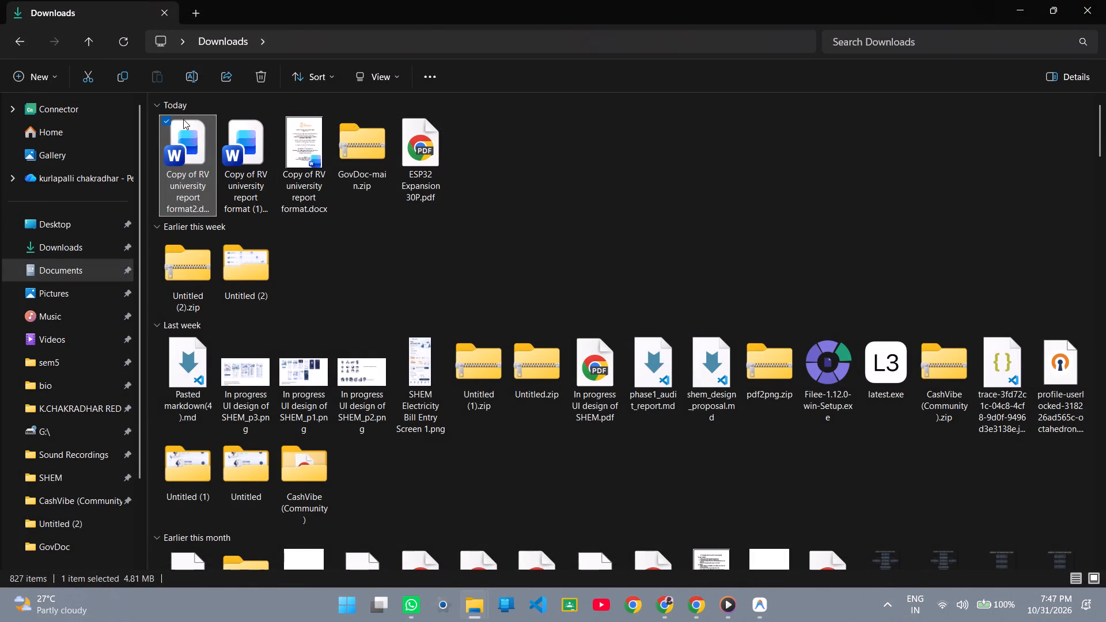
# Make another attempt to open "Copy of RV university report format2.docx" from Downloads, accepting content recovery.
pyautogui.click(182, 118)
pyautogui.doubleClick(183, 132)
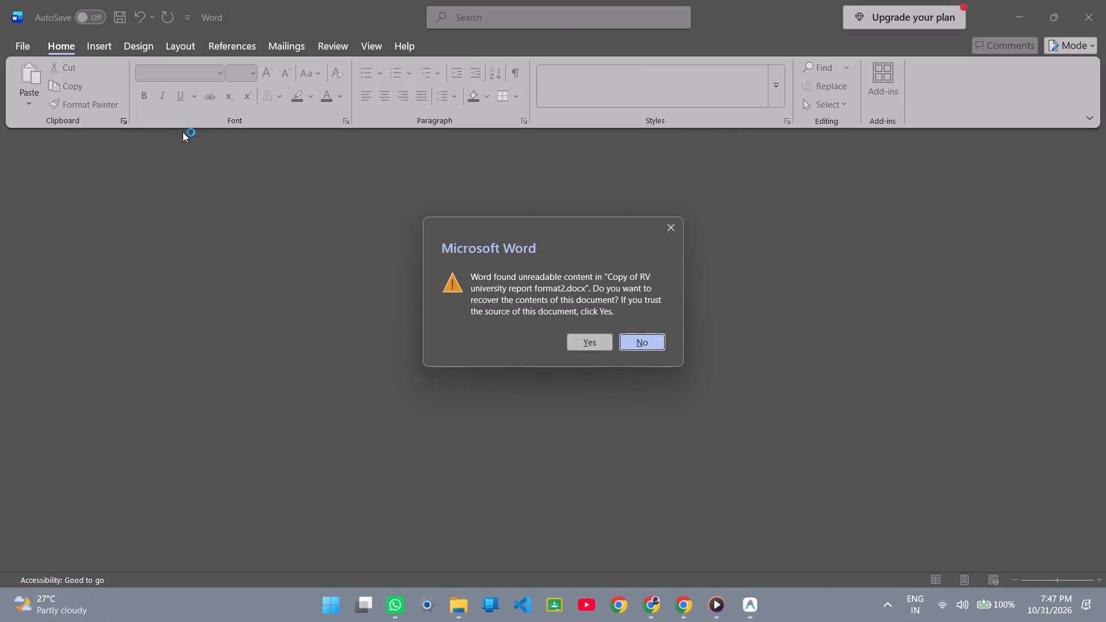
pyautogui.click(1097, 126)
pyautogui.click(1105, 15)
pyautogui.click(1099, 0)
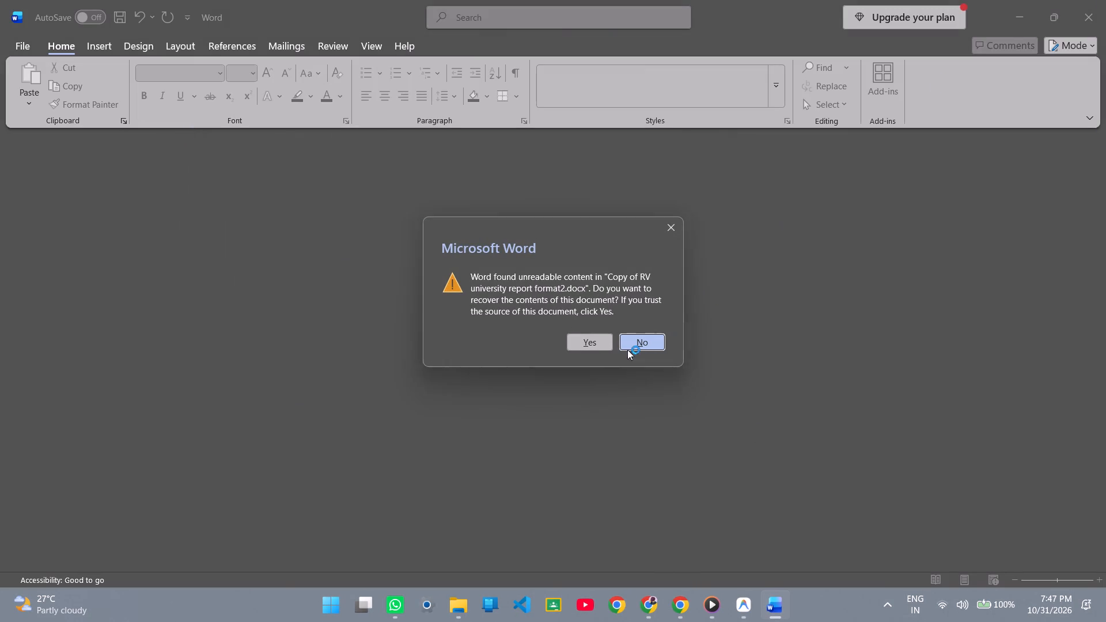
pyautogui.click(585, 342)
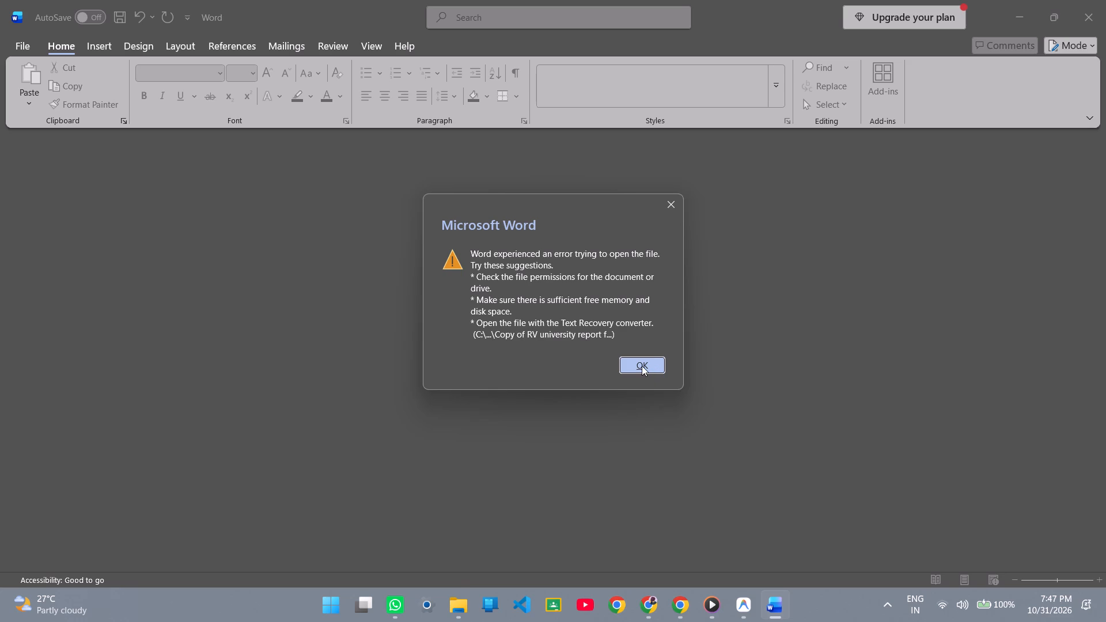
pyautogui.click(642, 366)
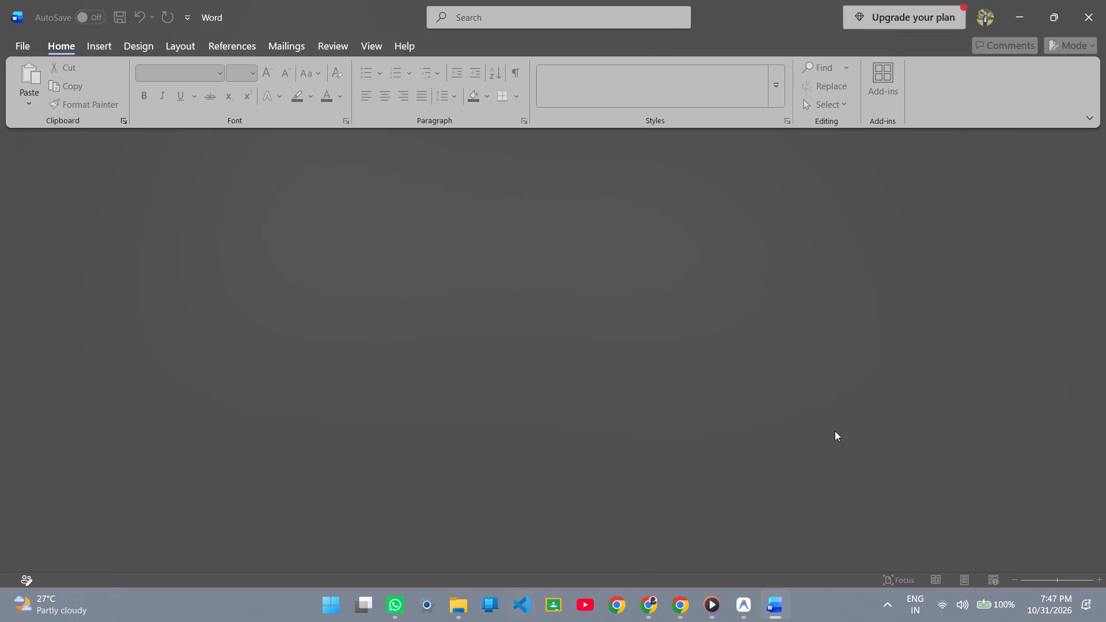
# Close the empty Word window and upload "Copy of RV university report format2.docx" from Downloads to Google Drive.
pyautogui.click(1103, 0)
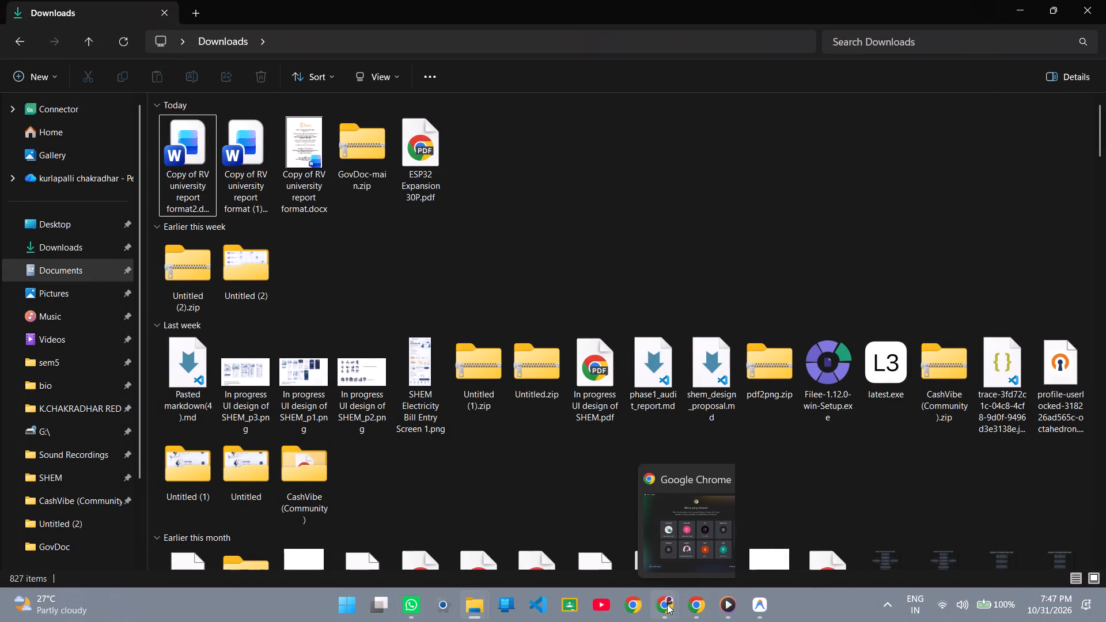
pyautogui.click(591, 544)
pyautogui.click(151, 0)
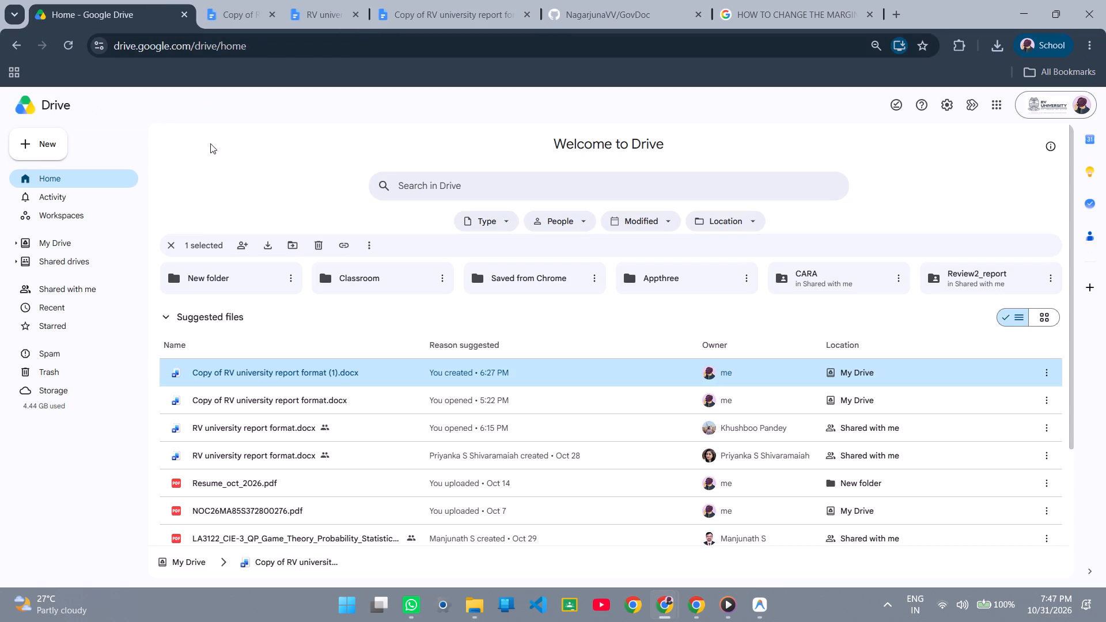
pyautogui.hotkey('alt', 'Tab')
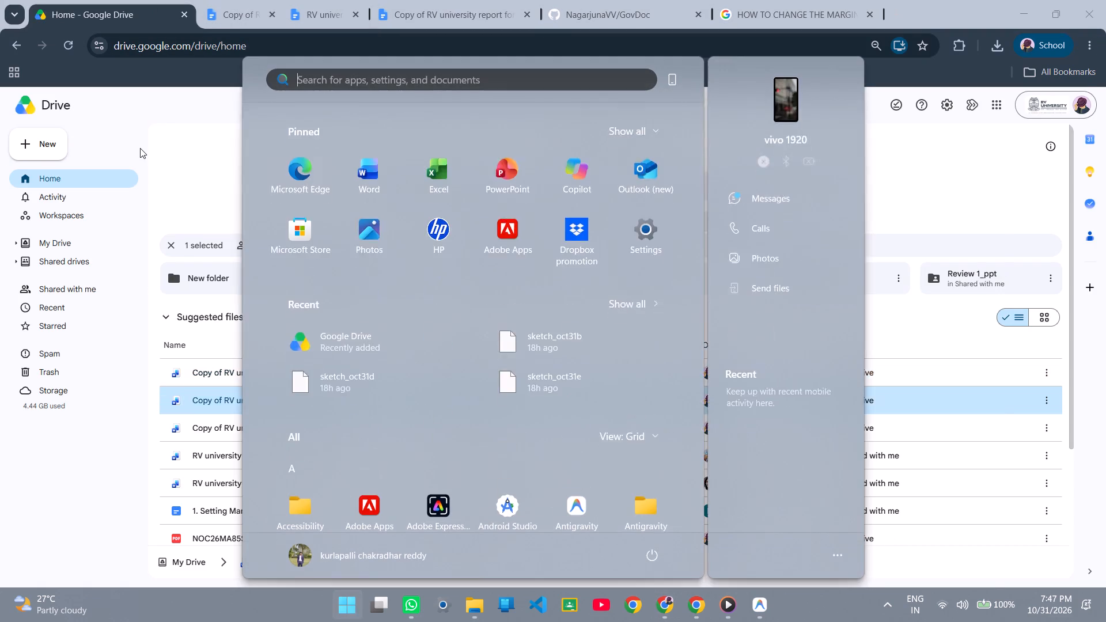
pyautogui.hotkey('alt', 'Tab')
pyautogui.hotkey('alt', 'Tab')
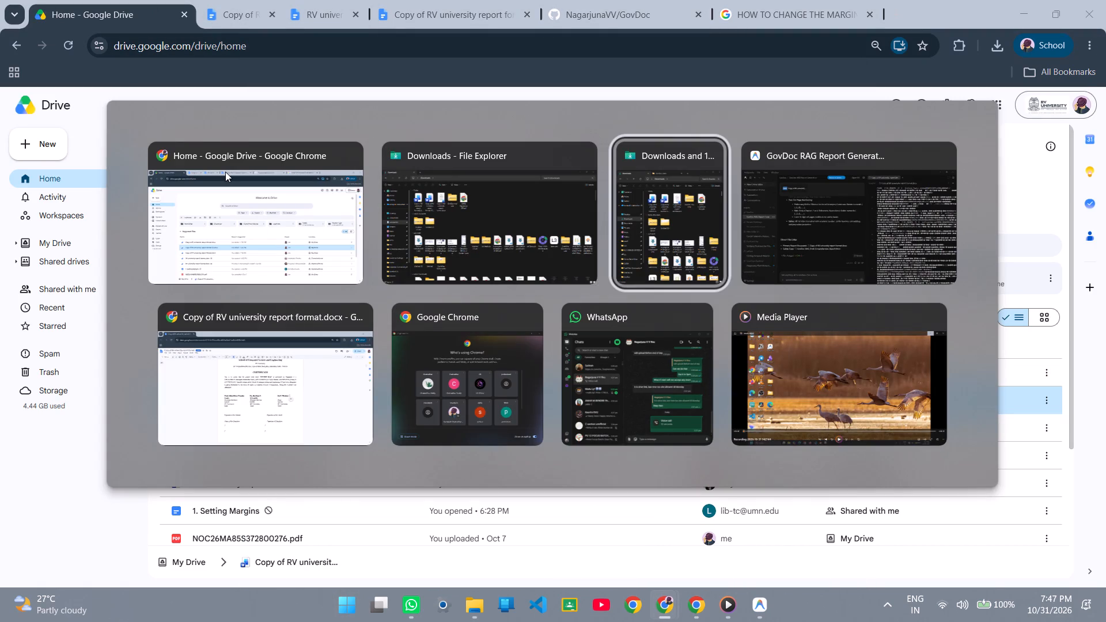
pyautogui.hotkey('alt', 'shift', 'Tab')
pyautogui.moveTo(193, 145); pyautogui.dragTo(206, 169)
pyautogui.hotkey('alt', 'Tab')
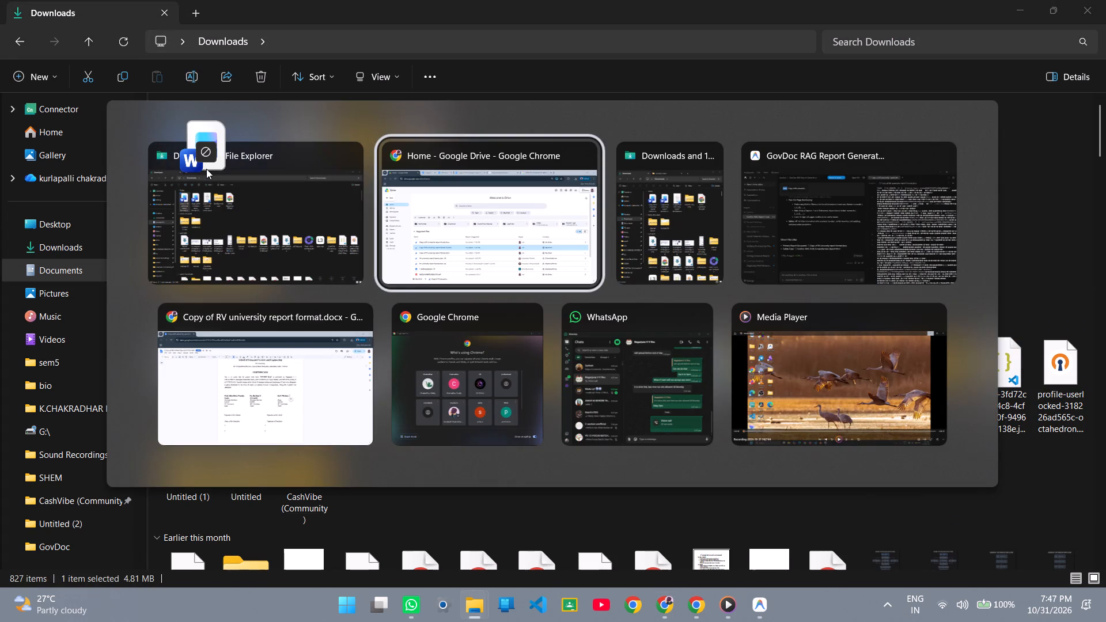
pyautogui.moveTo(206, 169); pyautogui.dragTo(345, 316)
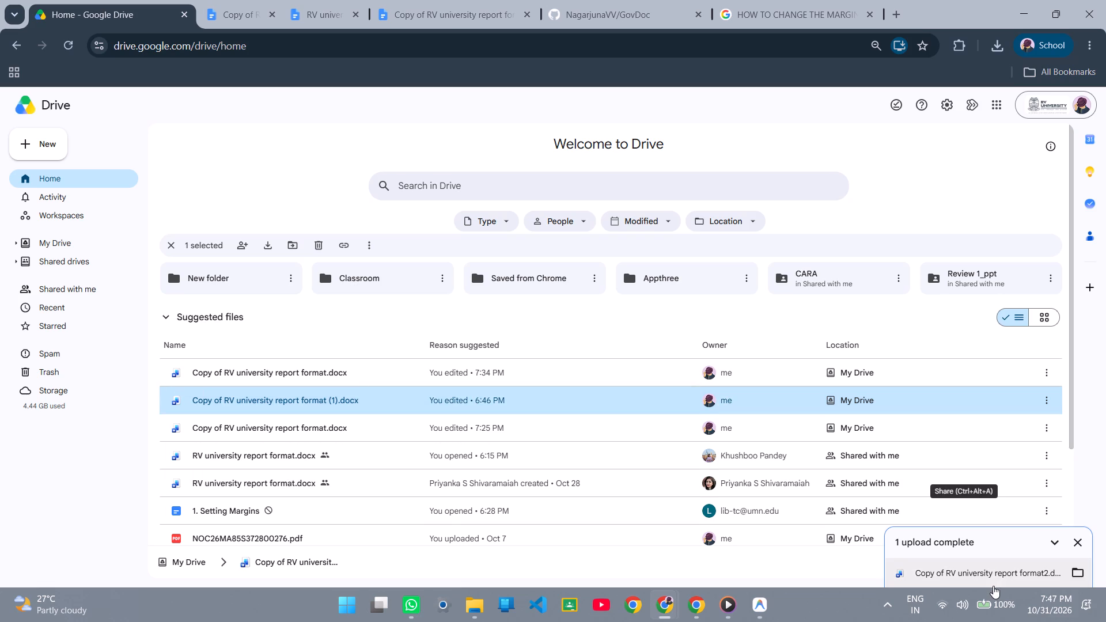
# Try to open the uploaded "Copy of RV university report format2.docx" in Google Docs, reloading the page several times, and return to Drive.
pyautogui.click(991, 570)
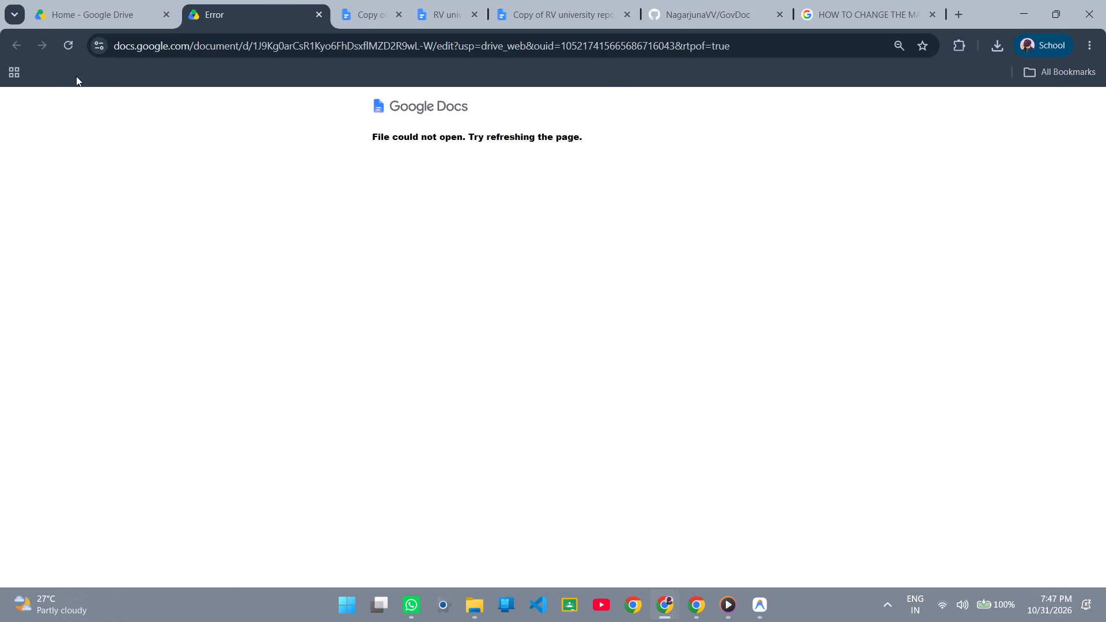
pyautogui.click(69, 45)
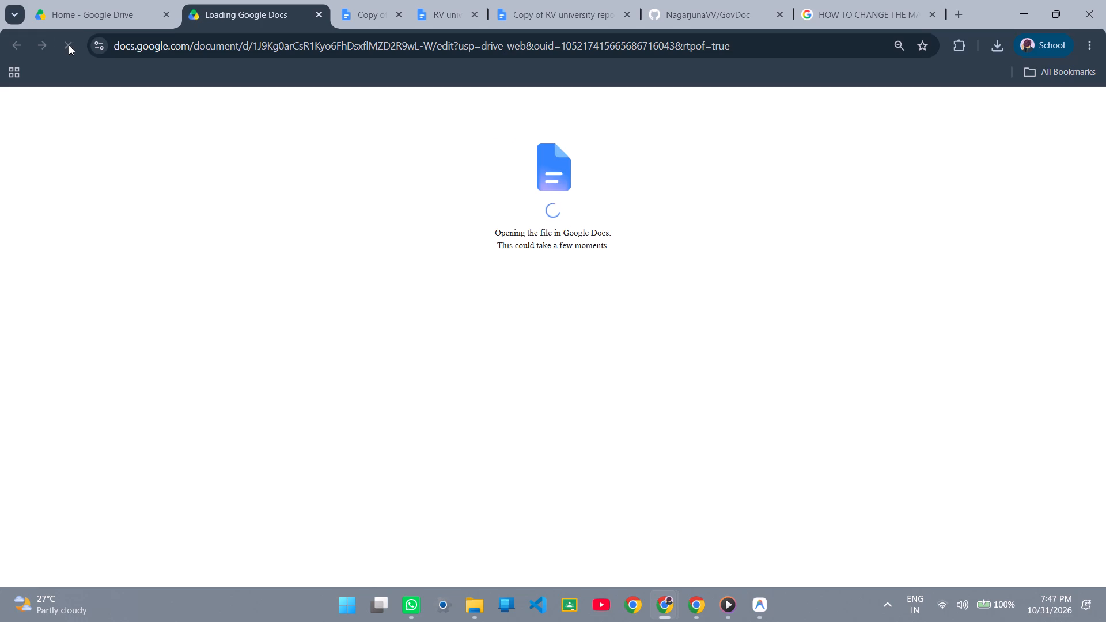
pyautogui.click(69, 45)
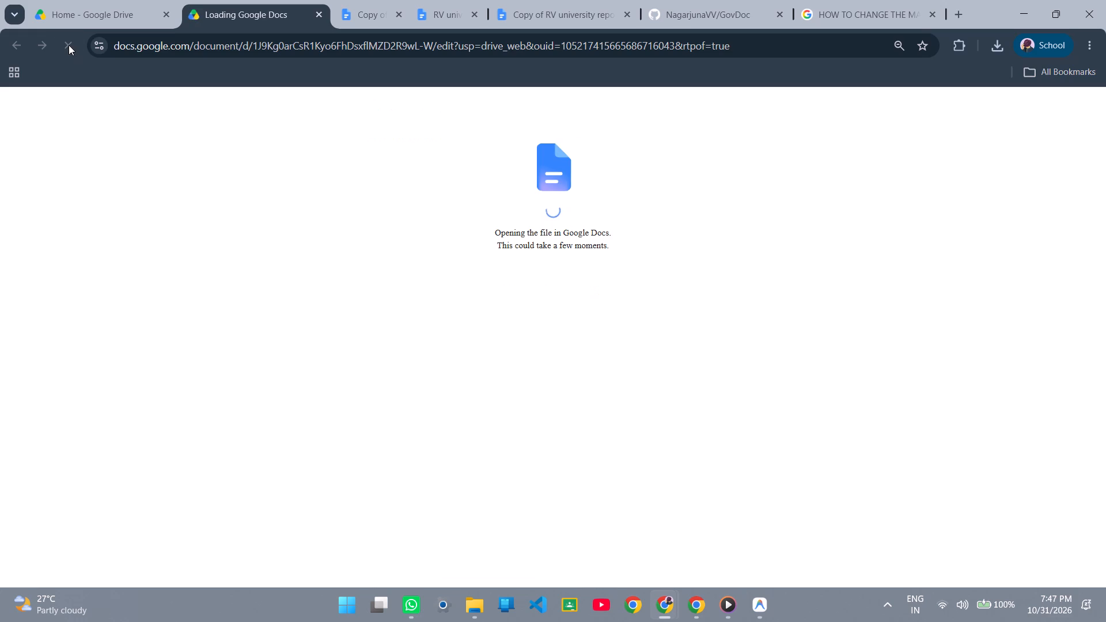
pyautogui.click(69, 45)
pyautogui.click(69, 52)
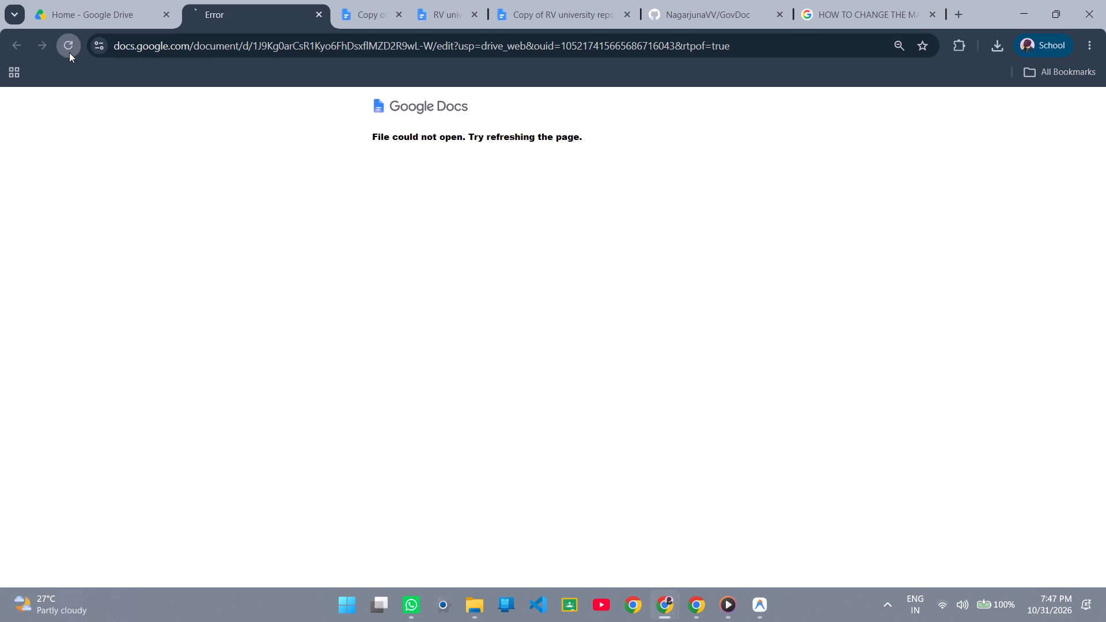
pyautogui.click(88, 6)
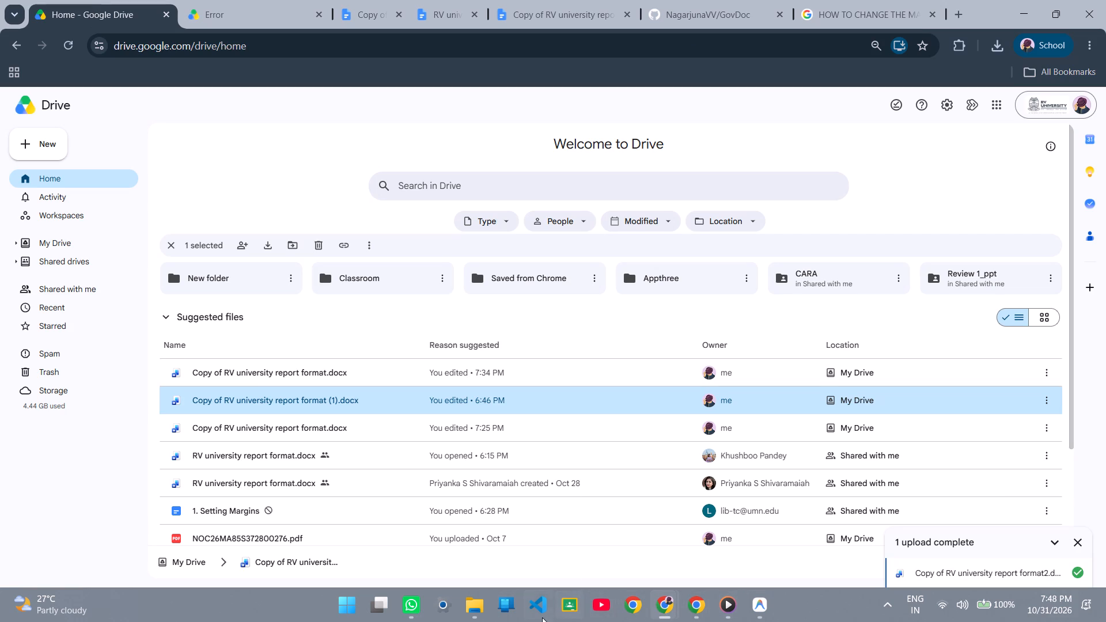
# Try to open "Copy of RV university report format2.docx" from Downloads in Word, declining content recovery, and close the empty Word window.
pyautogui.click(482, 613)
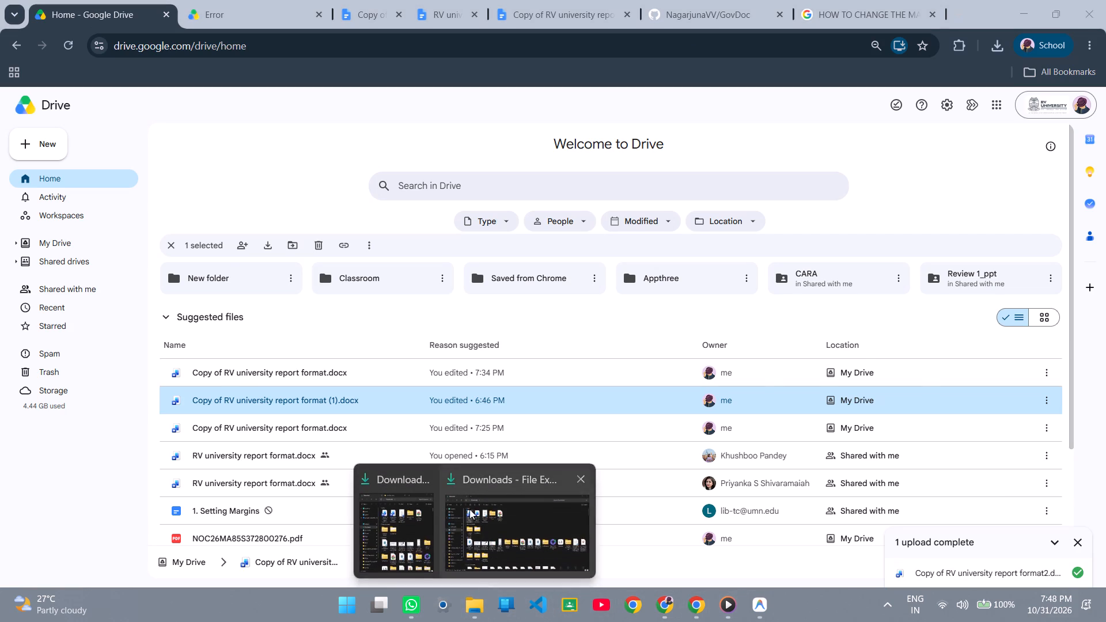
pyautogui.click(469, 509)
pyautogui.doubleClick(187, 156)
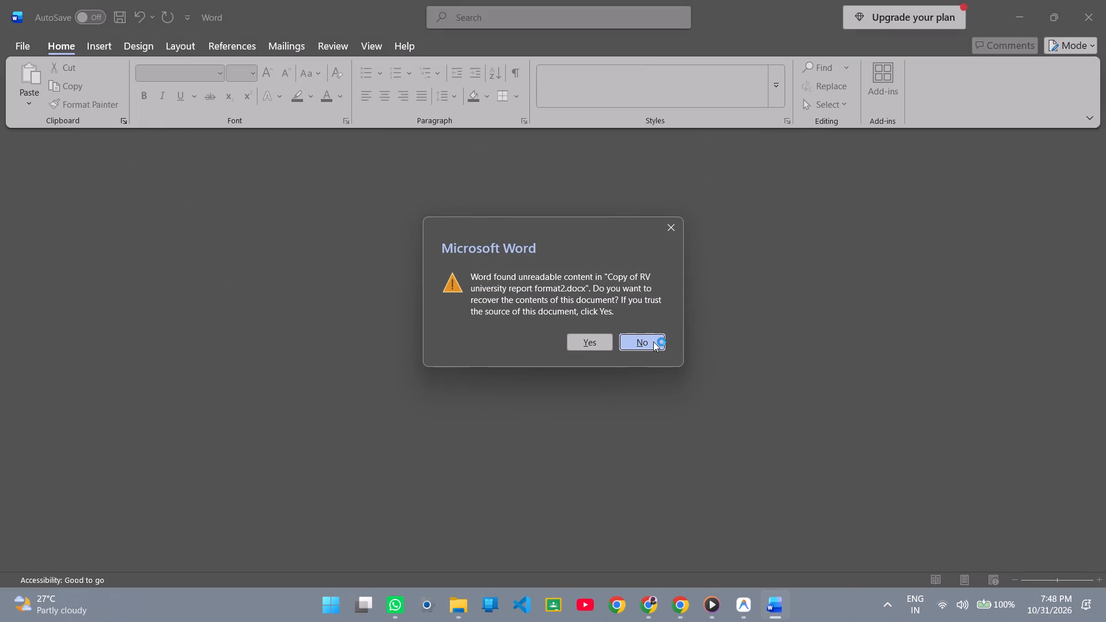
pyautogui.click(653, 342)
pyautogui.click(644, 361)
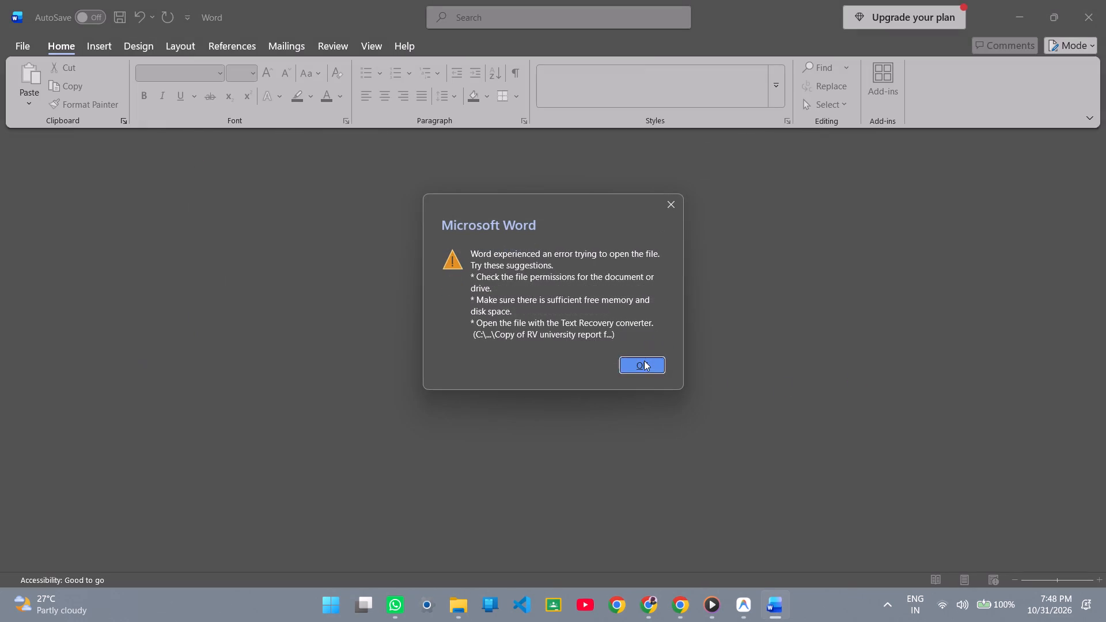
pyautogui.click(1105, 0)
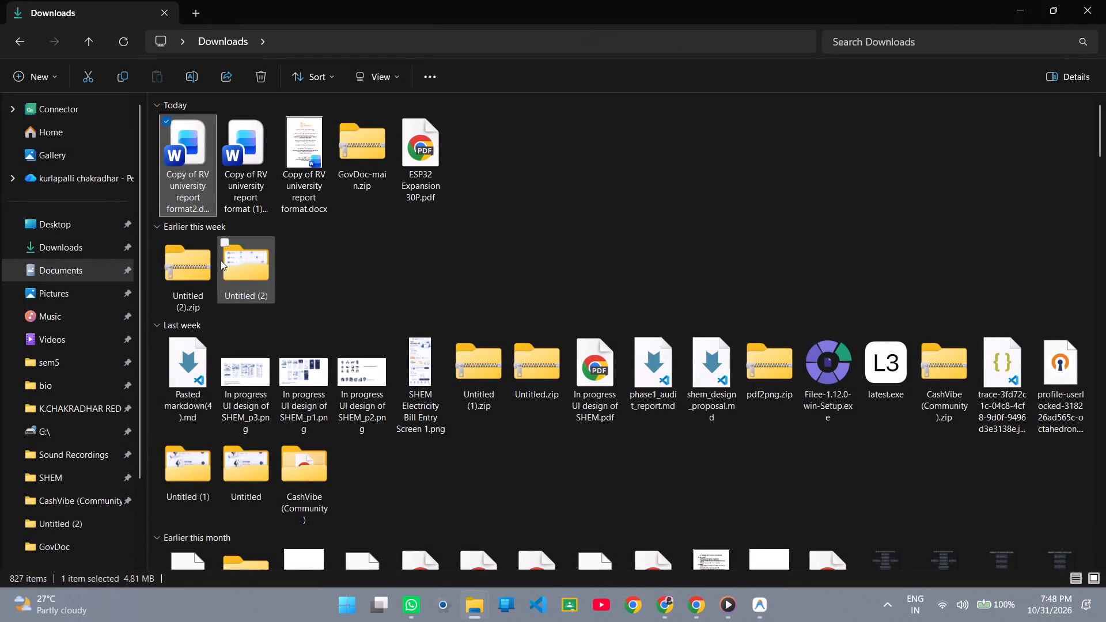
pyautogui.doubleClick(202, 135)
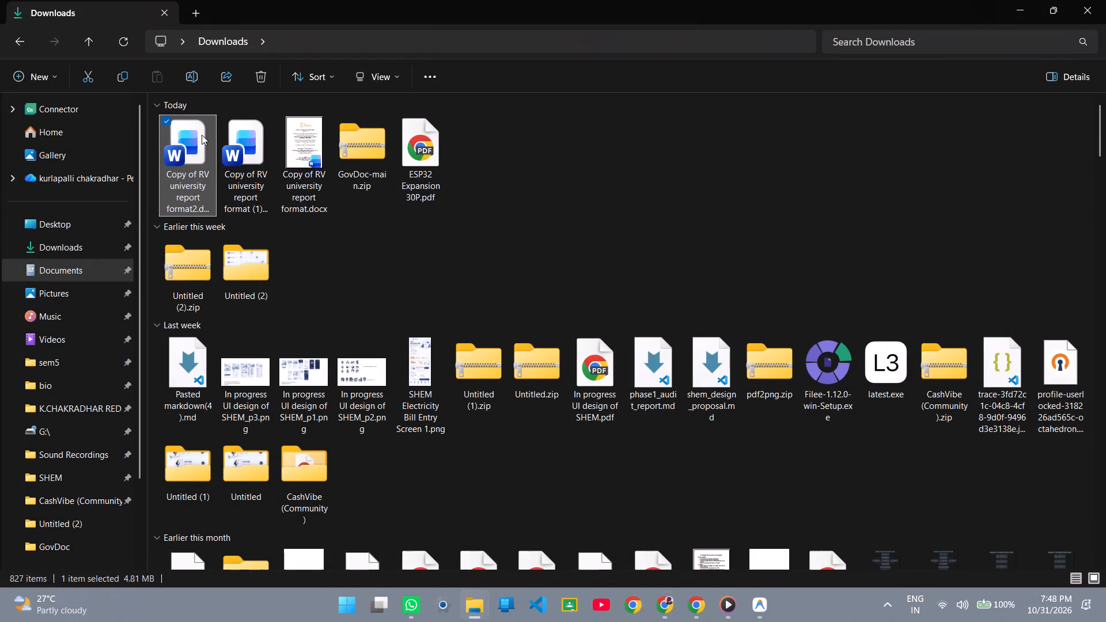
pyautogui.click(590, 340)
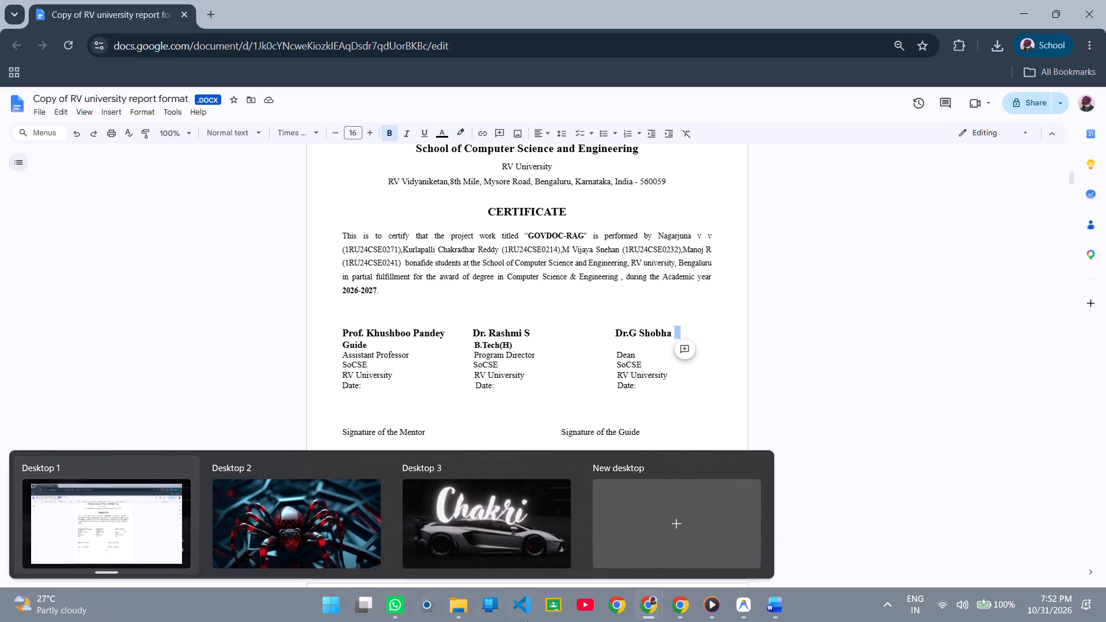
pyautogui.click(760, 370)
pyautogui.scroll(-5, 760, 370)
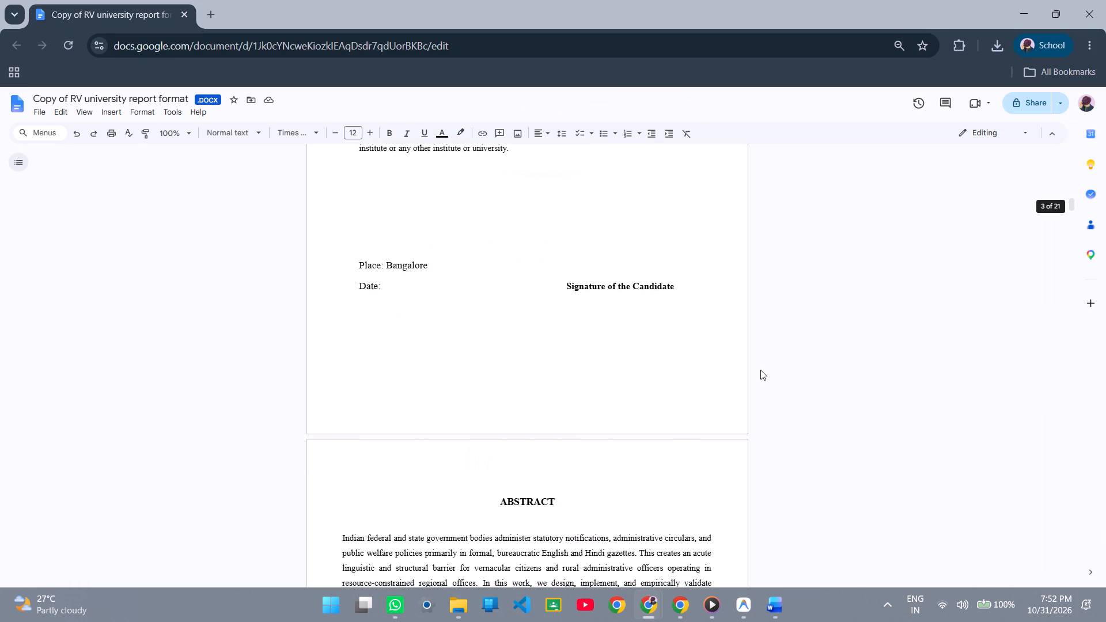
pyautogui.scroll(-17, 760, 370)
pyautogui.scroll(-4, 760, 370)
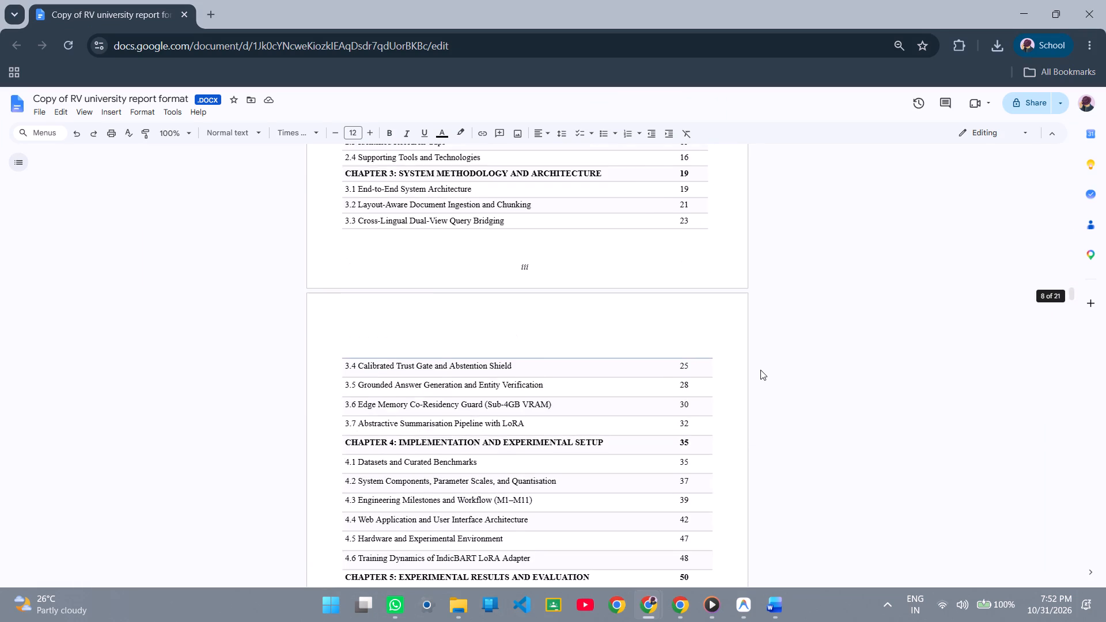
pyautogui.scroll(-18, 760, 370)
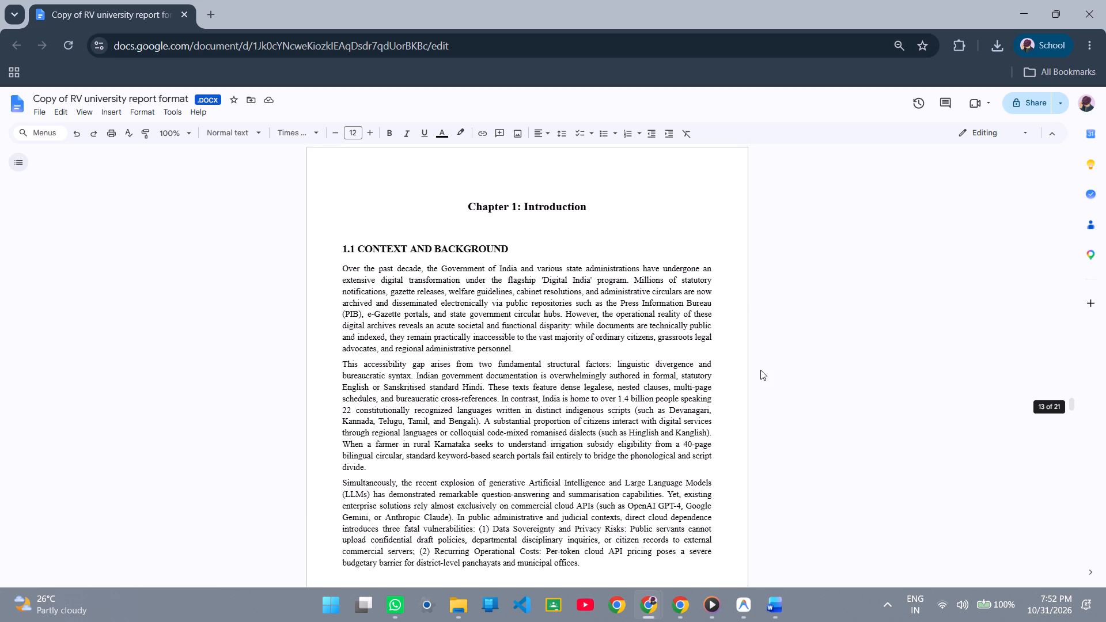
# Remove the blank line between the "Chapter 1: Introduction" title and the heading 1.1 CONTEXT AND BACKGROUND.
pyautogui.scroll(-3, 760, 370)
pyautogui.scroll(7, 760, 370)
pyautogui.scroll(-3, 760, 370)
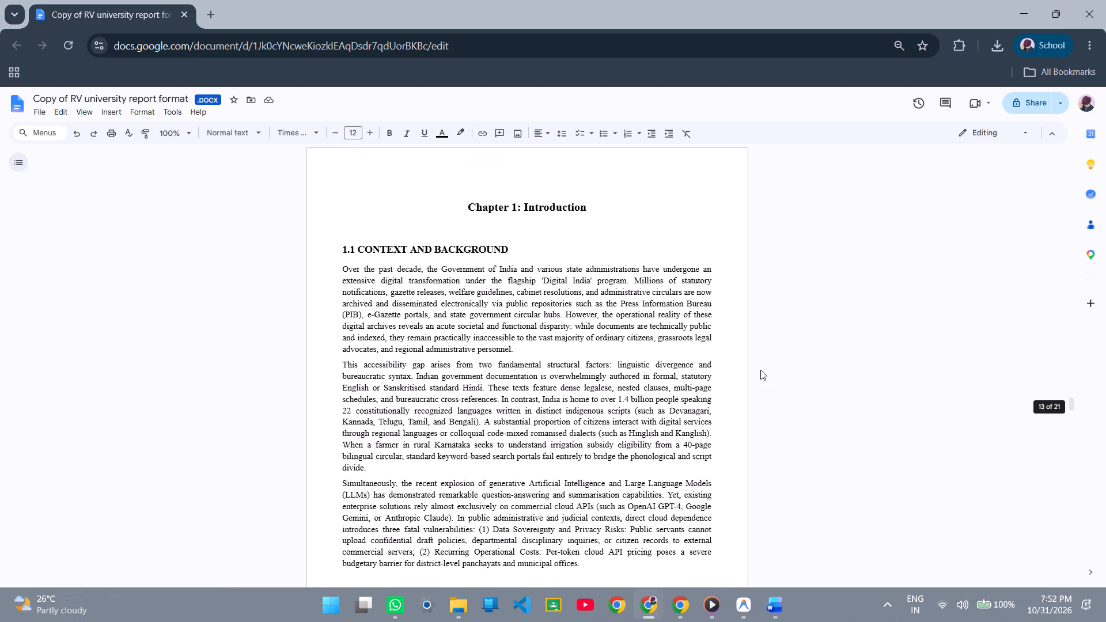
pyautogui.scroll(1, 760, 370)
pyautogui.click(477, 367)
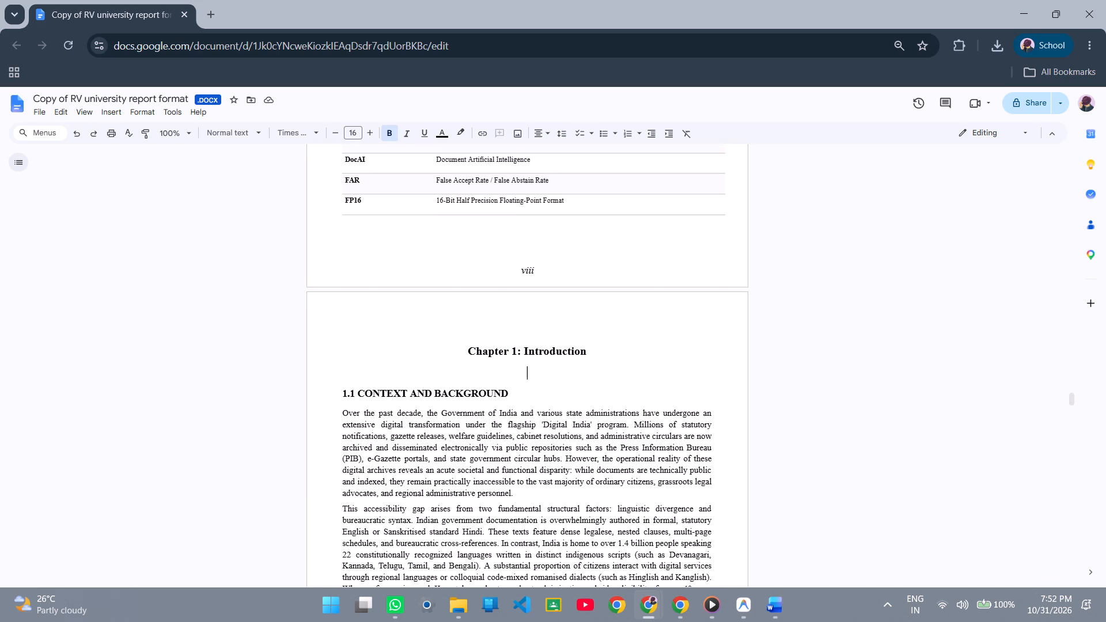
pyautogui.press('BackSpace')
pyautogui.press('BackSpace')
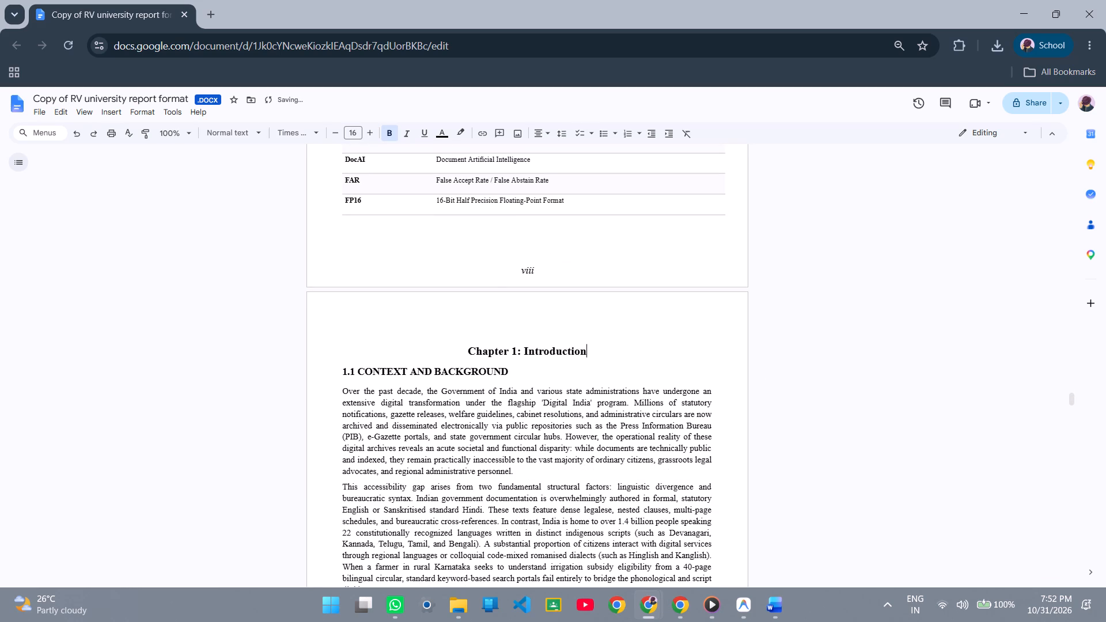
# Add a blank line above page number 1 to push the heading 1.2 PROBLEM STATEMENT onto the following page.
pyautogui.scroll(-4, 743, 356)
pyautogui.scroll(1, 743, 356)
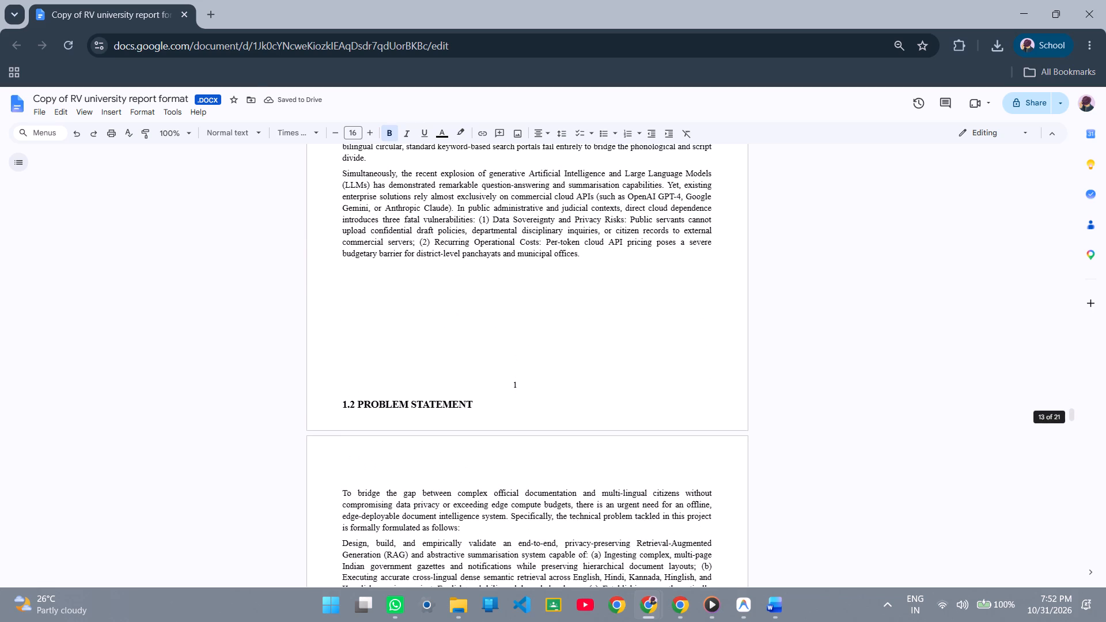
pyautogui.click(513, 391)
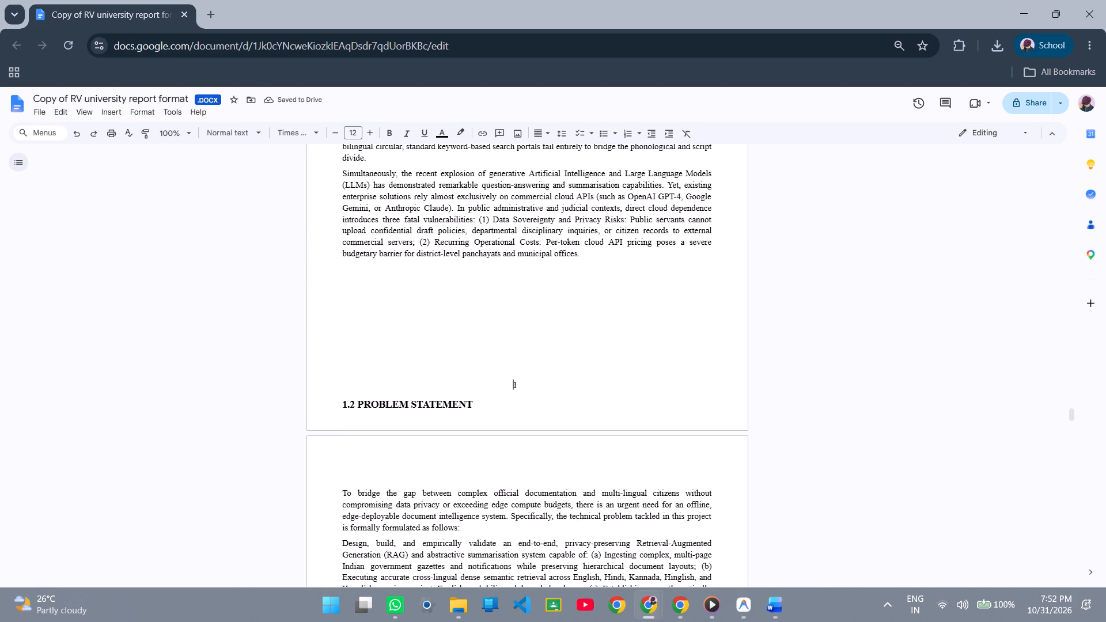
pyautogui.press('Up')
pyautogui.press('Return')
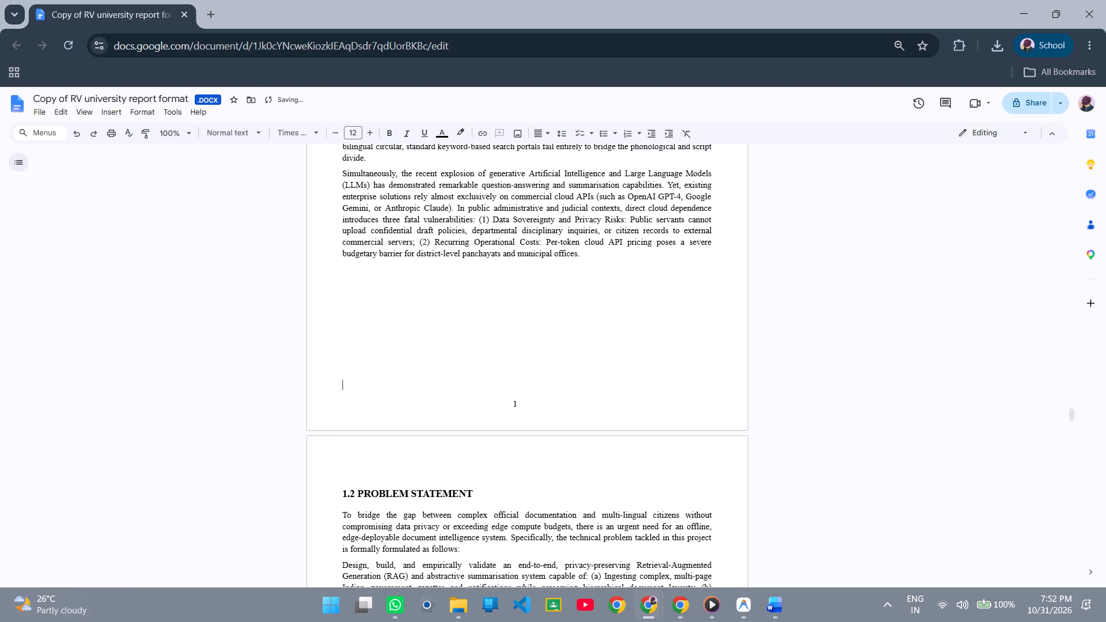
# Examine the rest of Chapters 1 and 2 through the end of Table 2.1 and the blank page after page 6.
pyautogui.scroll(-6, 450, 343)
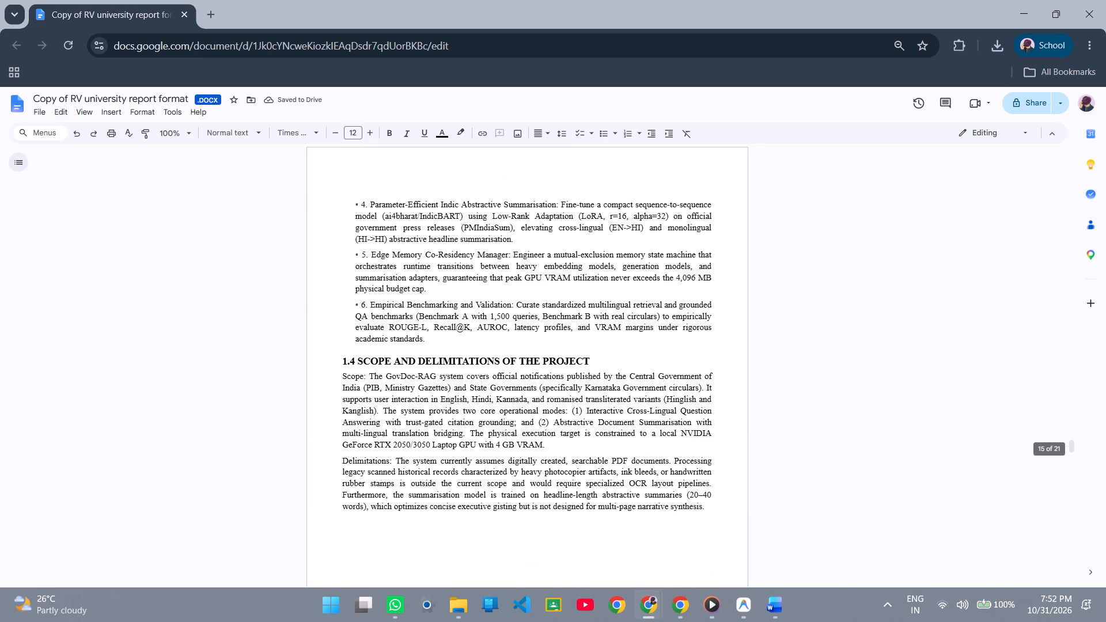
pyautogui.scroll(-8, 450, 343)
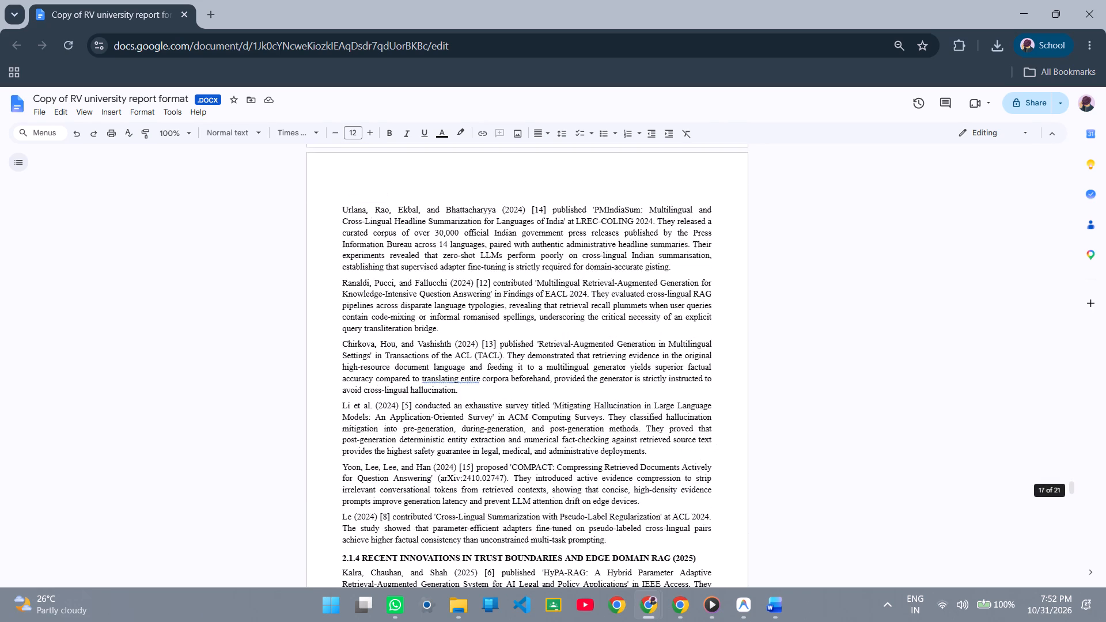
pyautogui.scroll(-2, 450, 343)
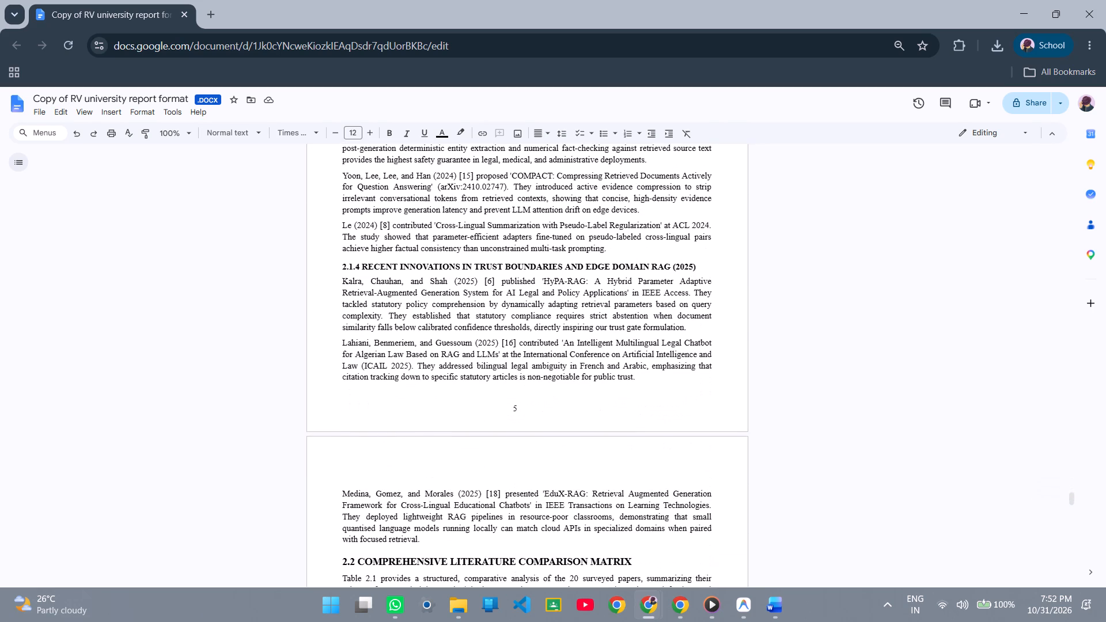
pyautogui.scroll(-4, 450, 343)
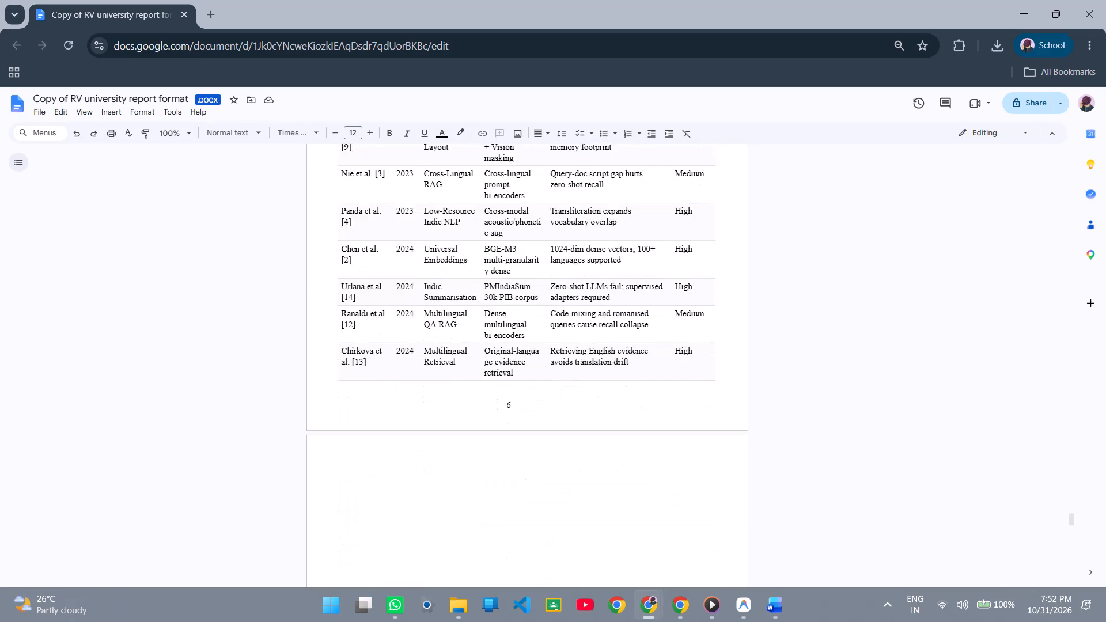
pyautogui.scroll(3, 450, 343)
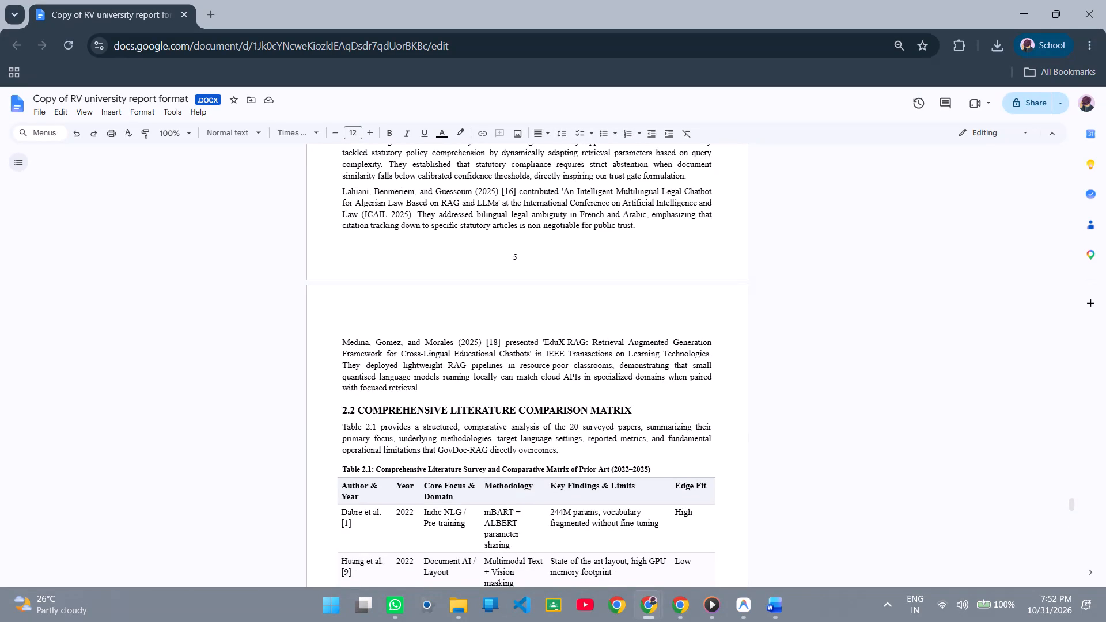
pyautogui.scroll(-4, 496, 382)
pyautogui.click(484, 339)
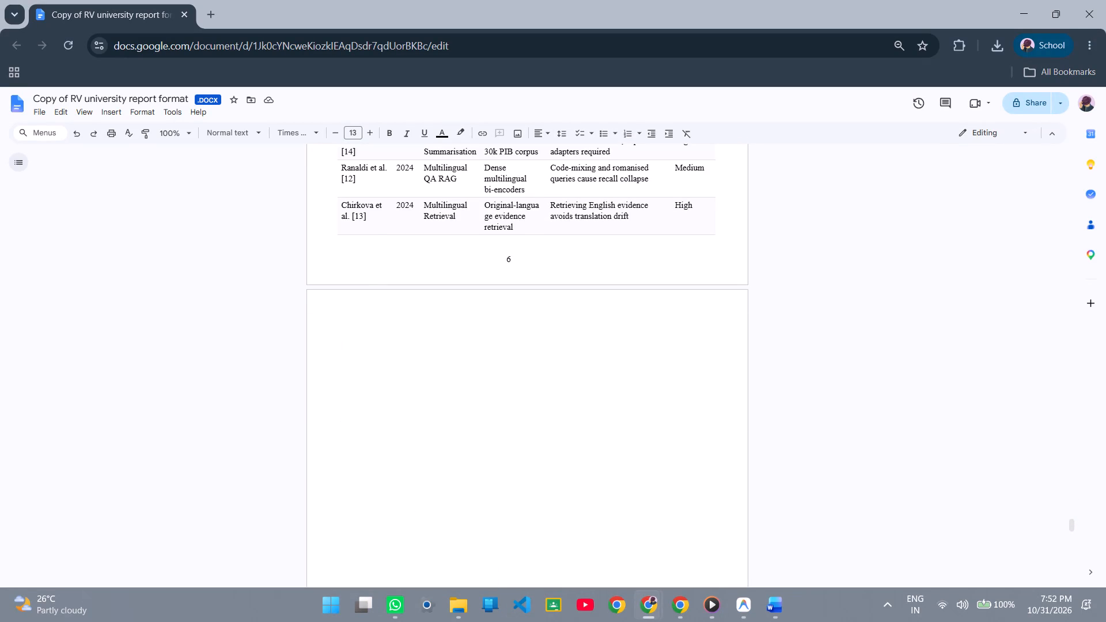
pyautogui.scroll(2, 484, 339)
# Switch to the window with "Copy of RV university report format (1)" and find the part of Table 2.1 that continues after page 9.
pyautogui.hotkey('alt', 'Tab')
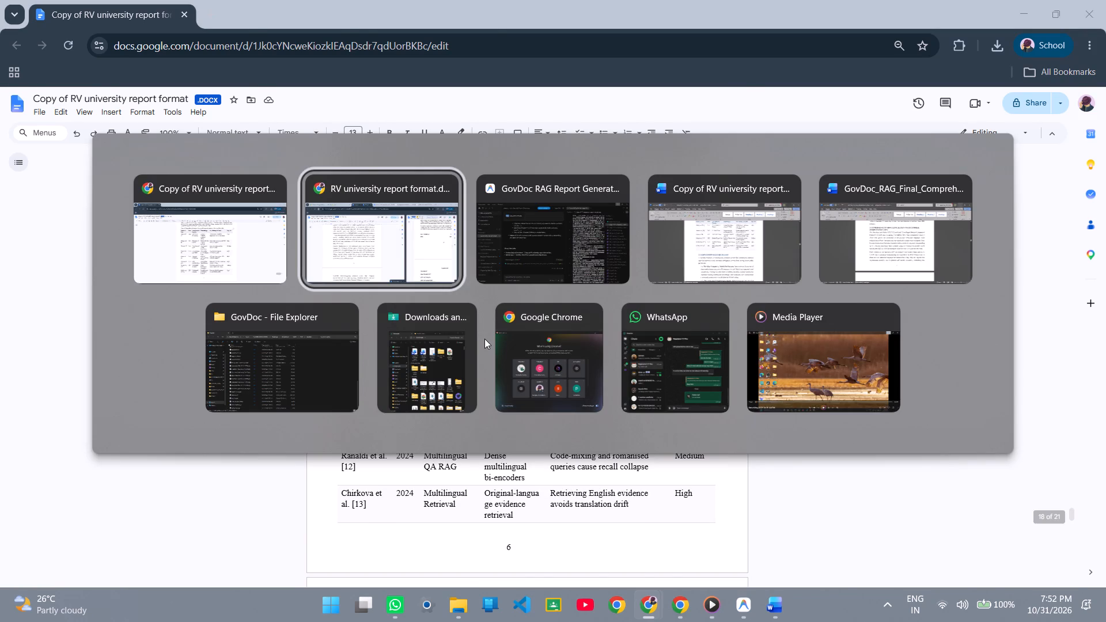
pyautogui.scroll(-5, 438, 348)
pyautogui.scroll(2, 438, 348)
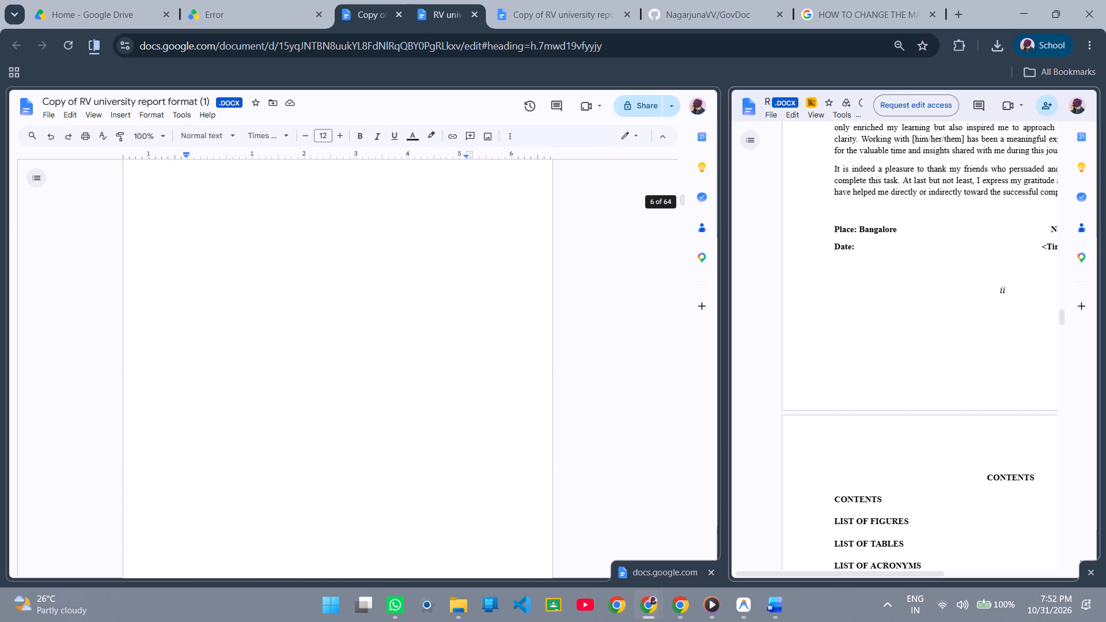
pyautogui.scroll(3, 438, 348)
pyautogui.scroll(-7, 438, 348)
pyautogui.scroll(1, 438, 348)
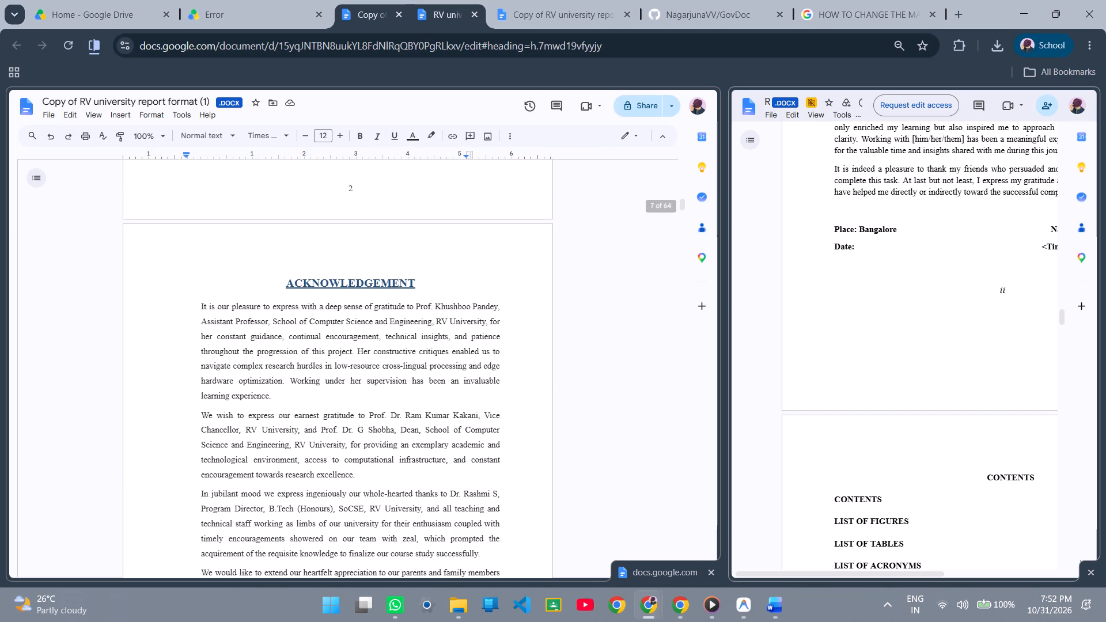
pyautogui.scroll(-3, 438, 348)
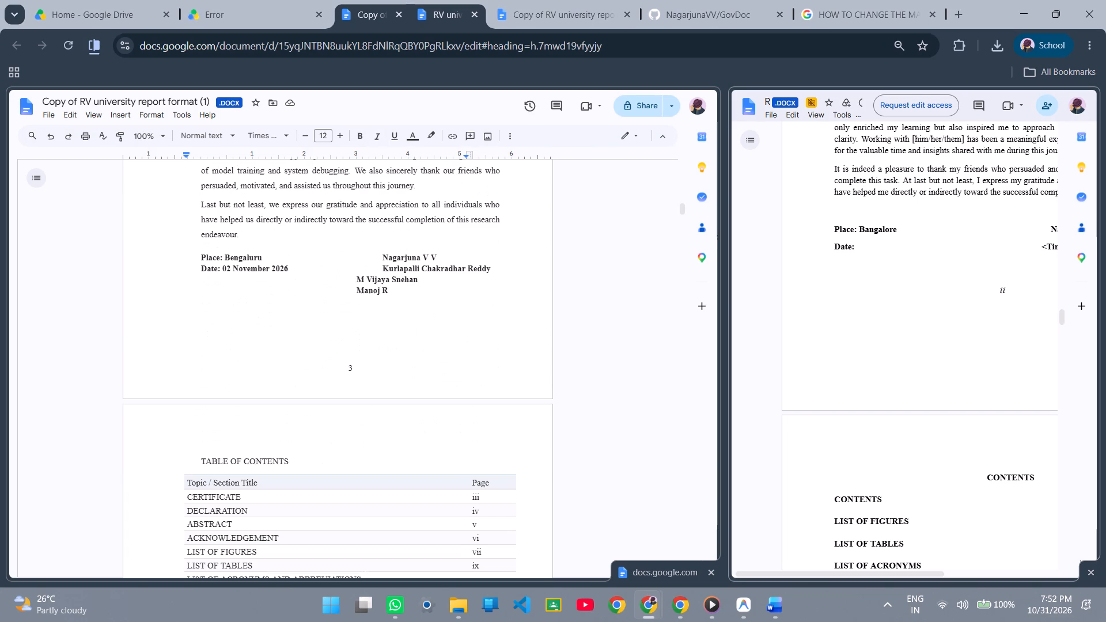
pyautogui.scroll(-20, 438, 348)
pyautogui.scroll(-1, 438, 348)
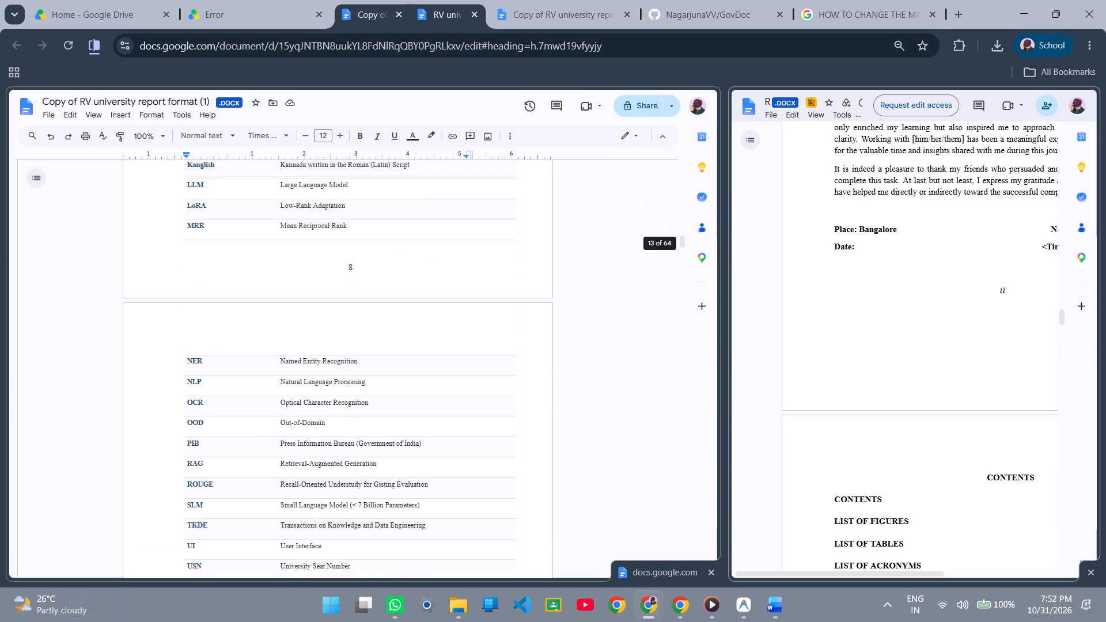
pyautogui.scroll(-15, 438, 348)
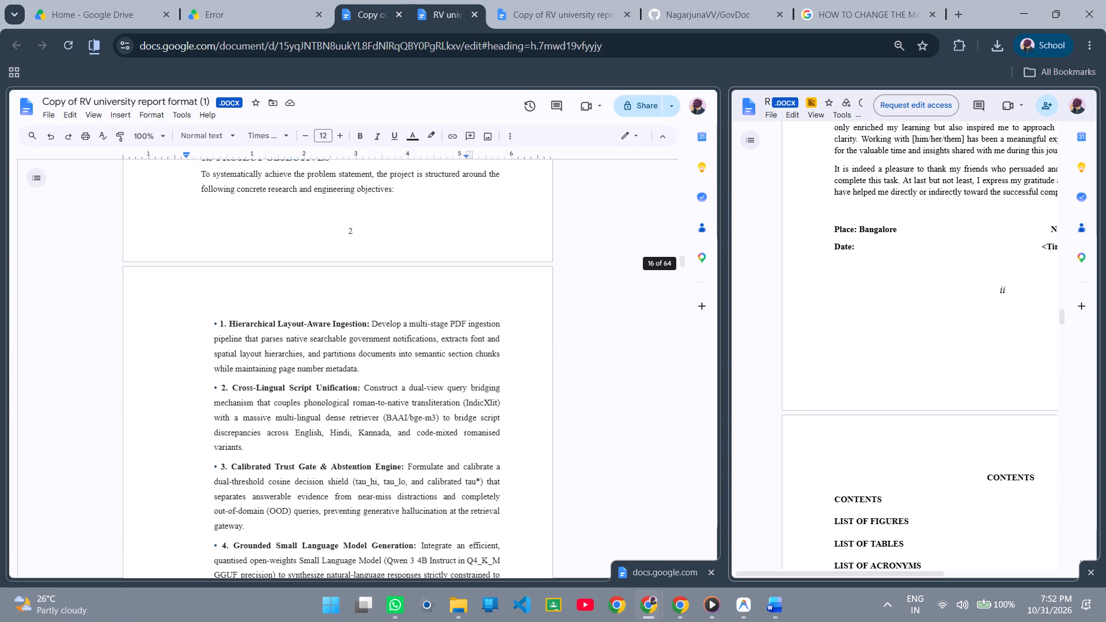
pyautogui.scroll(-5, 438, 348)
pyautogui.scroll(1, 438, 348)
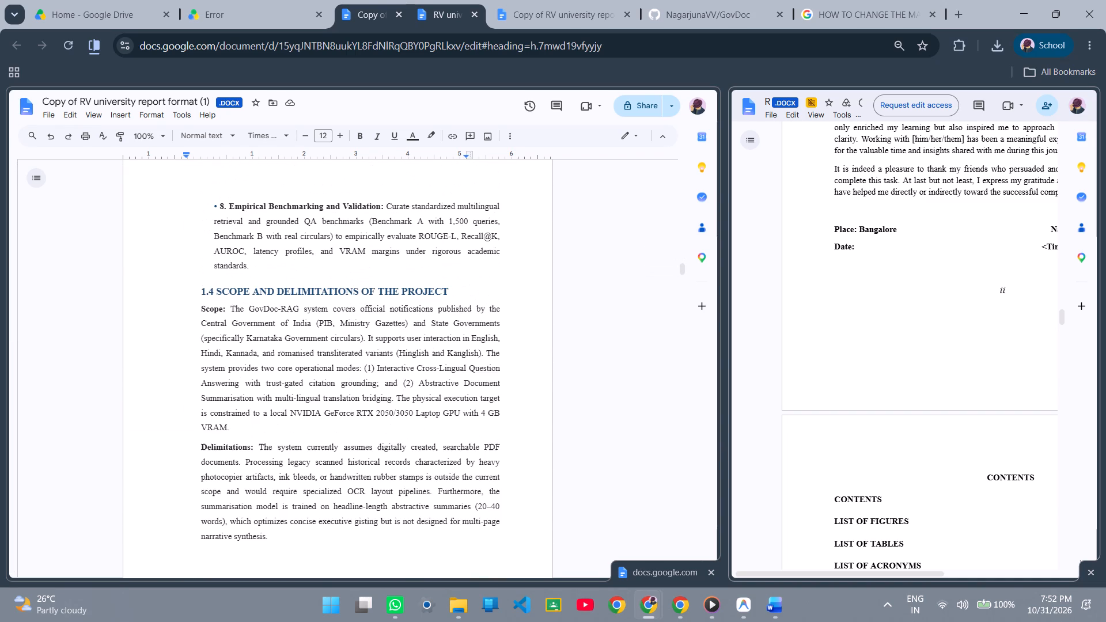
pyautogui.scroll(-12, 438, 348)
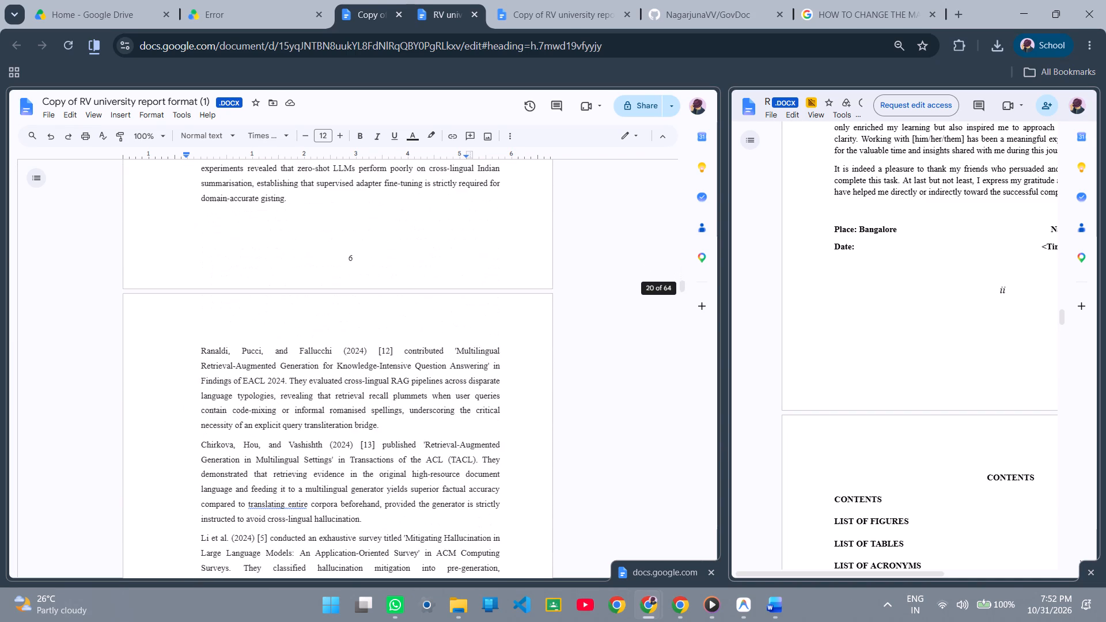
pyautogui.scroll(-10, 438, 348)
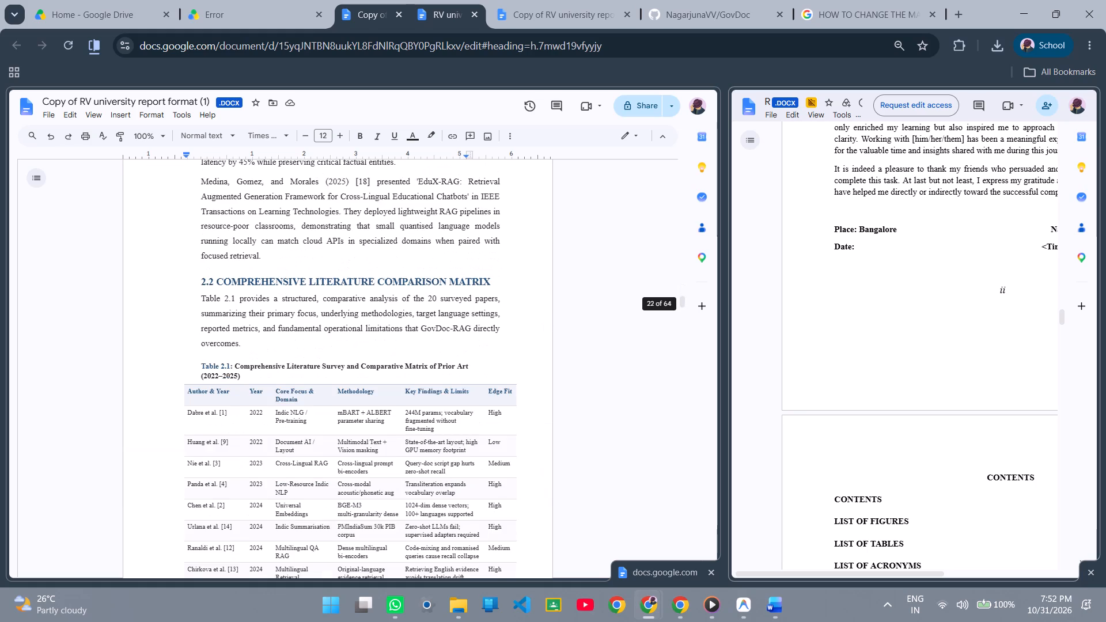
pyautogui.scroll(1, 438, 348)
pyautogui.scroll(-6, 438, 348)
pyautogui.scroll(2, 438, 348)
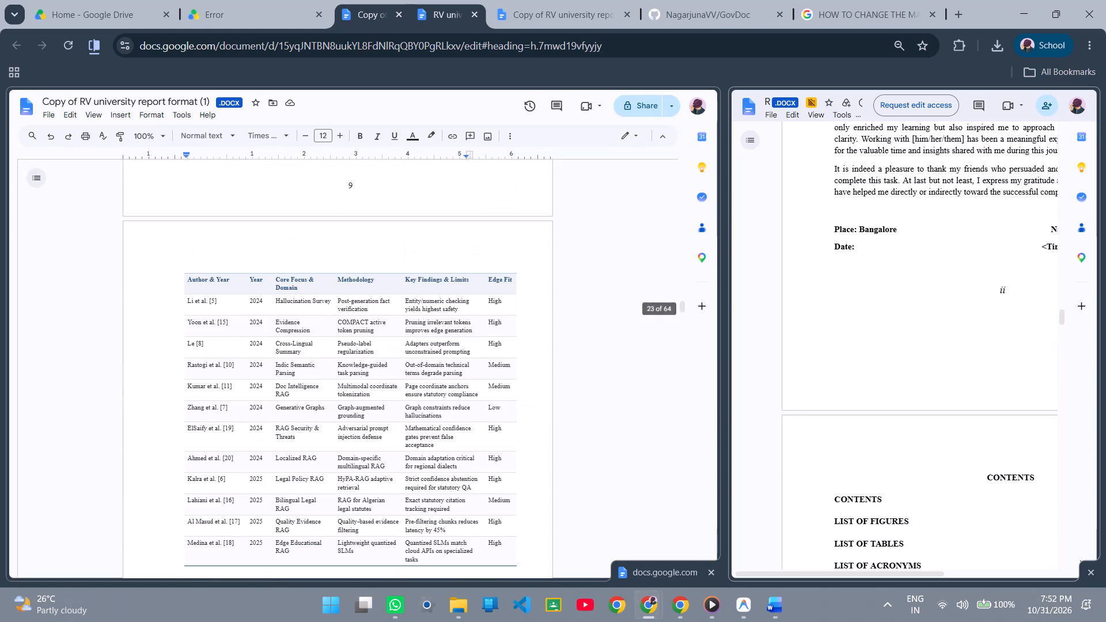
pyautogui.scroll(2, 438, 348)
pyautogui.scroll(-2, 438, 348)
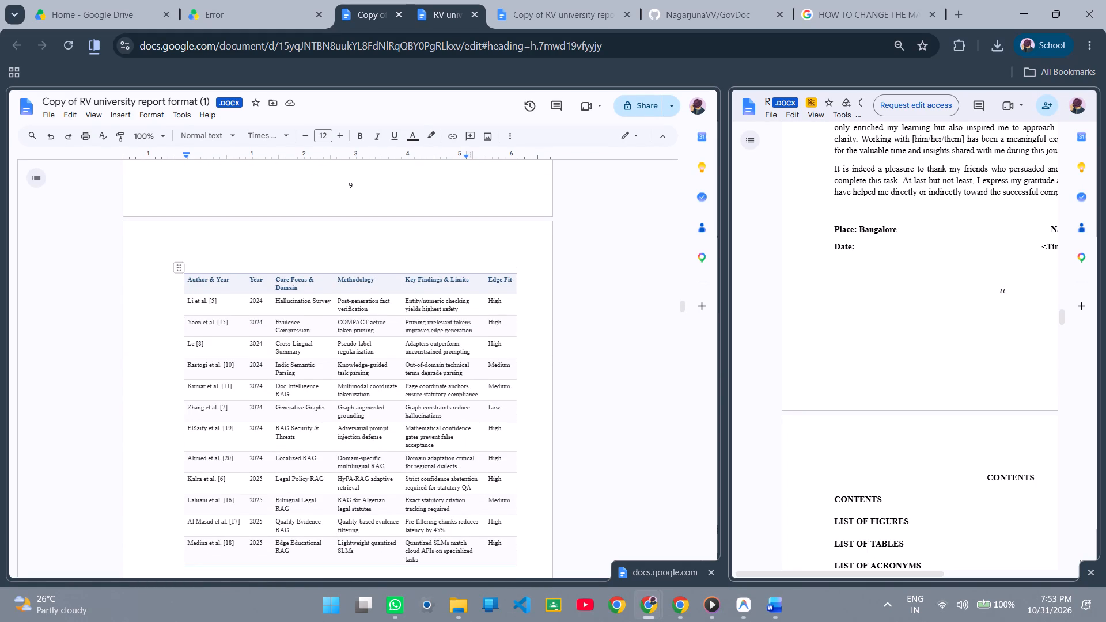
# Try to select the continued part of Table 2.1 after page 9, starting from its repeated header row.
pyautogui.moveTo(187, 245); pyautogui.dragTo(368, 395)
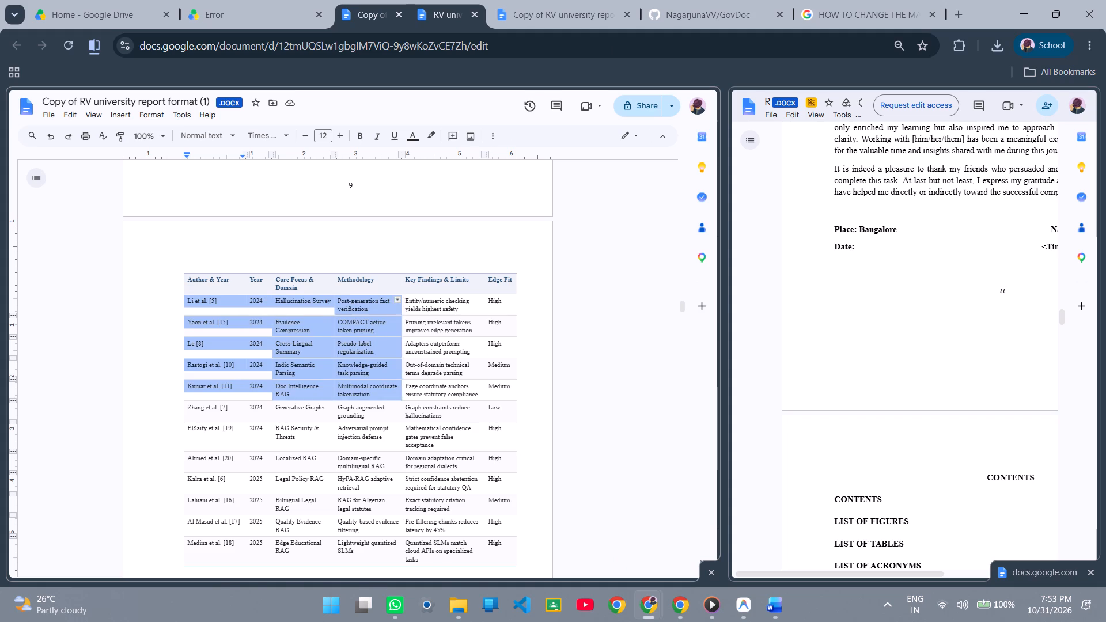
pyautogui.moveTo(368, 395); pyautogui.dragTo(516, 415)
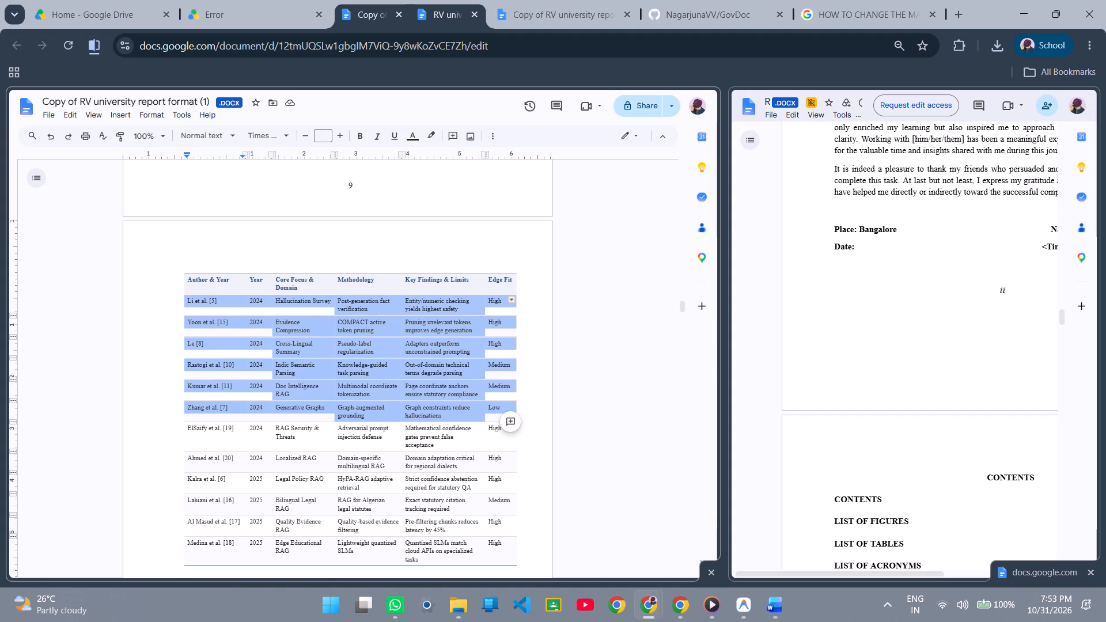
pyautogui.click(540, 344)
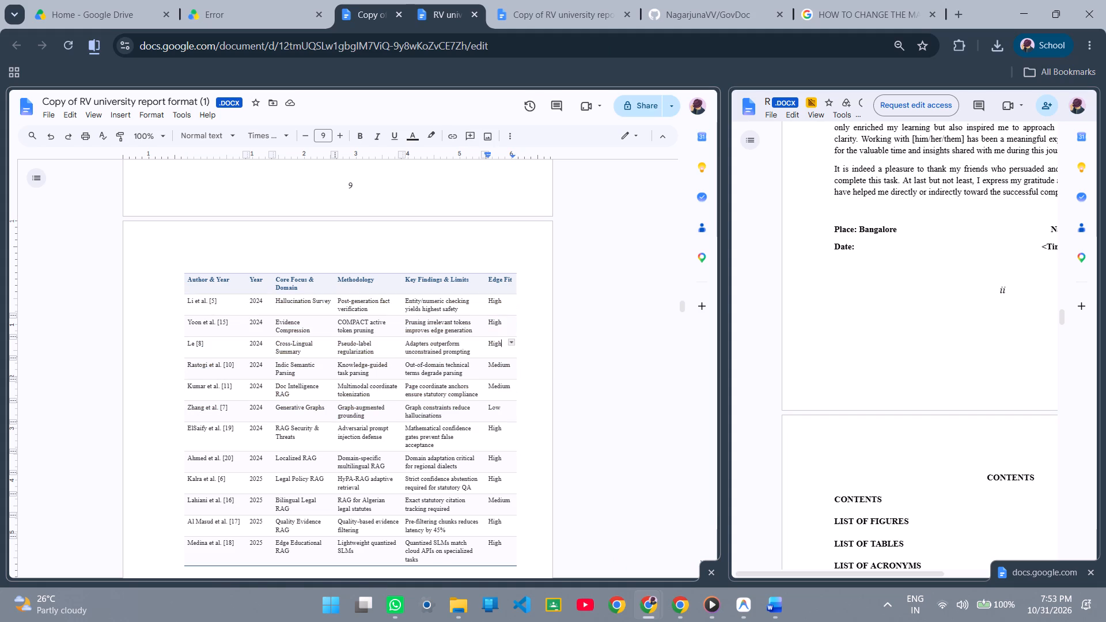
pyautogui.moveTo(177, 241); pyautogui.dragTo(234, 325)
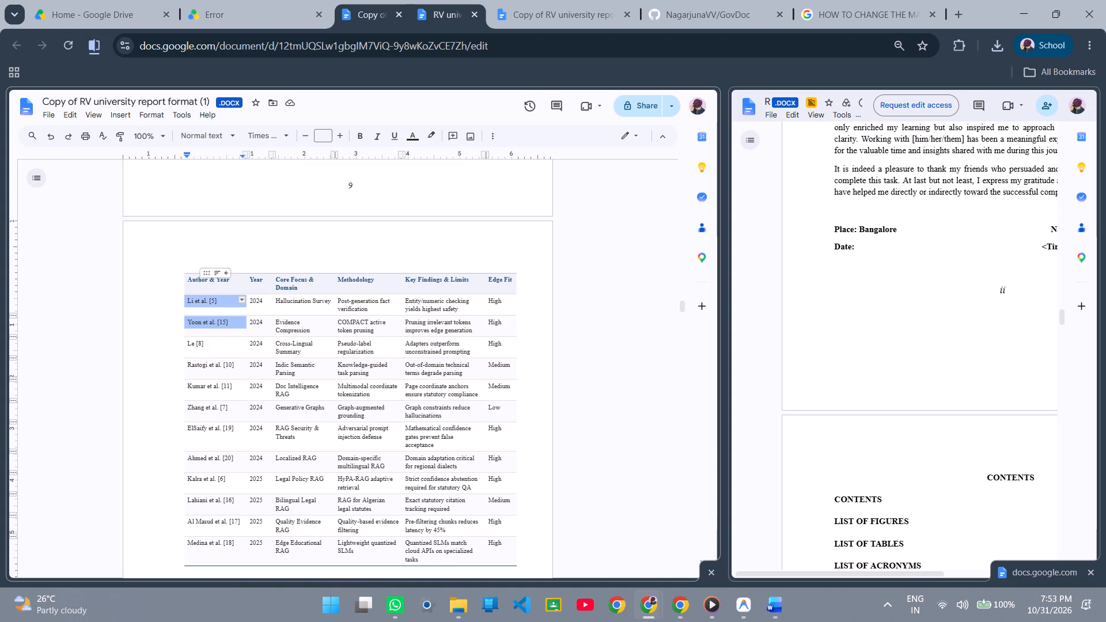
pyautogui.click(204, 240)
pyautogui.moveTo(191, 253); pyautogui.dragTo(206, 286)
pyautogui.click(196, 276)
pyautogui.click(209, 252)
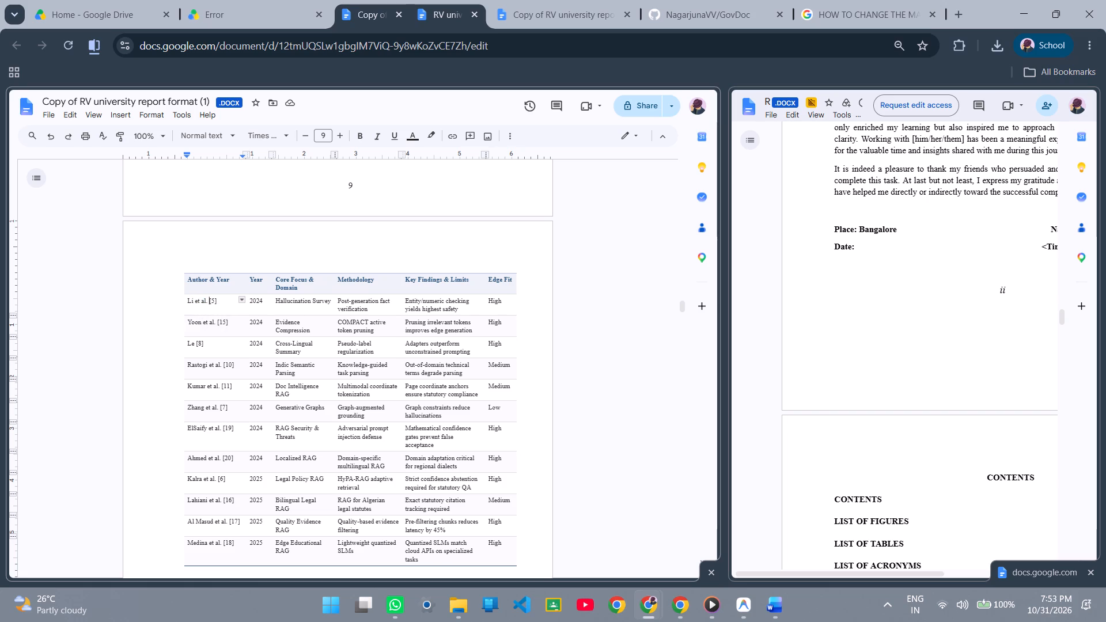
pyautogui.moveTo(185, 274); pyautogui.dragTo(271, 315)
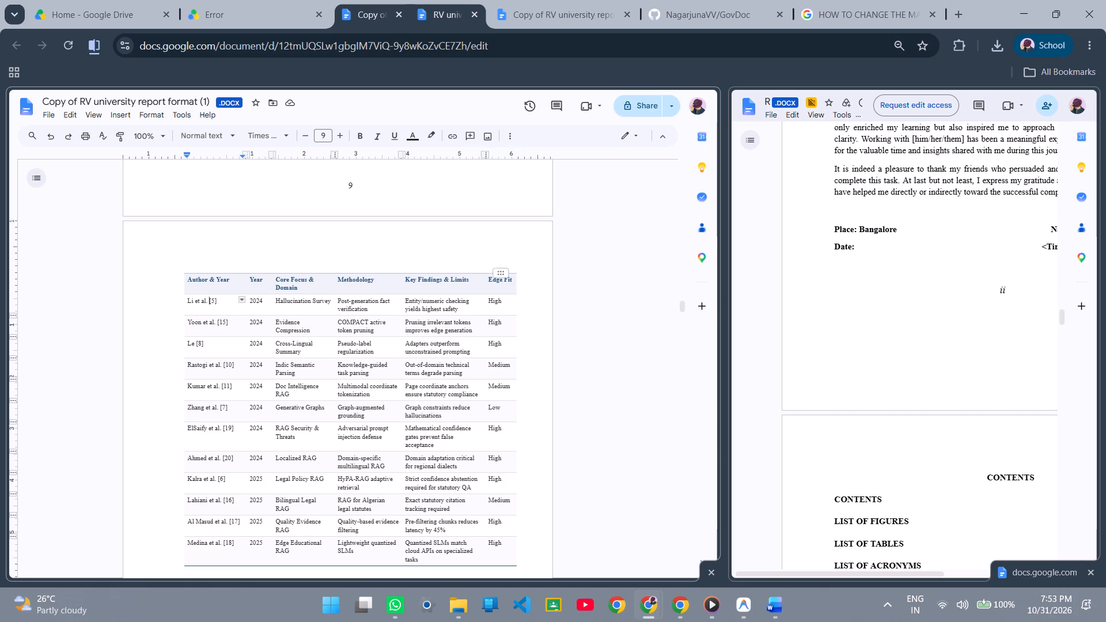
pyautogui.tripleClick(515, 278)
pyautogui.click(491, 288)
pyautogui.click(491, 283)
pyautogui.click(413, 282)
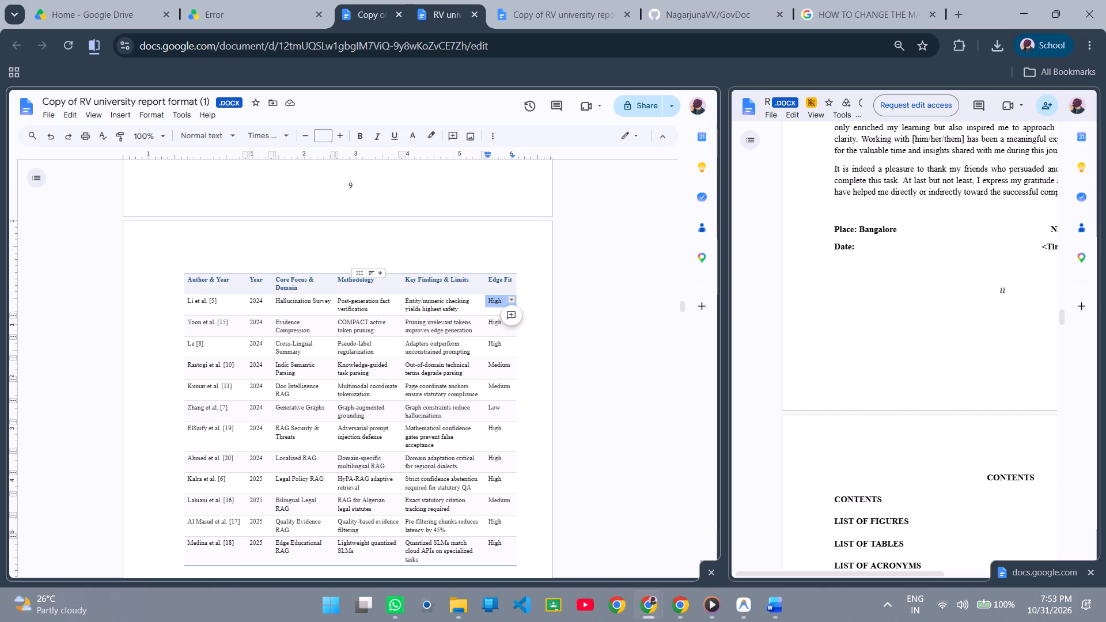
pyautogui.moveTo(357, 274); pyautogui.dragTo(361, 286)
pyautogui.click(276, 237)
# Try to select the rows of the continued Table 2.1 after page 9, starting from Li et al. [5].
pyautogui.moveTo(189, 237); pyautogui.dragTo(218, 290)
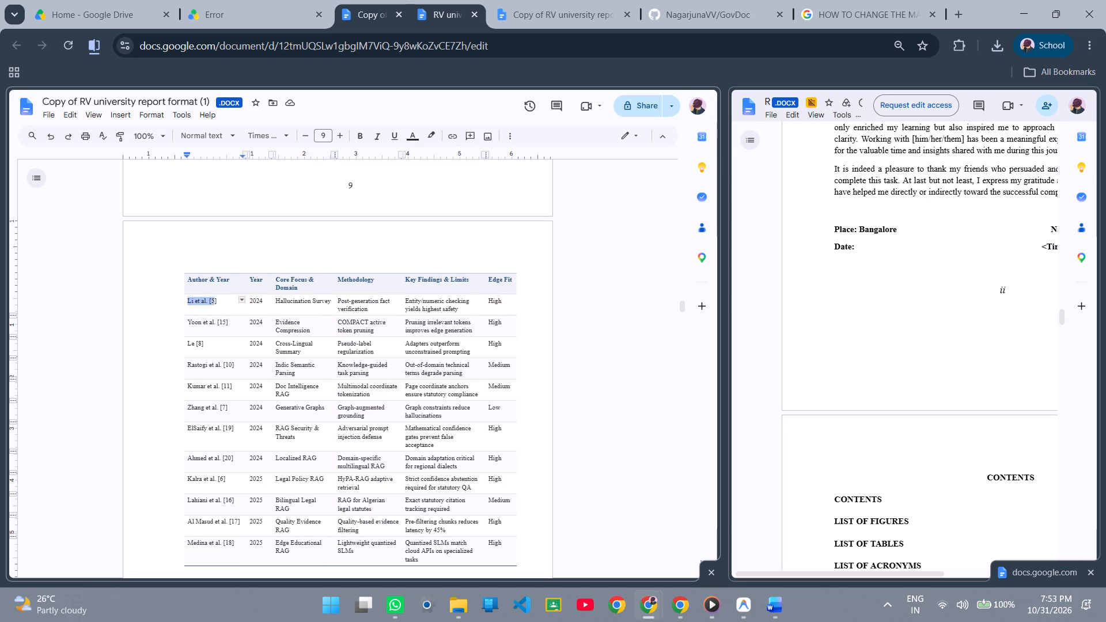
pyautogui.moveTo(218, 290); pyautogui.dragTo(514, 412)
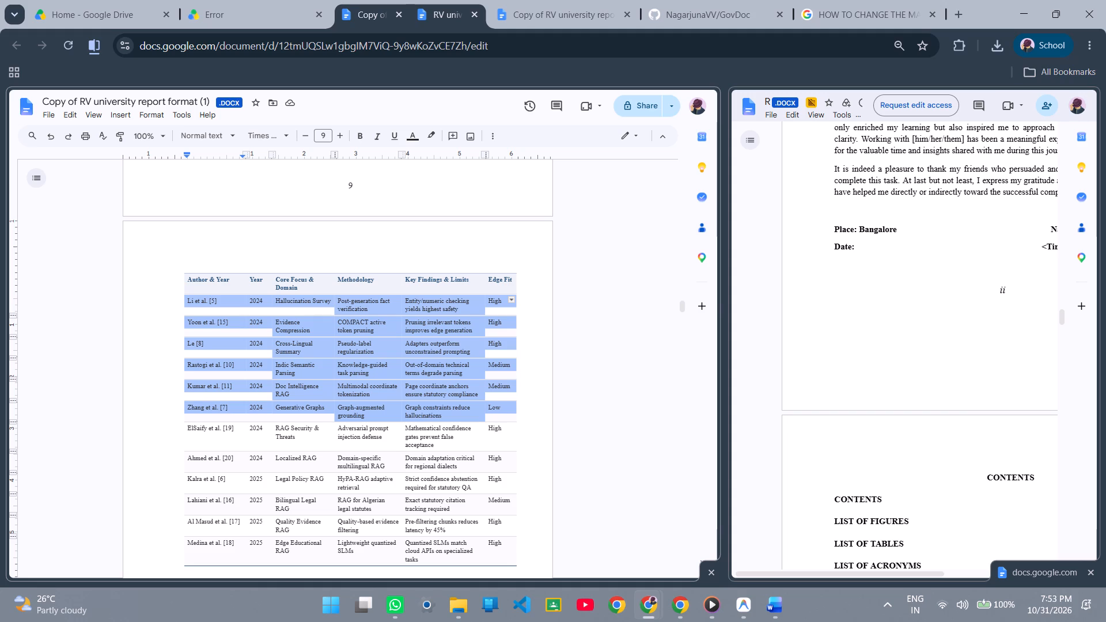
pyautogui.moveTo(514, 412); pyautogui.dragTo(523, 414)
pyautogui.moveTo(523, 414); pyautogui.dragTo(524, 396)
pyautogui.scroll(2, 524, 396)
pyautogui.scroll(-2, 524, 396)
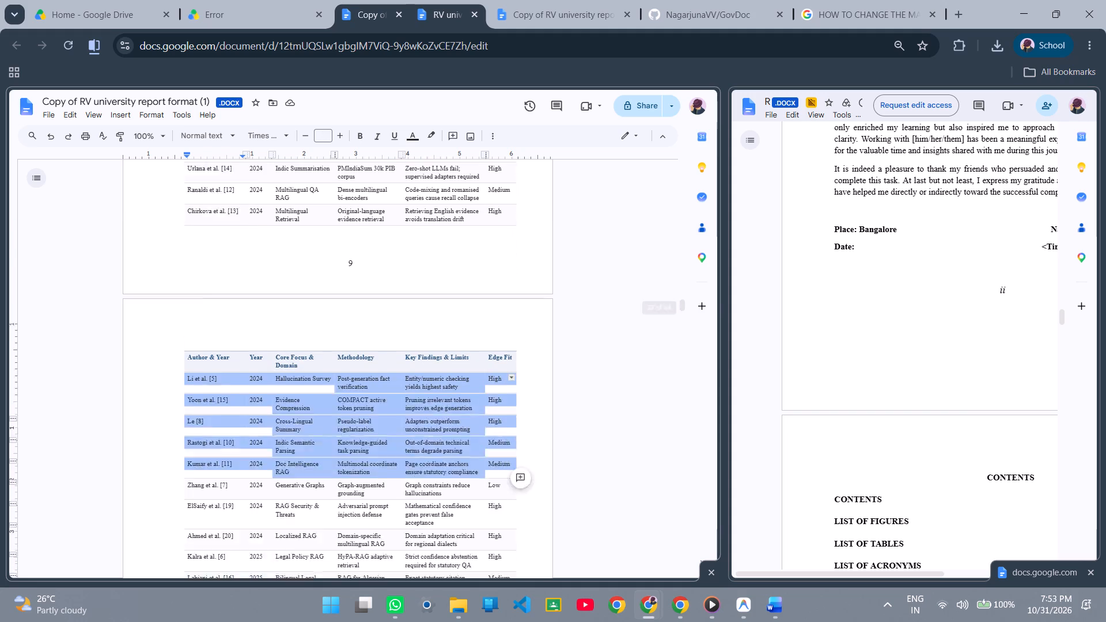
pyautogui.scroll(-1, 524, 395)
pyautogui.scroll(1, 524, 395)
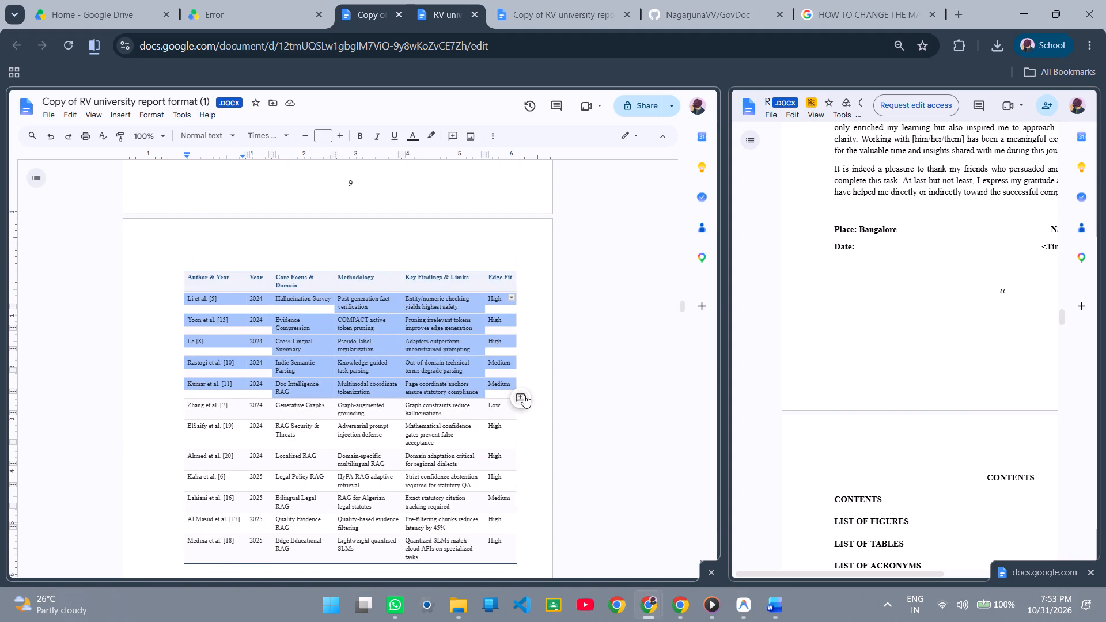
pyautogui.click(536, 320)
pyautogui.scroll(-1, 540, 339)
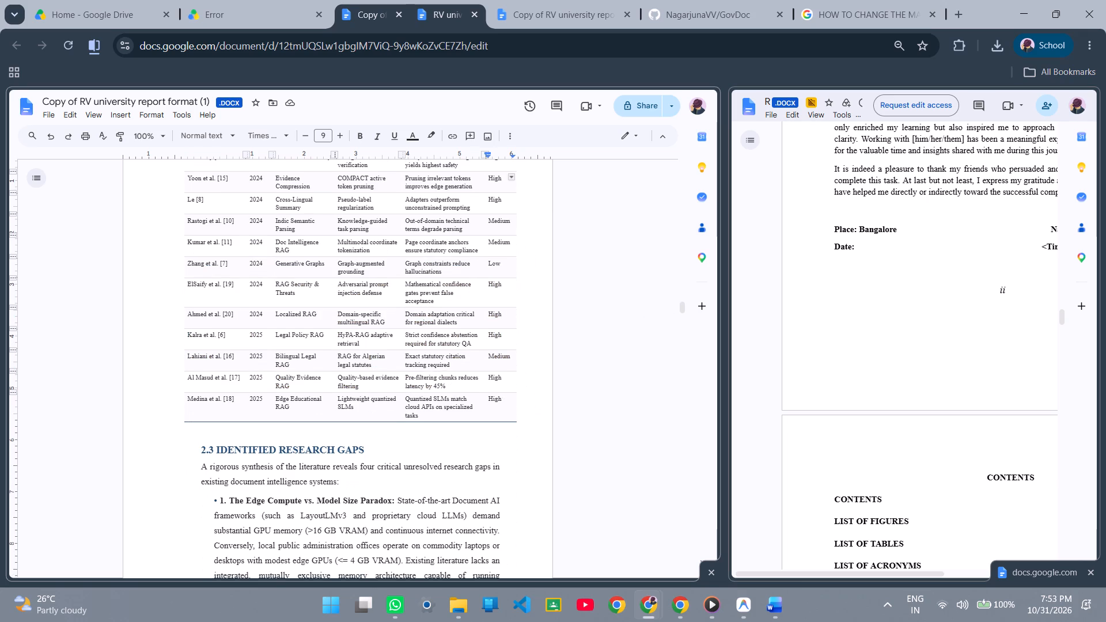
# Compare Table 2.1 around page 6 of "Copy of RV university report format" with its continuation in the (1) copy.
pyautogui.hotkey('alt', 'Tab')
pyautogui.scroll(-2, 589, 398)
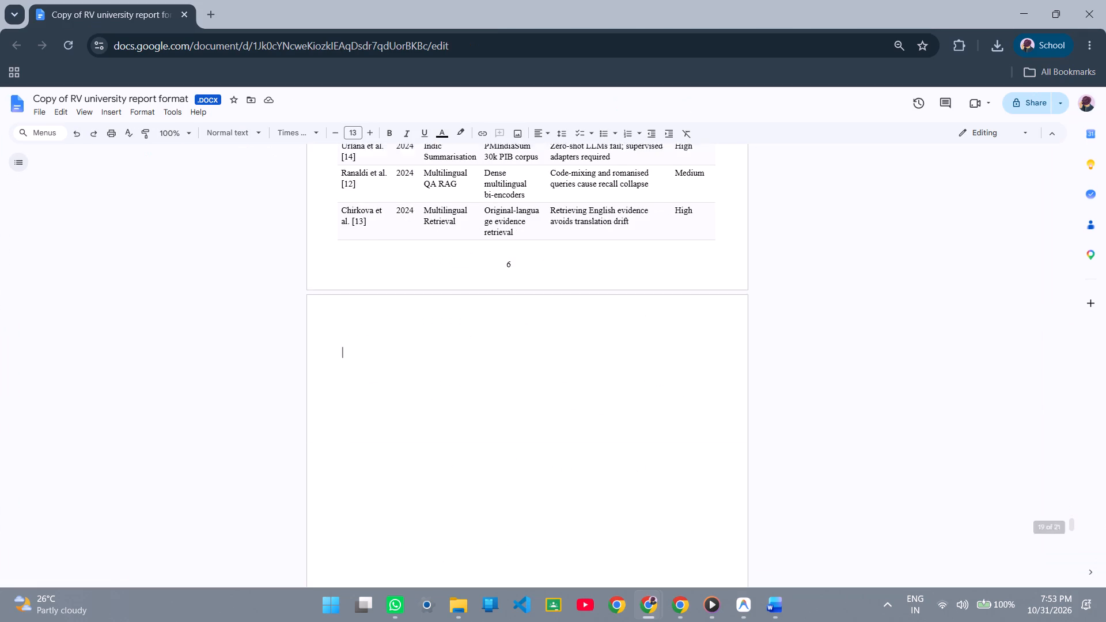
pyautogui.scroll(3, 589, 398)
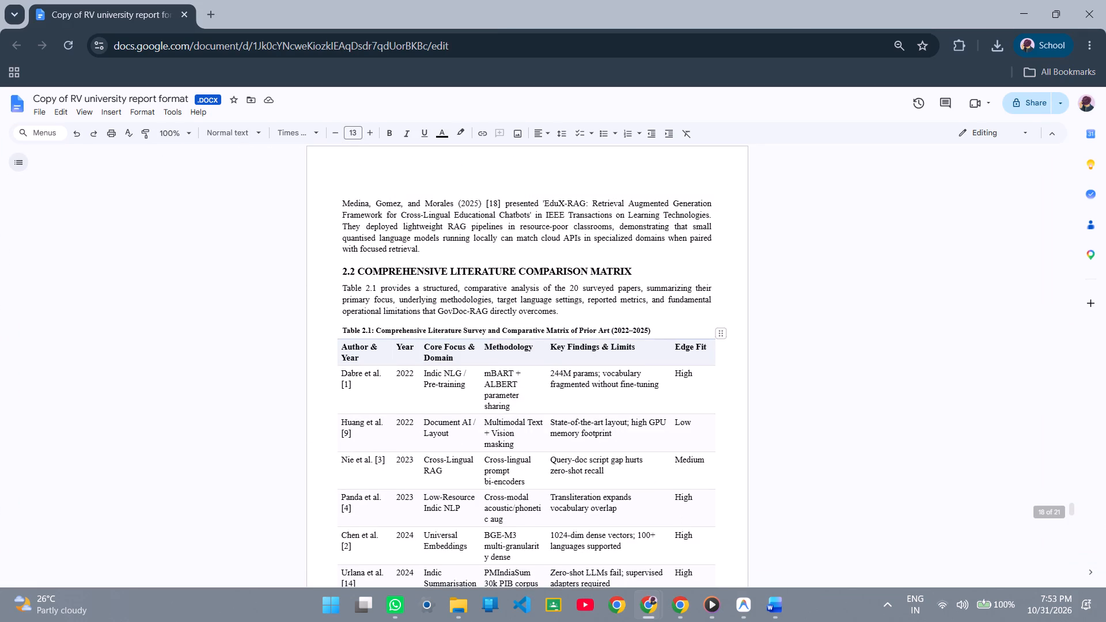
pyautogui.hotkey('alt', 'Tab')
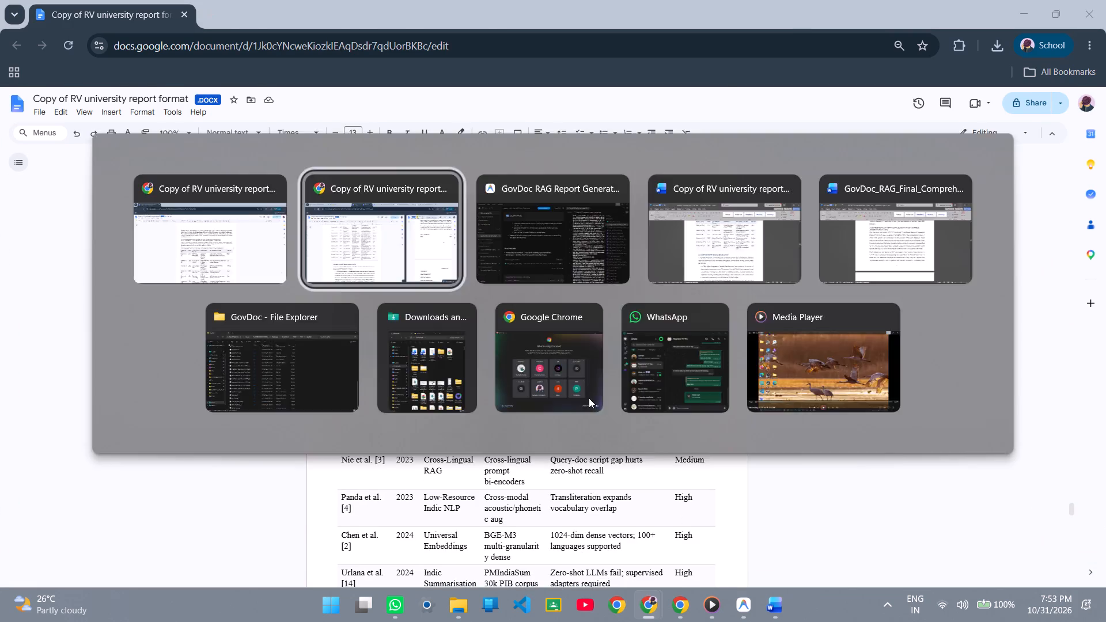
pyautogui.scroll(-1, 286, 285)
pyautogui.scroll(1, 322, 328)
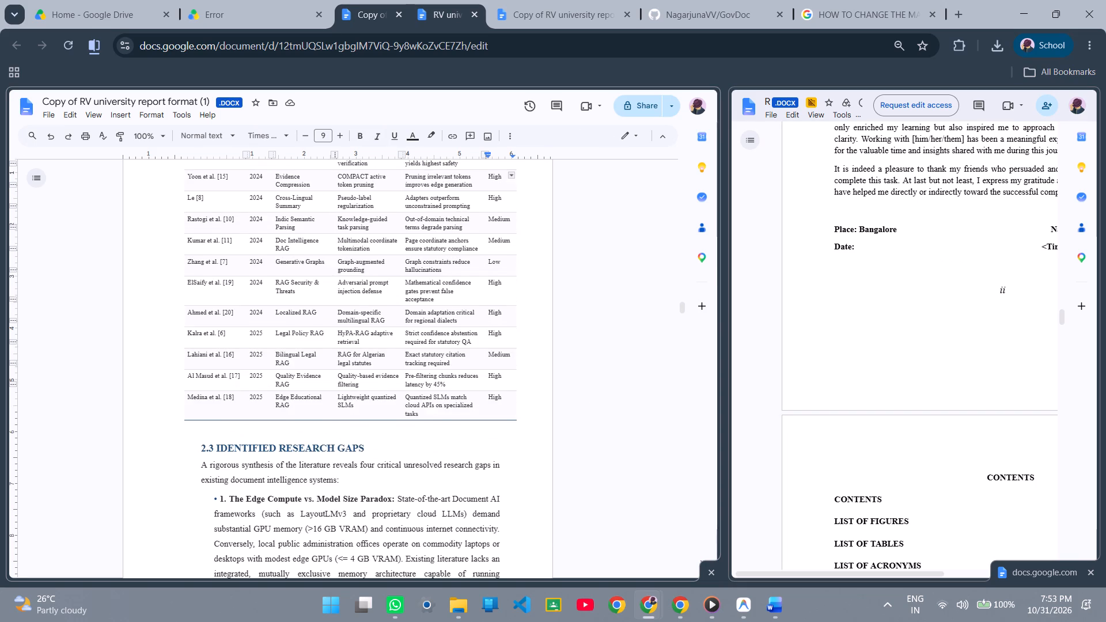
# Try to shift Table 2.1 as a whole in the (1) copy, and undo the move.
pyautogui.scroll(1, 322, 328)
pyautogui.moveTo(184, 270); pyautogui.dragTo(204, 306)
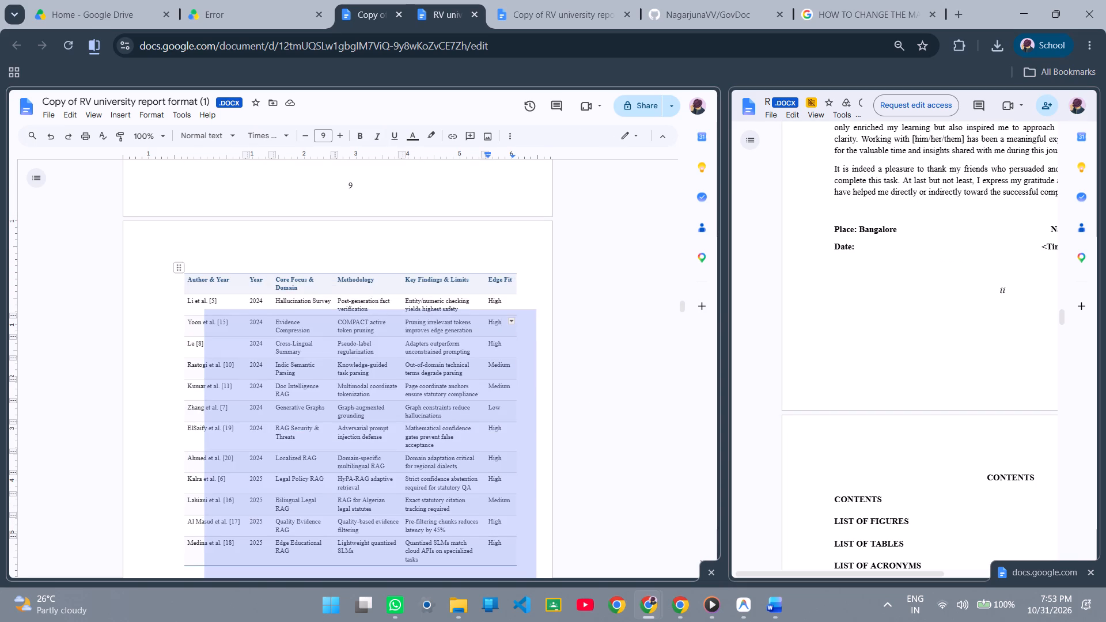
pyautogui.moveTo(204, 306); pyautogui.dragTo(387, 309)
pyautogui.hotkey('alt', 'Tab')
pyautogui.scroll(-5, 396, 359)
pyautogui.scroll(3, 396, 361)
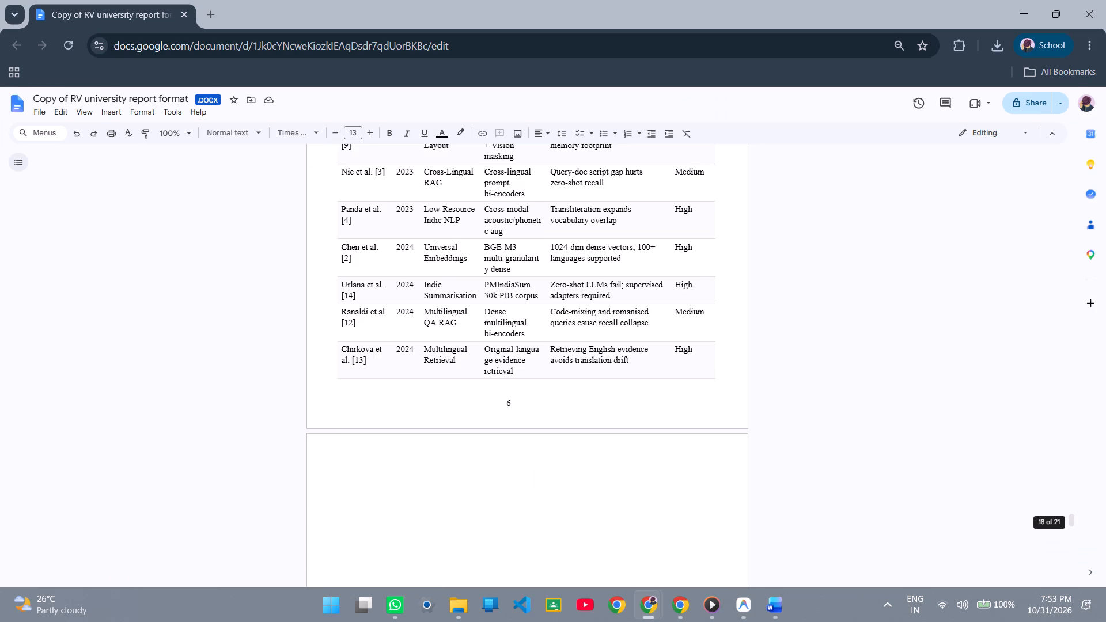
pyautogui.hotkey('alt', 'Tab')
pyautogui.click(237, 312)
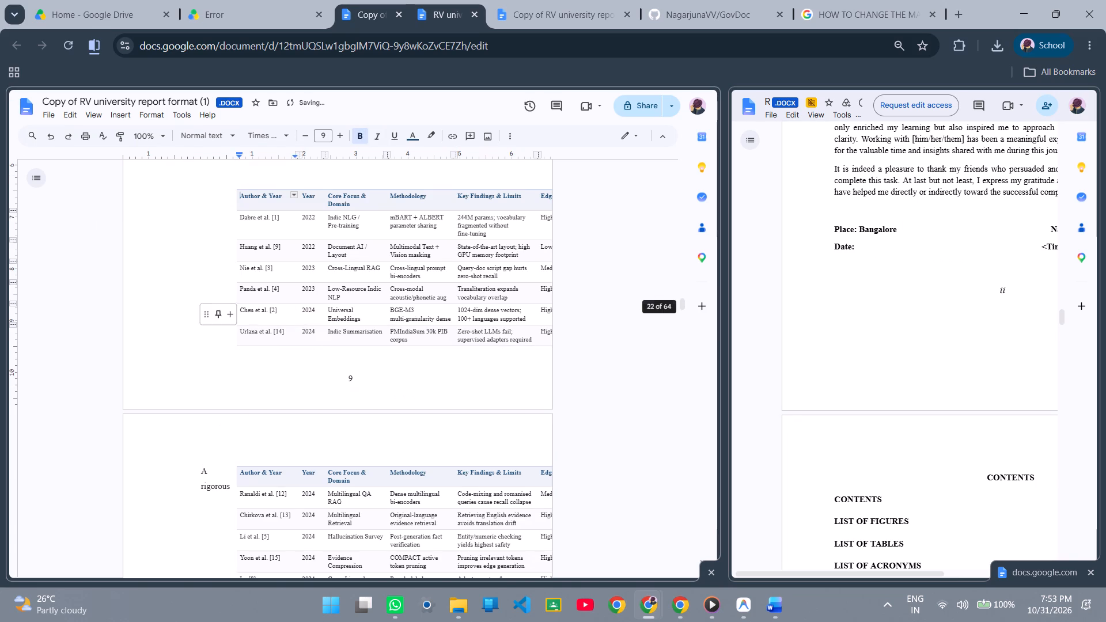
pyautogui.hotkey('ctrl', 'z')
# Examine the (1) copy around Table 2.1 and back up to the page after page 7.
pyautogui.scroll(1, 281, 355)
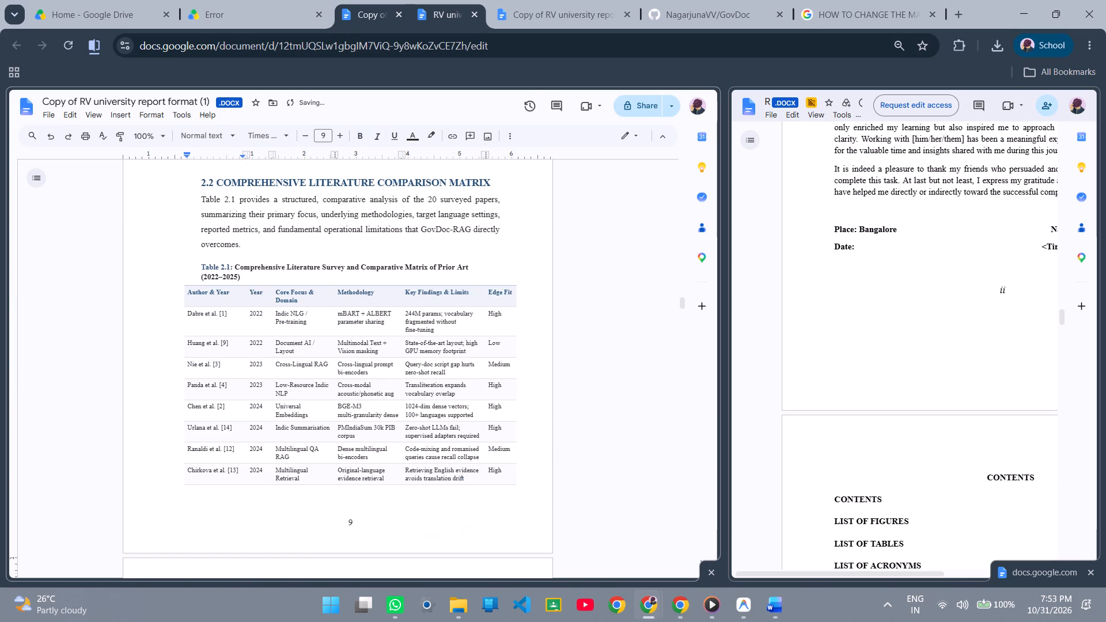
pyautogui.scroll(-3, 281, 355)
pyautogui.scroll(1, 279, 374)
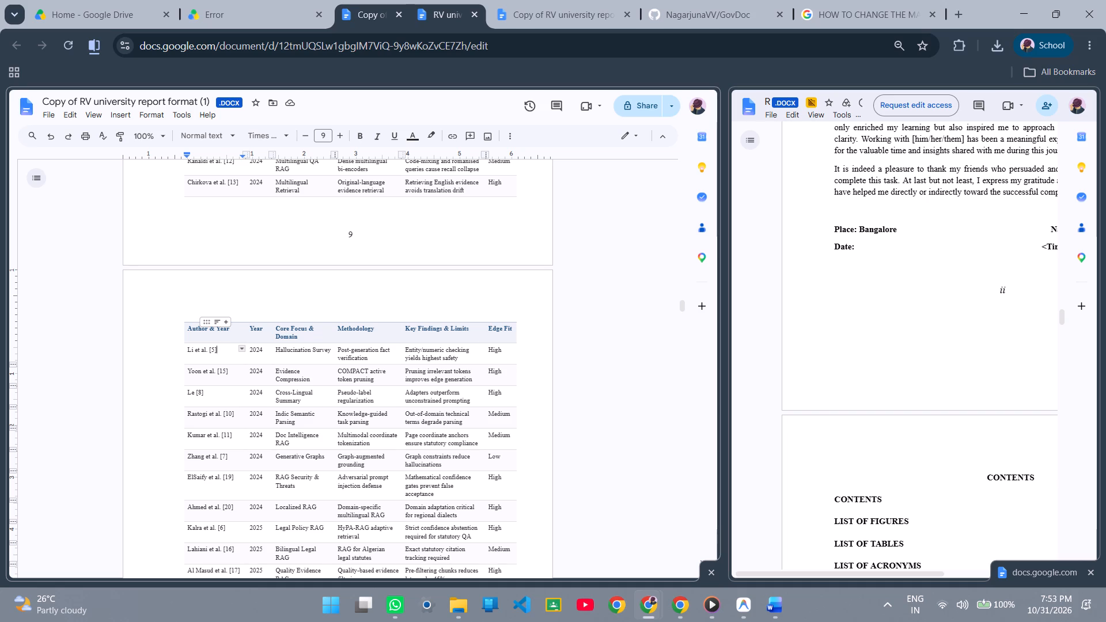
pyautogui.scroll(3, 214, 366)
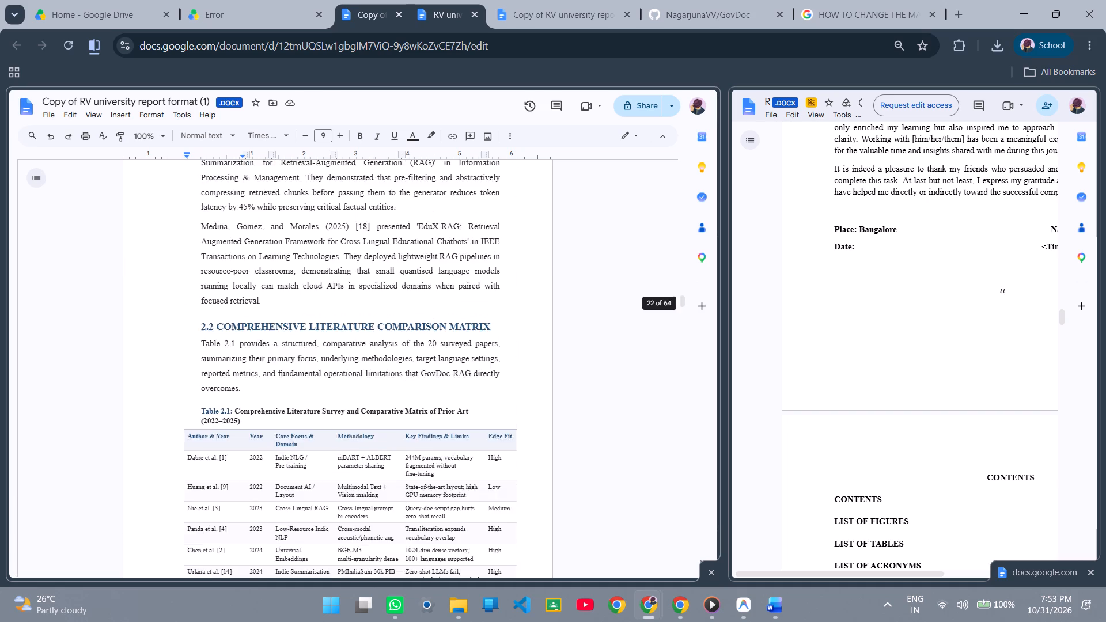
pyautogui.scroll(5, 214, 366)
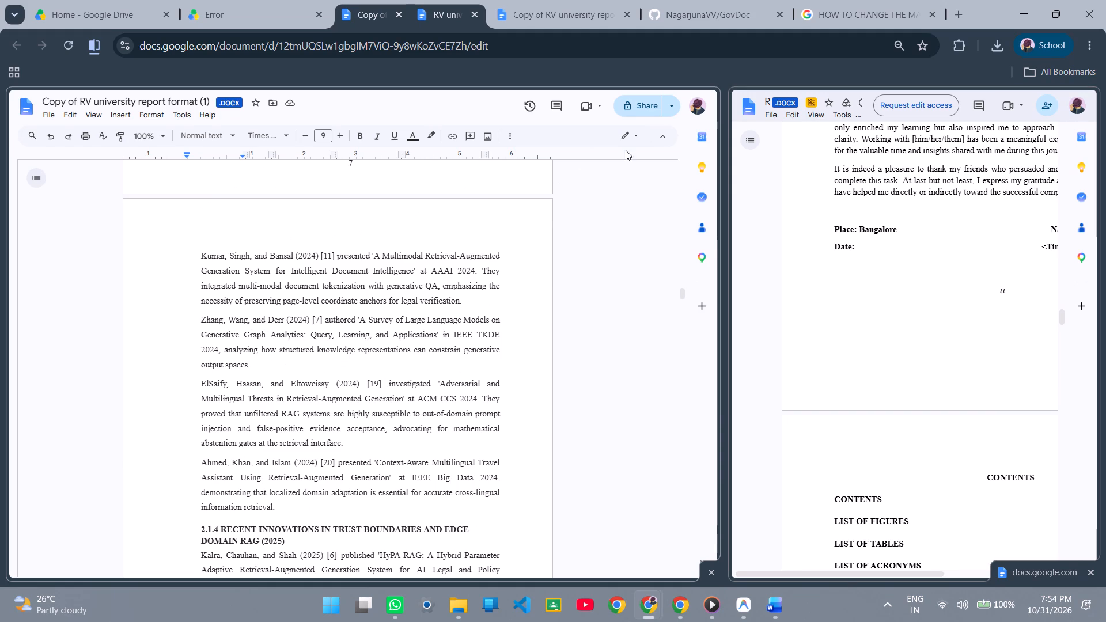
pyautogui.scroll(2, 923, 337)
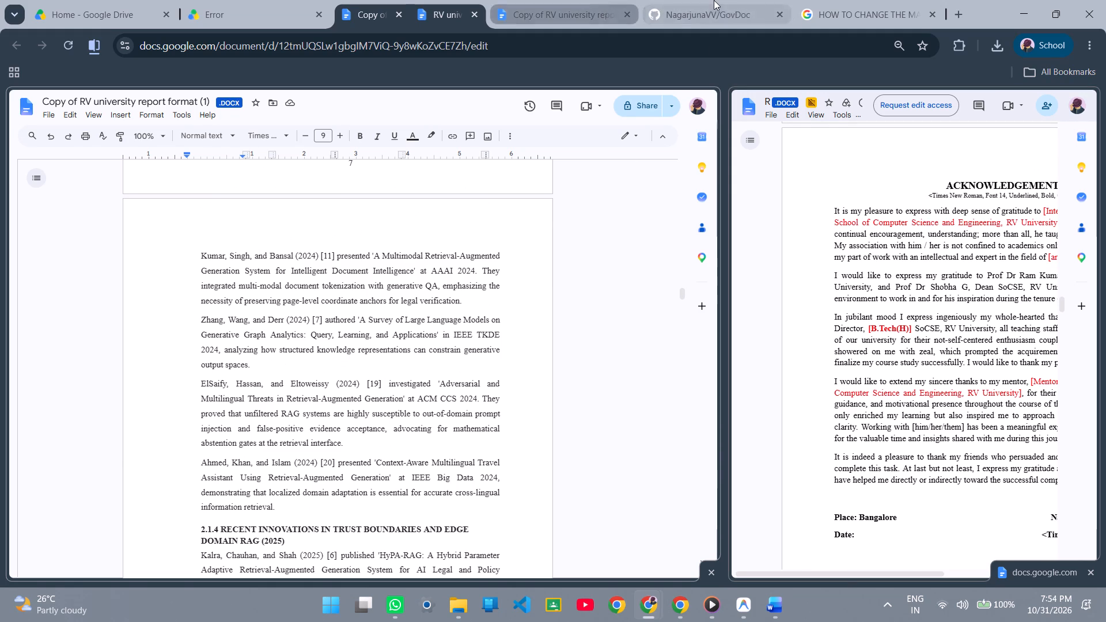
# Start a file upload in the Google AI chat and preview "Copy of RV university report format.docx" from Downloads through its front matter.
pyautogui.click(815, 0)
pyautogui.click(203, 553)
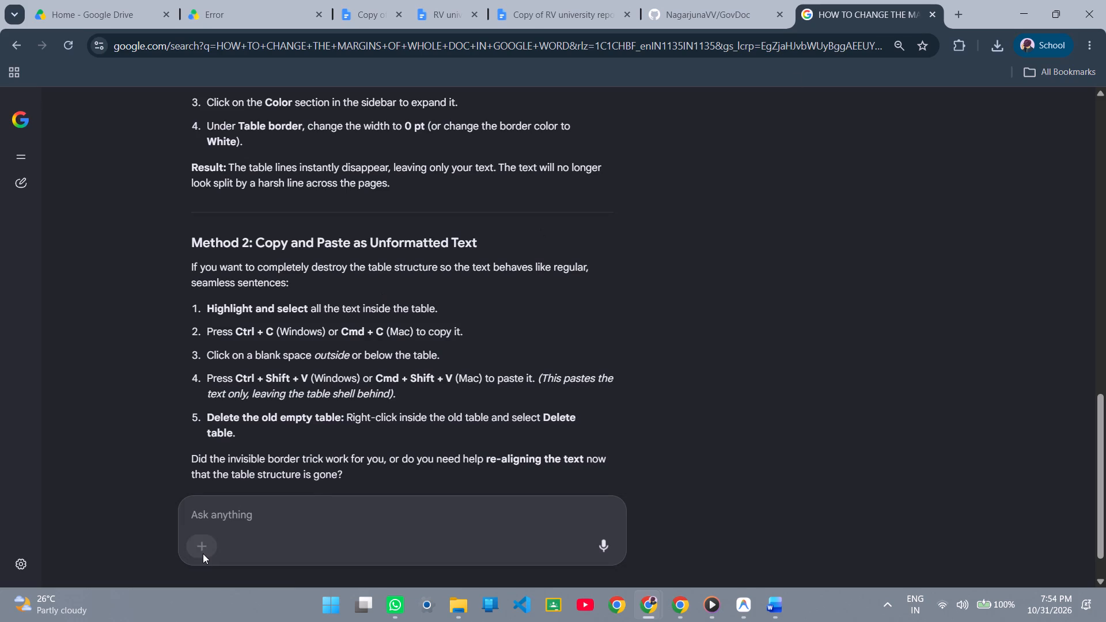
pyautogui.click(211, 457)
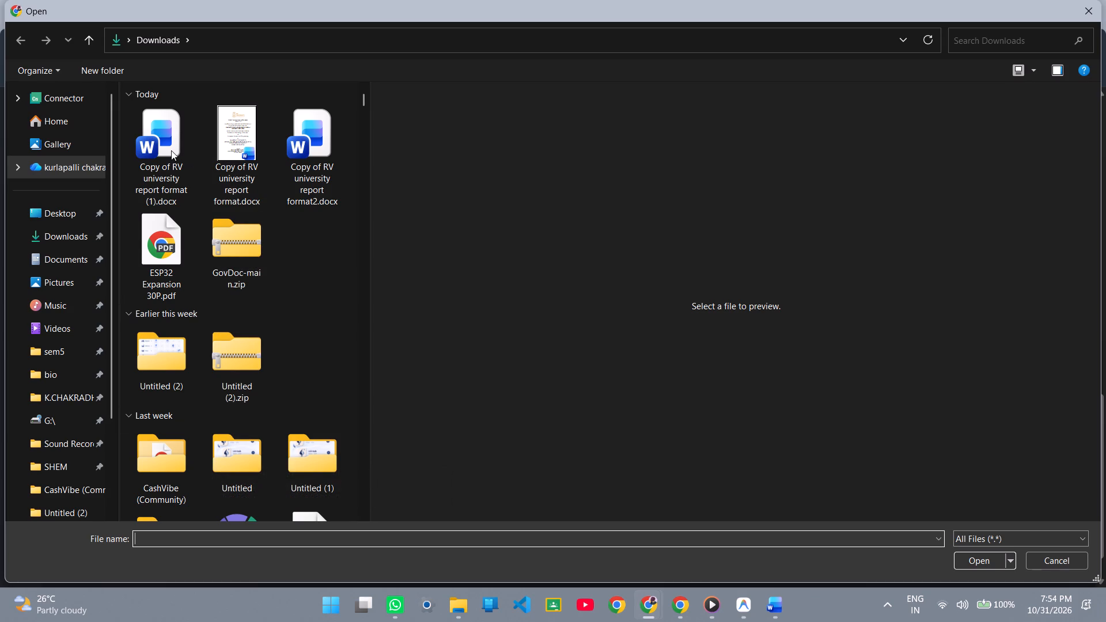
pyautogui.click(253, 141)
pyautogui.scroll(-8, 566, 343)
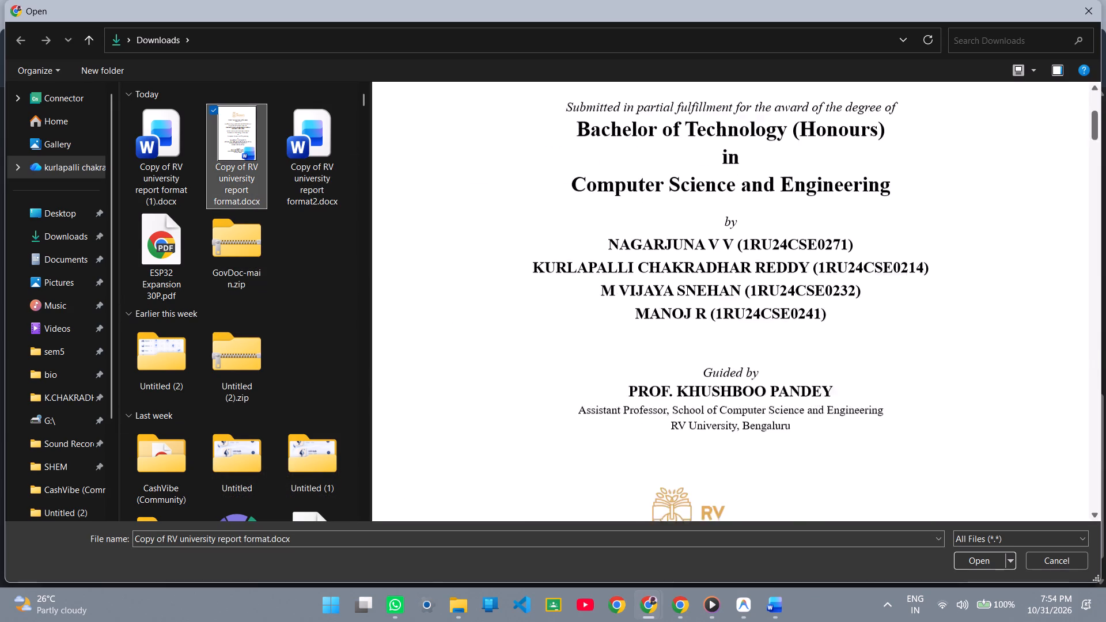
pyautogui.scroll(-9, 702, 361)
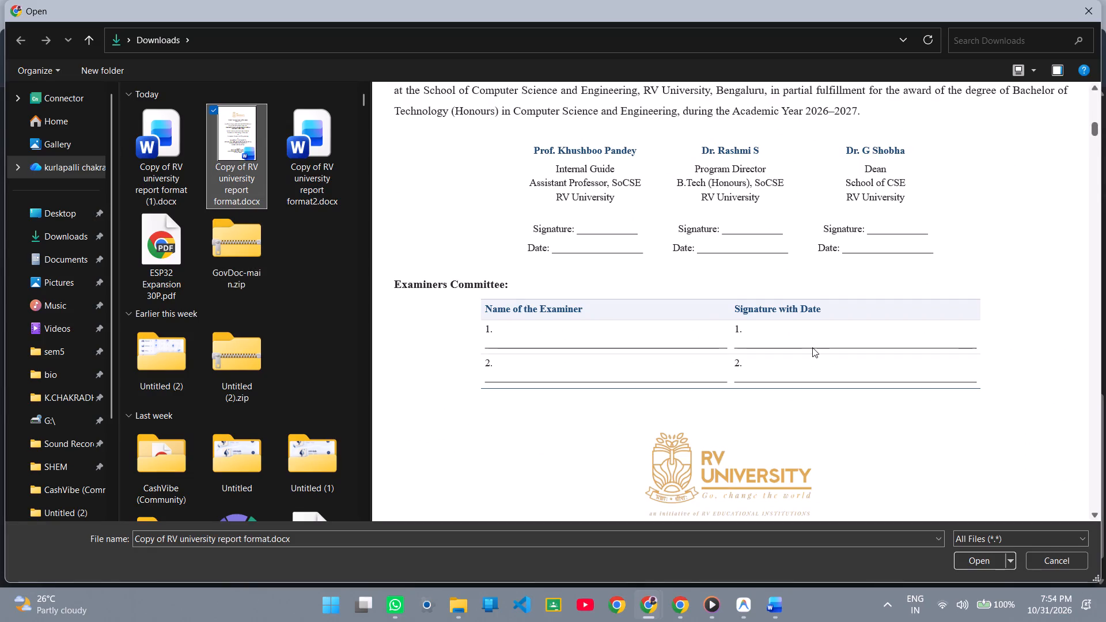
pyautogui.scroll(-15, 813, 348)
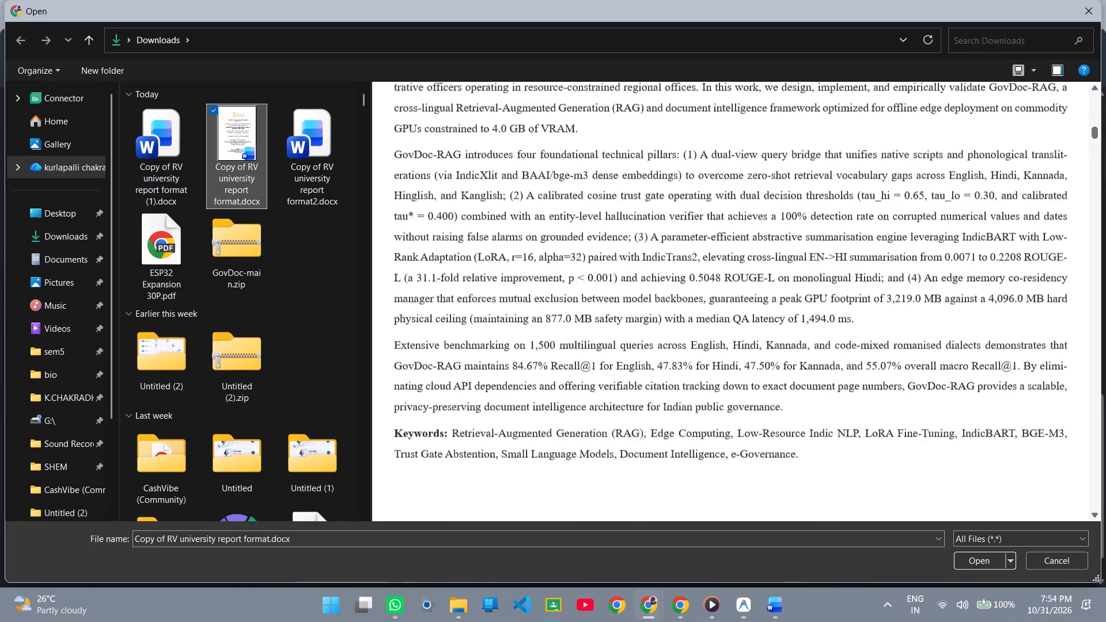
pyautogui.scroll(-6, 813, 348)
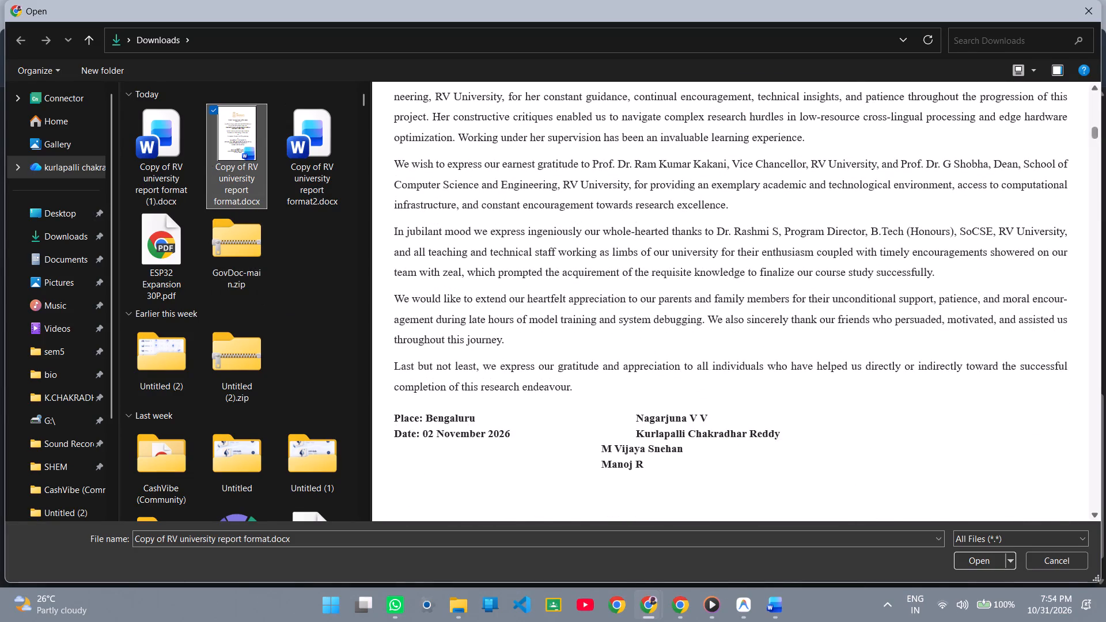
pyautogui.scroll(-11, 722, 324)
pyautogui.scroll(-17, 722, 324)
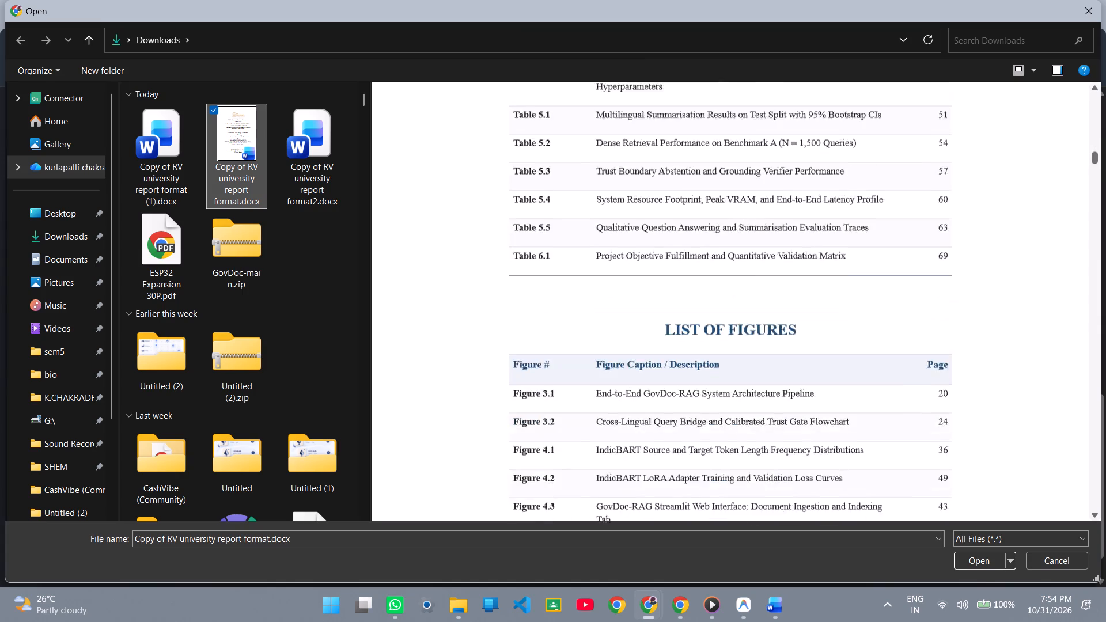
pyautogui.scroll(-10, 722, 324)
# Return to the Google Docs report copy and look over everything from the end of Table 2.1 to the closing references.
pyautogui.hotkey('alt', 'Tab')
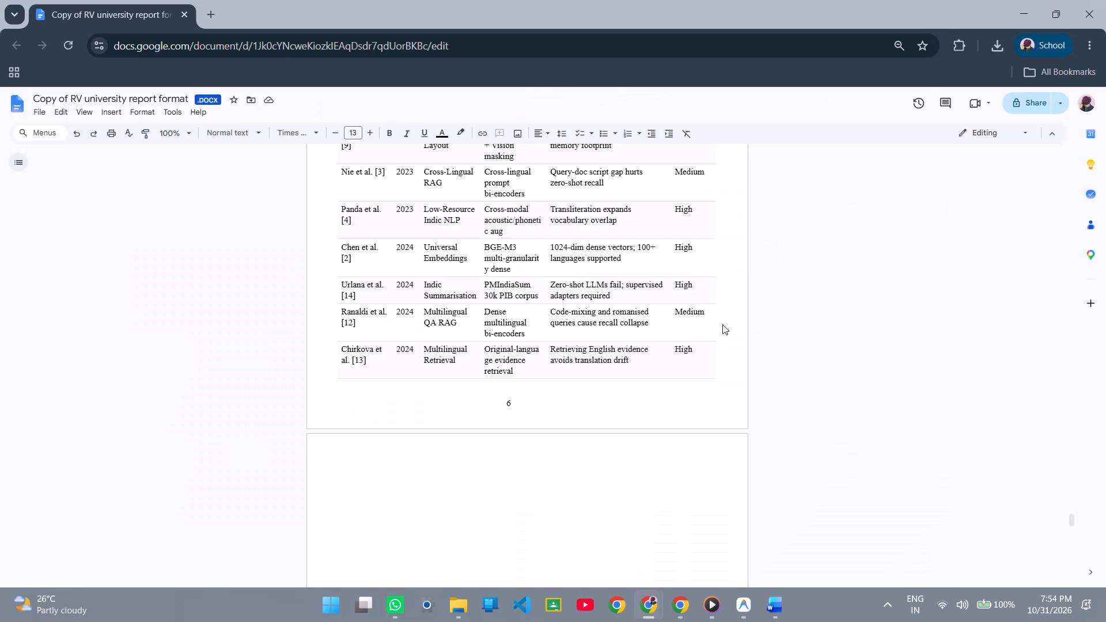
pyautogui.scroll(-13, 722, 324)
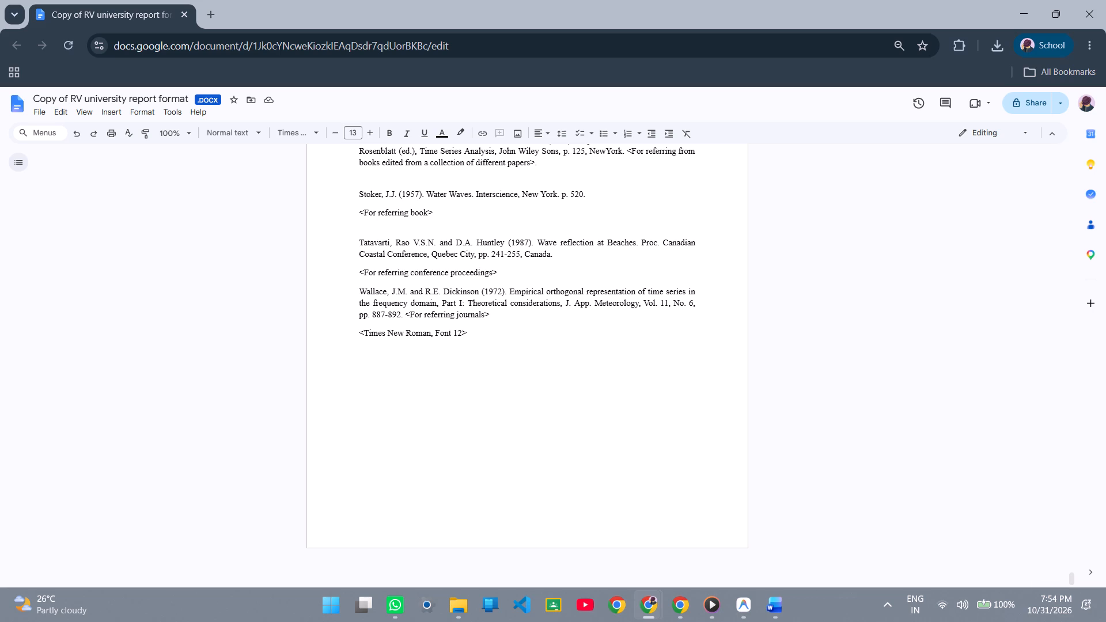
# Switch to "Copy of RV university report format.docx" in Word and examine the pages from the end of Table 2.1 to the Chapter 3 heading.
pyautogui.hotkey('alt', 'Tab')
pyautogui.hotkey('alt', 'Tab')
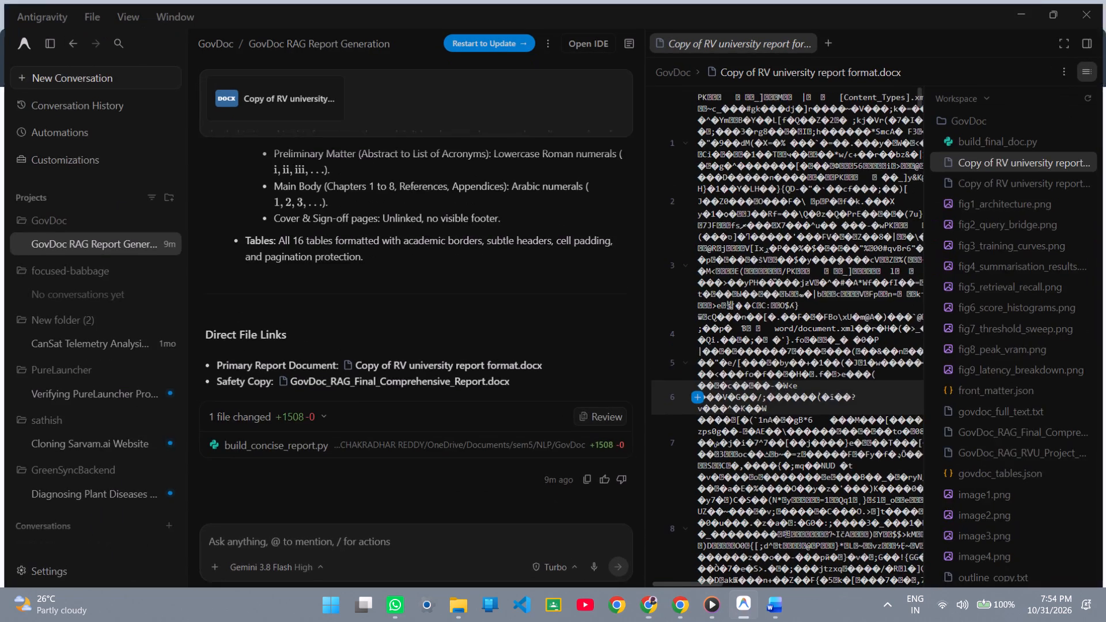
pyautogui.hotkey('alt', 'Tab')
pyautogui.hotkey('alt', 'Tab')
pyautogui.hotkey('alt', 'Tab')
pyautogui.hotkey('alt', 'Tab')
pyautogui.hotkey('alt', 'Tab')
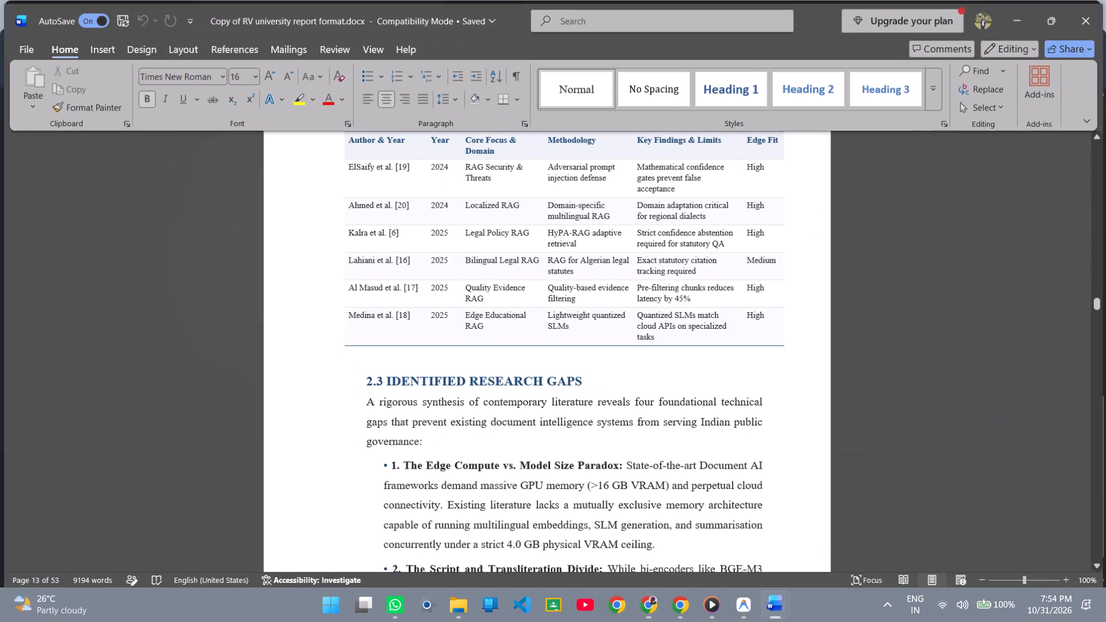
pyautogui.scroll(1, 660, 262)
pyautogui.scroll(1, 698, 355)
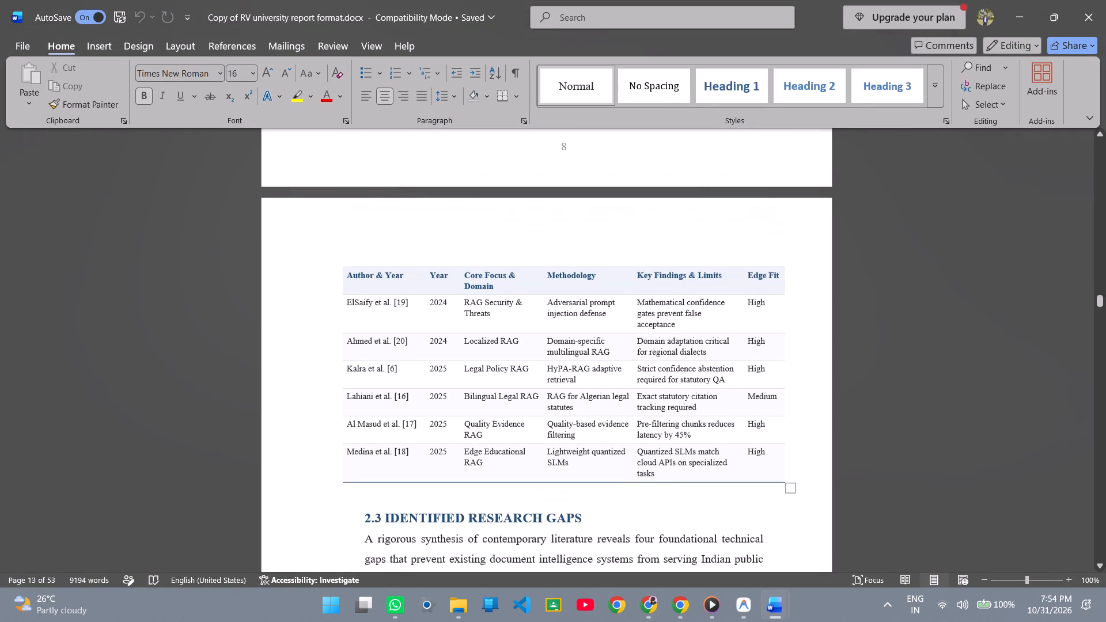
pyautogui.scroll(-12, 698, 355)
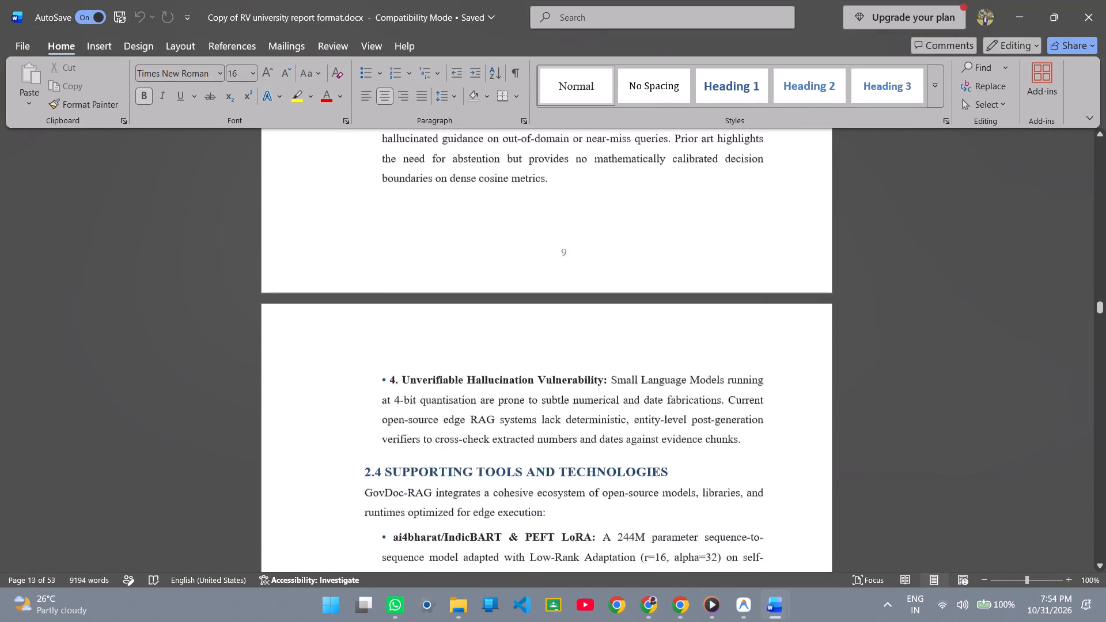
pyautogui.scroll(-8, 698, 355)
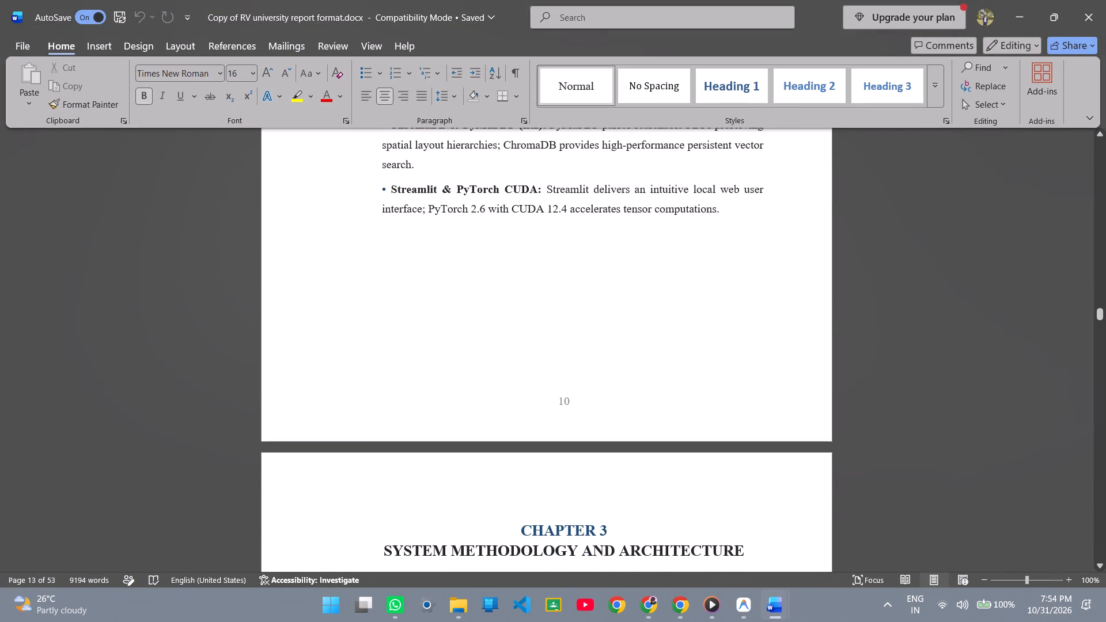
# Read back through Chapter 2 in the Word report, from the end of section 2.4 up to sections 2.1.2 and 2.1.3.
pyautogui.click(300, 191)
pyautogui.click(368, 287)
pyautogui.scroll(3, 464, 303)
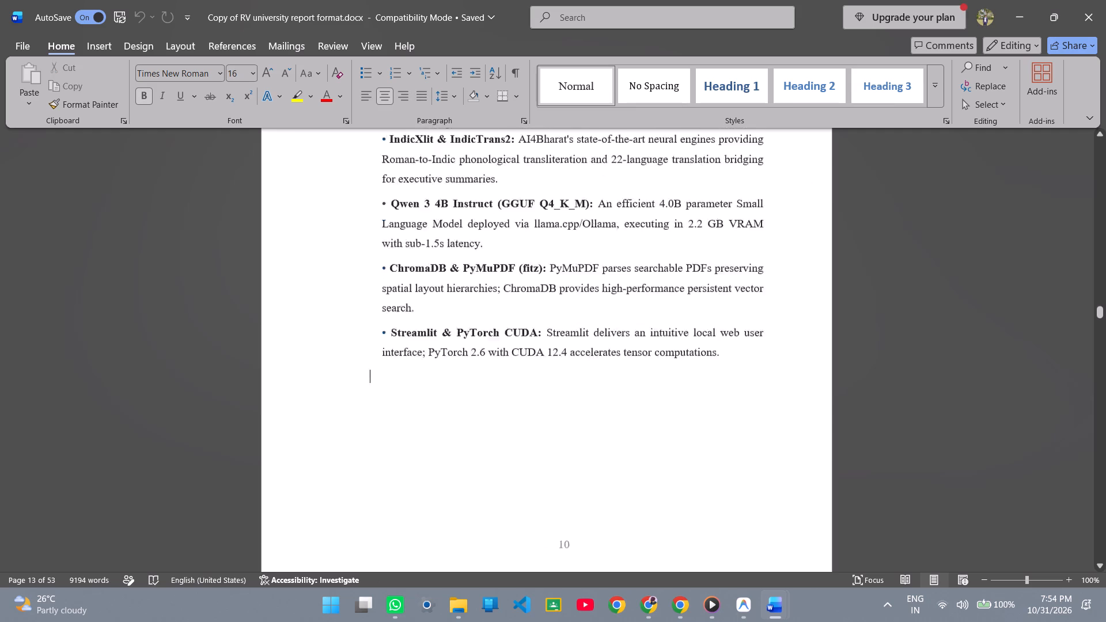
pyautogui.scroll(7, 527, 363)
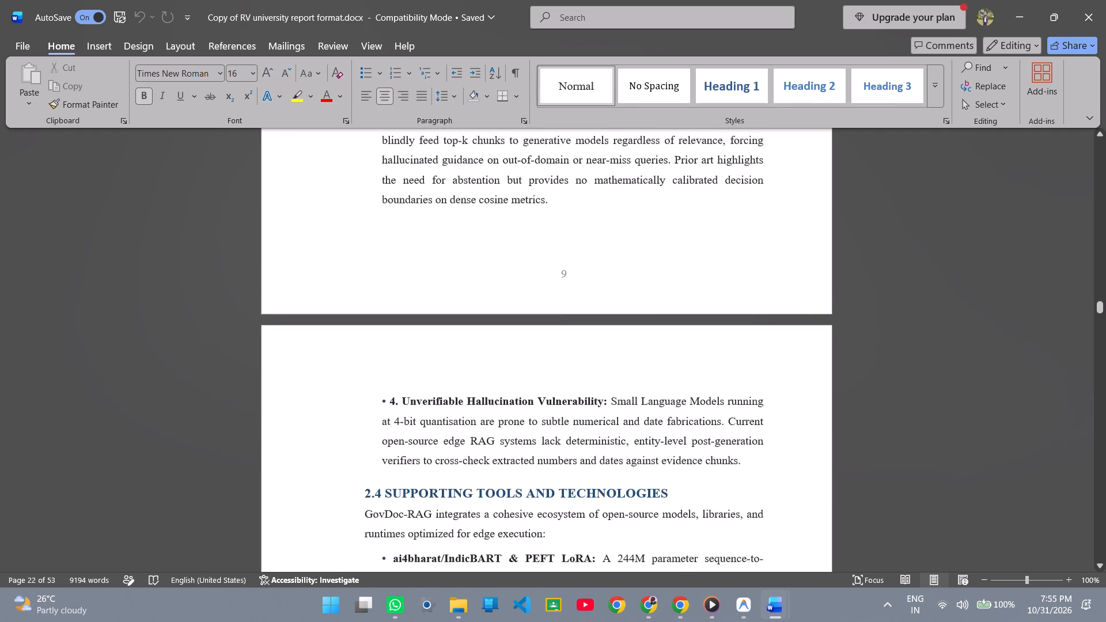
pyautogui.scroll(11, 527, 363)
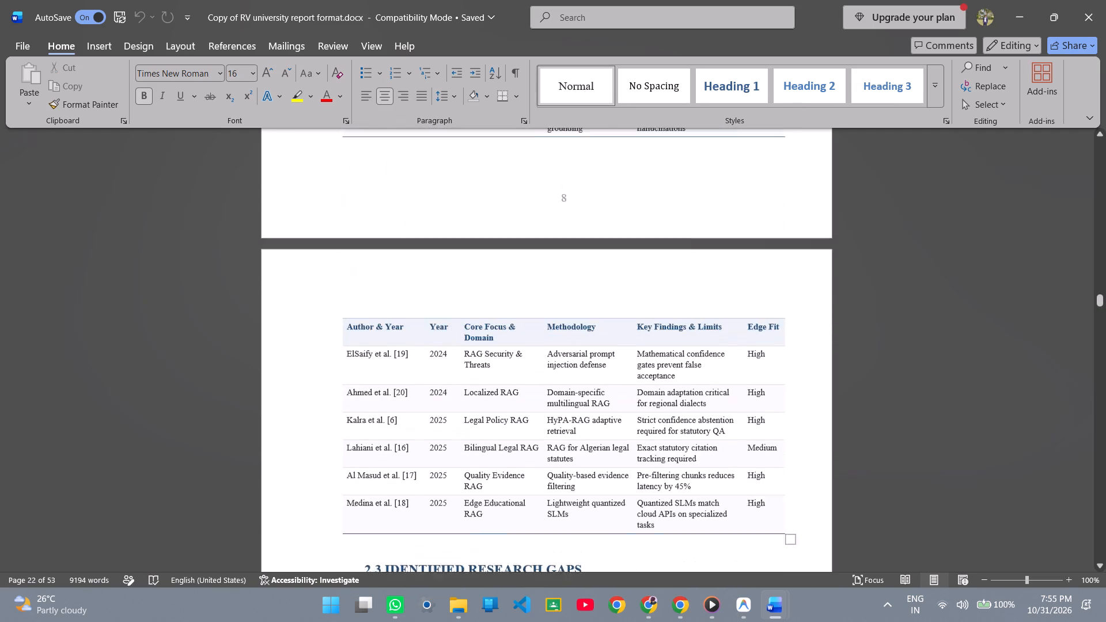
pyautogui.scroll(17, 527, 363)
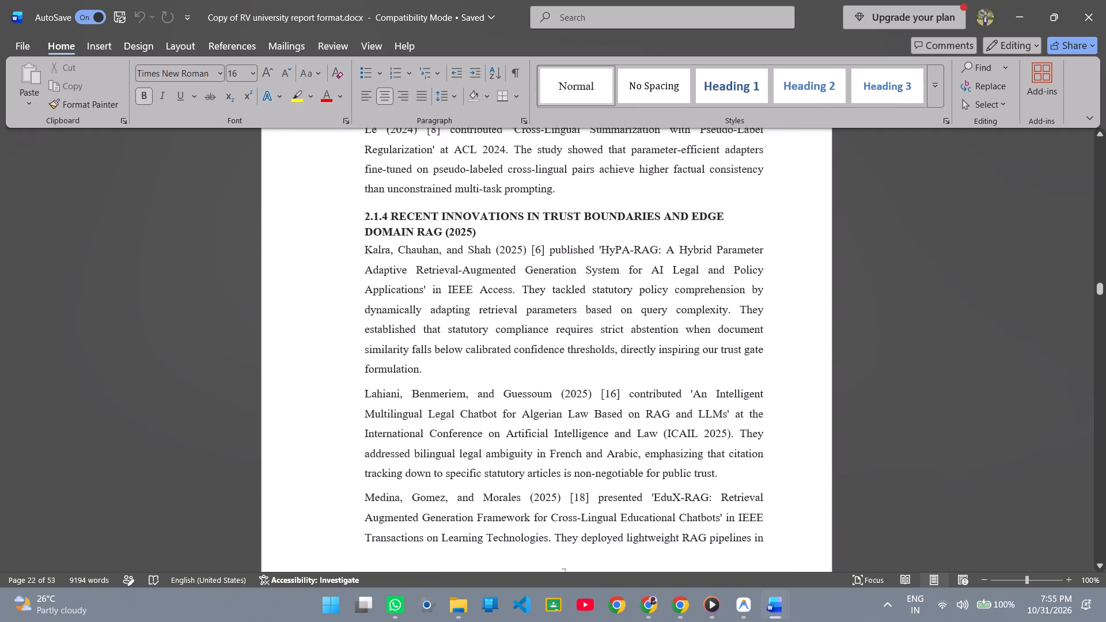
pyautogui.scroll(14, 527, 363)
pyautogui.scroll(8, 527, 363)
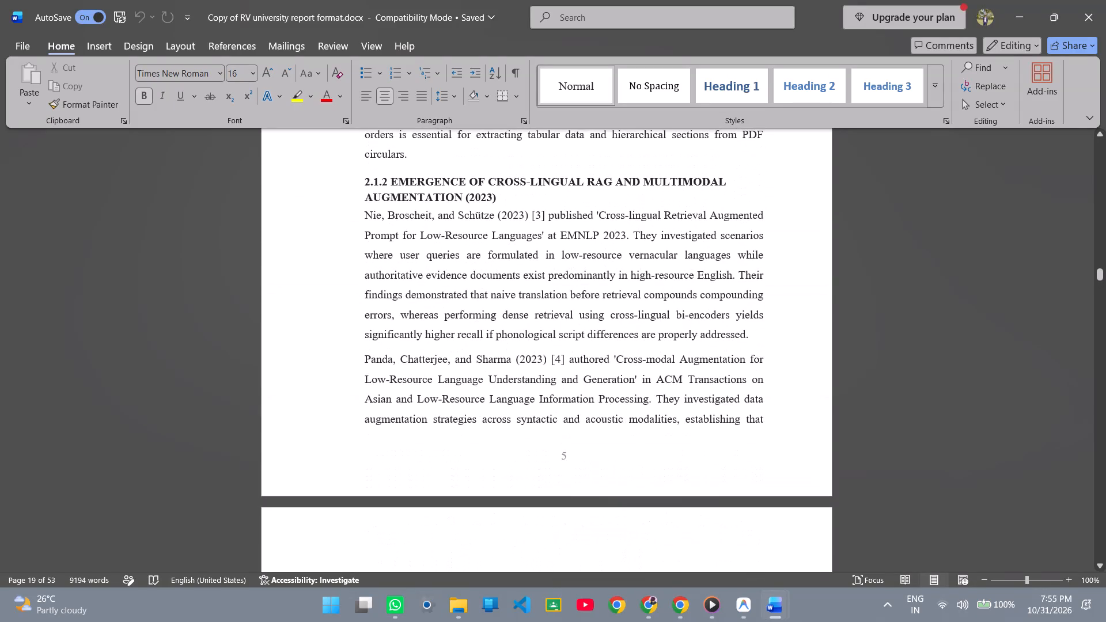
pyautogui.scroll(-6, 527, 363)
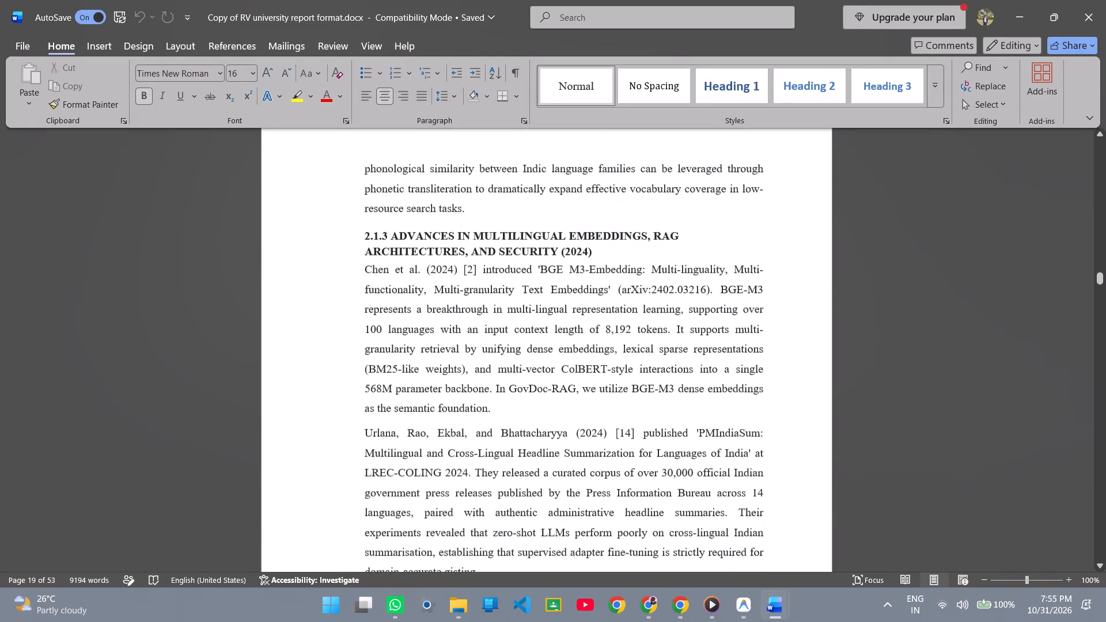